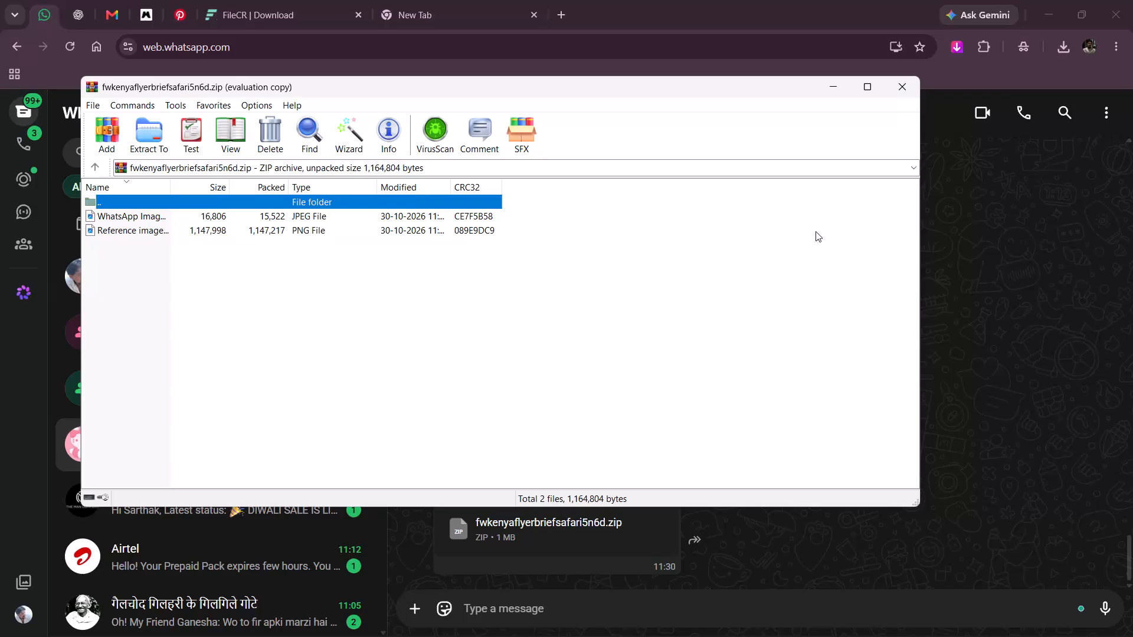
Open the WhatsApp JPEG image from the flyer brief archive to examine it, and close the image viewer.
click(195, 217)
click(595, 239)
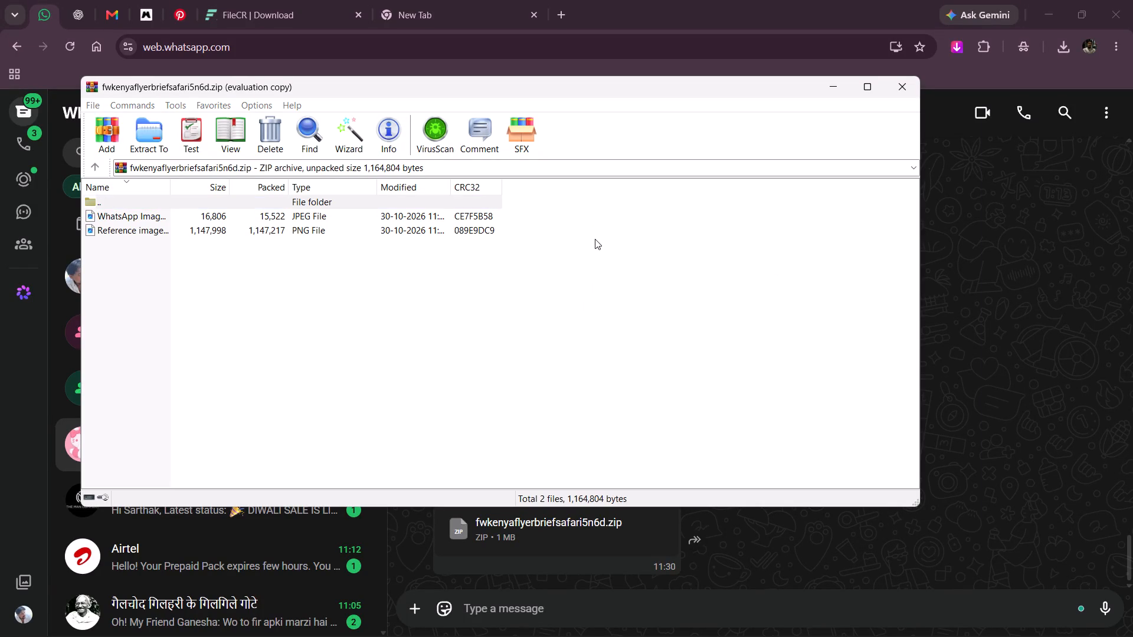
double_click(191, 215)
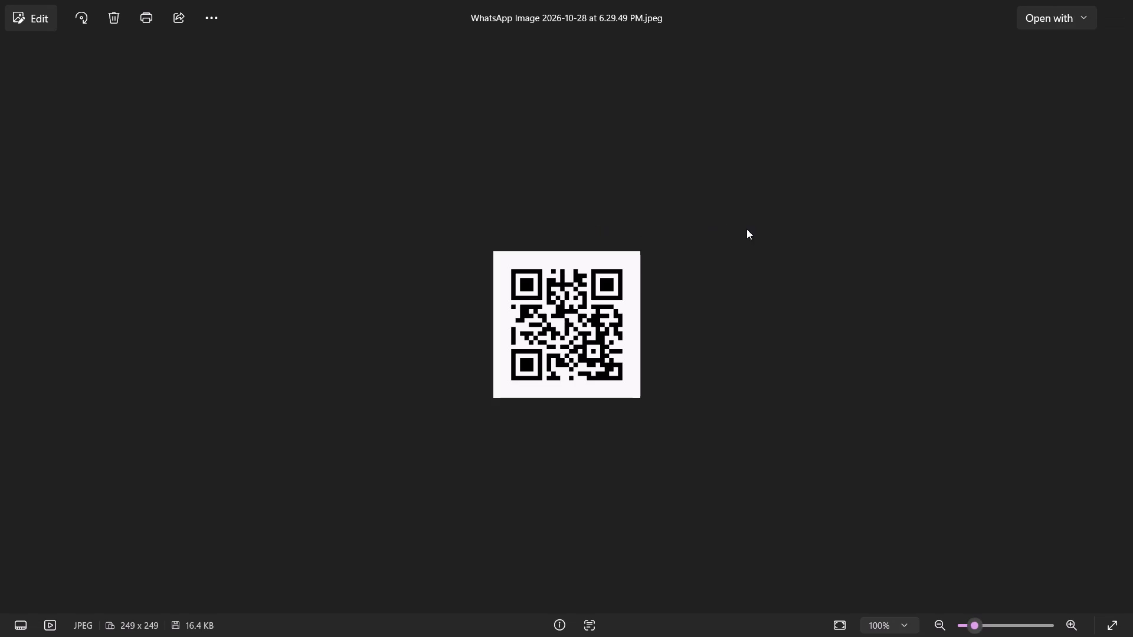
click(860, 199)
click(894, 270)
key(alt+F4)
alt+click(894, 270)
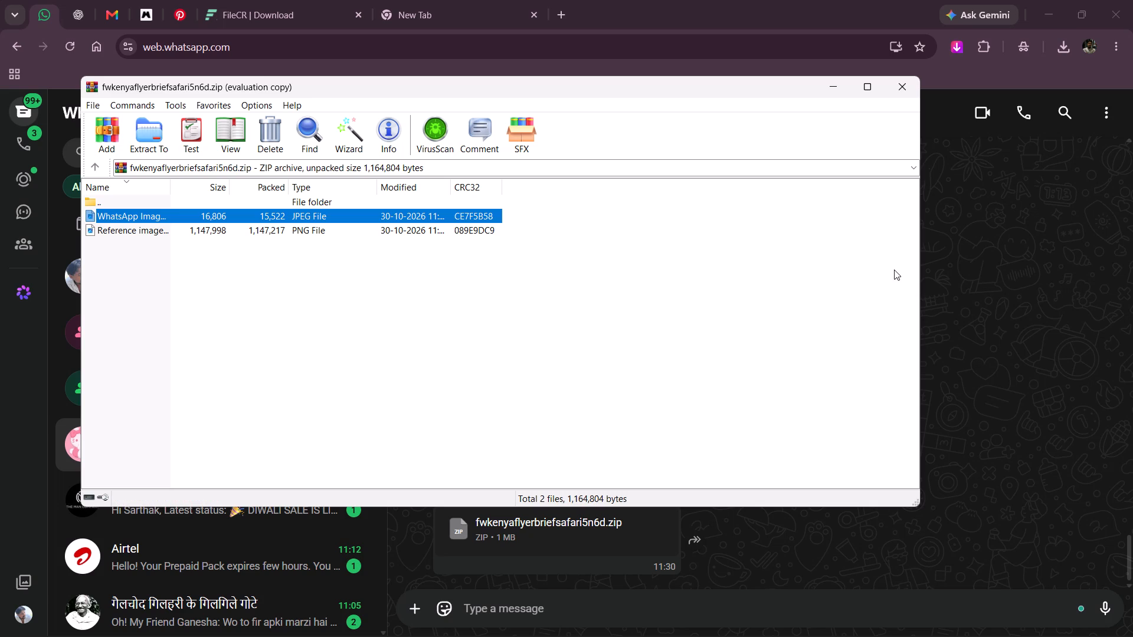
Open the reference PNG image from the flyer brief archive to examine it.
double_click(195, 229)
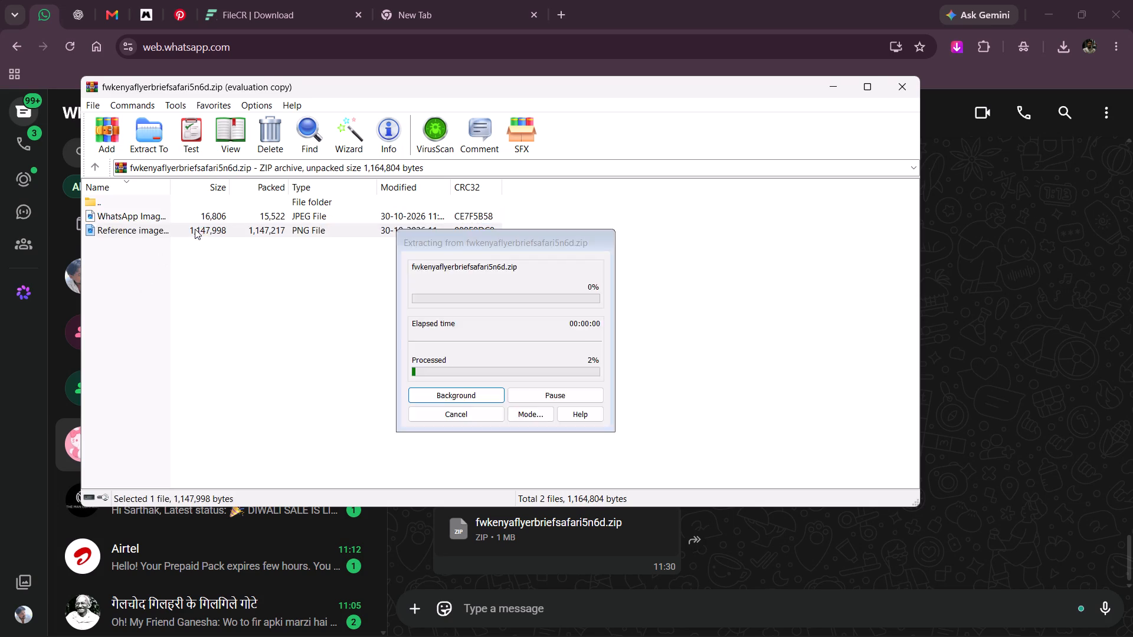
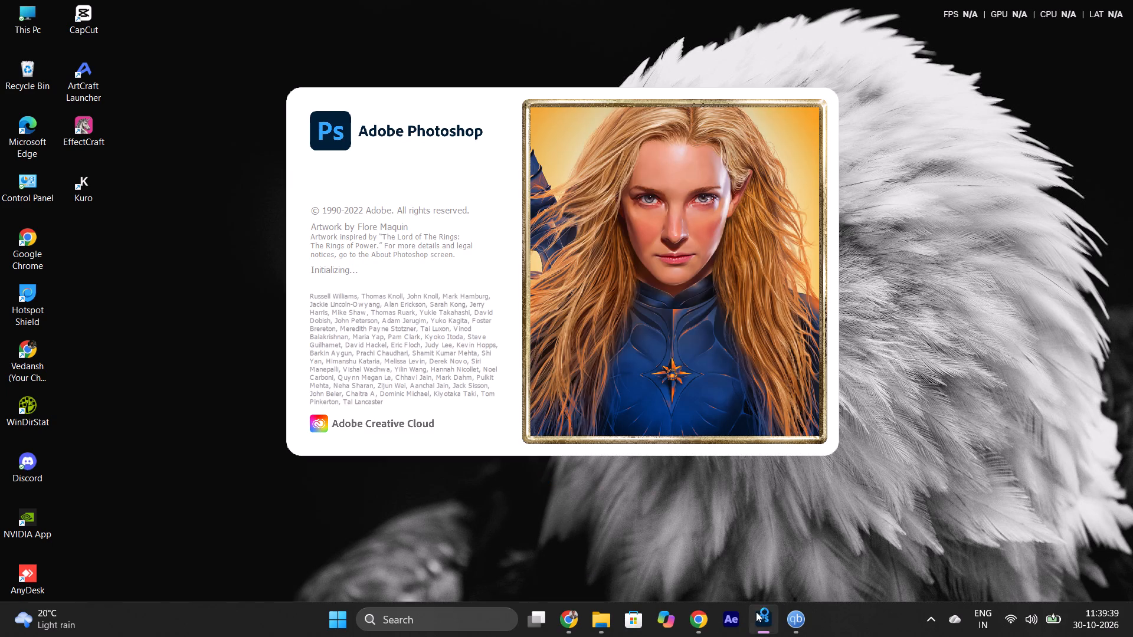
click(796, 628)
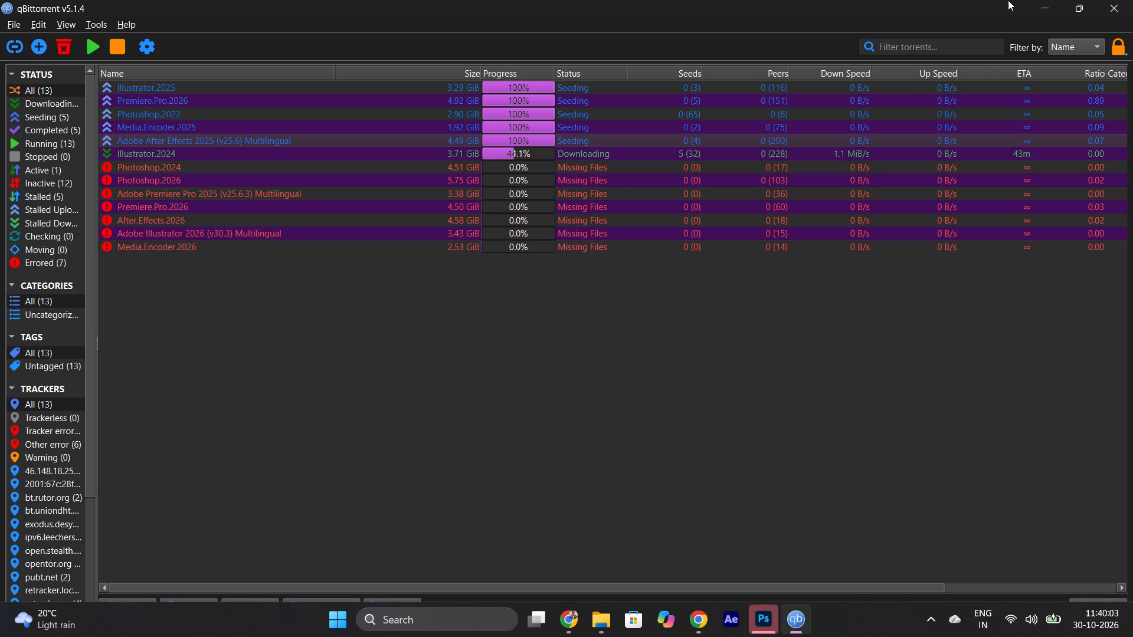
click(1042, 2)
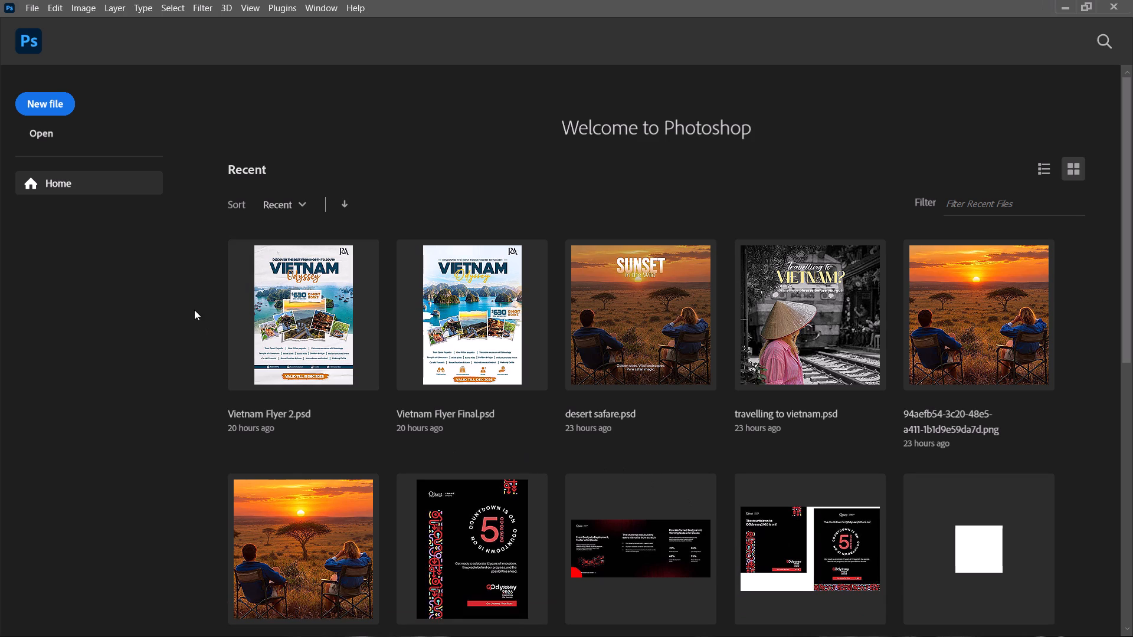
click(355, 318)
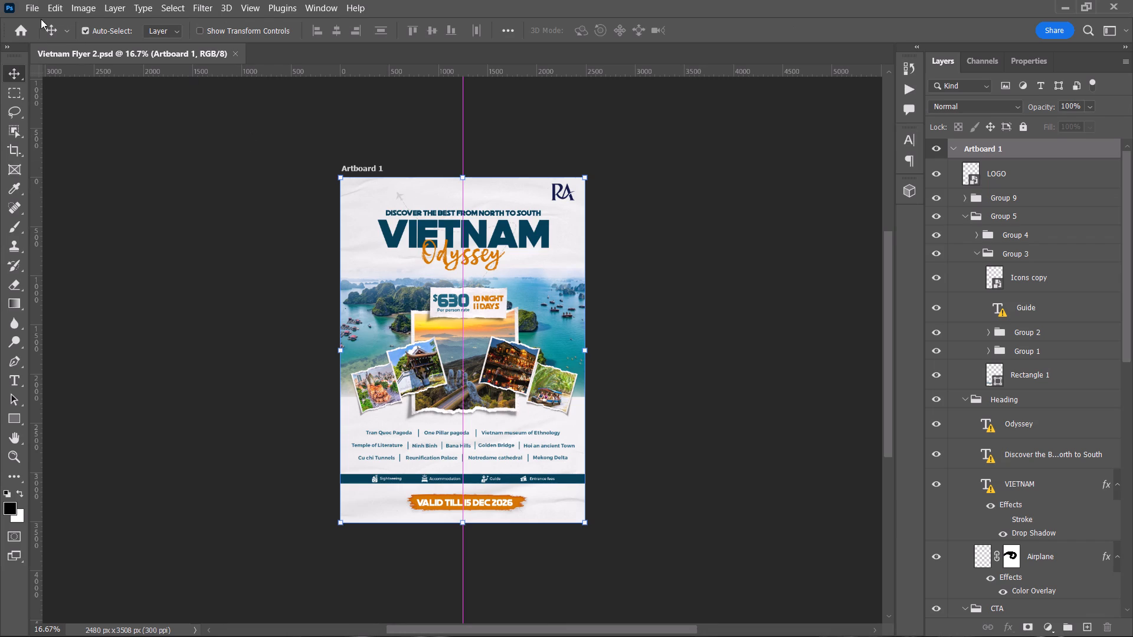
Create a new portrait document 2480 px wide and 3508 px high at 300 pixels/inch.
key(ctrl+n)
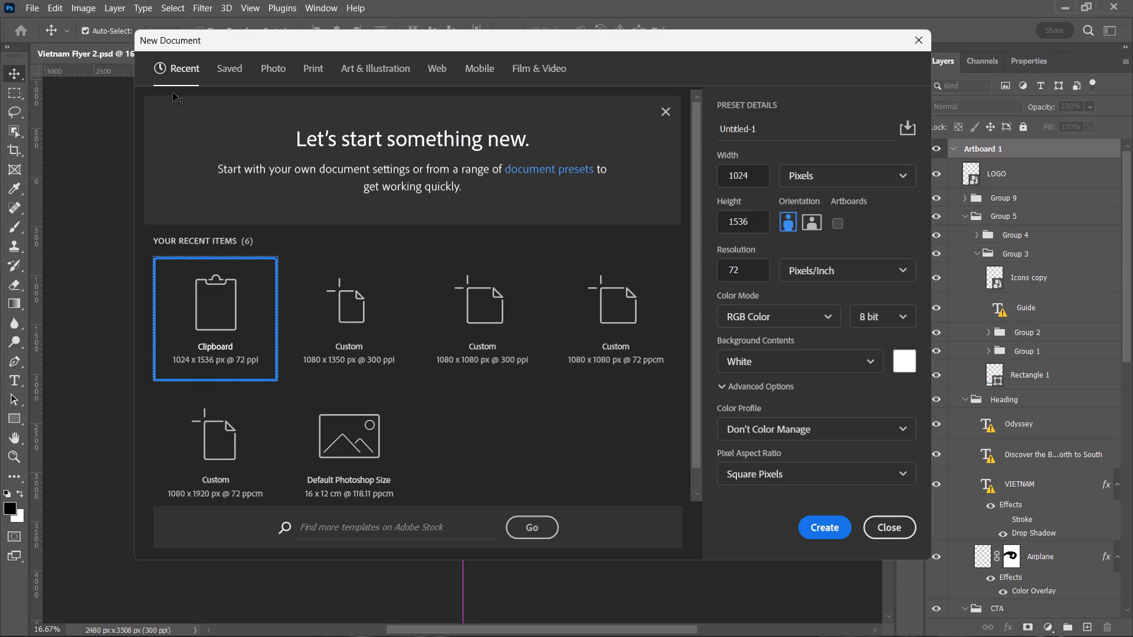
click(727, 182)
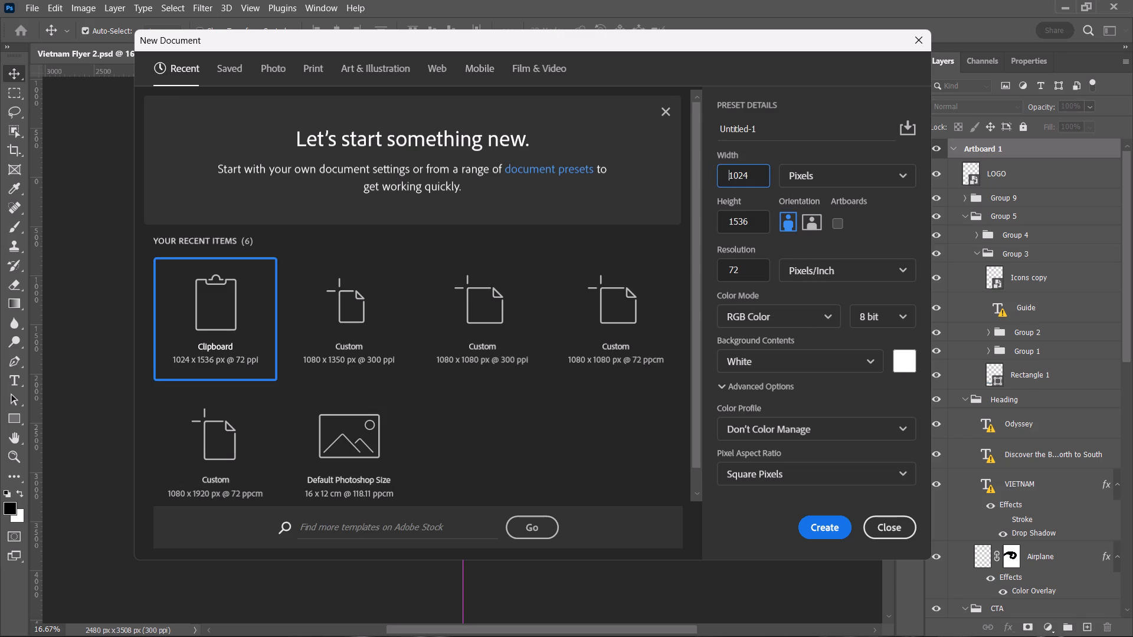
click(727, 182)
click(744, 171)
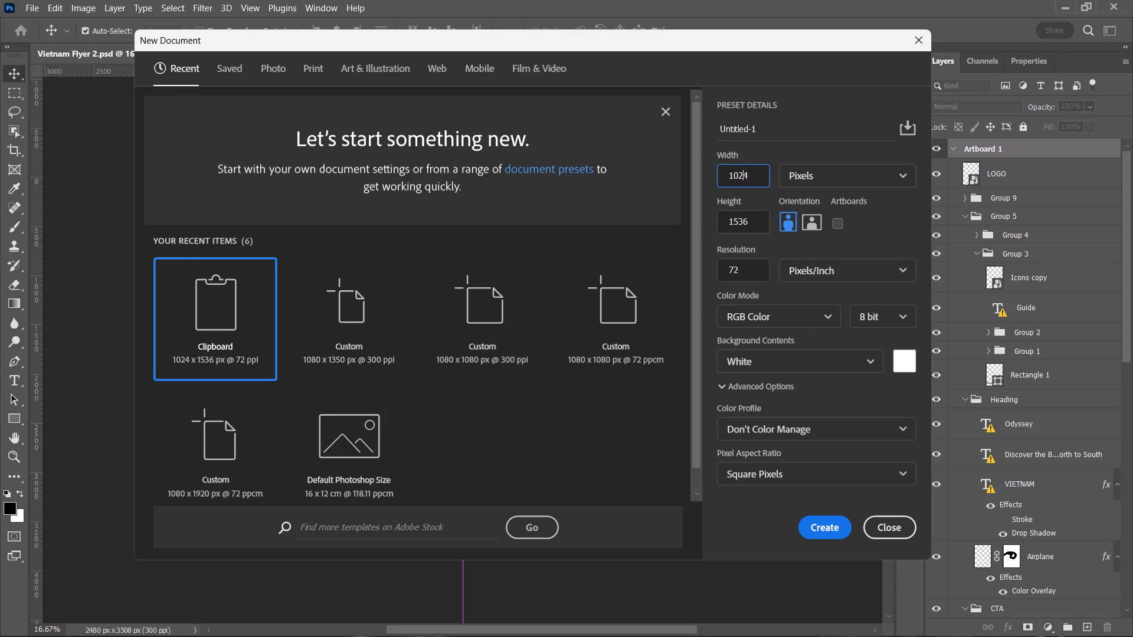
double_click(744, 171)
click(744, 171)
text(24)
text(80)
click(739, 221)
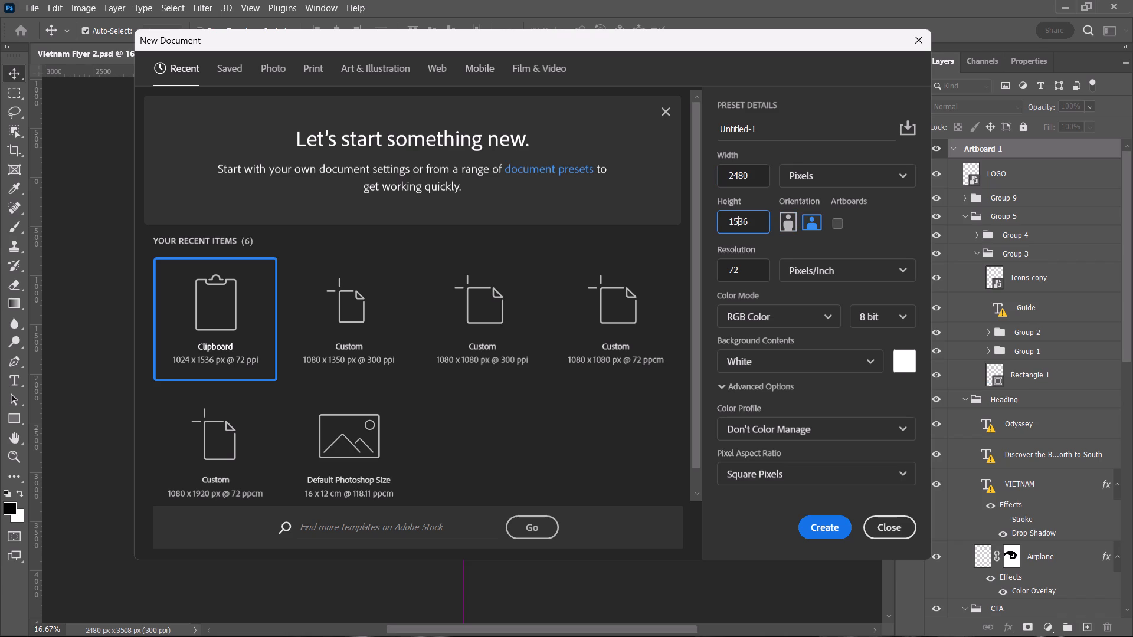
double_click(739, 221)
key(3)
text(508)
double_click(751, 270)
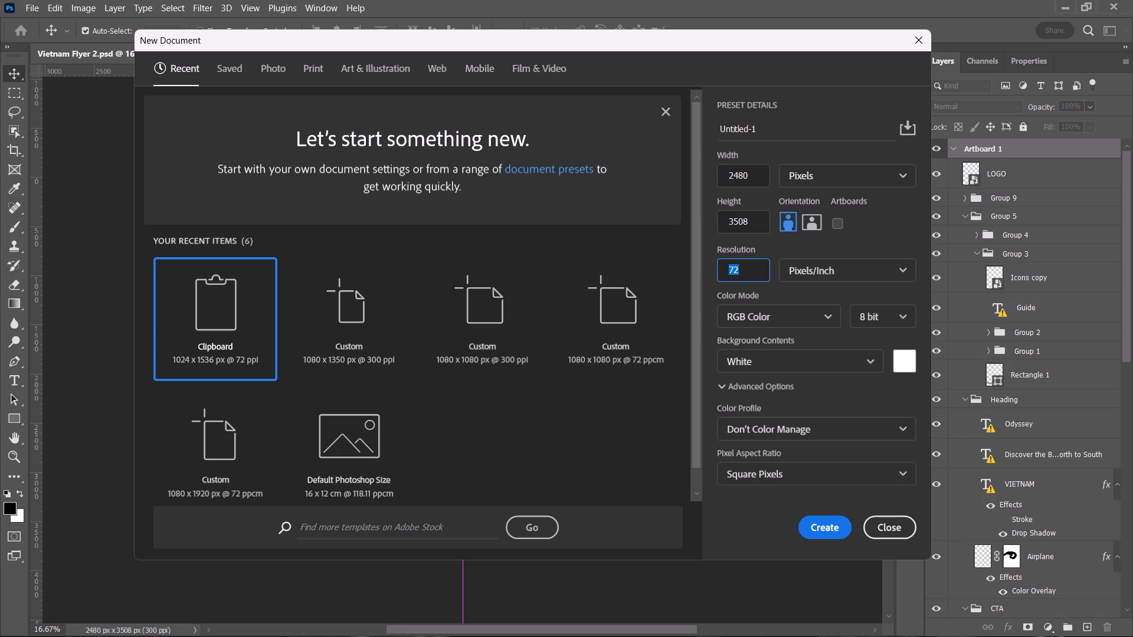
text(300)
key(Return)
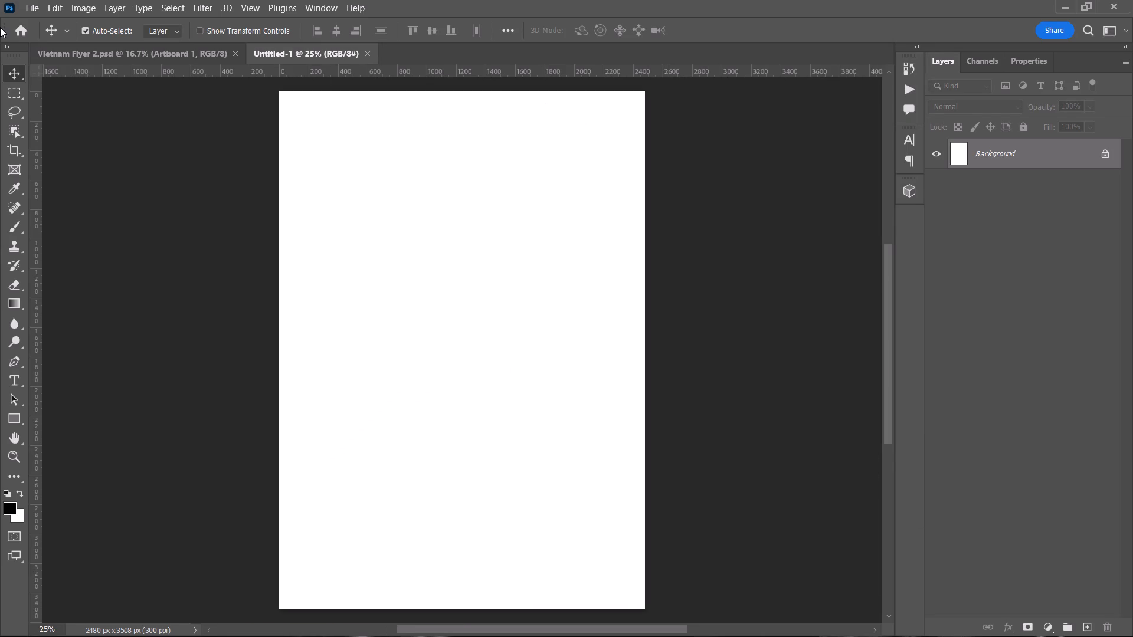
Draw a 2480 × 3508 px artboard covering the whole blank canvas.
right_click(16, 69)
click(81, 91)
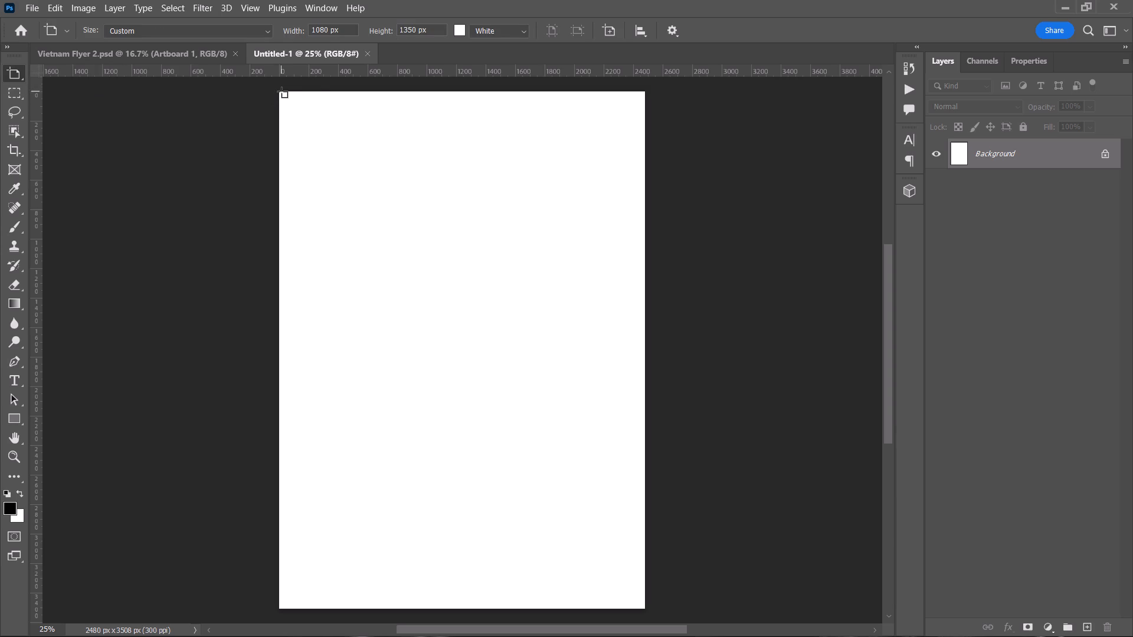
drag(279, 91, 638, 603)
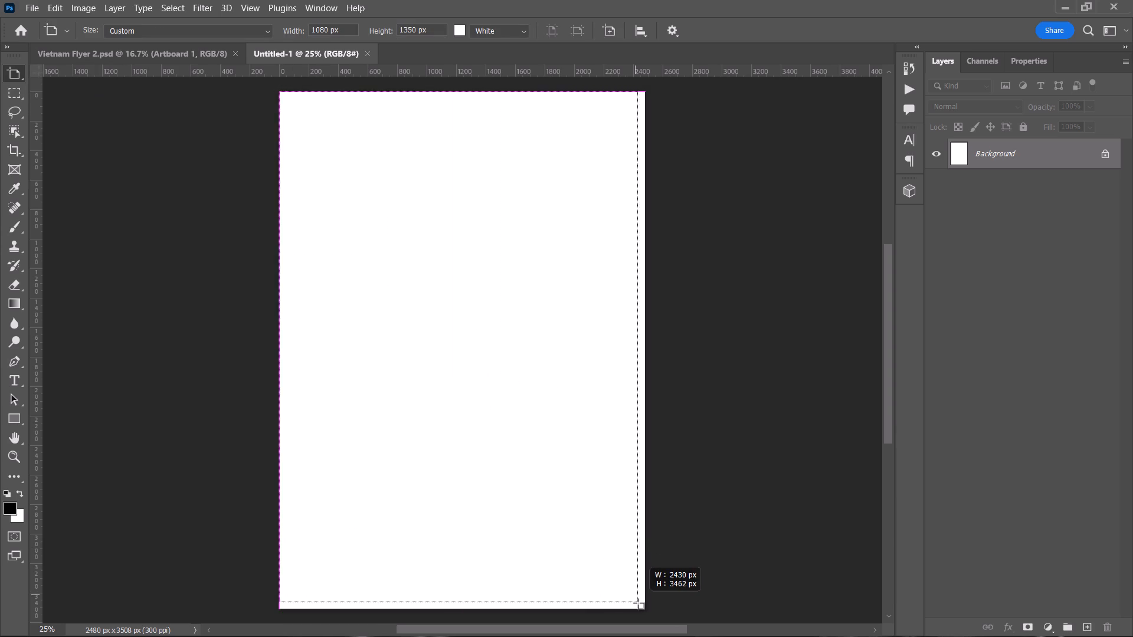
drag(638, 603, 647, 609)
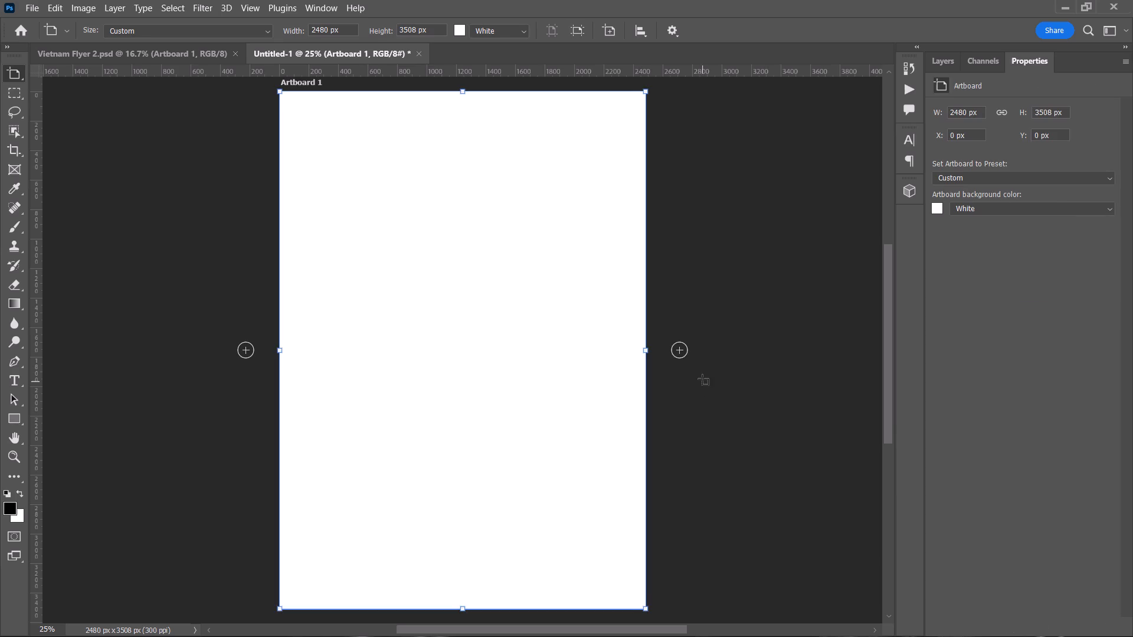
Add a second artboard of the same size to the right of Artboard 1 and return to the Move tool.
click(686, 347)
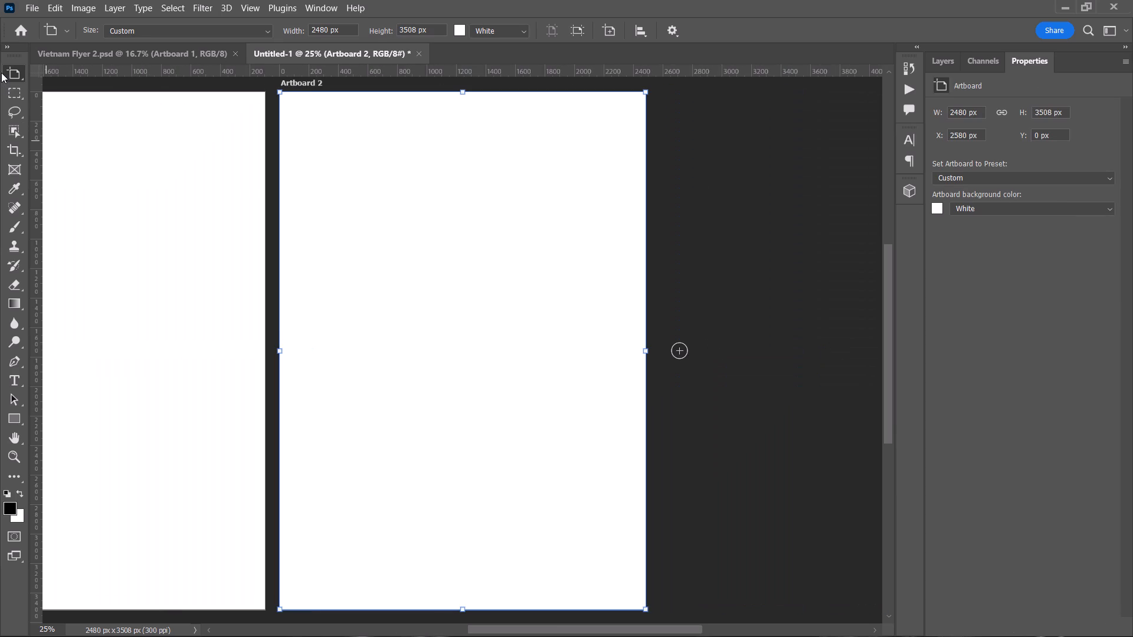
right_click(4, 73)
click(24, 72)
right_click(1, 69)
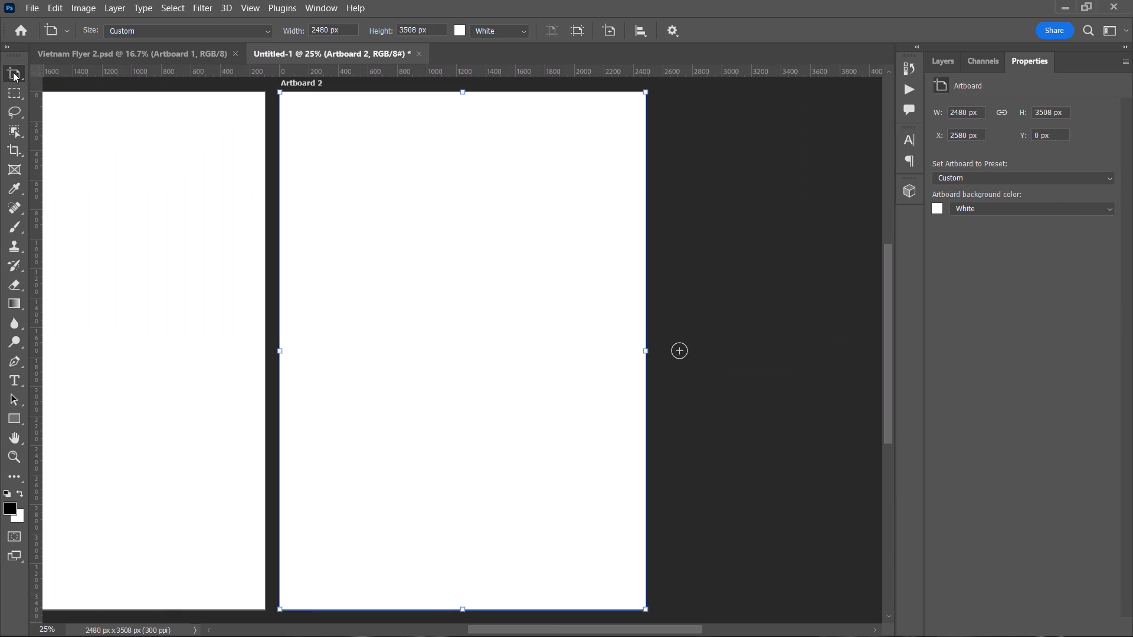
right_click(16, 72)
click(73, 72)
Paste the copied Kenya Safari flyer image into Artboard 2.
alt+scroll(208, 162, down, 2)
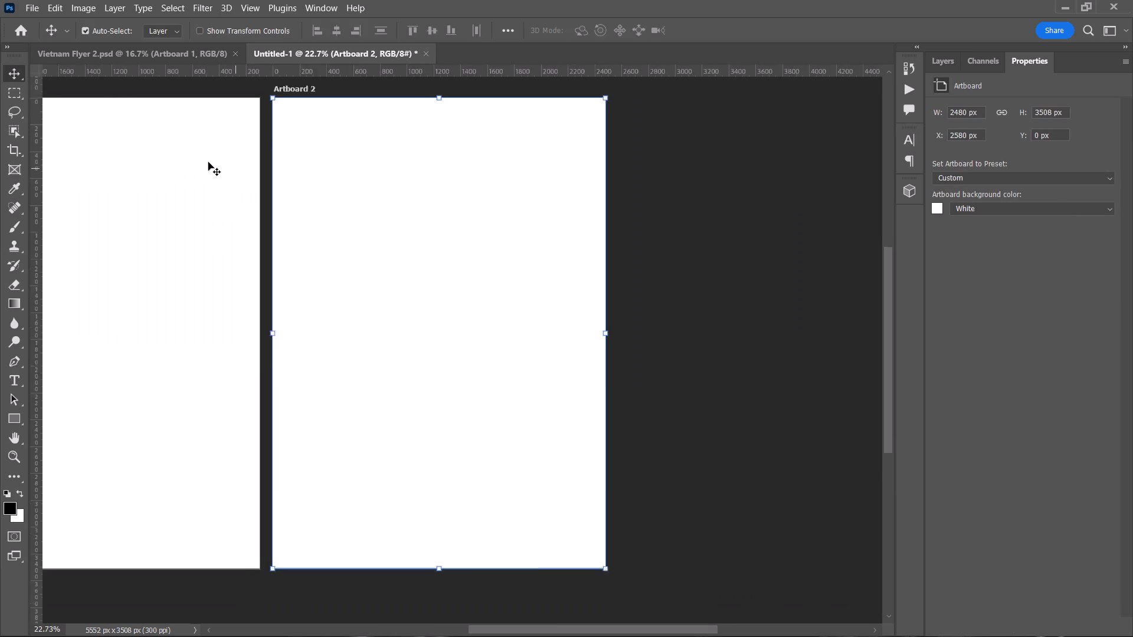
alt+scroll(208, 162, down, 1)
key(space)
drag(212, 163, 366, 214)
click(728, 133)
key(space)
key(space)
drag(672, 130, 702, 106)
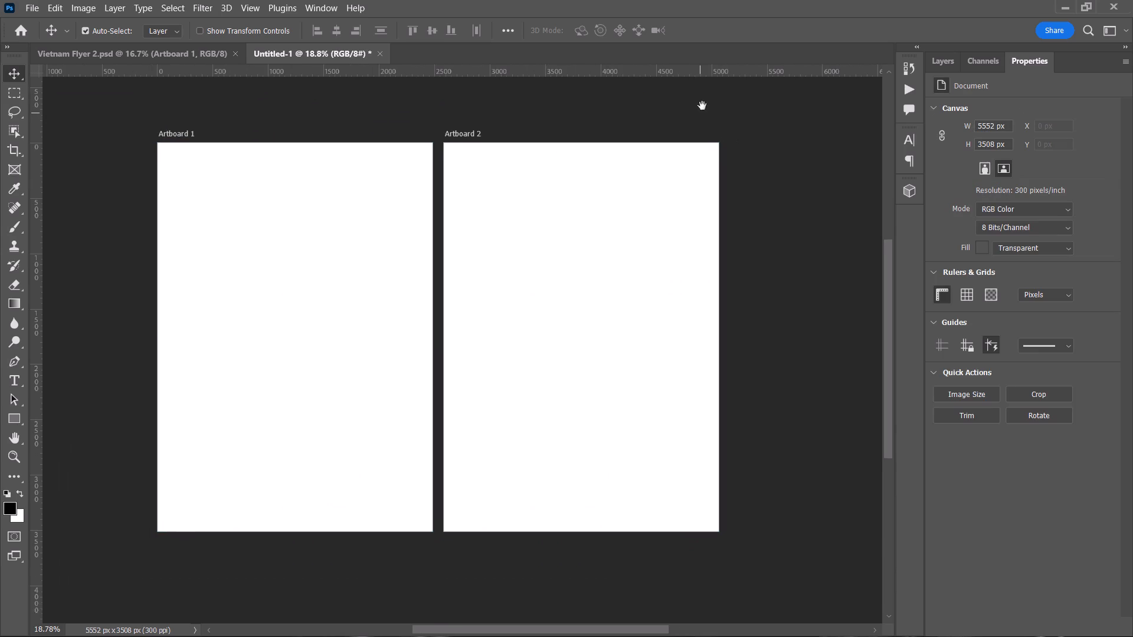
drag(702, 106, 701, 101)
click(466, 209)
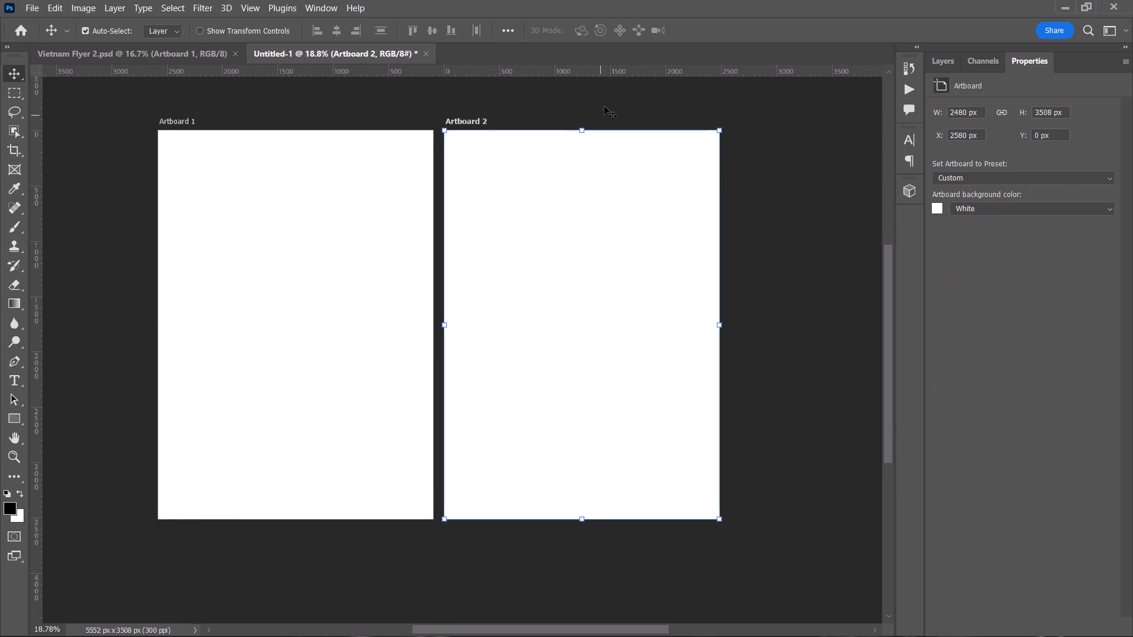
key(ctrl+v)
click(574, 284)
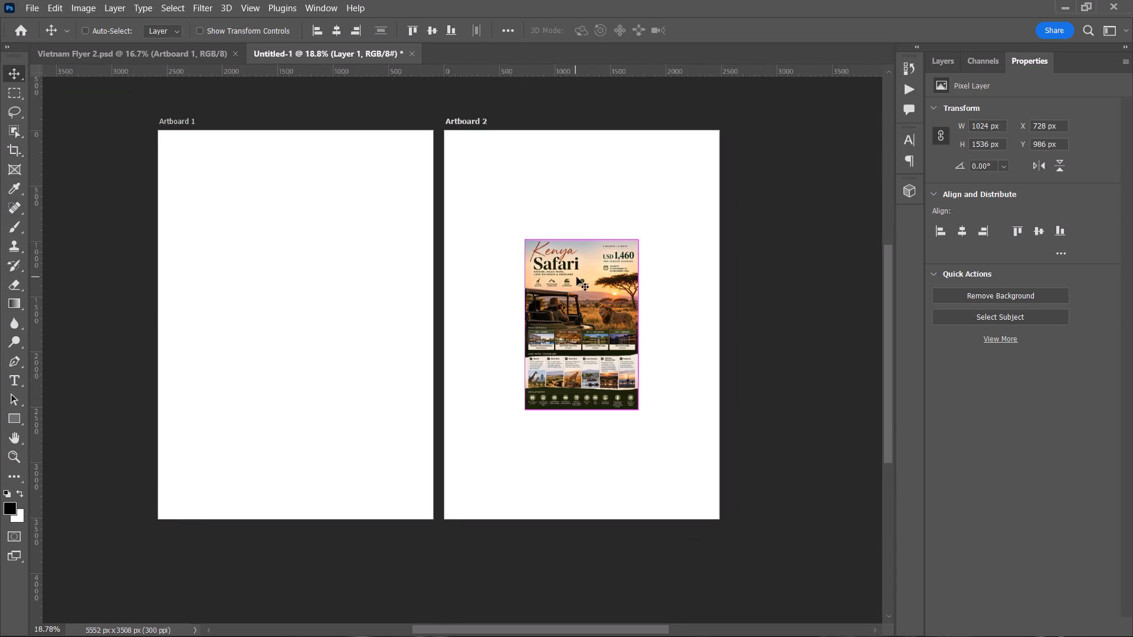
Scale the pasted Kenya Safari flyer to about 228% so it fills the full height of Artboard 2.
key(ctrl+t)
drag(582, 242, 559, 136)
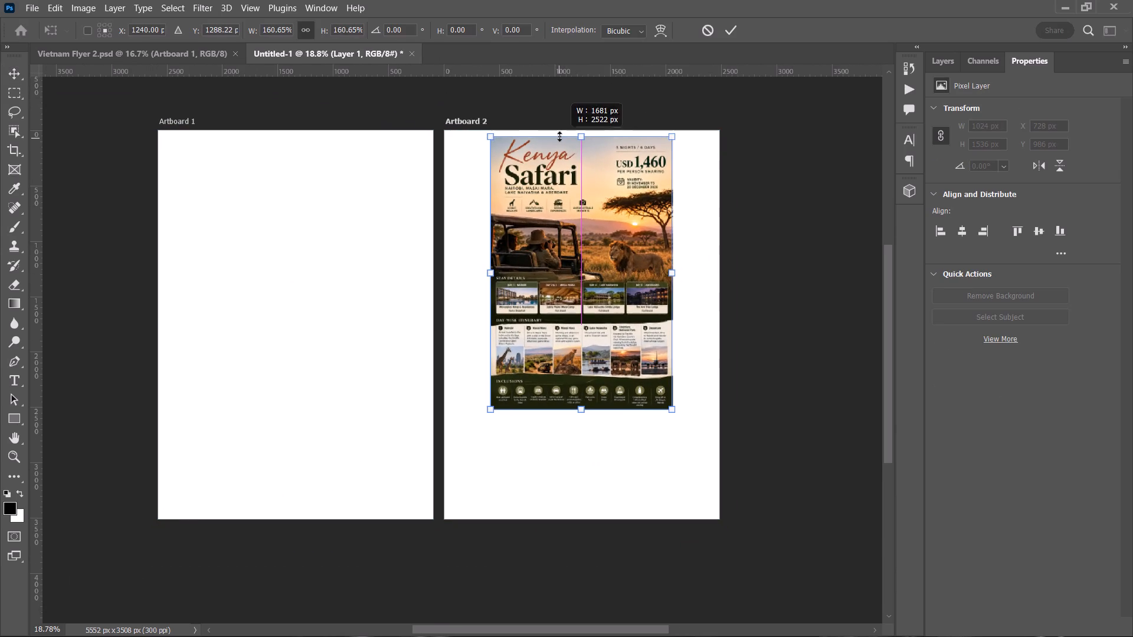
drag(559, 136, 559, 136)
drag(584, 413, 569, 518)
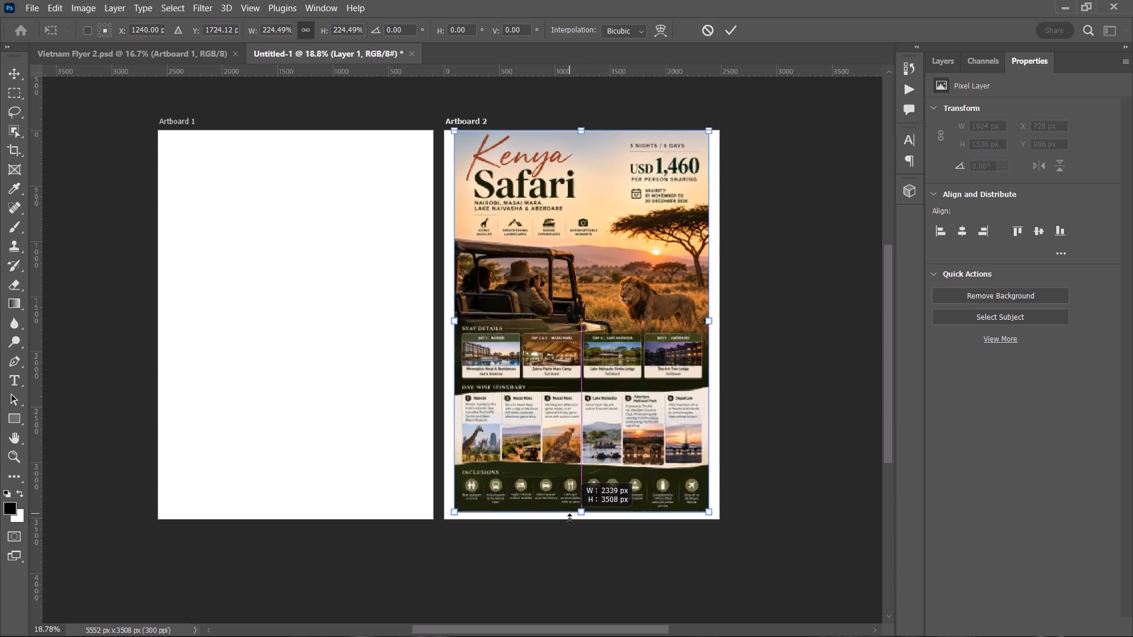
drag(569, 518, 569, 524)
click(723, 31)
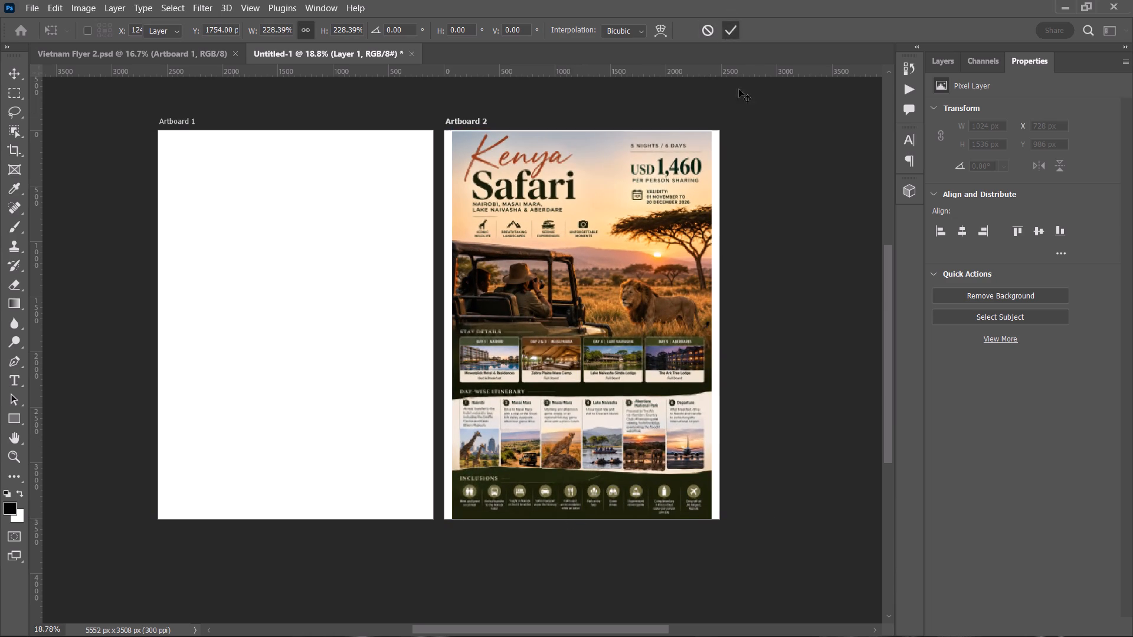
click(801, 178)
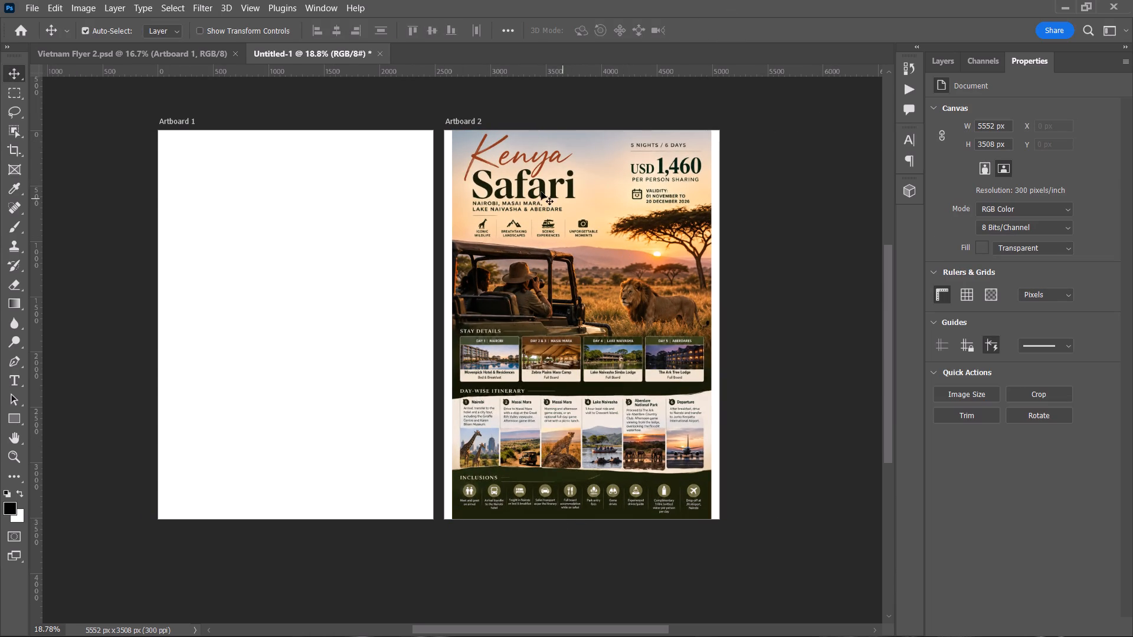
Duplicate Artboard 2 with its flyer and place the copy to the left of Artboard 1.
key(shift+v)
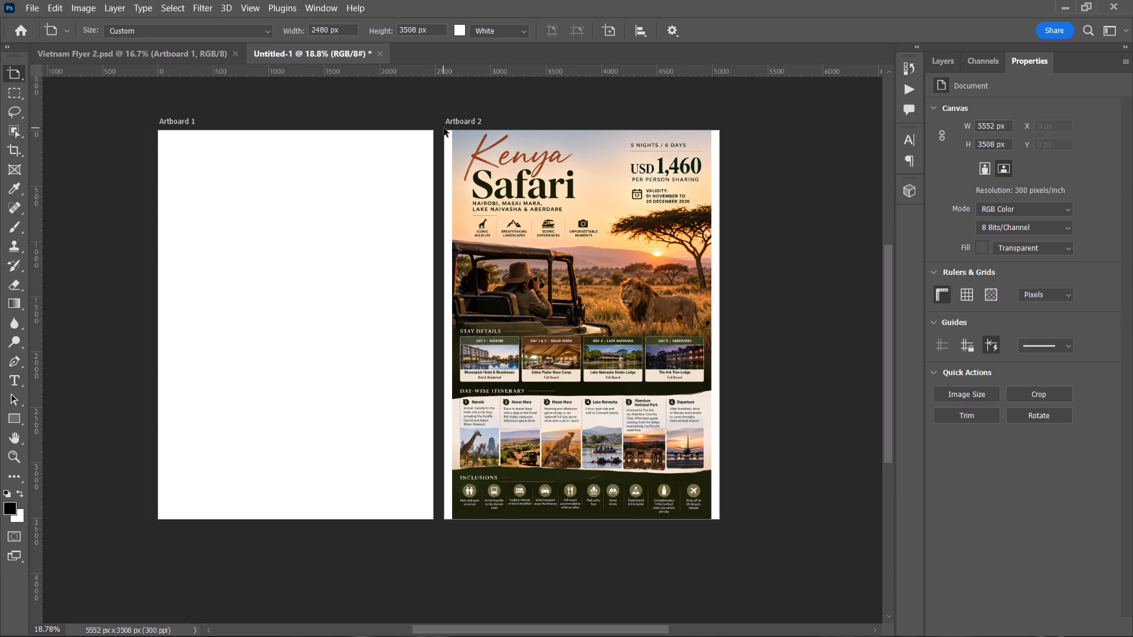
alt+drag(457, 124, 750, 132)
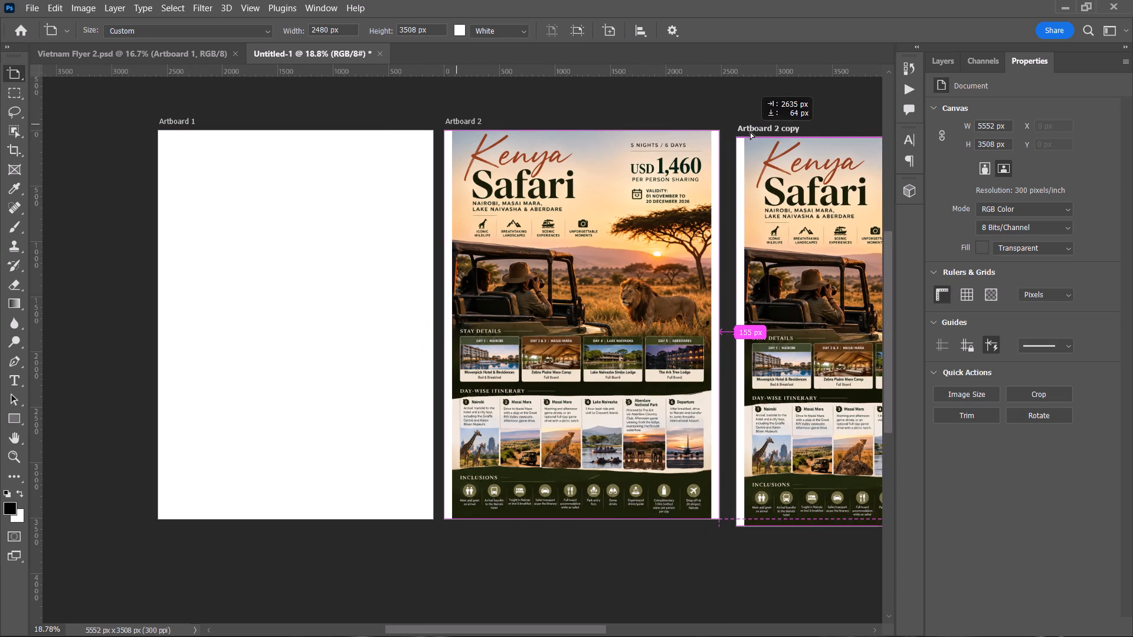
alt+drag(750, 132, 107, 235)
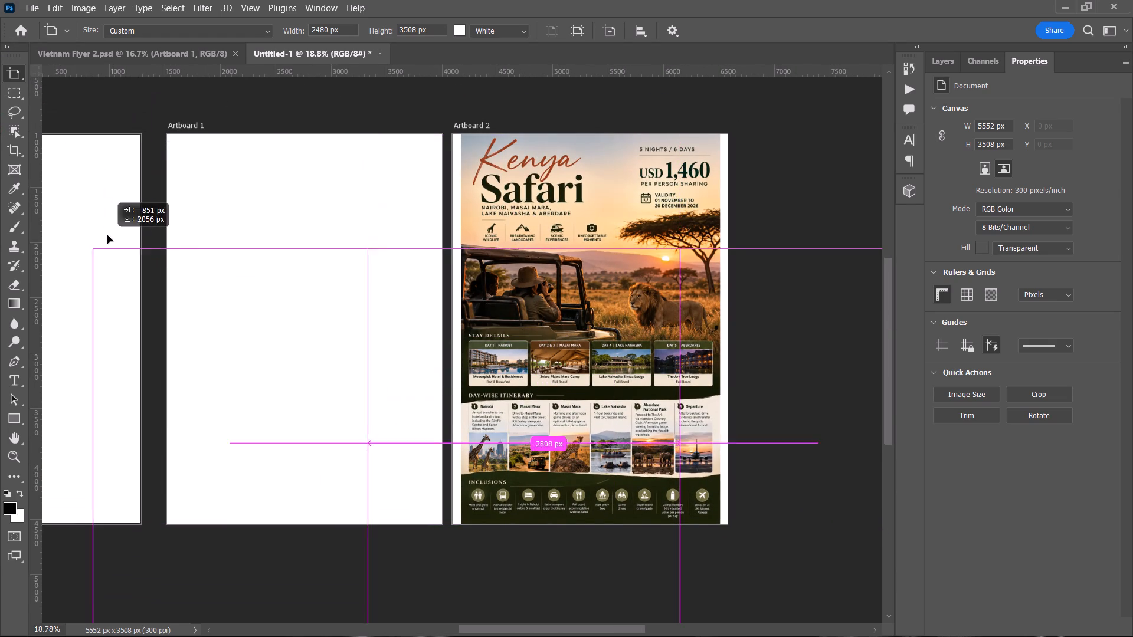
alt+drag(107, 235, 117, 244)
key(space)
key(space)
key(space)
key(space)
key(space)
key(space)
key(space)
drag(224, 211, 522, 249)
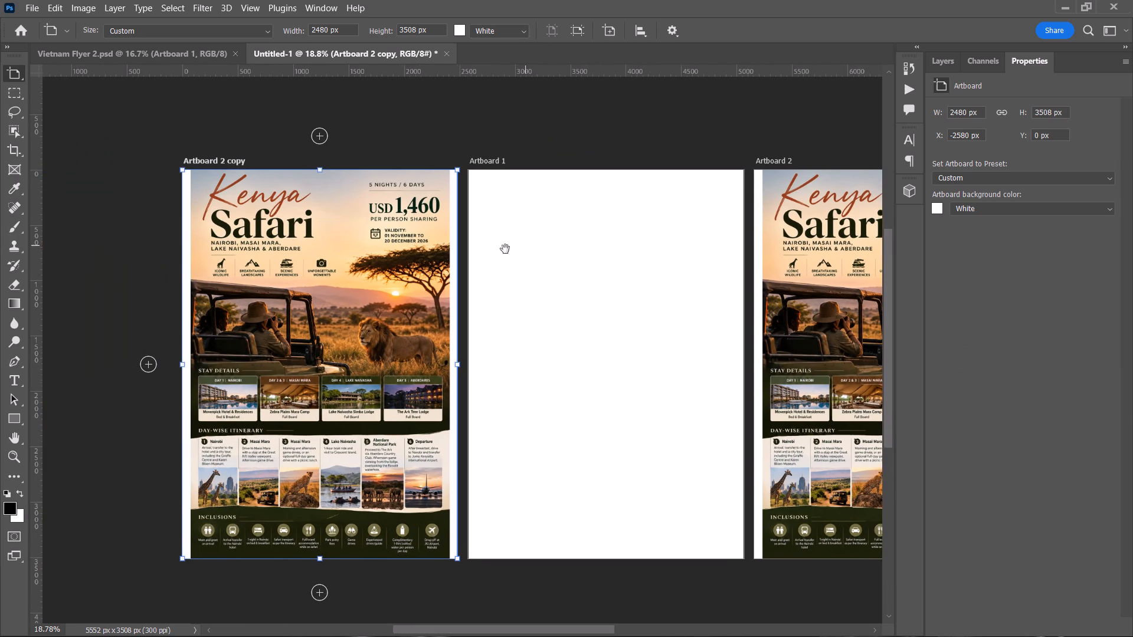
Delete the Kenya Safari flyer image from the duplicated artboard.
right_click(21, 73)
click(60, 75)
click(394, 408)
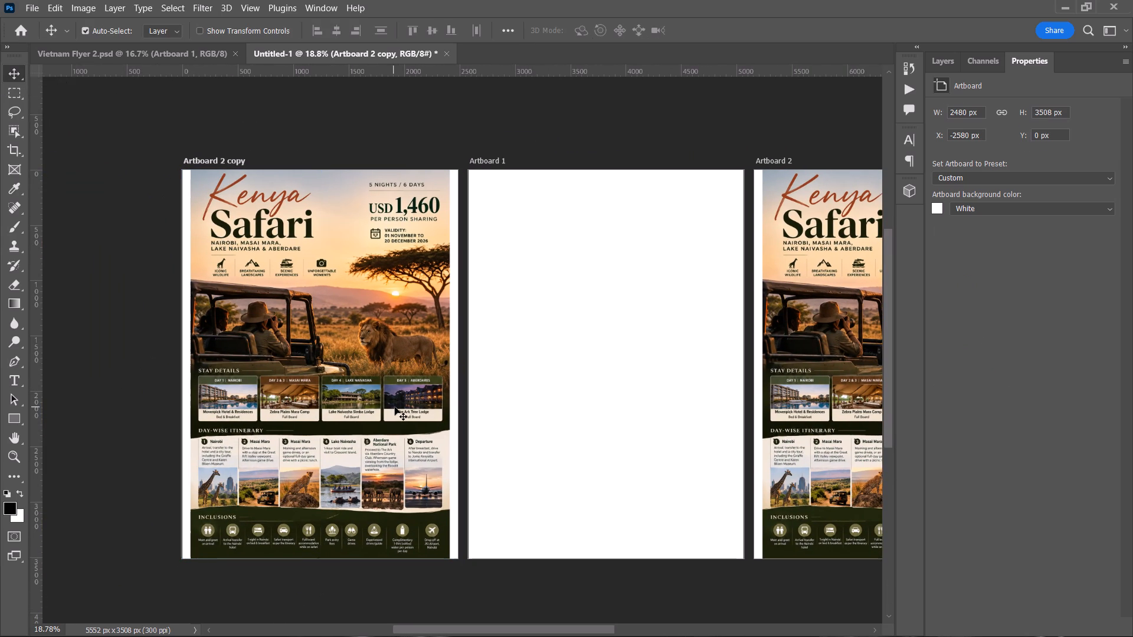
key(BackSpace)
Switch to File Explorer and open the fwkenyaflyerbriefsafari5n6d.zip archive from the Downloads folder.
click(340, 366)
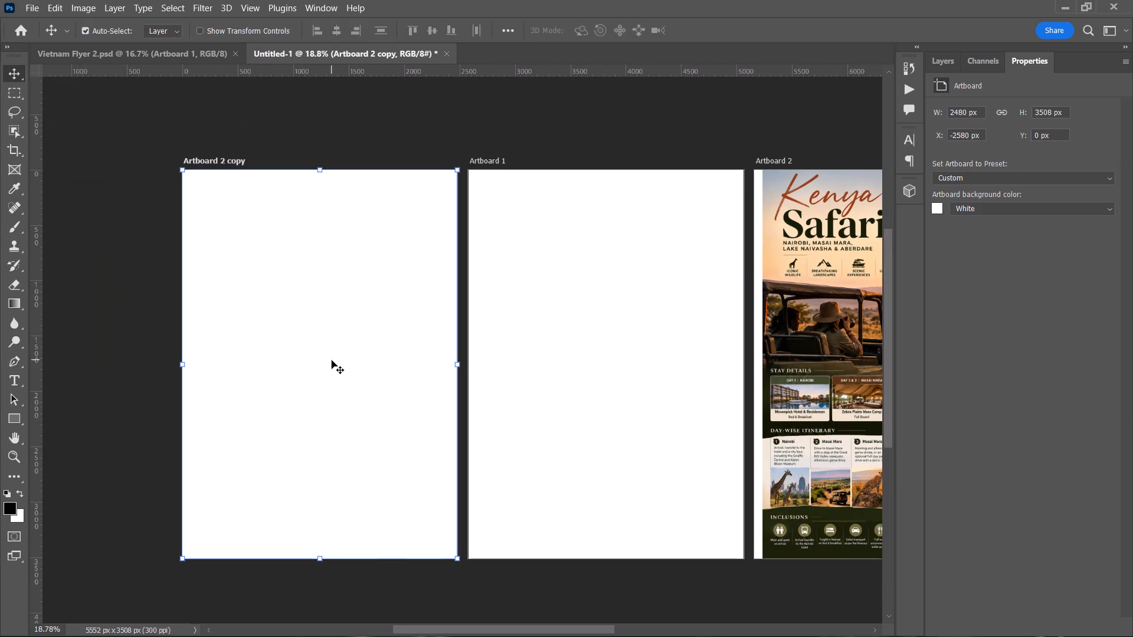
key(alt+Tab)
key(alt+Tab)
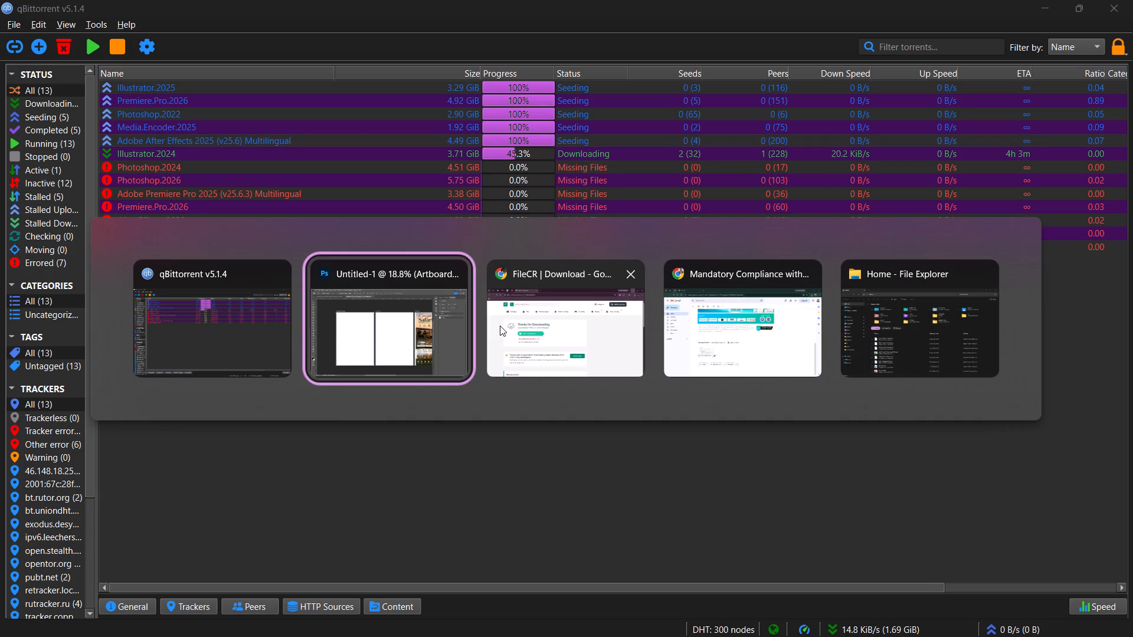
key(alt+Tab)
key(alt+Tab)
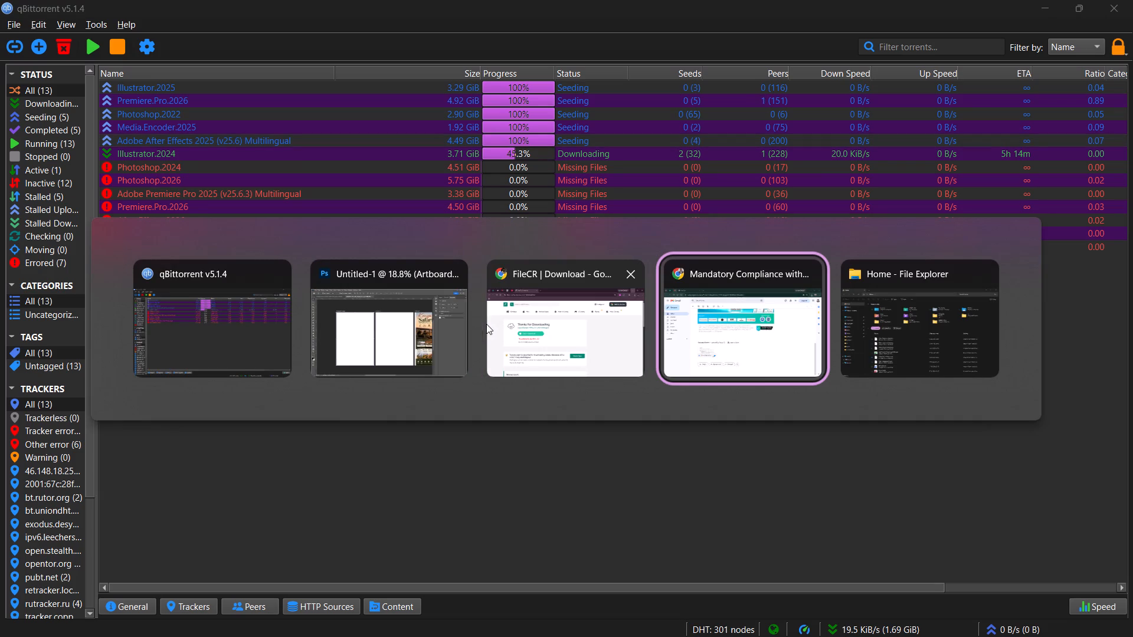
key(alt+Tab)
click(95, 236)
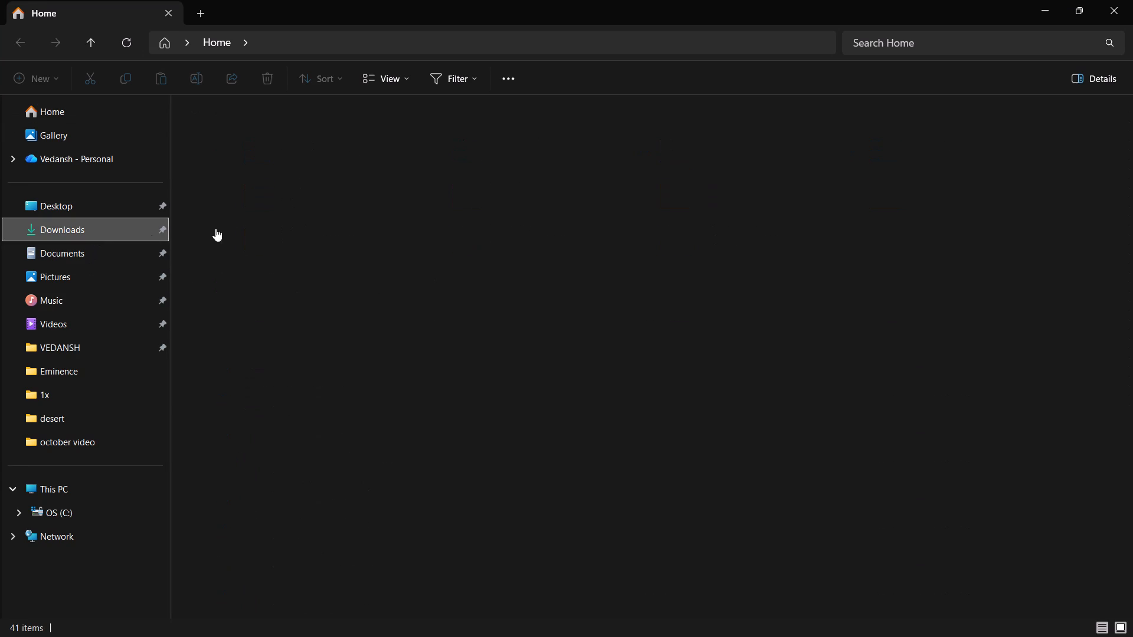
double_click(206, 145)
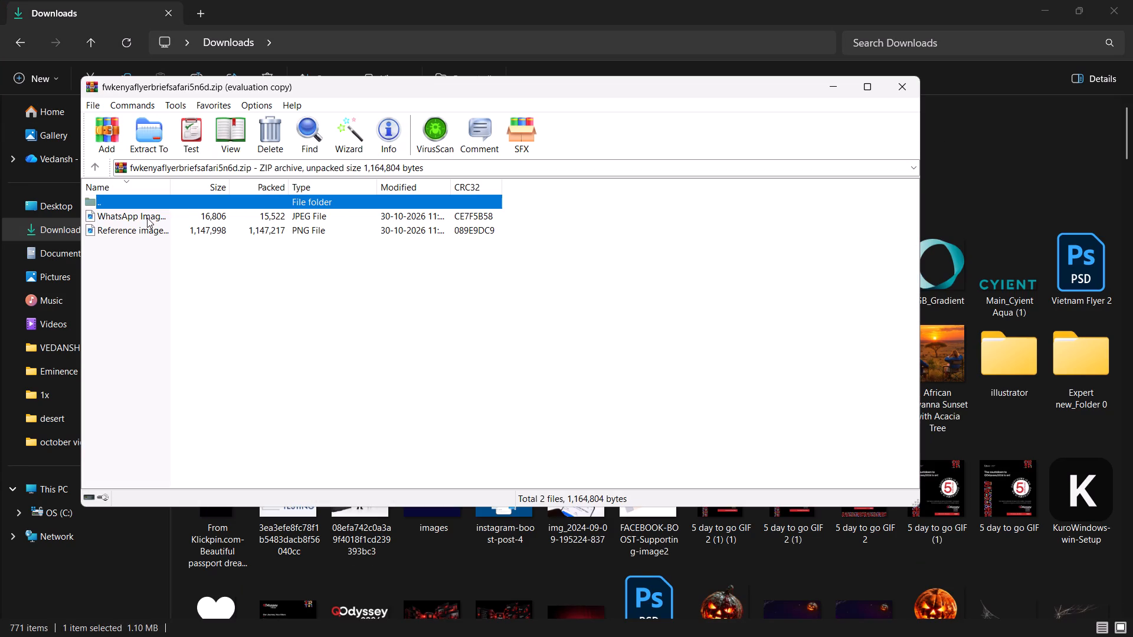
click(615, 234)
Open the reference PNG image from the archive to view it, and close the viewer.
double_click(167, 237)
double_click(159, 234)
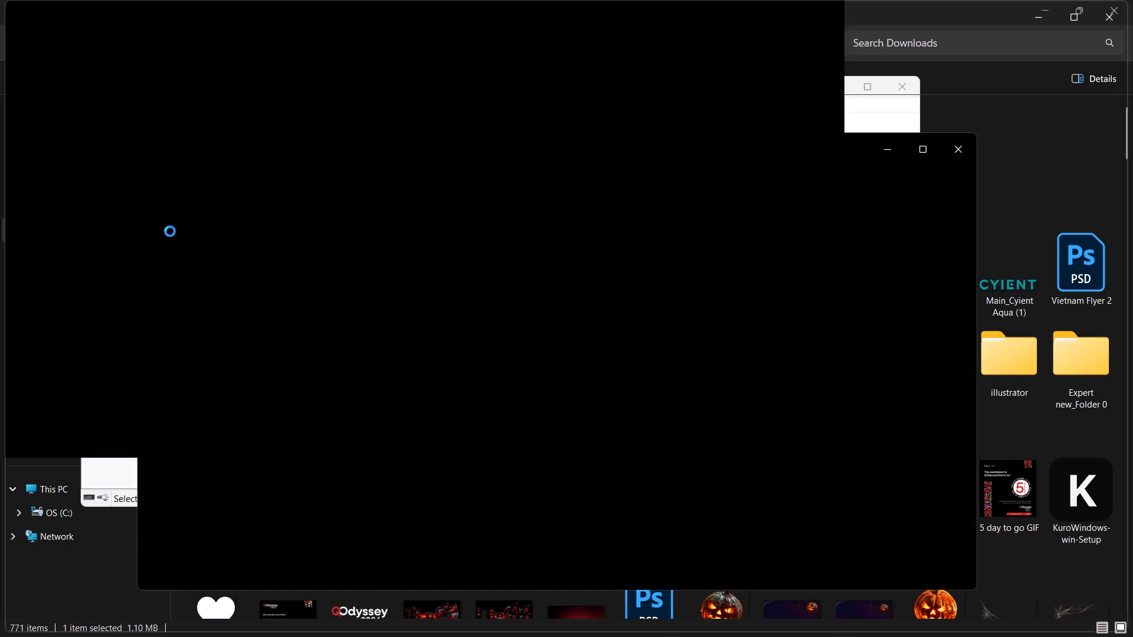
click(1132, 0)
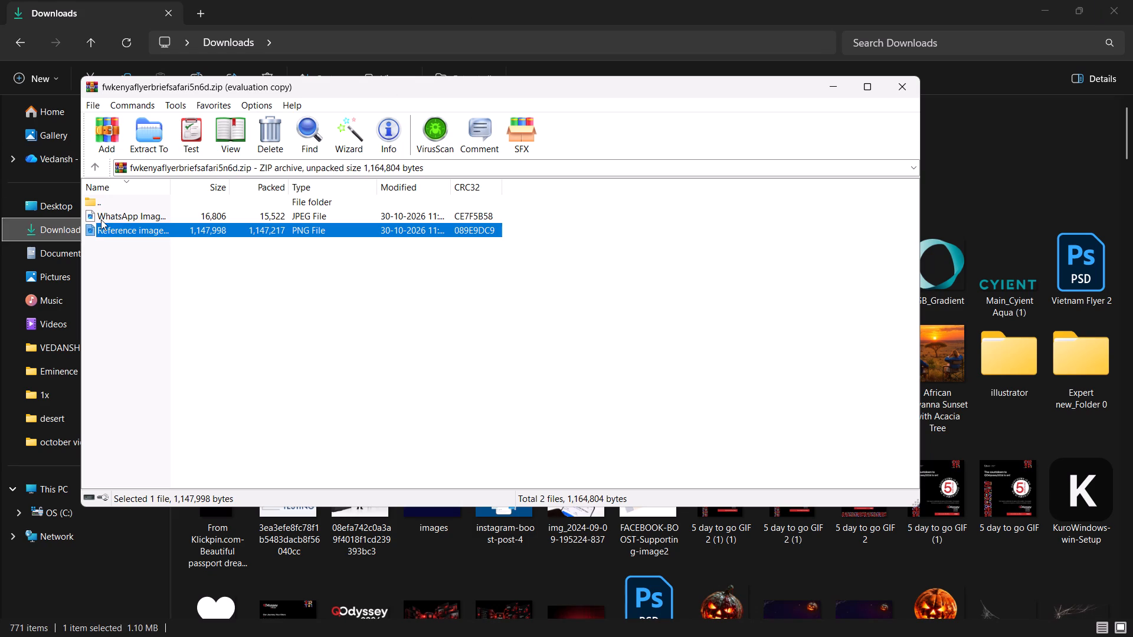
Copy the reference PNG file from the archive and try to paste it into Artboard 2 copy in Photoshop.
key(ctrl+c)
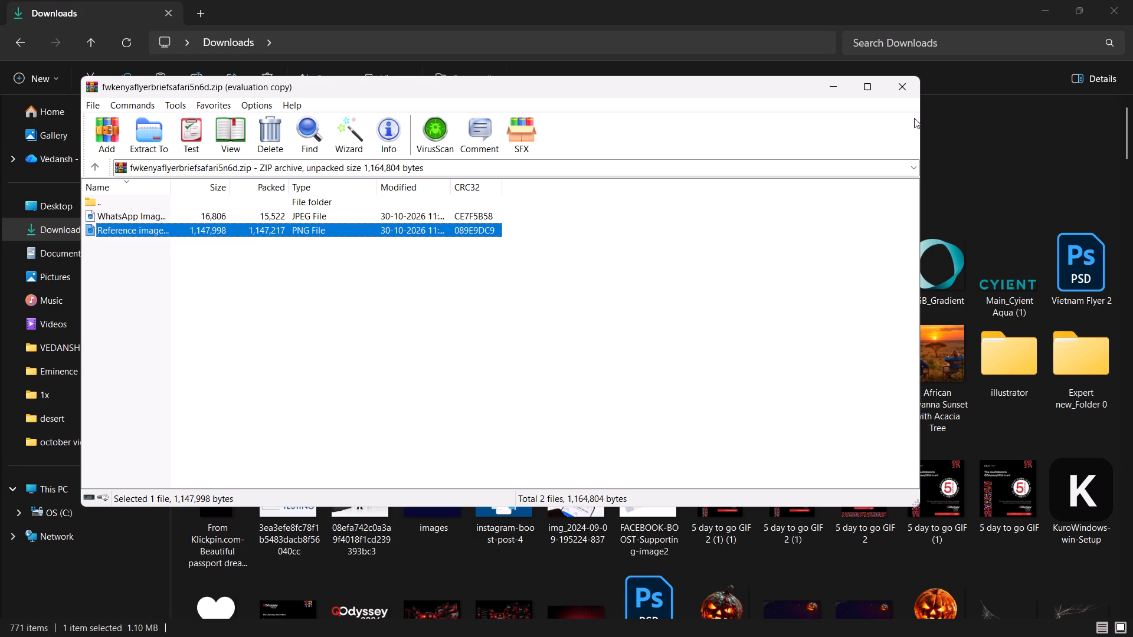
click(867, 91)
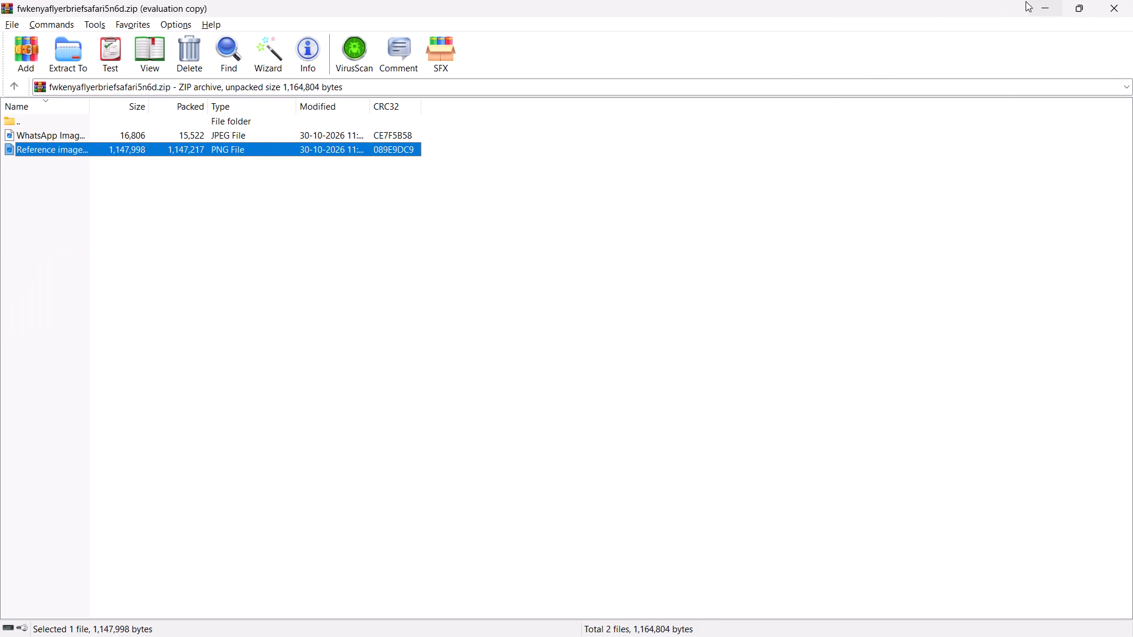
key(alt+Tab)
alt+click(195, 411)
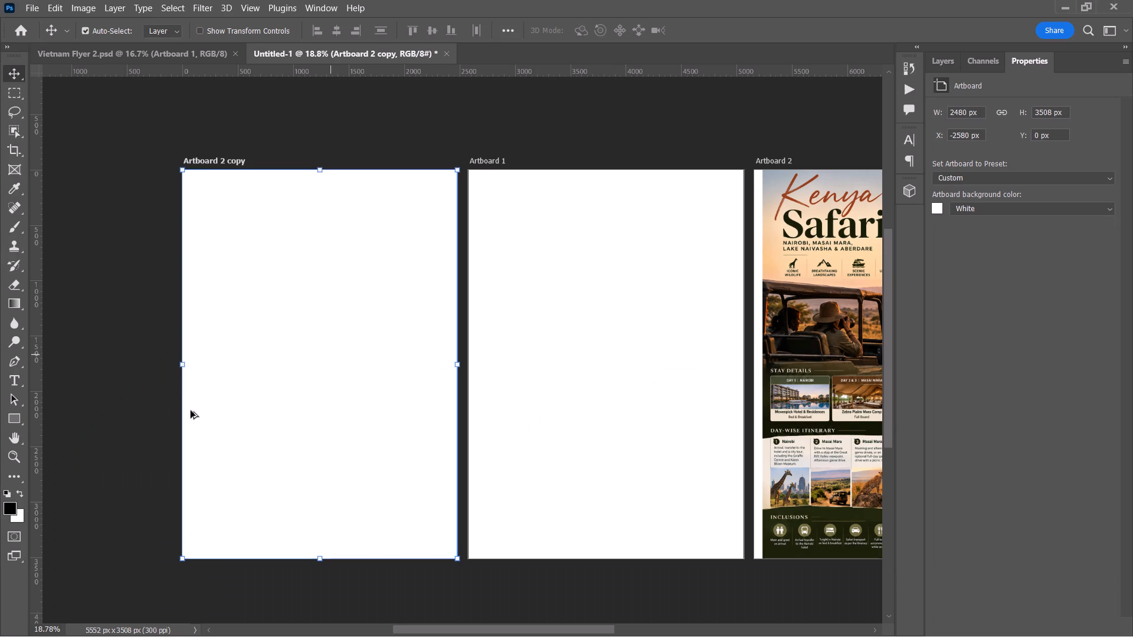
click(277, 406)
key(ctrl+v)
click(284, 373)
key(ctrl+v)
Switch to the fwkenyaflyerbriefsafari5n6d.zip archive and bring its reference image, the Thai Gateway flyer, into Artboard 2 copy in Photoshop.
key(alt+Tab)
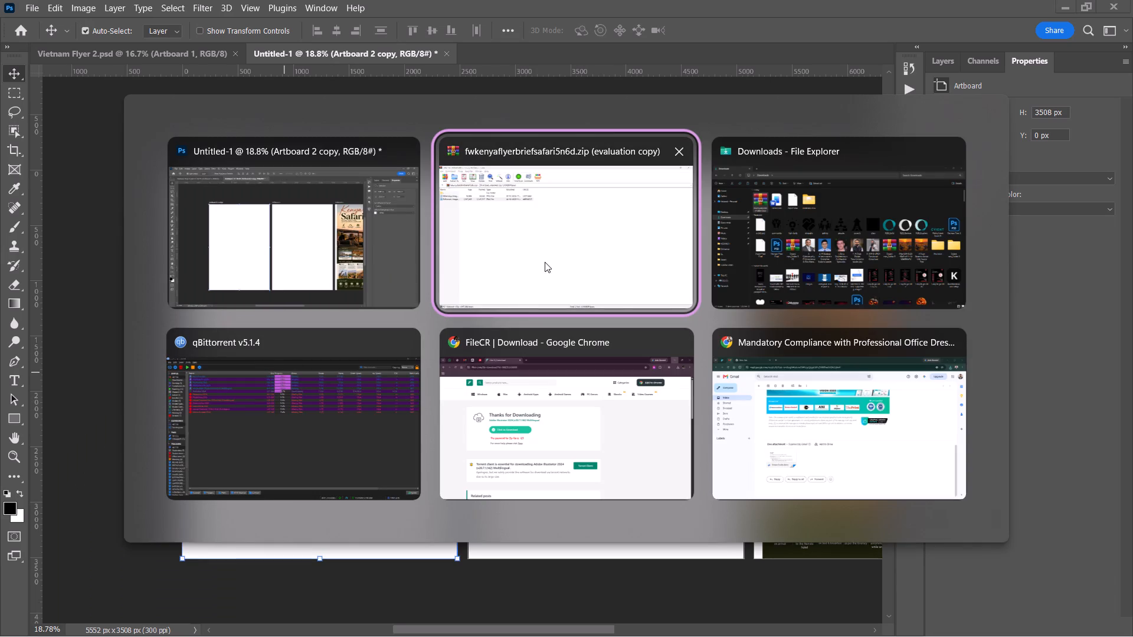
alt+click(597, 257)
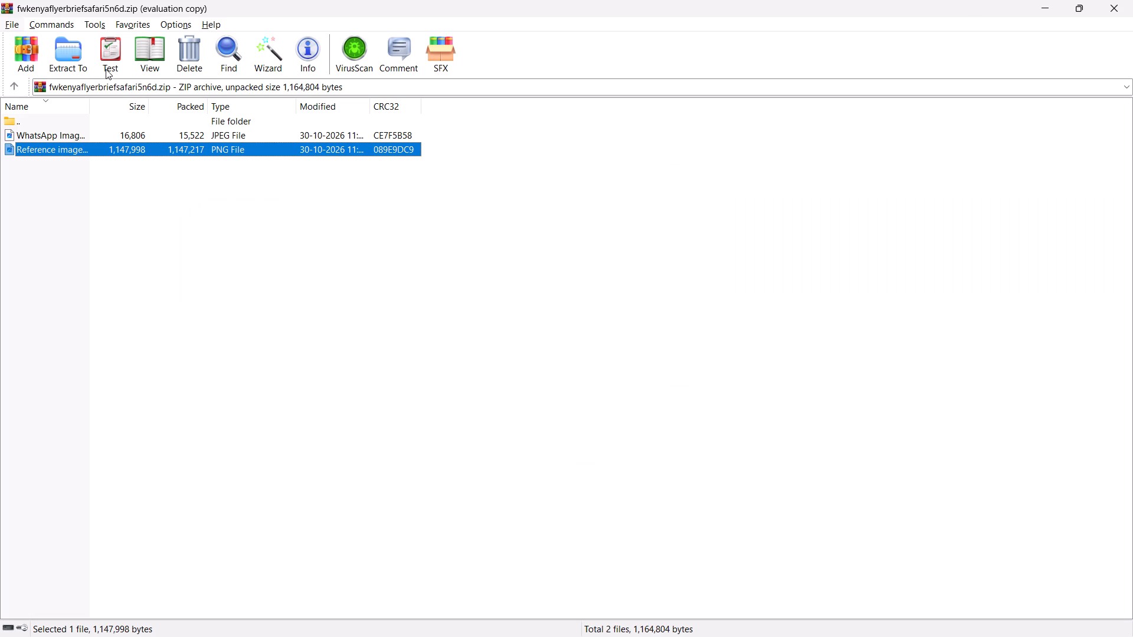
click(1132, 0)
key(alt+Tab)
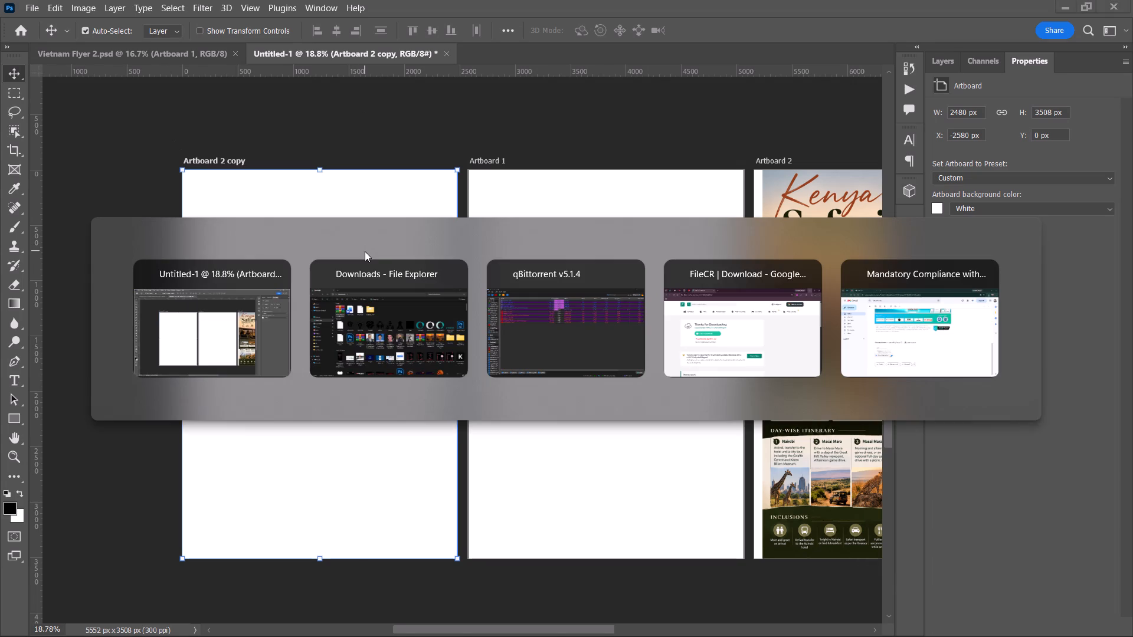
Switch to the Downloads folder in File Explorer and extract the fwkenyaflyerbriefsafari5n6d archive into its own folder.
click(442, 73)
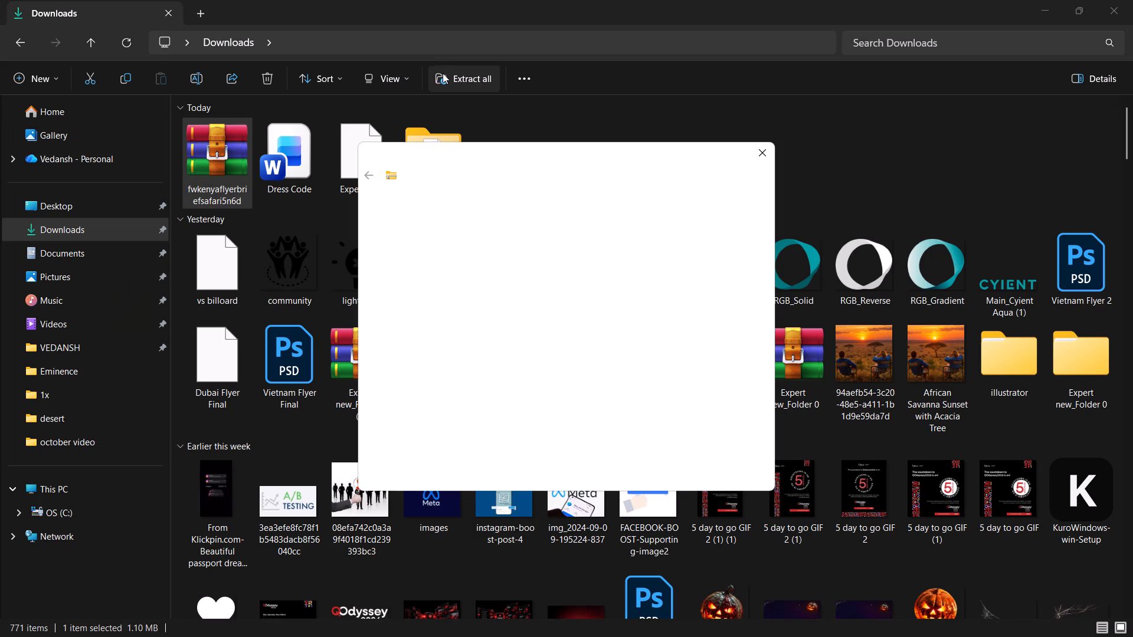
click(676, 480)
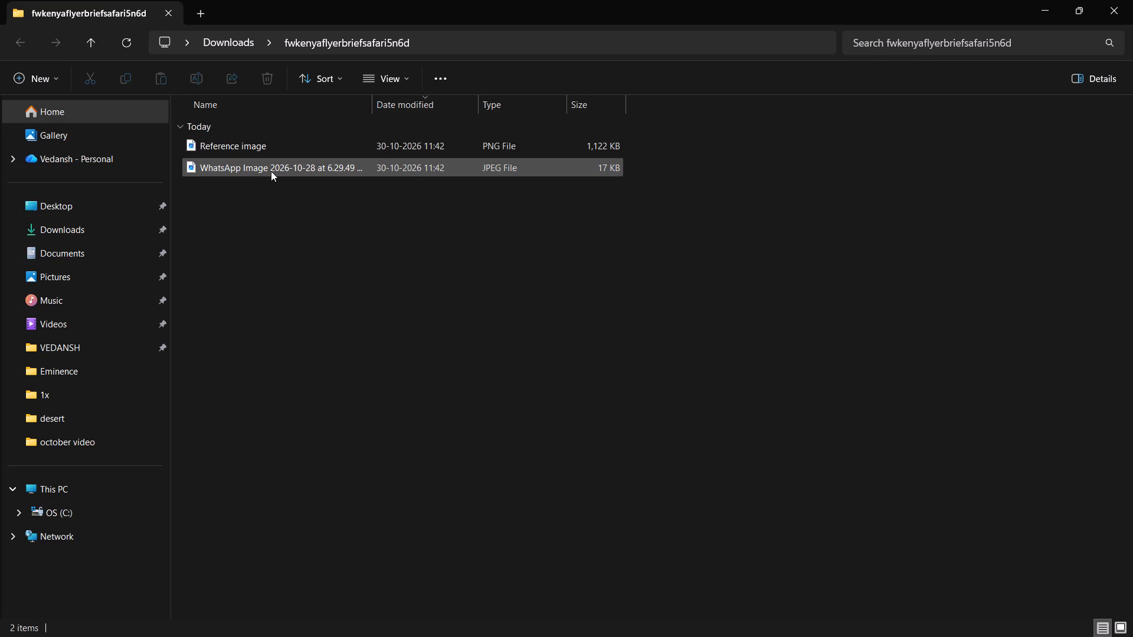
Bring the extracted Reference image PNG into Photoshop and place it on Artboard 2 copy at its default fitted size.
drag(271, 170, 337, 241)
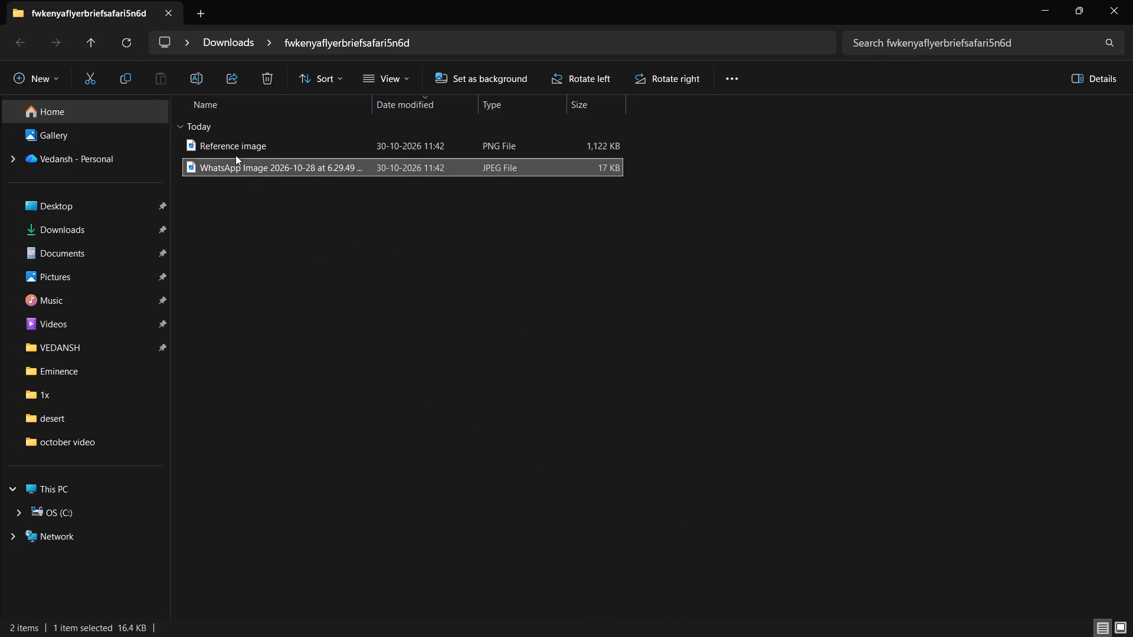
drag(234, 145, 775, 633)
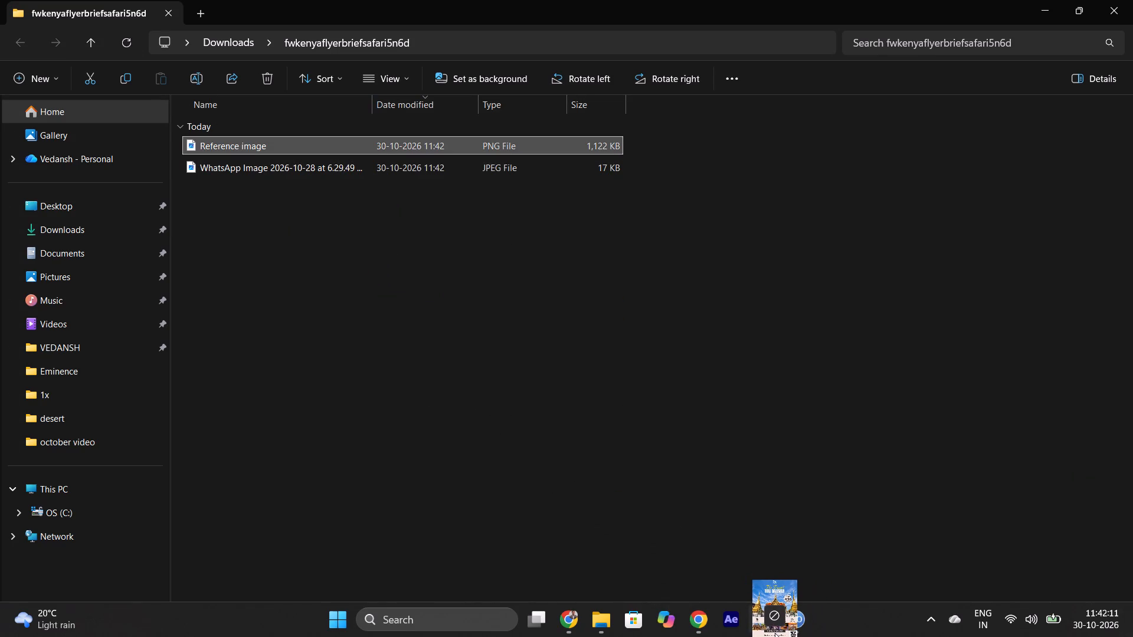
drag(775, 633, 304, 449)
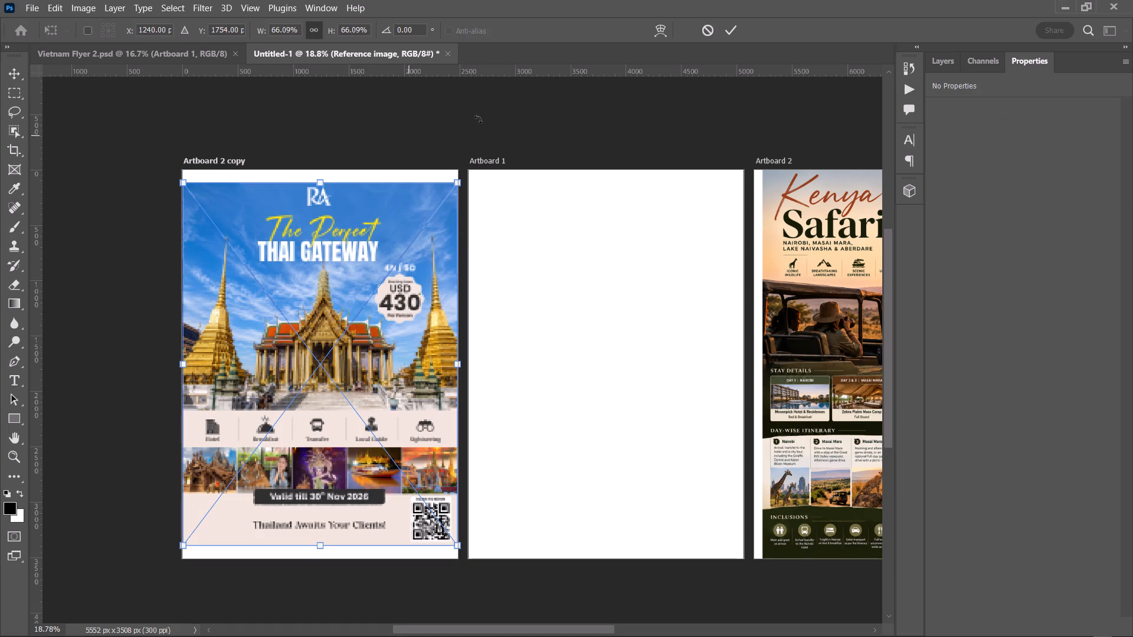
click(742, 25)
click(735, 24)
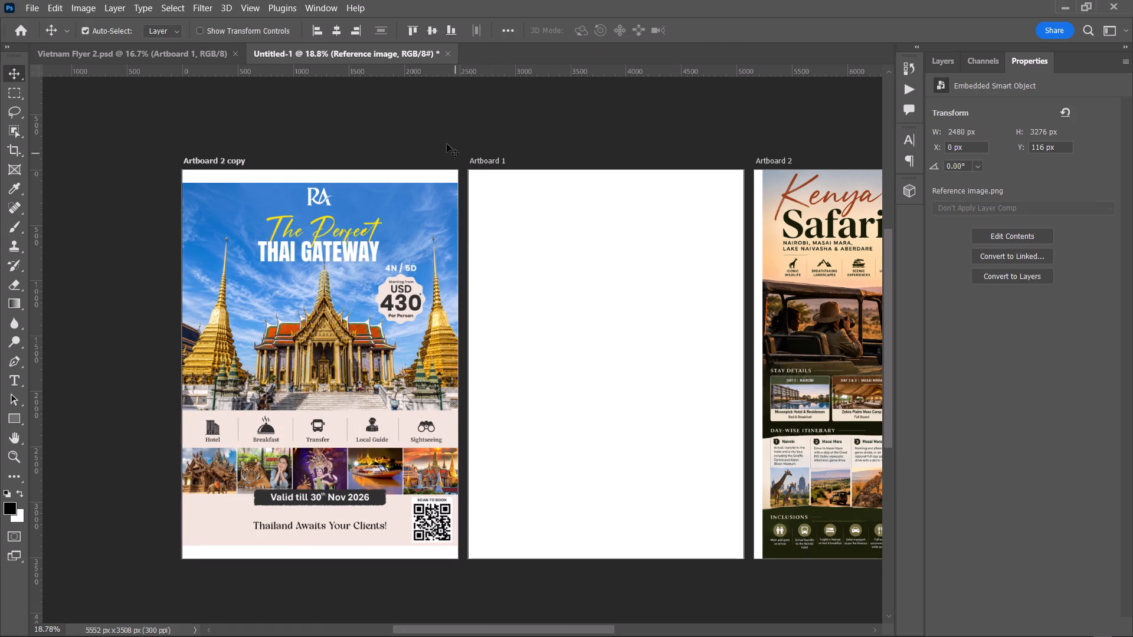
click(438, 136)
Examine the Thai Gateway reference, the empty Artboard 1 and the Kenya Safari flyer side by side.
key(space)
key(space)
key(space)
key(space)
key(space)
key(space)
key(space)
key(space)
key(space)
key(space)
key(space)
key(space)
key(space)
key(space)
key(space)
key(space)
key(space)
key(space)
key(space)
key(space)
drag(554, 152, 407, 139)
alt+scroll(407, 139, down, 1)
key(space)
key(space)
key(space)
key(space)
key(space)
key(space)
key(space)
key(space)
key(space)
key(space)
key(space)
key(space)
drag(417, 143, 416, 137)
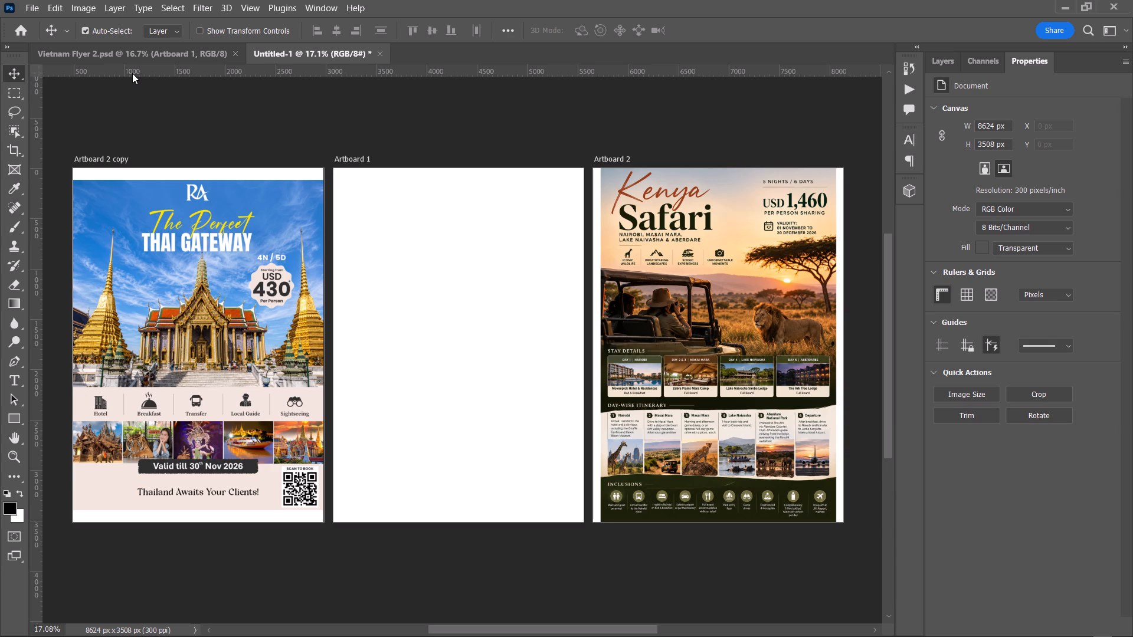
Switch to the PowerToys Run launcher, calculate 1460*100, and clear the query.
key(alt+space)
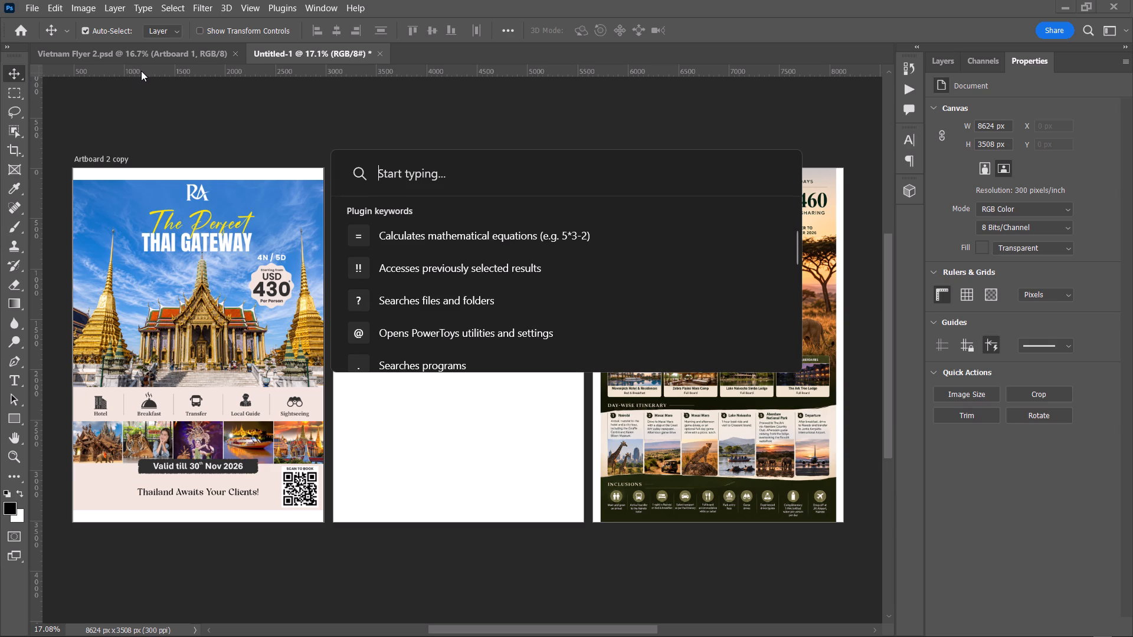
key(1)
key(4)
key(6)
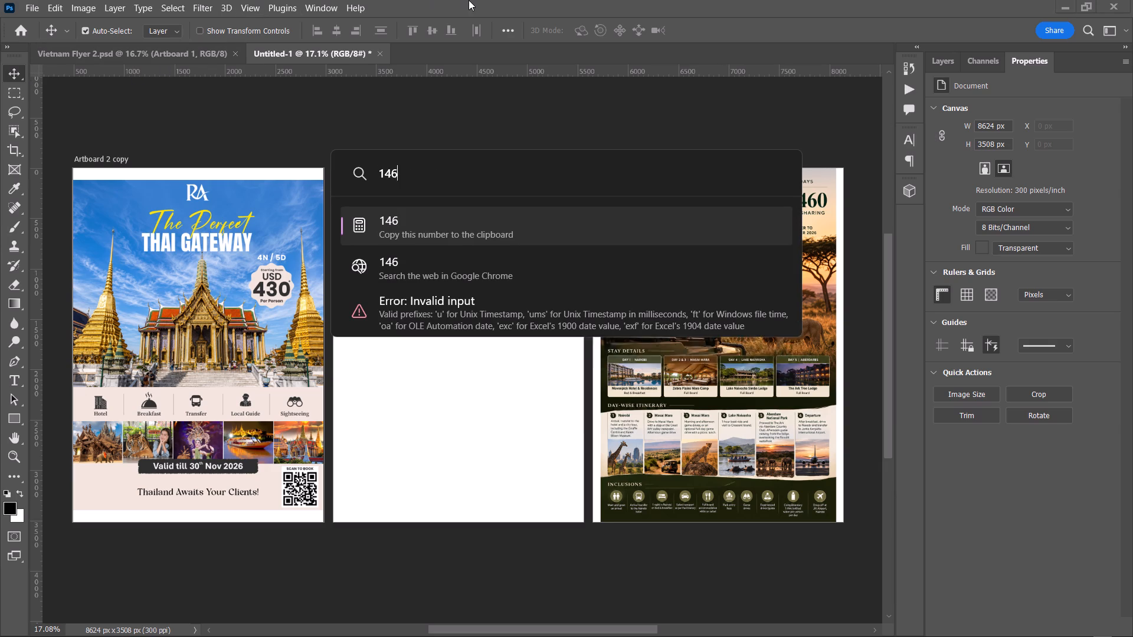
key(0)
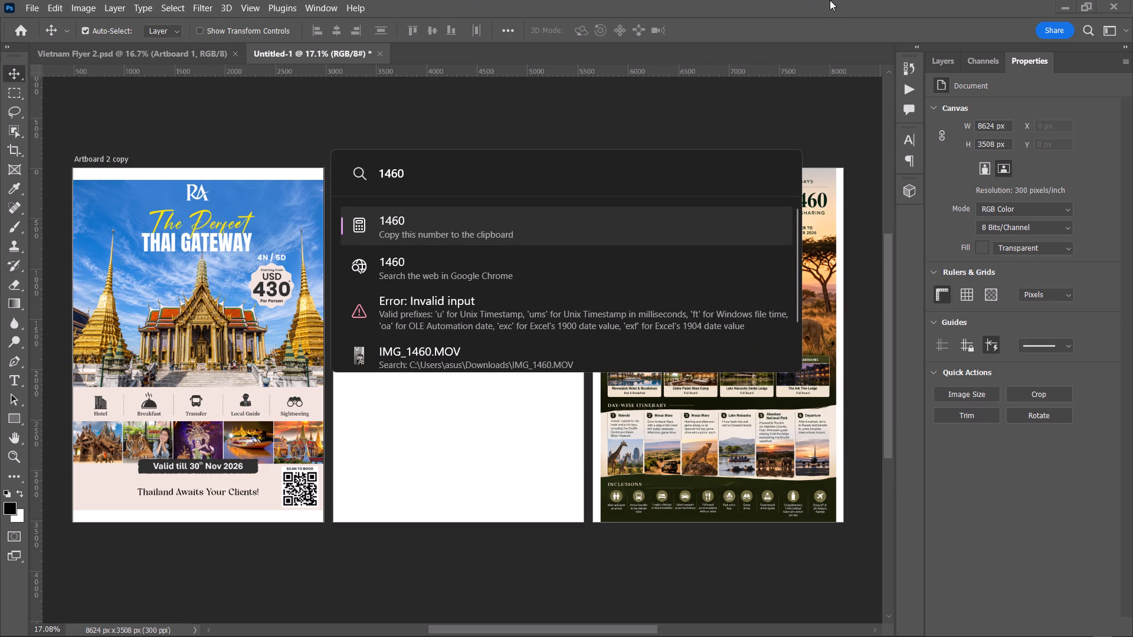
key(asterisk)
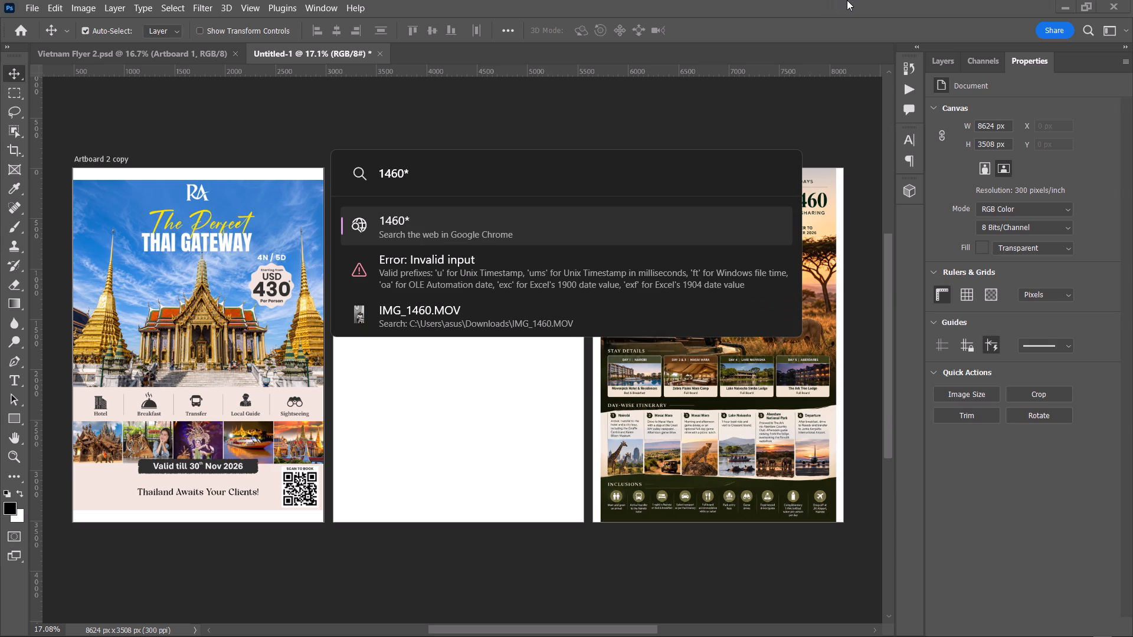
text(1000)
key(BackSpace)
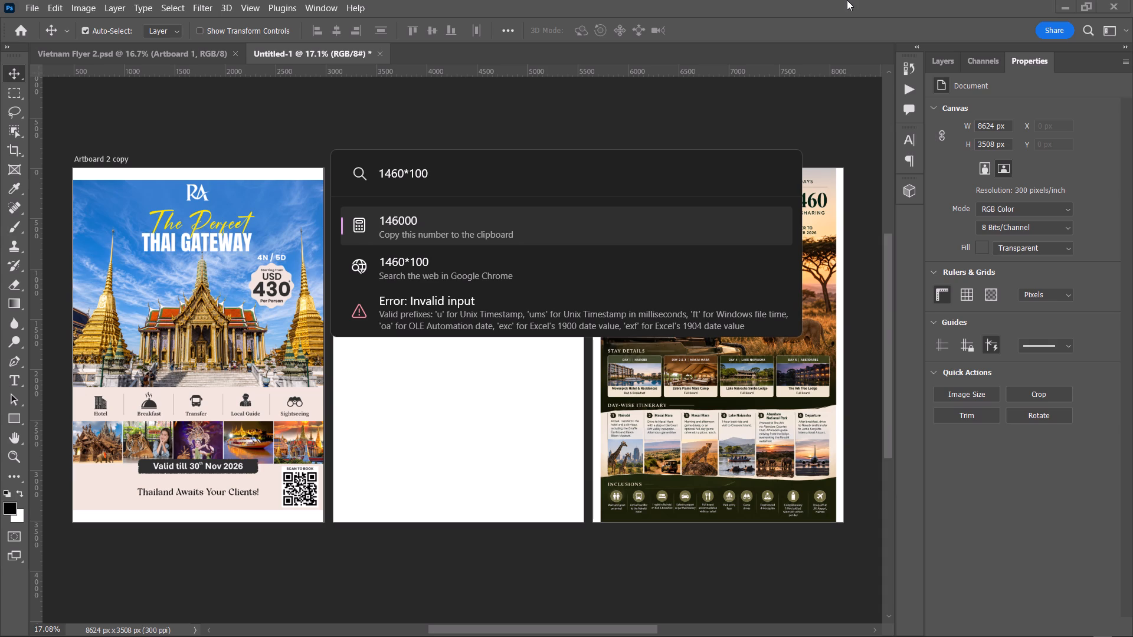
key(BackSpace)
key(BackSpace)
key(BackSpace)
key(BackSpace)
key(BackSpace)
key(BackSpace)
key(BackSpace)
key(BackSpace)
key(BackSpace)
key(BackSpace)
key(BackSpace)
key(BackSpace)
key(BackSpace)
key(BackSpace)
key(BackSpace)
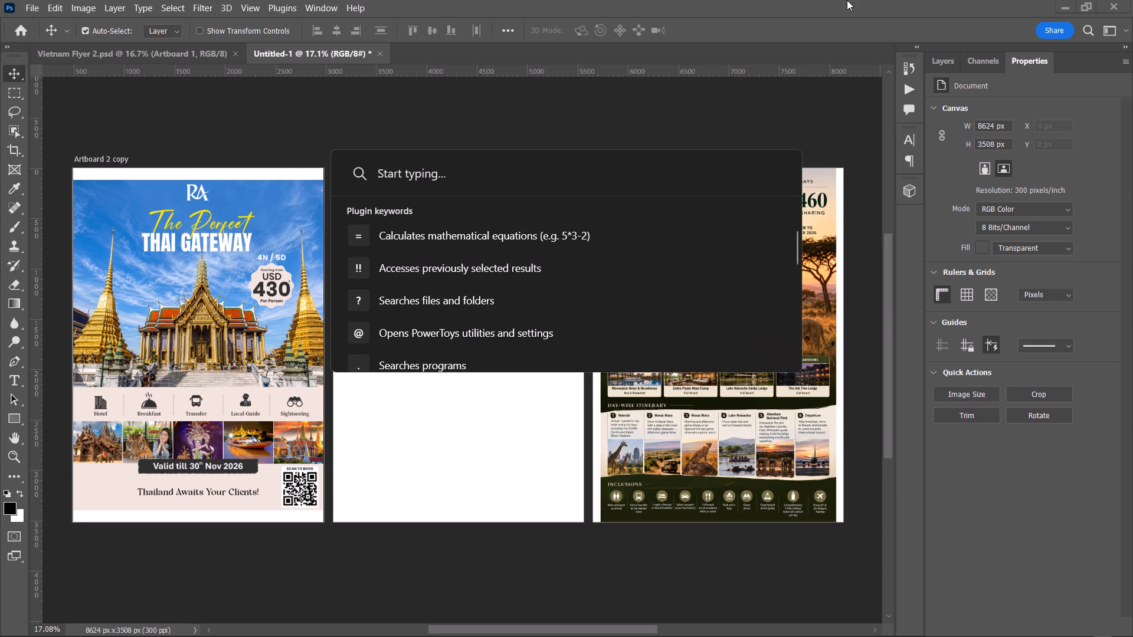
Return from the launcher to Photoshop and examine the Thai Gateway reference flyer alongside the empty Artboard 1.
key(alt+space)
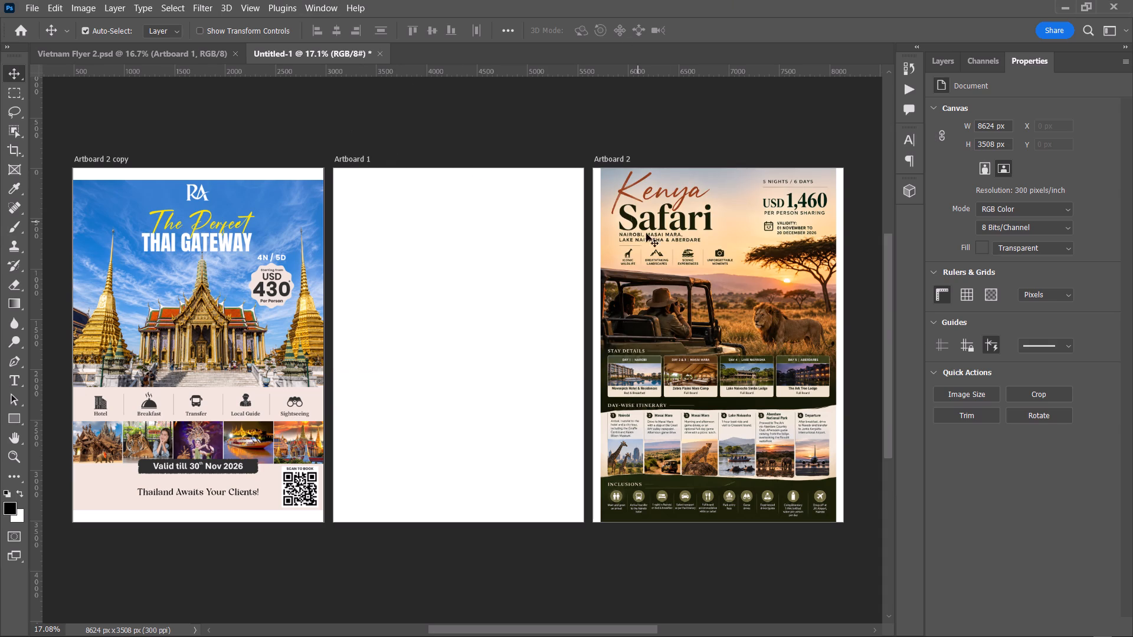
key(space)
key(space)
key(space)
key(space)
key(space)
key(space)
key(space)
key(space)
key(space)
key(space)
drag(681, 284, 533, 302)
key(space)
drag(405, 260, 751, 244)
alt+scroll(600, 261, up, 2)
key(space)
scroll(541, 255, up, 3)
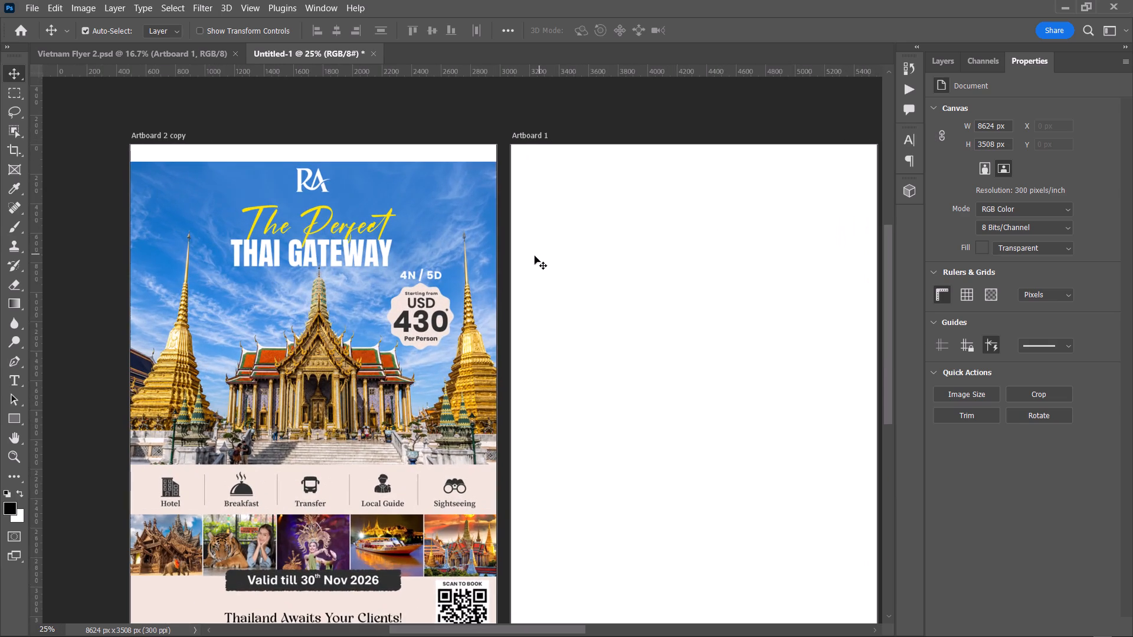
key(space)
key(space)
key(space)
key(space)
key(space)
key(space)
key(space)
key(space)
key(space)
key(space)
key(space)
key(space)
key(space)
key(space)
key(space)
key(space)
drag(525, 261, 505, 212)
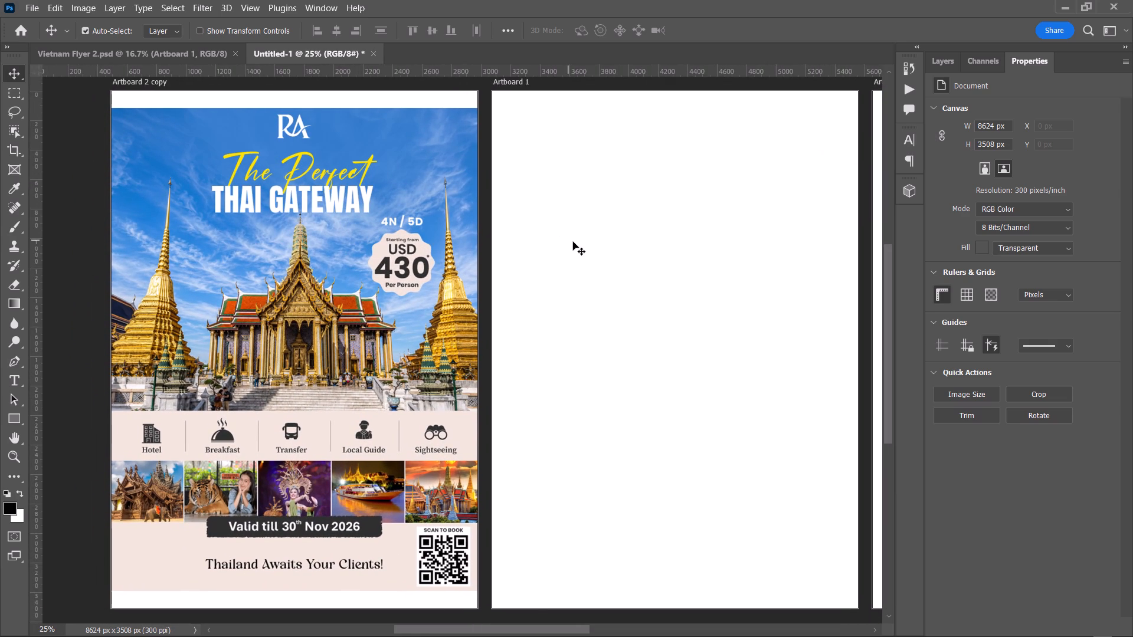
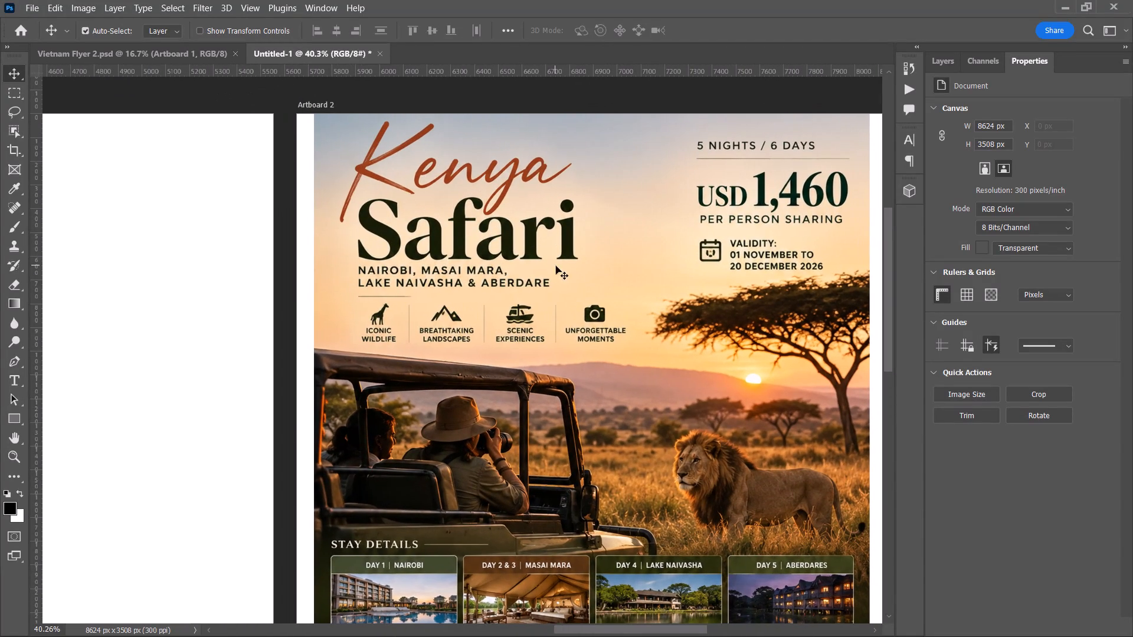
Examine the Kenya Safari flyer on Artboard 2, from its title and price header down to the stay details and day-wise itinerary.
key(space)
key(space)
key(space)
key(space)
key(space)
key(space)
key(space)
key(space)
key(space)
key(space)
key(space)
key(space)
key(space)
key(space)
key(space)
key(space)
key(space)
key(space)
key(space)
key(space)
drag(479, 316, 437, 313)
drag(452, 306, 429, 303)
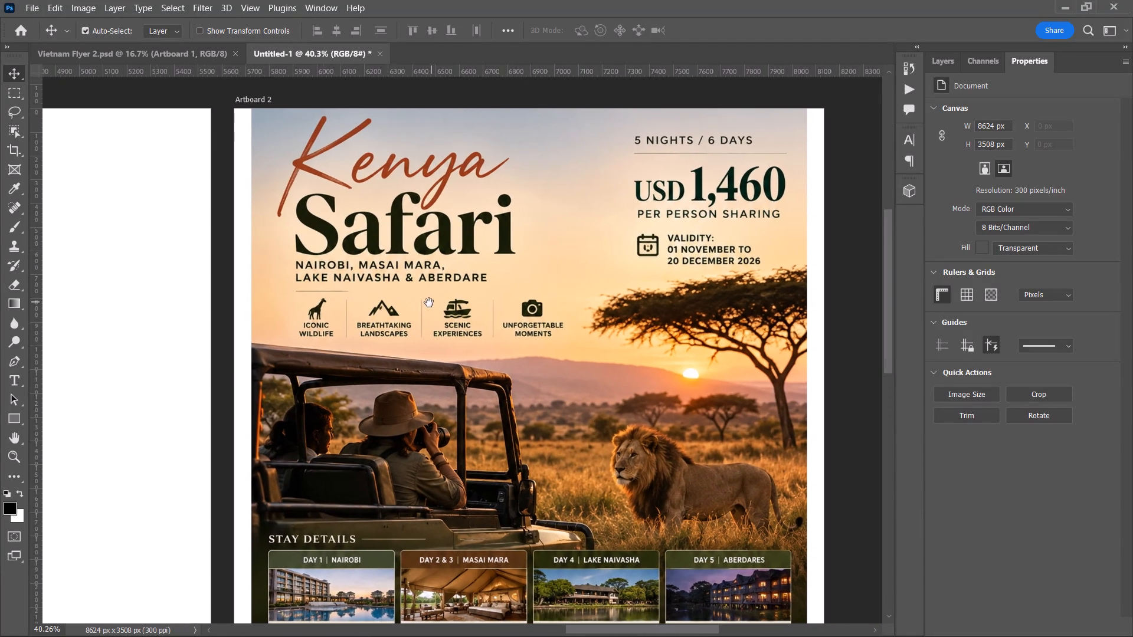
drag(429, 303, 427, 303)
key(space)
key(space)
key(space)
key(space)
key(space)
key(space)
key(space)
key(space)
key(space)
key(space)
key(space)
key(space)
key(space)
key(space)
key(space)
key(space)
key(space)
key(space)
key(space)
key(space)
drag(674, 277, 682, 192)
drag(583, 325, 602, 257)
alt+scroll(395, 400, up, 3)
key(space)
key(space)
drag(394, 400, 386, 381)
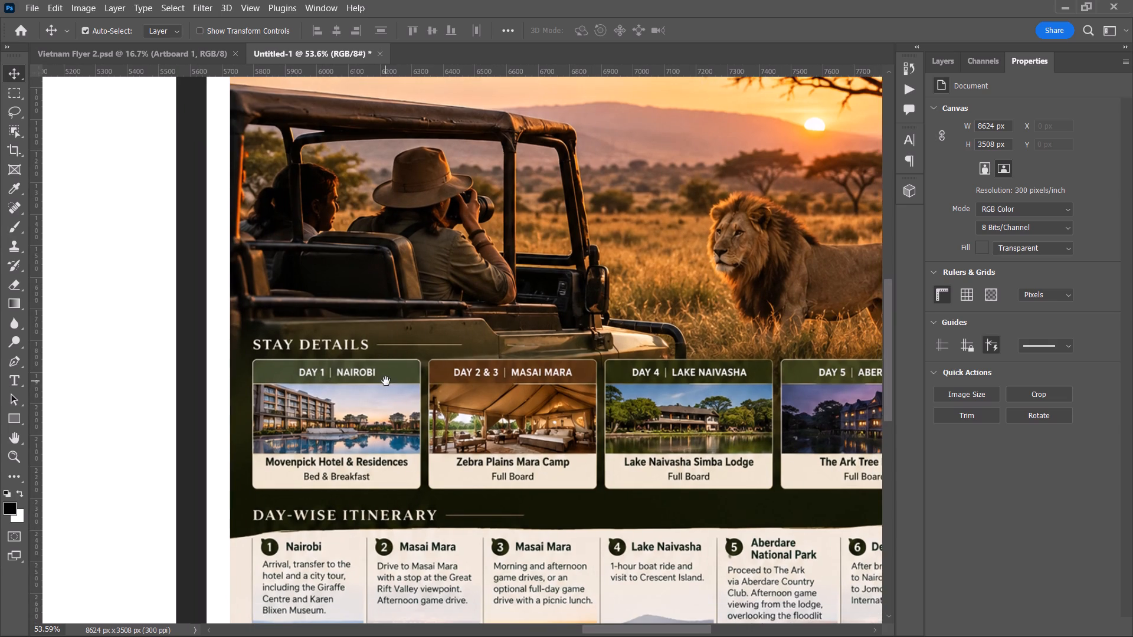
Examine the Kenya Safari flyer's safari photo, Stay Details cards and Day-Wise Itinerary section up close.
drag(386, 381, 387, 381)
key(space)
key(space)
key(space)
key(space)
key(space)
key(space)
key(space)
key(space)
key(space)
key(space)
key(space)
key(space)
key(space)
key(space)
key(space)
key(space)
key(space)
key(space)
key(space)
key(space)
drag(569, 309, 482, 308)
drag(525, 306, 522, 307)
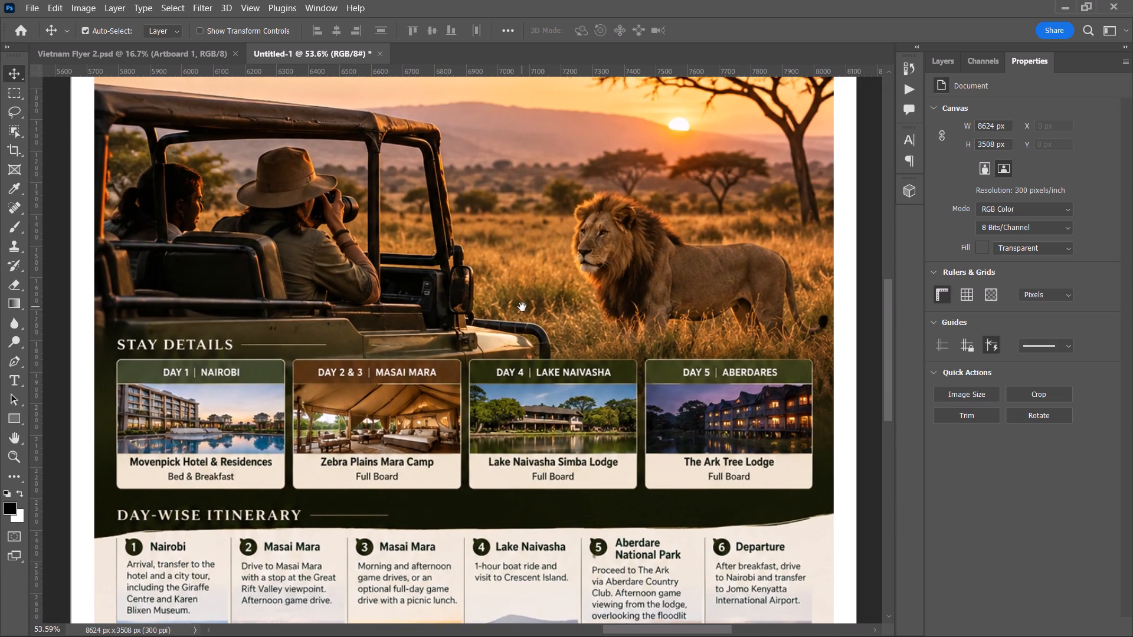
drag(522, 307, 474, 303)
drag(555, 314, 515, 320)
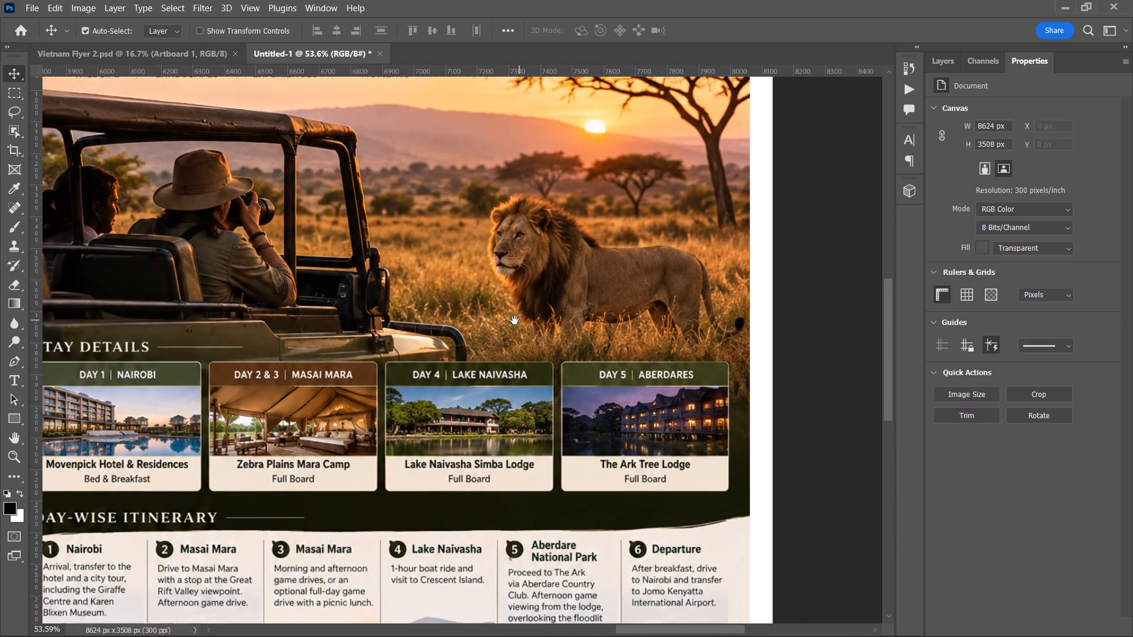
drag(515, 320, 676, 166)
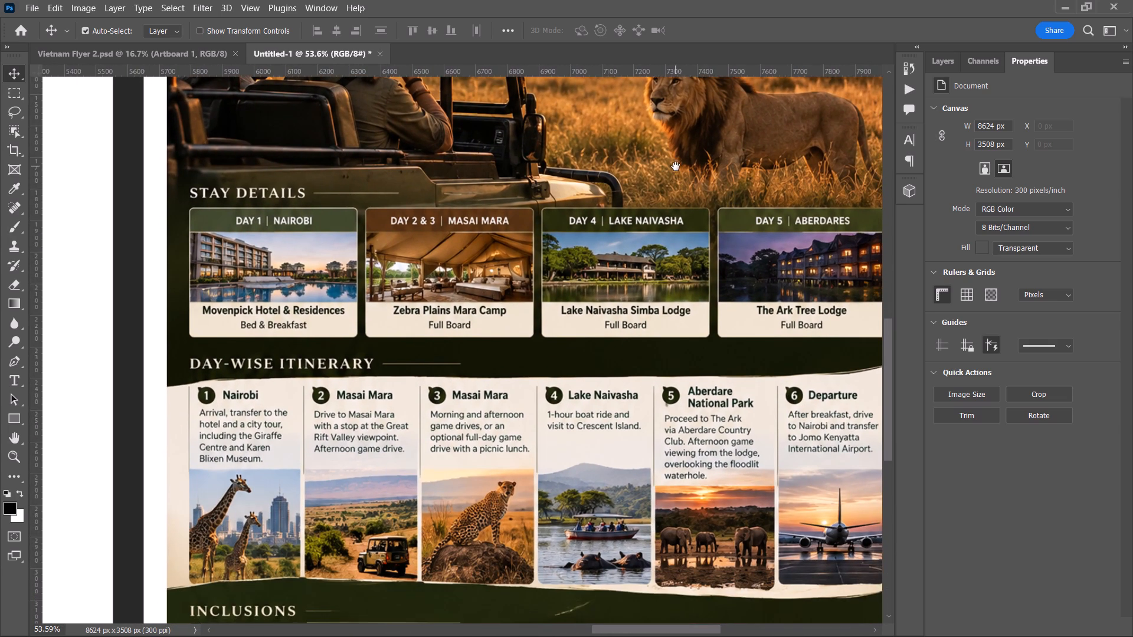
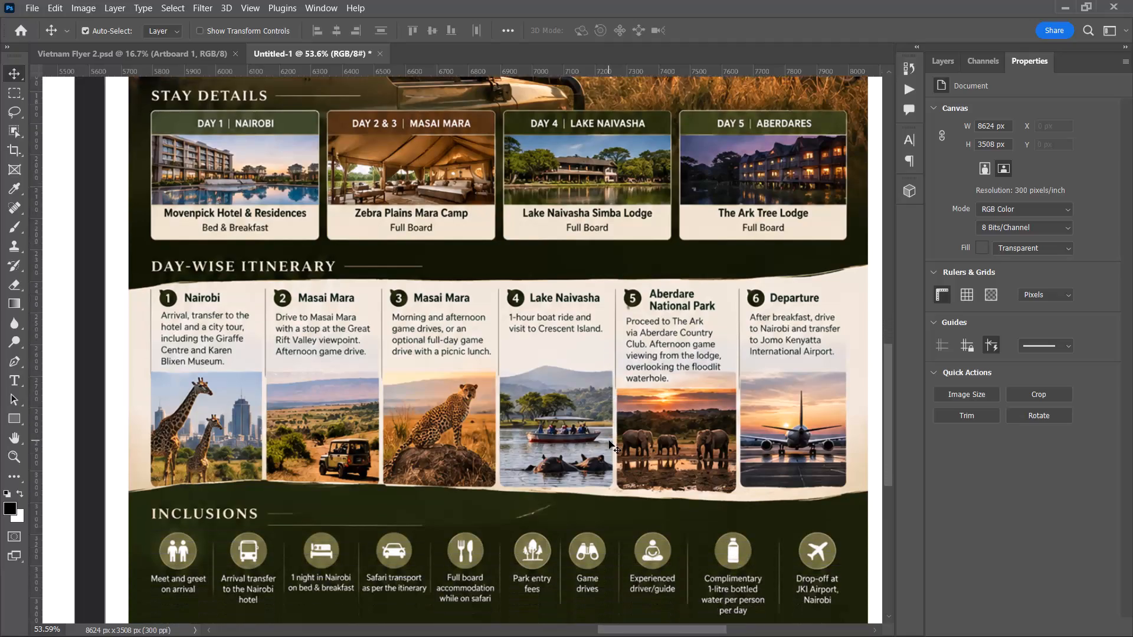
Examine the Kenya Safari flyer's Day-Wise Itinerary and Inclusions sections, as well as its title, pricing and safari photo on Artboard 2.
scroll(609, 441, down, 4)
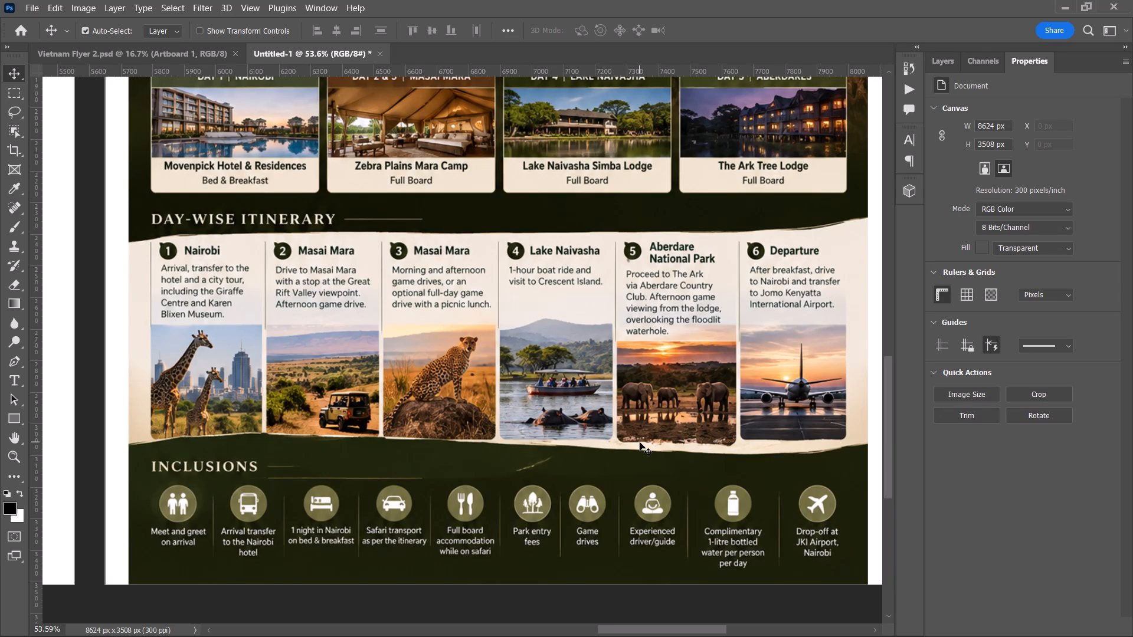
alt+scroll(640, 442, down, 3)
key(space)
key(space)
key(space)
key(space)
key(space)
key(space)
key(space)
key(space)
key(space)
key(space)
key(space)
key(space)
key(space)
key(space)
key(space)
key(space)
key(space)
key(space)
key(space)
key(space)
drag(592, 390, 602, 492)
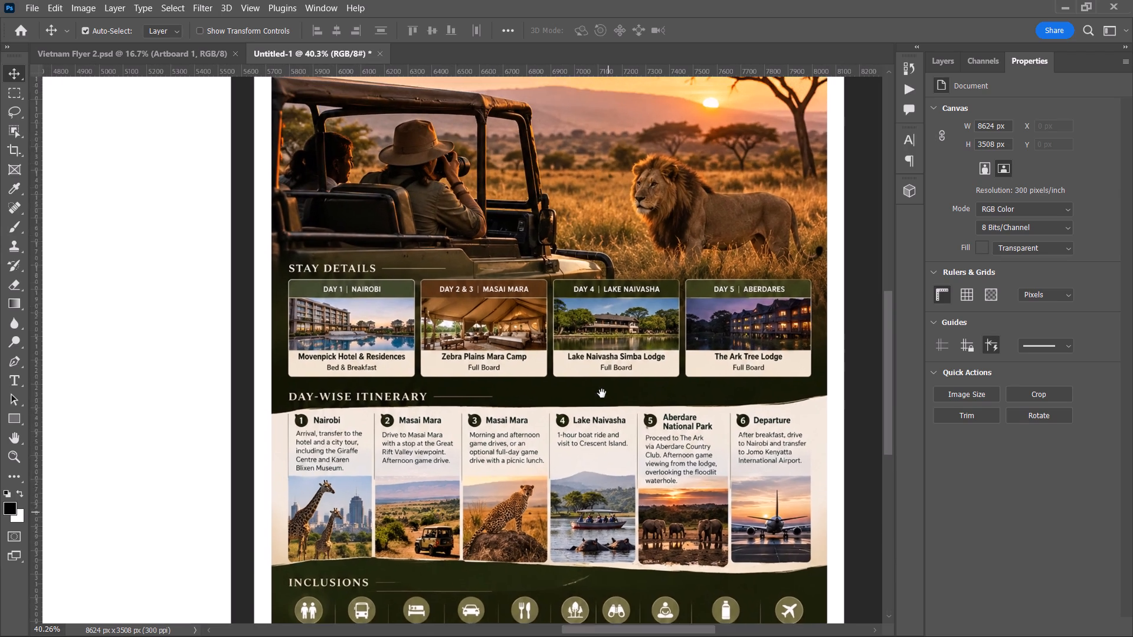
drag(598, 400, 566, 570)
drag(539, 416, 529, 479)
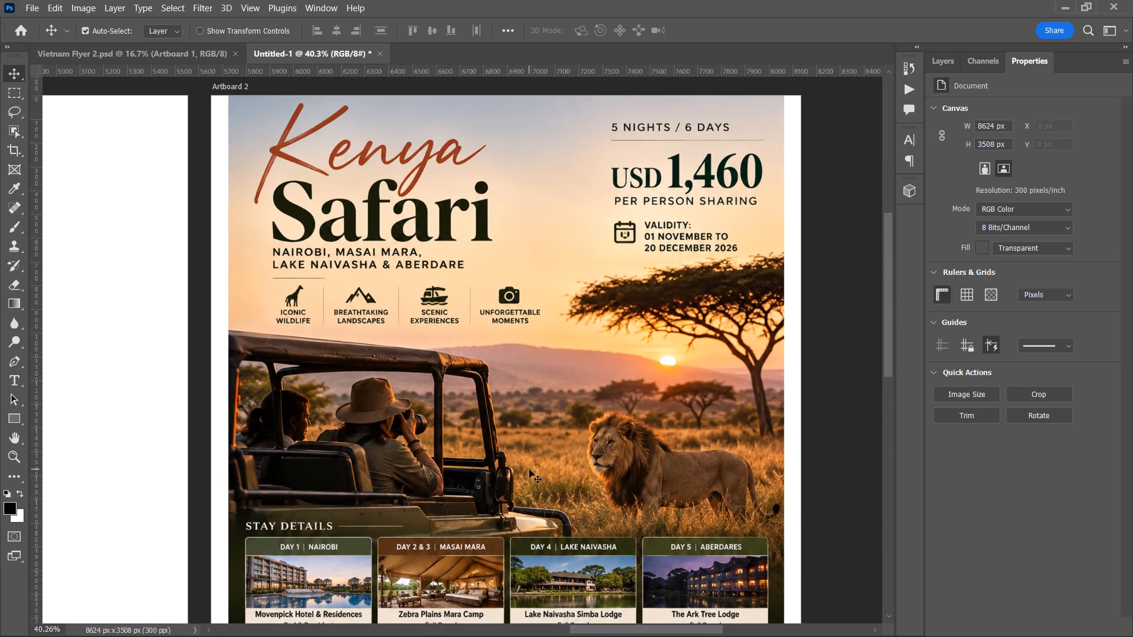
alt+scroll(529, 469, down, 2)
key(space)
key(space)
key(space)
drag(511, 471, 505, 473)
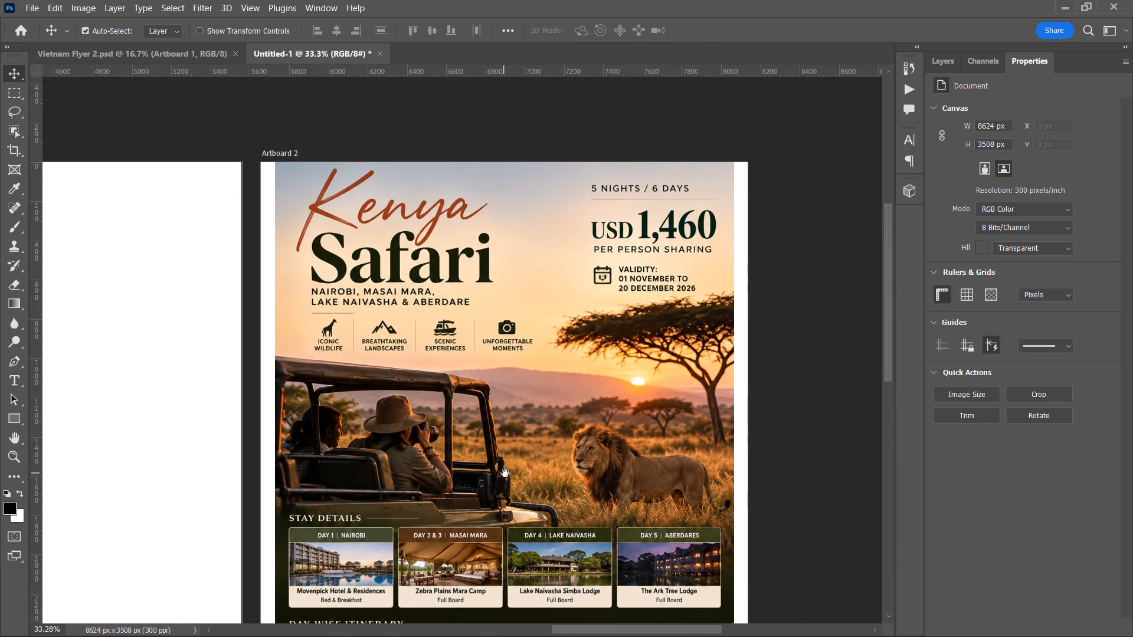
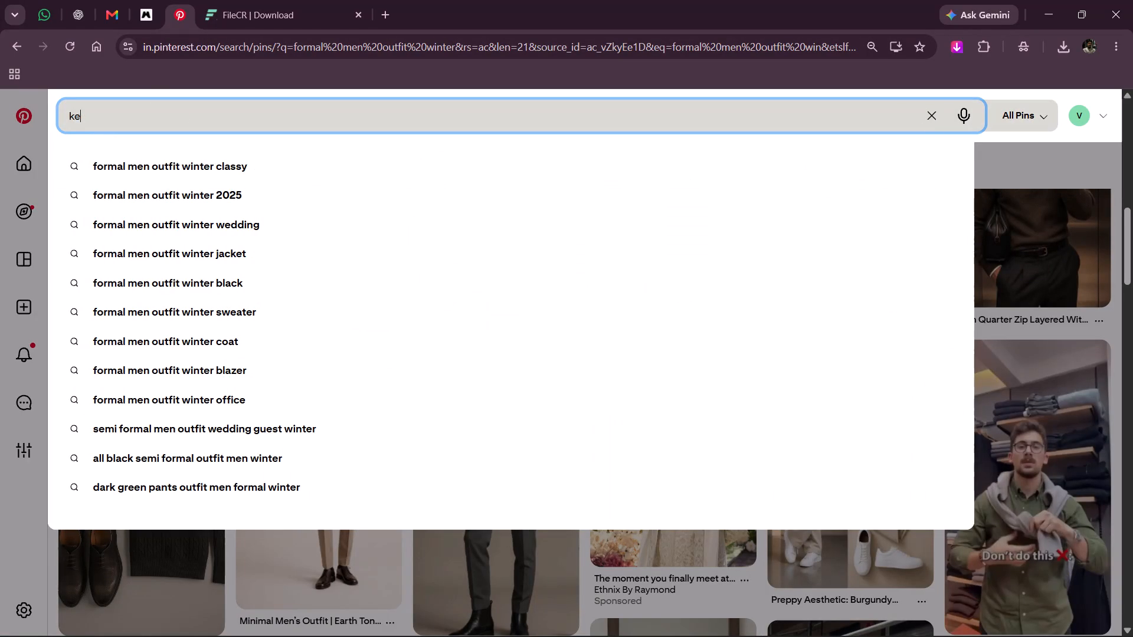
Search Pinterest for "kenya flyer".
key(BackSpace)
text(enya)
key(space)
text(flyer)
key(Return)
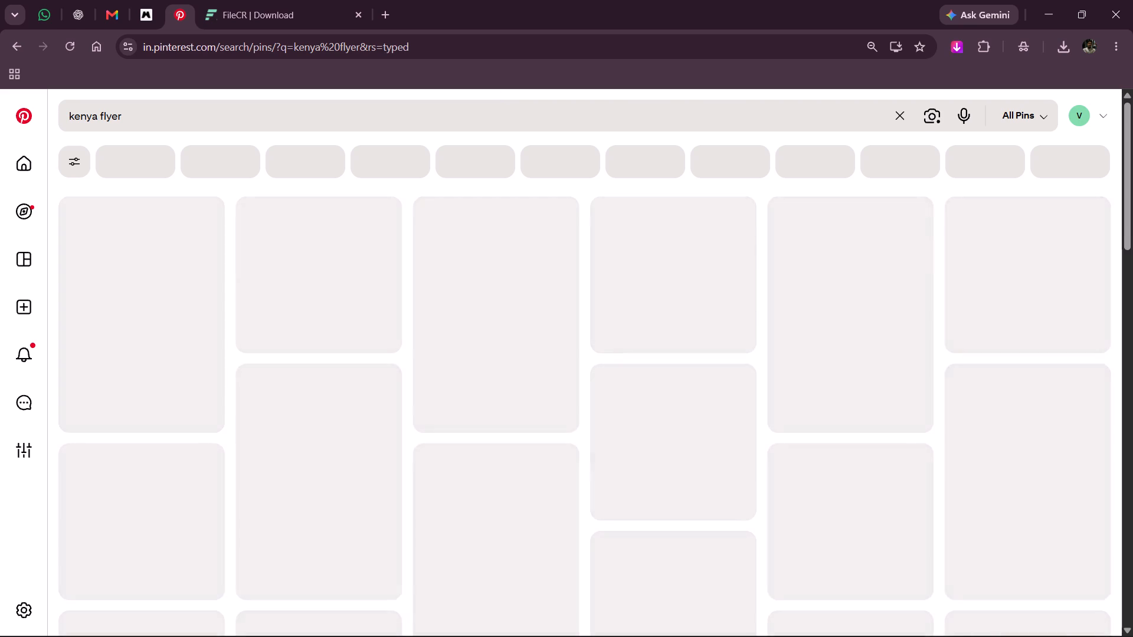
Switch the computer's Wi-Fi connection to the VRD_Second Floor network and return to the Pinterest search page.
click(970, 636)
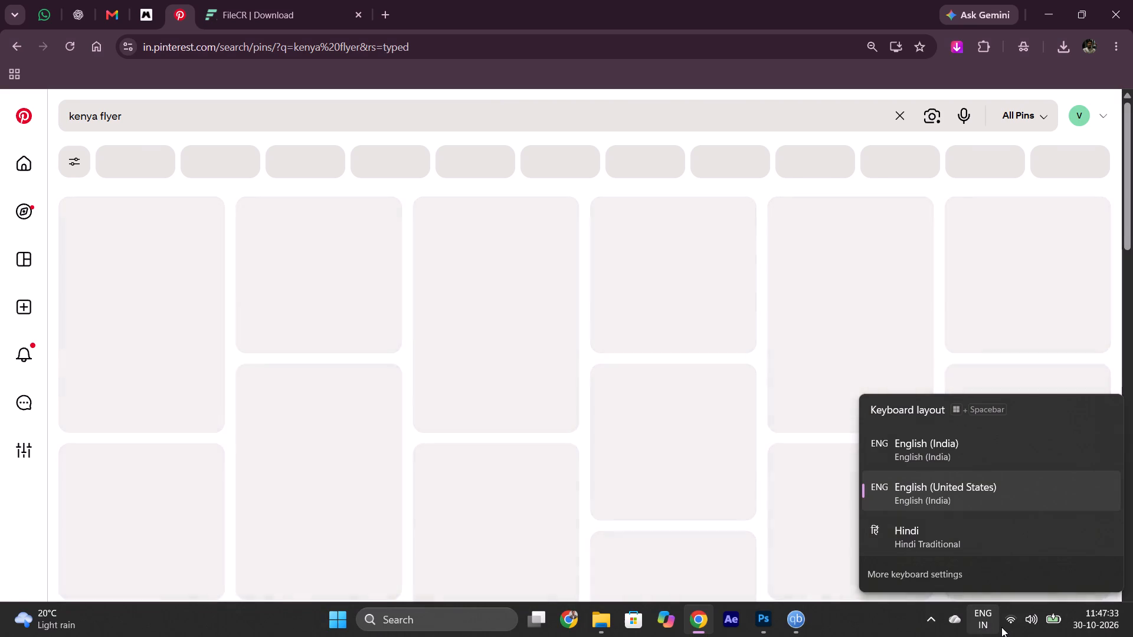
click(1003, 626)
click(1010, 624)
click(931, 348)
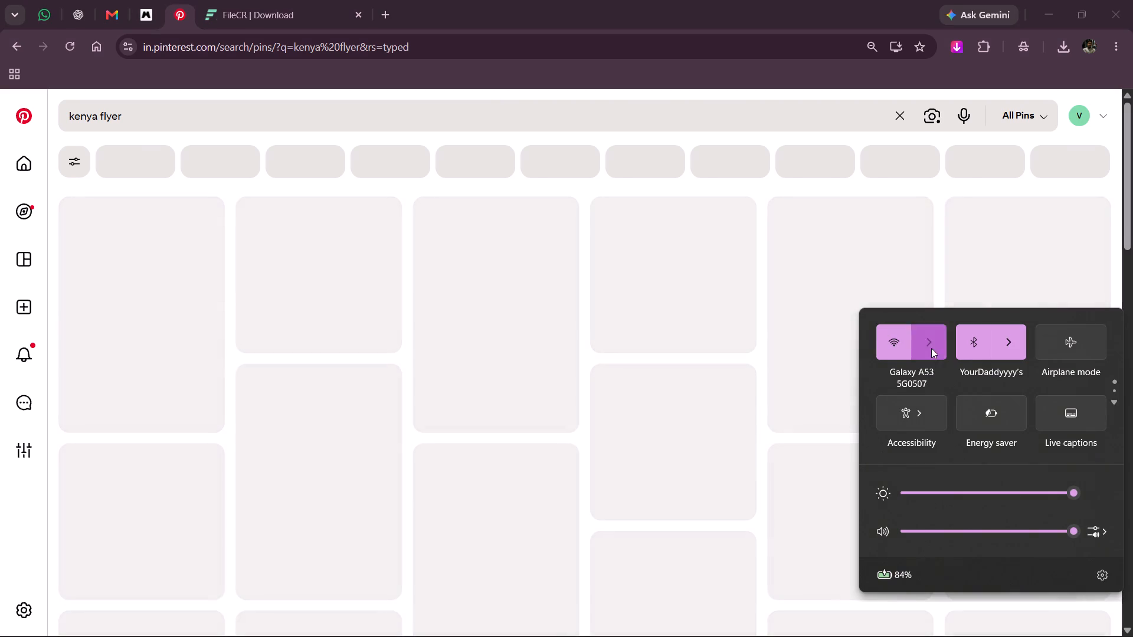
click(1024, 443)
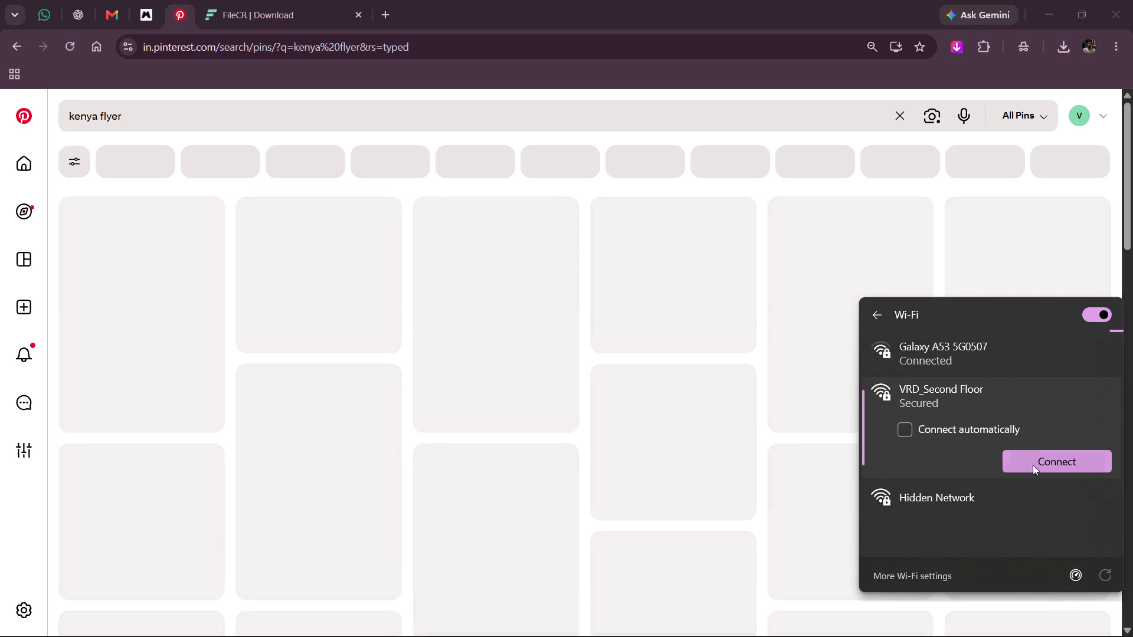
click(1019, 457)
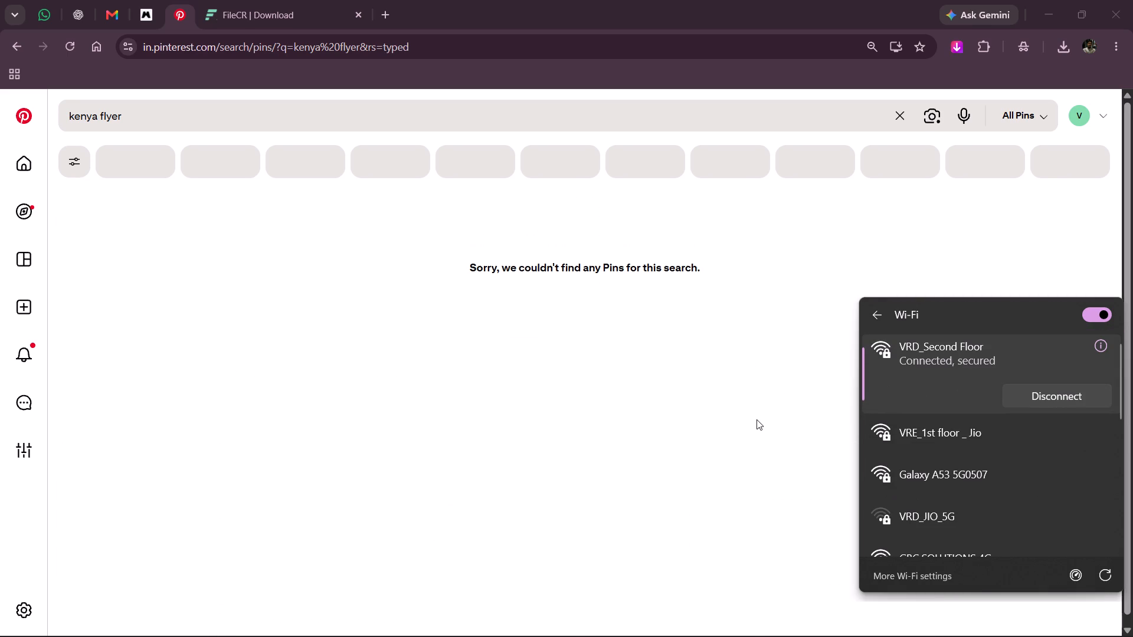
drag(685, 408, 840, 443)
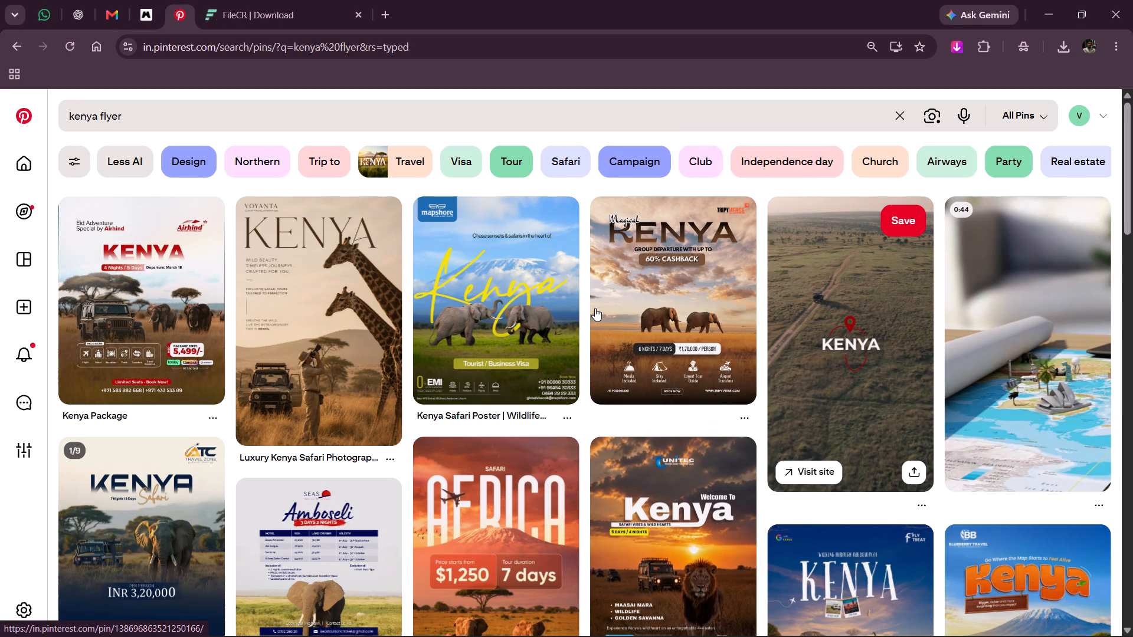
Shorten the Pinterest search to "kenya" and look through the safari and landscape pins for suitable imagery.
double_click(181, 117)
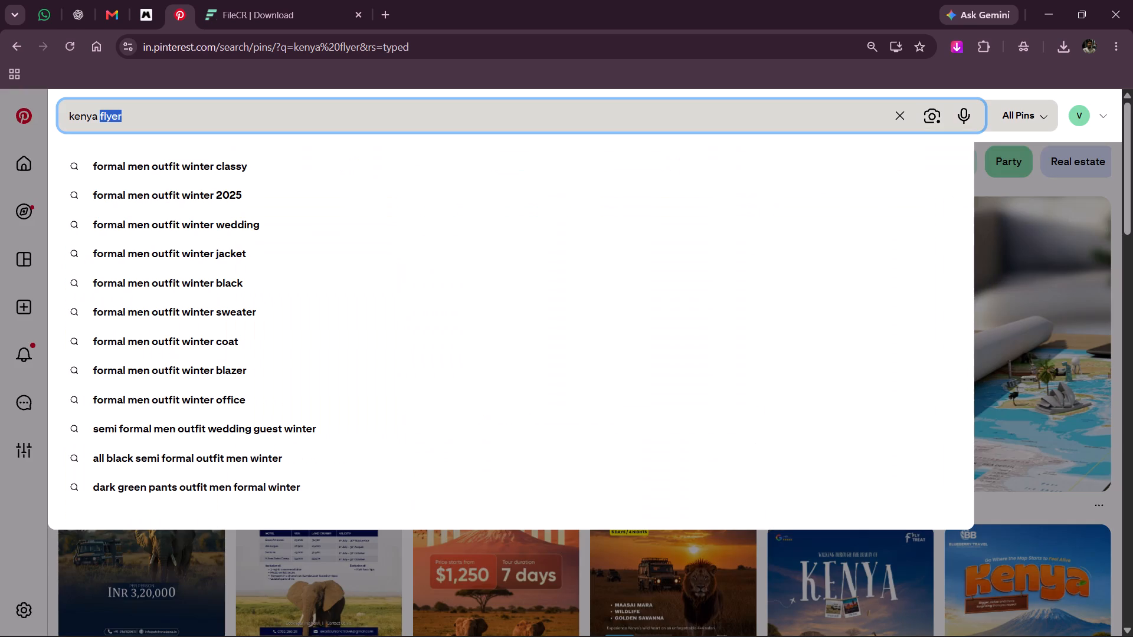
key(BackSpace)
key(Return)
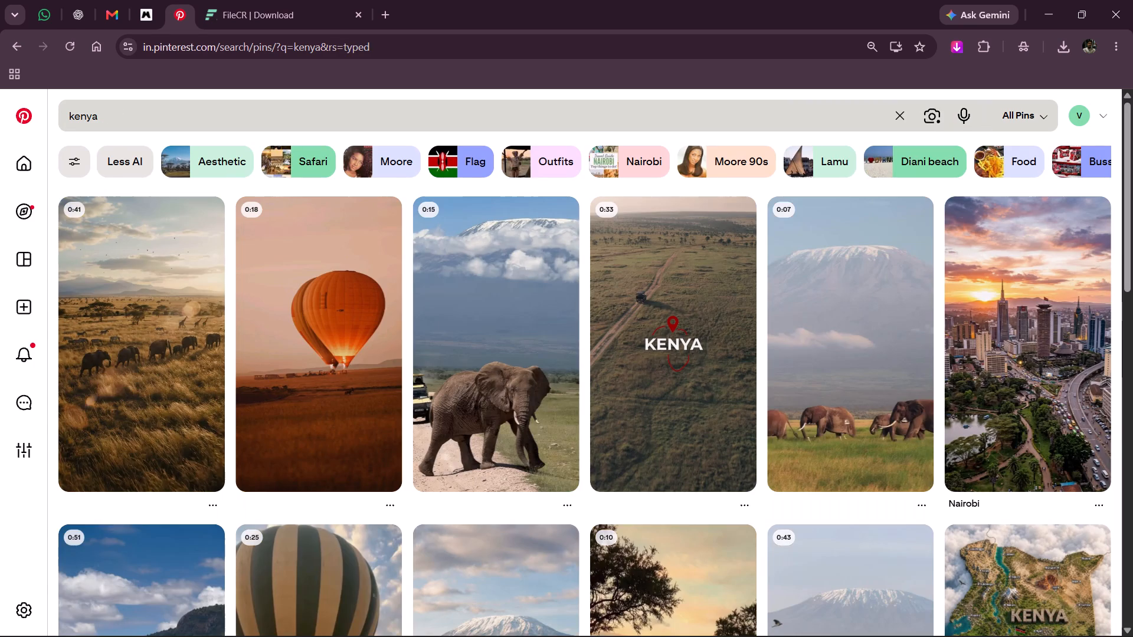
scroll(505, 422, down, 1)
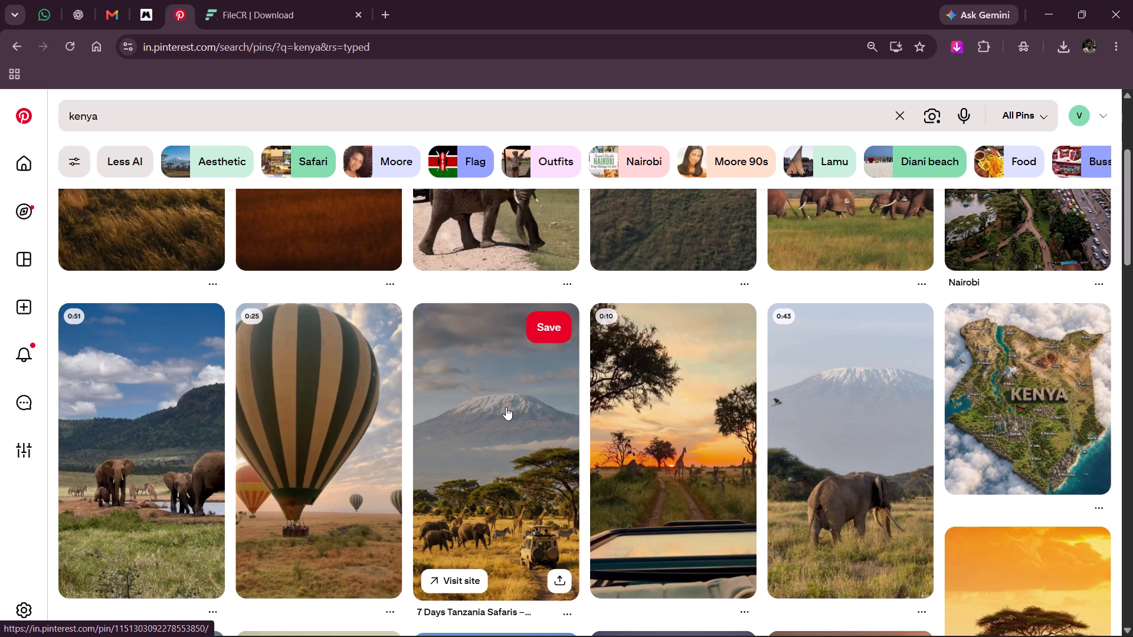
scroll(506, 407, up, 1)
scroll(496, 364, down, 1)
Apply the Less AI filter to the Kenya search results.
click(69, 153)
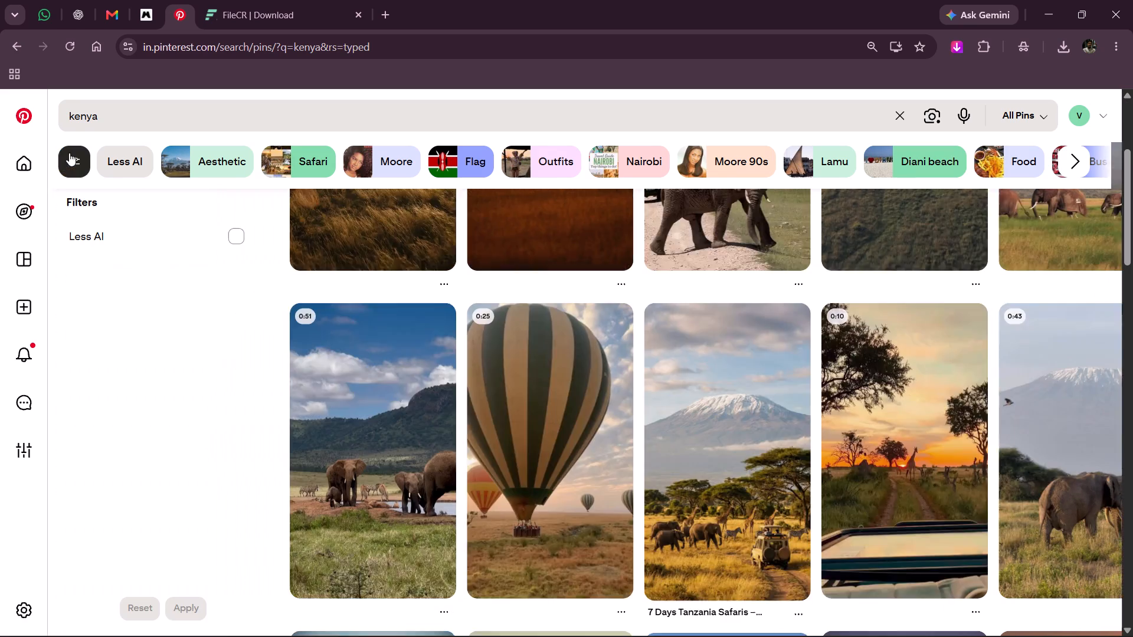
click(129, 237)
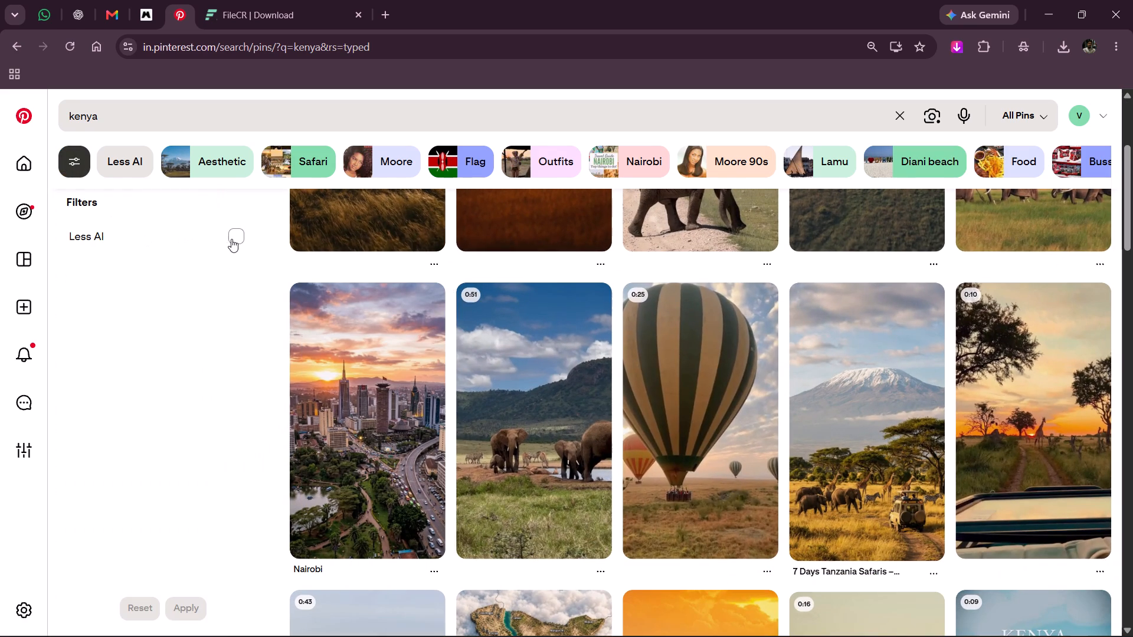
click(231, 239)
drag(196, 603, 197, 595)
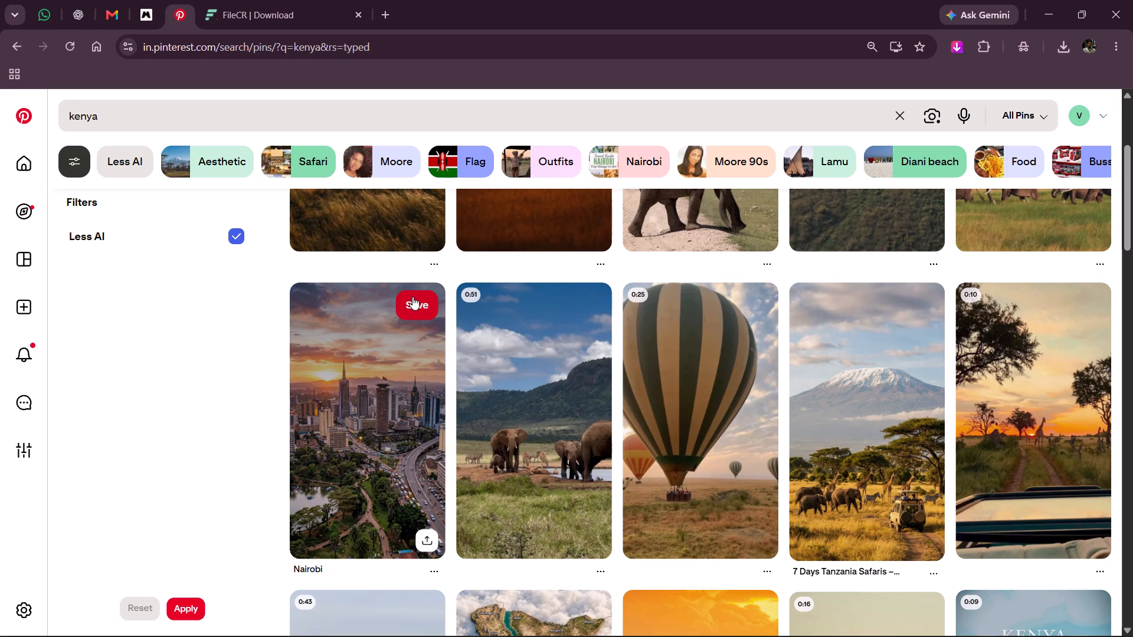
click(184, 609)
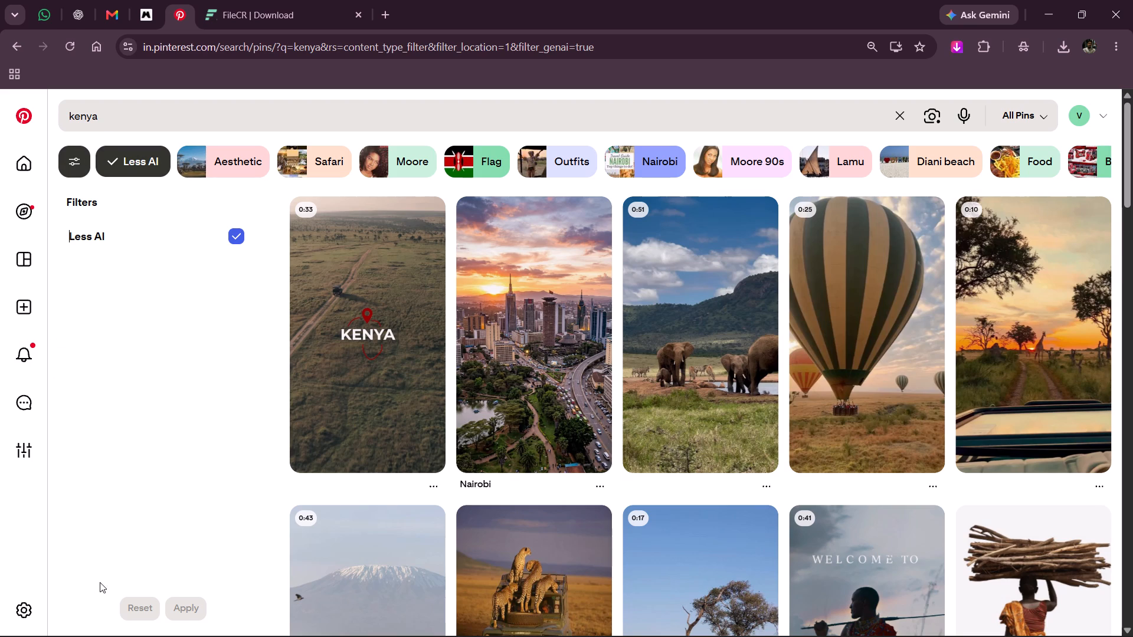
click(65, 169)
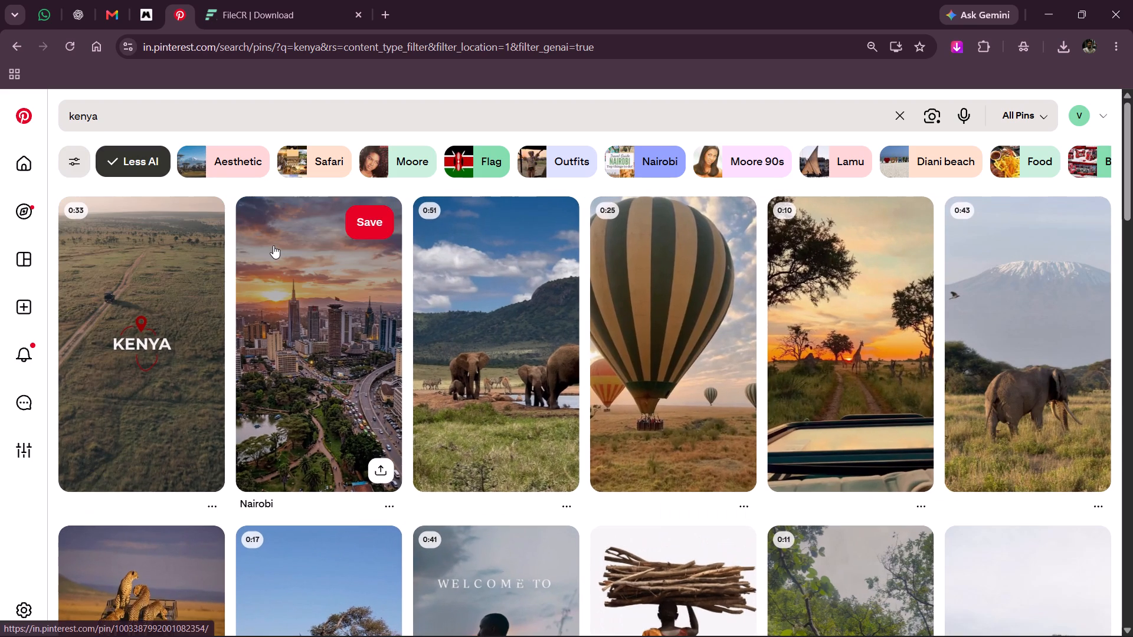
Narrow the results to Kenya safari and browse the wildlife and vehicle photos.
click(322, 147)
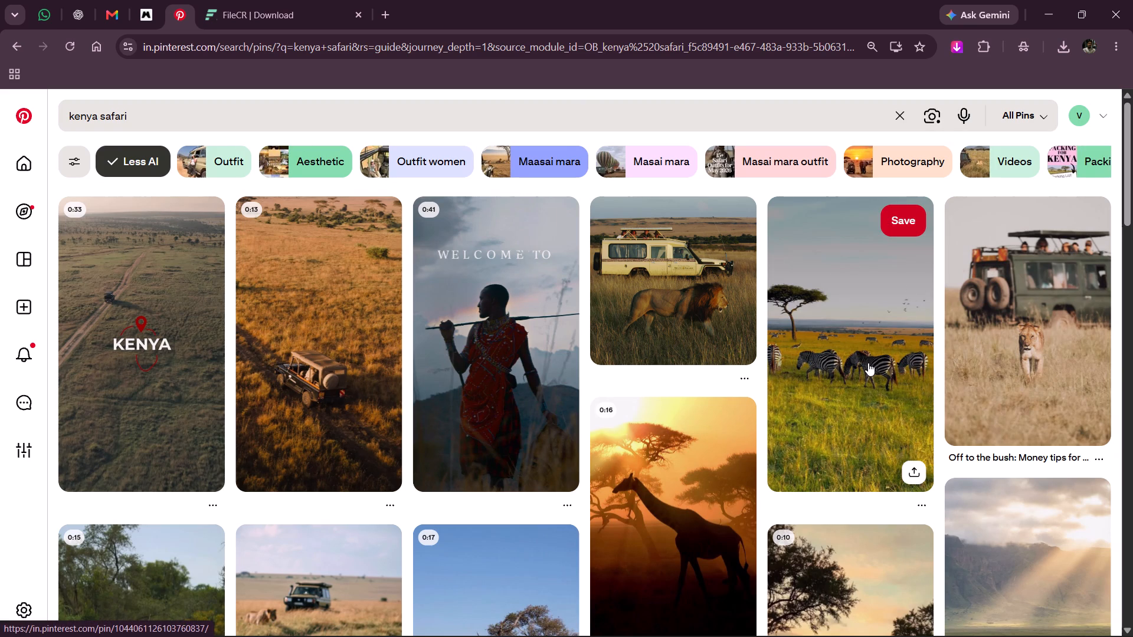
scroll(868, 363, down, 1)
scroll(868, 363, up, 1)
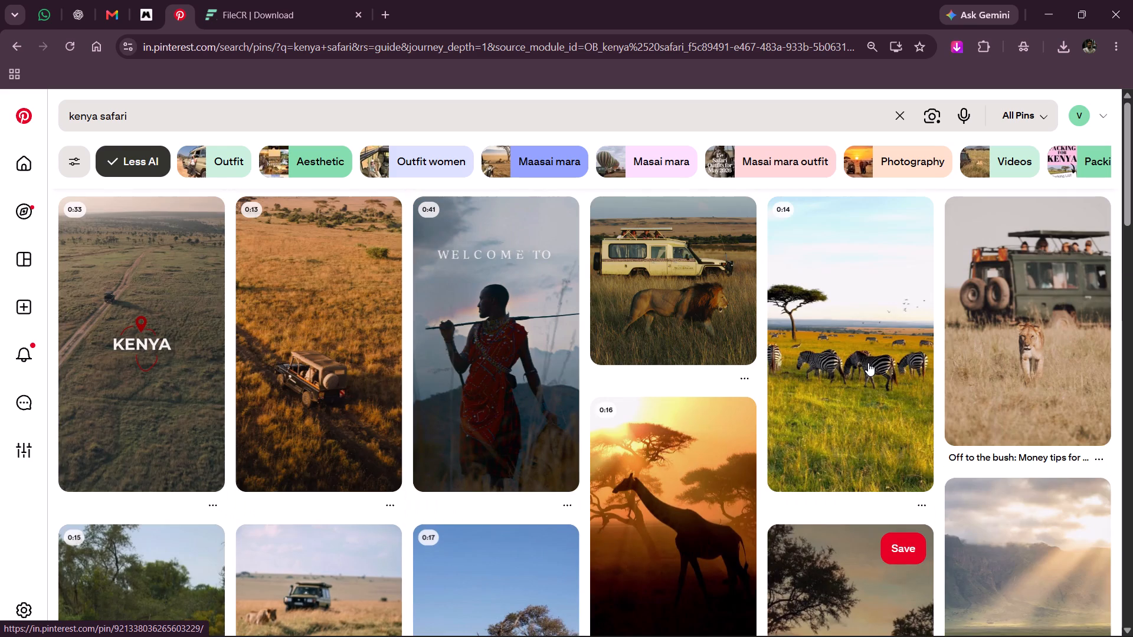
scroll(868, 363, down, 1)
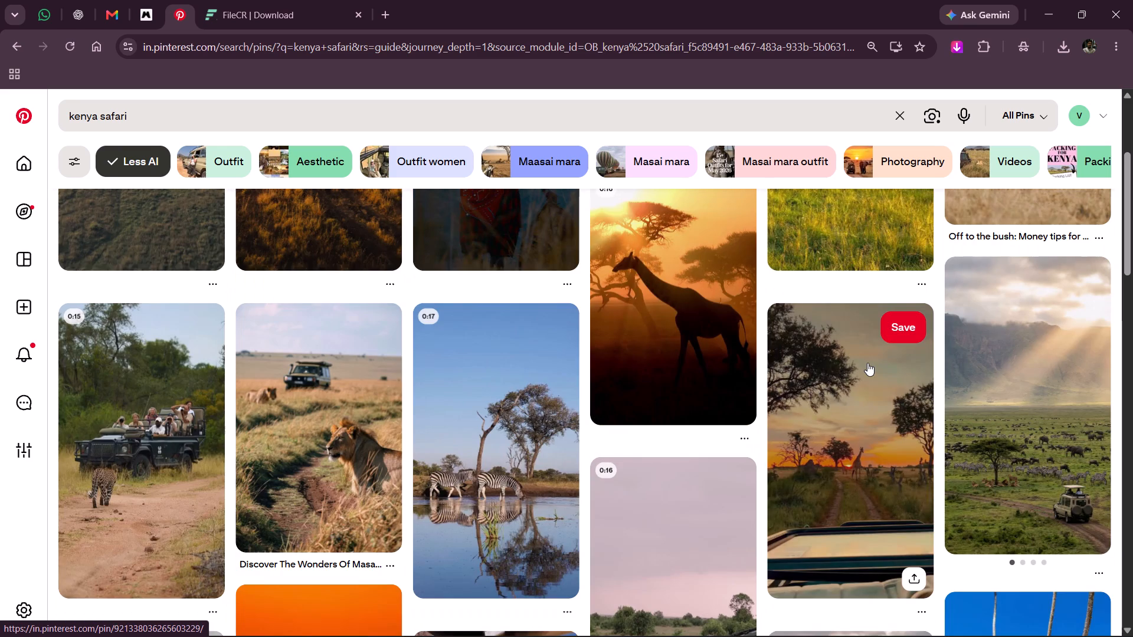
scroll(867, 363, up, 1)
Compare the lioness and male lion safari-vehicle photos, and save the lioness photo as a JPEG in Downloads.
click(981, 350)
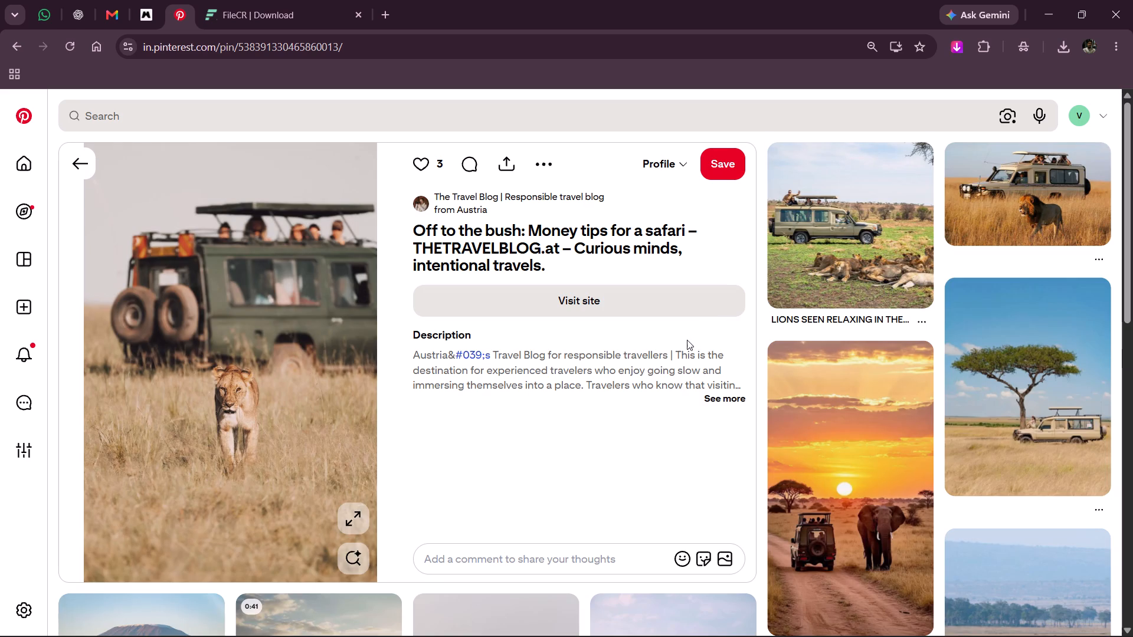
click(1011, 205)
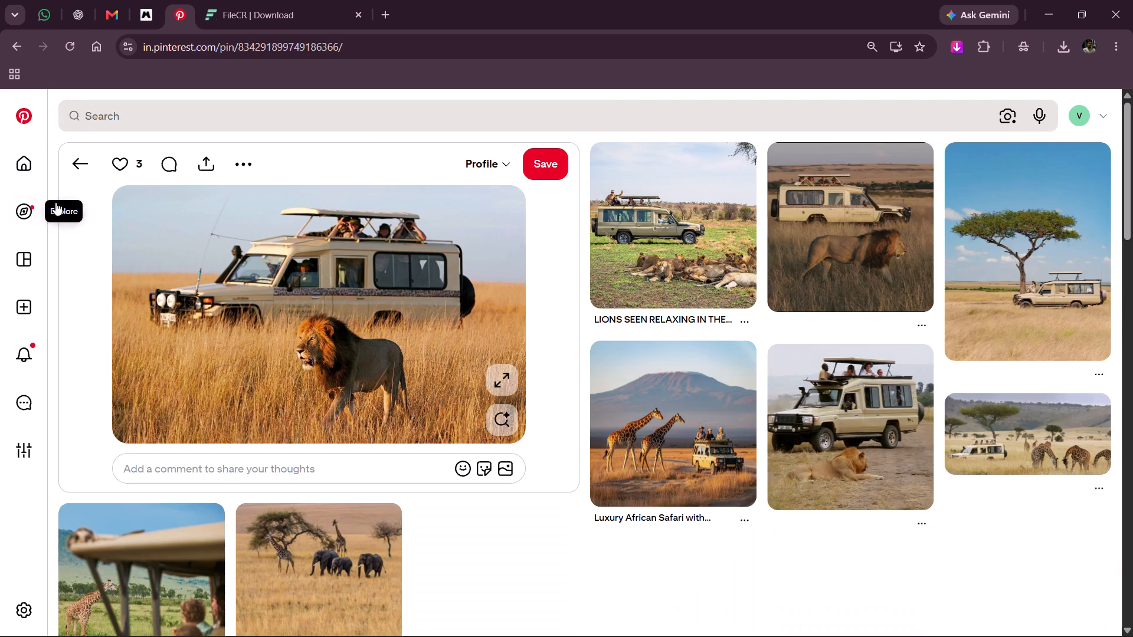
click(79, 156)
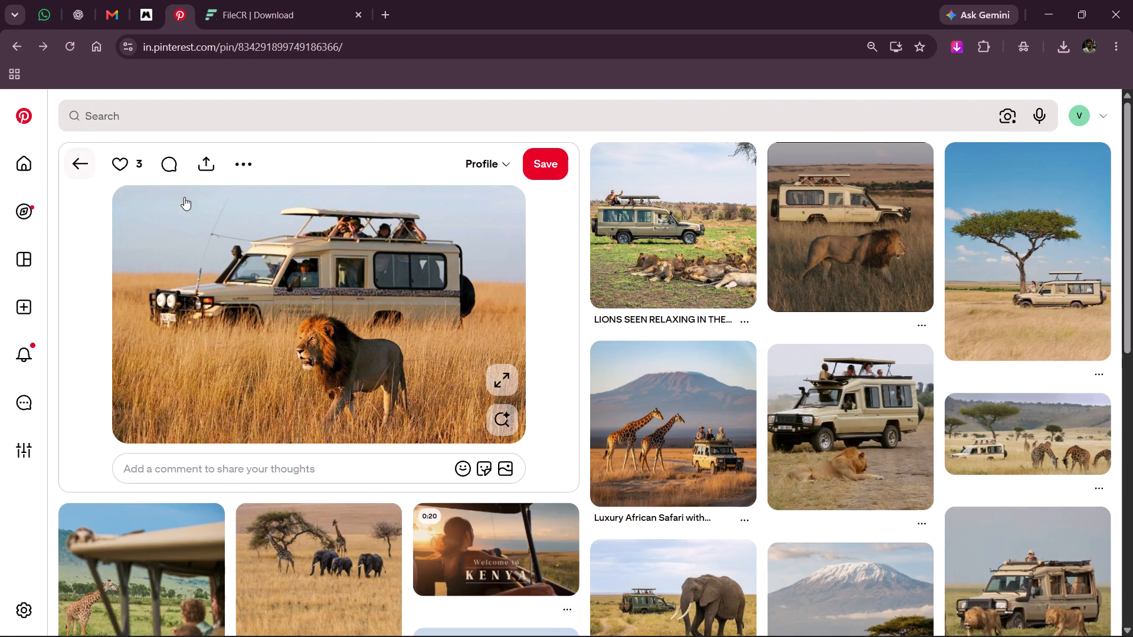
right_click(238, 320)
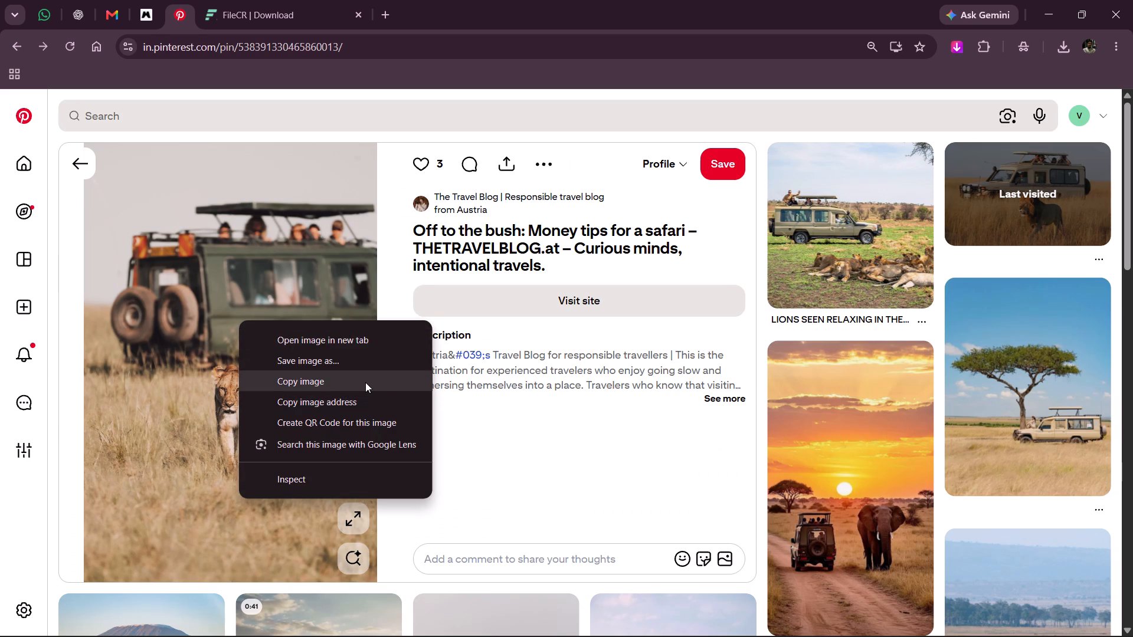
click(362, 366)
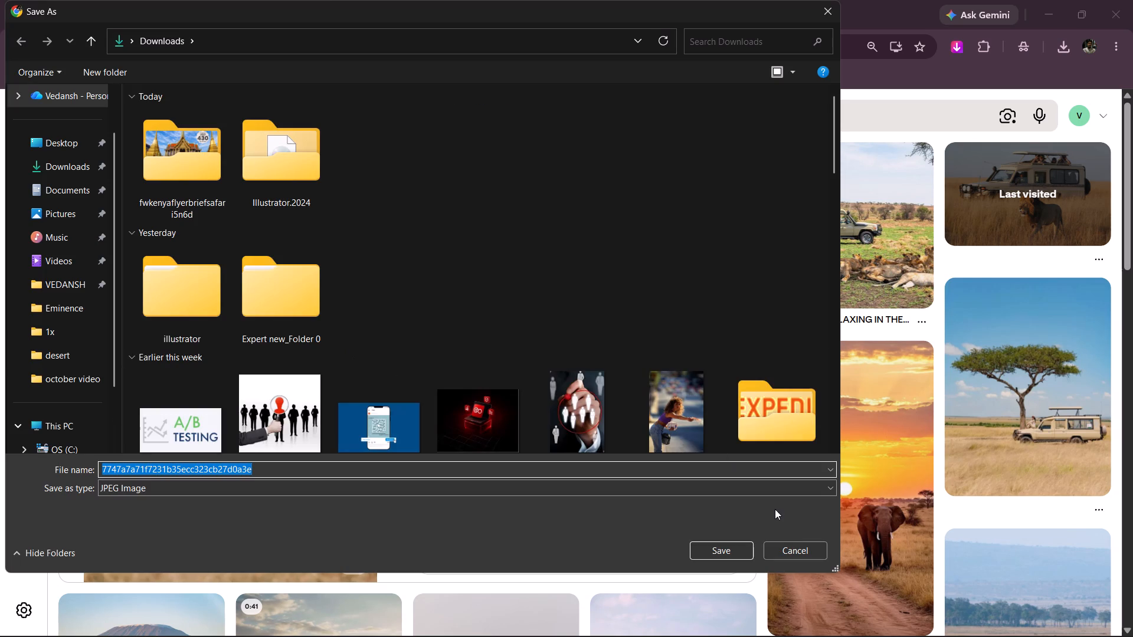
click(735, 546)
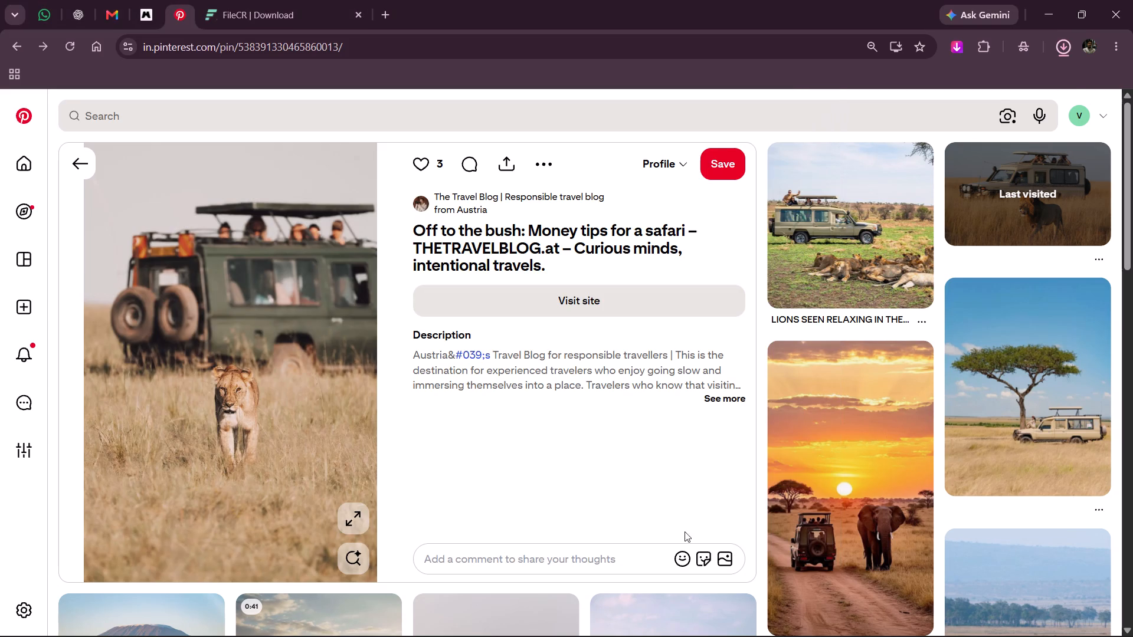
Switch to Photoshop and open the downloaded lioness photo as a separate document.
key(alt+Tab)
key(alt+Tab)
key(alt+Tab)
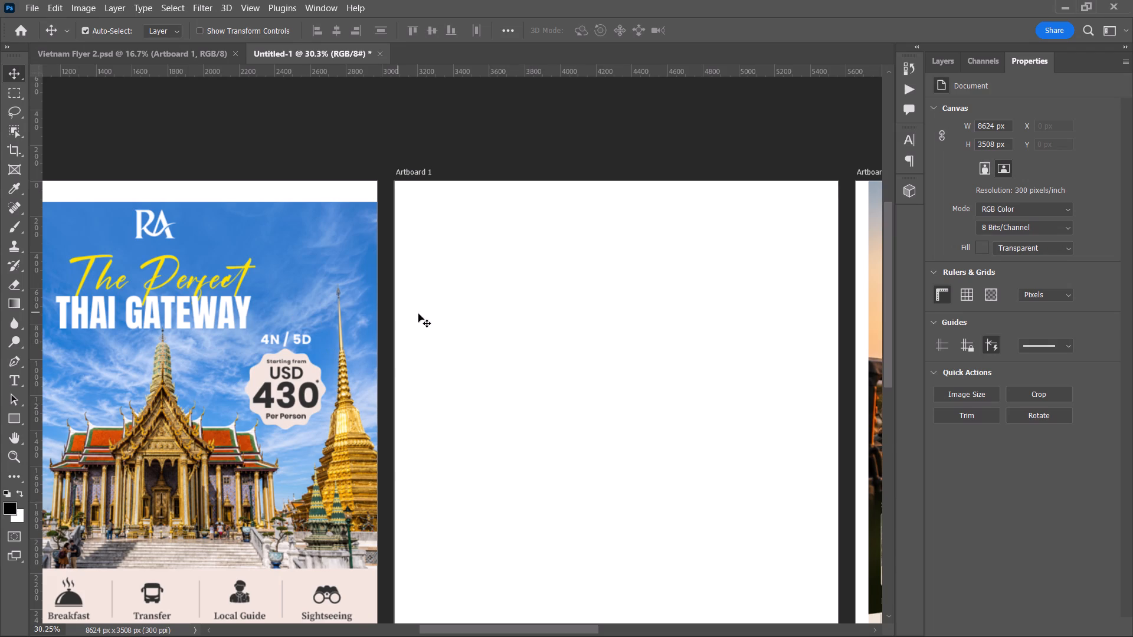
key(space)
key(space)
key(space)
key(space)
key(space)
key(space)
key(space)
key(space)
key(space)
key(space)
key(space)
key(space)
key(space)
key(space)
key(space)
key(space)
key(space)
key(space)
key(space)
key(space)
drag(615, 326, 337, 295)
key(ctrl+o)
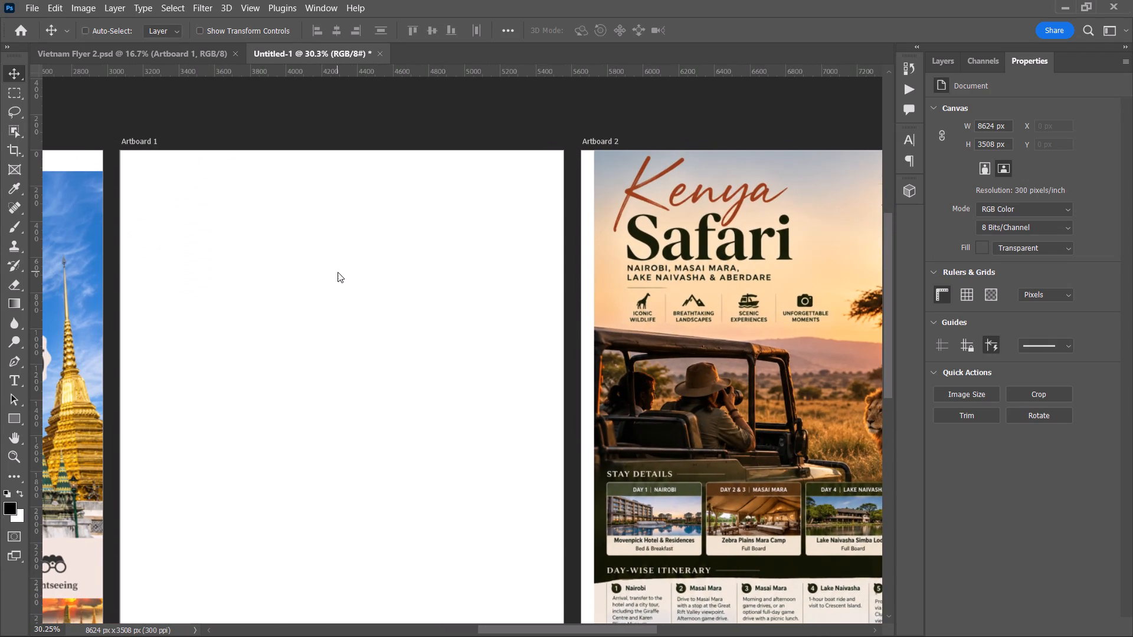
double_click(196, 136)
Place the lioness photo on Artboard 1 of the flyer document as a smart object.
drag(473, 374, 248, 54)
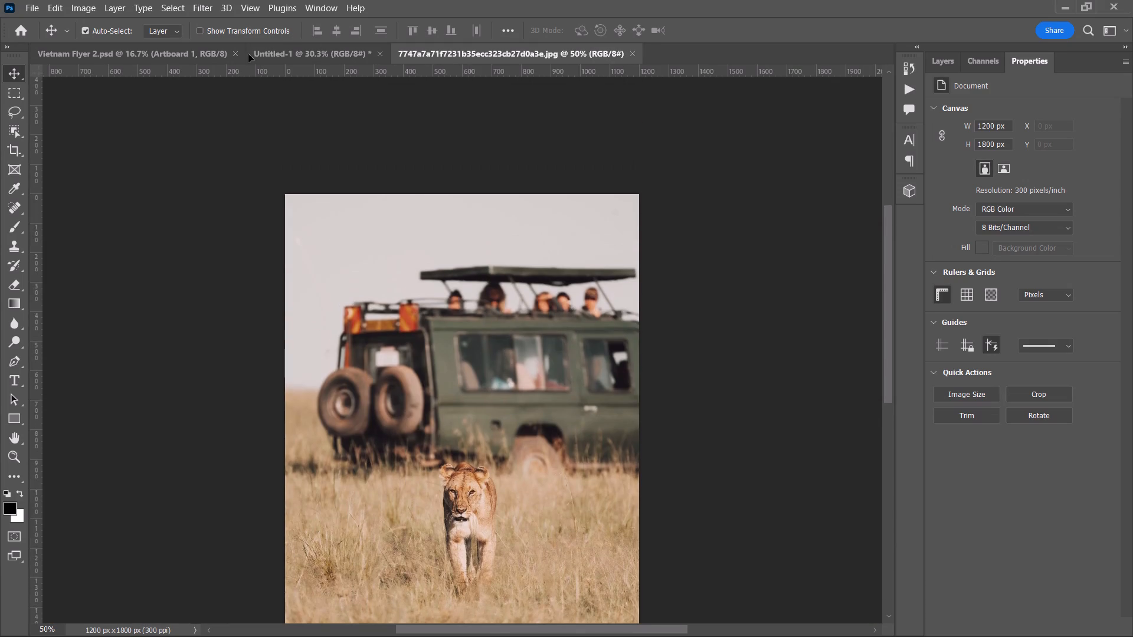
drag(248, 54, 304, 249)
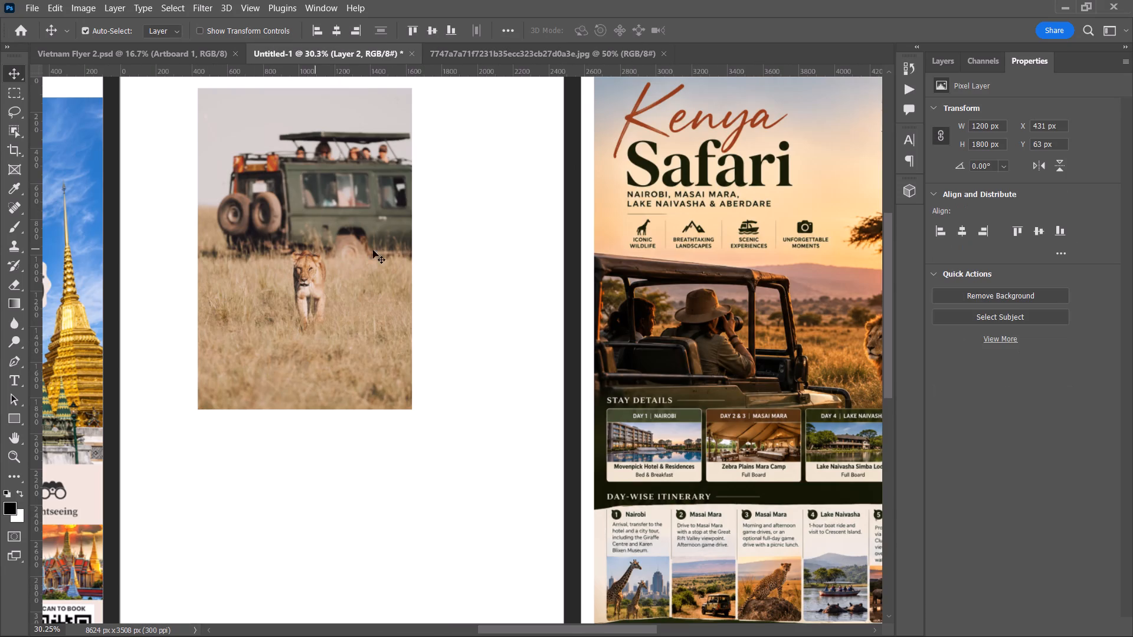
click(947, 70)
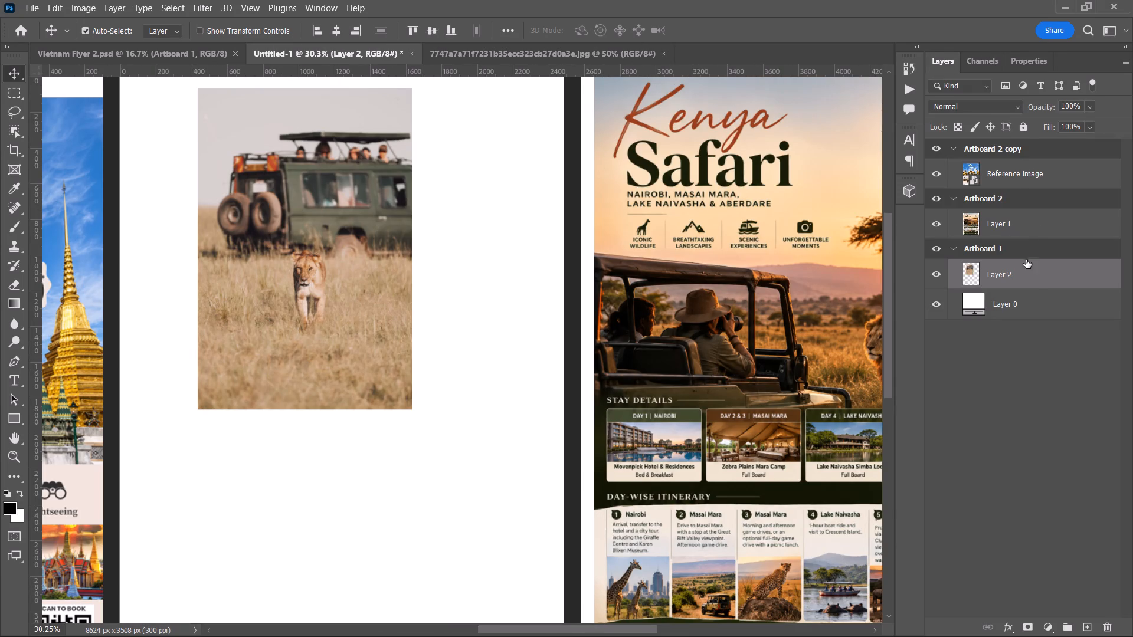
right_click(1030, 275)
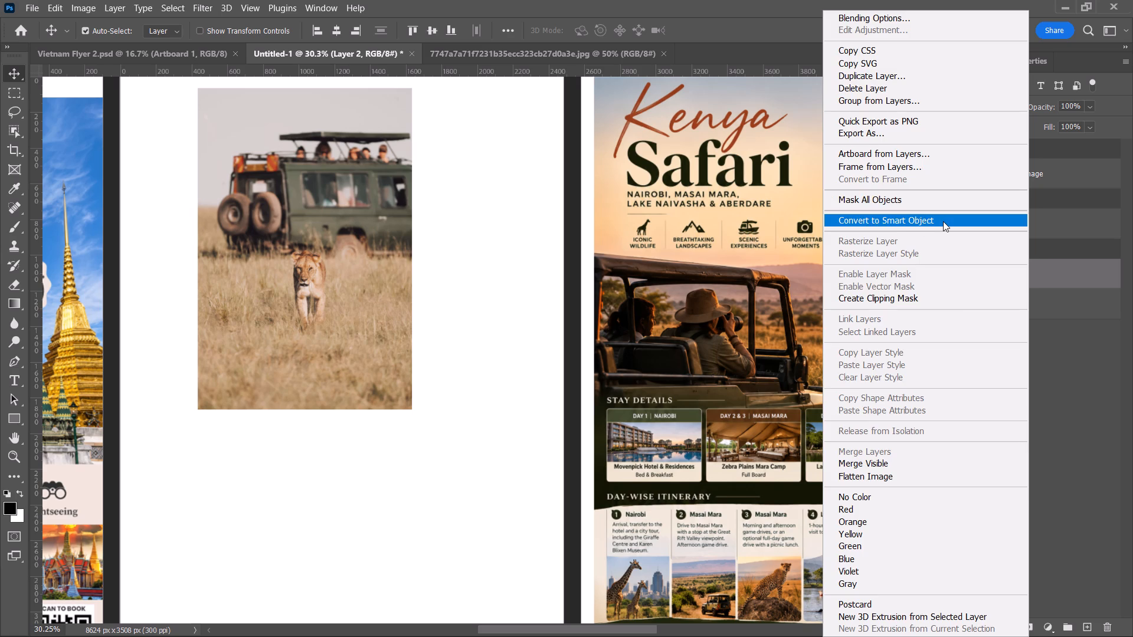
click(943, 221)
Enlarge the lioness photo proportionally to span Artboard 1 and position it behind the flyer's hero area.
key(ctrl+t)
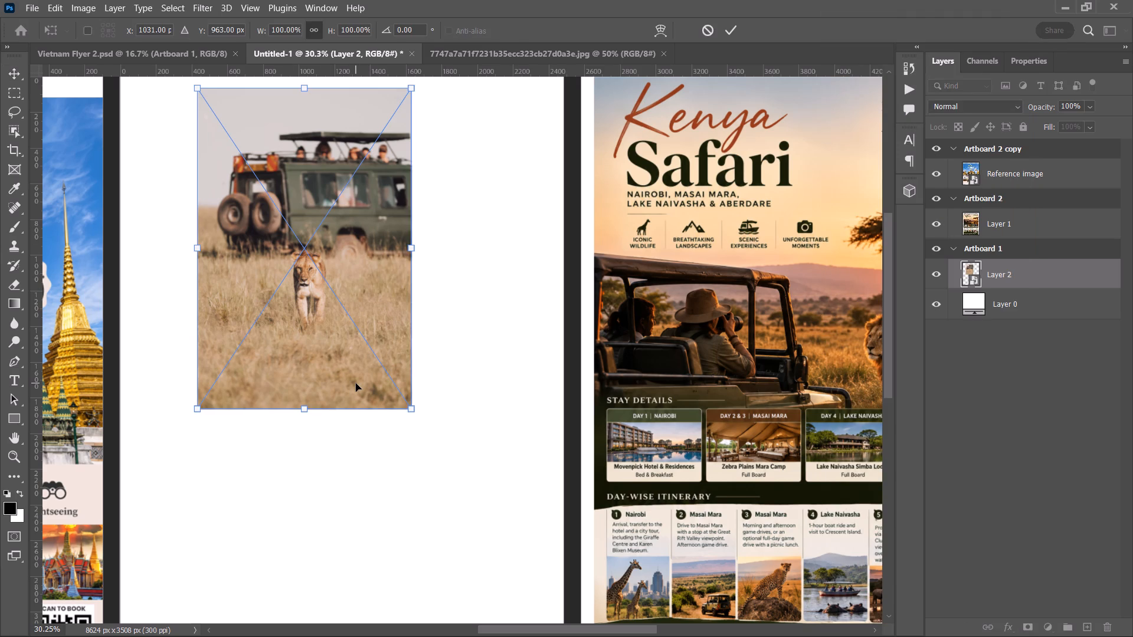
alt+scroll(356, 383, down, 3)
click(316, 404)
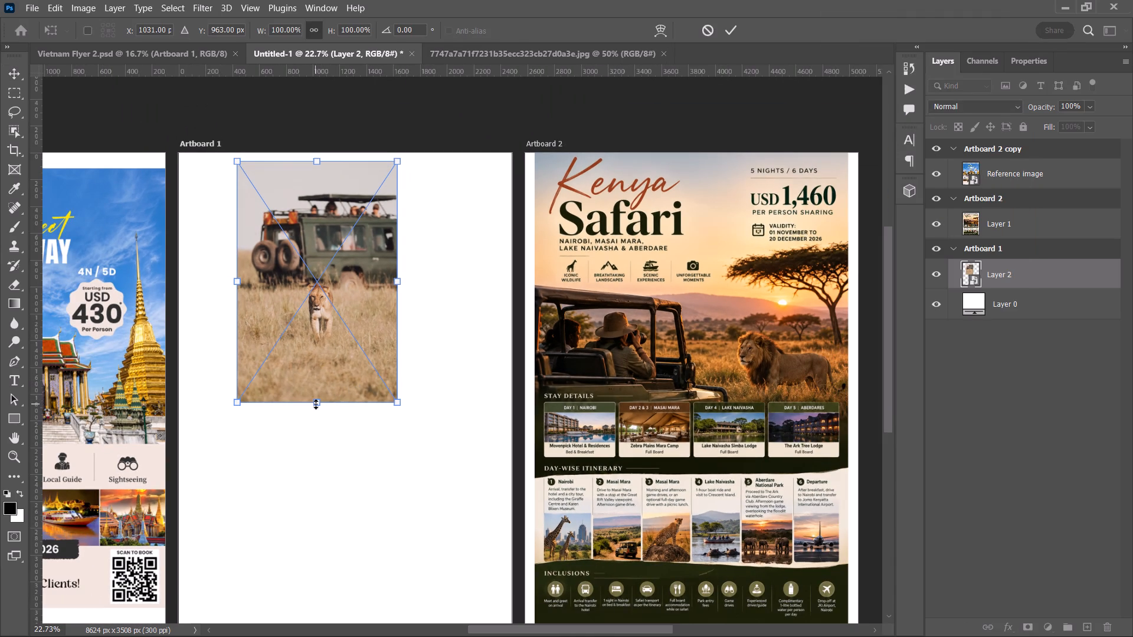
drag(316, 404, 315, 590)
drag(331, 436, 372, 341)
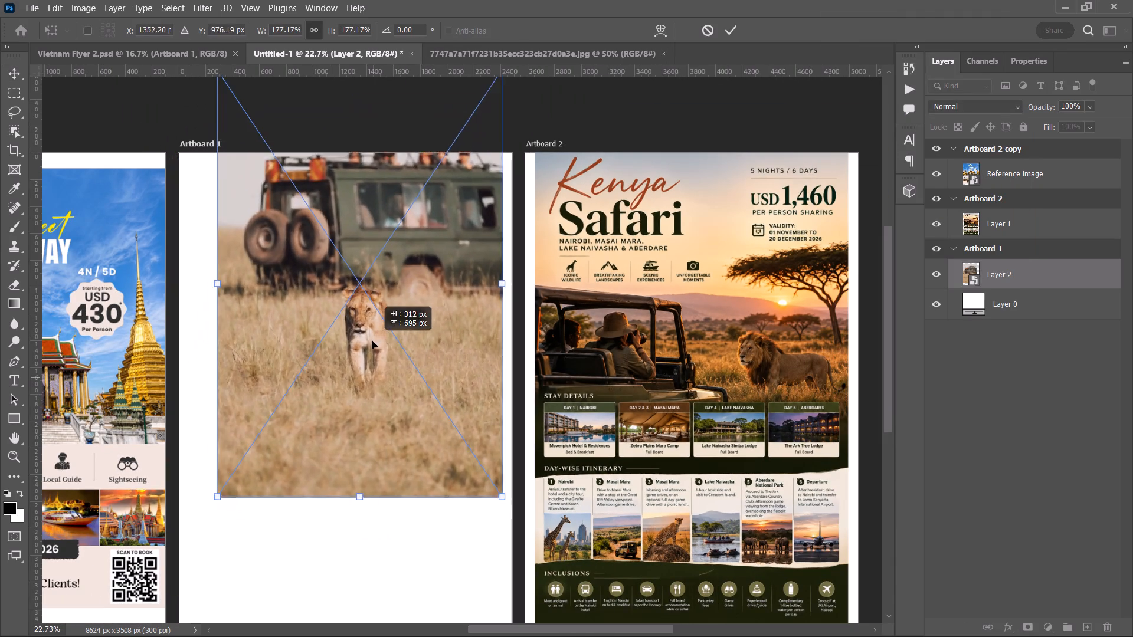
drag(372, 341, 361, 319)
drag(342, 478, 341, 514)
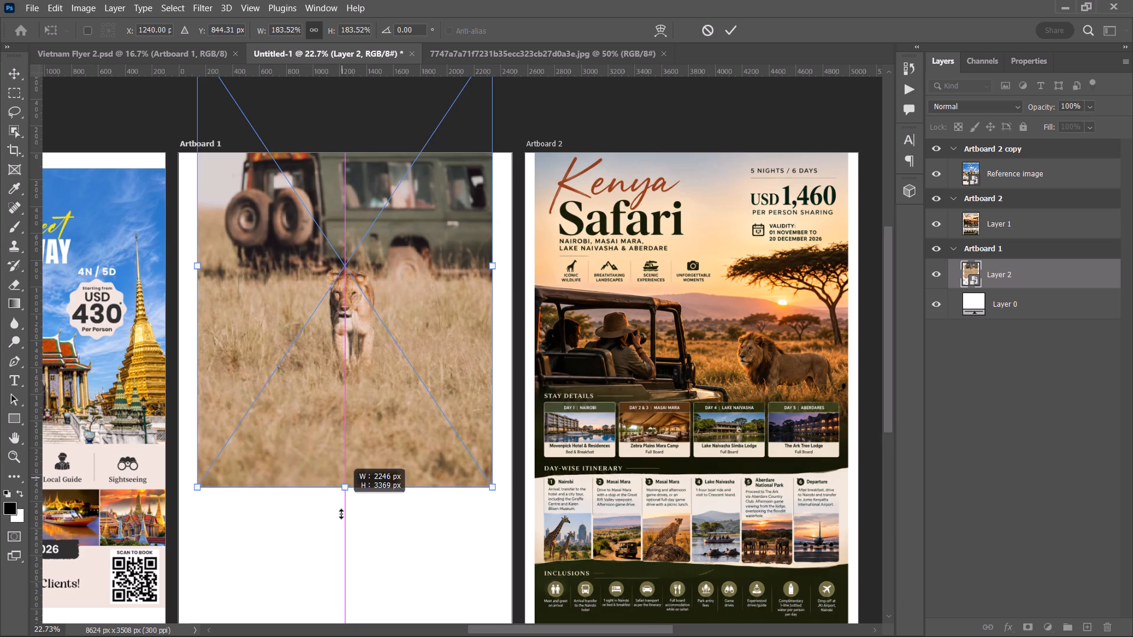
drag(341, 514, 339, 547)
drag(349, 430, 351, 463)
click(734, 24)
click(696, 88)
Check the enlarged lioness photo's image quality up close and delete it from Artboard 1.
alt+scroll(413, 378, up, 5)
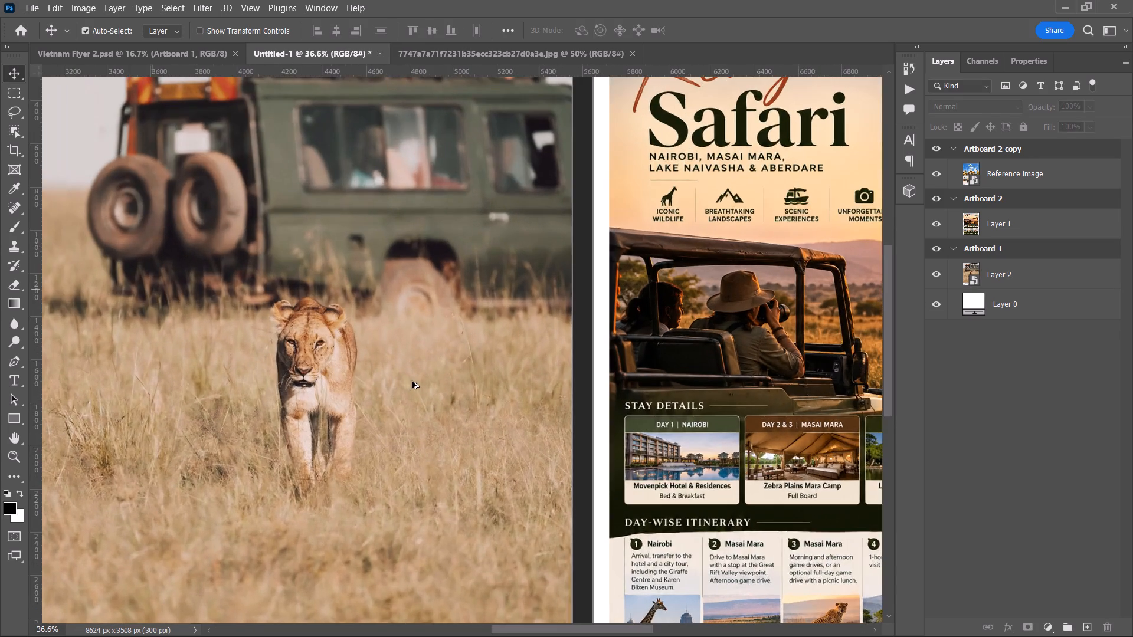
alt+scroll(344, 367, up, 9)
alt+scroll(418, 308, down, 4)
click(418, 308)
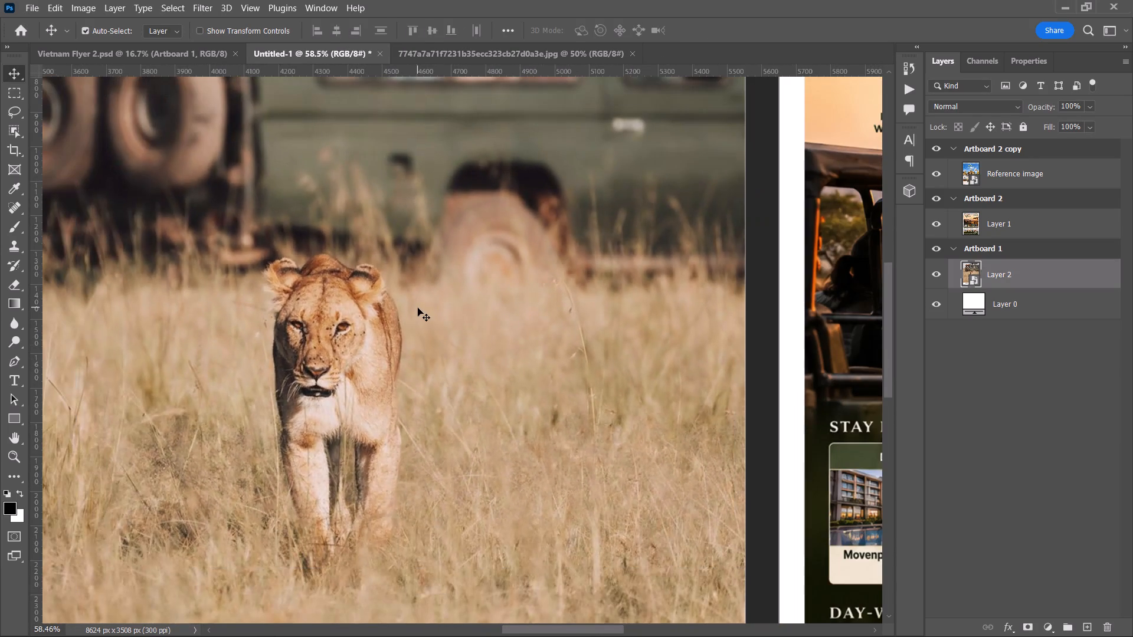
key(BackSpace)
Switch to Pinterest in Chrome and examine the male lion with safari vehicle photo enlarged, plus the giraffes near Kilimanjaro photo.
key(alt+Tab)
key(alt+Tab)
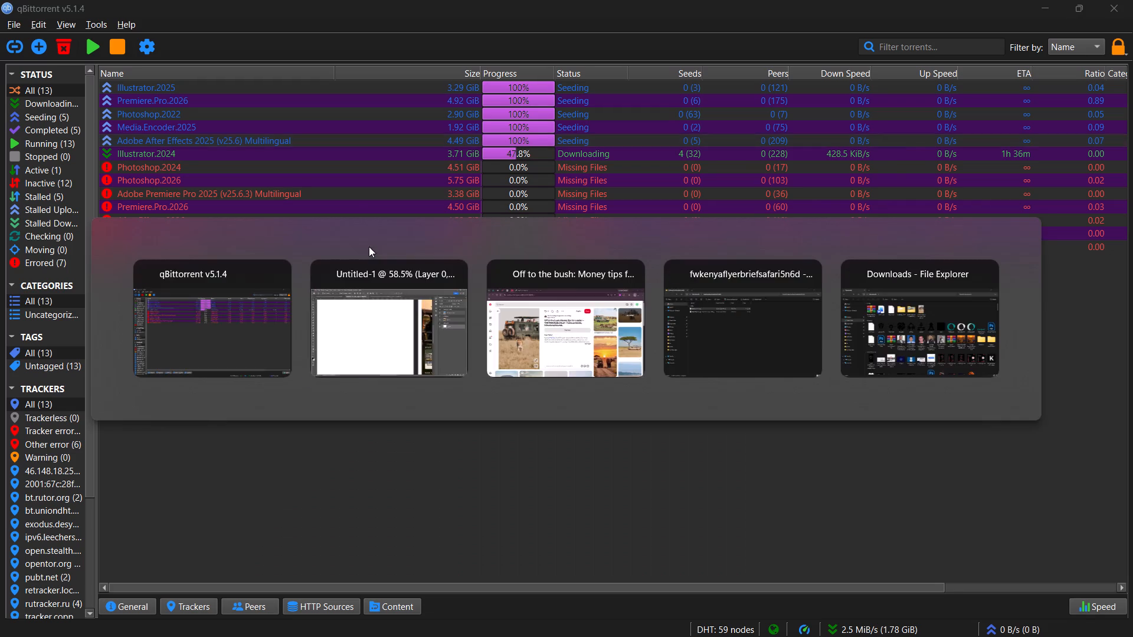
key(alt+Tab)
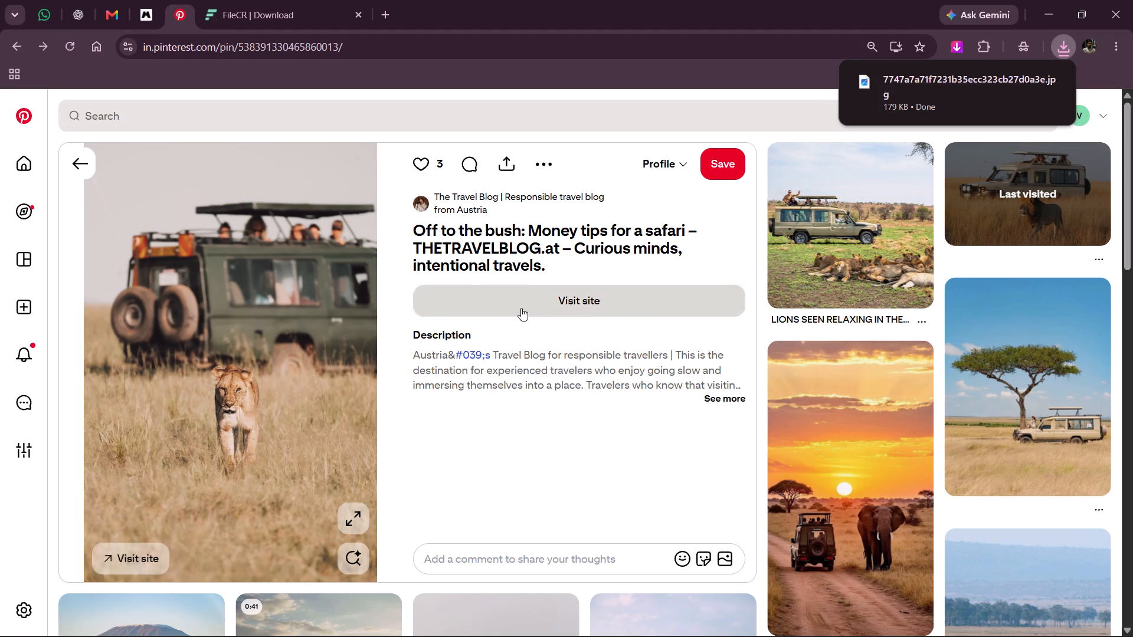
click(1006, 199)
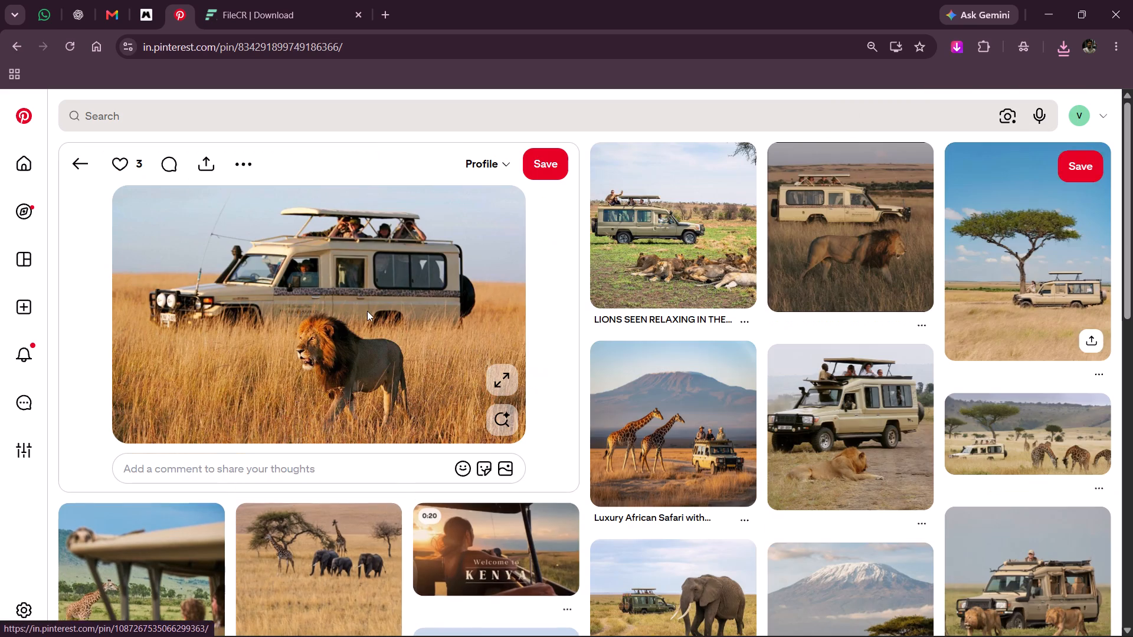
click(499, 383)
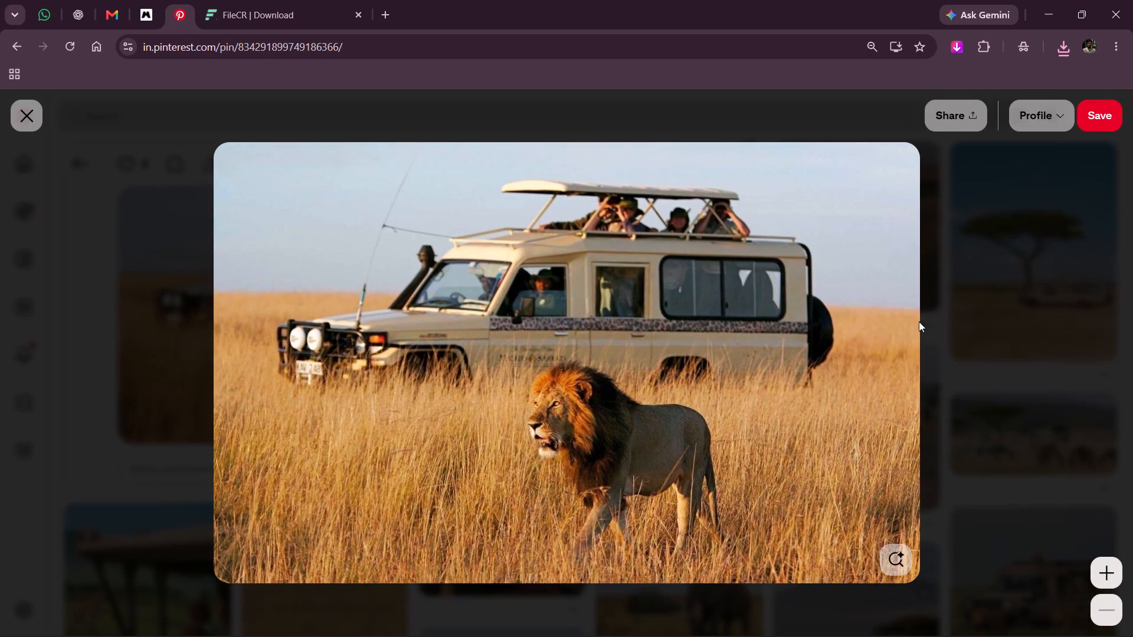
click(985, 287)
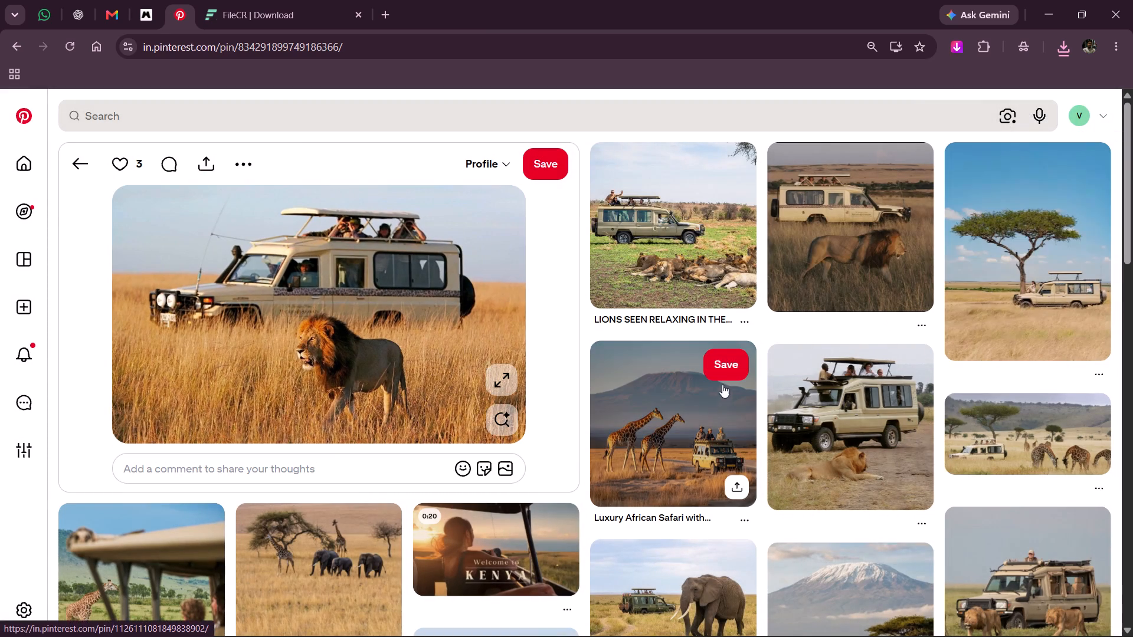
click(676, 425)
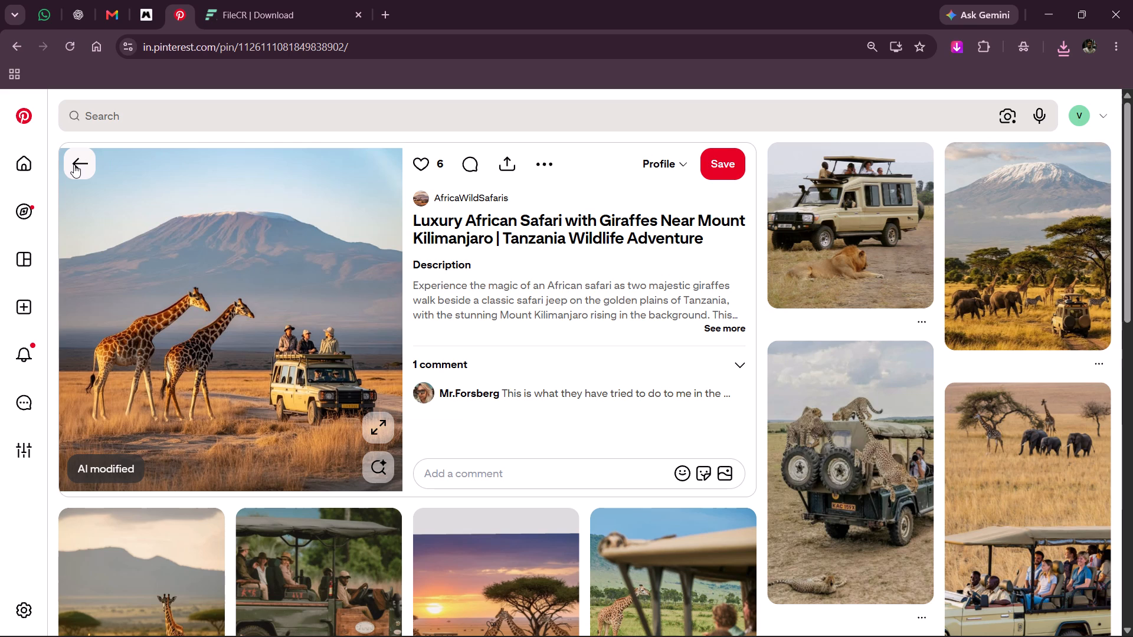
click(74, 165)
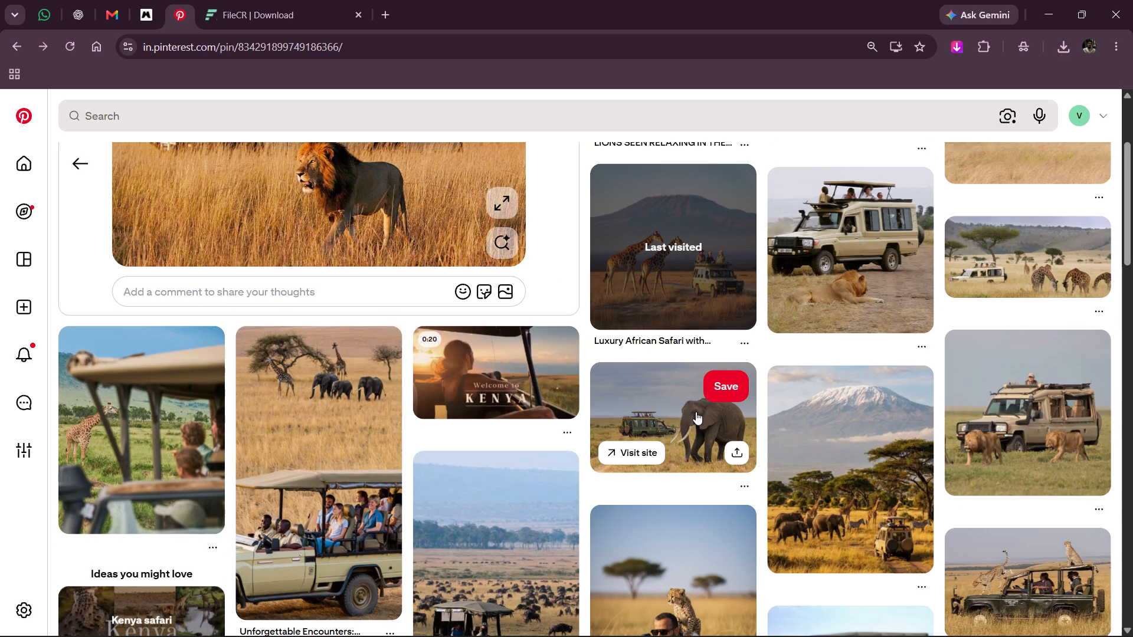
Browse the lion pin's related photos, examining the open truck of tourists, the two lionesses beside a vehicle, and the lioness with cubs.
scroll(696, 412, down, 1)
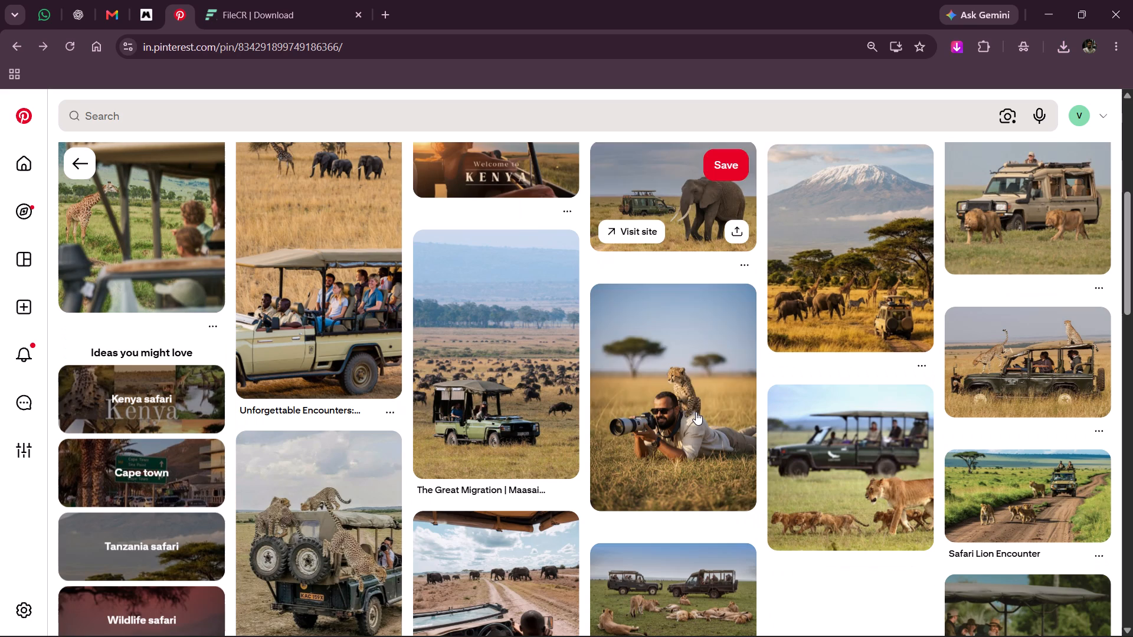
click(291, 331)
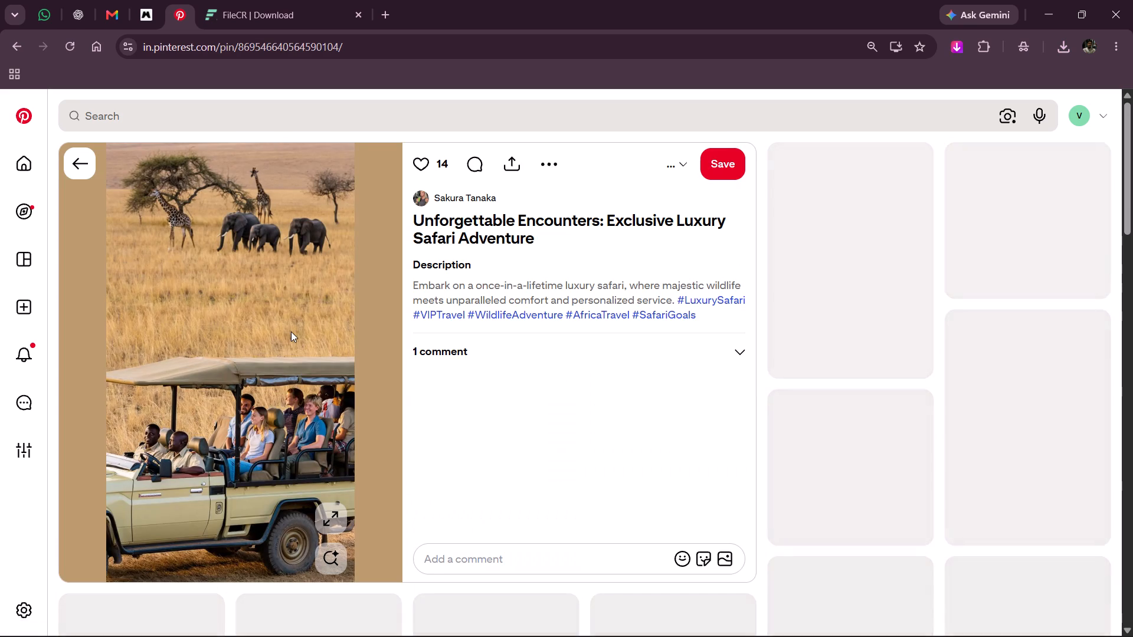
click(82, 161)
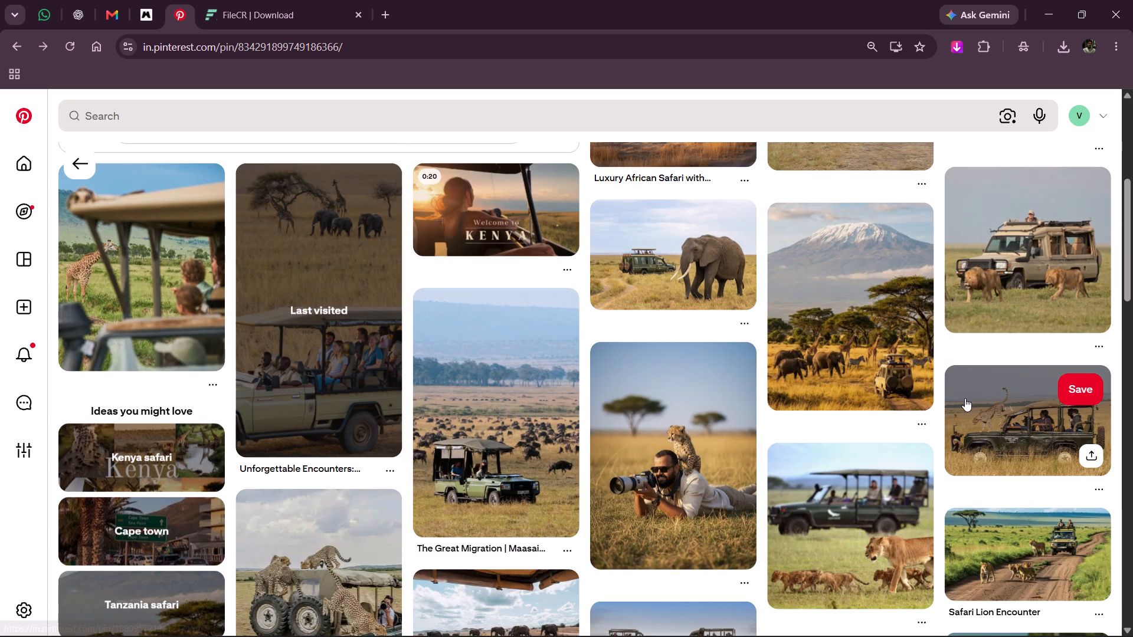
scroll(965, 398, up, 1)
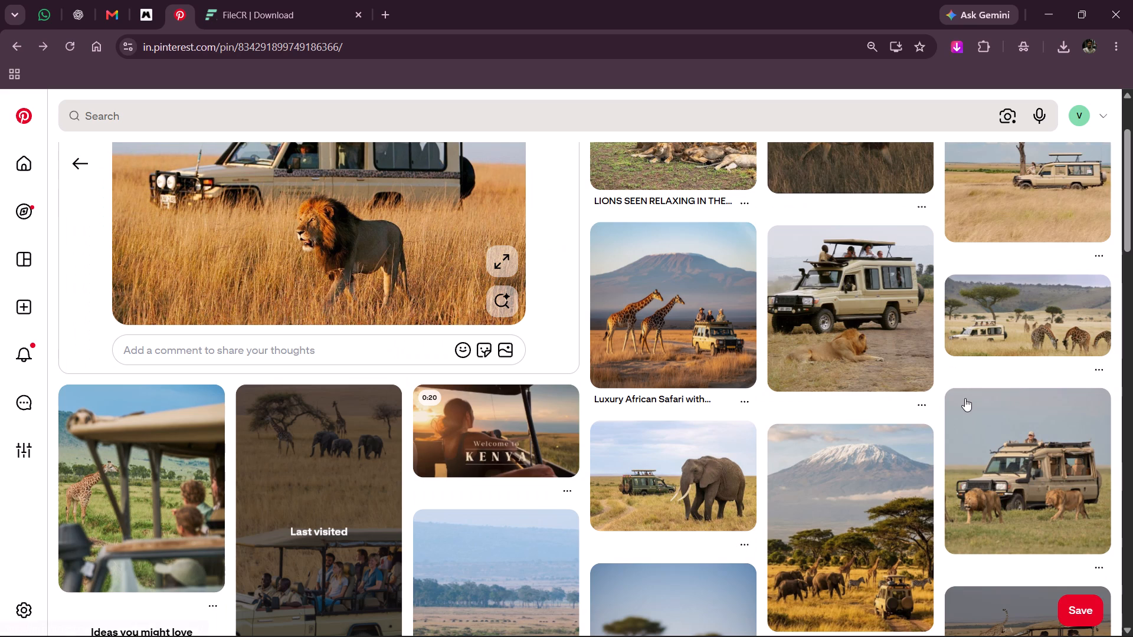
scroll(965, 398, down, 1)
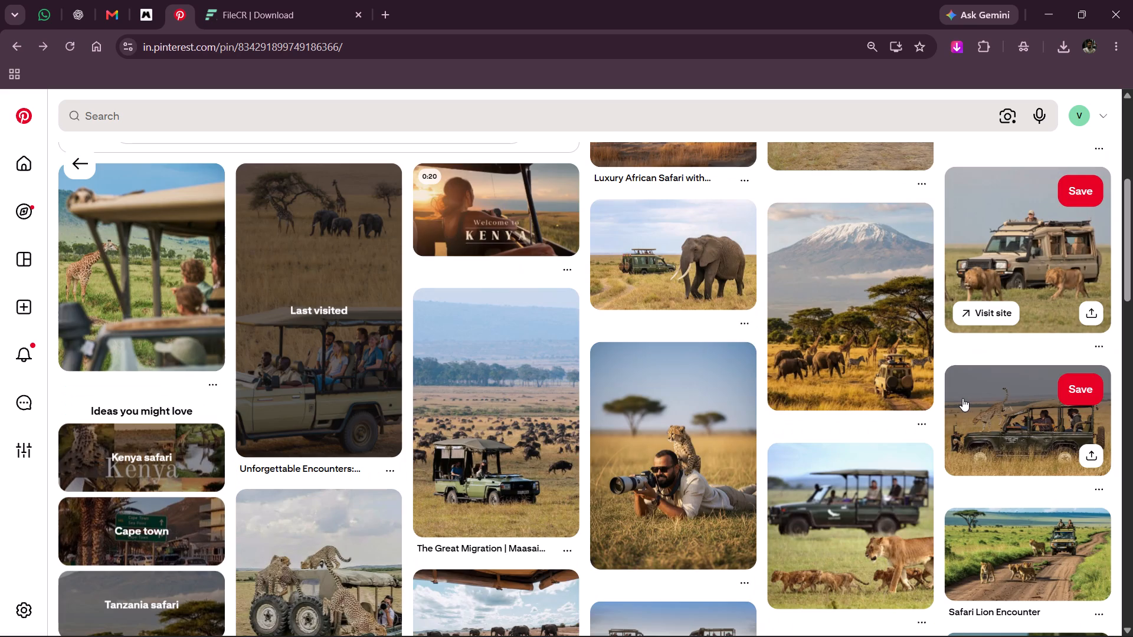
scroll(962, 386, down, 1)
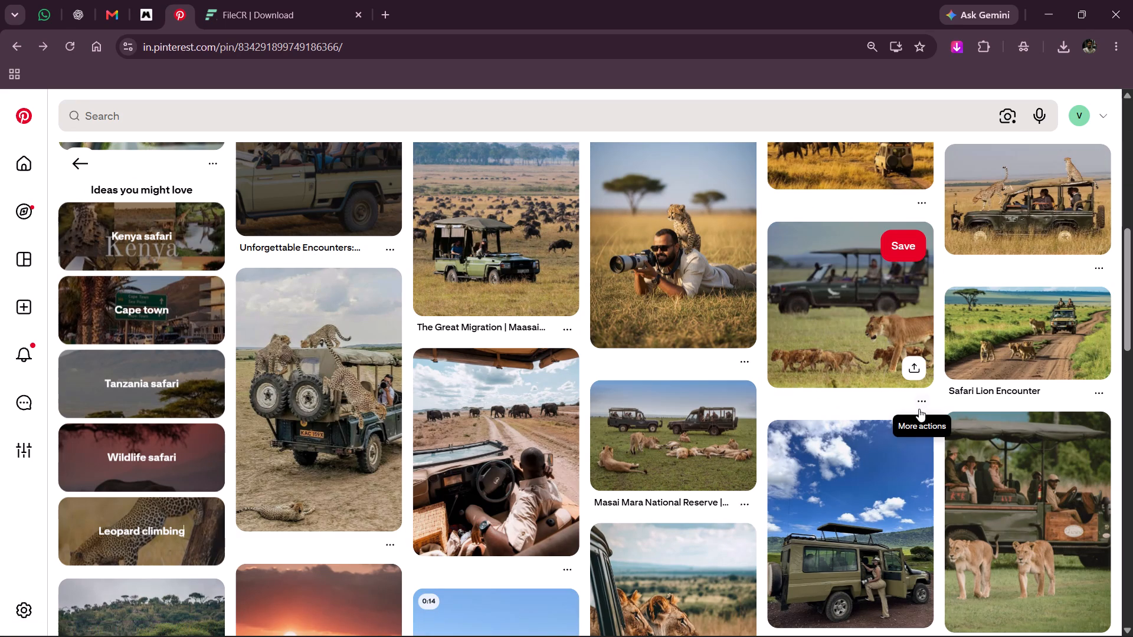
click(1007, 533)
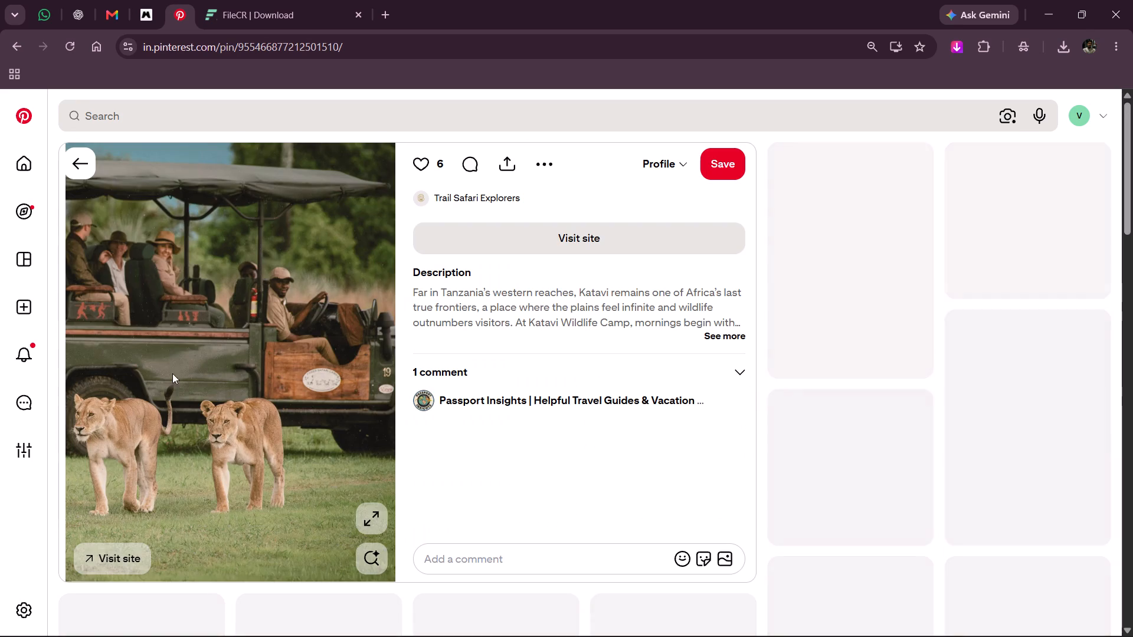
drag(102, 266, 364, 201)
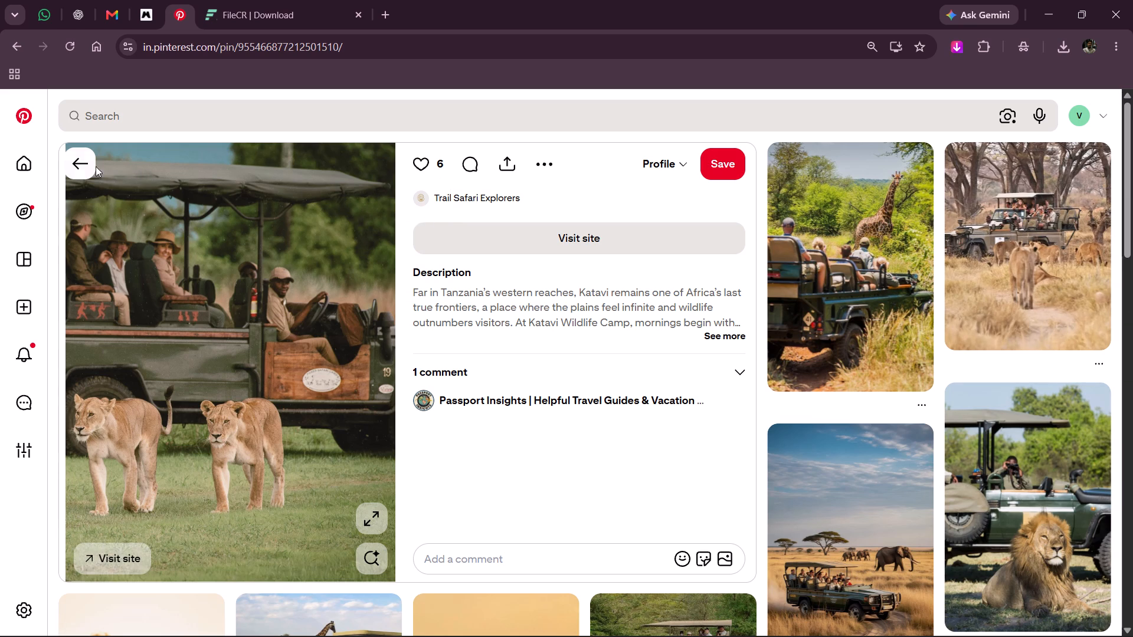
click(70, 160)
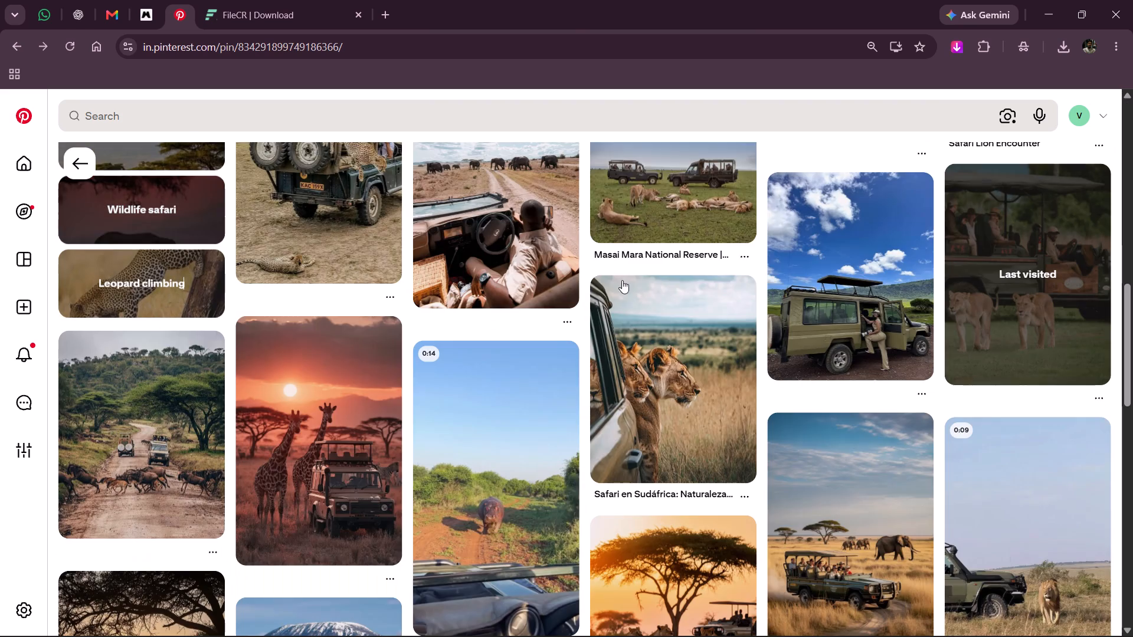
scroll(681, 331, up, 1)
click(851, 285)
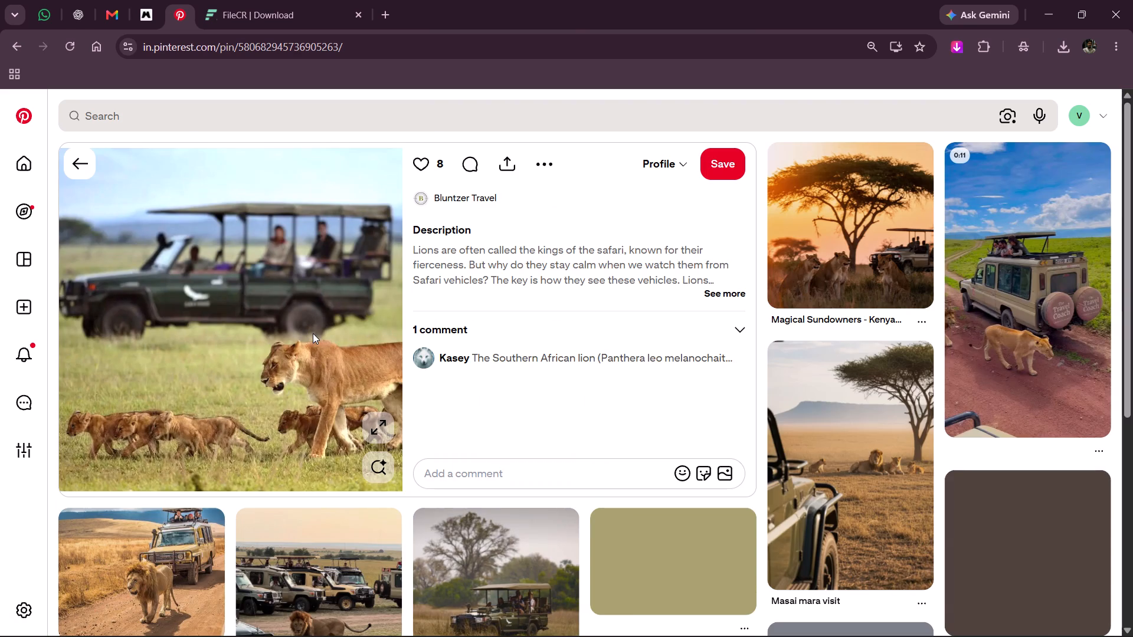
click(75, 160)
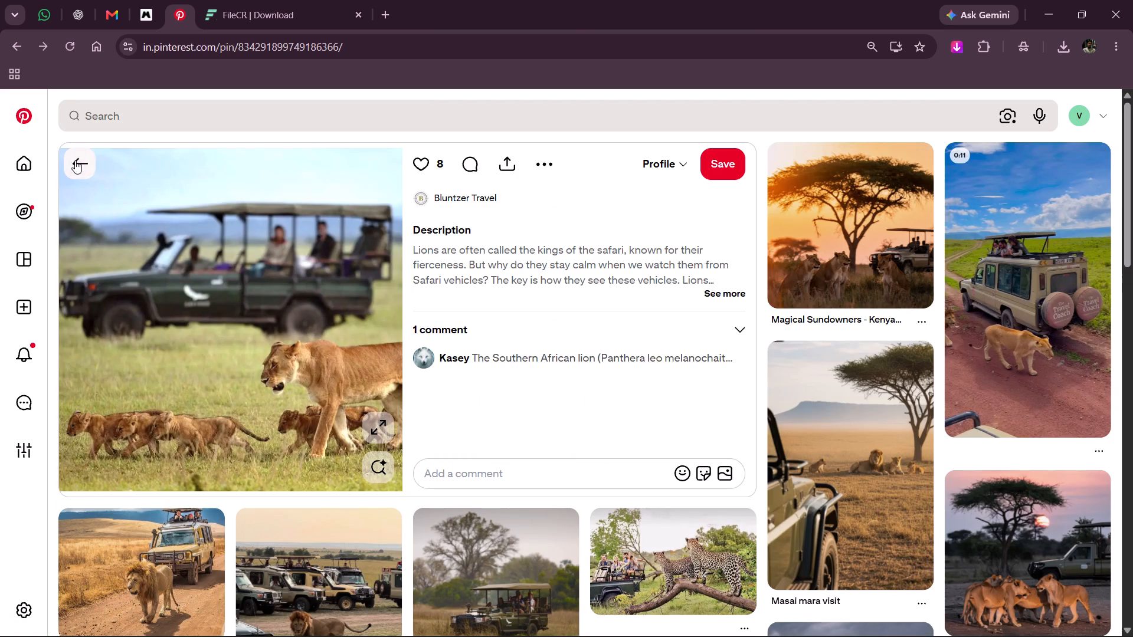
scroll(542, 242, up, 1)
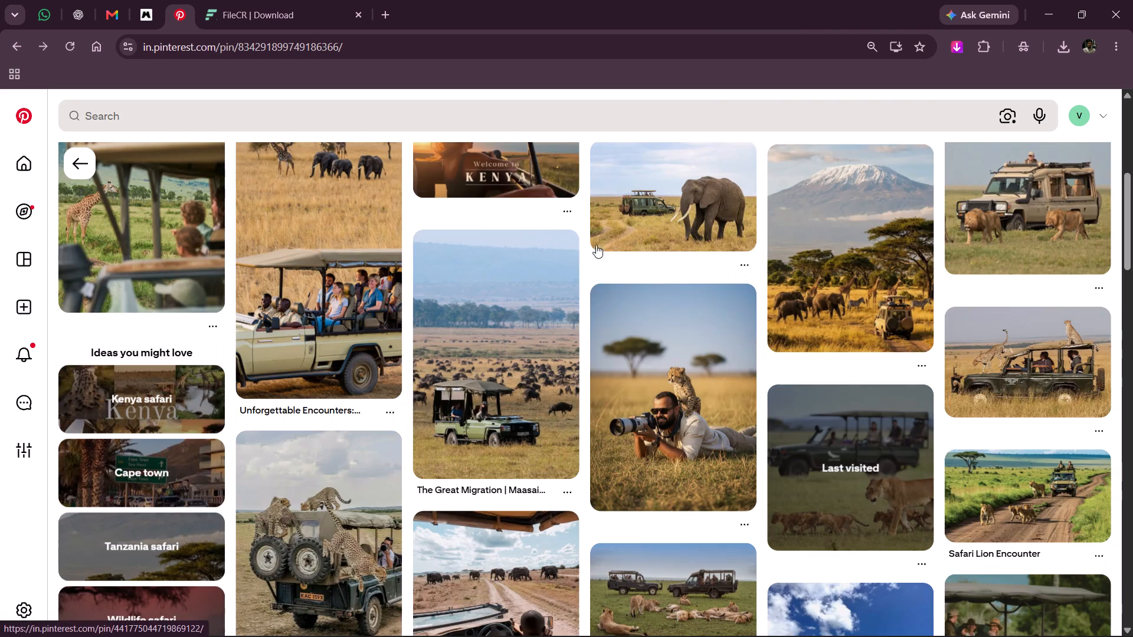
scroll(836, 221, up, 1)
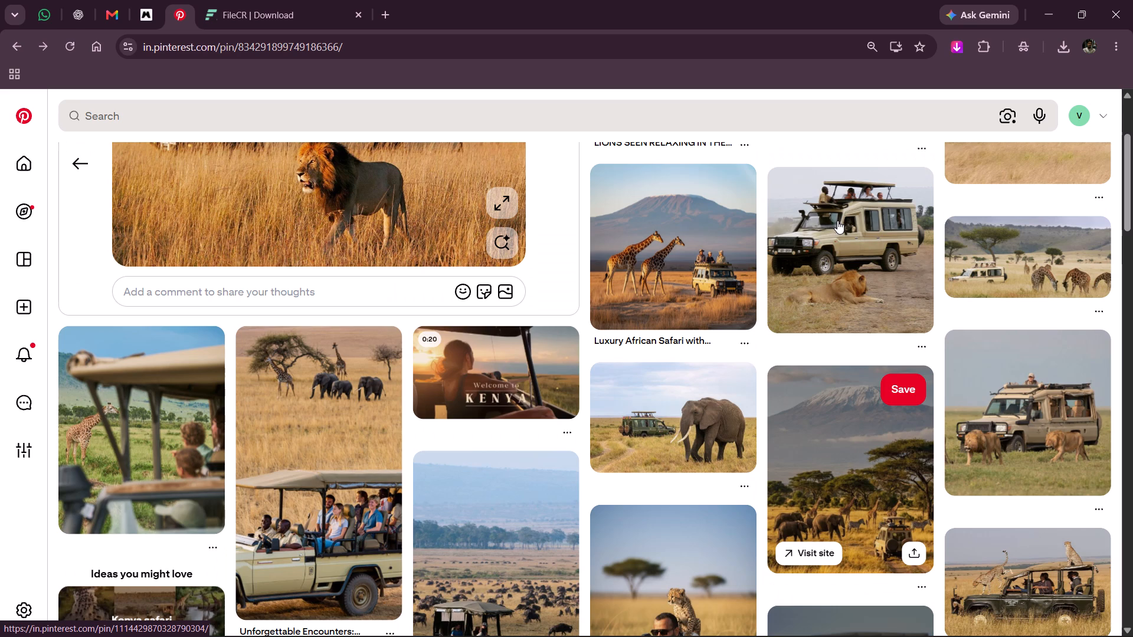
scroll(774, 267, up, 1)
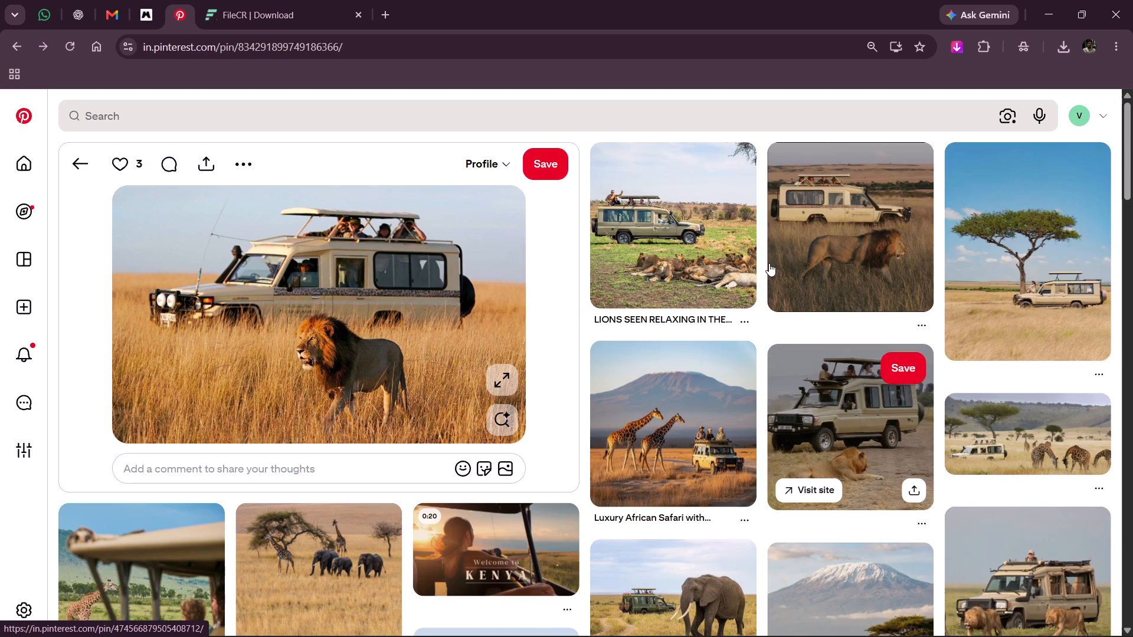
Examine the acacia tree with safari vehicle photo enlarged and its related photos, including the elephant being photographed from a vehicle.
click(991, 269)
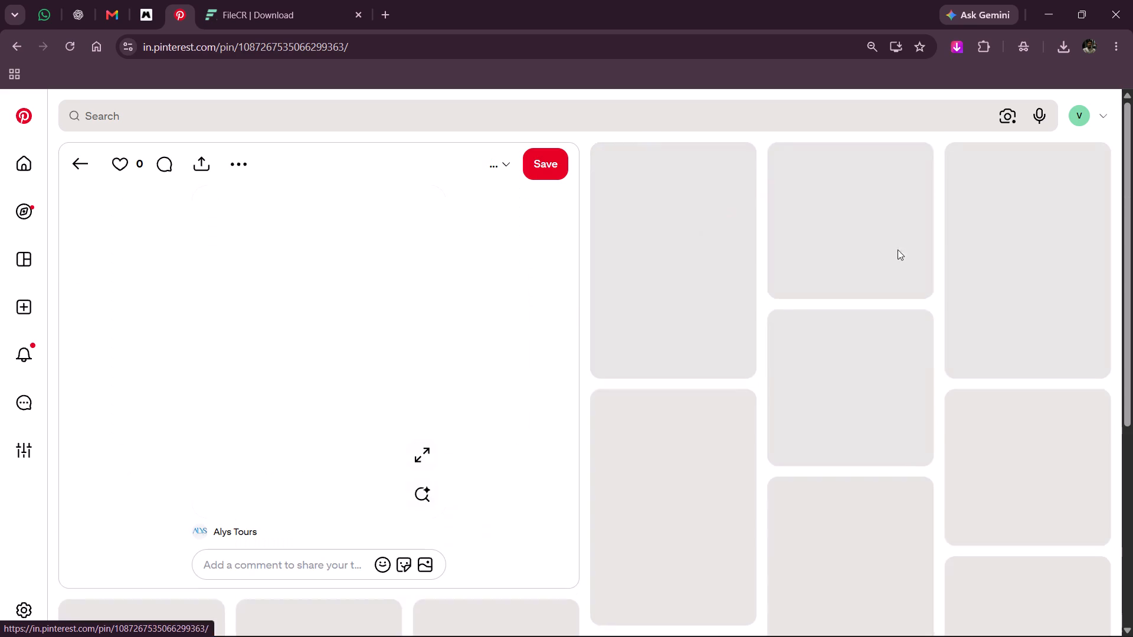
click(421, 454)
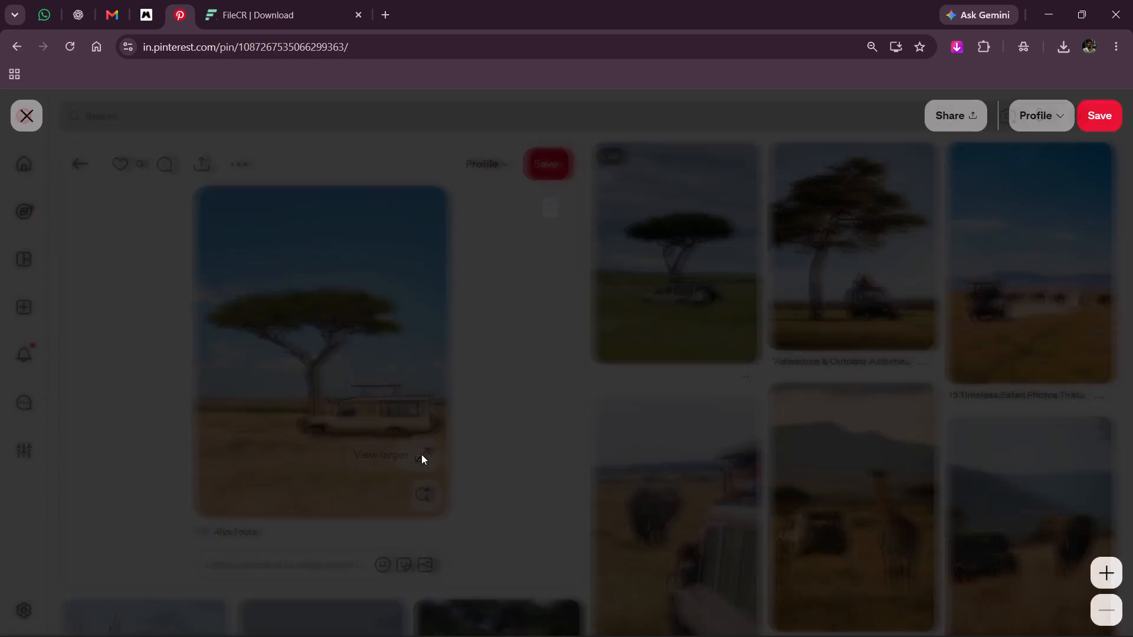
click(825, 288)
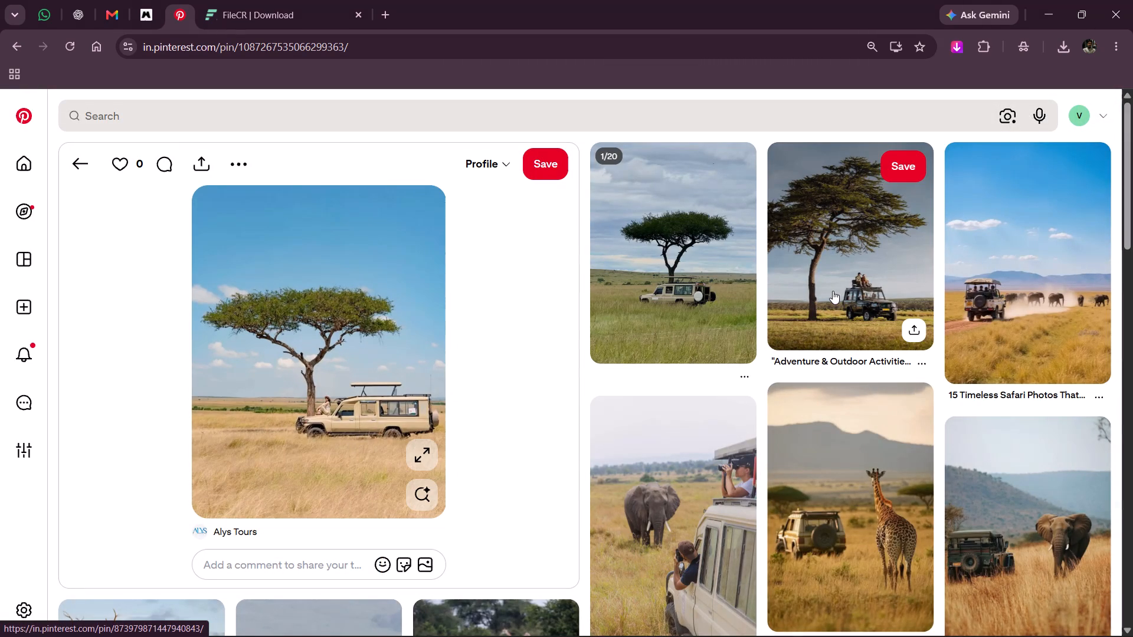
scroll(833, 291, down, 1)
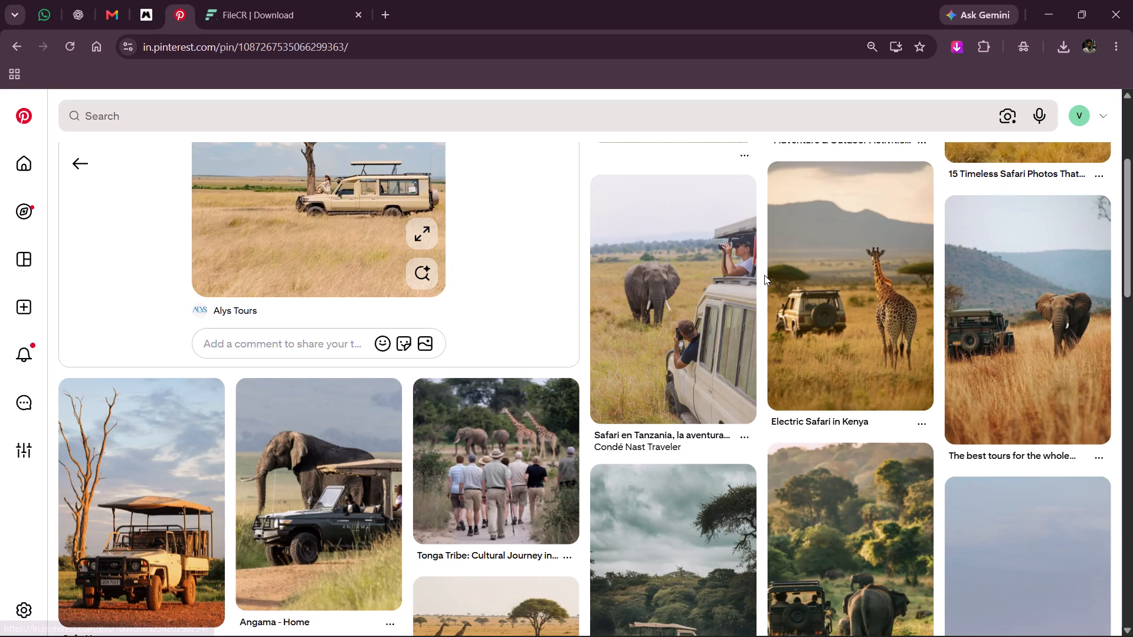
scroll(764, 275, down, 1)
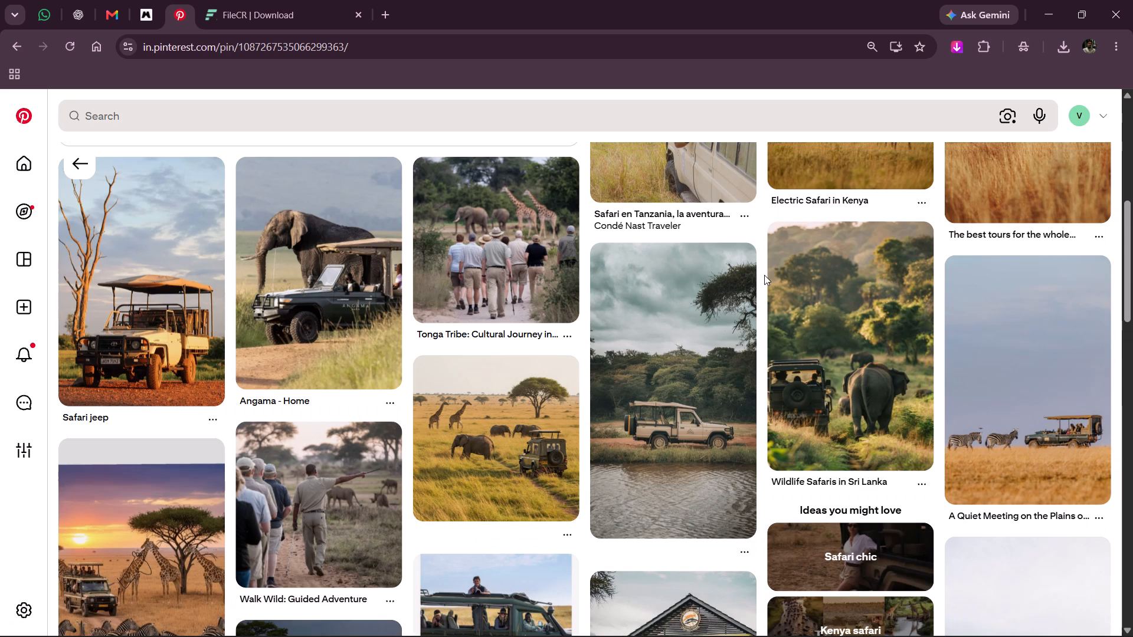
scroll(764, 275, up, 1)
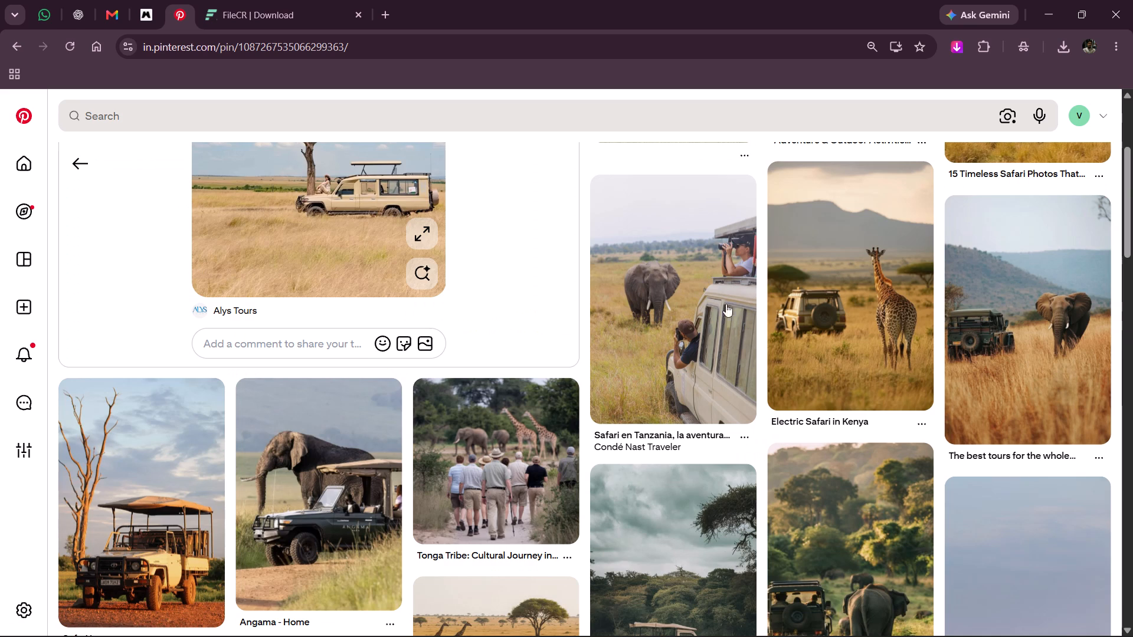
click(635, 350)
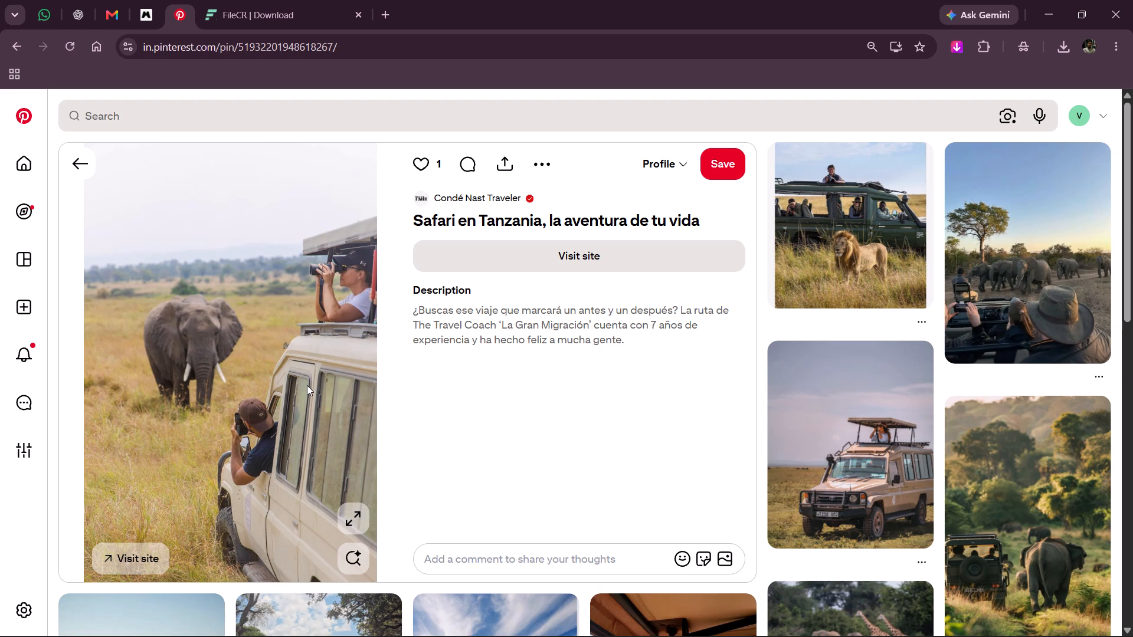
scroll(295, 382, down, 1)
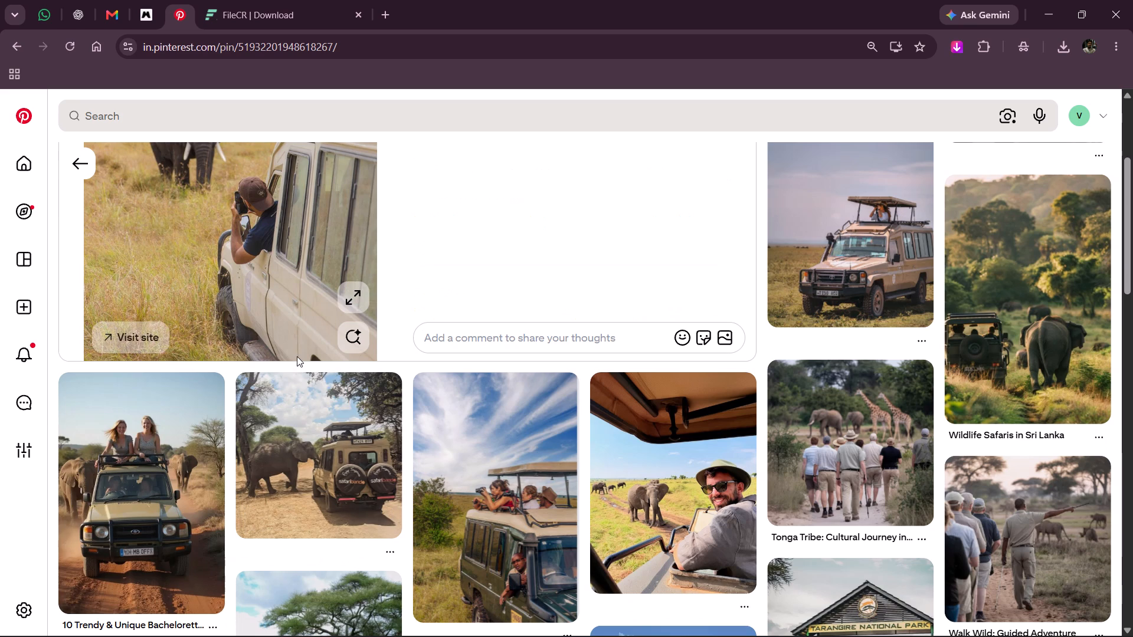
click(86, 155)
scroll(838, 272, up, 2)
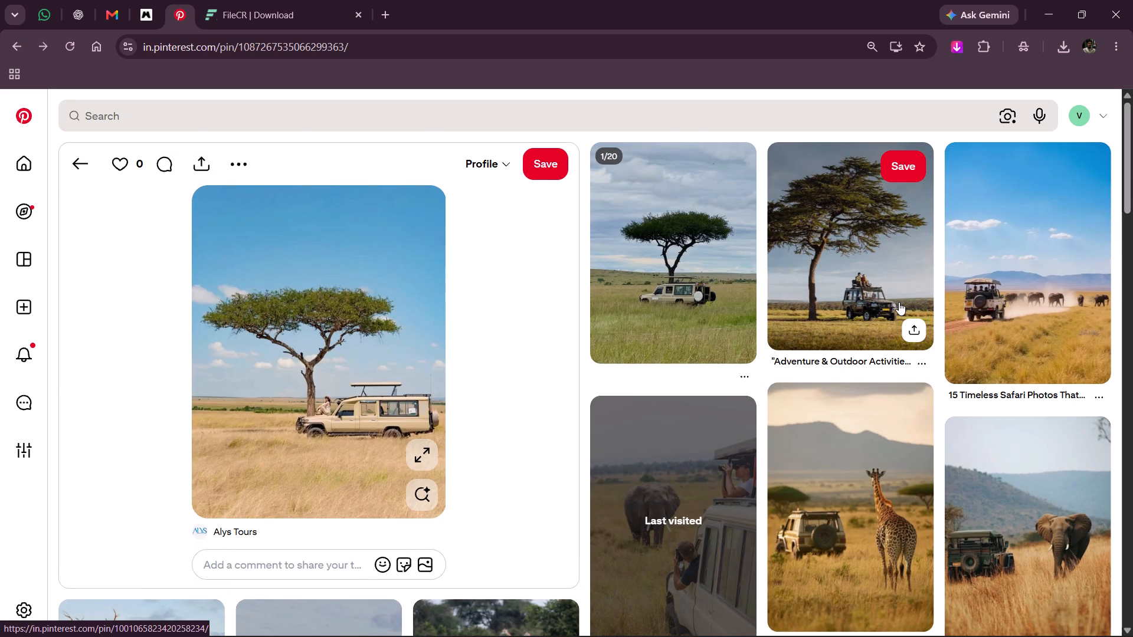
Browse the photo of elephants beside a safari vehicle and its related photos, and start saving the one of a lion resting by water.
click(991, 307)
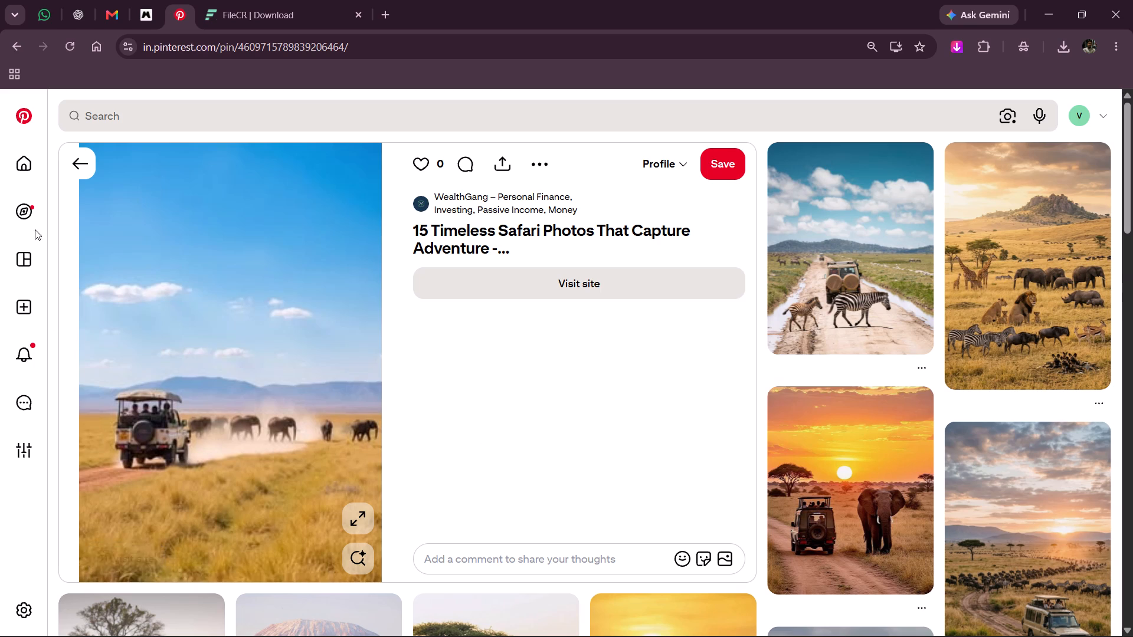
scroll(146, 354, down, 1)
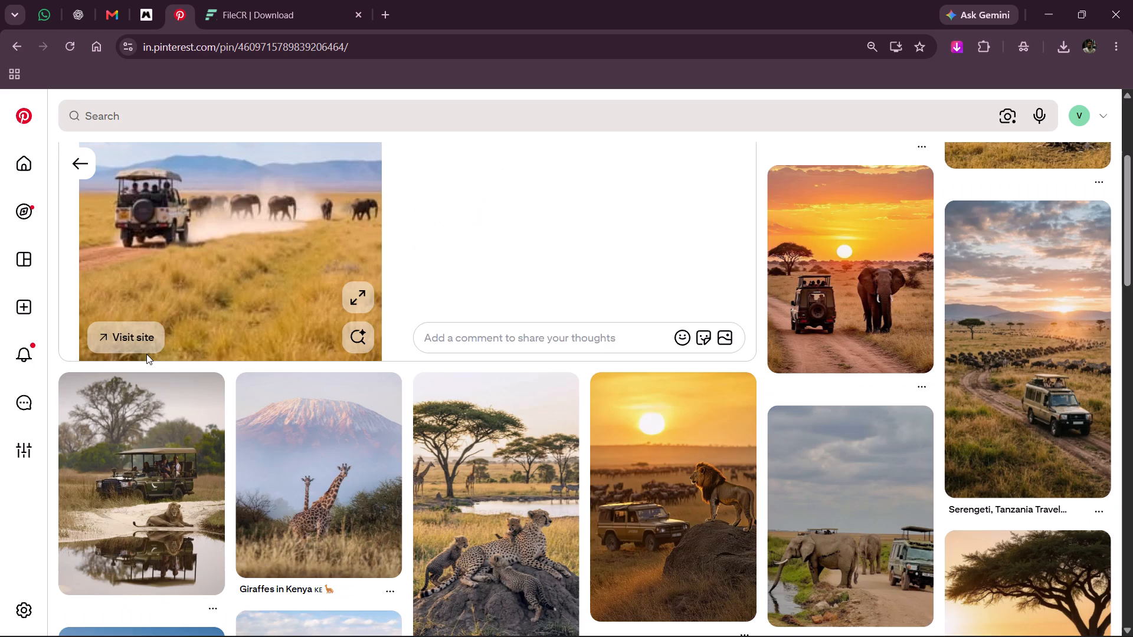
scroll(175, 363, down, 1)
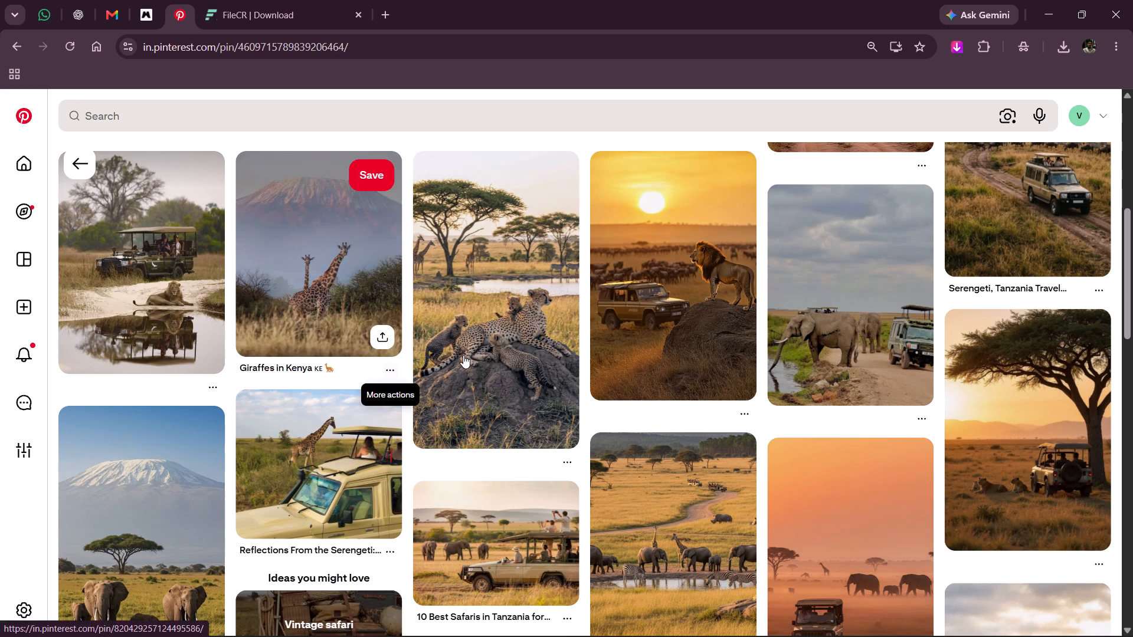
click(163, 278)
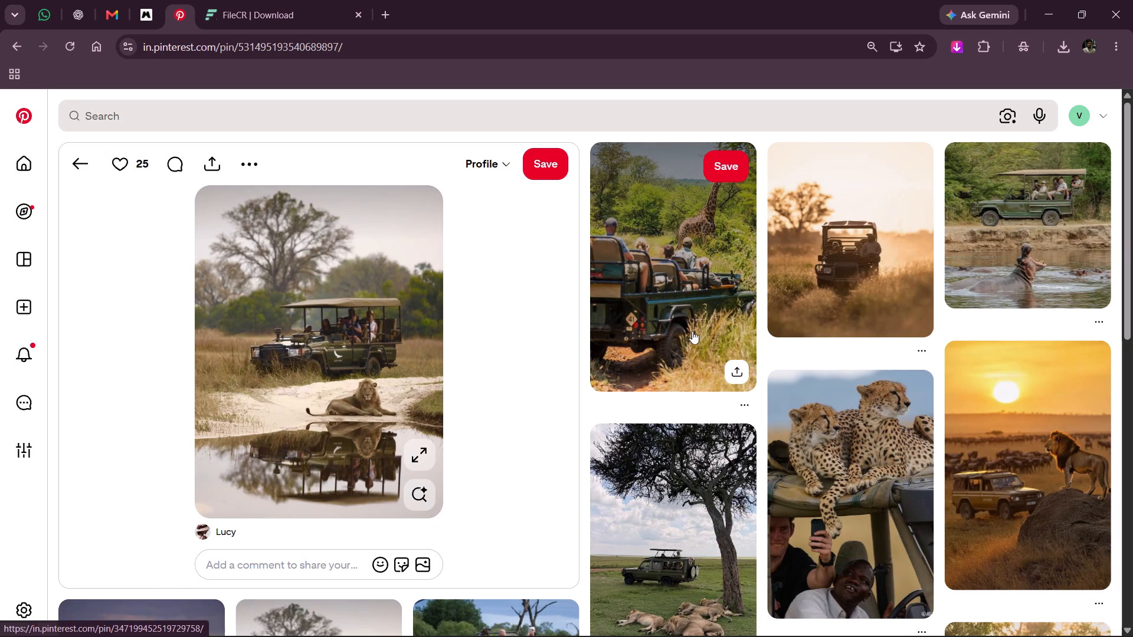
right_click(395, 329)
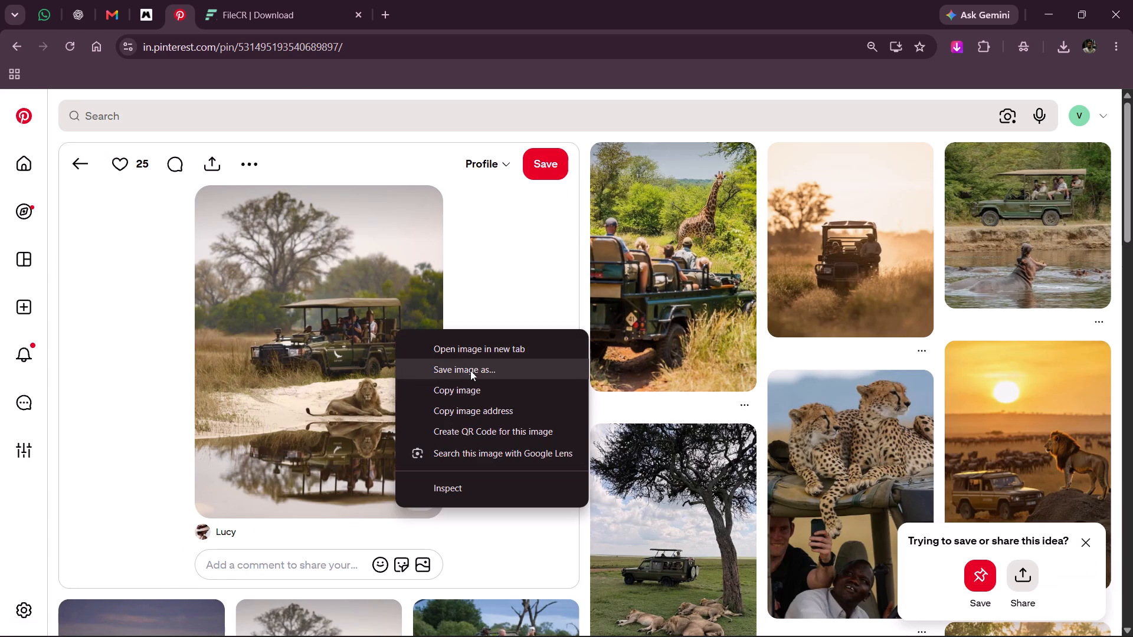
click(502, 372)
Switch to Photoshop and close the lioness photo document, returning to the flyer document.
key(alt+Tab)
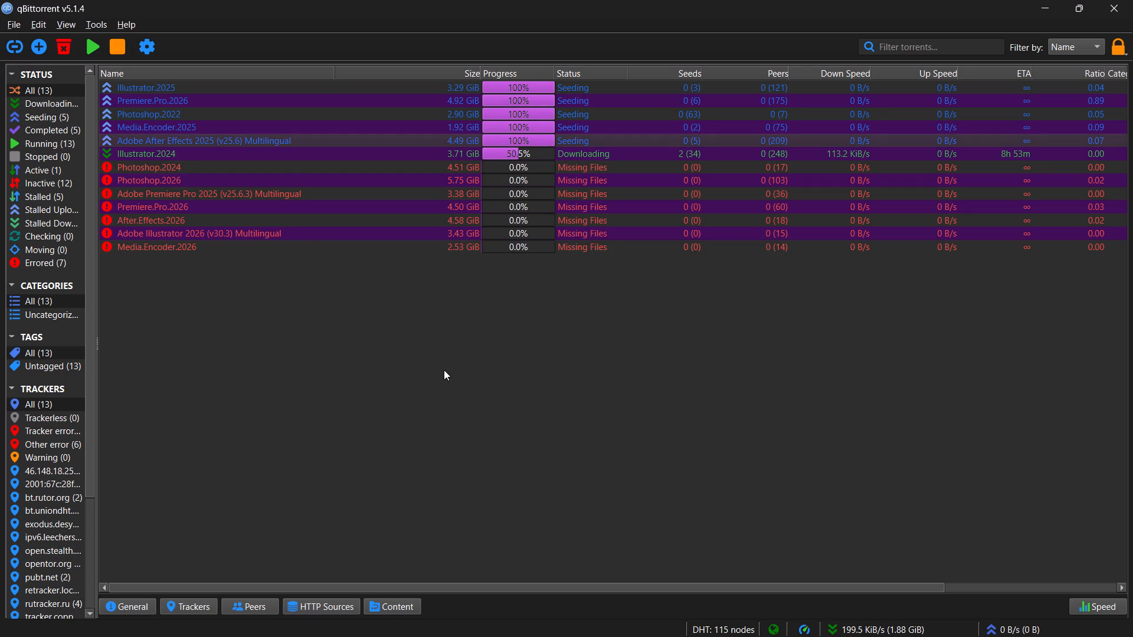
key(alt+Tab)
key(alt+Tab)
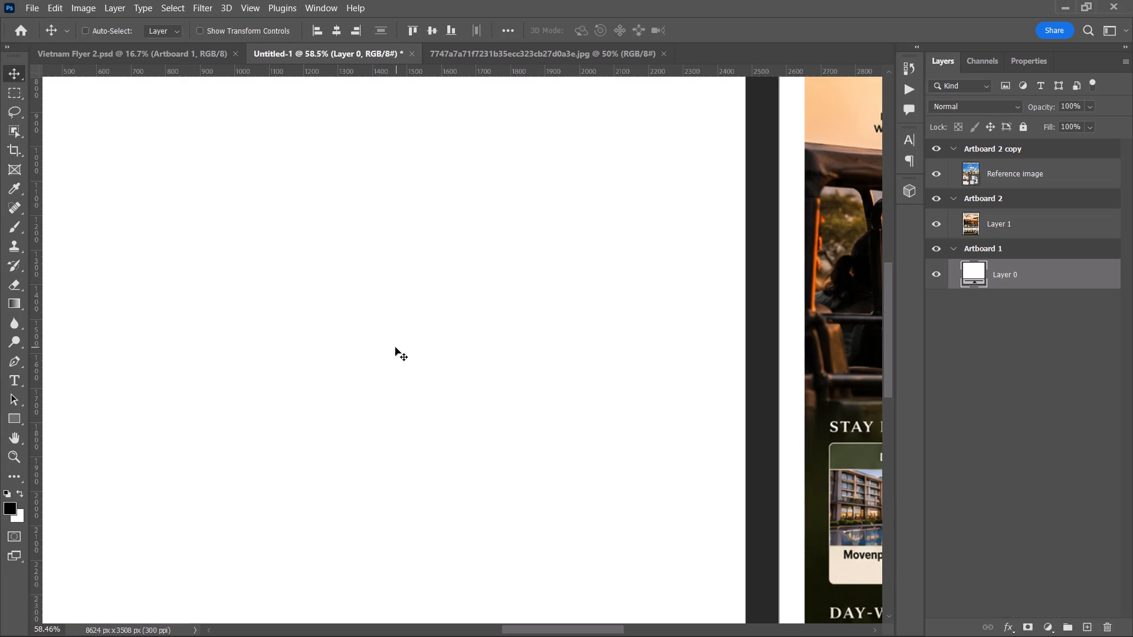
key(ctrl+o)
double_click(158, 171)
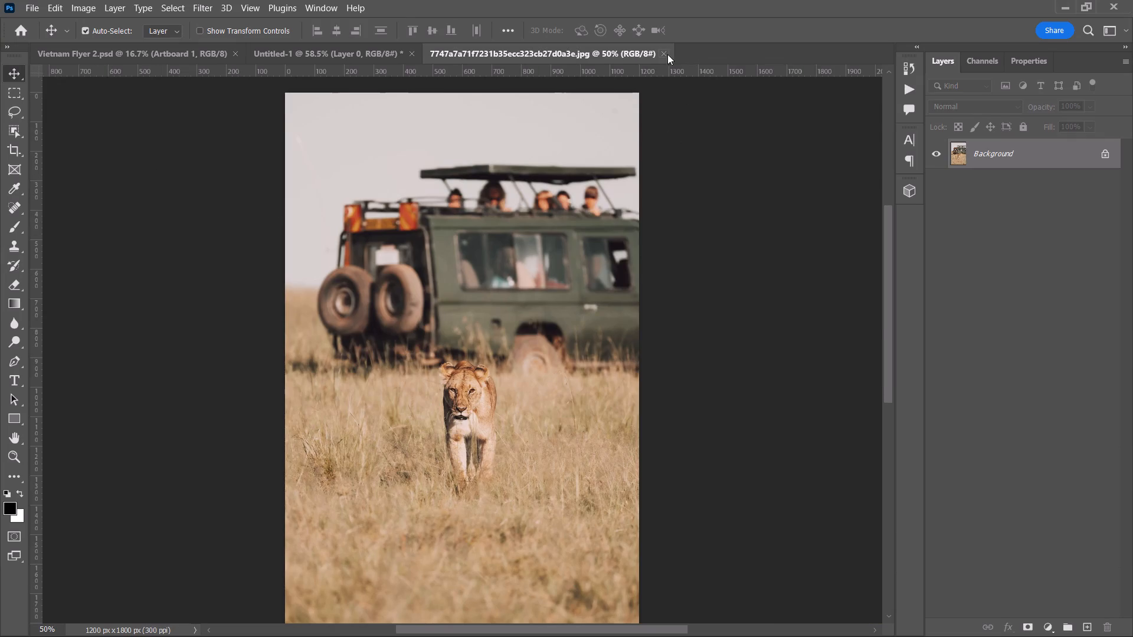
click(665, 54)
click(395, 194)
alt+scroll(395, 194, down, 5)
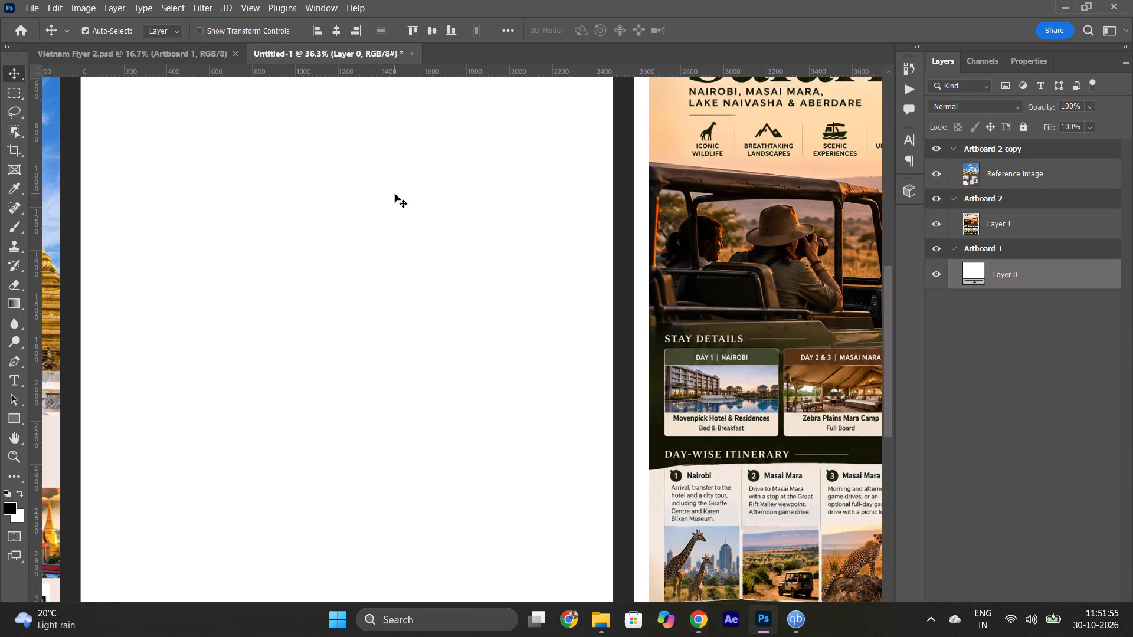
key(space)
drag(345, 211, 421, 254)
Return to Chrome and finish saving the resting lion photo to the computer.
key(alt+Tab)
key(alt+Tab)
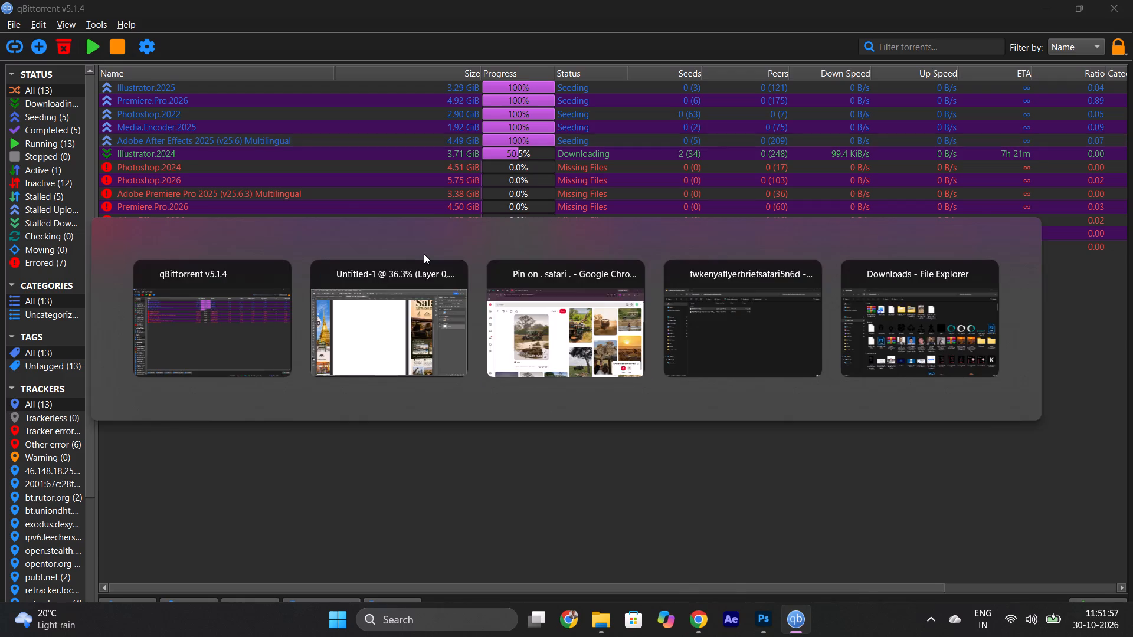
key(alt+Tab)
click(726, 546)
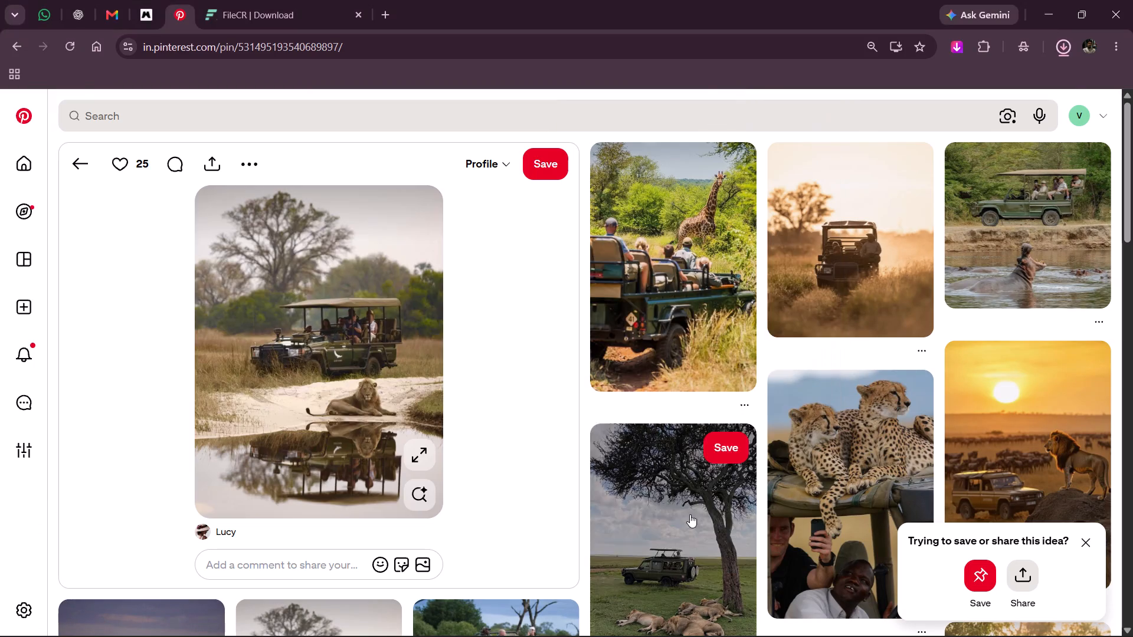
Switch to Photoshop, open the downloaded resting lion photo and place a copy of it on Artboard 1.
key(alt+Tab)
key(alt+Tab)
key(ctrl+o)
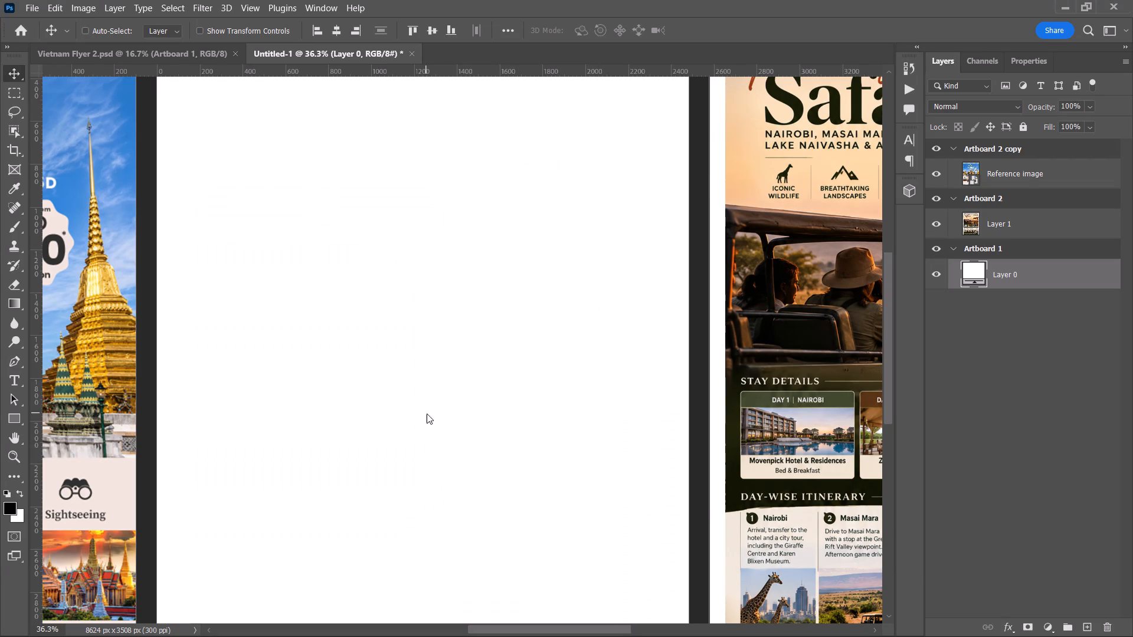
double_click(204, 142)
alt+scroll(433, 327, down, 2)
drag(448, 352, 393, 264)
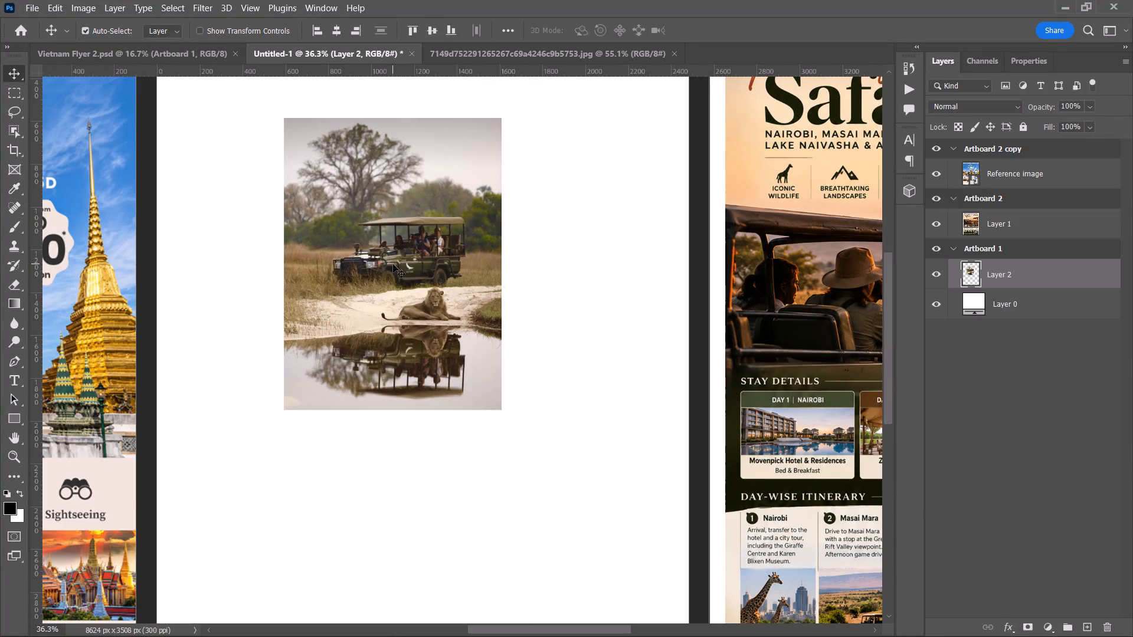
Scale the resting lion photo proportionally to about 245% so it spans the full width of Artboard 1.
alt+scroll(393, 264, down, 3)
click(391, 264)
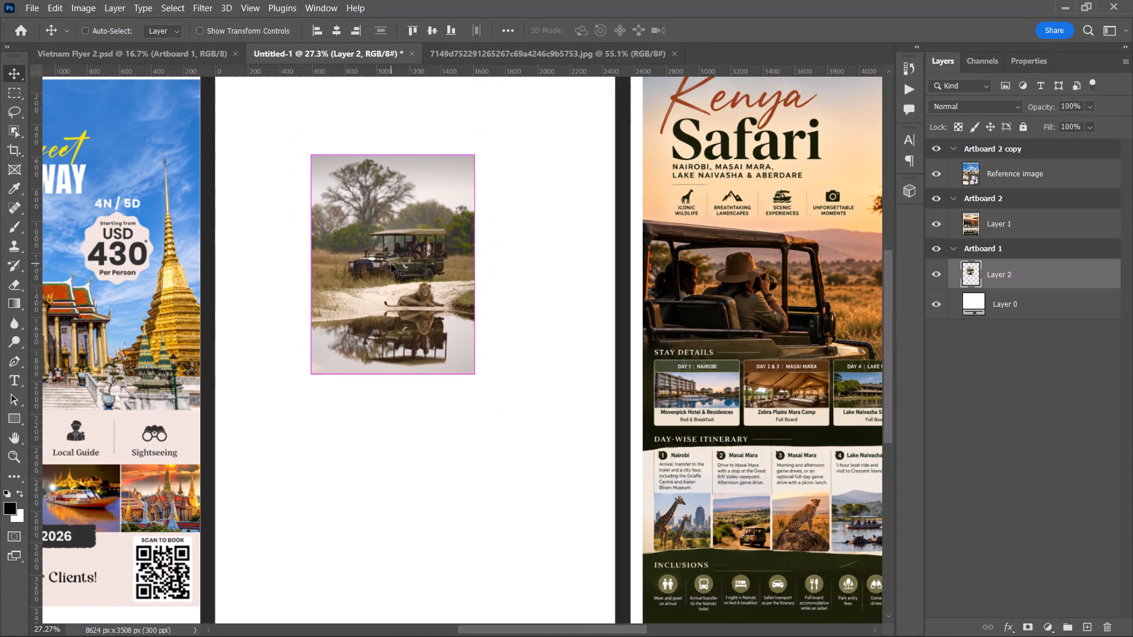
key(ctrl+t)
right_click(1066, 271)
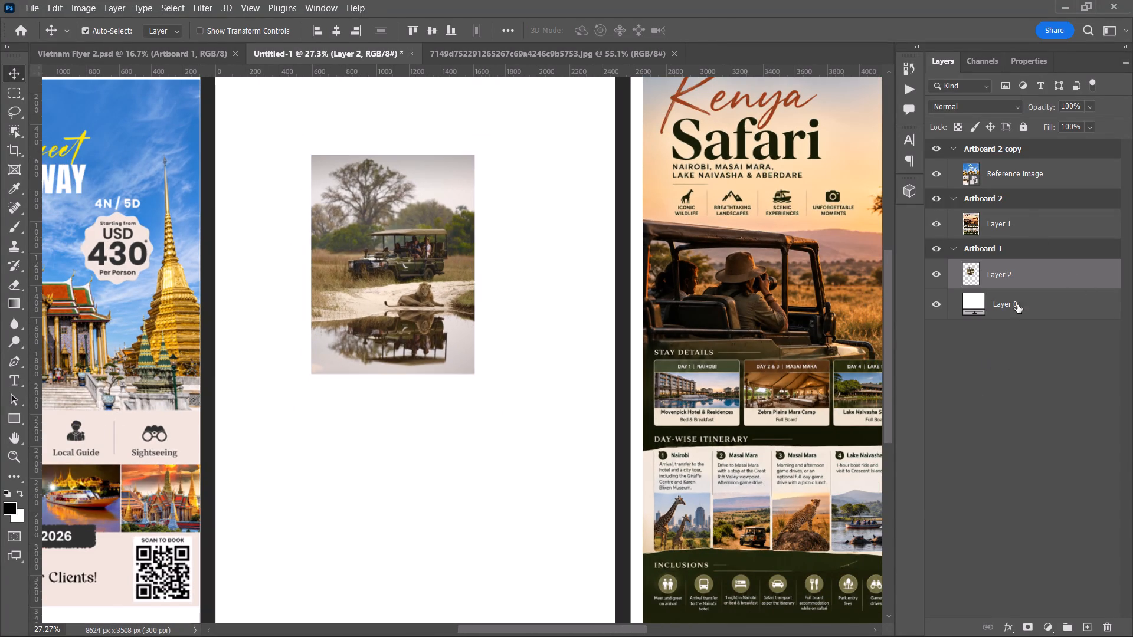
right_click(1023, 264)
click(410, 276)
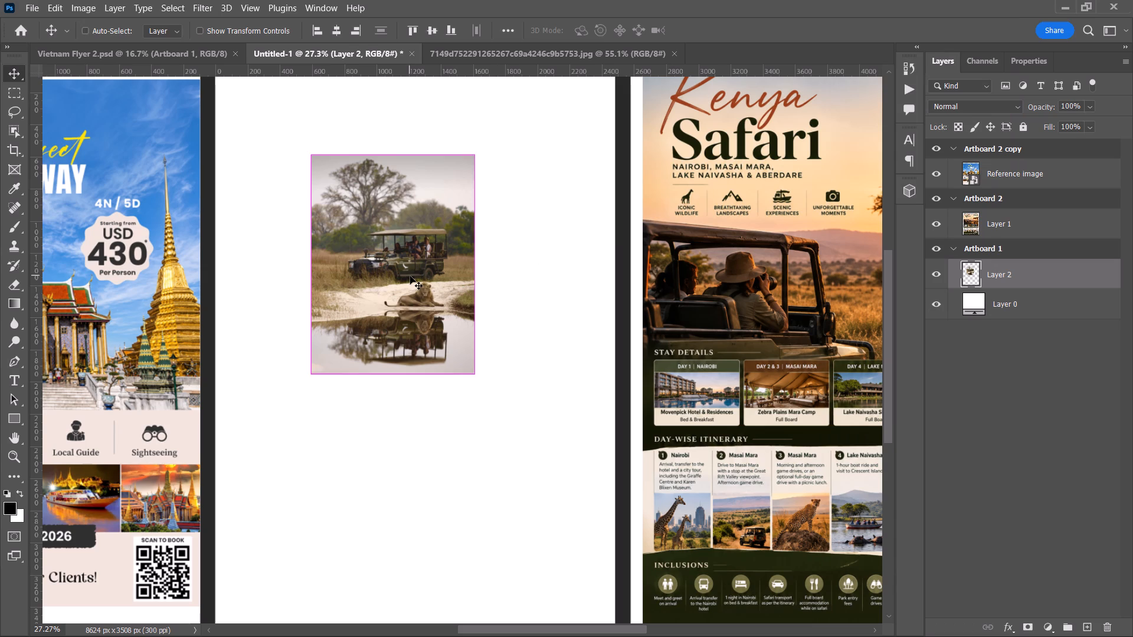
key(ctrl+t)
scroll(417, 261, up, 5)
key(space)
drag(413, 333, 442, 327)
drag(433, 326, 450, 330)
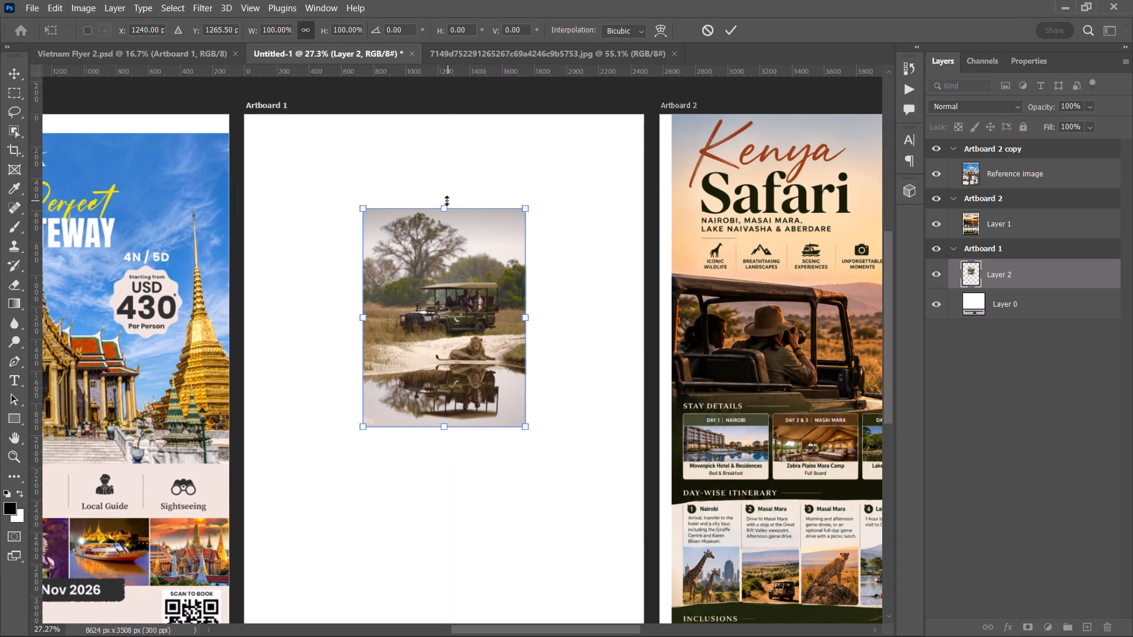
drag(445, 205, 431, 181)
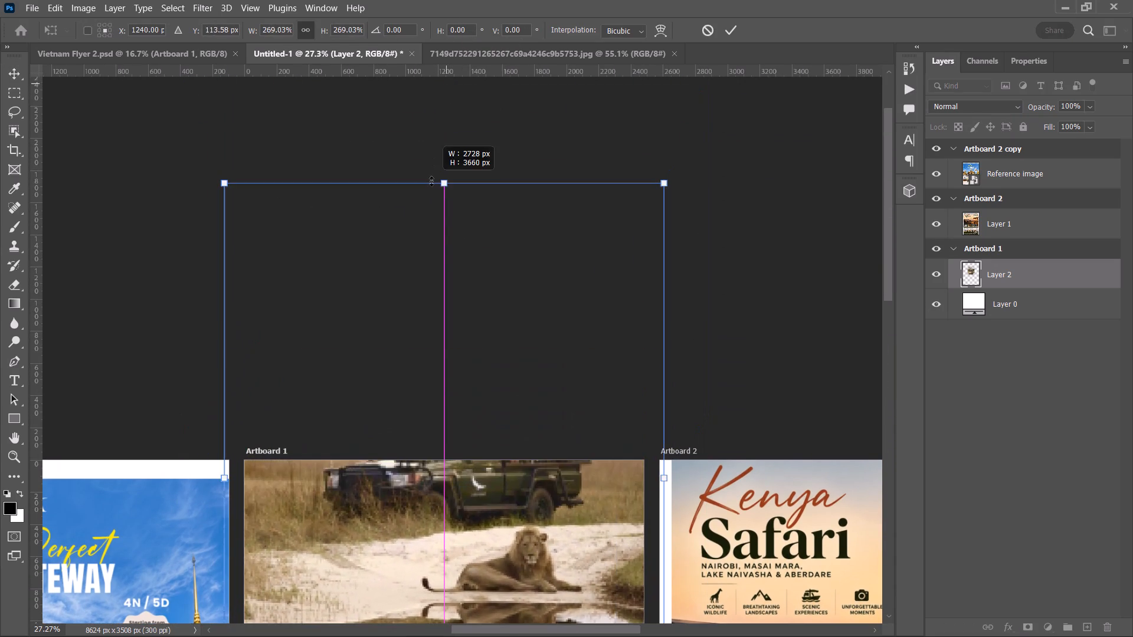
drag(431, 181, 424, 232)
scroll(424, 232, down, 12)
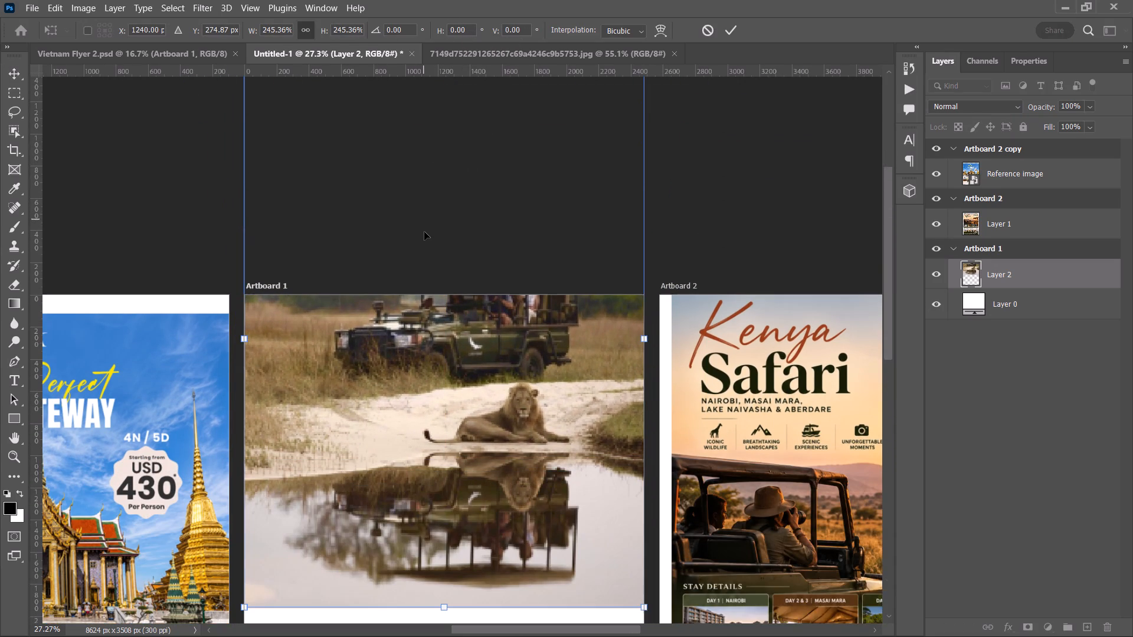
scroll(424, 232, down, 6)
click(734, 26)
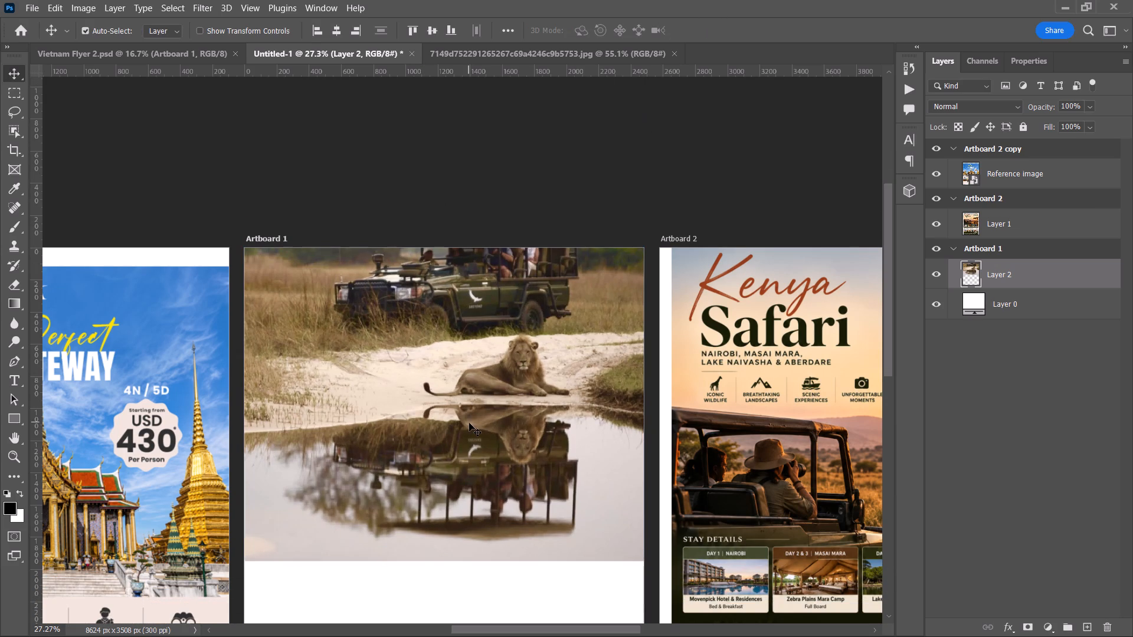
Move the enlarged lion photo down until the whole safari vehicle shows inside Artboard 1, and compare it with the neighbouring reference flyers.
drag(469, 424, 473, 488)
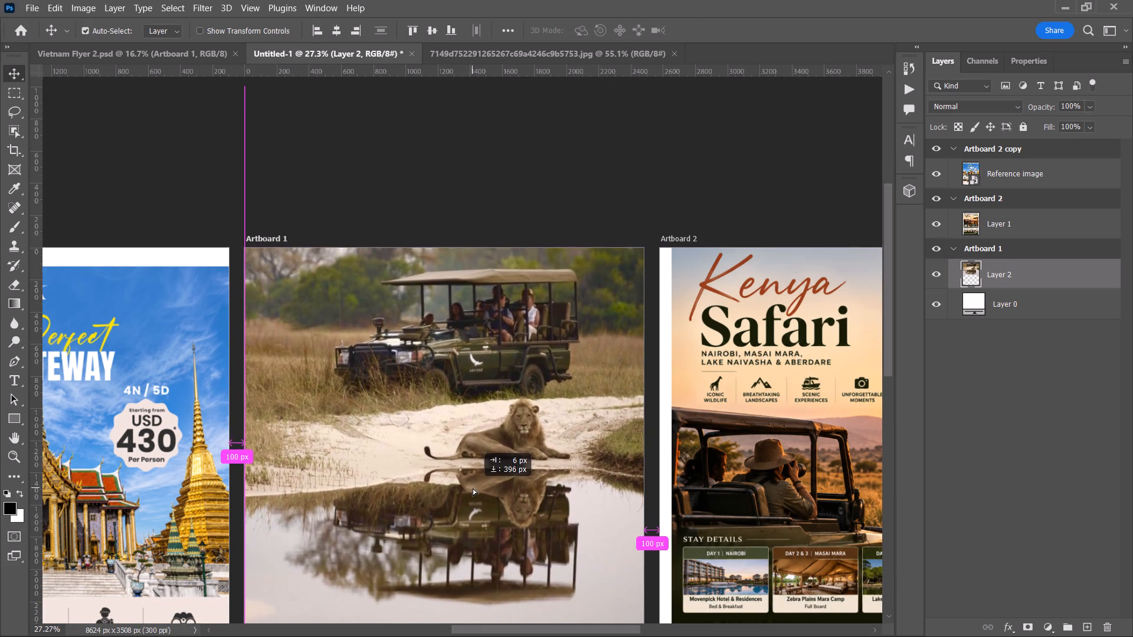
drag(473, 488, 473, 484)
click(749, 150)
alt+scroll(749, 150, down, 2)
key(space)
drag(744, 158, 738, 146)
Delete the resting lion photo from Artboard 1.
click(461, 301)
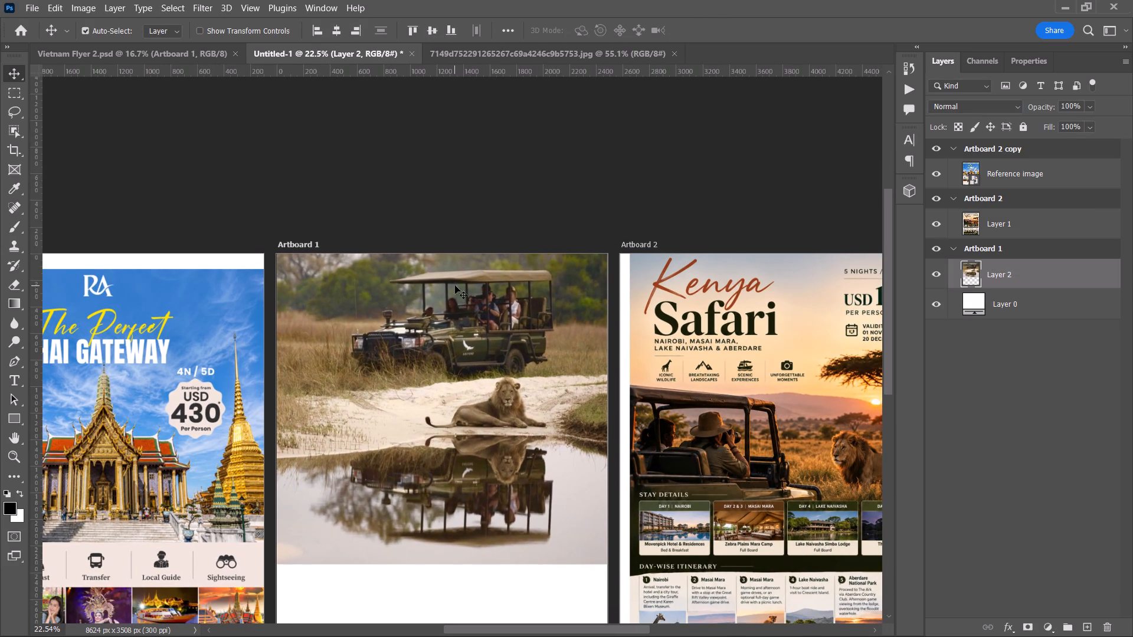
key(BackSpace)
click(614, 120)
Switch to Pinterest in Chrome, go back to the acacia tree with safari vehicle pin and copy its image.
key(alt+Tab)
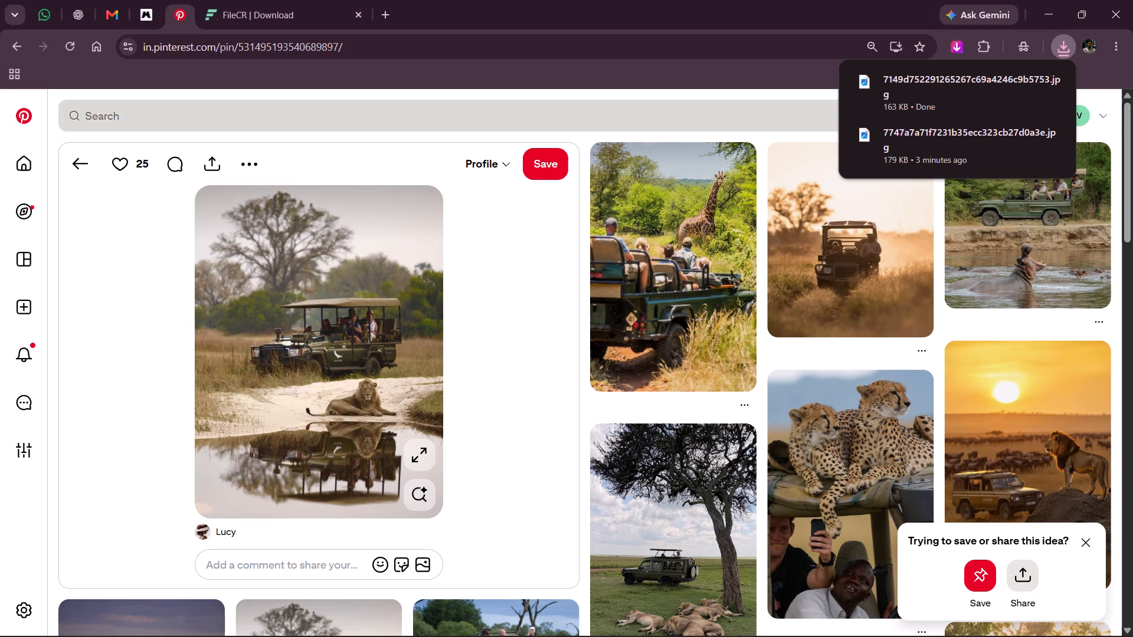
scroll(645, 247, up, 2)
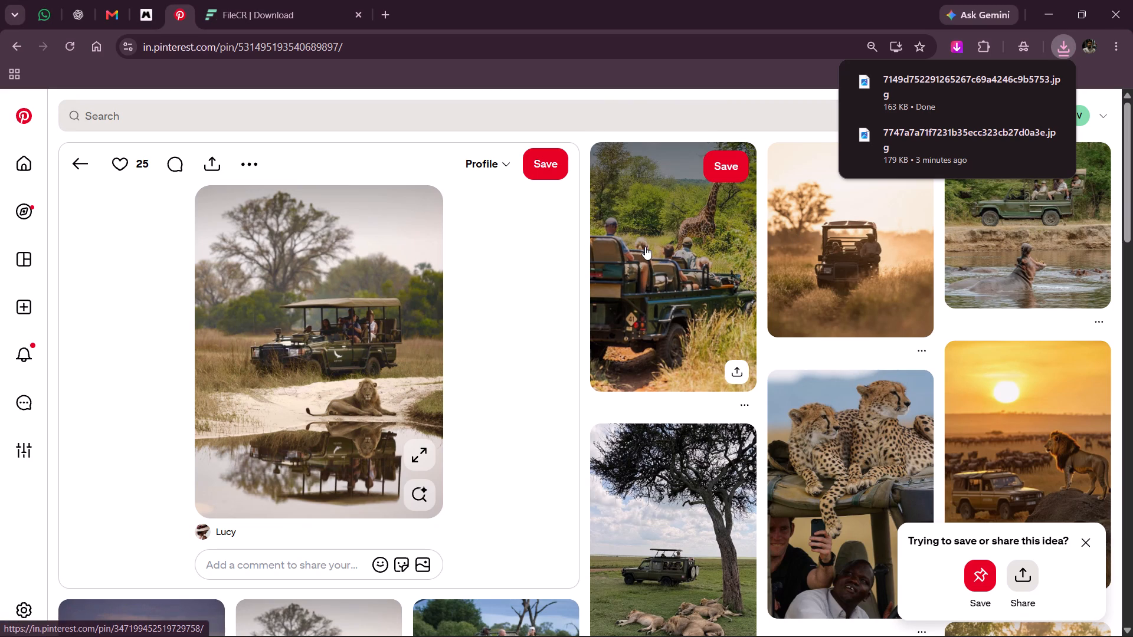
scroll(645, 247, up, 1)
click(76, 169)
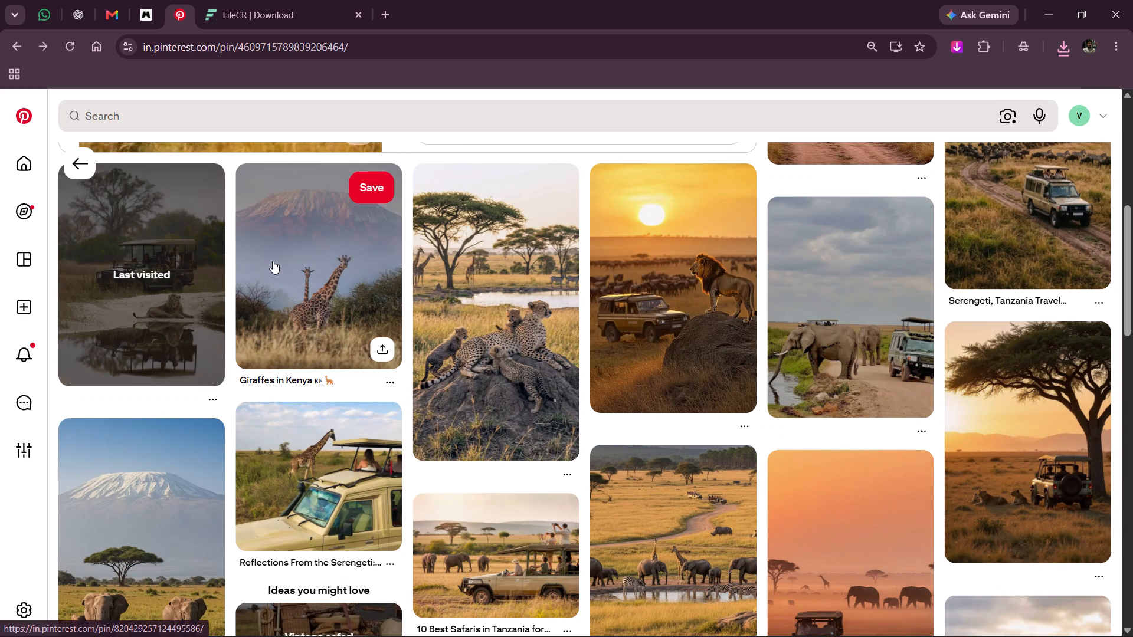
scroll(273, 261, up, 3)
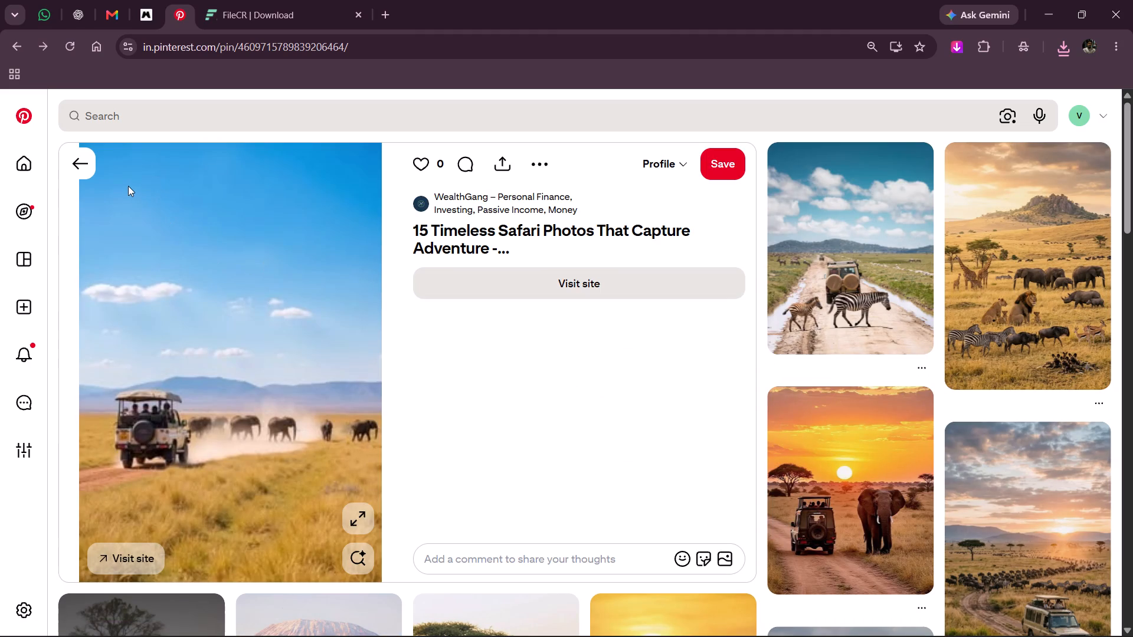
click(89, 164)
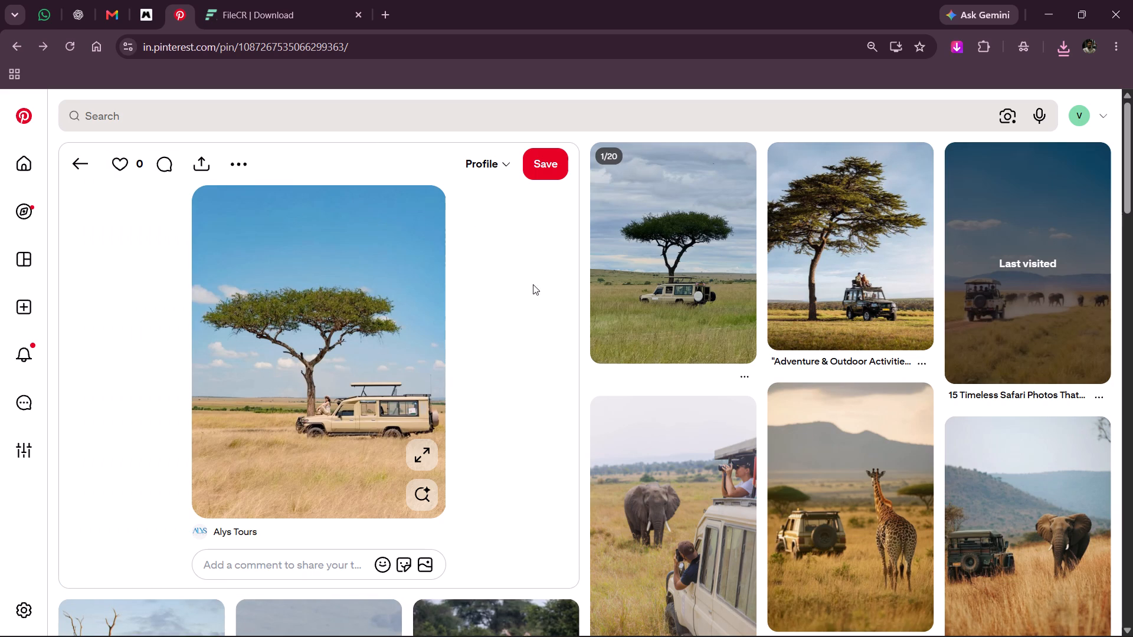
right_click(364, 385)
click(453, 444)
Switch to Photoshop, paste the acacia tree photo into Artboard 1 and convert its layer to a smart object.
key(alt+Tab)
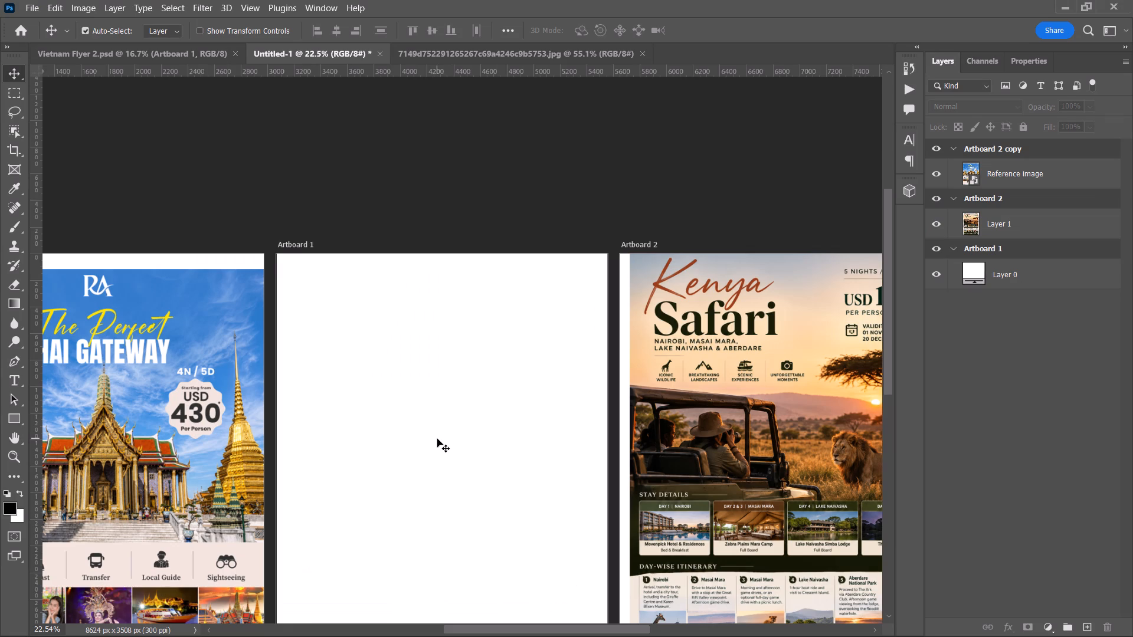
click(430, 436)
key(ctrl+v)
ctrl+click(421, 434)
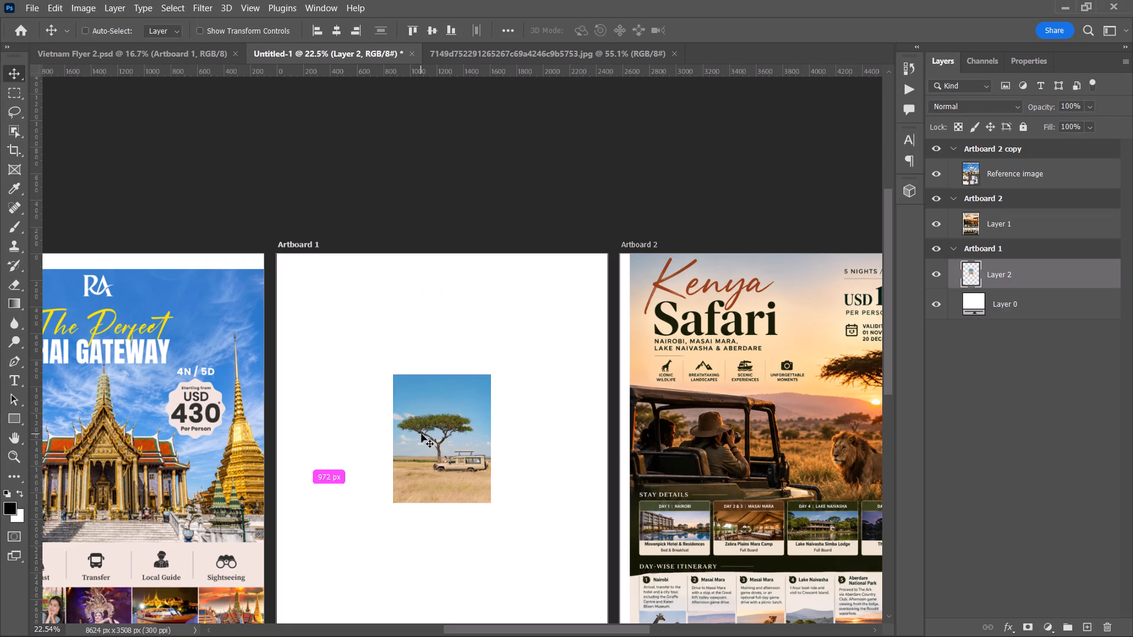
key(ctrl+t)
right_click(1028, 281)
right_click(1036, 280)
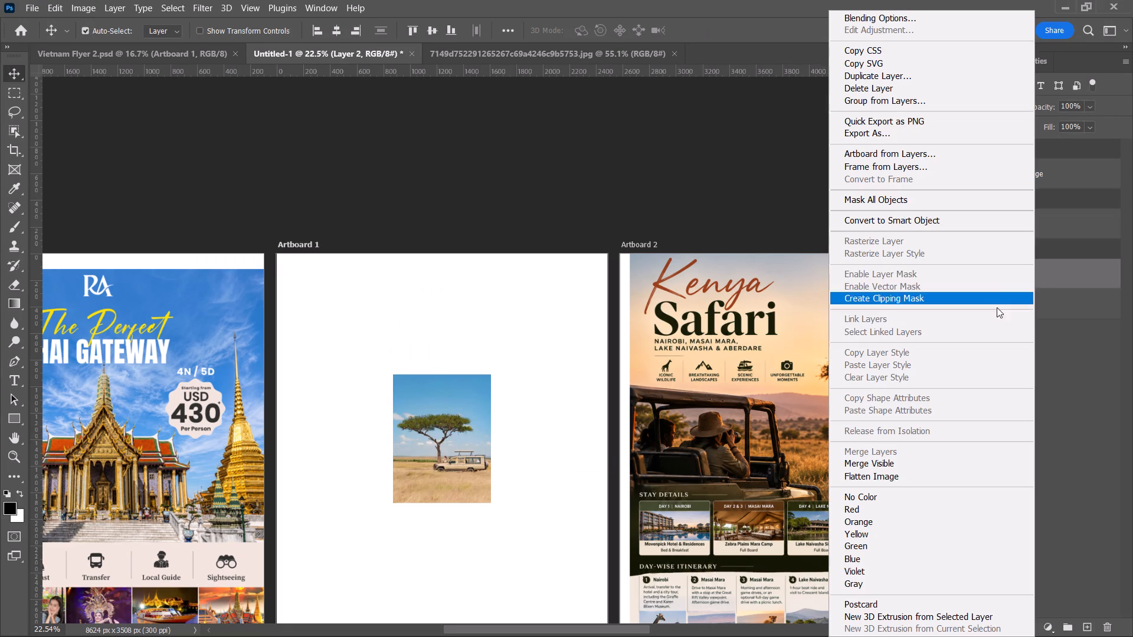
click(926, 215)
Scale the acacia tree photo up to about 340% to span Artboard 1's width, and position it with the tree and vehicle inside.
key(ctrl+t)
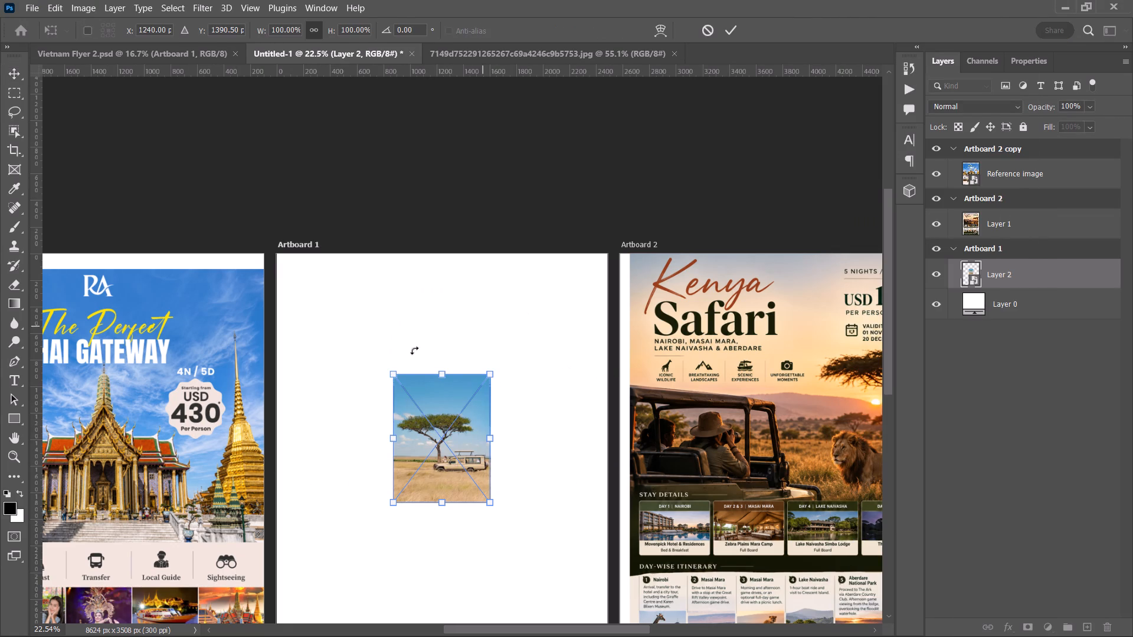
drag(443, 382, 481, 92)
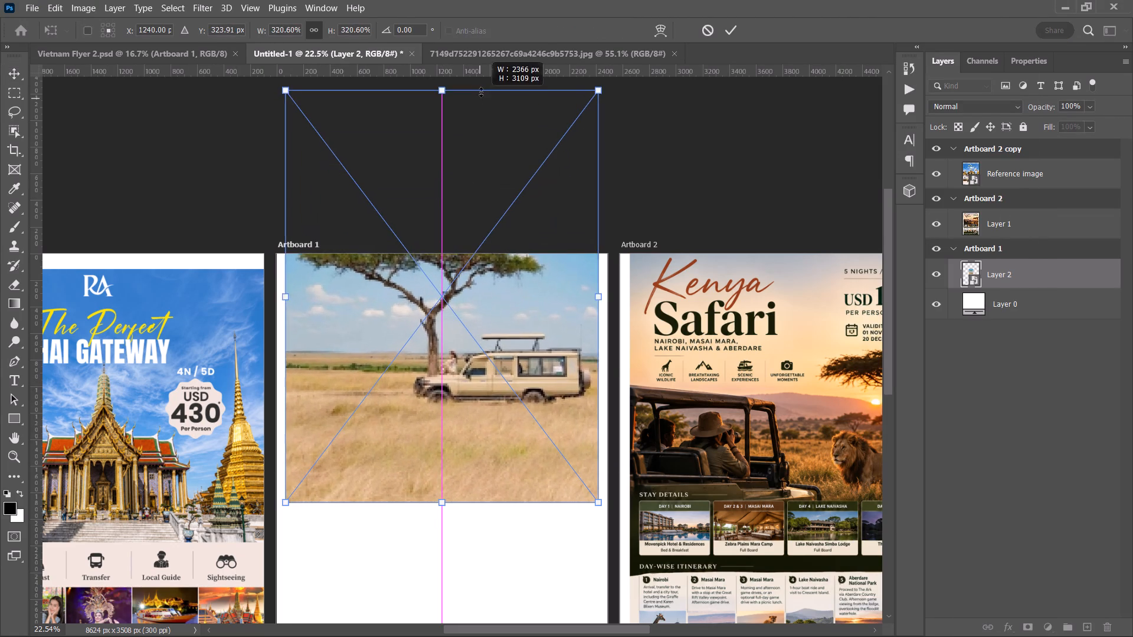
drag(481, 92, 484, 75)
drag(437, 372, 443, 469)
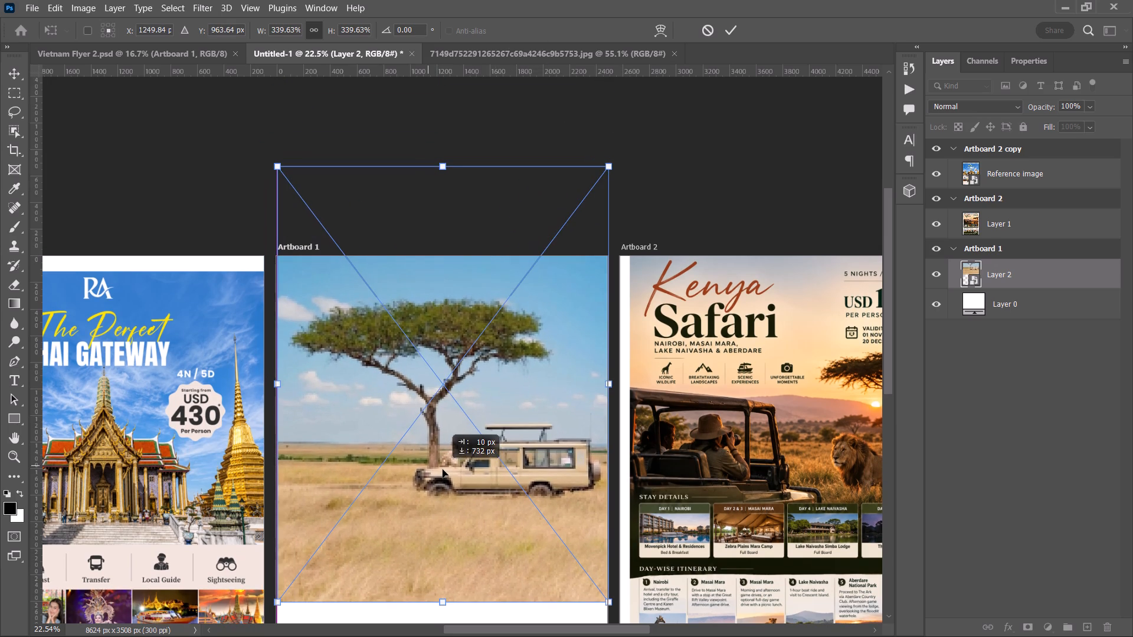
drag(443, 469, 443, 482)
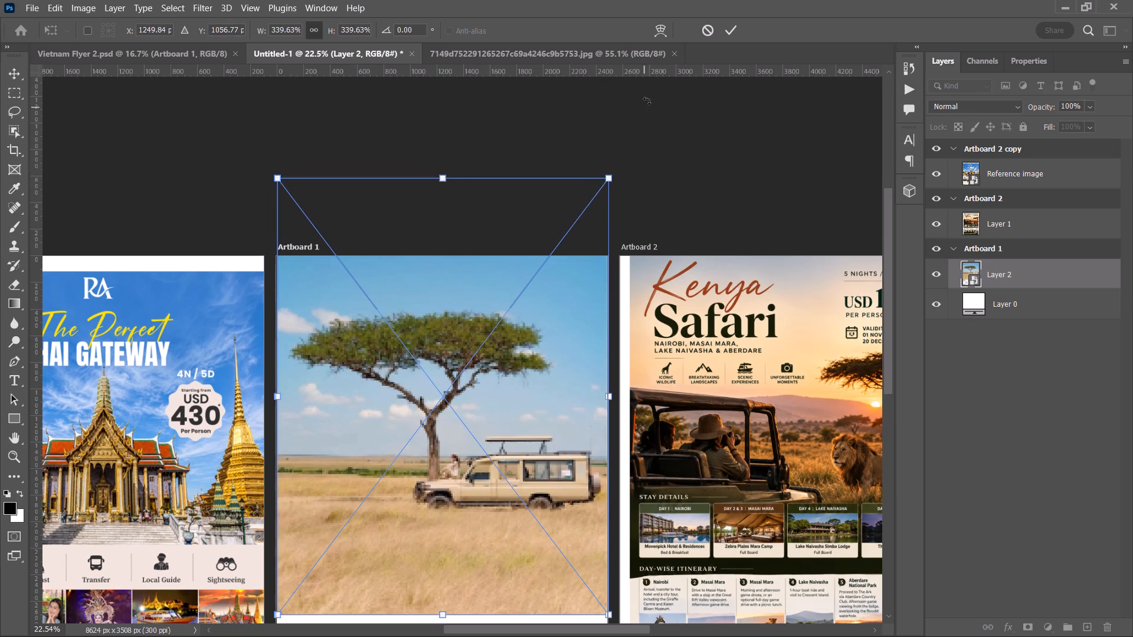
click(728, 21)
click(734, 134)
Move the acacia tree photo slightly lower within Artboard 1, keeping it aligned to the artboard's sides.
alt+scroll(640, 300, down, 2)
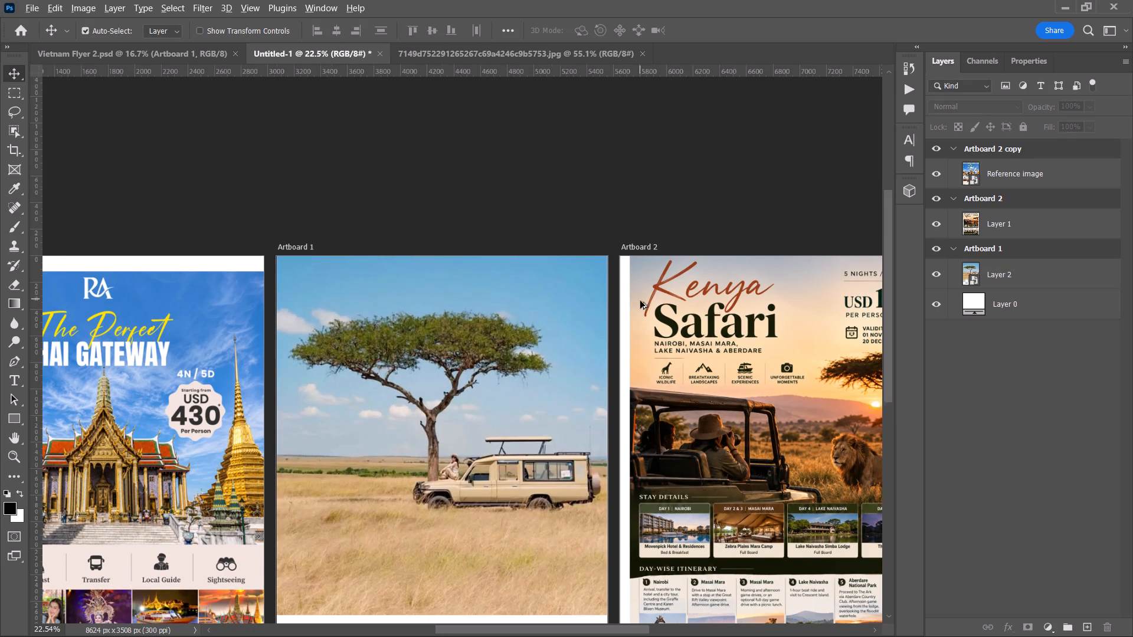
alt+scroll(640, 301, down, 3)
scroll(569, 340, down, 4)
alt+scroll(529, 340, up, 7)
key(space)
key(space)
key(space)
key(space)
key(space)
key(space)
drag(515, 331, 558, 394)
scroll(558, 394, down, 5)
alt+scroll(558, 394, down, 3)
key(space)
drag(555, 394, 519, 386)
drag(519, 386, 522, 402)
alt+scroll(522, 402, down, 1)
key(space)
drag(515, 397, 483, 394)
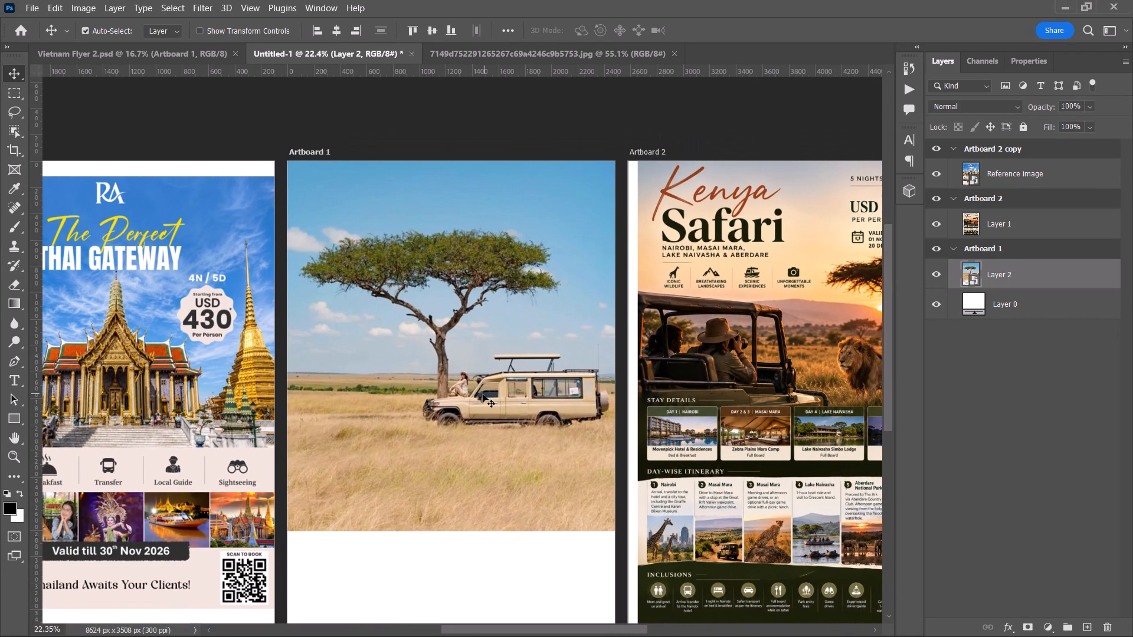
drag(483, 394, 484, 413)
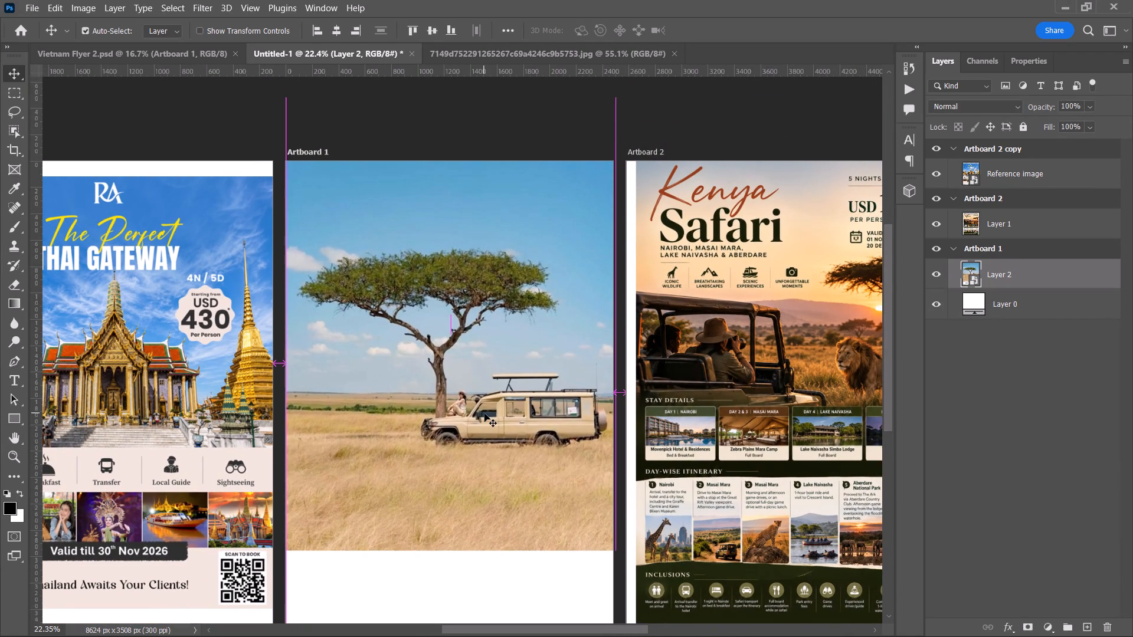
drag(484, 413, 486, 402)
Compare Artboard 1's hero photo placement with the Thailand and Kenya Safari reference flyers on either side.
key(space)
key(space)
key(space)
key(space)
key(space)
key(space)
key(space)
key(space)
key(space)
key(space)
key(space)
key(space)
key(space)
key(space)
key(space)
key(space)
key(space)
key(space)
key(space)
key(space)
drag(638, 144, 548, 133)
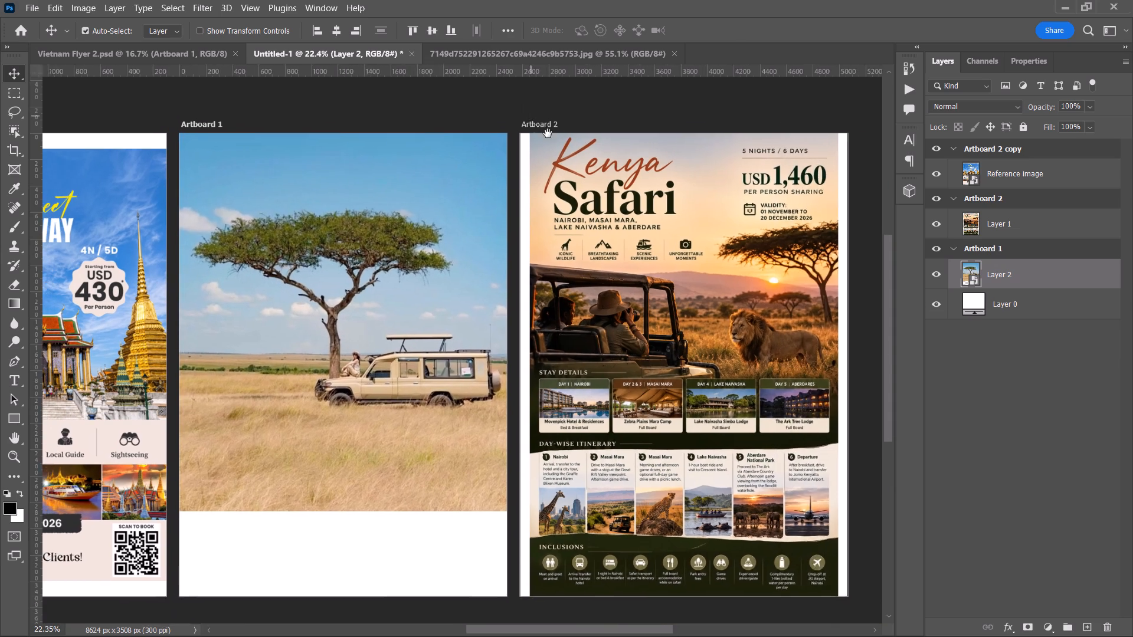
drag(548, 133, 705, 153)
alt+scroll(705, 153, down, 3)
key(space)
drag(709, 296, 656, 277)
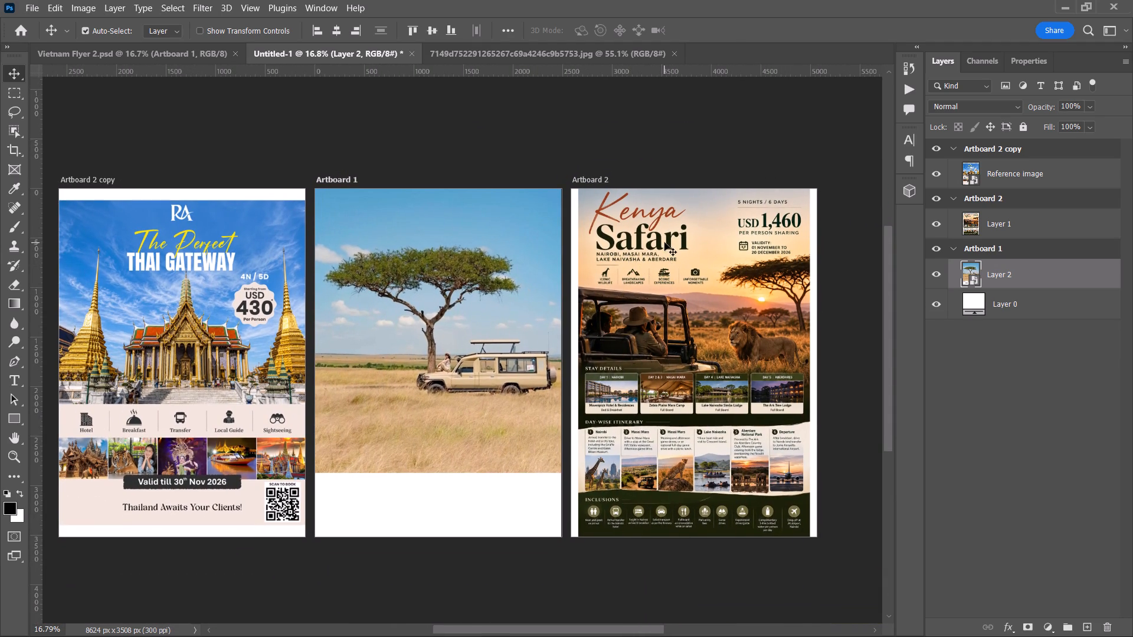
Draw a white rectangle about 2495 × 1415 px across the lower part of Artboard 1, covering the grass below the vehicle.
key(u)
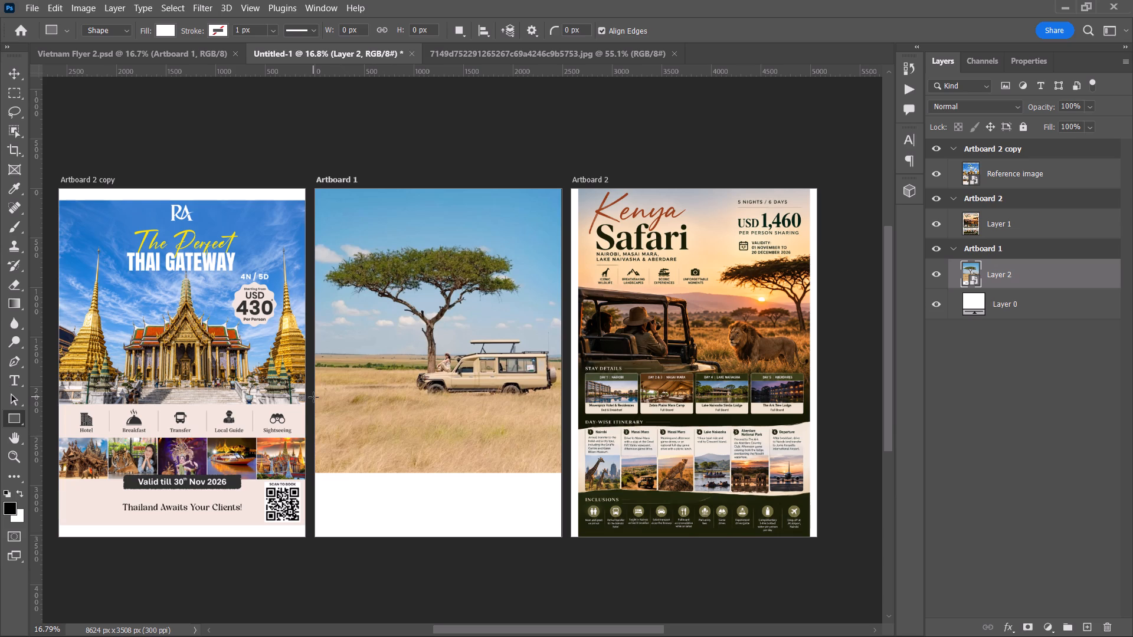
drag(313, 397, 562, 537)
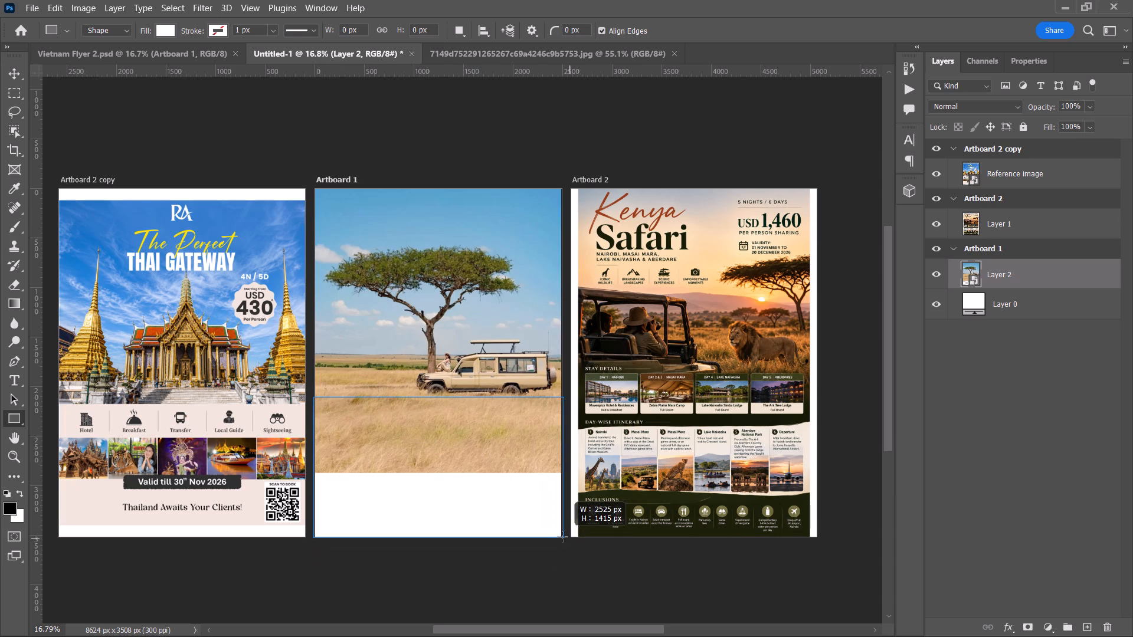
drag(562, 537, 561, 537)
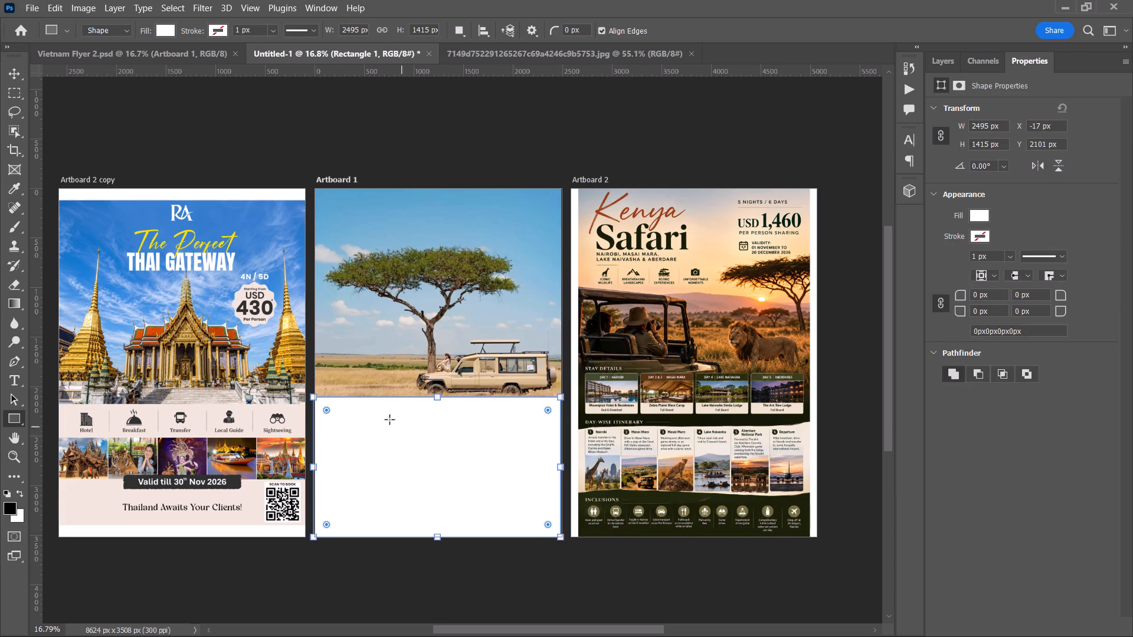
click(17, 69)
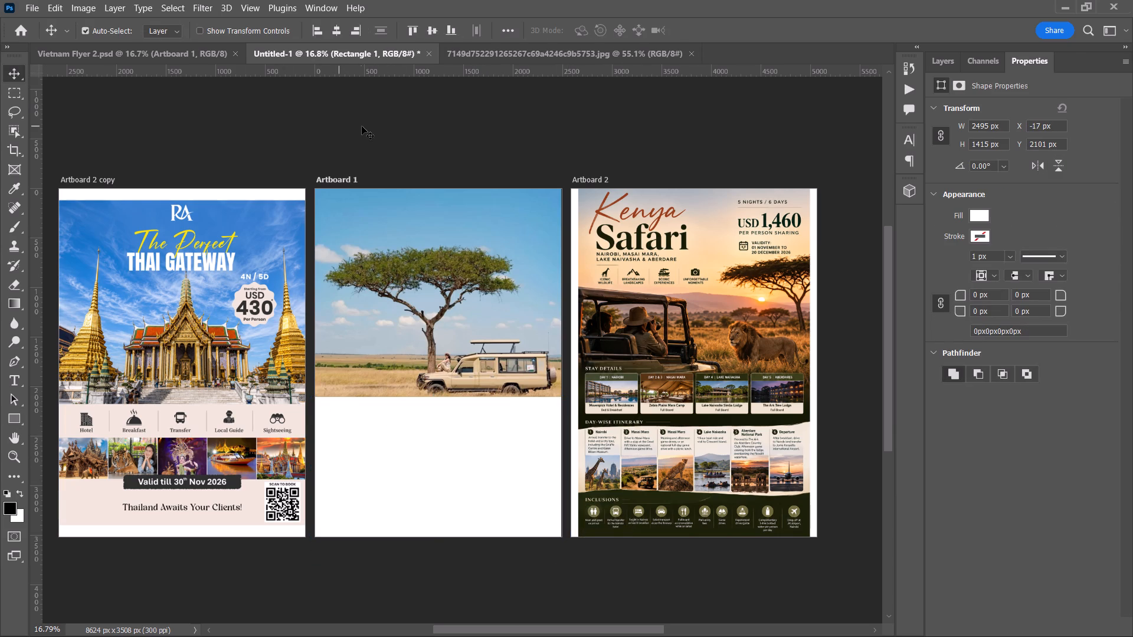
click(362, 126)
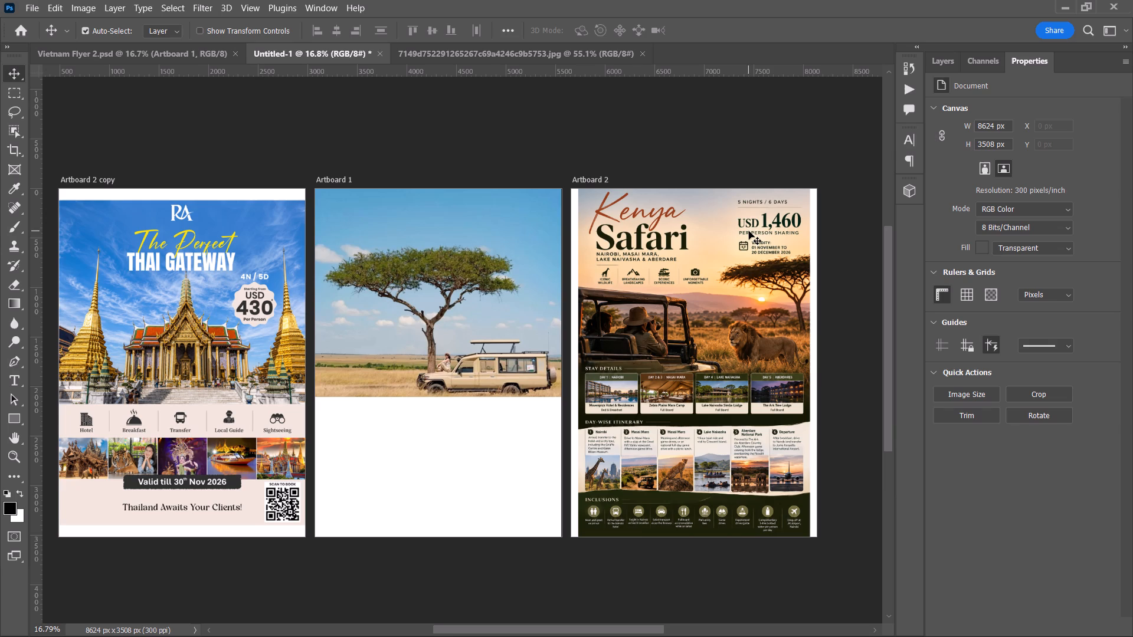
Delete the white rectangle and the acacia tree photo from Artboard 1.
click(479, 465)
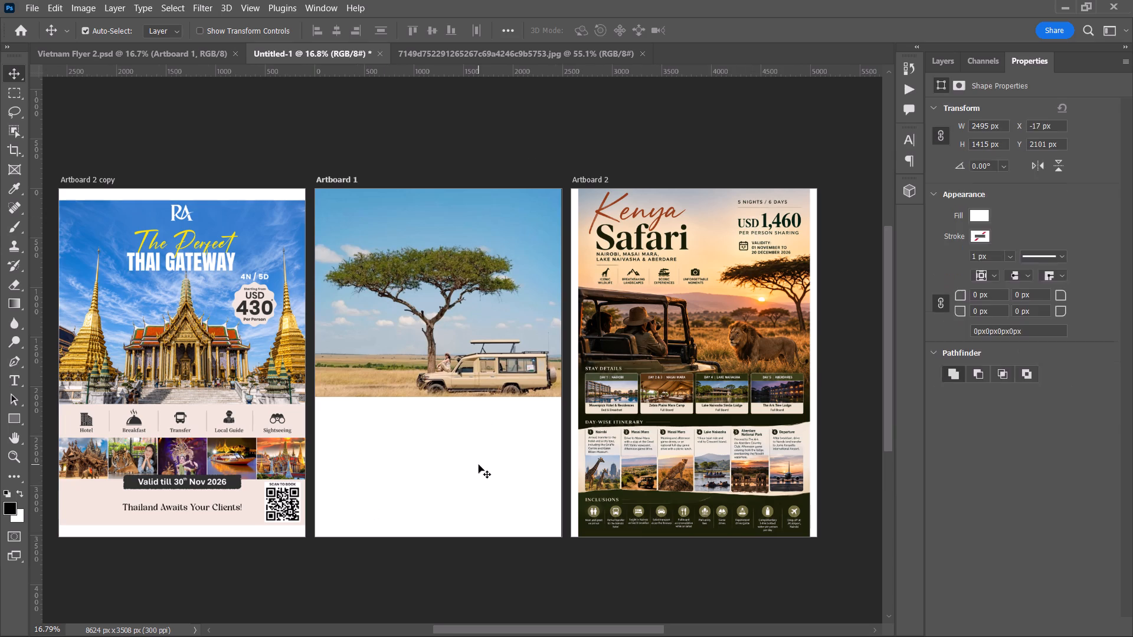
key(BackSpace)
click(547, 119)
click(466, 280)
key(BackSpace)
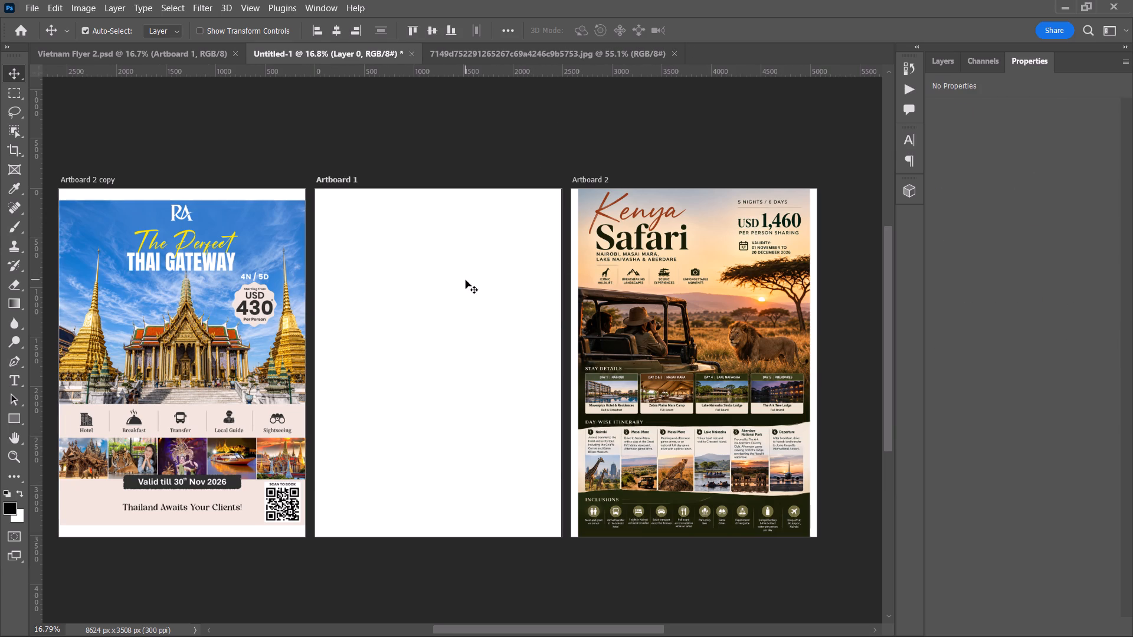
click(539, 132)
Switch to Pinterest in Chrome, open the "Adventure & Outdoor Activities" safari pin and browse its related photos for another hero image.
key(alt+Tab)
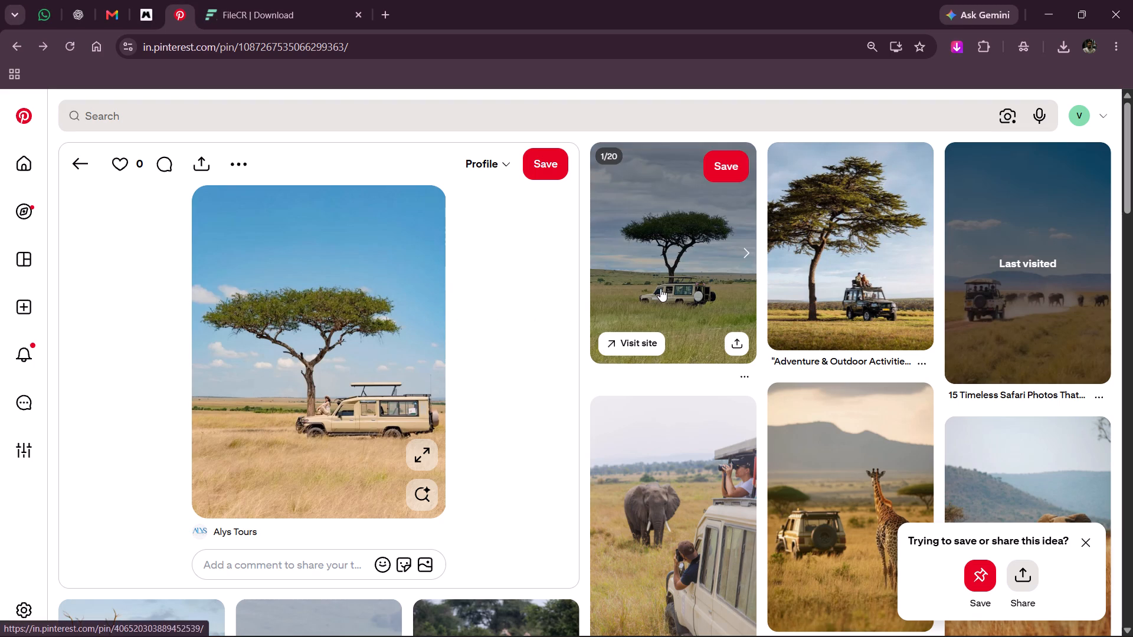
click(820, 320)
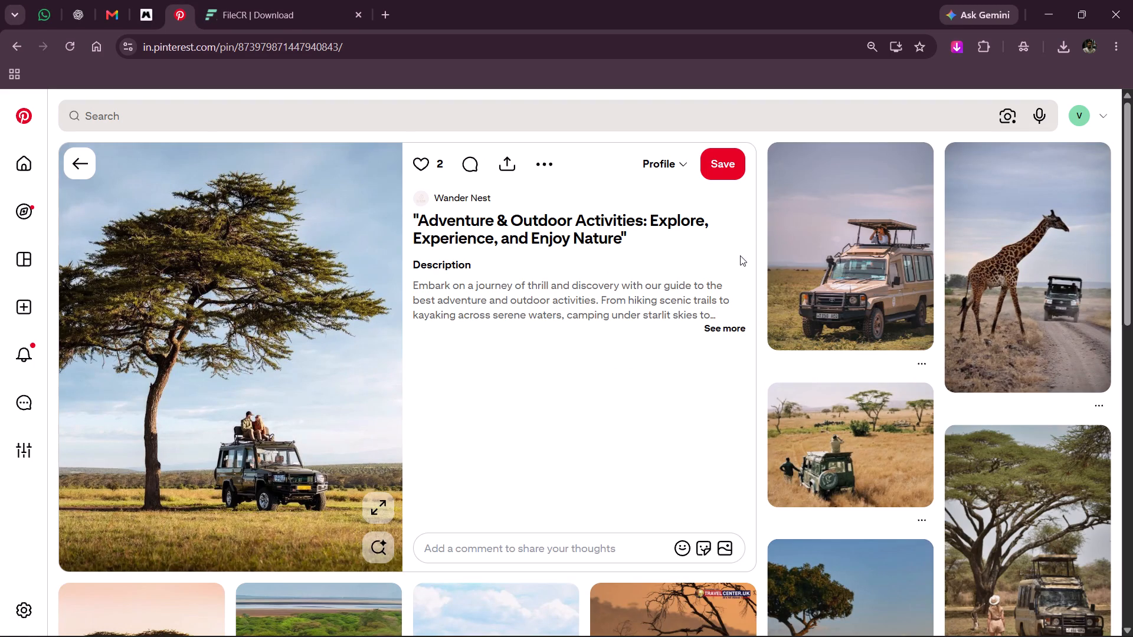
scroll(775, 244, down, 2)
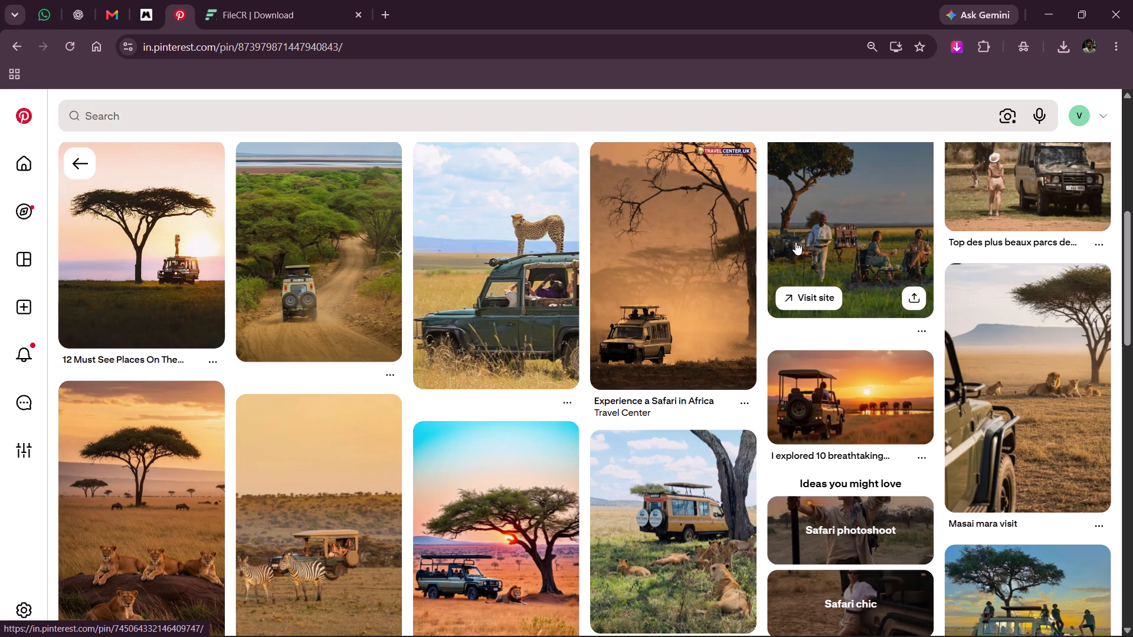
scroll(795, 242, down, 1)
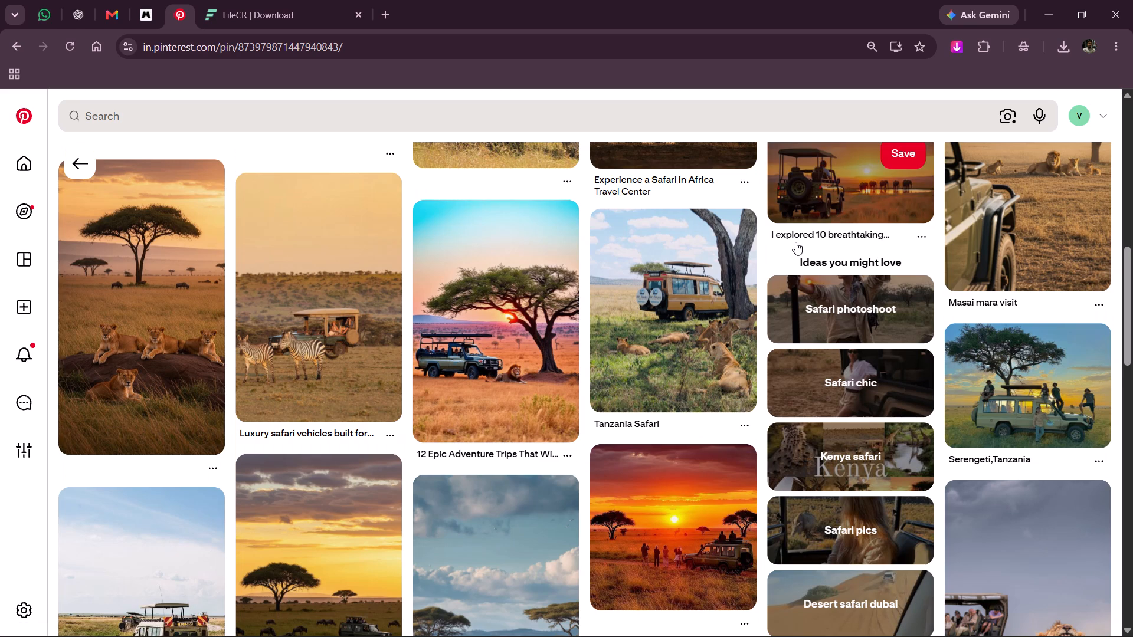
scroll(791, 231, down, 1)
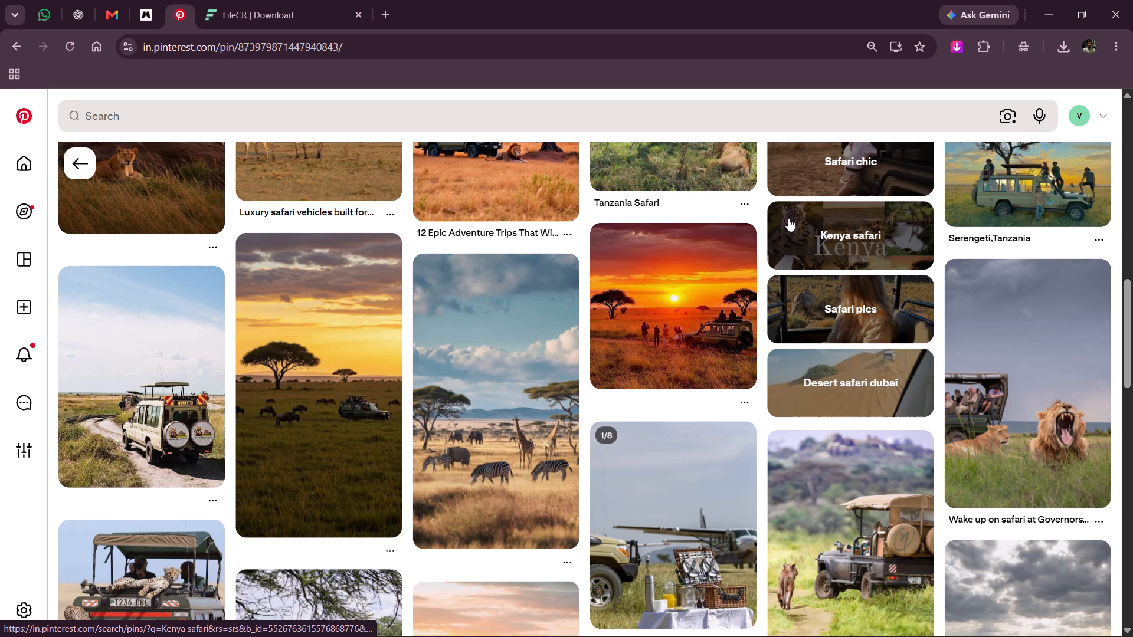
scroll(773, 199, down, 1)
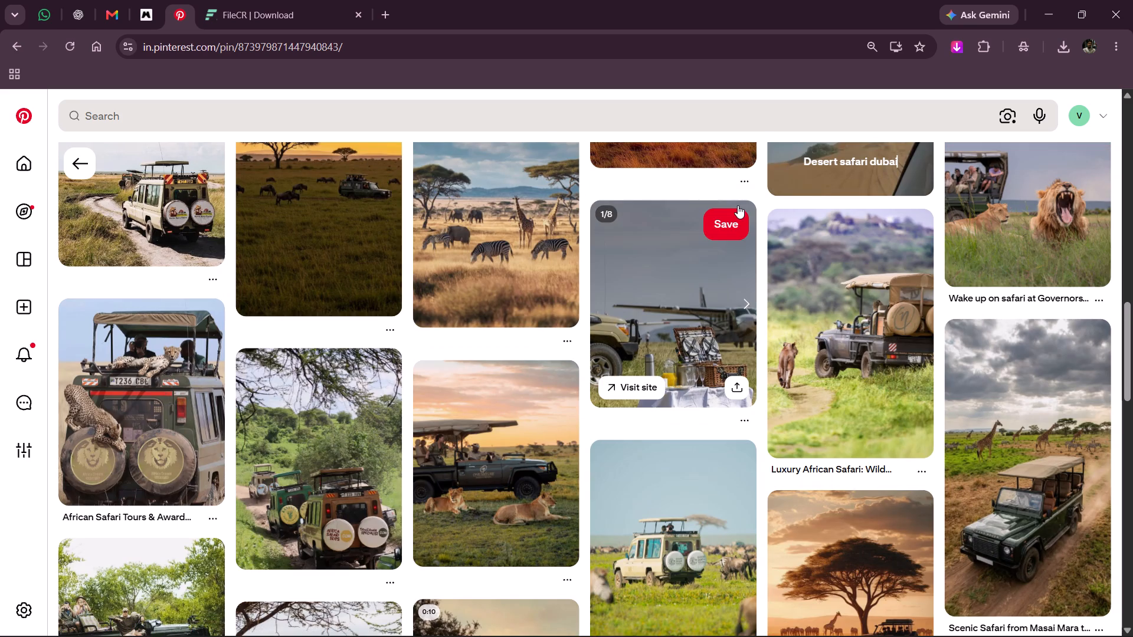
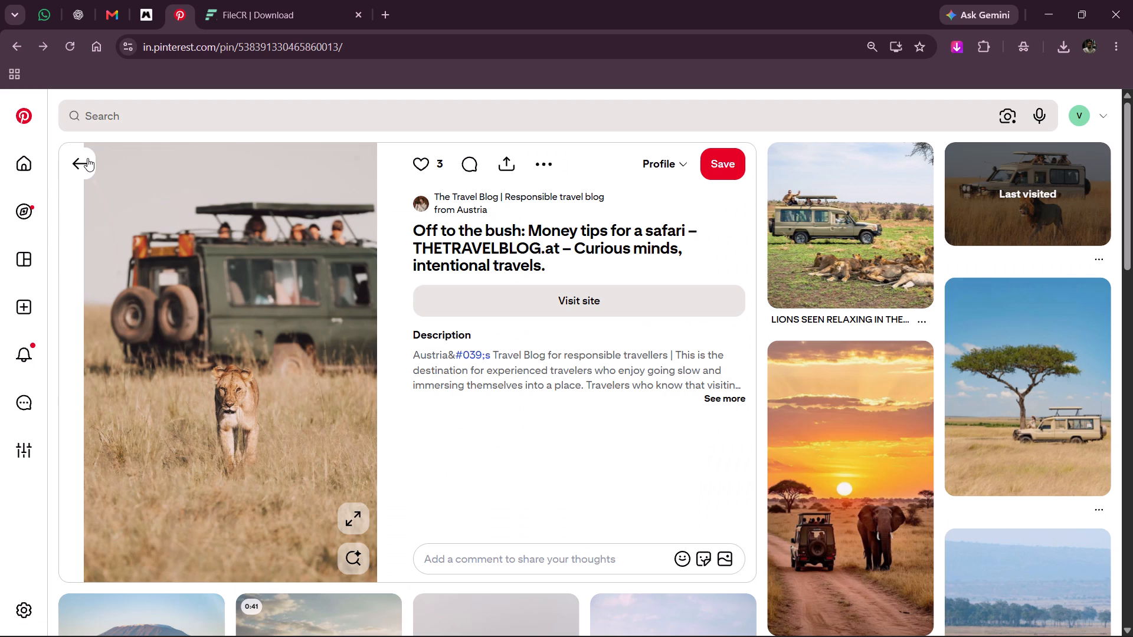
Return to the "kenya safari" search results and browse the pins for another hero photo.
click(87, 158)
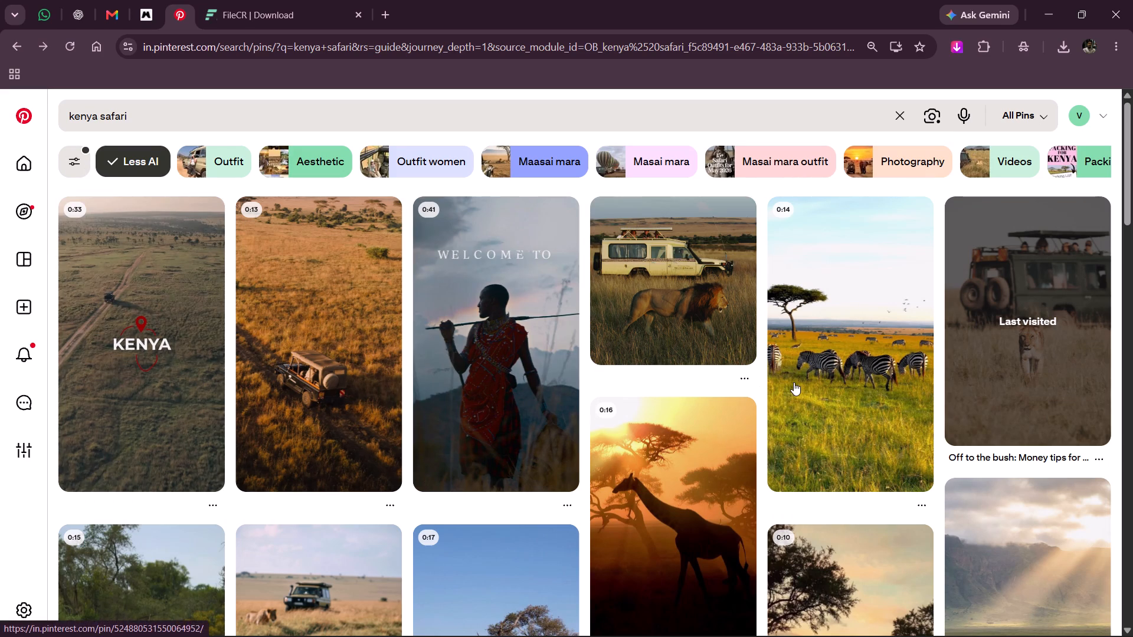
scroll(775, 379, down, 1)
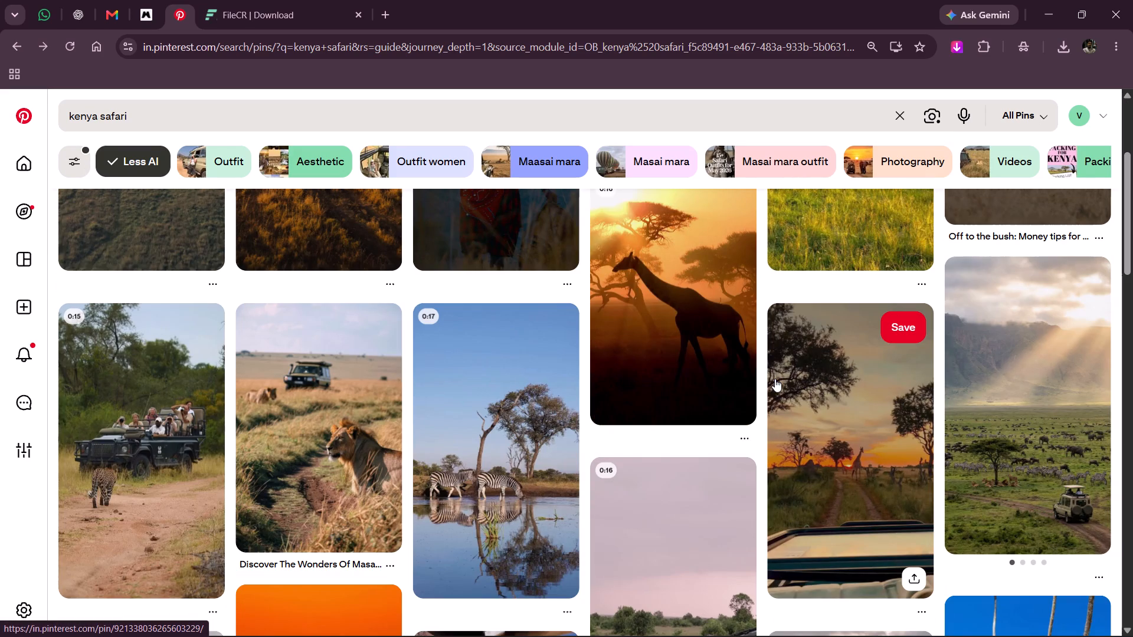
scroll(760, 368, down, 1)
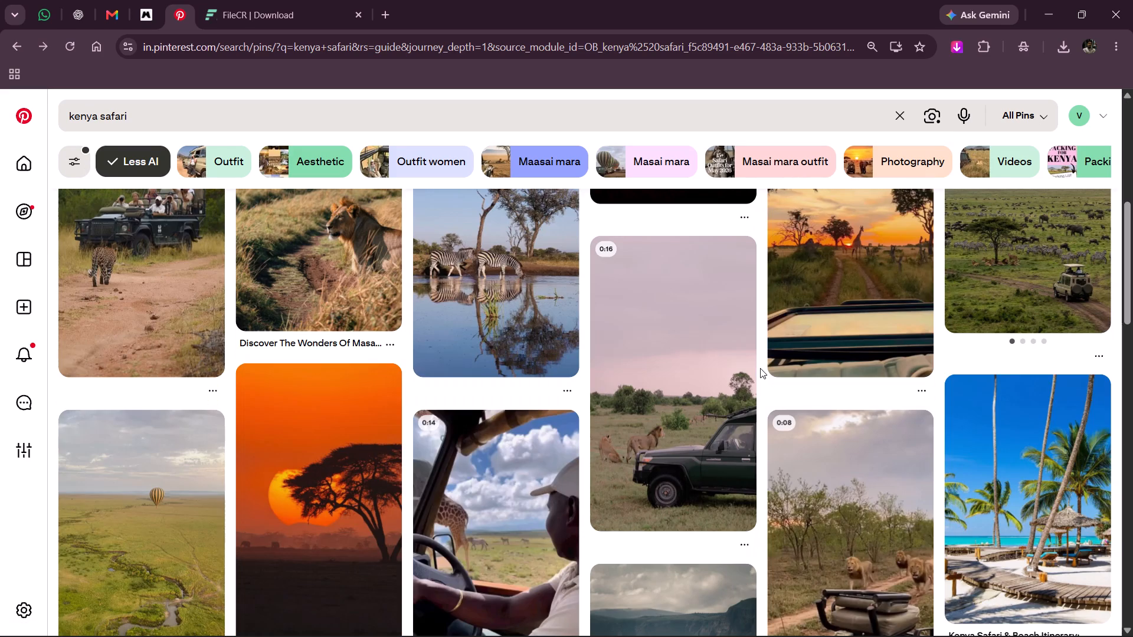
scroll(760, 368, down, 1)
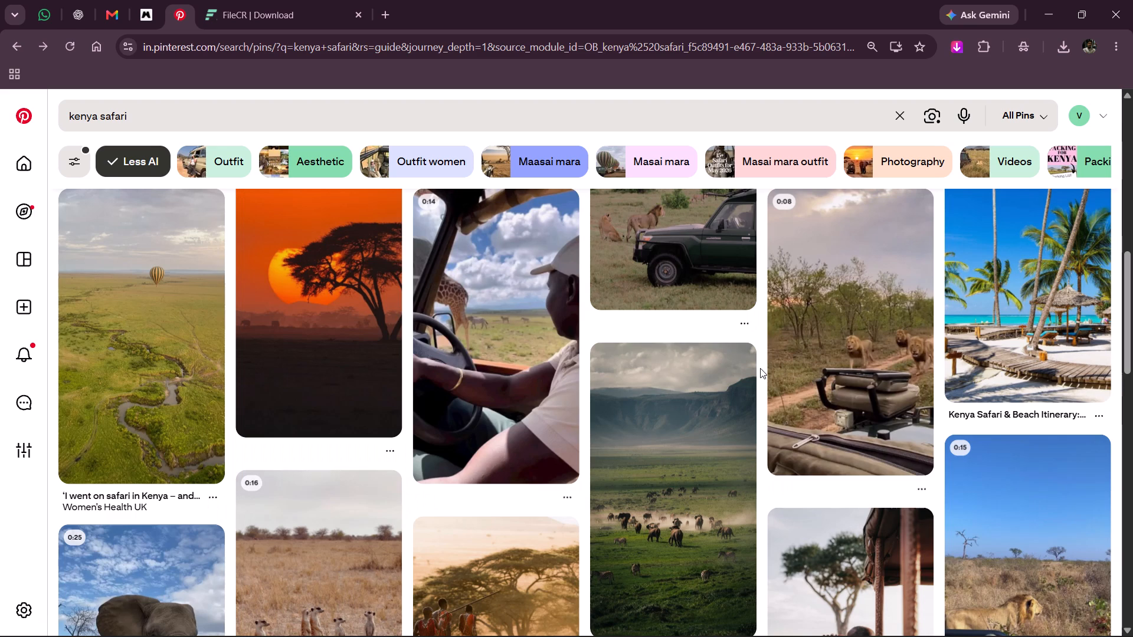
scroll(760, 368, down, 1)
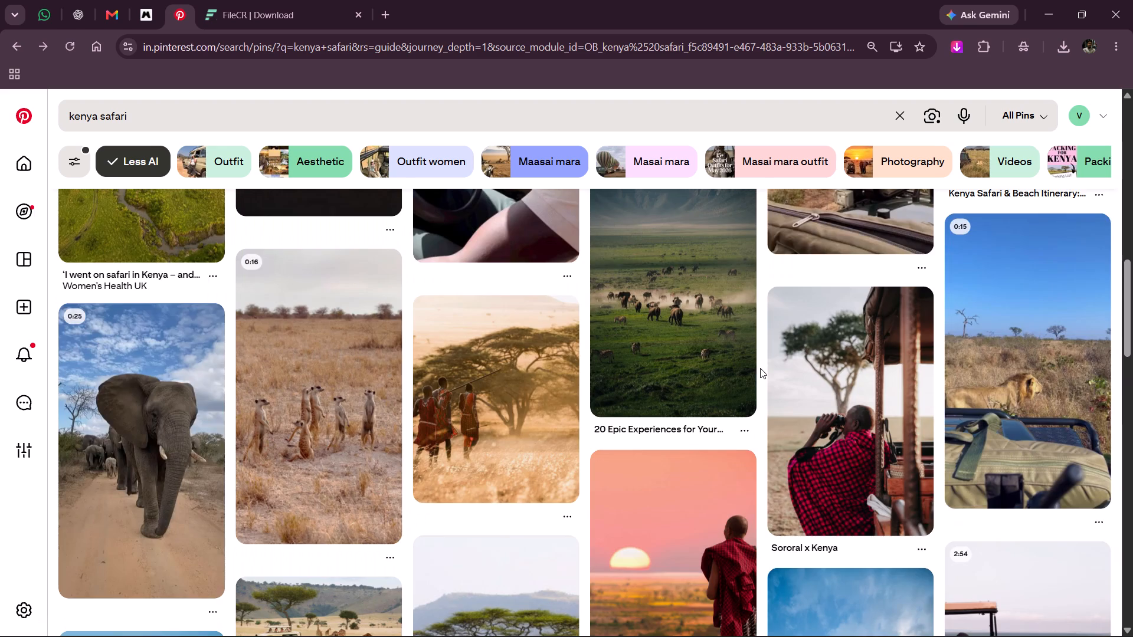
scroll(760, 368, down, 1)
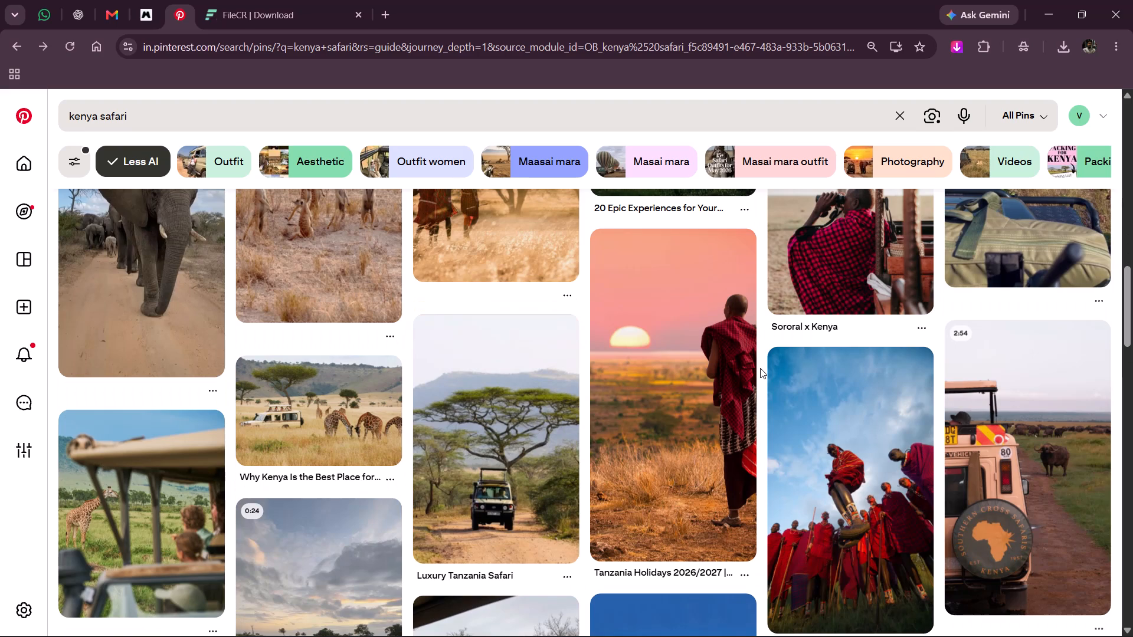
scroll(760, 368, down, 1)
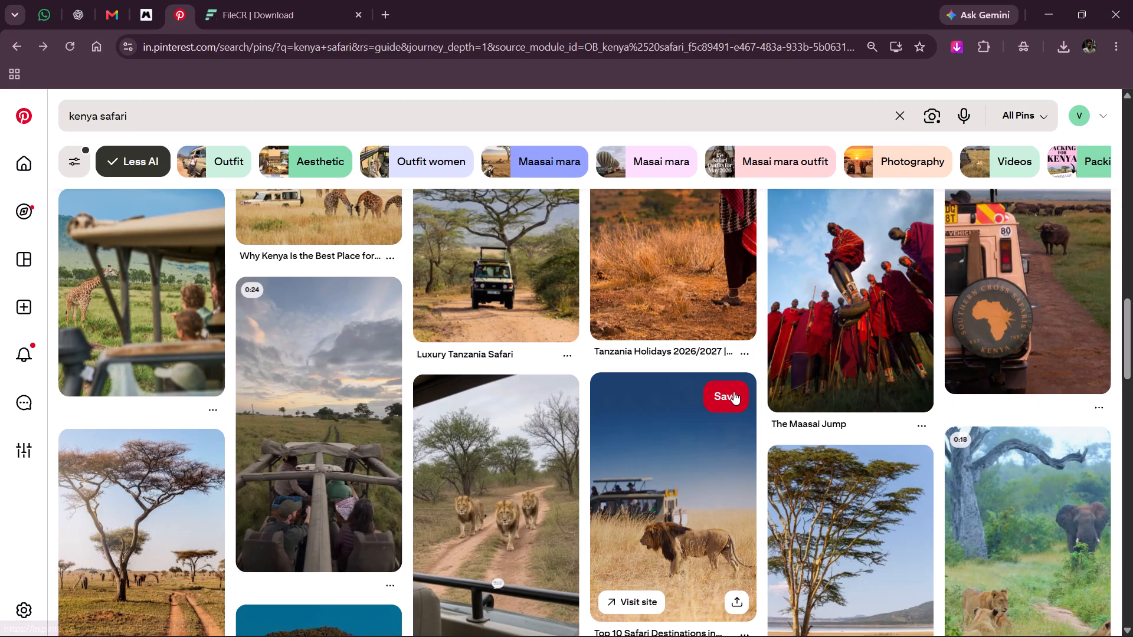
scroll(733, 392, down, 1)
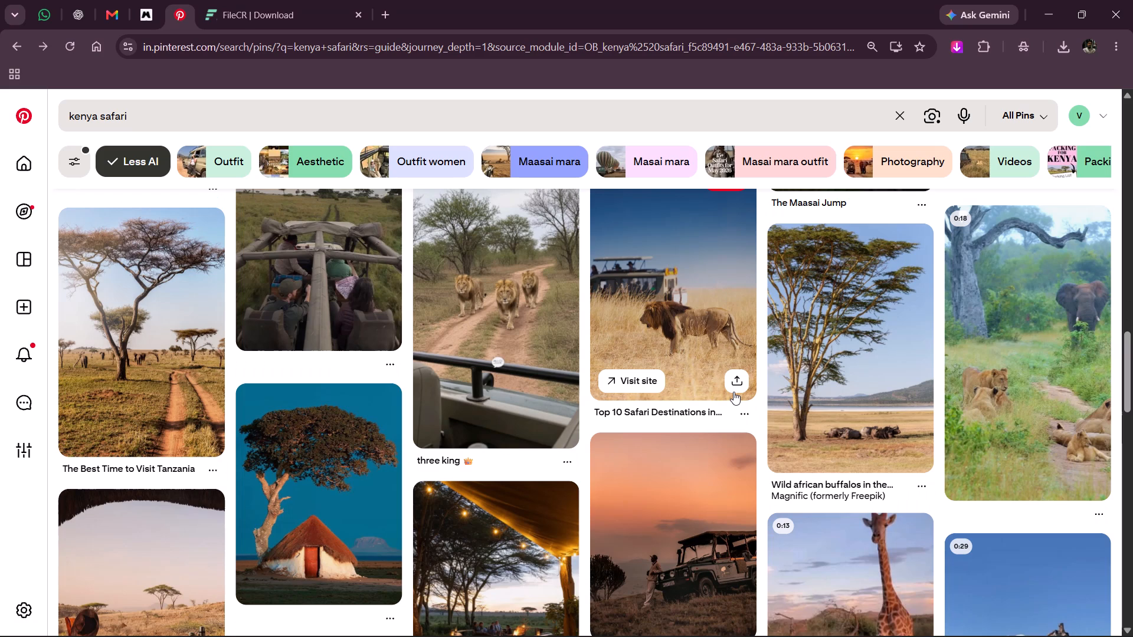
scroll(733, 392, down, 1)
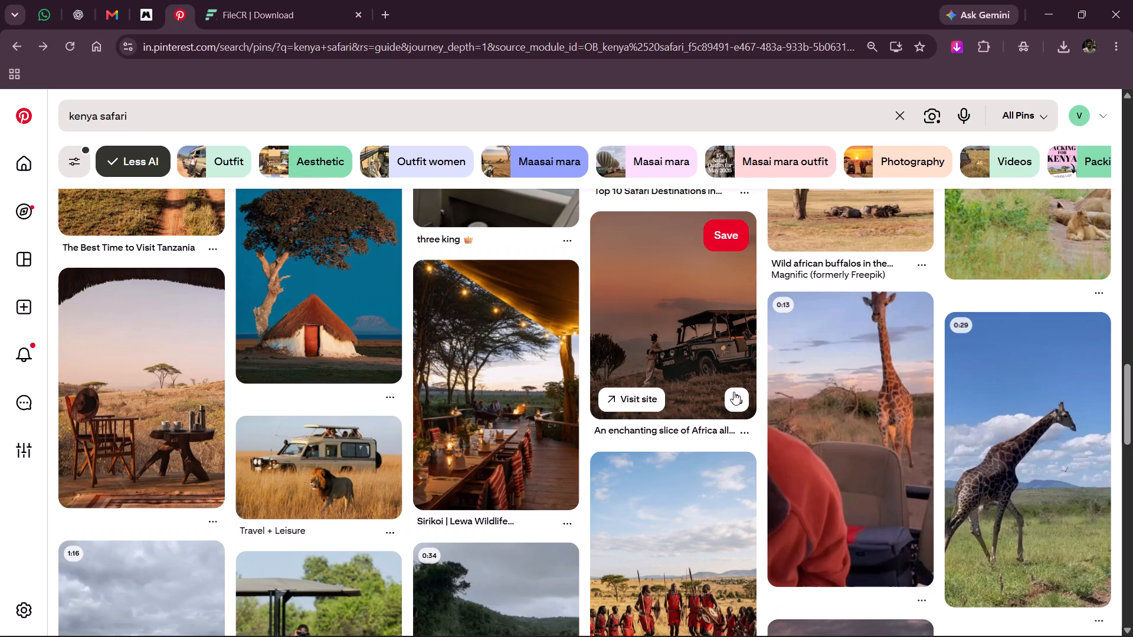
scroll(733, 392, down, 1)
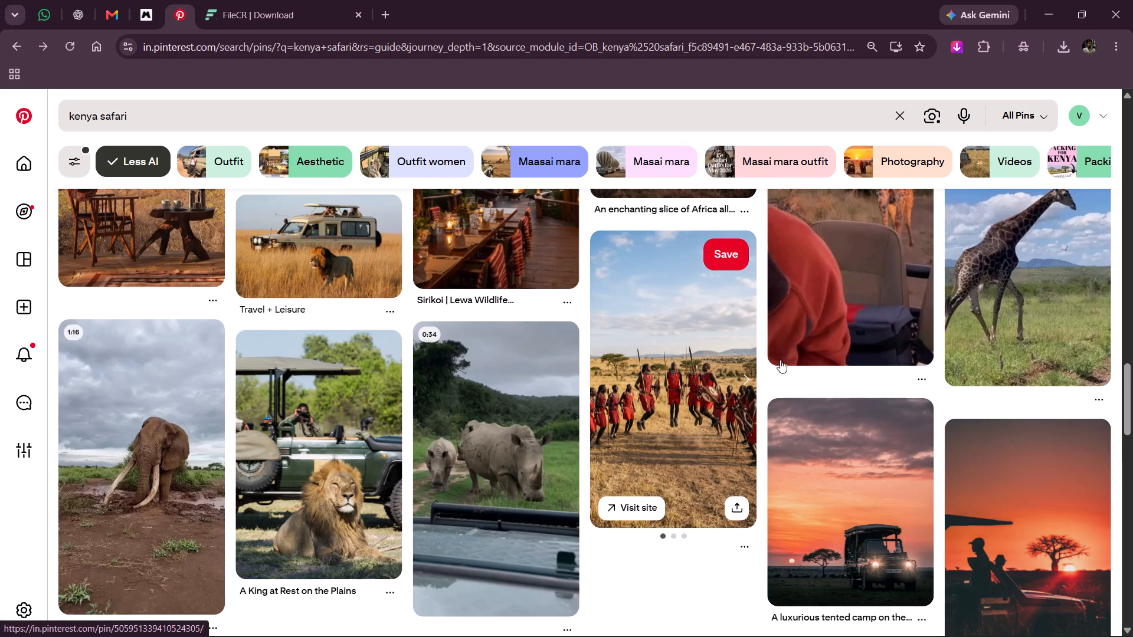
Open the Chant Media Solutions pin of jumping Maasai warriors, look through its photos and go back to the results.
click(708, 363)
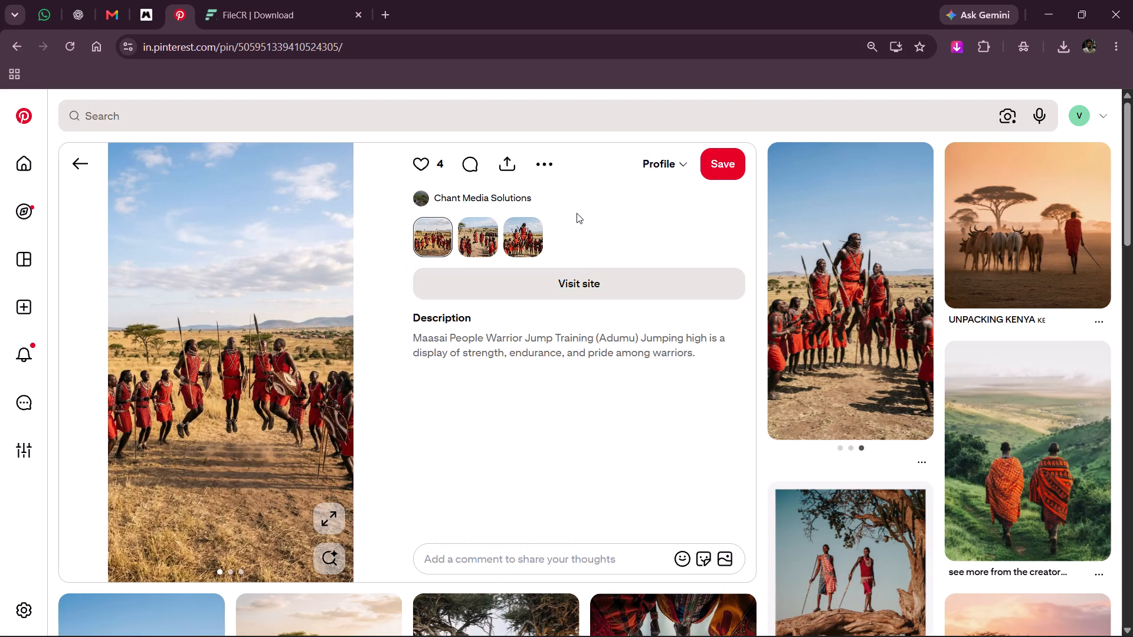
click(348, 377)
click(337, 366)
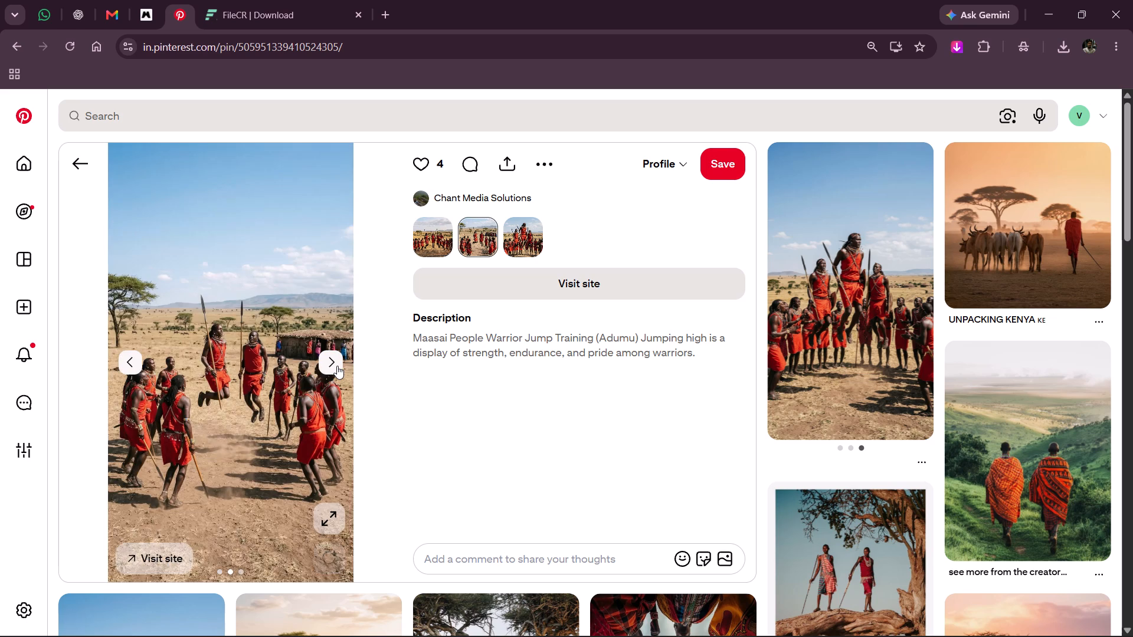
click(337, 366)
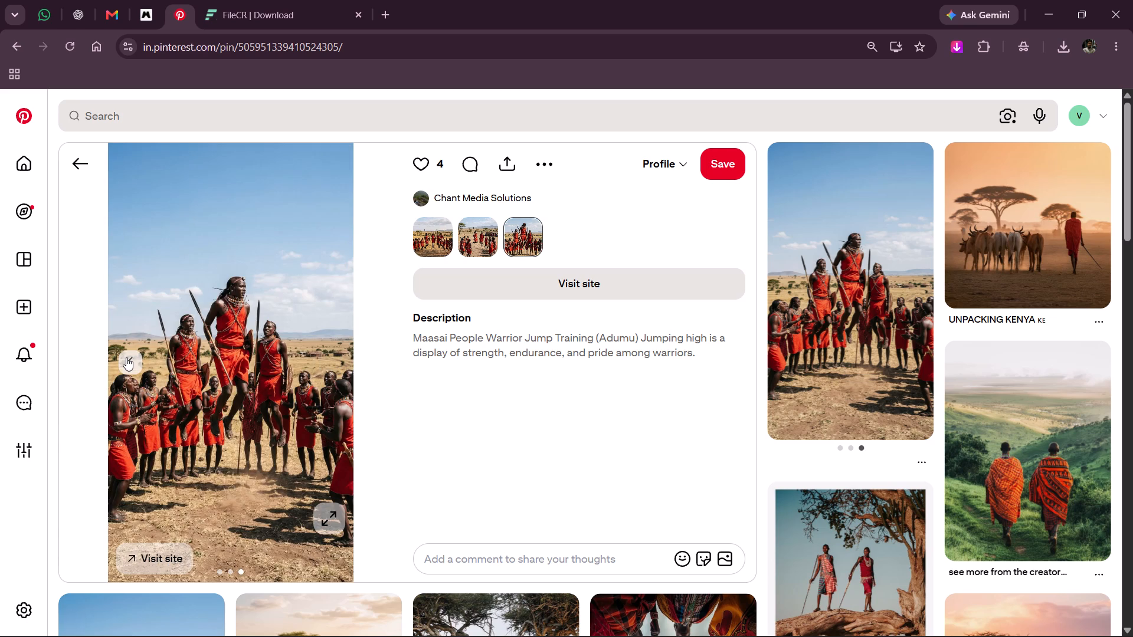
triple_click(126, 357)
scroll(280, 356, down, 1)
click(70, 155)
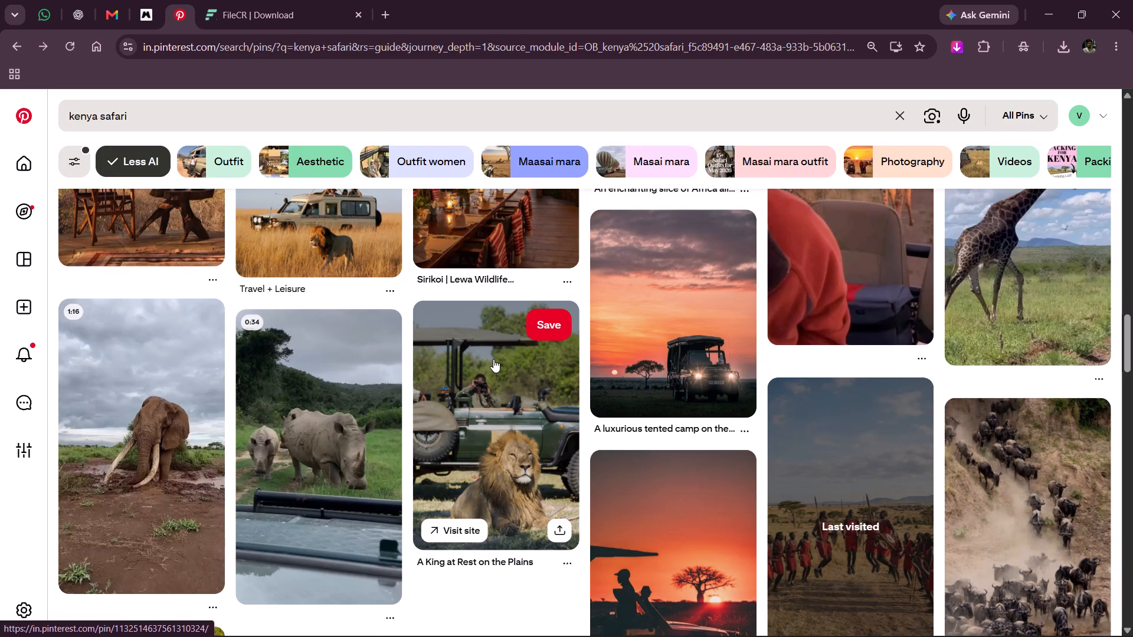
Browse further through the "kenya safari" results for a suitable hero photo, ending back at the first pins.
scroll(494, 359, down, 2)
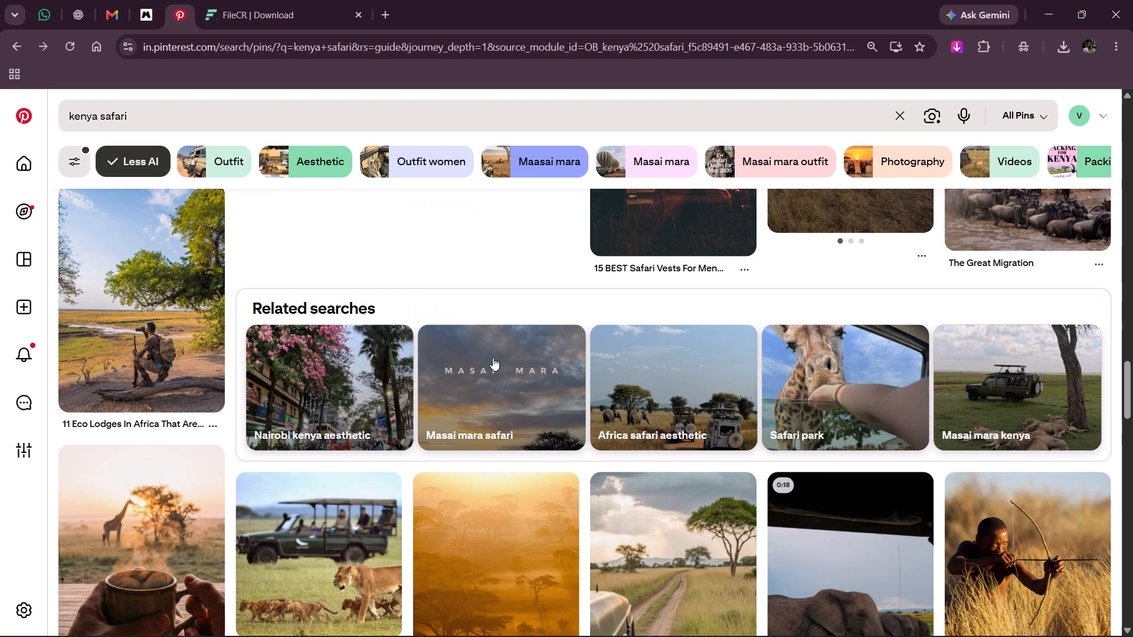
scroll(493, 357, down, 1)
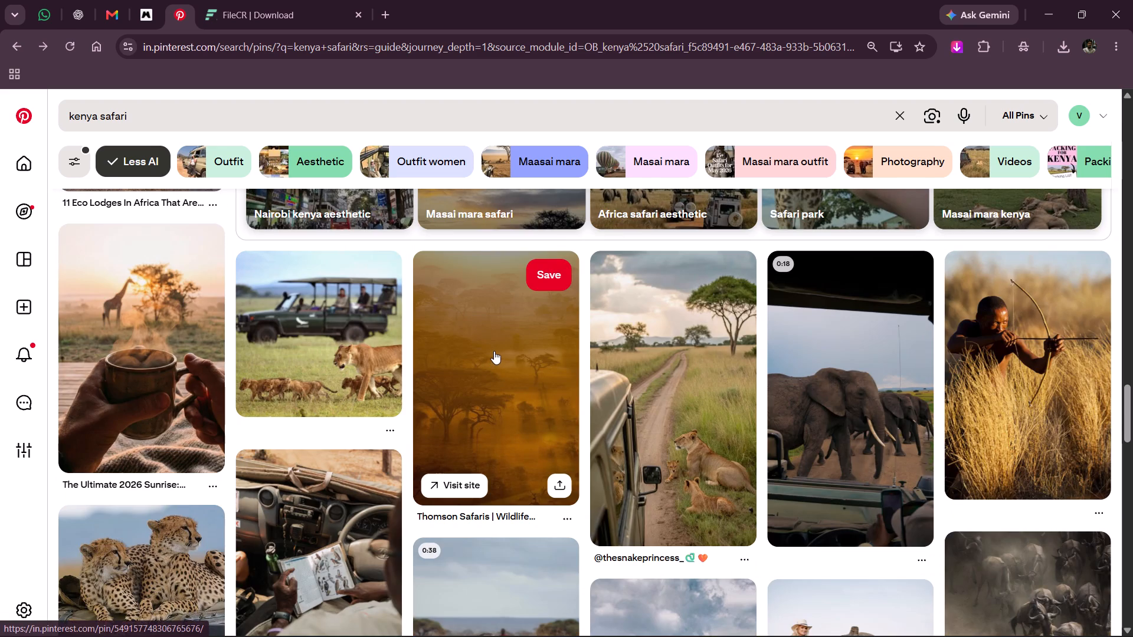
scroll(494, 351, down, 1)
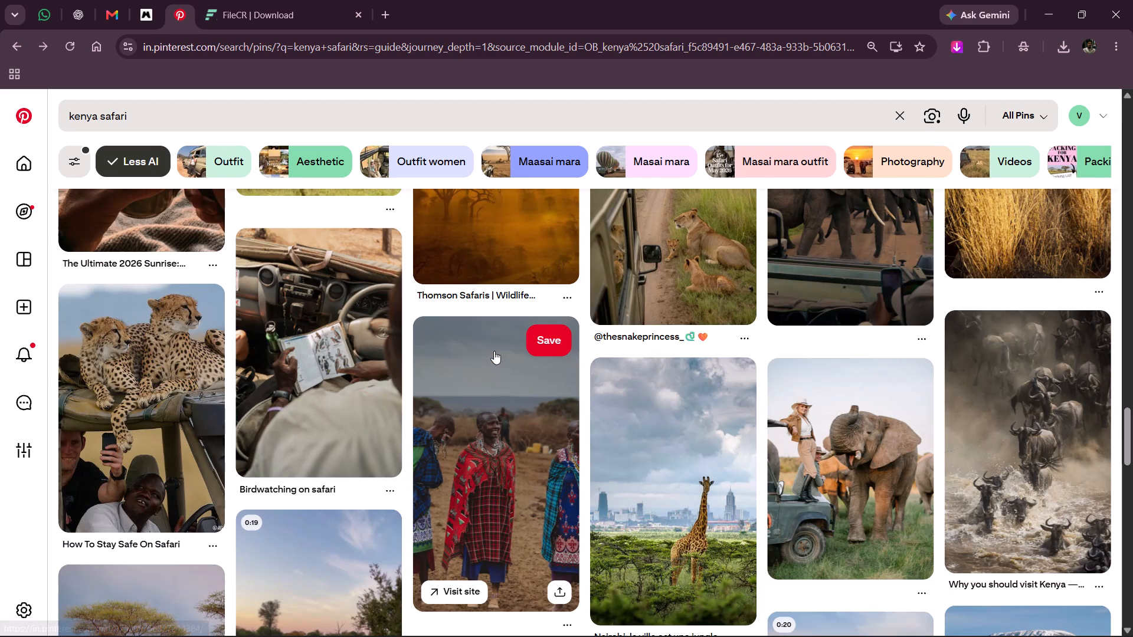
scroll(494, 351, down, 2)
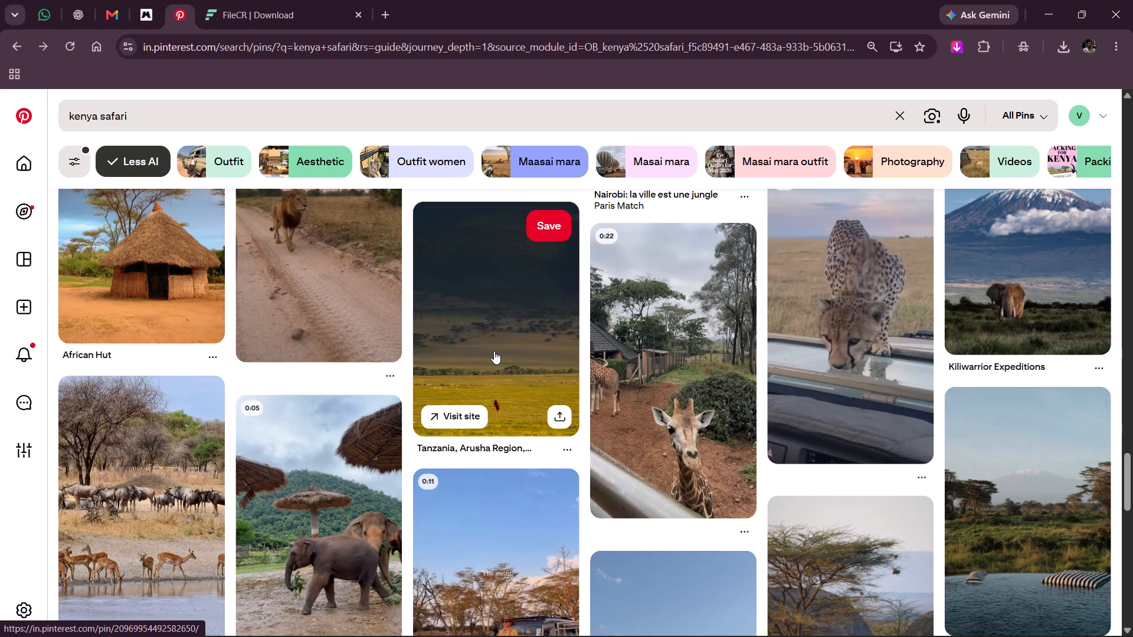
scroll(494, 351, down, 2)
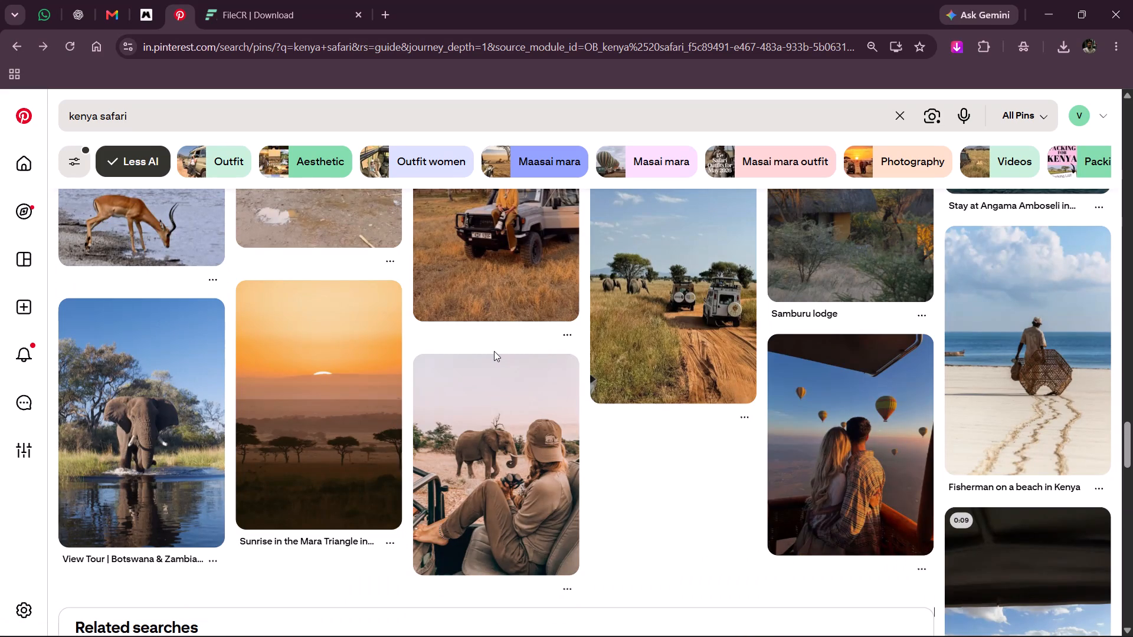
scroll(494, 351, down, 2)
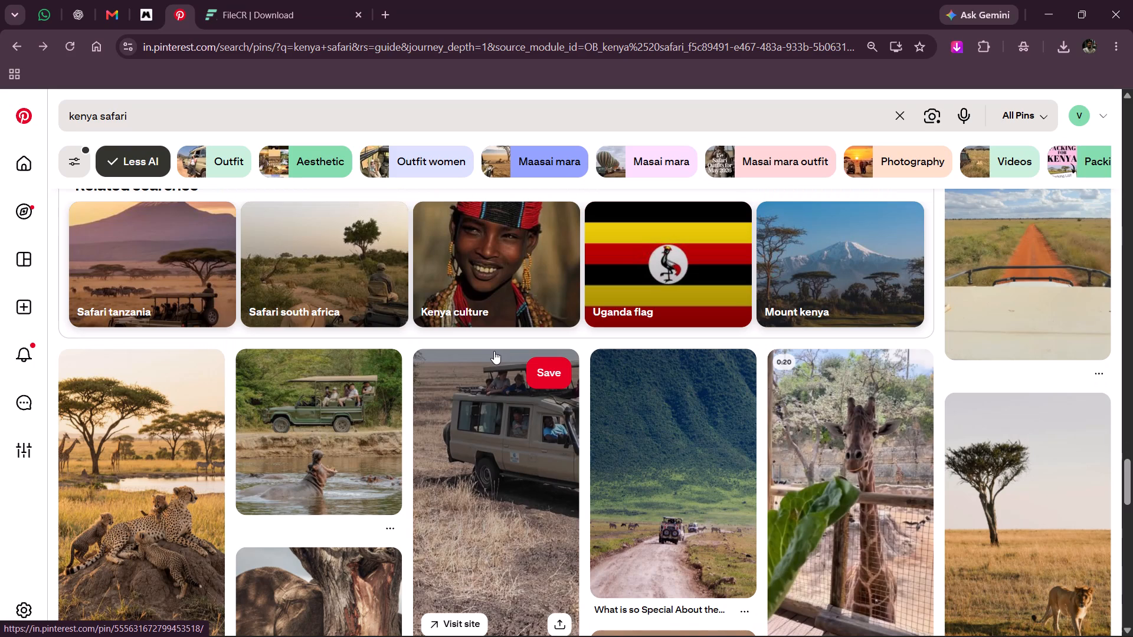
scroll(494, 351, down, 1)
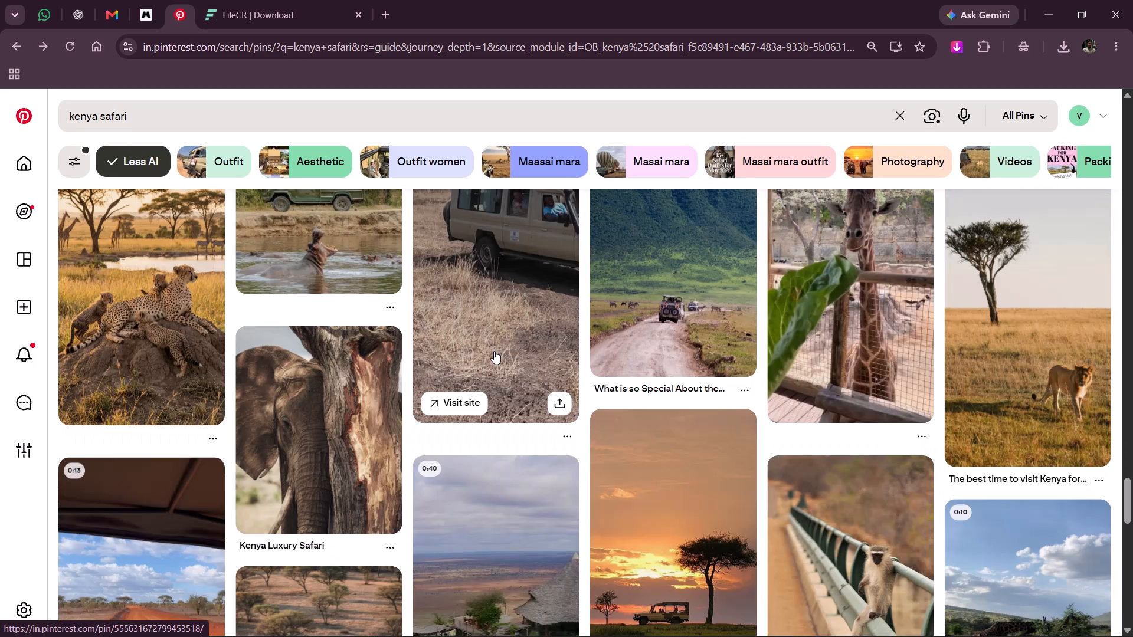
scroll(493, 350, down, 1)
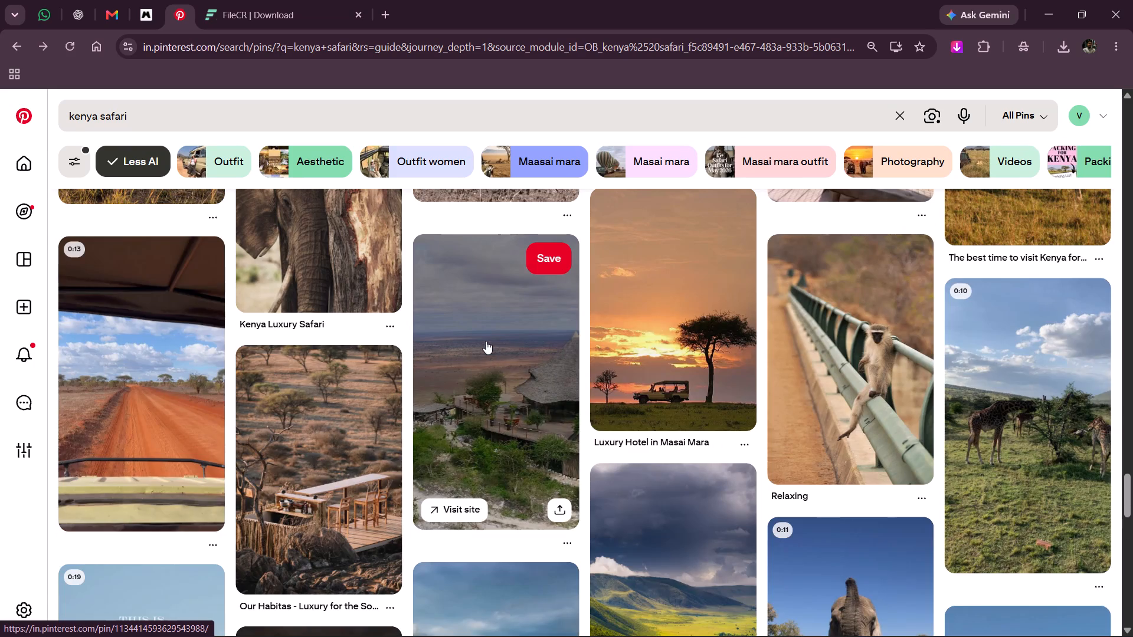
scroll(486, 341, down, 1)
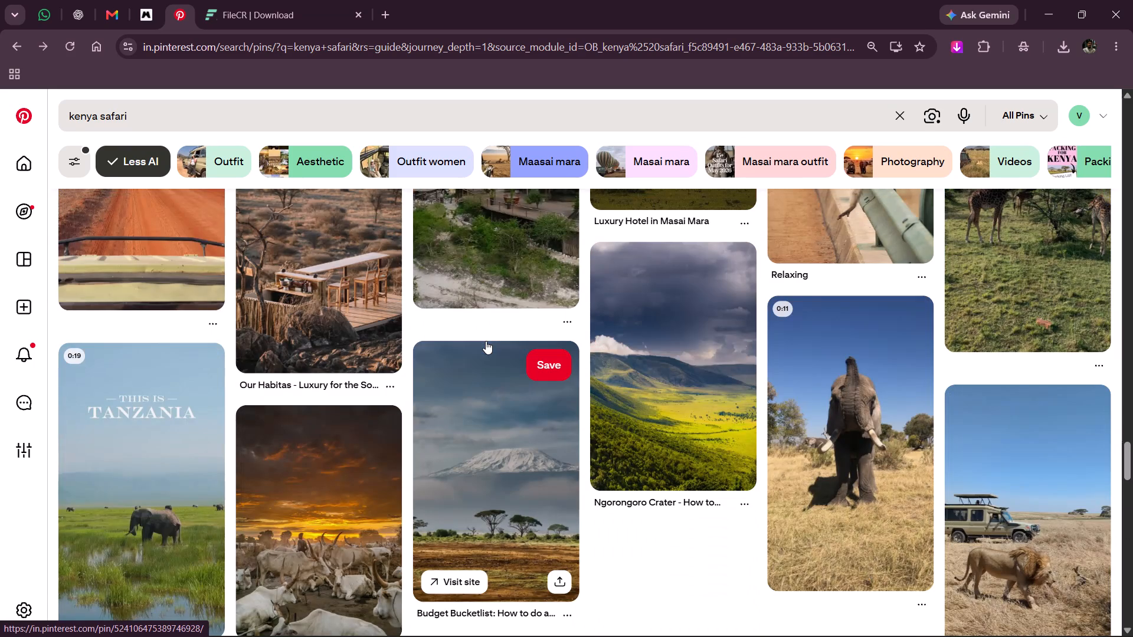
scroll(486, 341, down, 1)
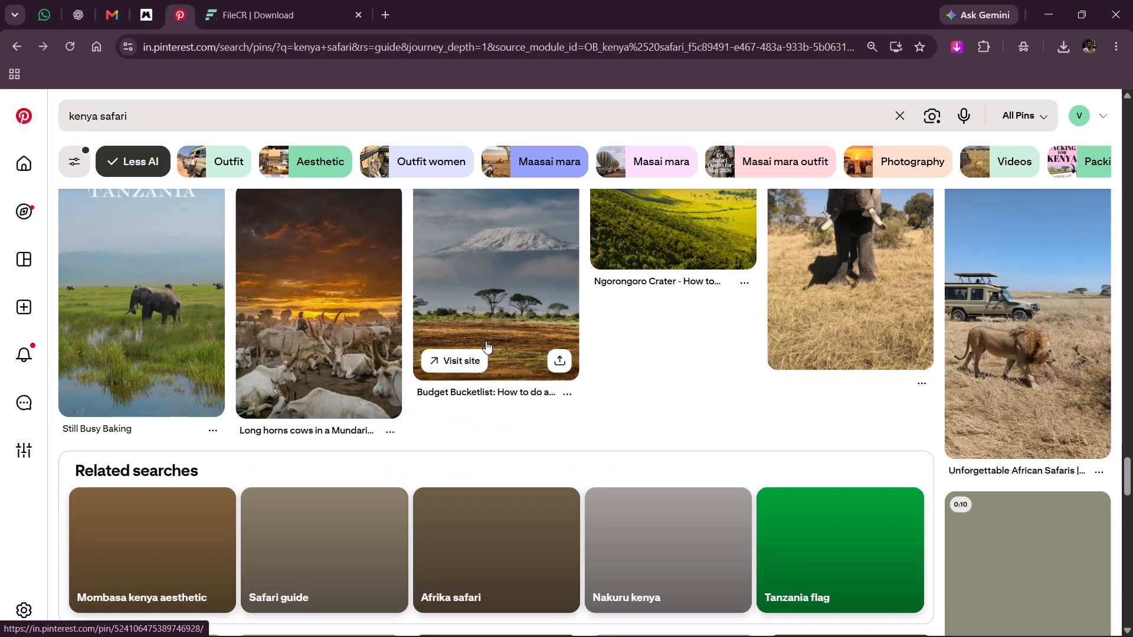
scroll(486, 341, down, 1)
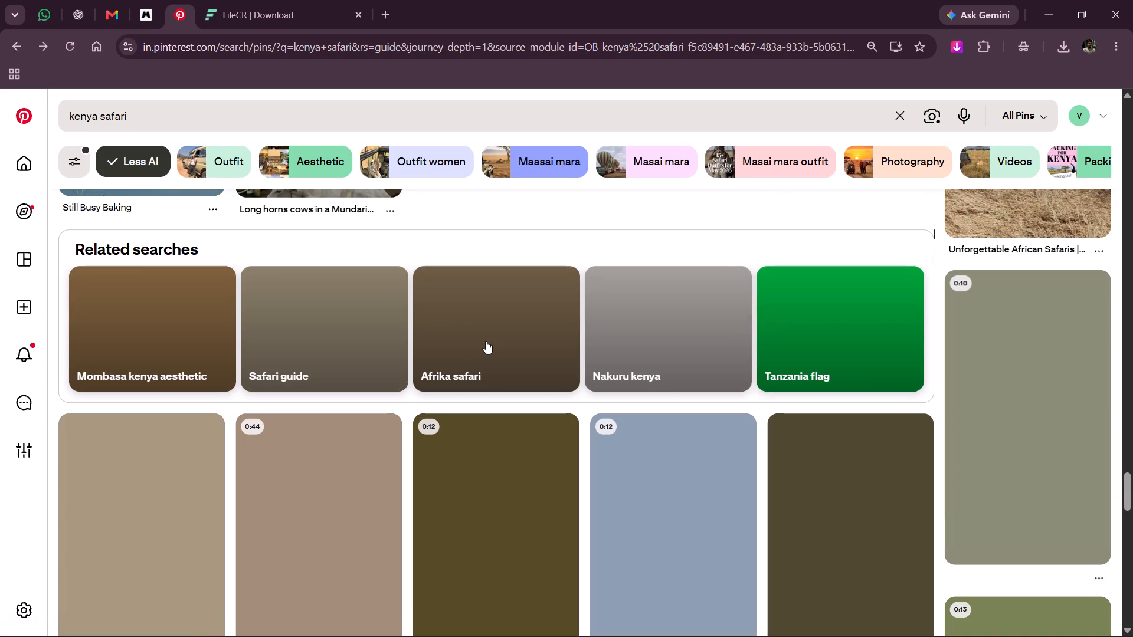
scroll(402, 308, up, 2)
scroll(465, 363, up, 3)
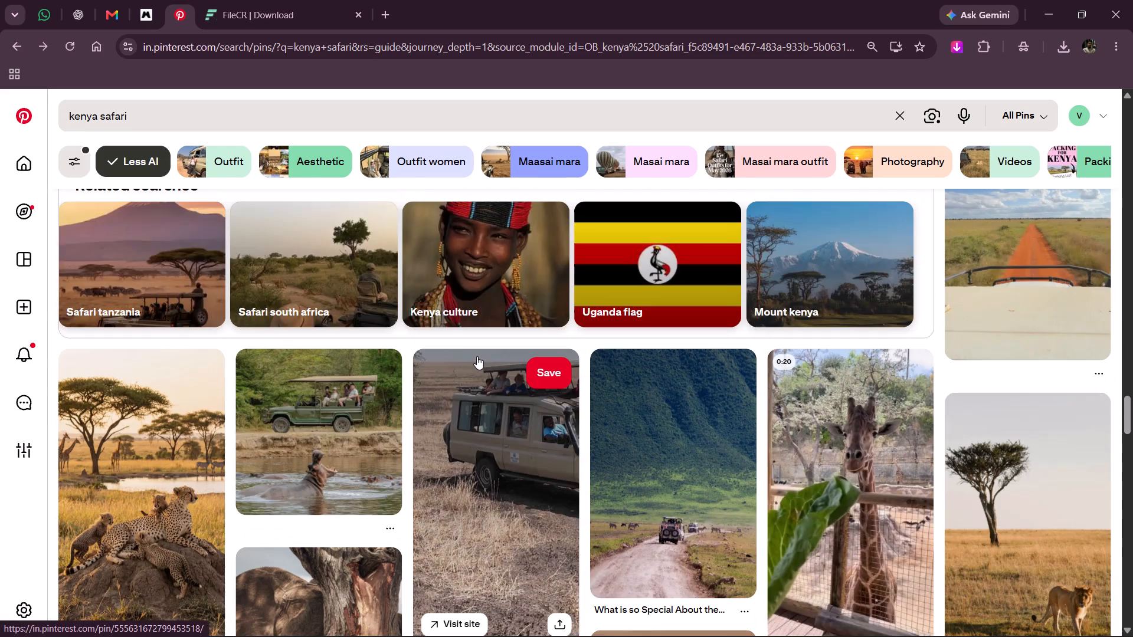
scroll(477, 356, up, 15)
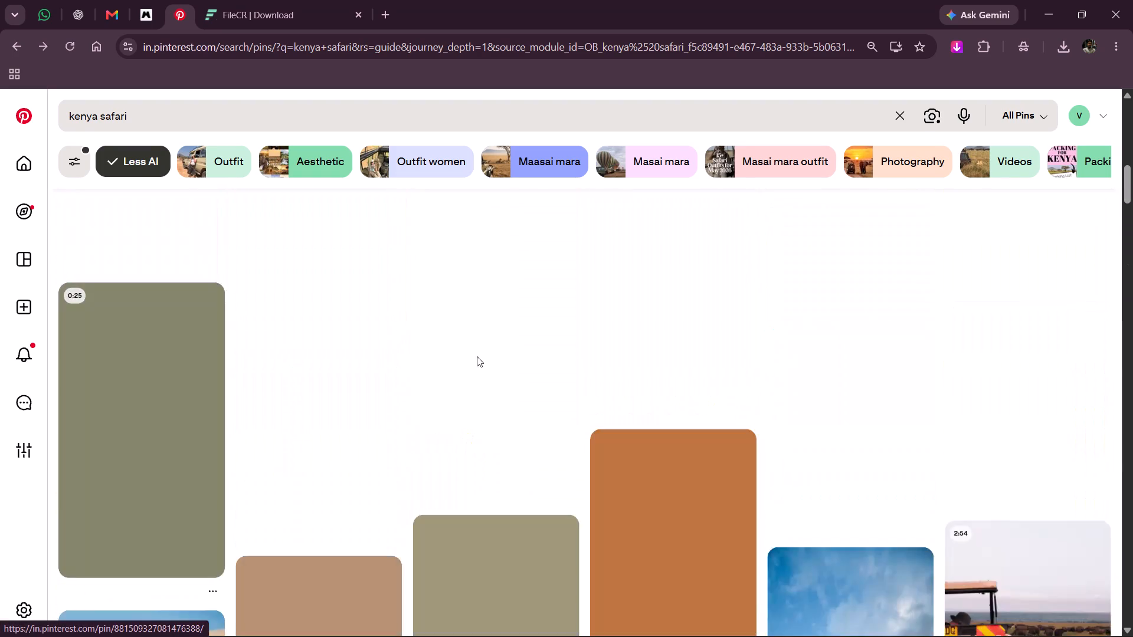
scroll(477, 356, up, 9)
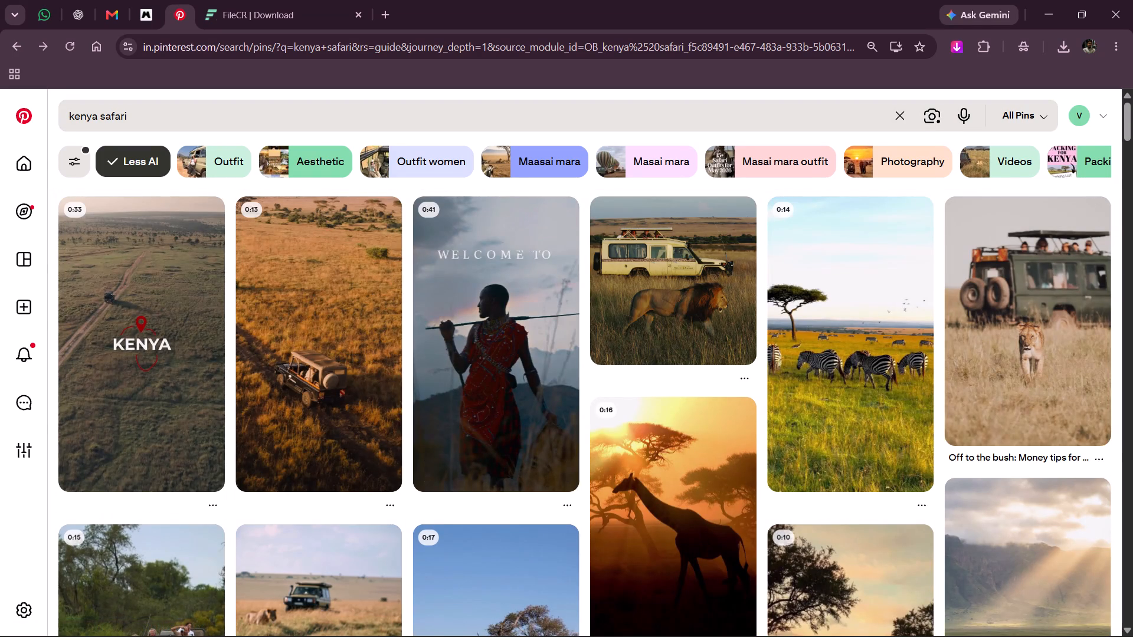
Narrow the search to "kenya safari photography" and browse the results for a hero photo.
click(880, 153)
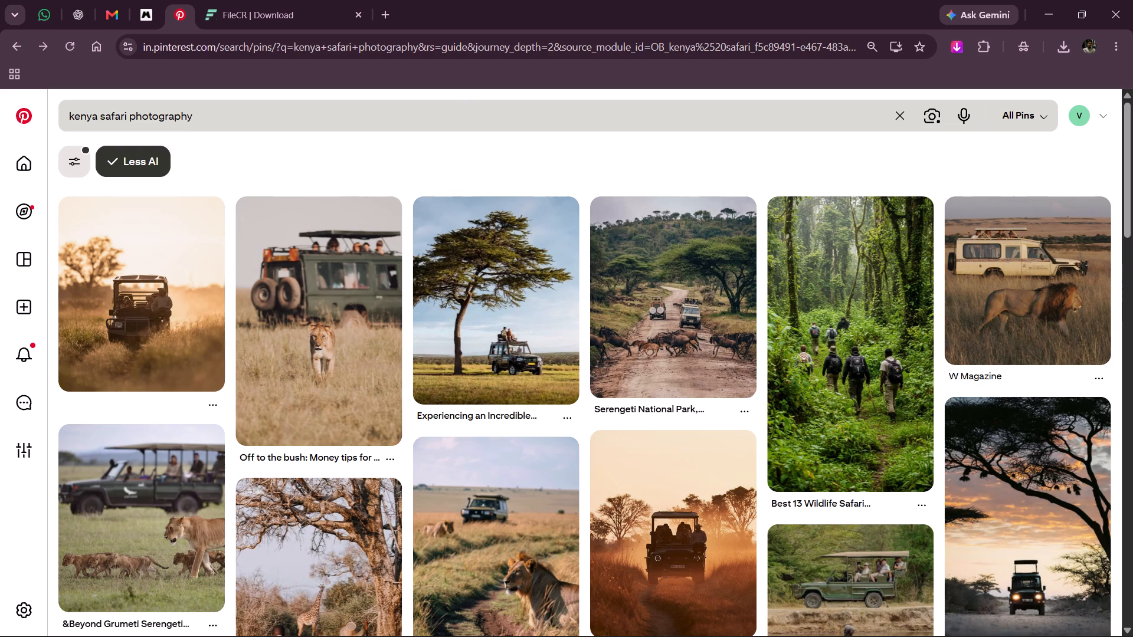
scroll(296, 243, down, 1)
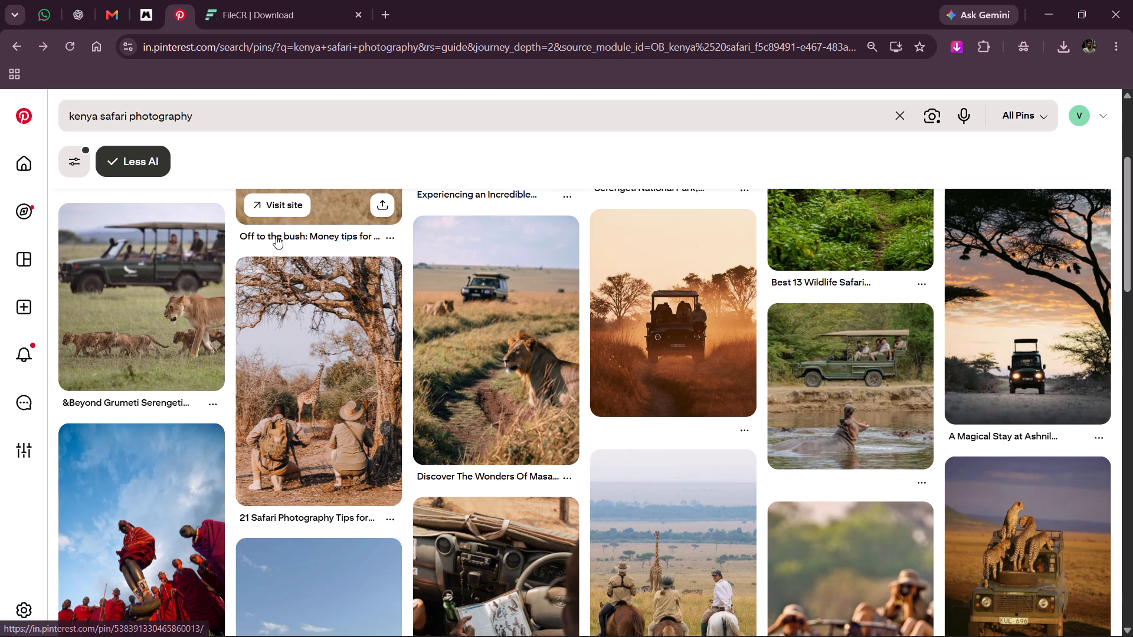
scroll(264, 236, down, 1)
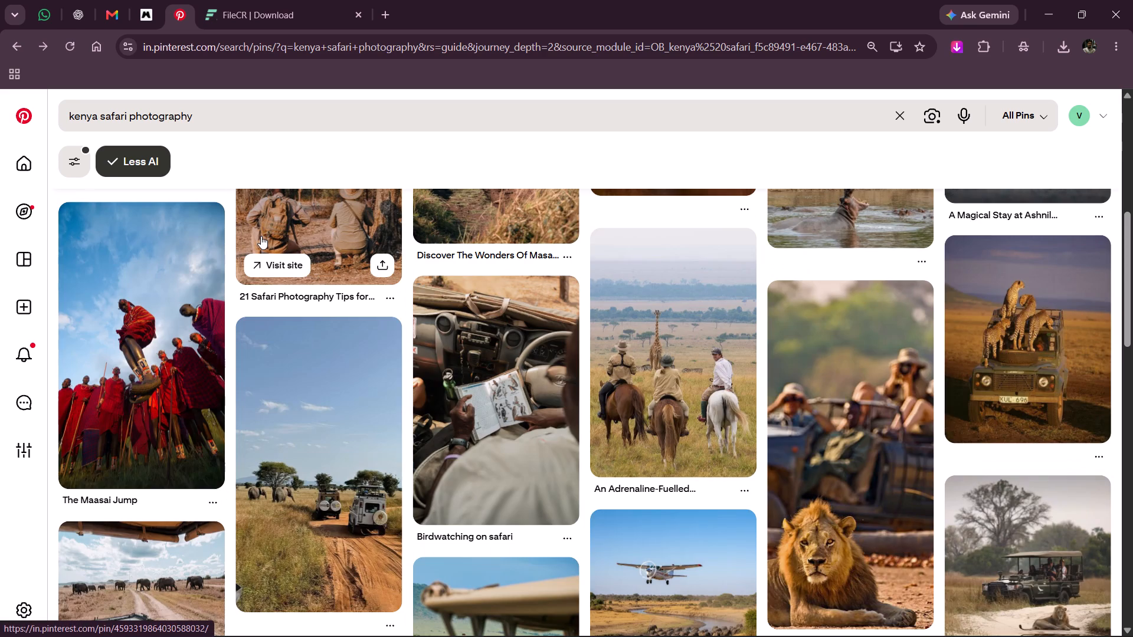
Open the pin of two safari vehicles and elephants beside a dirt track, and inspect its photo enlarged.
click(280, 435)
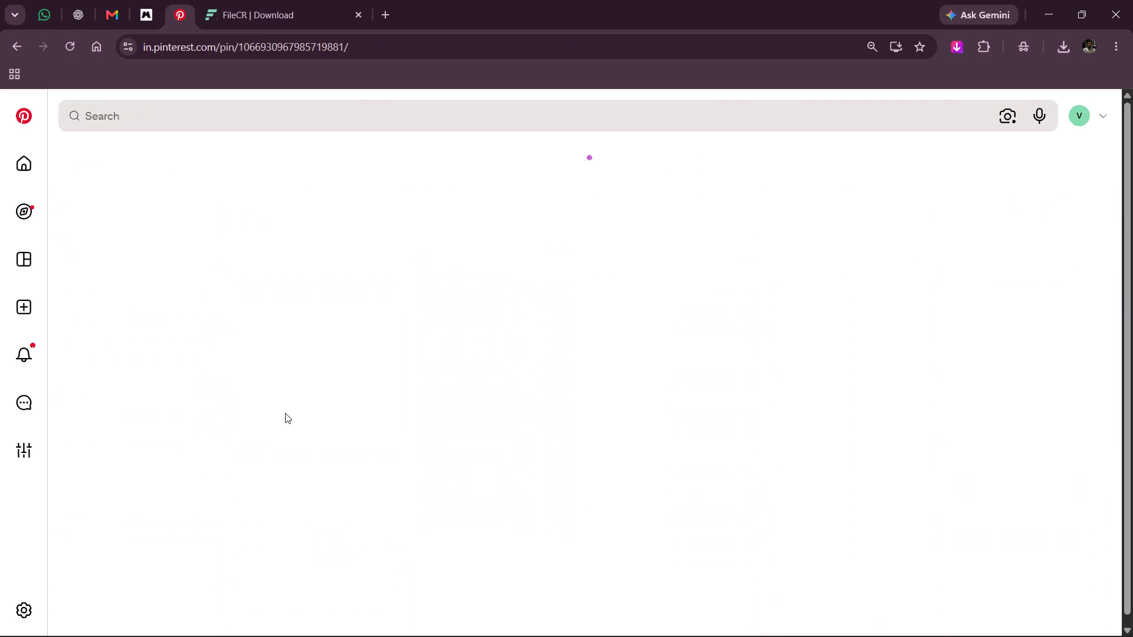
click(320, 521)
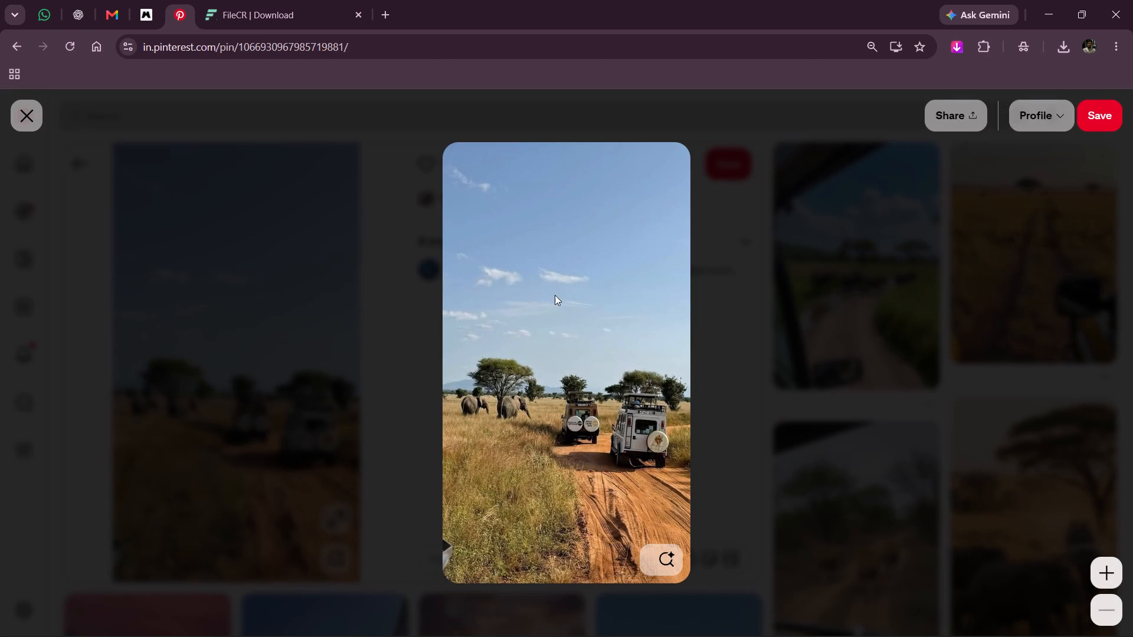
click(836, 442)
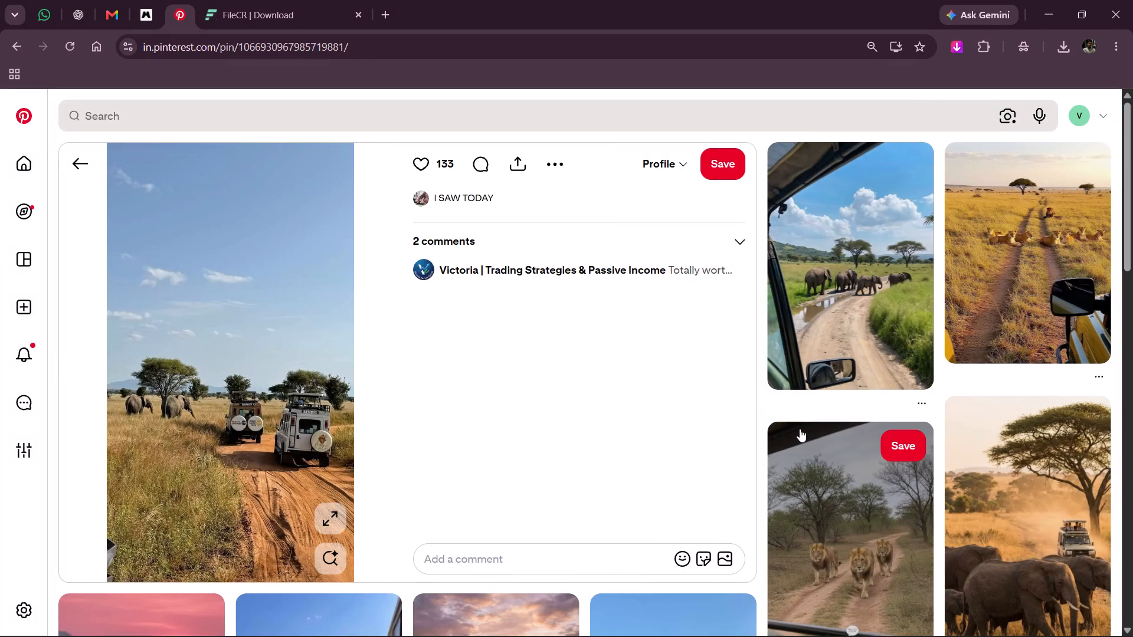
scroll(792, 427, down, 1)
scroll(792, 427, up, 1)
Save the pin's photo of two safari vehicles and elephants to the computer as a JPG.
right_click(250, 362)
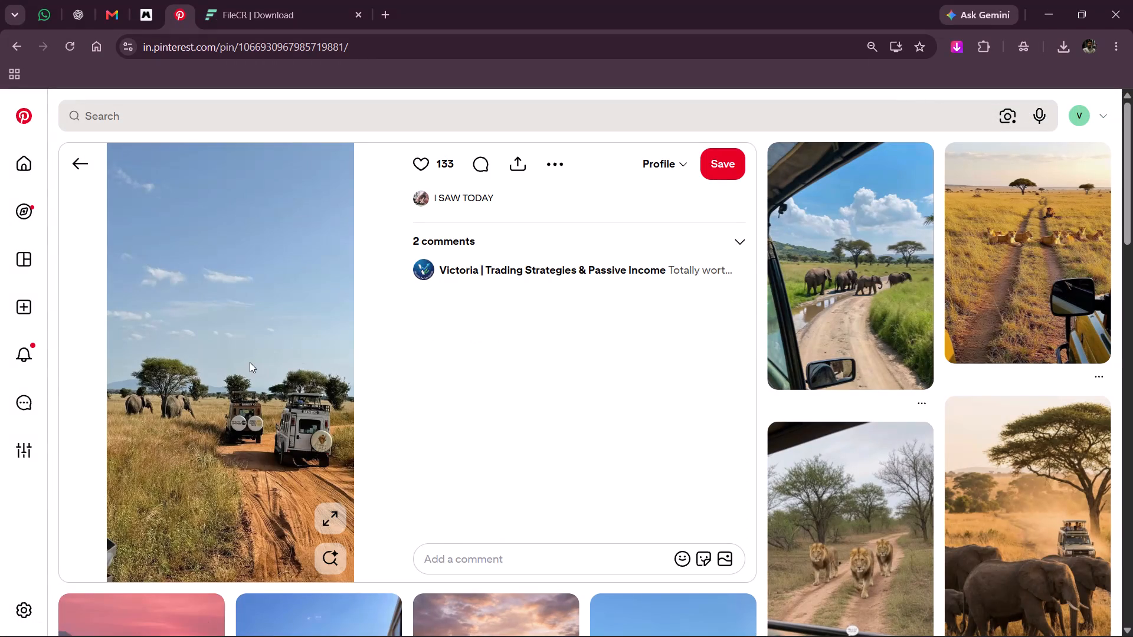
click(335, 406)
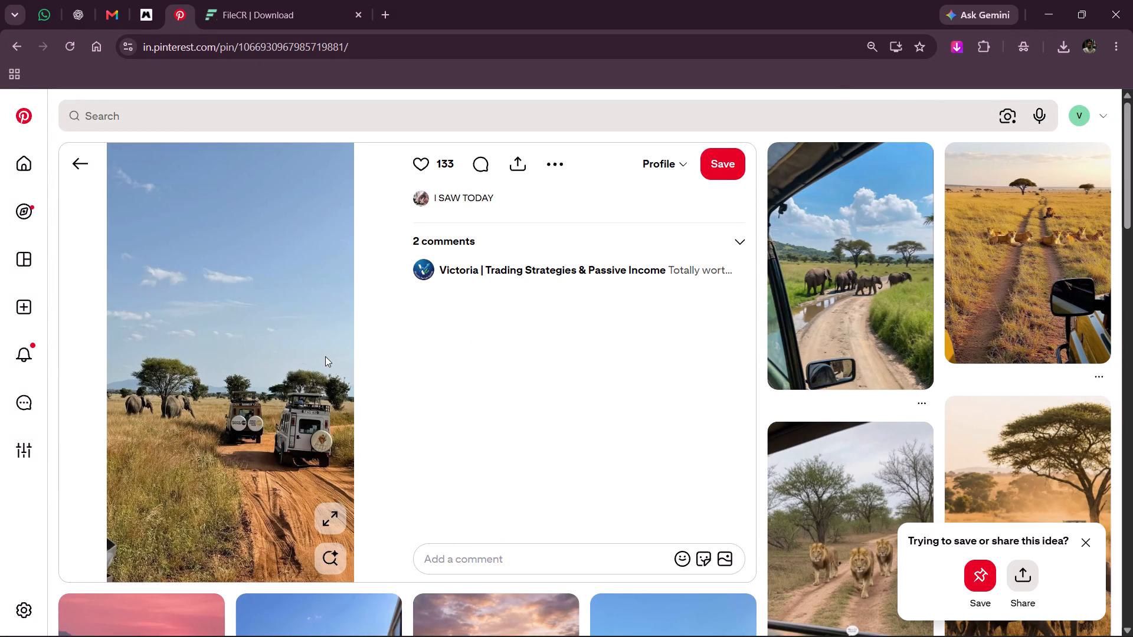
key(Return)
Switch to Photoshop and open the downloaded photo f94d2b53a4a5f0aa34c016b0815294d1.jpg.
key(alt+Tab)
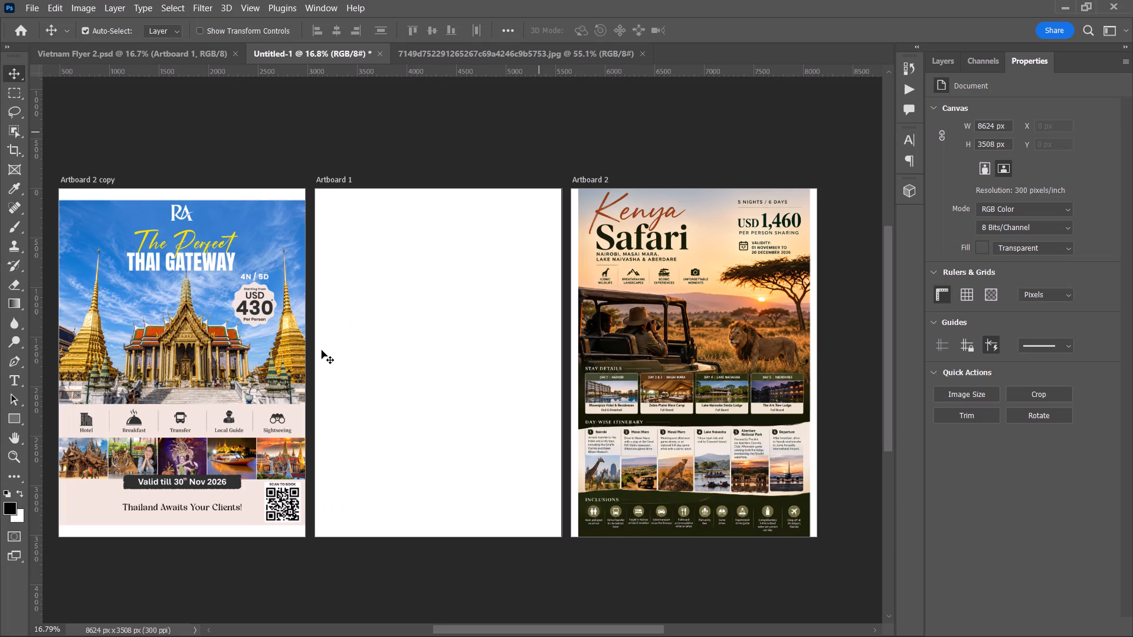
key(ctrl+o)
double_click(161, 148)
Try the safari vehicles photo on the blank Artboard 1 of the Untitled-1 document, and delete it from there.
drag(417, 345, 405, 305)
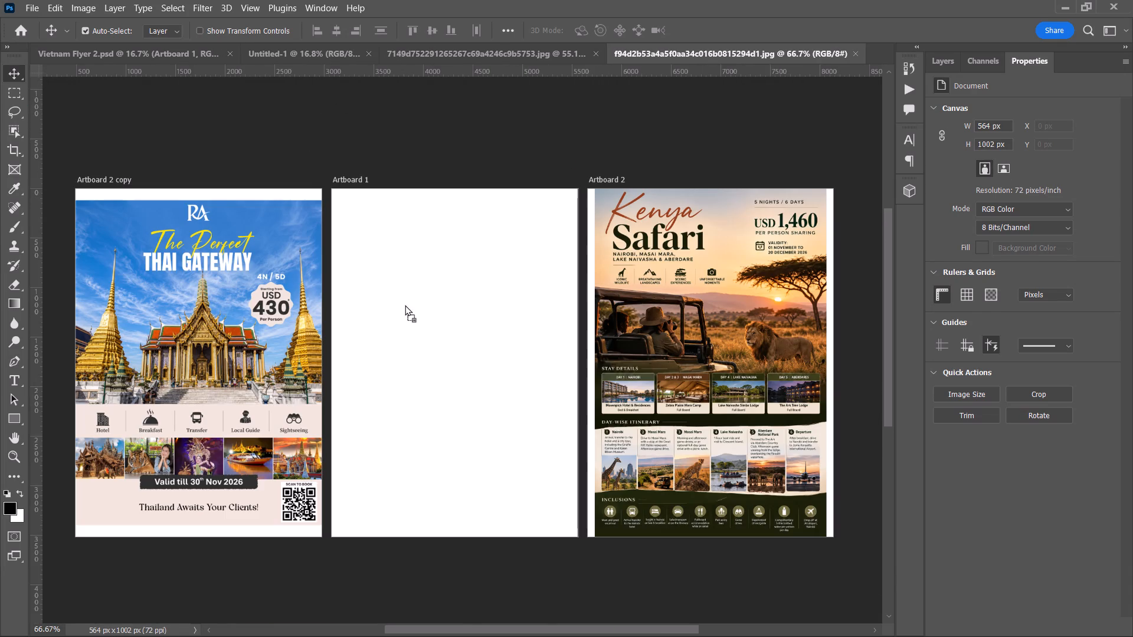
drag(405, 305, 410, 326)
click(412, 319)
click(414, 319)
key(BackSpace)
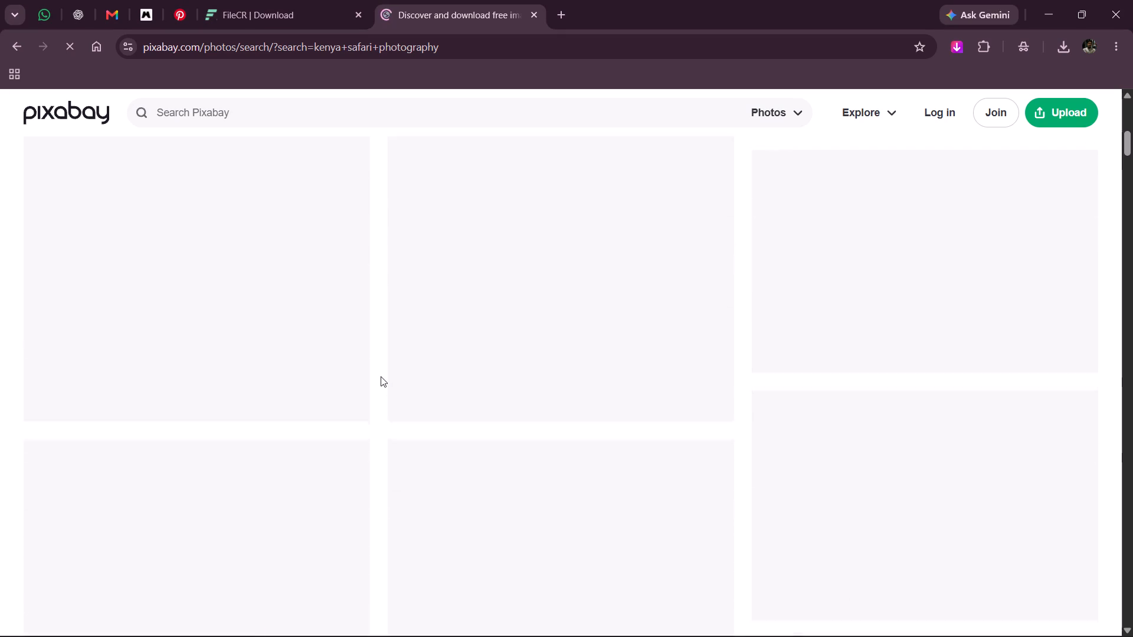
scroll(381, 376, up, 8)
Close the FileCR download page in the browser.
click(325, 0)
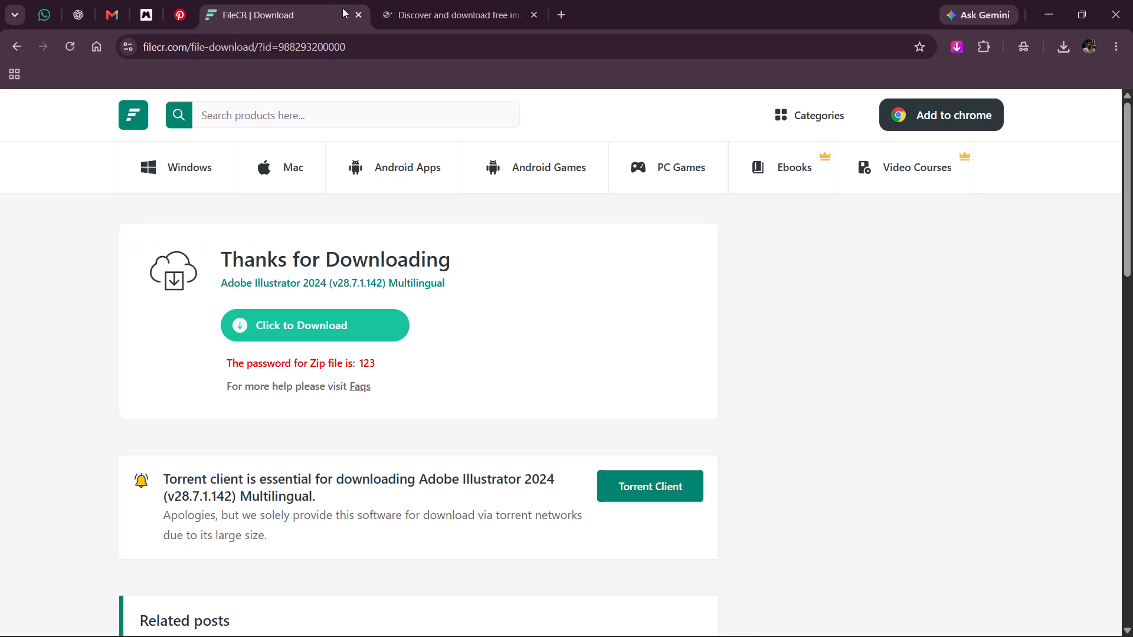
click(362, 10)
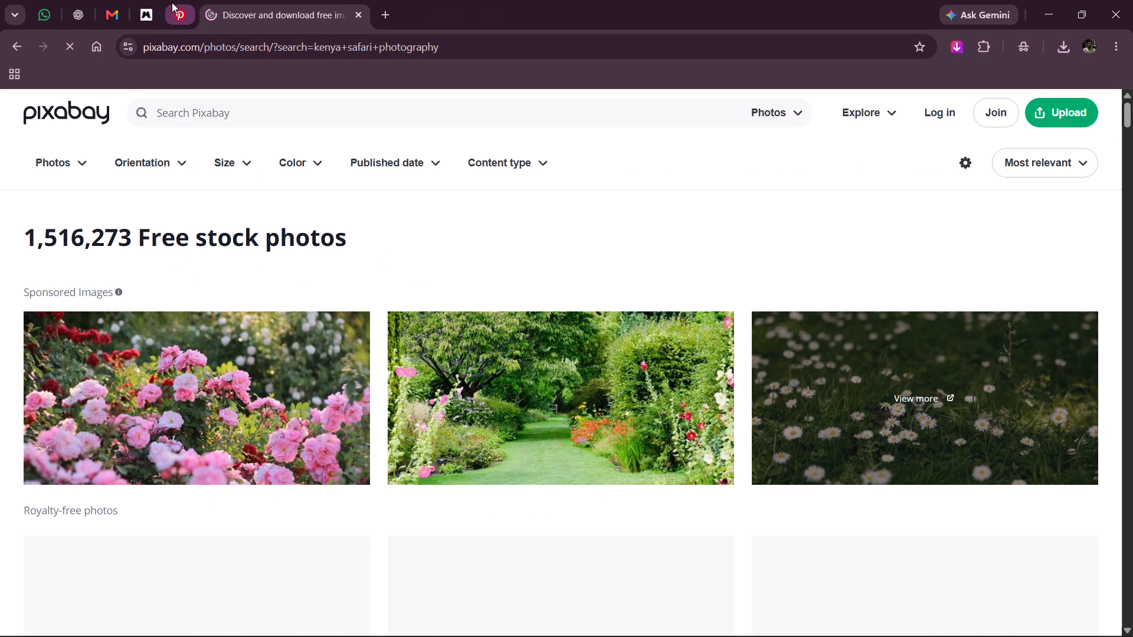
Switch back to Pinterest and browse the "kenya safari photography" results for a suitable hero photo.
click(172, 2)
scroll(342, 303, down, 1)
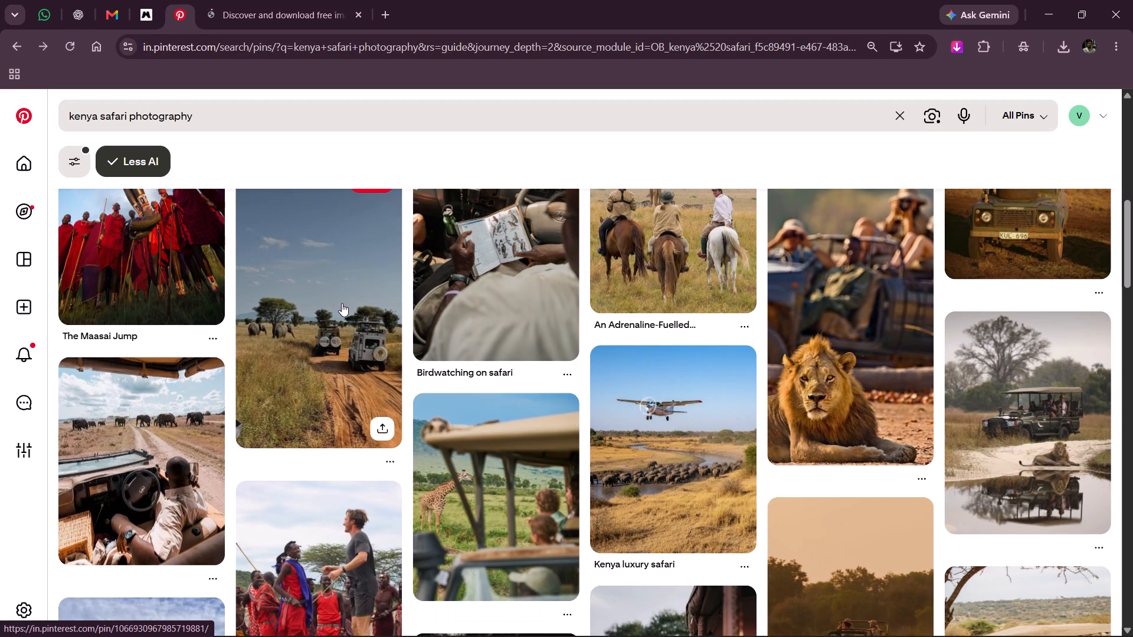
scroll(342, 303, down, 2)
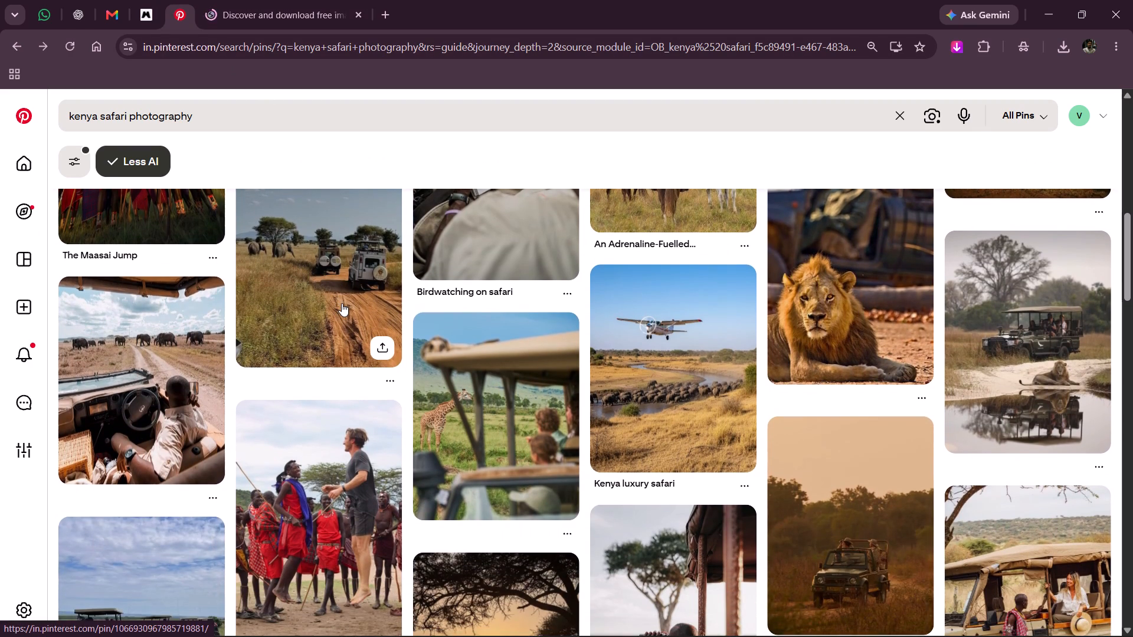
scroll(342, 303, down, 2)
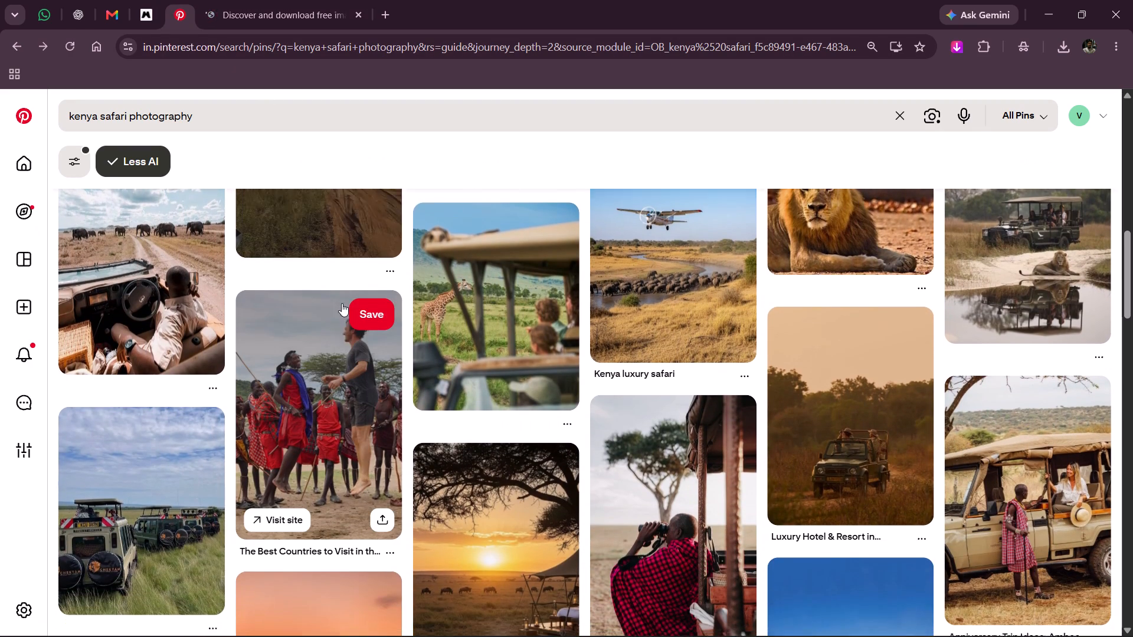
scroll(342, 303, down, 2)
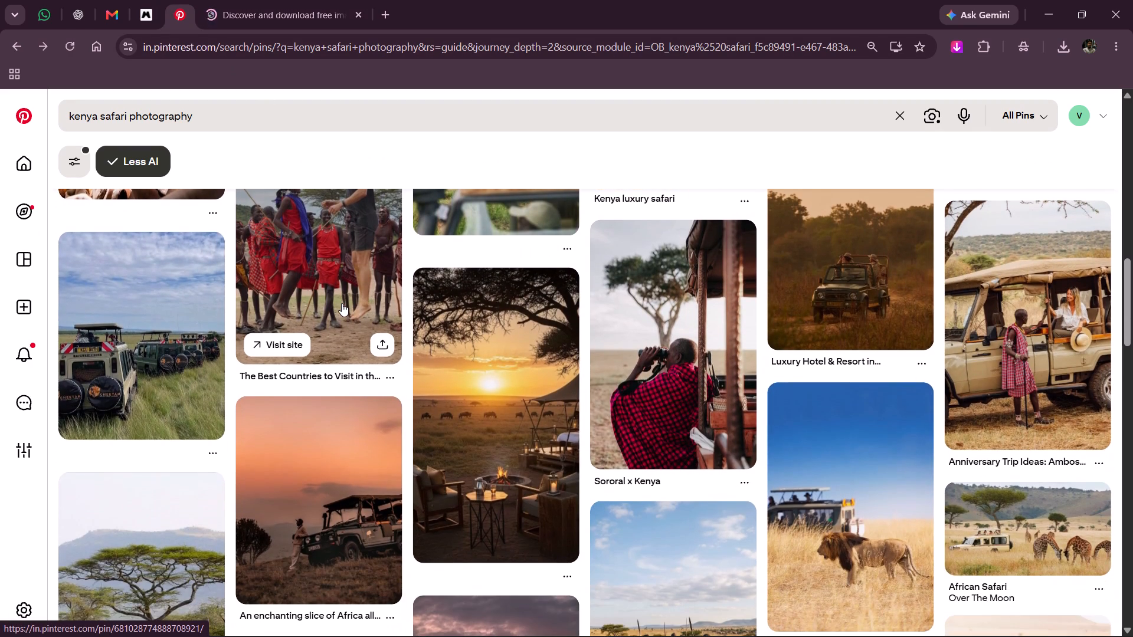
Open the Cheetah Safaris pin of jeeps lined up in tall grass and examine it and its related photos.
click(135, 311)
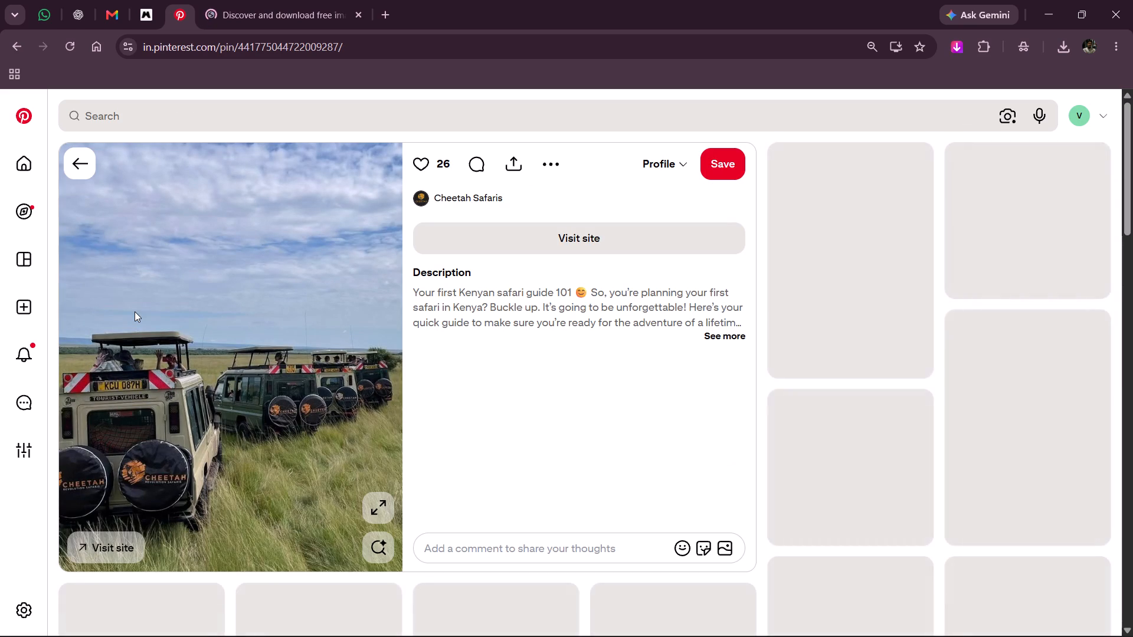
click(135, 311)
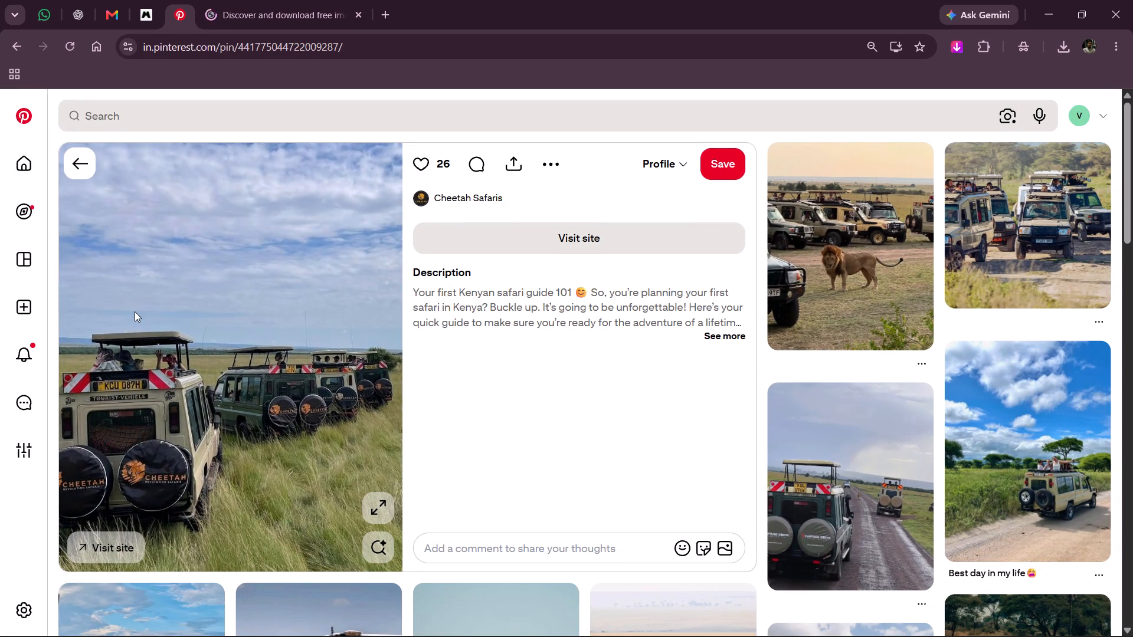
scroll(135, 311, down, 3)
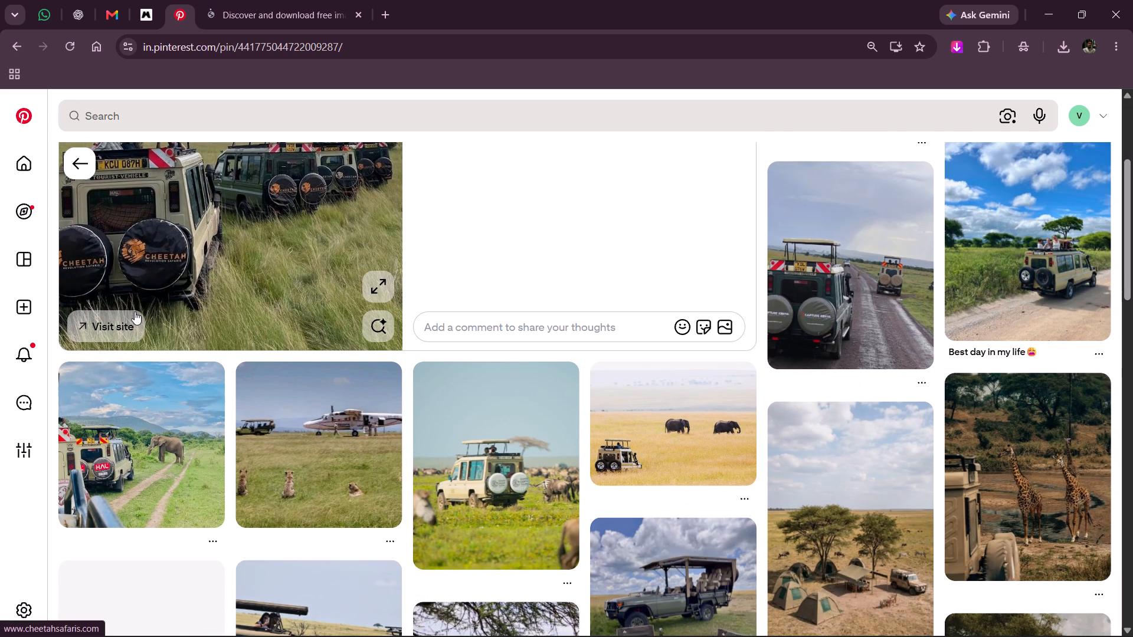
scroll(467, 355, down, 1)
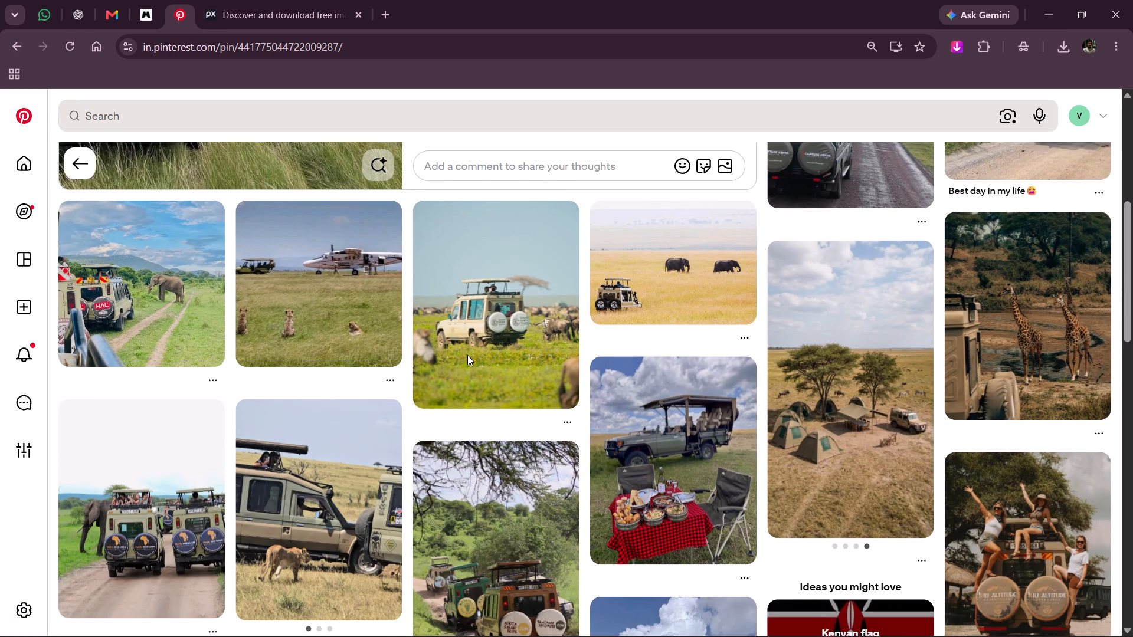
scroll(467, 355, down, 3)
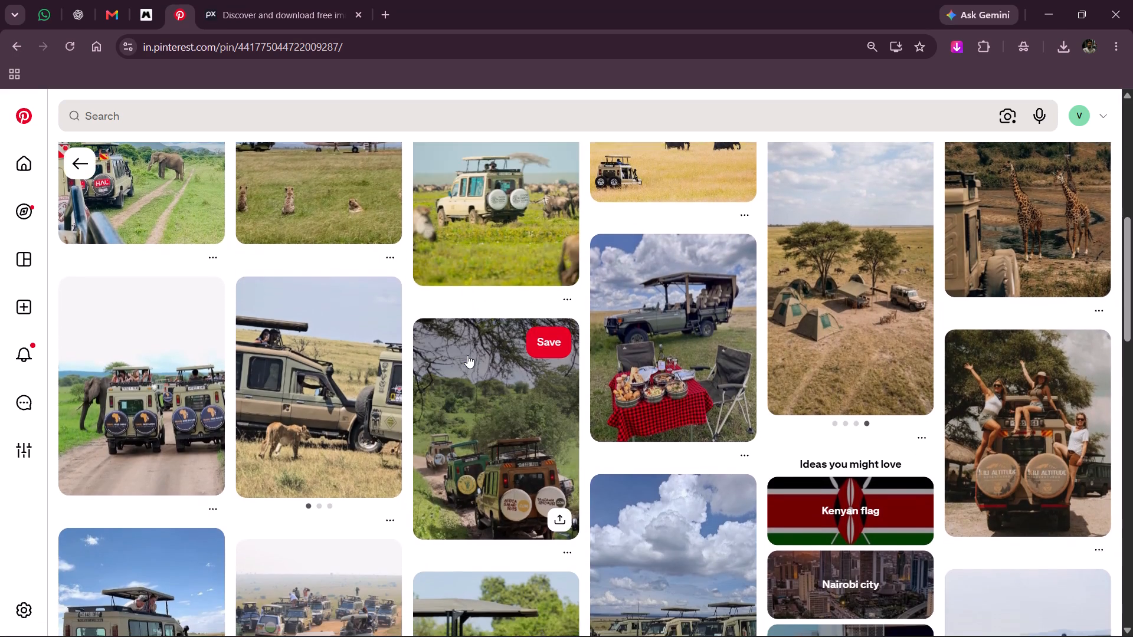
scroll(467, 355, down, 3)
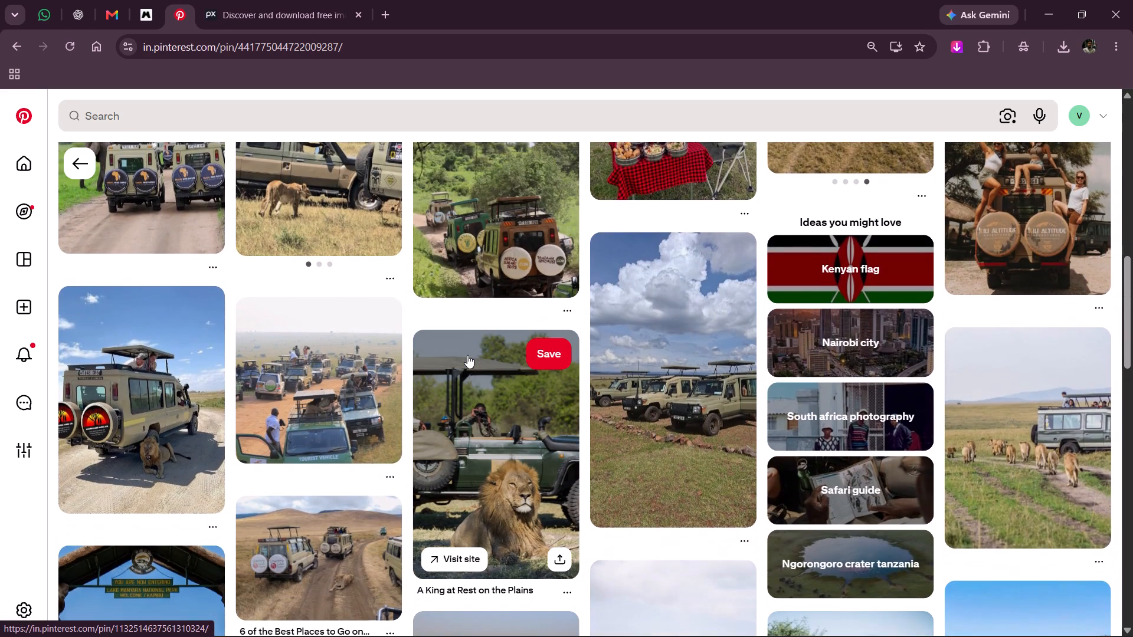
scroll(467, 355, down, 1)
scroll(467, 355, up, 12)
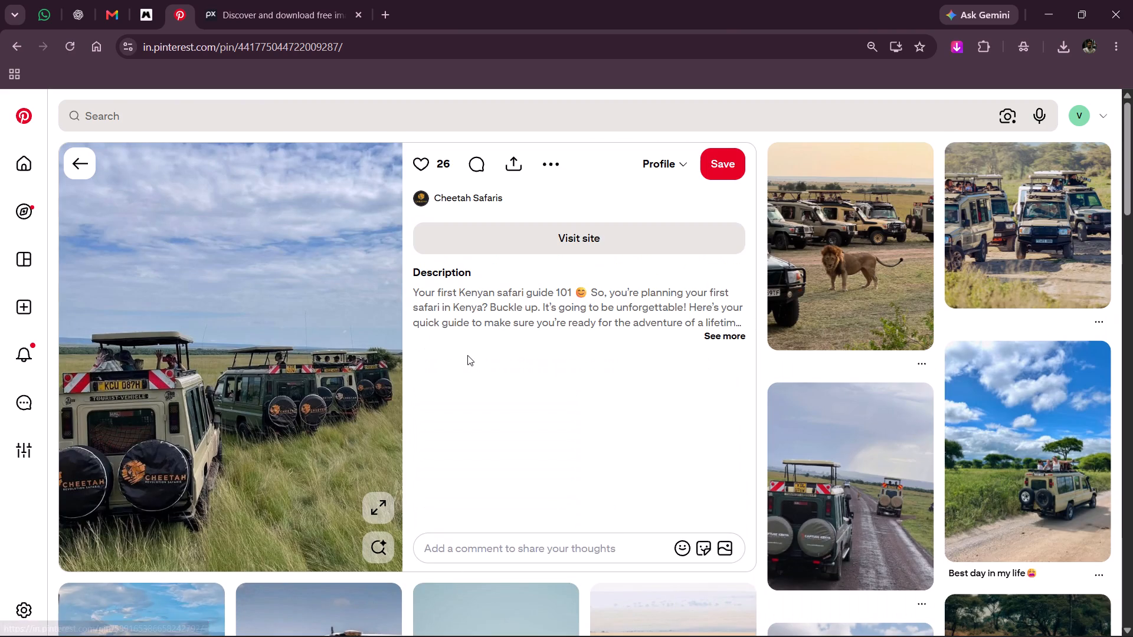
Return to the "kenya safari photography" results on Pinterest and reload them with the Less AI filter applied.
scroll(467, 355, right, 10)
scroll(467, 355, down, 1)
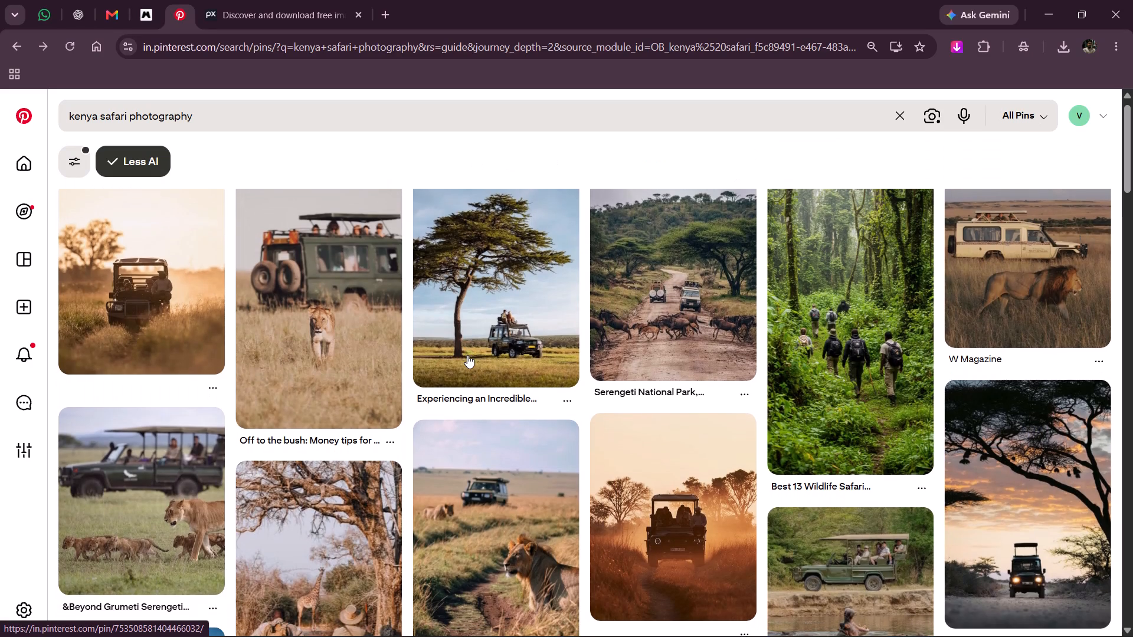
scroll(467, 355, down, 1)
click(147, 166)
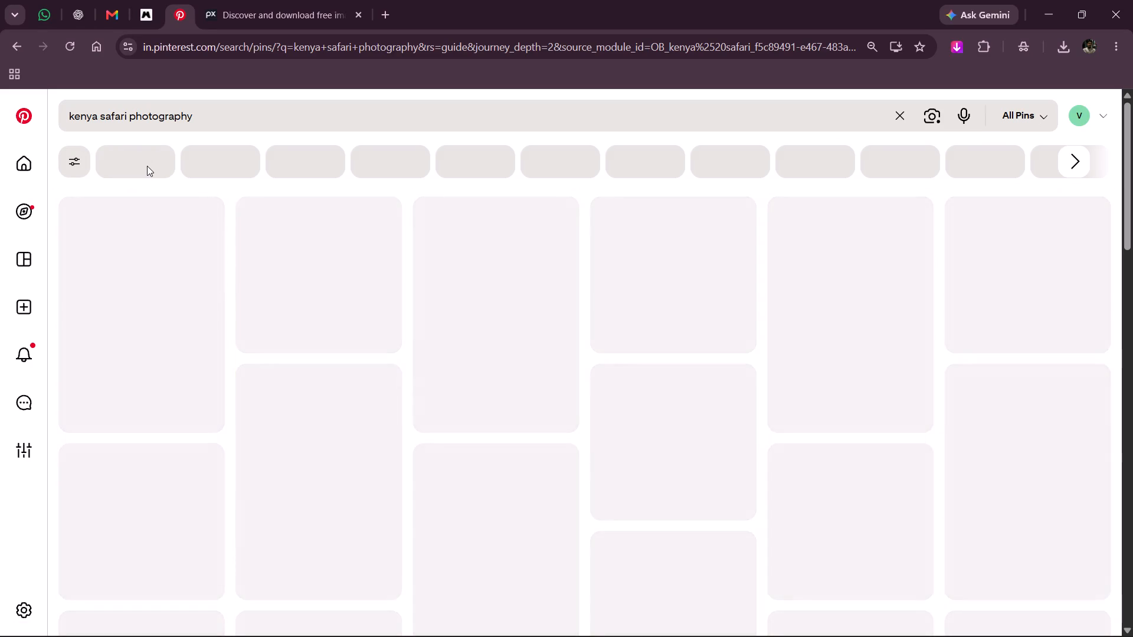
click(119, 173)
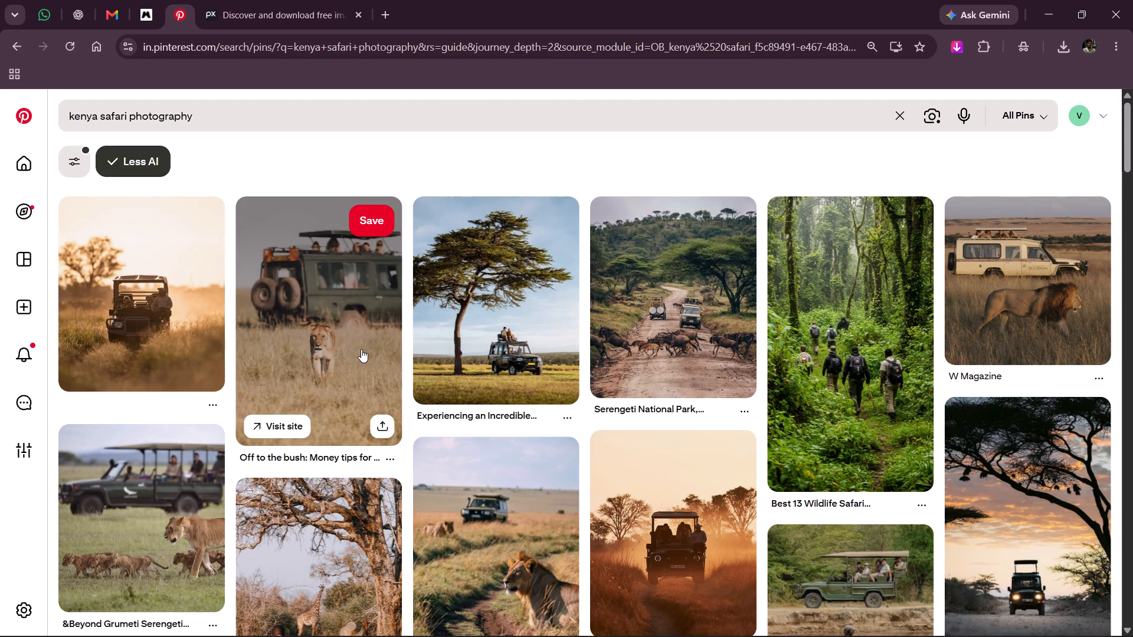
Browse the Less AI-filtered "kenya safari photography" results on Pinterest for a suitable hero photo.
scroll(571, 375, down, 3)
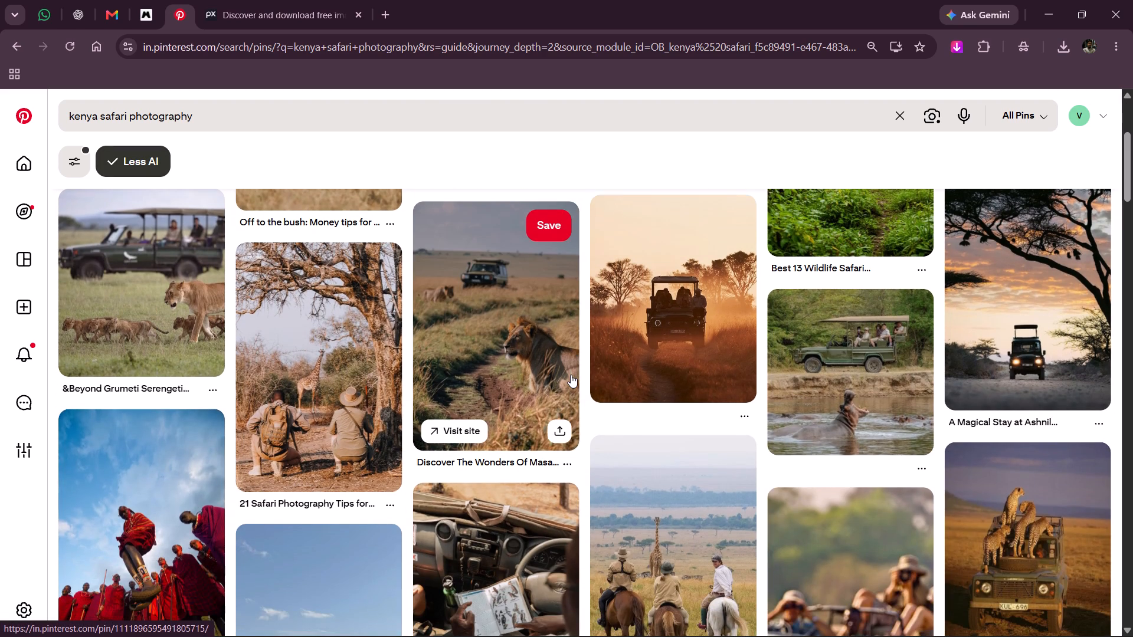
scroll(571, 375, down, 1)
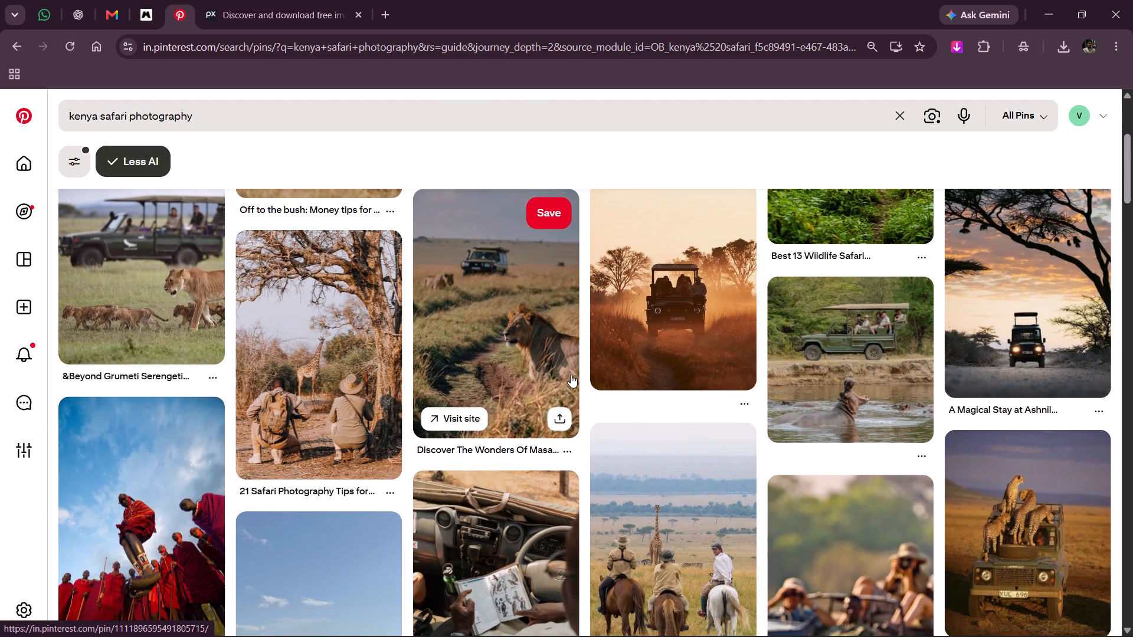
scroll(571, 375, down, 1)
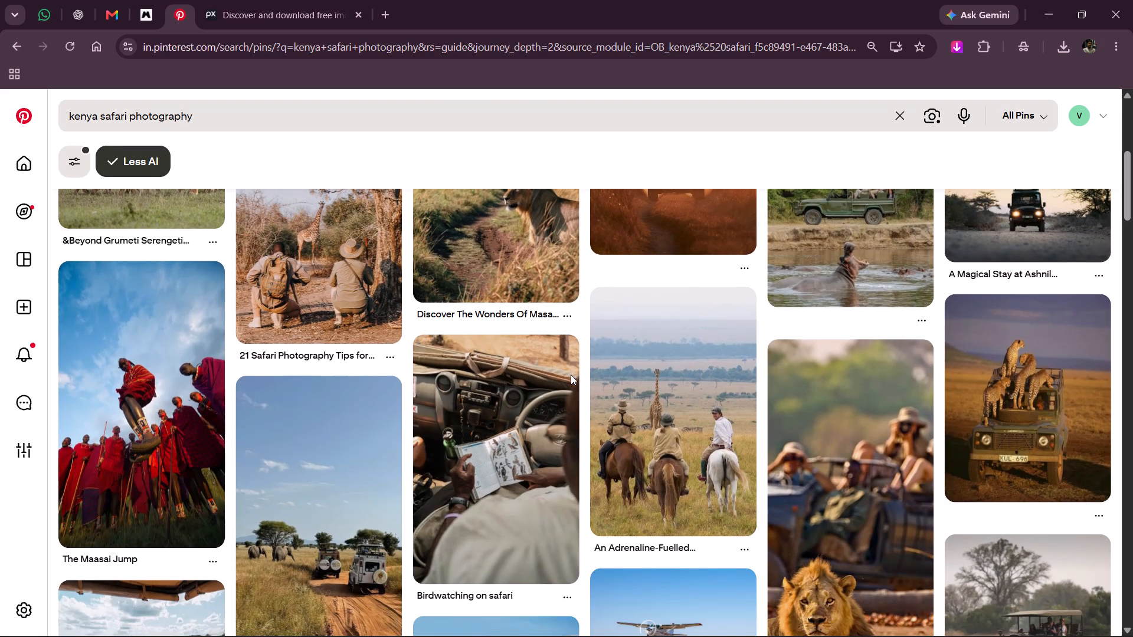
scroll(571, 375, down, 2)
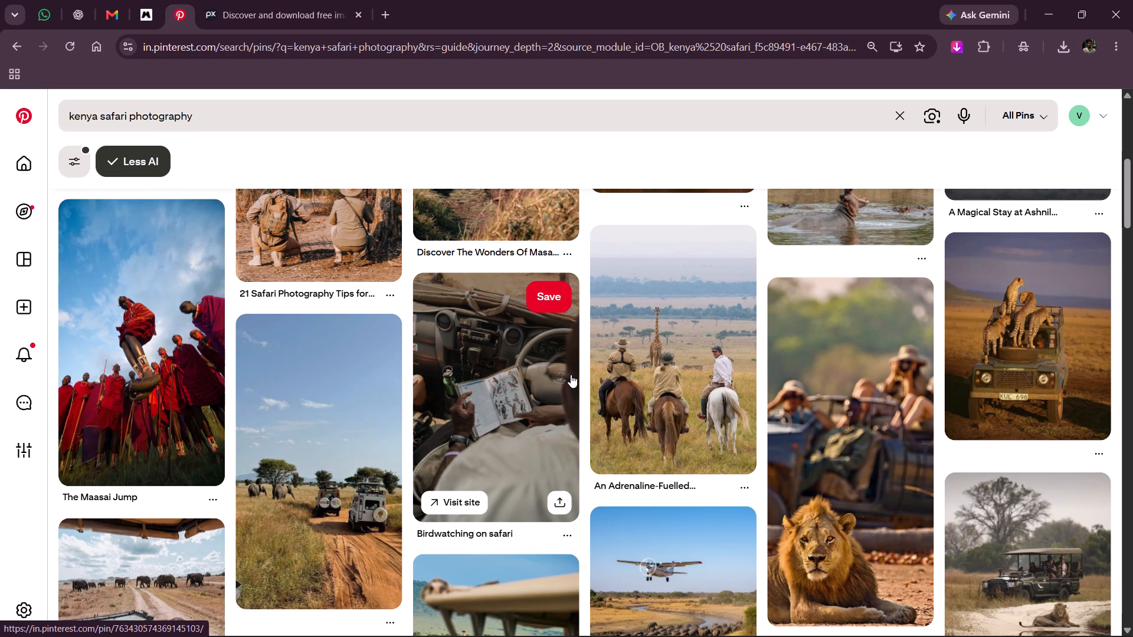
scroll(571, 375, down, 1)
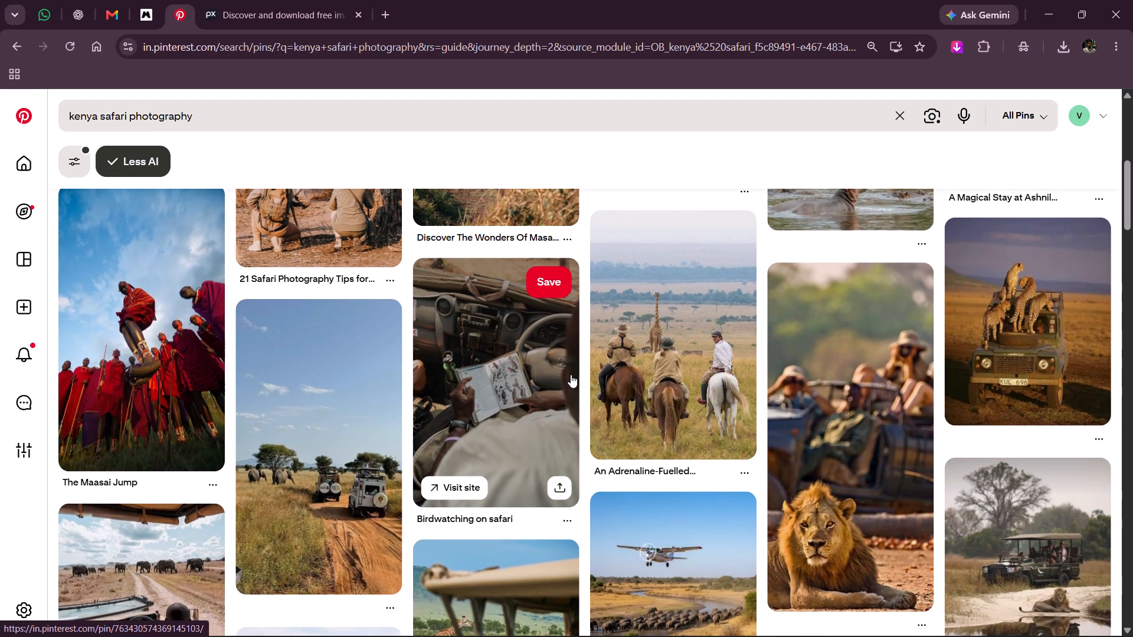
scroll(571, 375, down, 2)
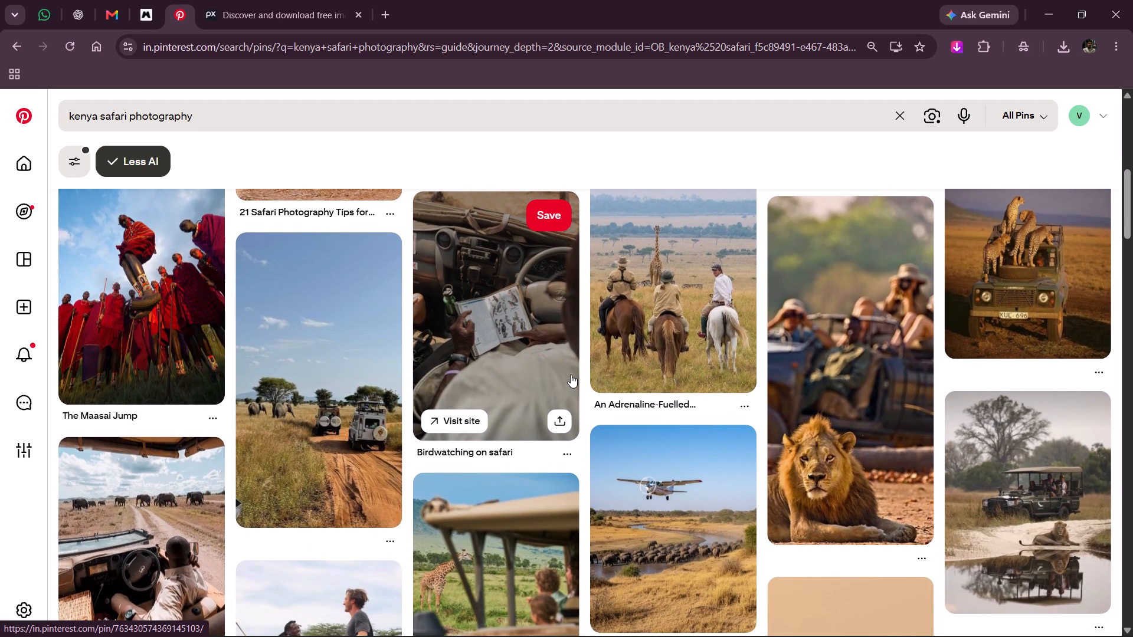
scroll(571, 375, down, 3)
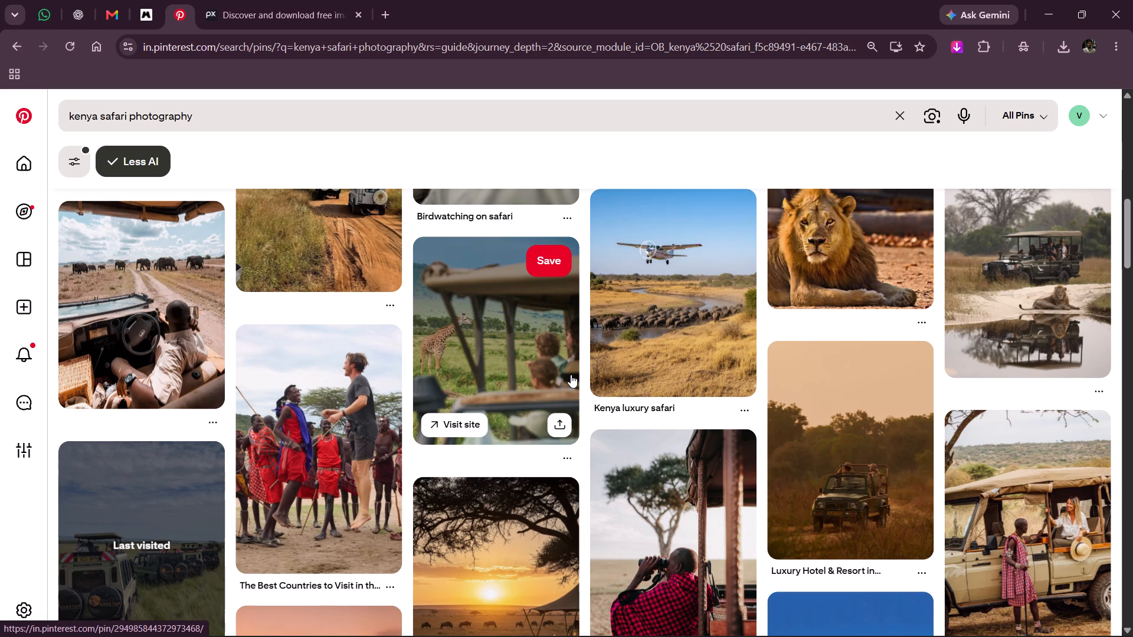
scroll(571, 375, down, 2)
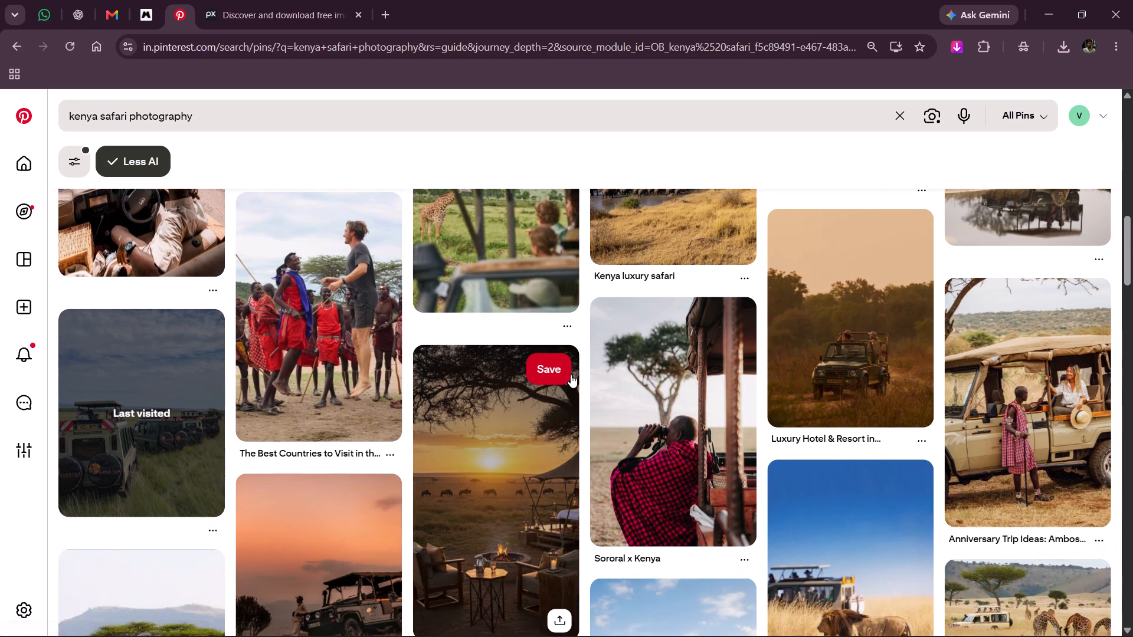
scroll(571, 375, down, 3)
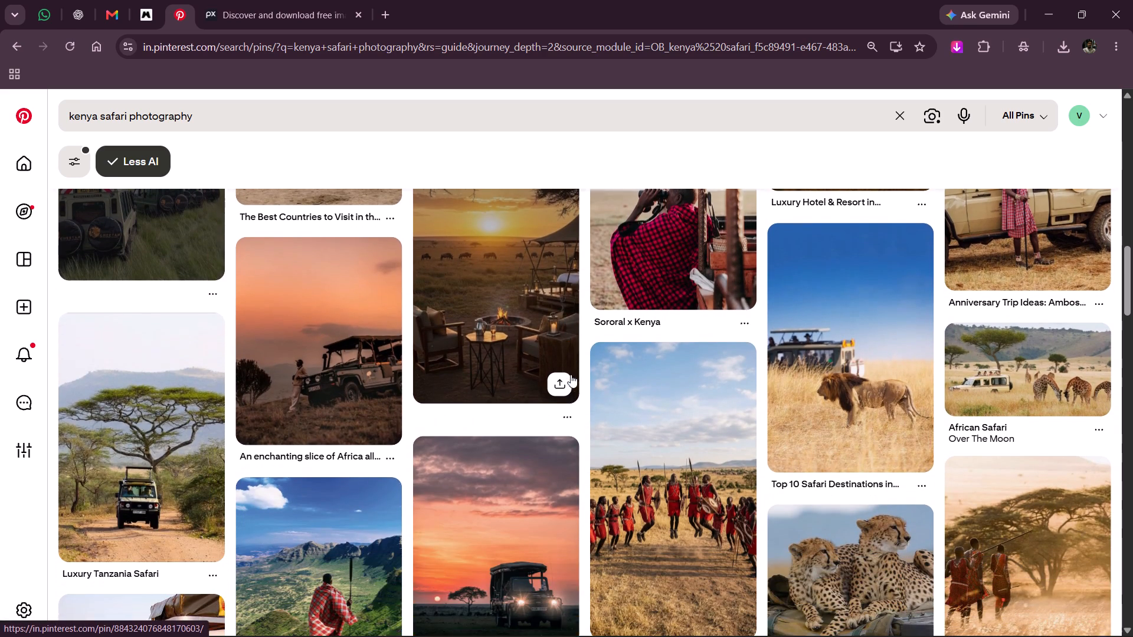
scroll(571, 375, down, 2)
scroll(571, 375, right, 1)
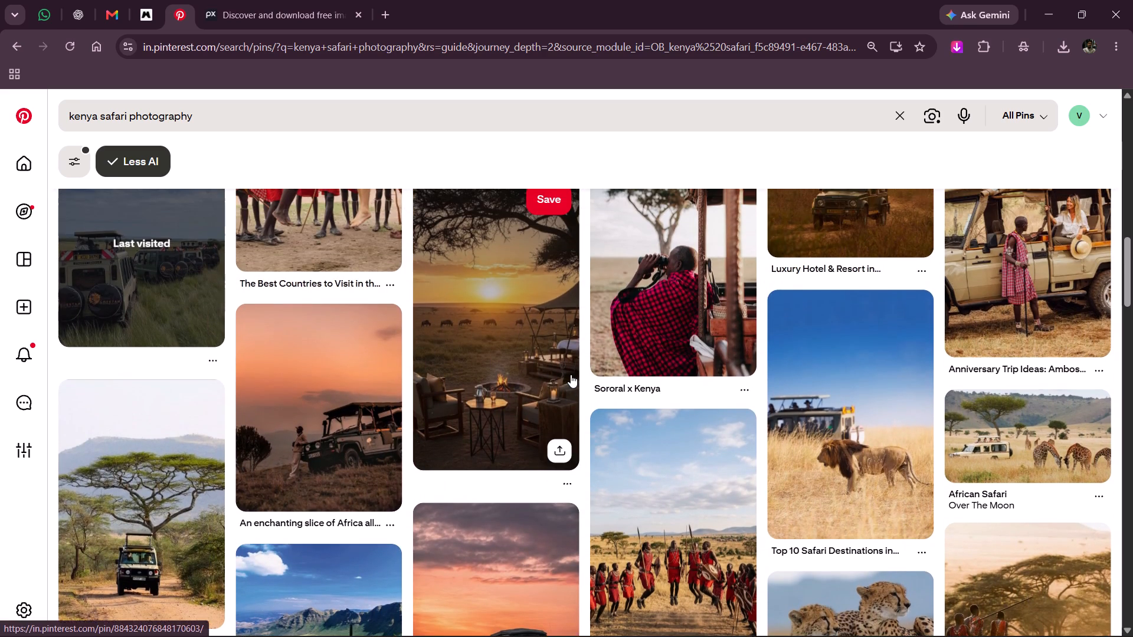
scroll(571, 375, right, 1)
scroll(571, 375, down, 2)
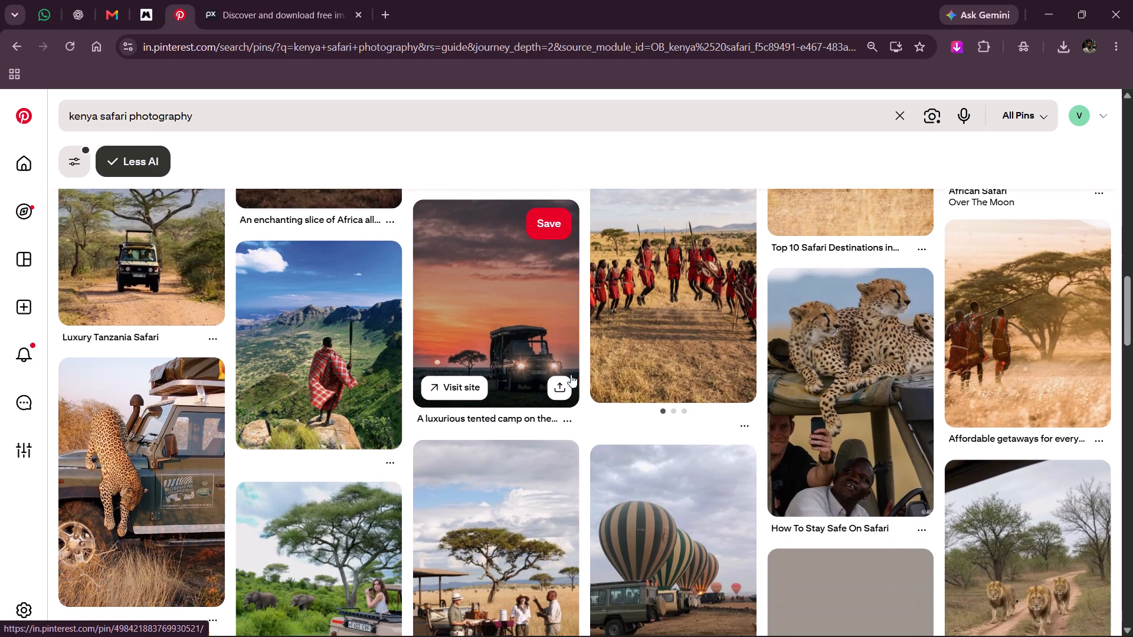
scroll(571, 375, down, 4)
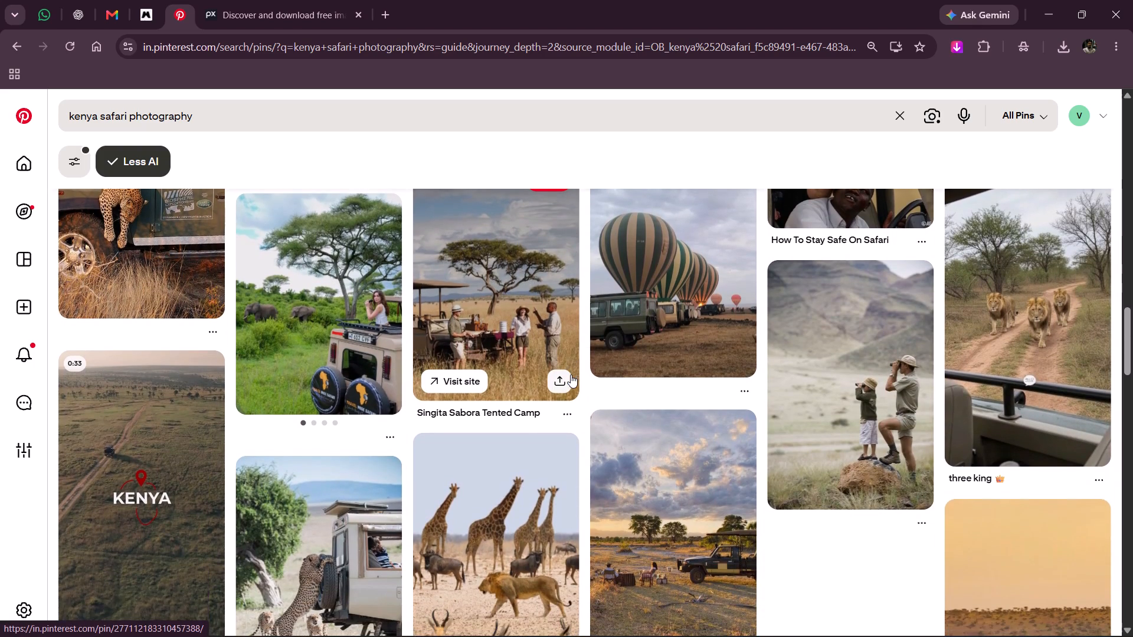
scroll(571, 375, down, 2)
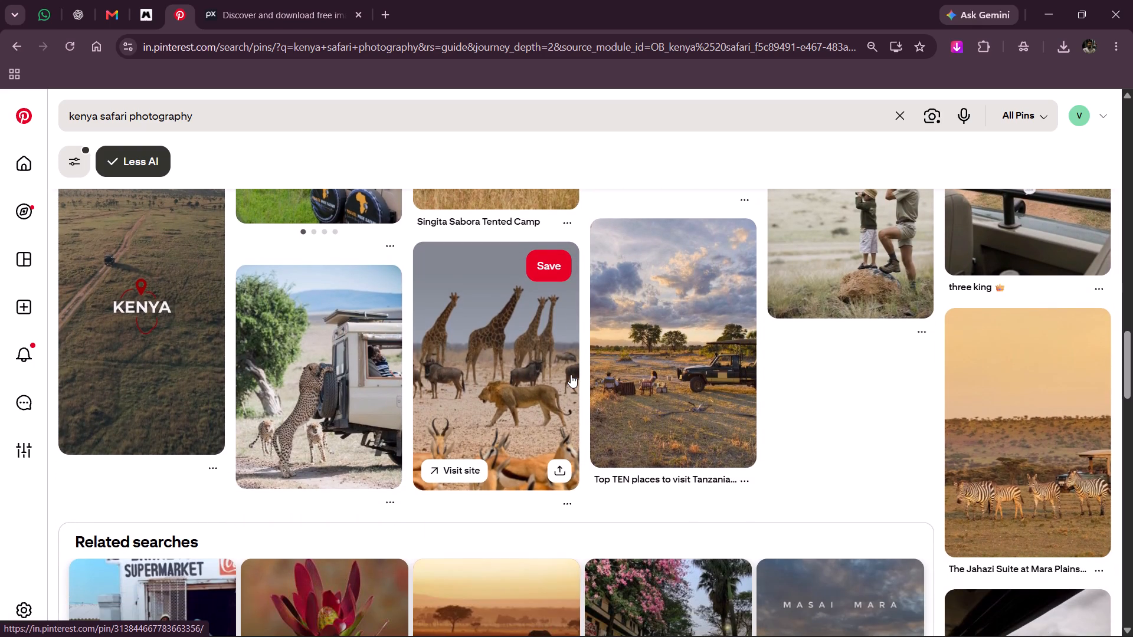
scroll(571, 375, down, 3)
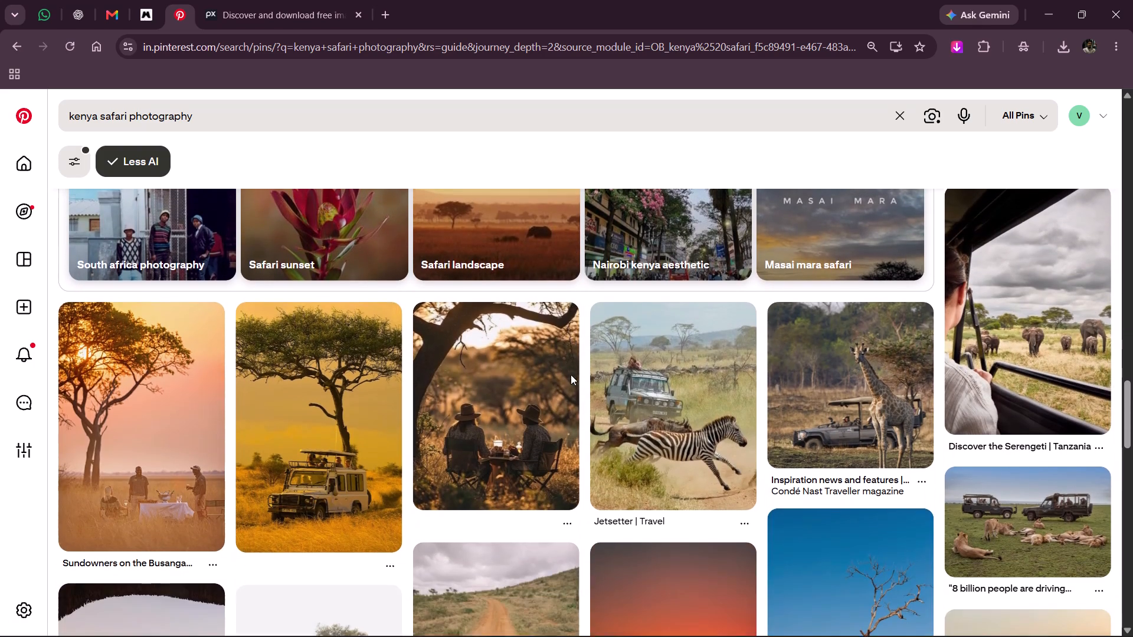
scroll(571, 375, down, 4)
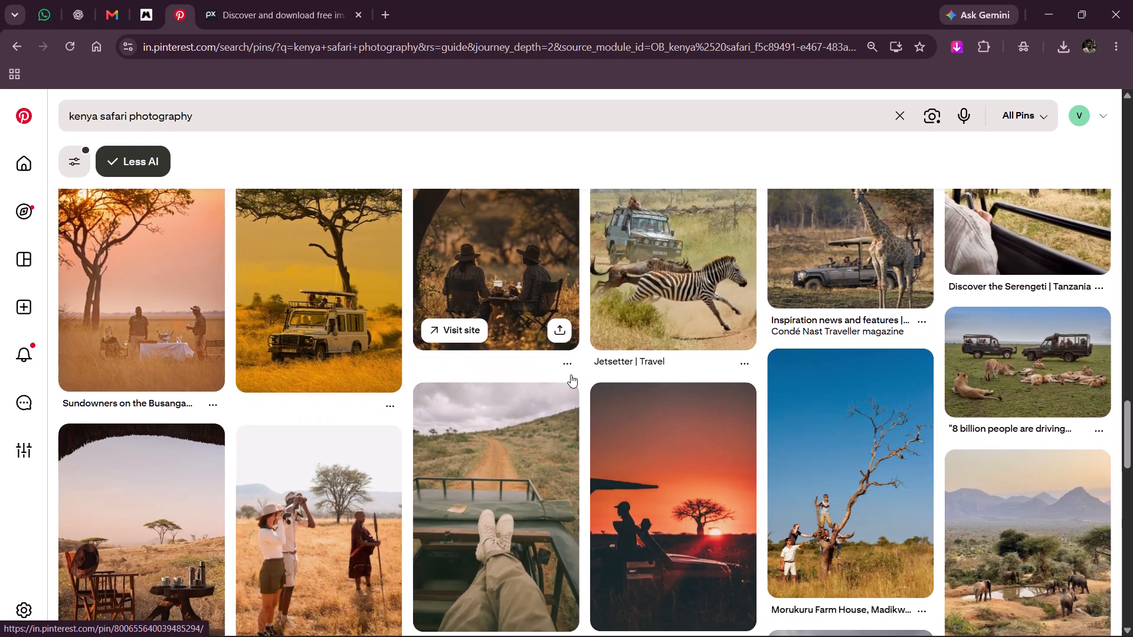
scroll(571, 375, down, 1)
click(592, 409)
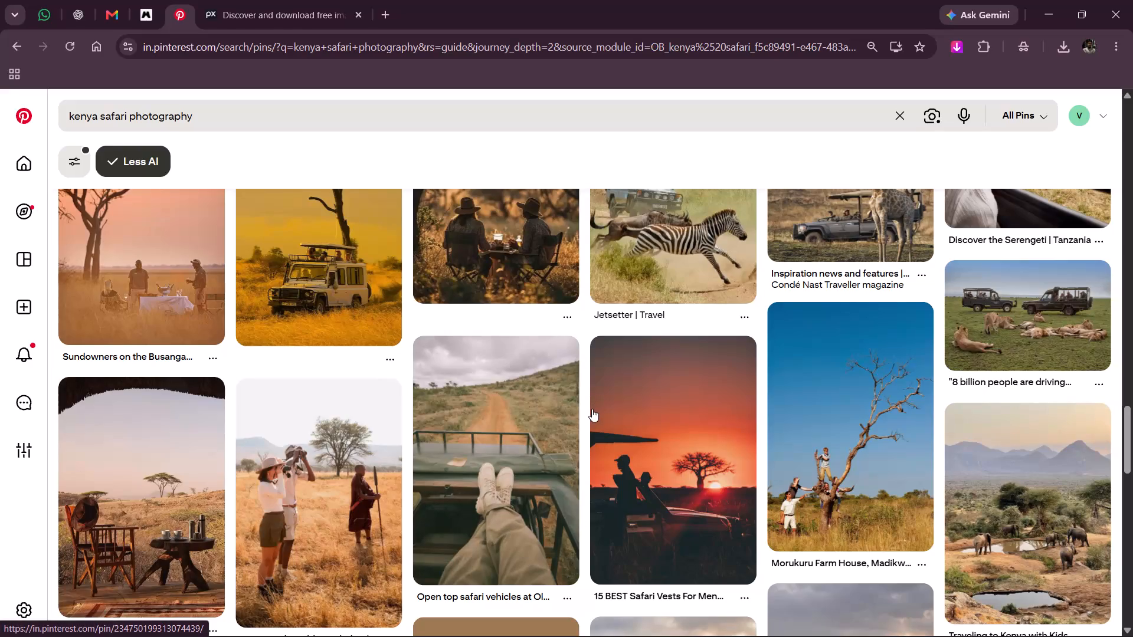
scroll(590, 404, right, 7)
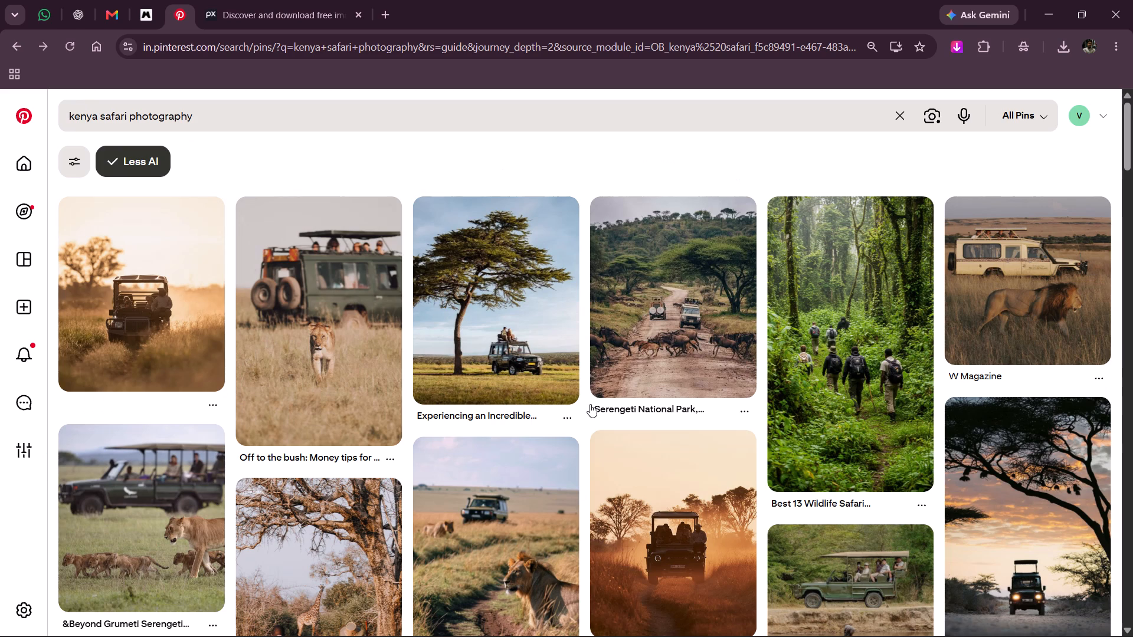
Look through the "kenya safari photography" results again from the beginning, down to the related searches, for hero photo candidates.
scroll(626, 431, down, 5)
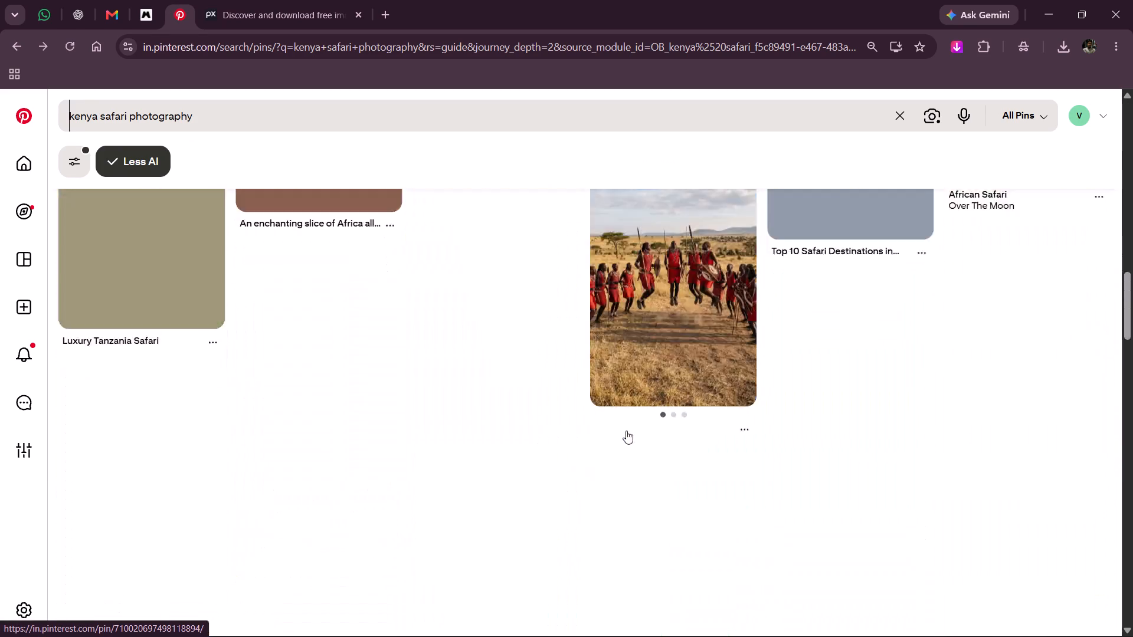
scroll(626, 431, down, 8)
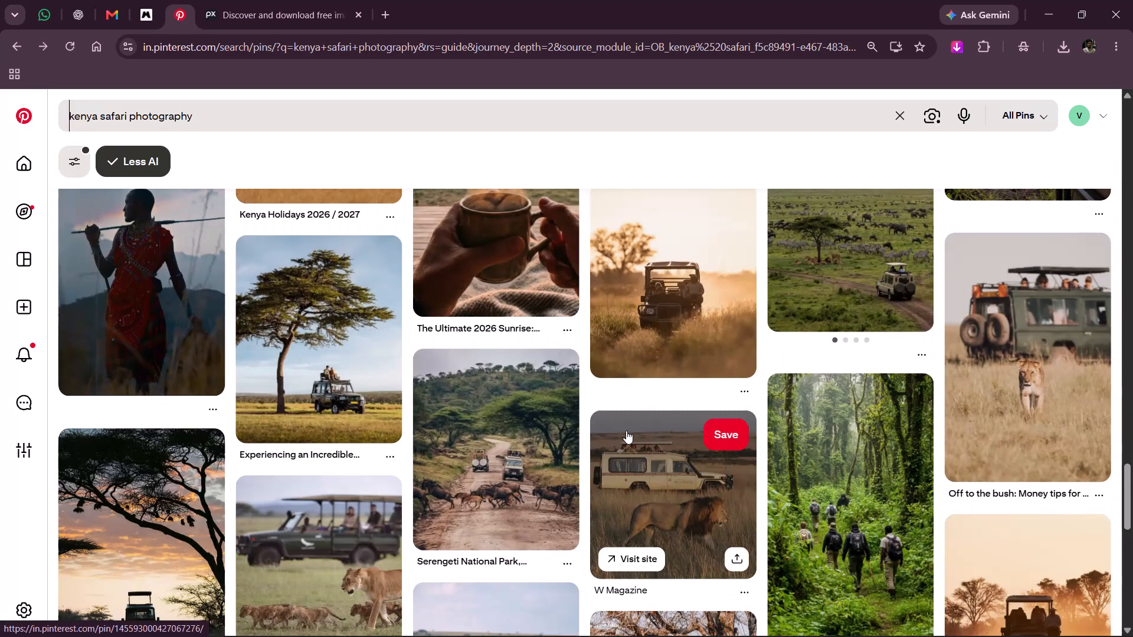
scroll(626, 431, down, 4)
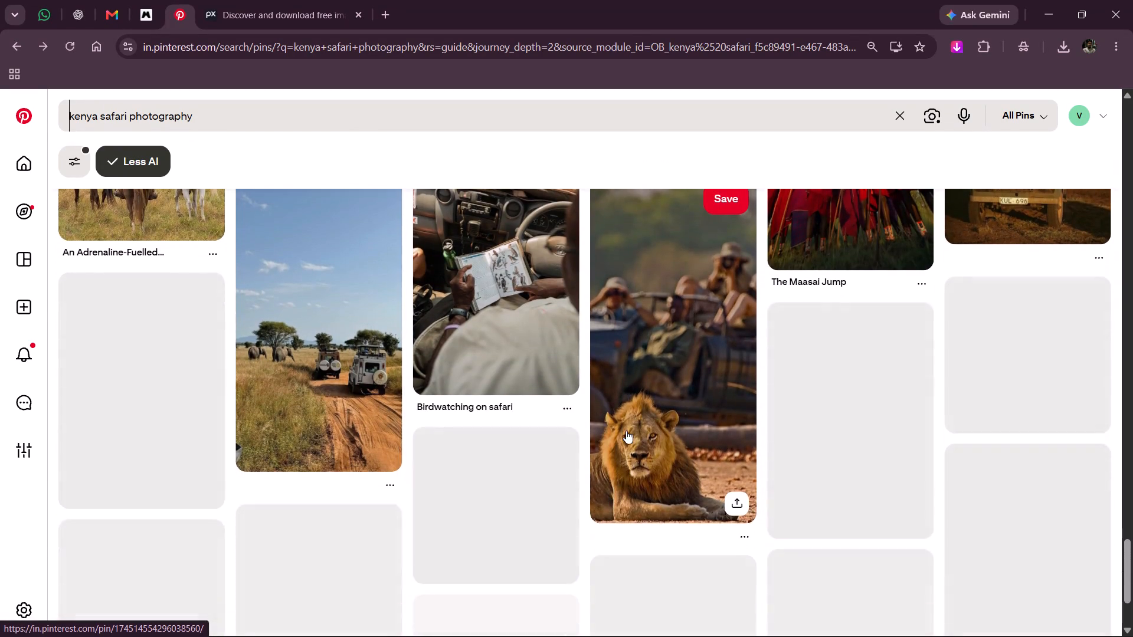
scroll(626, 431, down, 5)
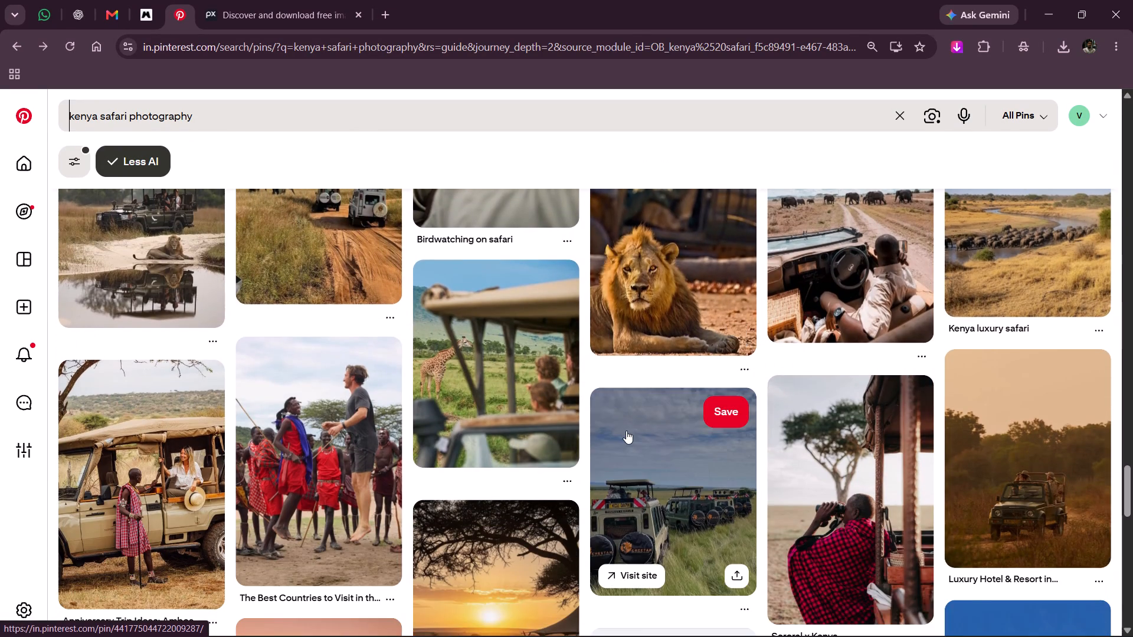
scroll(626, 431, down, 5)
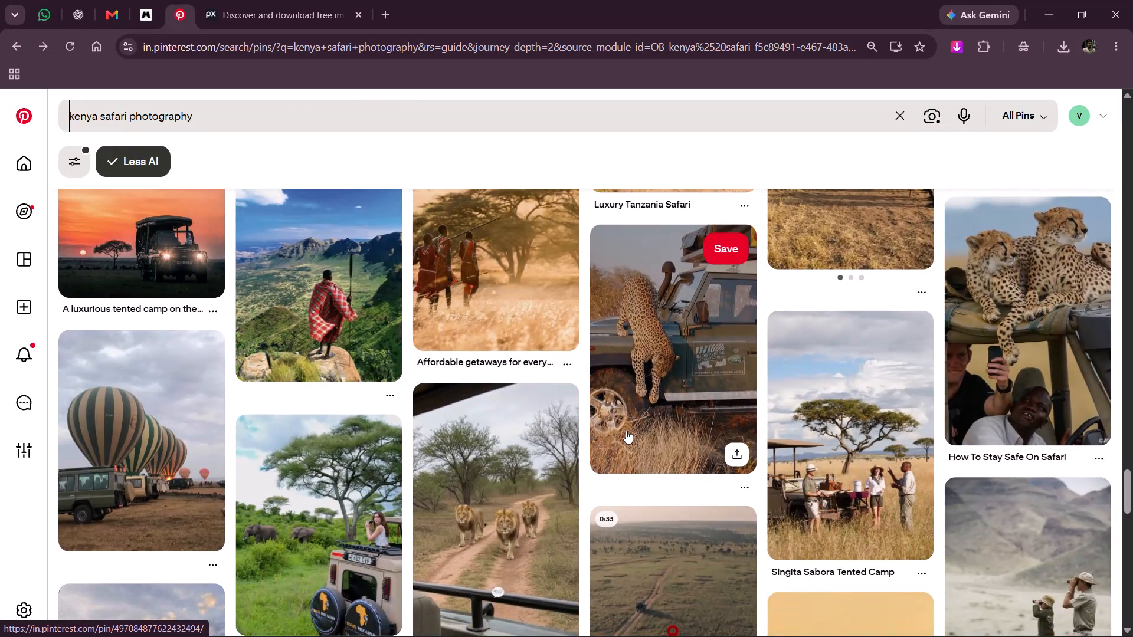
scroll(626, 431, down, 5)
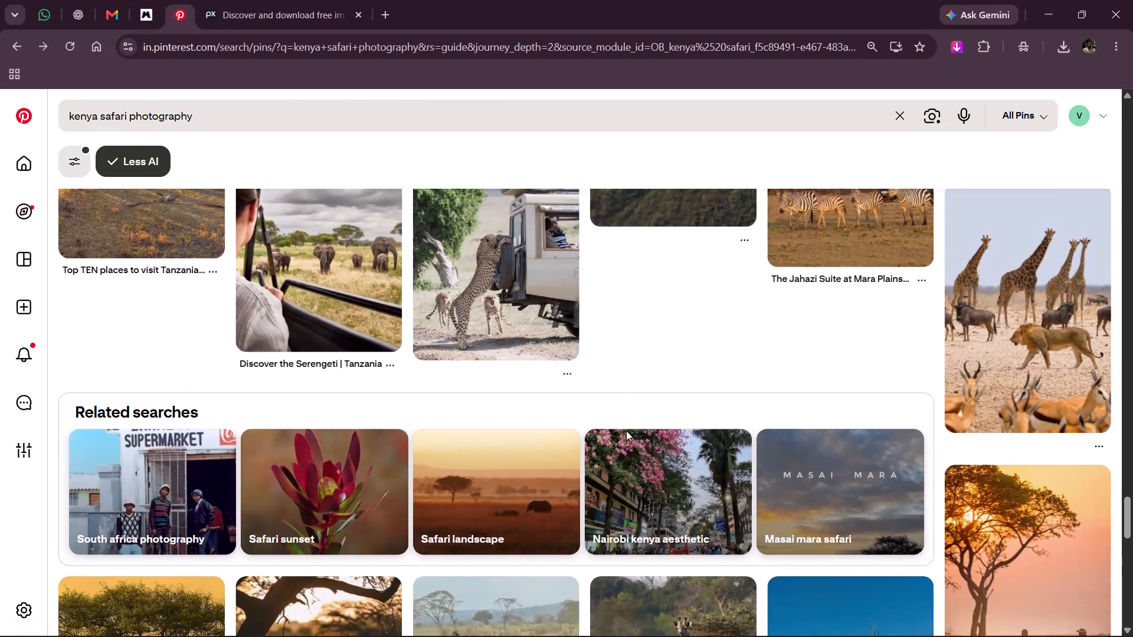
scroll(626, 431, down, 4)
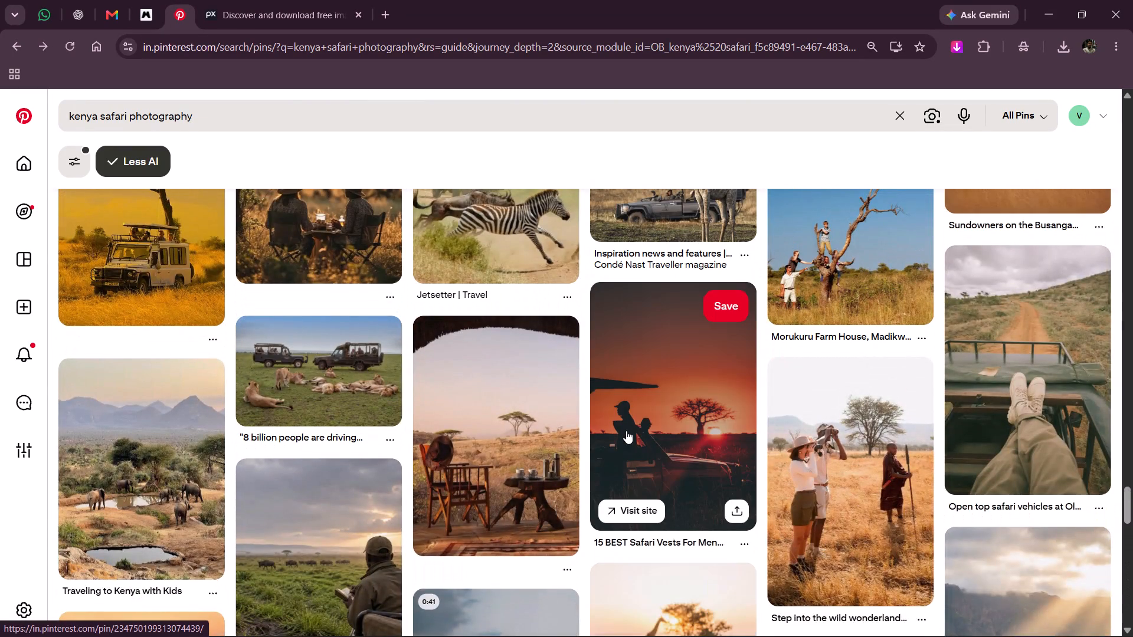
Open the Morukuru Farm House pin from the "kenya safari photography" results, then return to the results.
scroll(626, 431, up, 1)
click(791, 340)
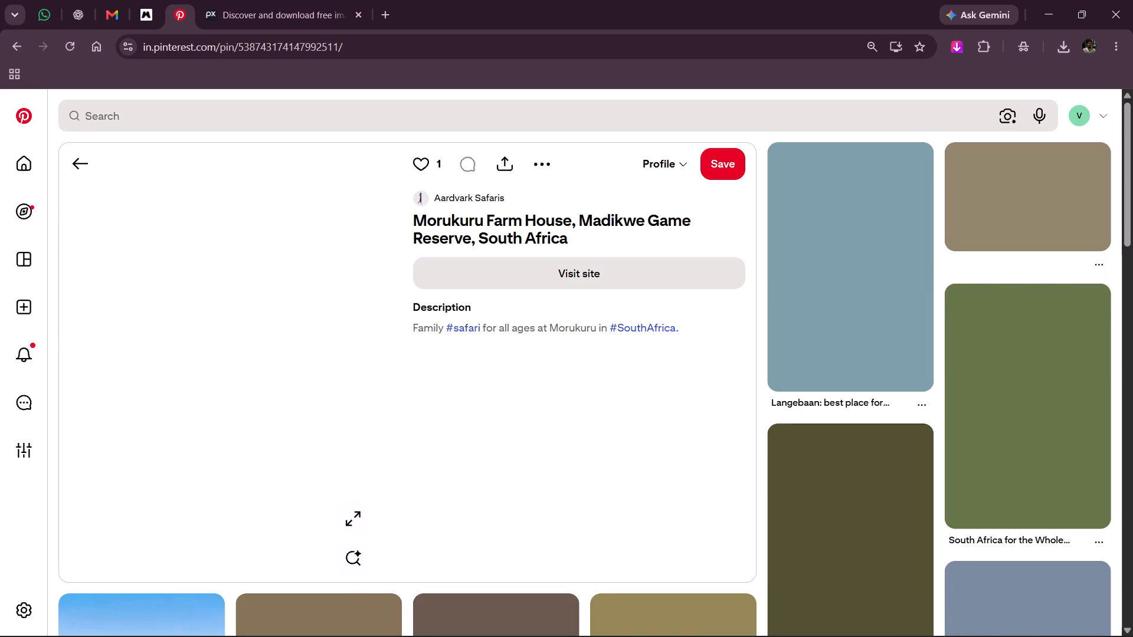
scroll(794, 579, right, 6)
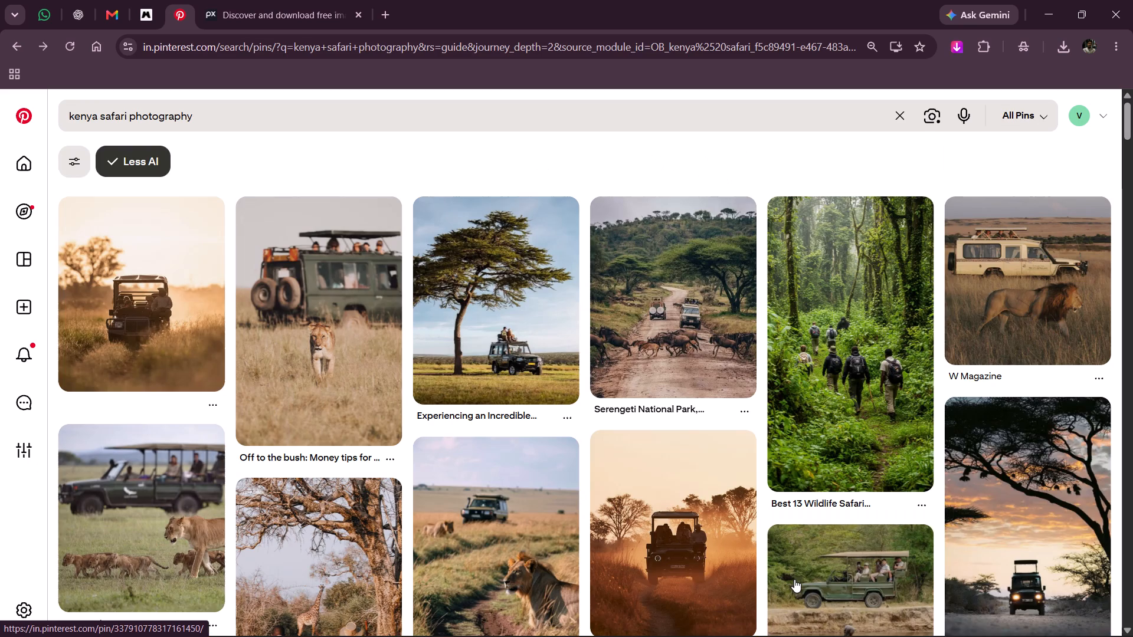
Check the computer's Wi-Fi connection in the list of available networks.
click(1017, 619)
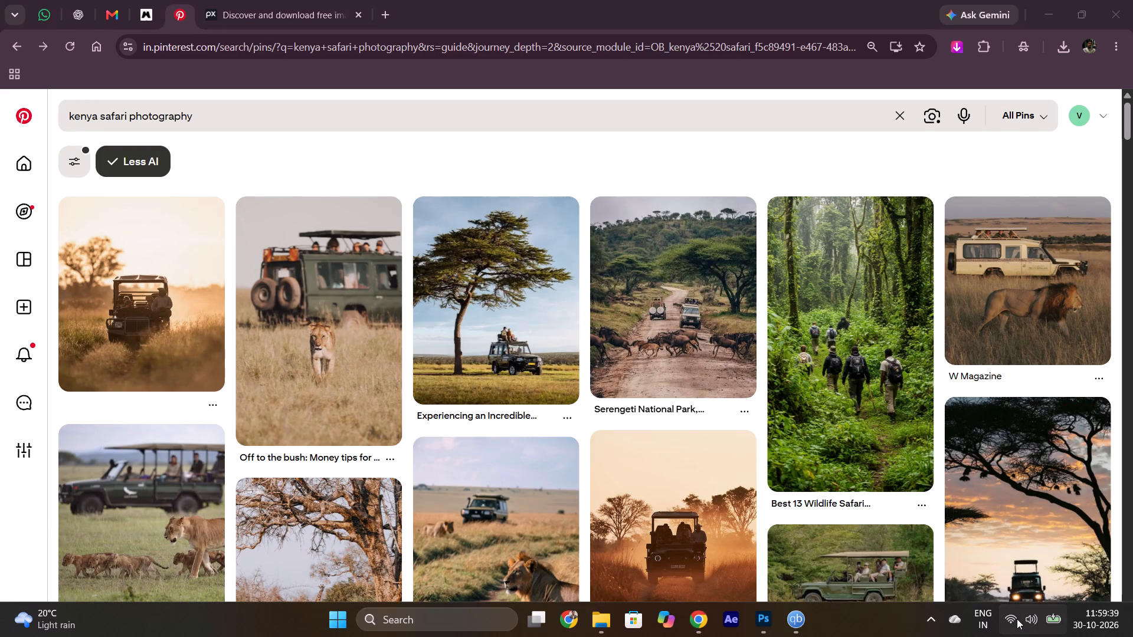
click(939, 353)
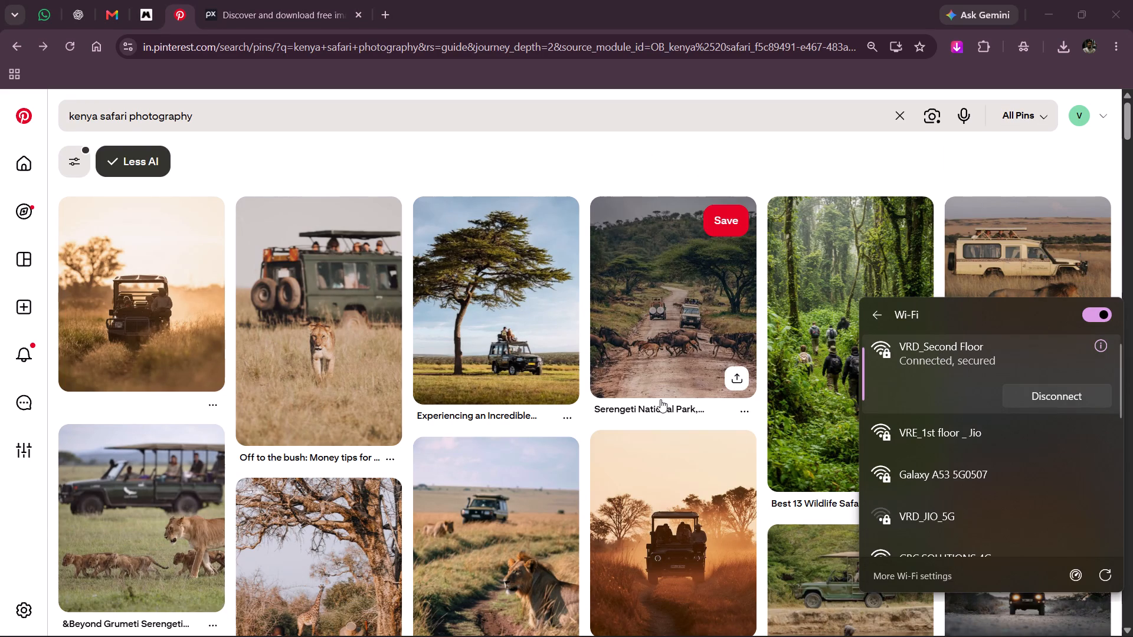
Browse the Less AI-filtered "kenya safari photography" results on Pinterest again for hero photo candidates.
scroll(252, 481, down, 1)
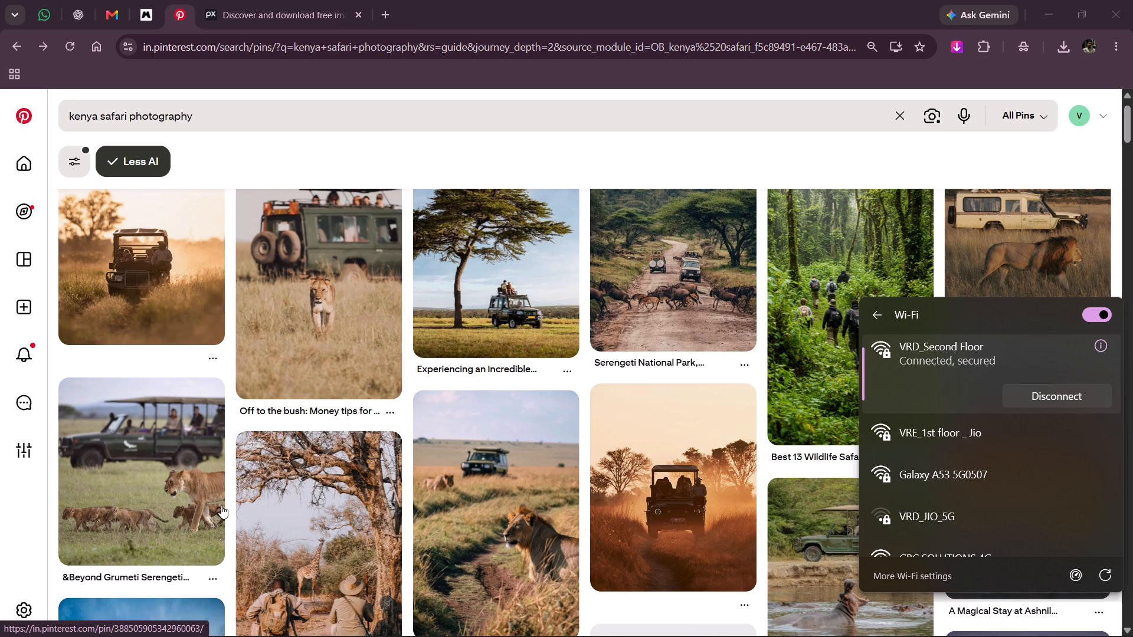
click(227, 526)
scroll(227, 526, down, 1)
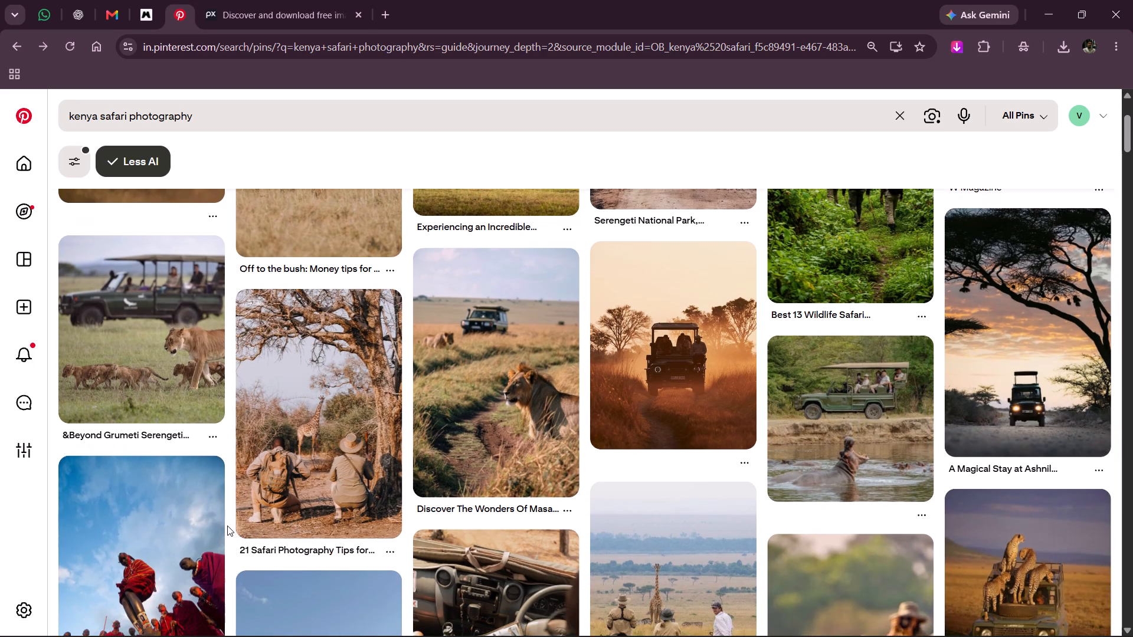
scroll(227, 526, down, 4)
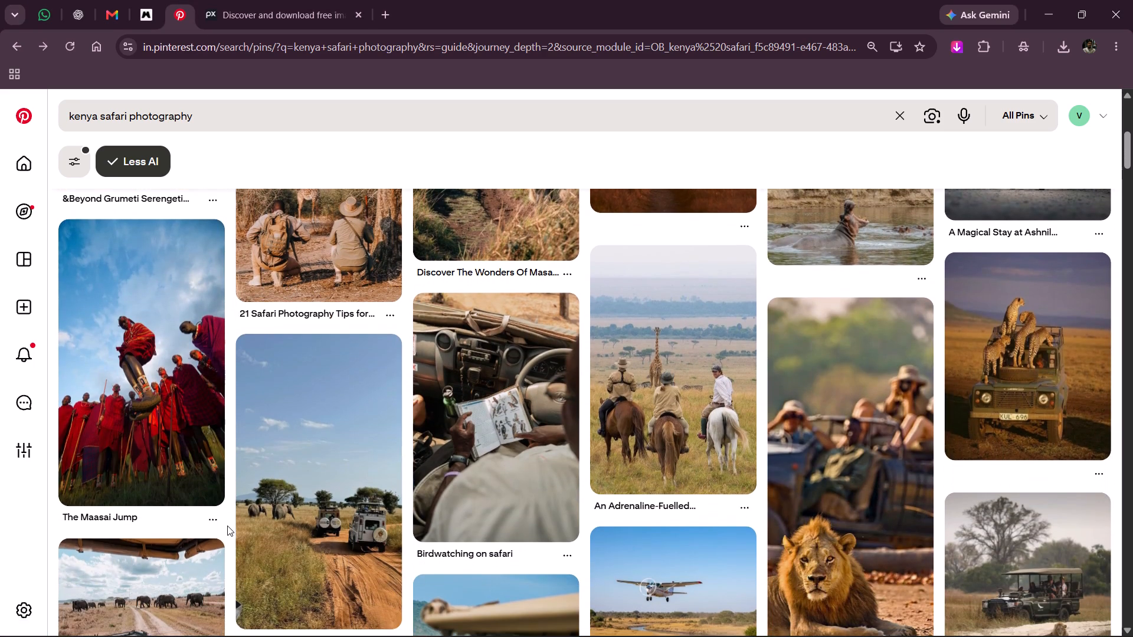
scroll(227, 526, down, 1)
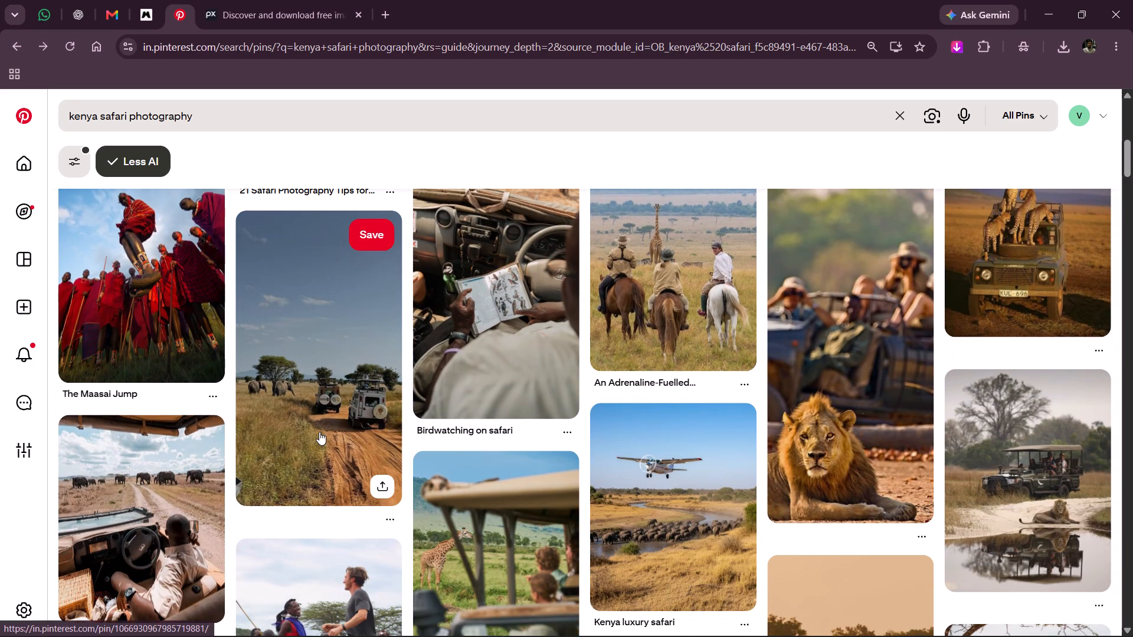
scroll(319, 432, down, 3)
Switch to the Pixabay search page and look through its royalty-free photos for safari imagery.
click(275, 0)
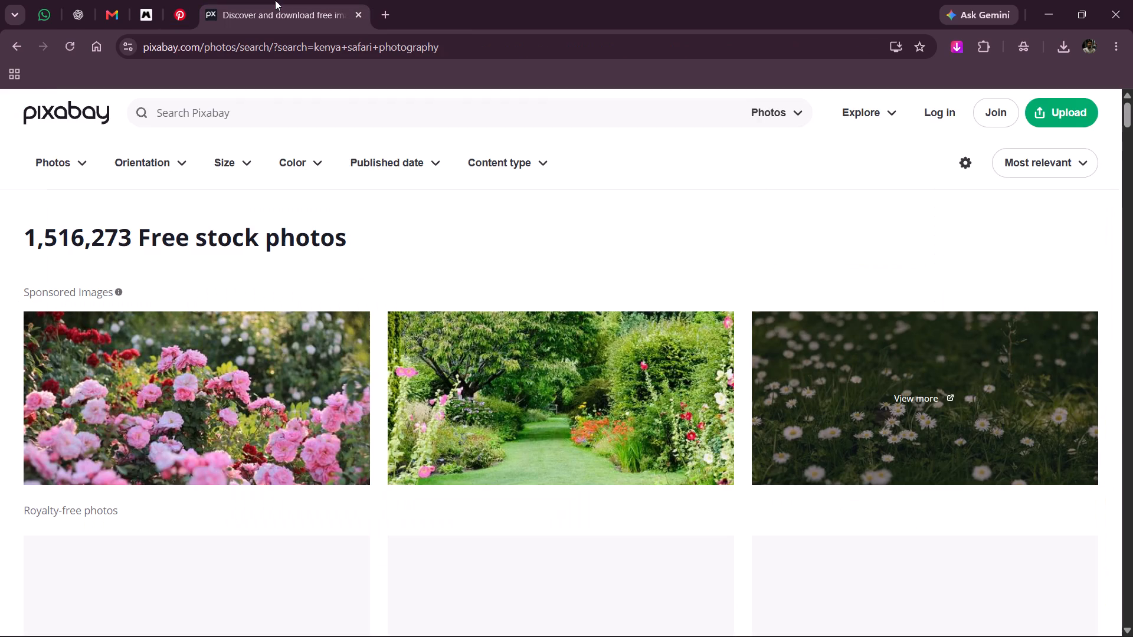
scroll(321, 287, down, 4)
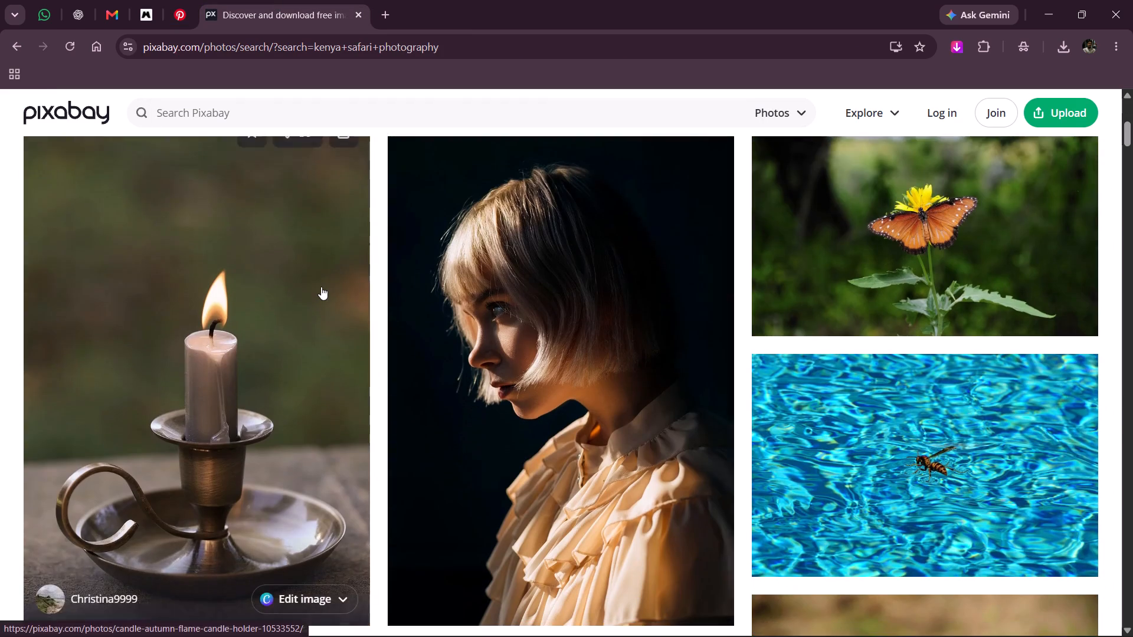
scroll(321, 287, down, 1)
scroll(321, 287, up, 2)
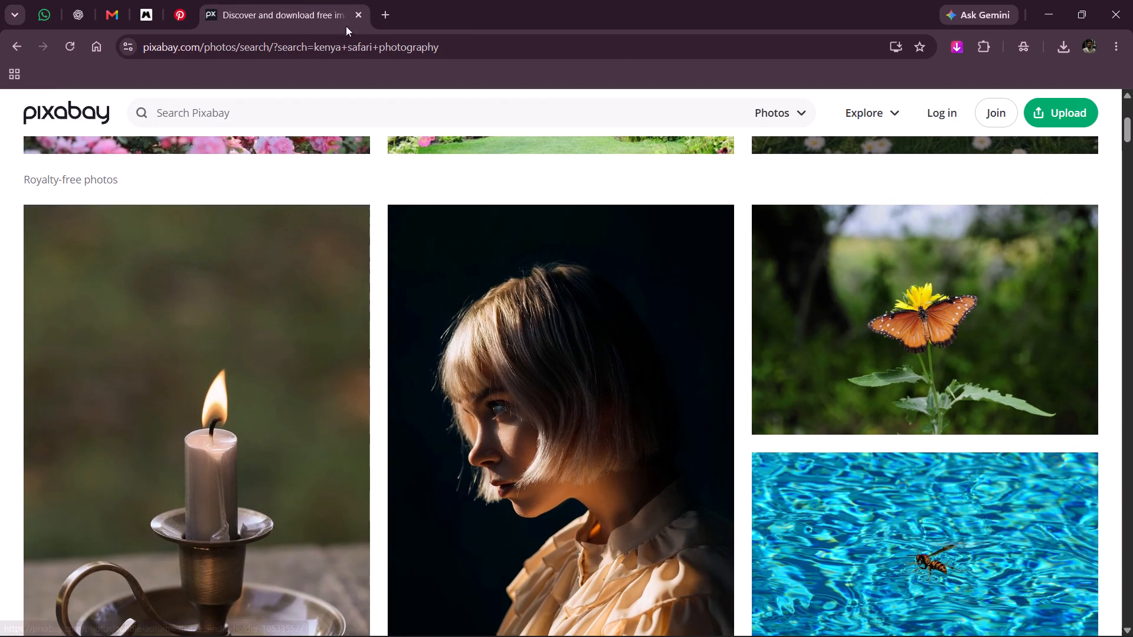
Close the Pixabay search page in the browser.
click(360, 9)
Continue examining the Pinterest "kenya safari photography" results for landscape, vehicle and wildlife shots suited to the flyer.
scroll(415, 279, down, 2)
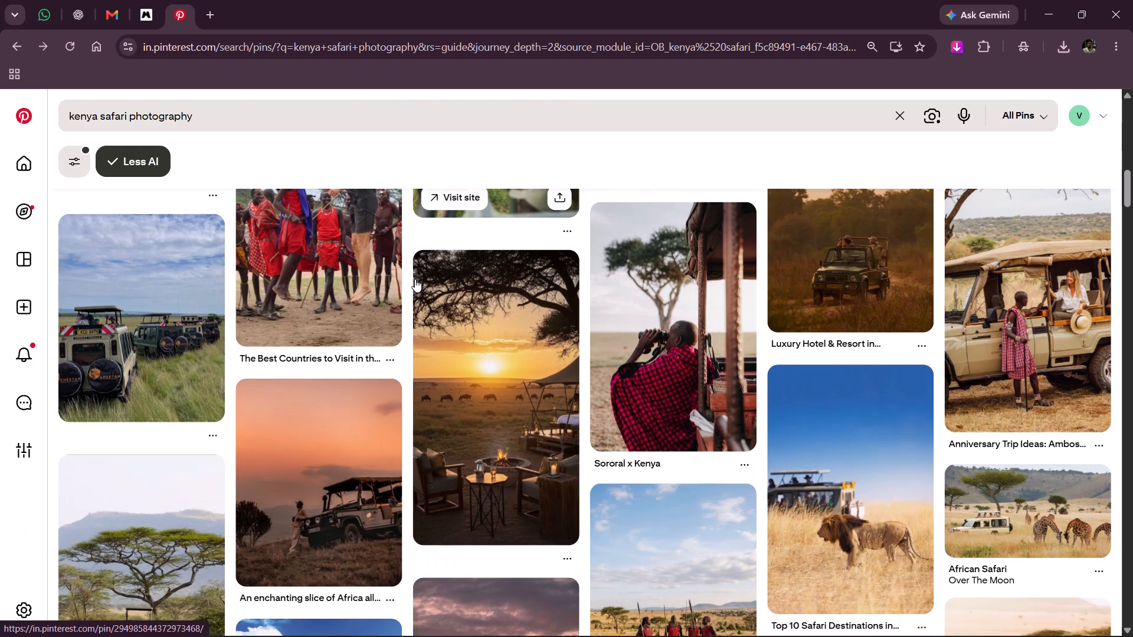
scroll(415, 279, down, 5)
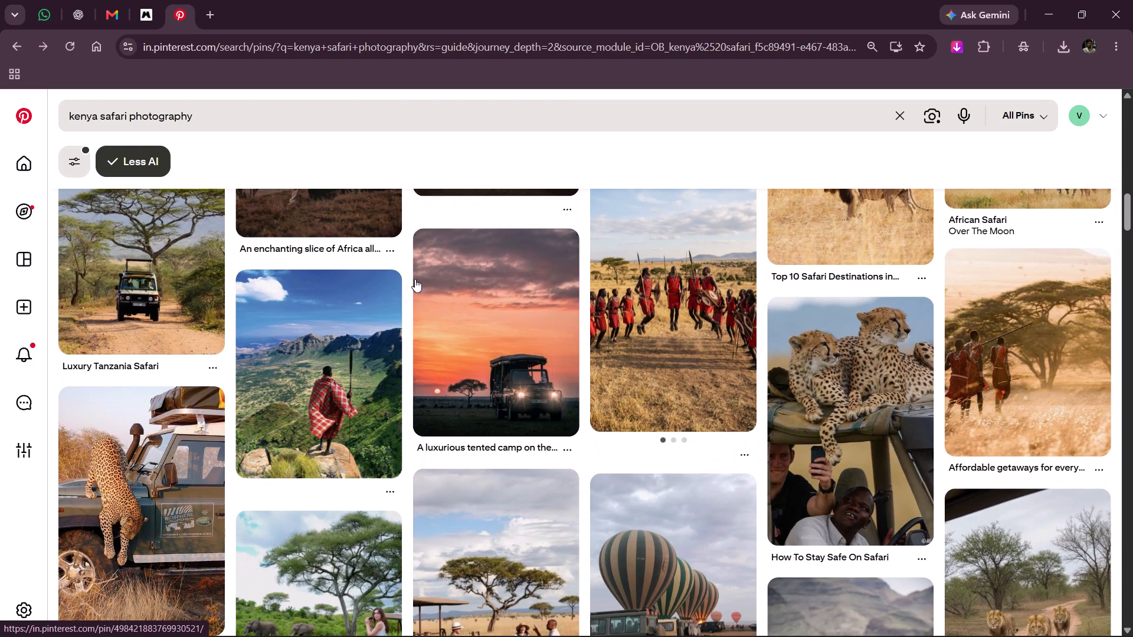
scroll(418, 331, down, 2)
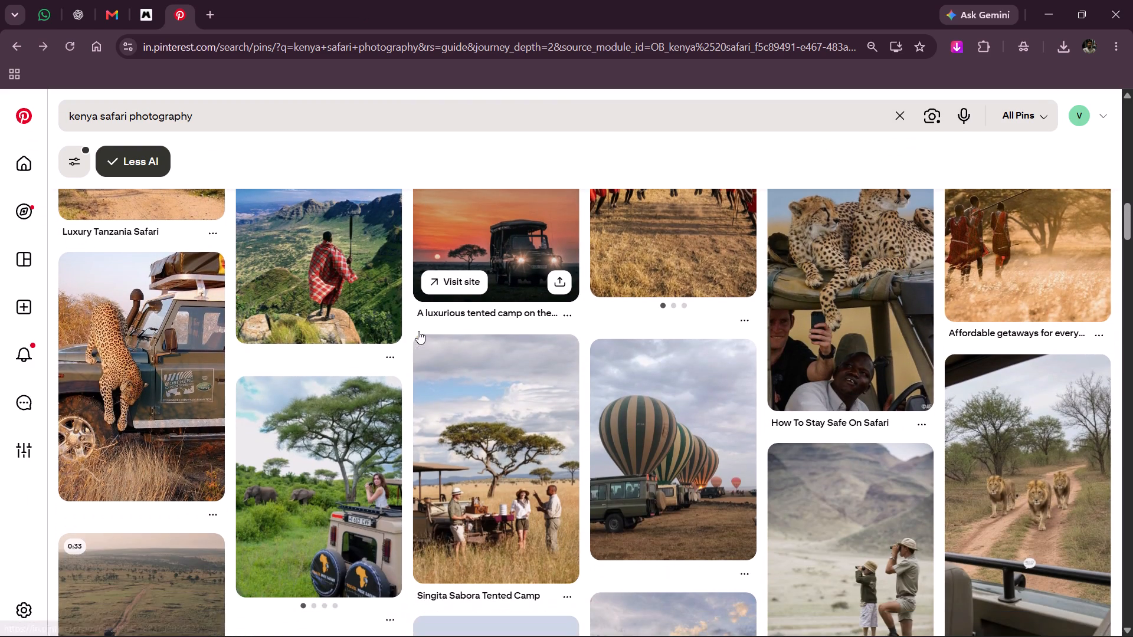
scroll(418, 331, down, 2)
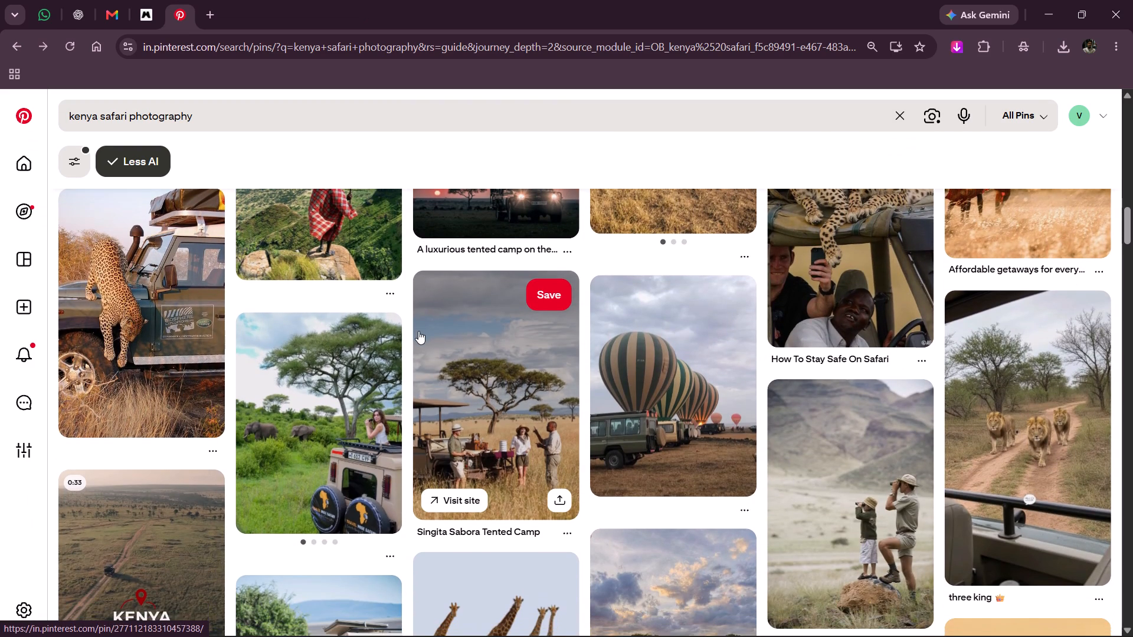
scroll(418, 331, down, 1)
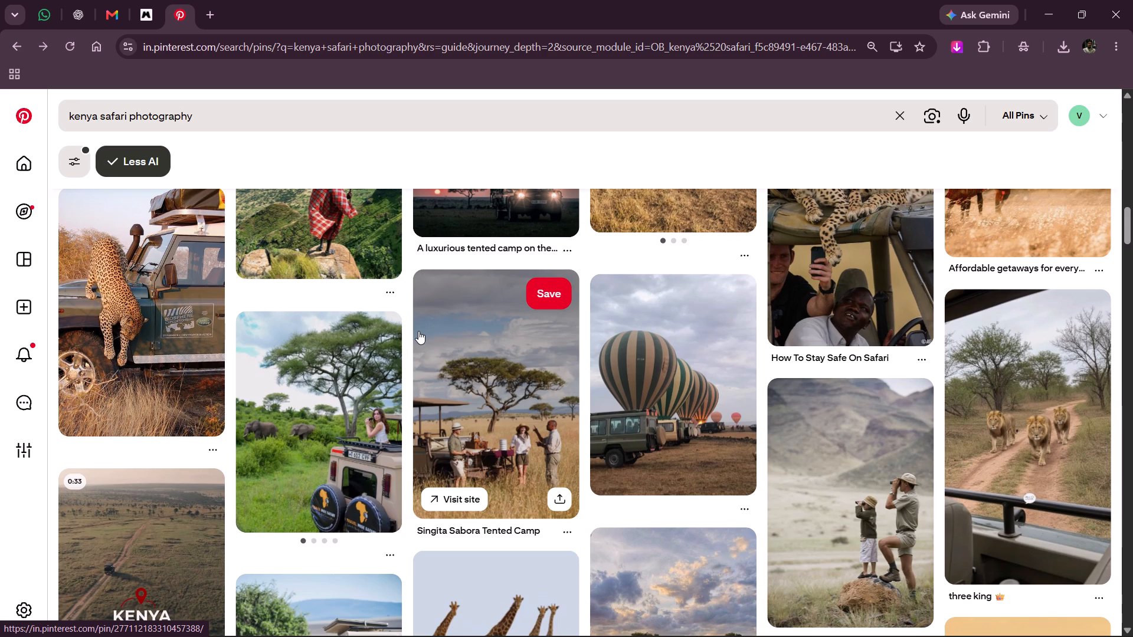
scroll(418, 331, down, 1)
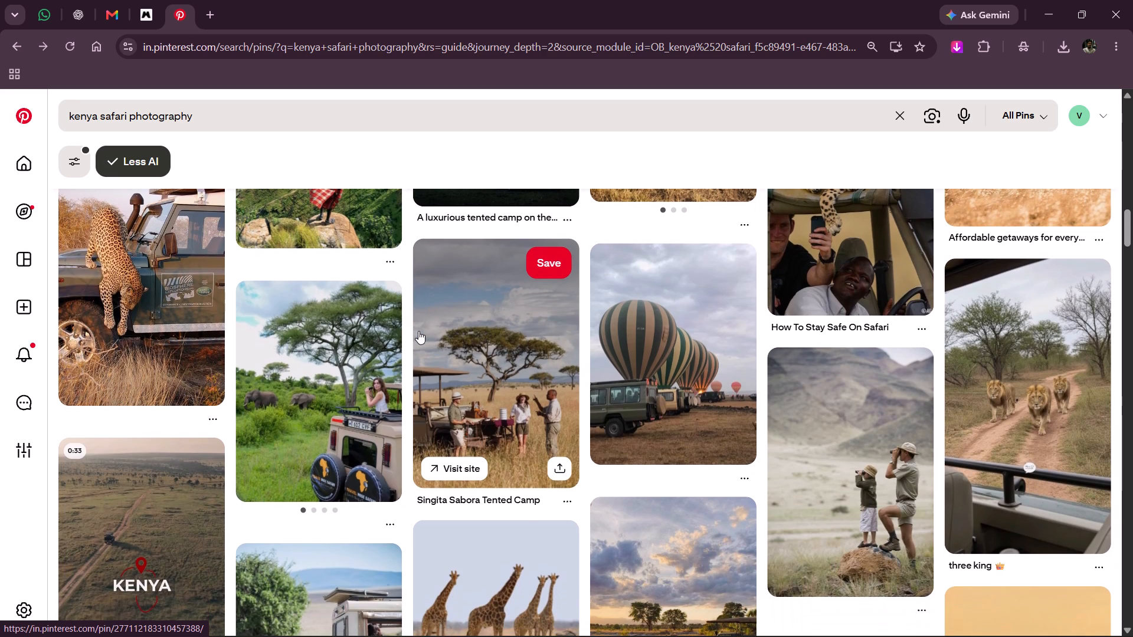
scroll(418, 331, down, 2)
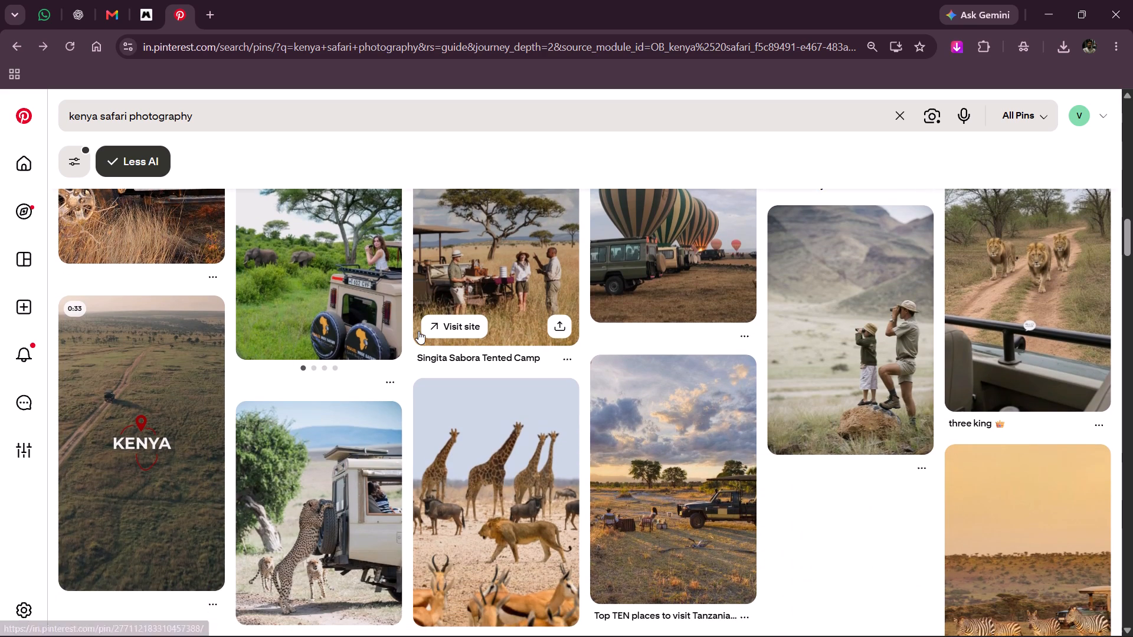
scroll(418, 331, down, 2)
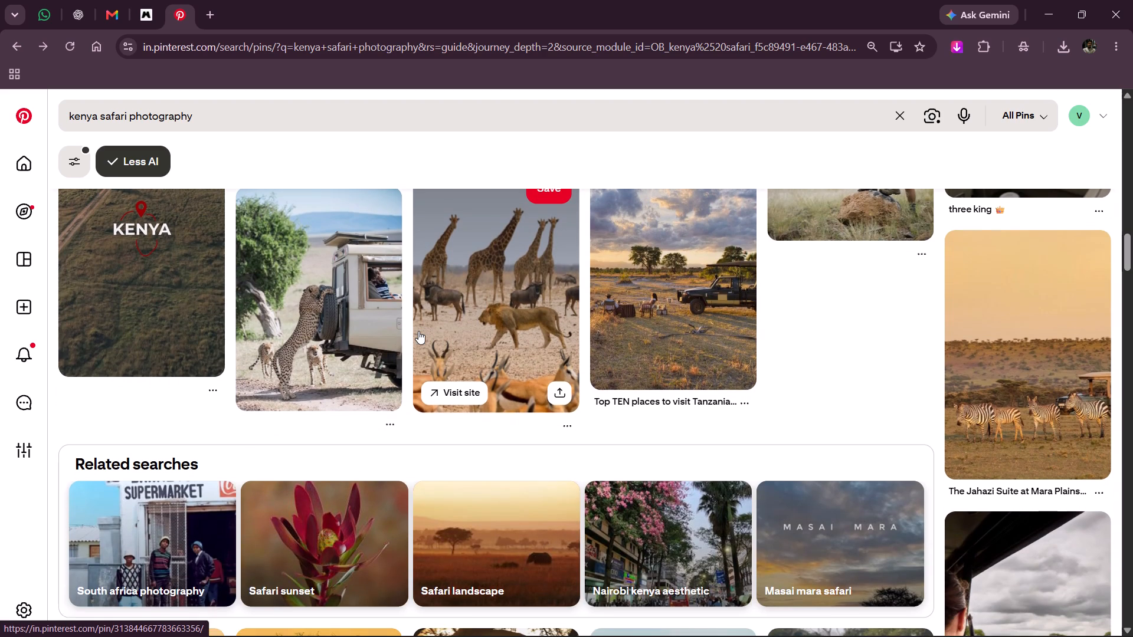
scroll(418, 331, down, 1)
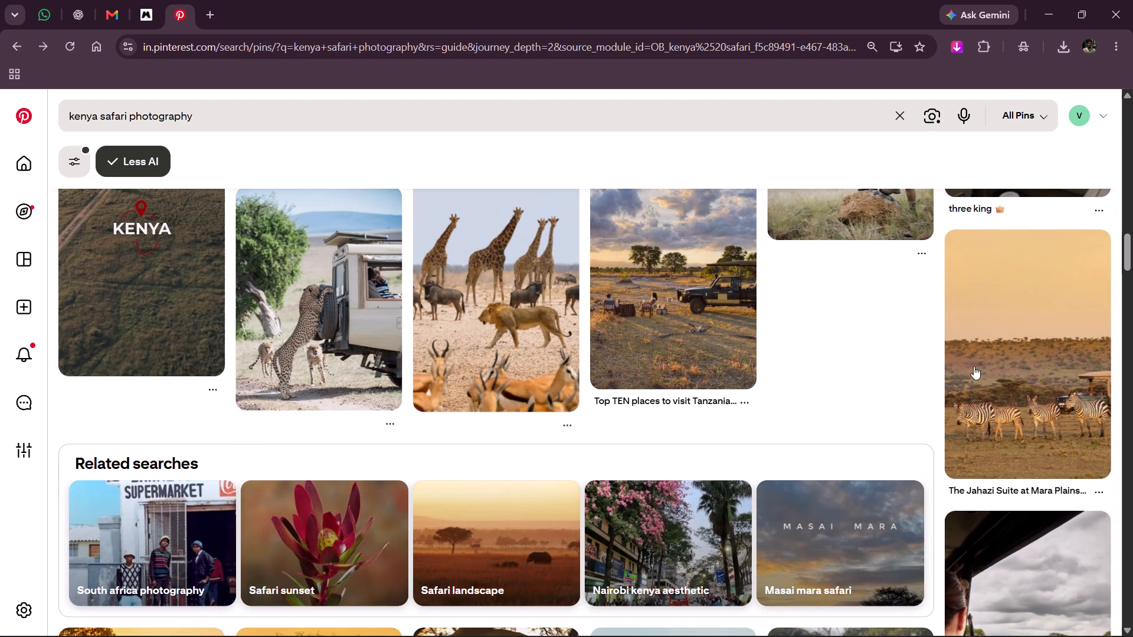
Open the Mara Plains pin of zebras beside a safari vehicle and save its photo to the Downloads folder.
click(980, 376)
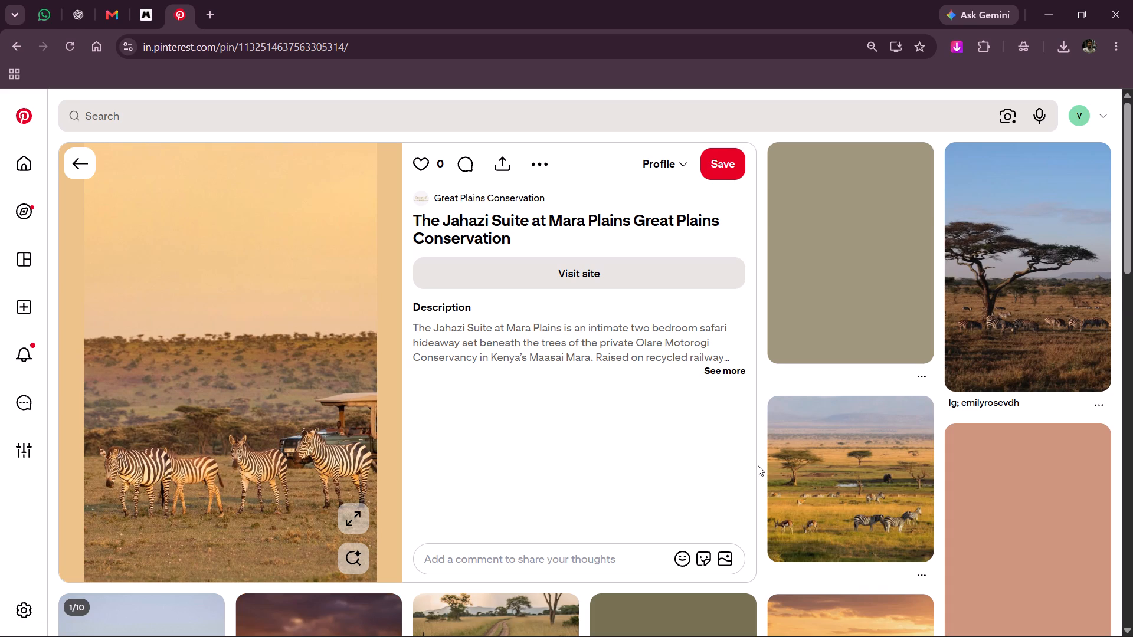
scroll(725, 477, down, 2)
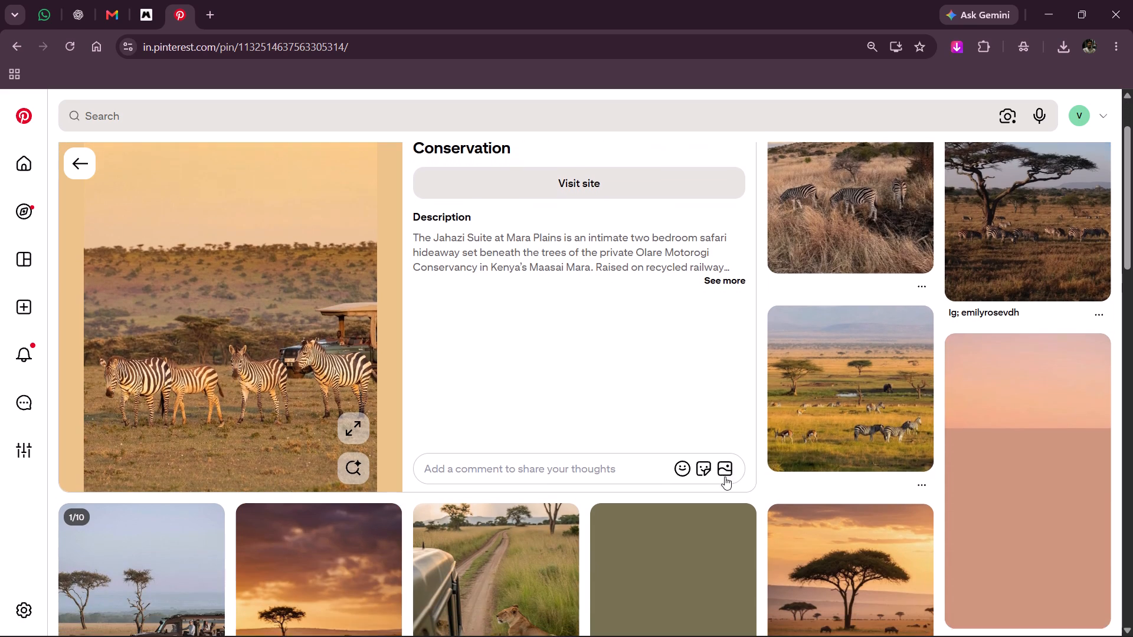
scroll(725, 477, down, 1)
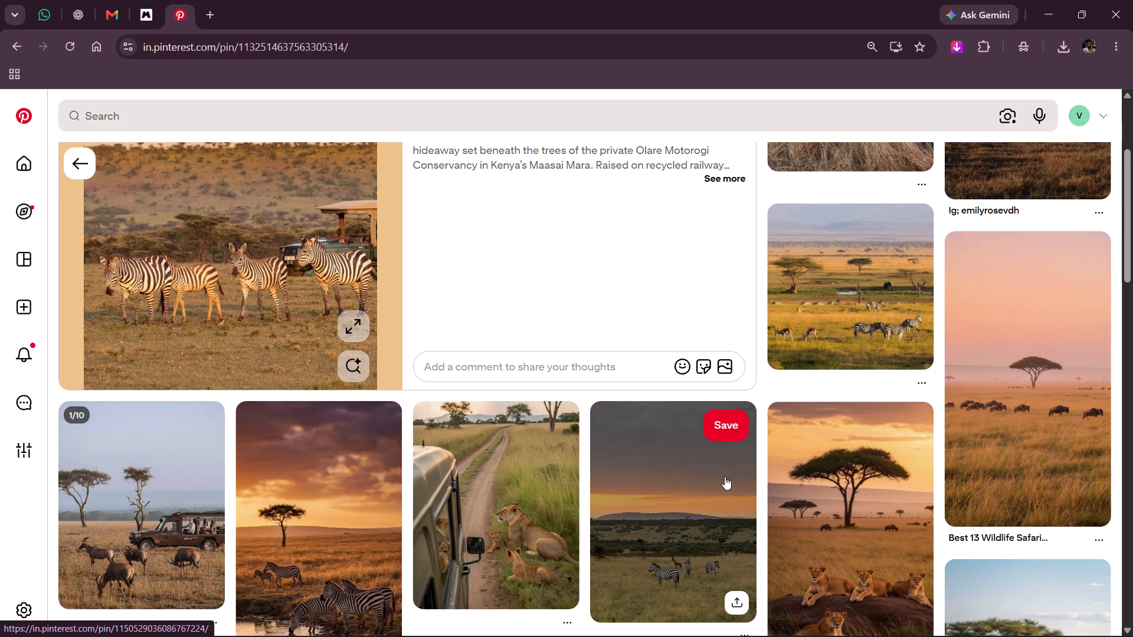
scroll(383, 389, up, 2)
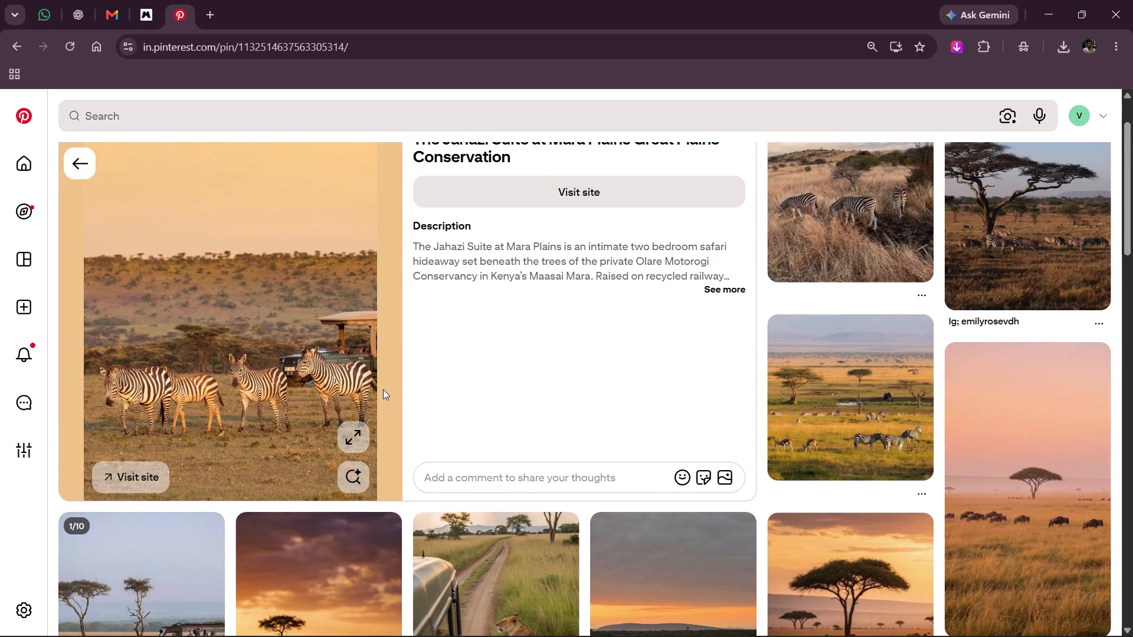
right_click(303, 372)
click(381, 406)
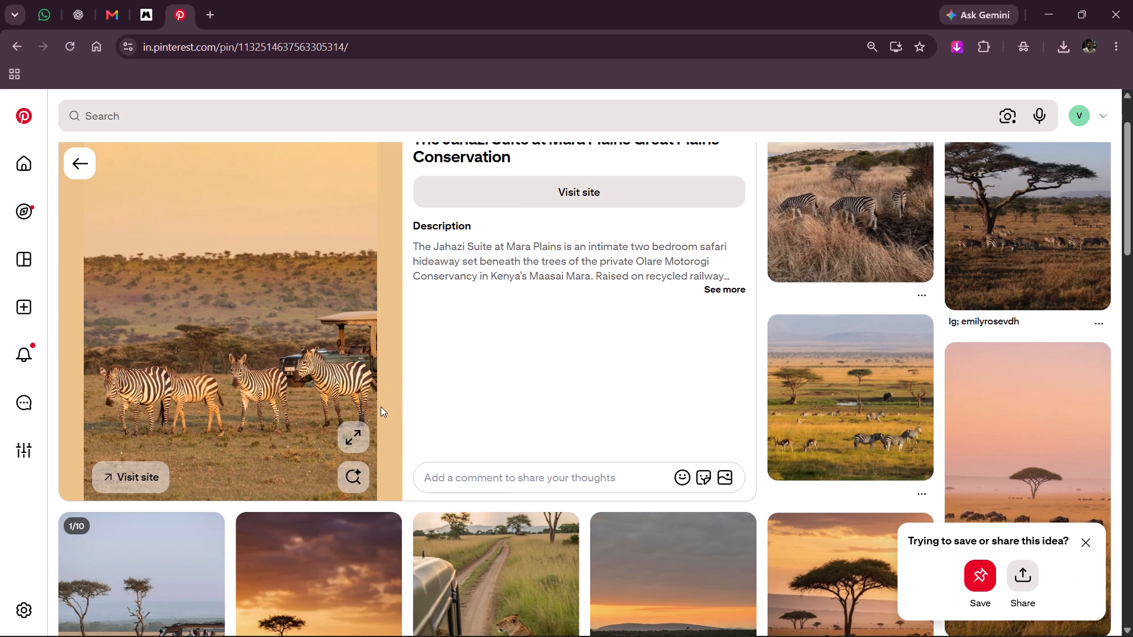
key(Return)
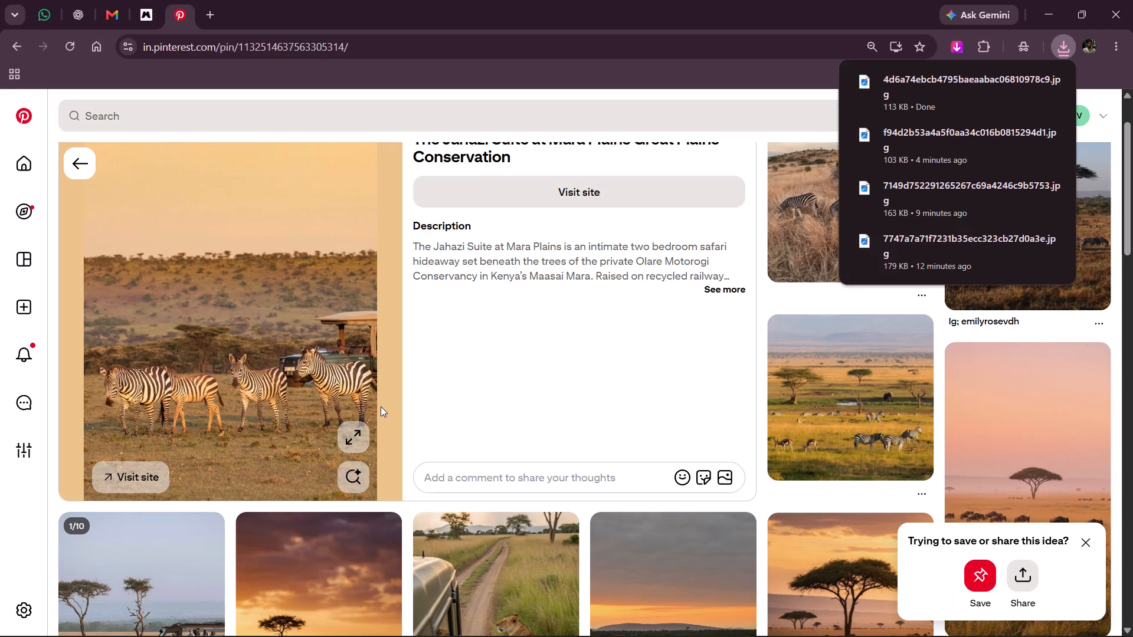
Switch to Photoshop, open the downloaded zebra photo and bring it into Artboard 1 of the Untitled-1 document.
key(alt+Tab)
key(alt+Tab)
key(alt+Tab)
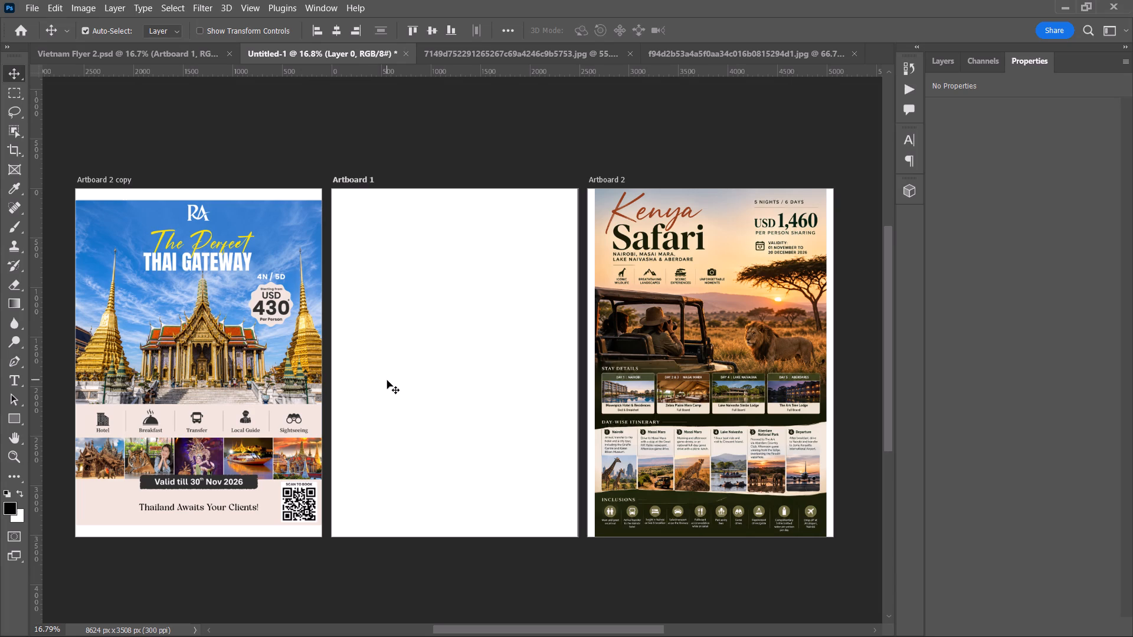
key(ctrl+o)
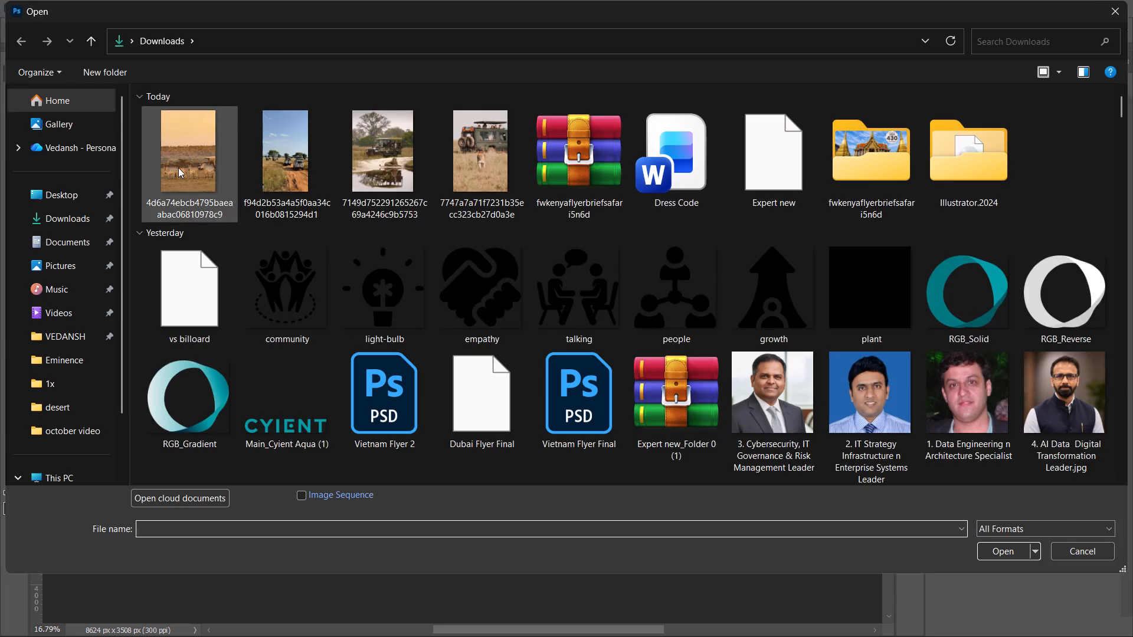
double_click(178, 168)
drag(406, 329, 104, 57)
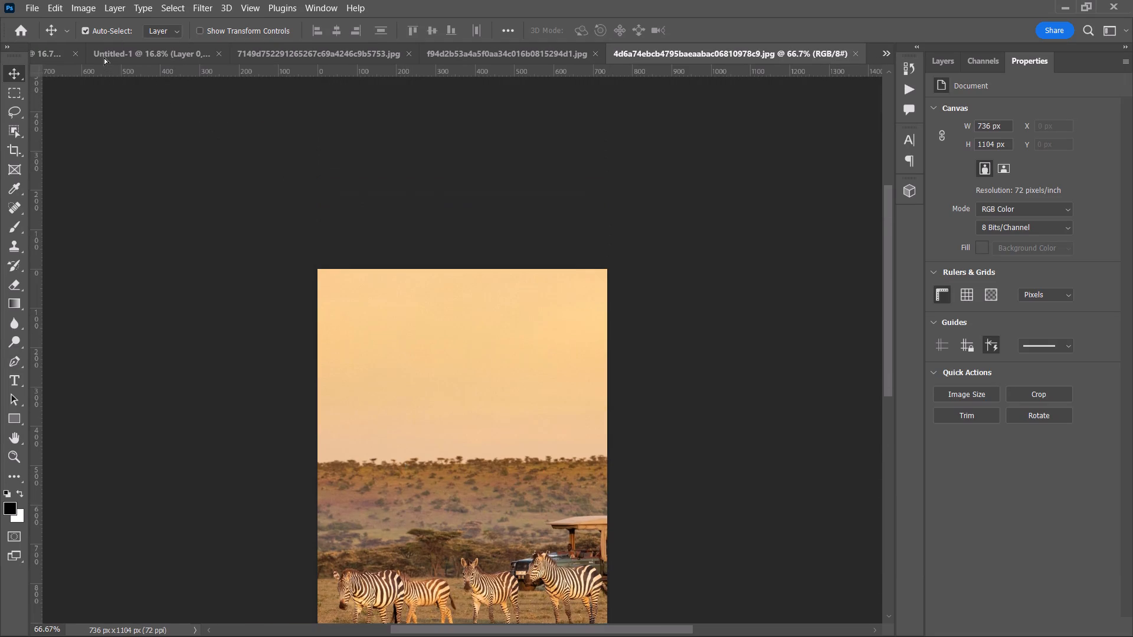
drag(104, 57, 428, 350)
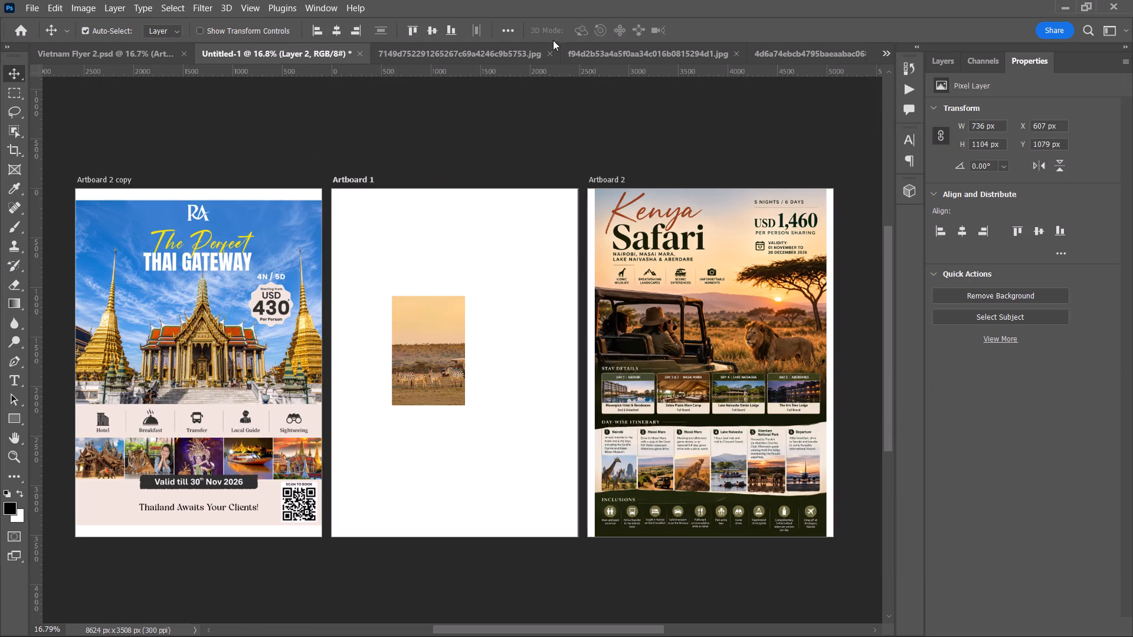
Close the three separate photo documents, keeping Vietnam Flyer 2 and Untitled-1 open.
click(546, 53)
click(633, 55)
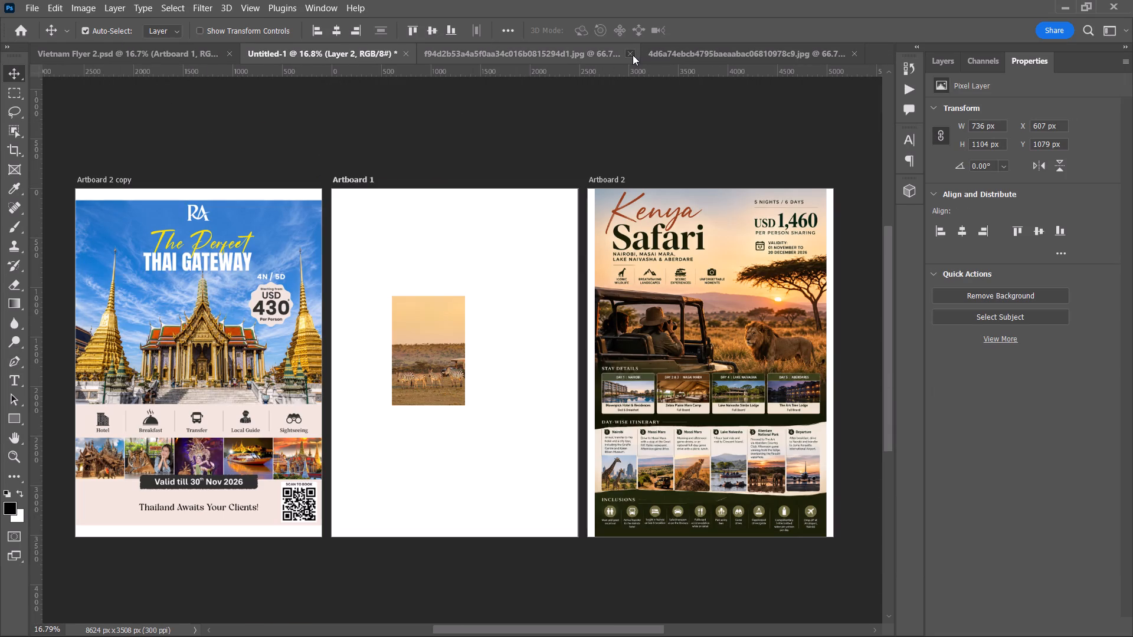
click(672, 55)
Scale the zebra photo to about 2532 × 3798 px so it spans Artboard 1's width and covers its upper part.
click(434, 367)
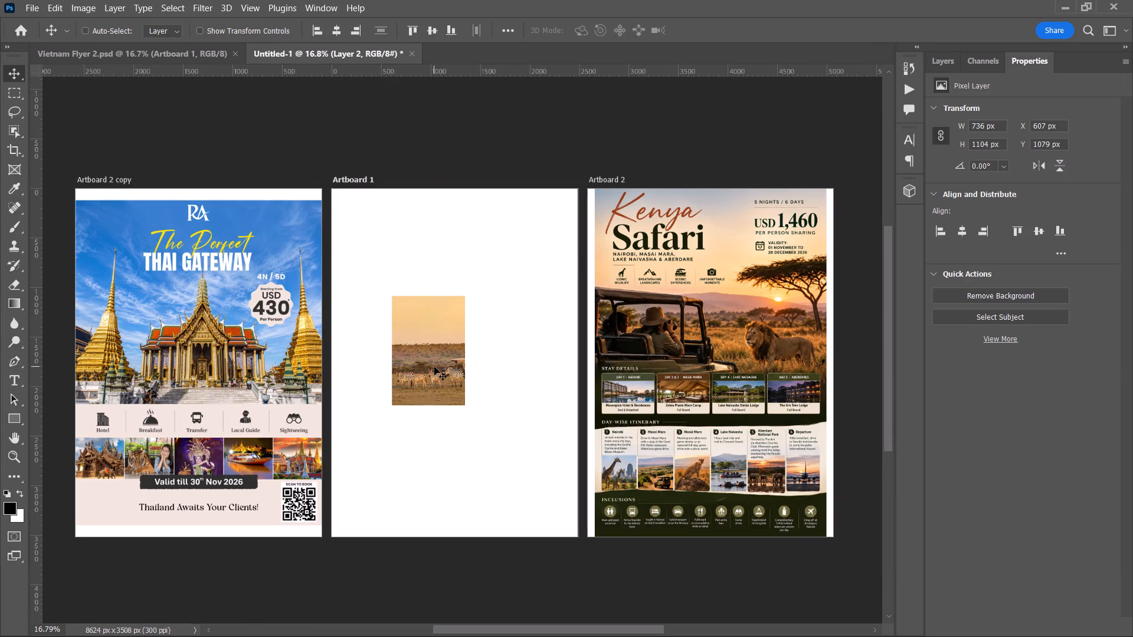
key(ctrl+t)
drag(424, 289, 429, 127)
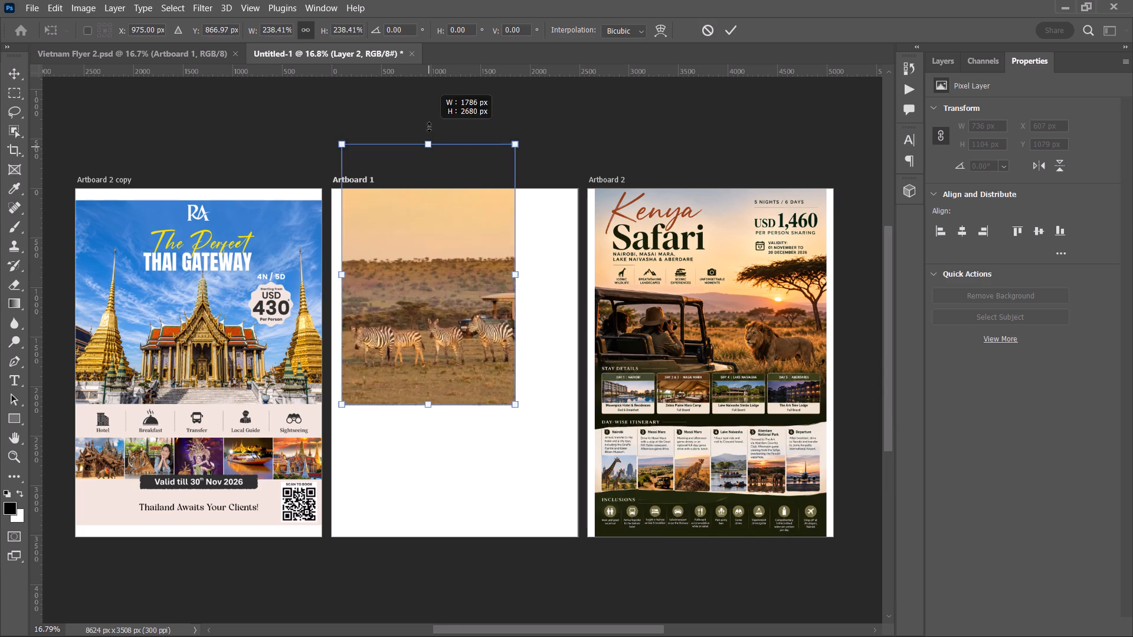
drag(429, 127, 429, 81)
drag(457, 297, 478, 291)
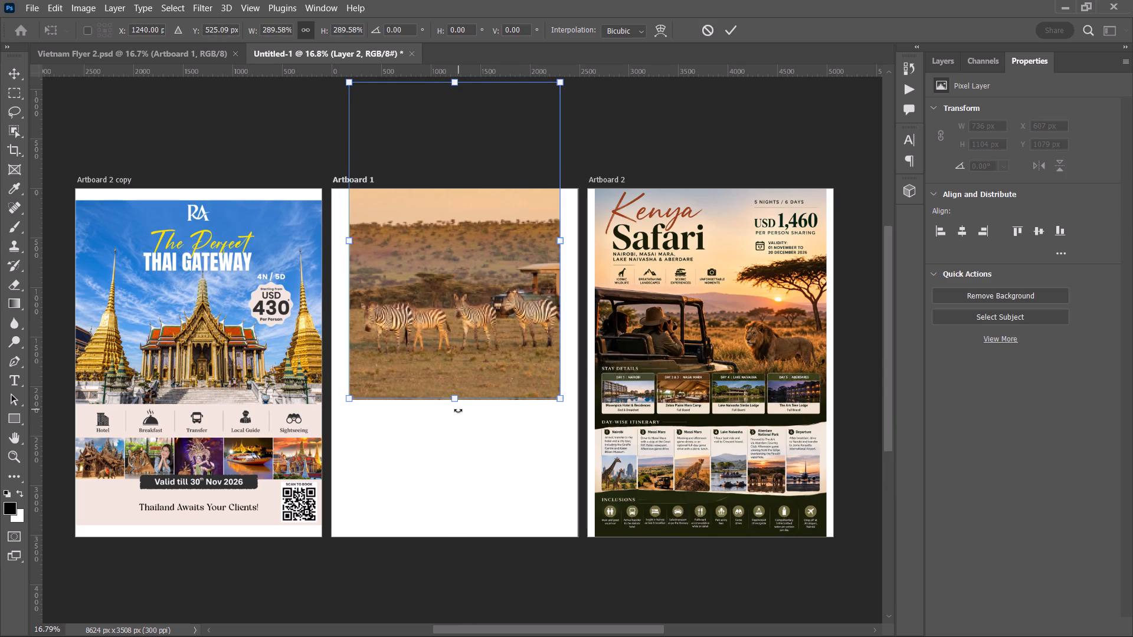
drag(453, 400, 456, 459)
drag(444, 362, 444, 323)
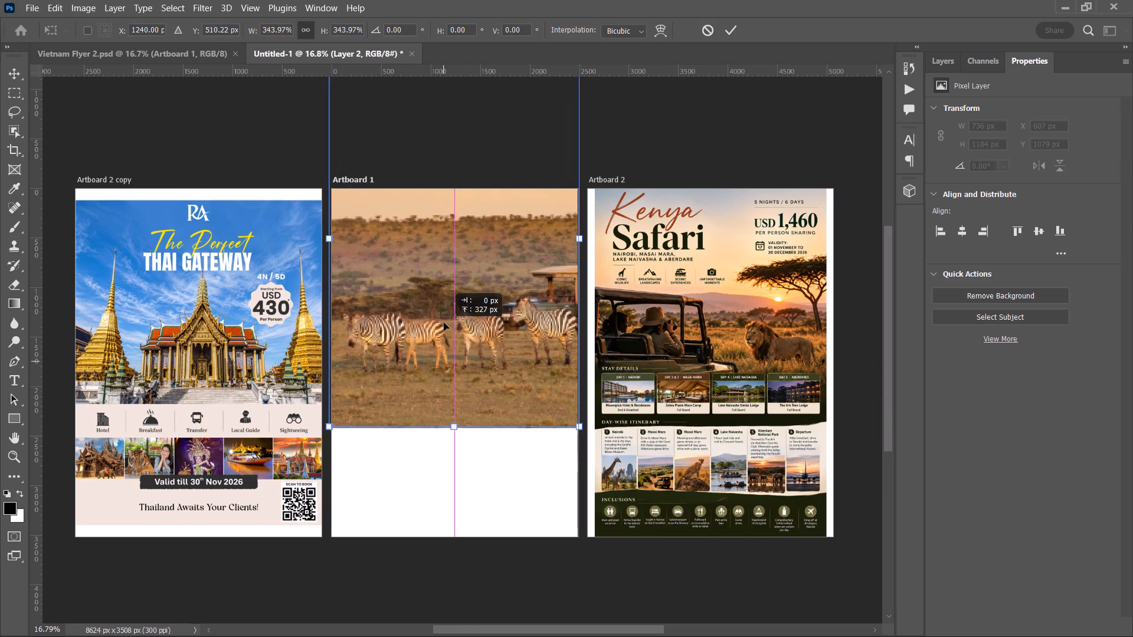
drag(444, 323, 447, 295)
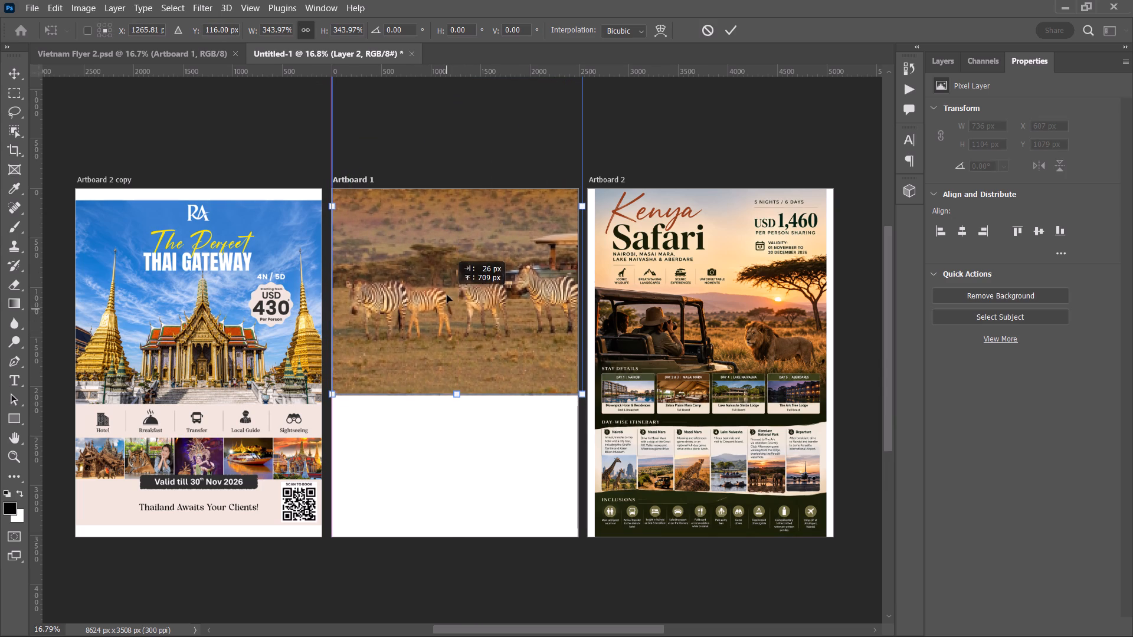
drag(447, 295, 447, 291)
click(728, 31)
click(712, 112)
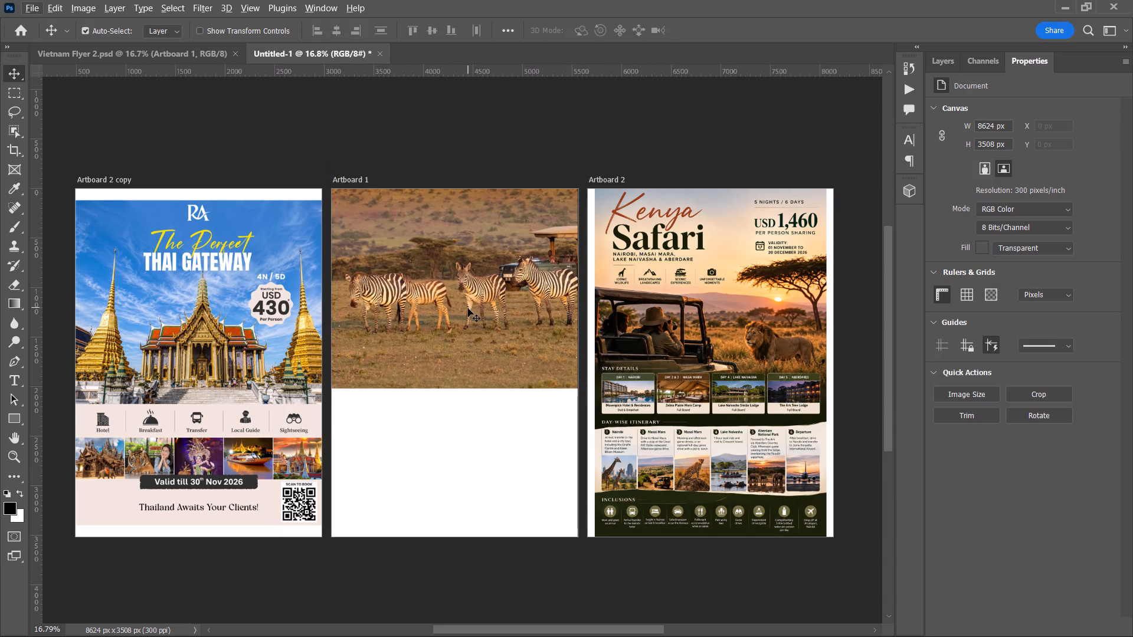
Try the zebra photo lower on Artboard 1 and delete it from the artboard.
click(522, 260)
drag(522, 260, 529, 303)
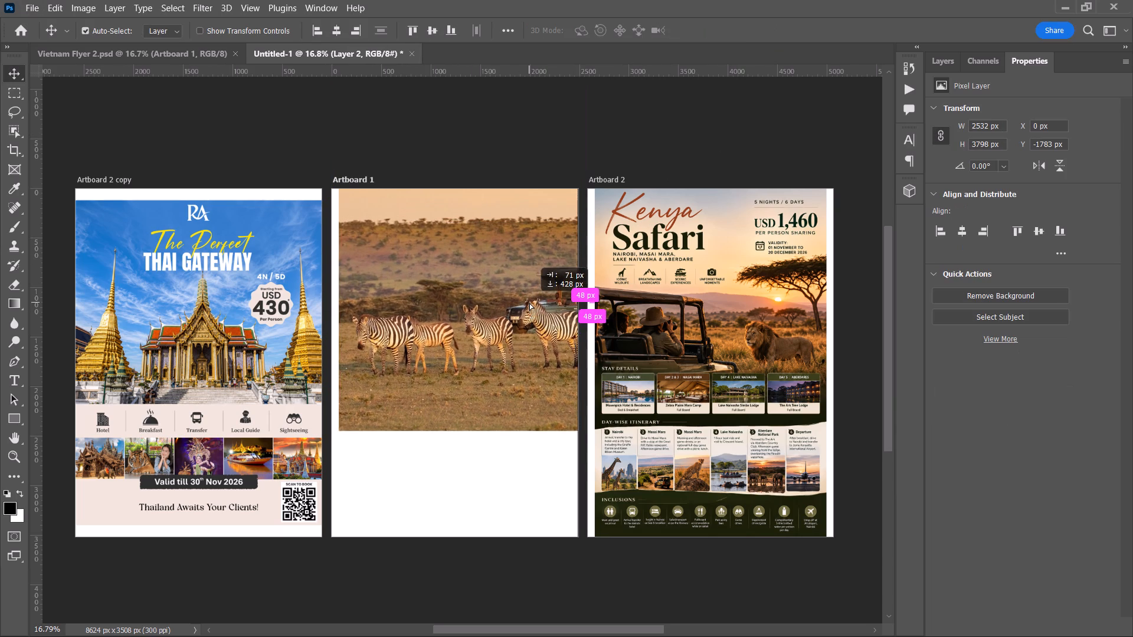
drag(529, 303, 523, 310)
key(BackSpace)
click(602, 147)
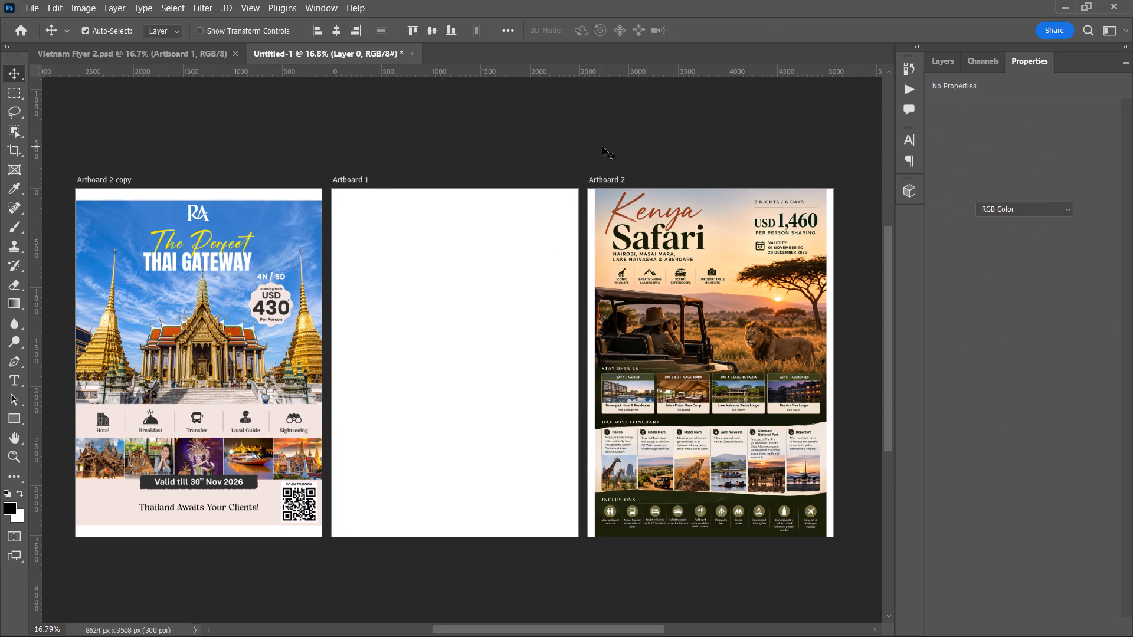
Return to Pinterest in Chrome and examine an enlarged view of the related pin with antelopes, acacias and a safari vehicle.
key(alt+Tab)
key(alt+Tab)
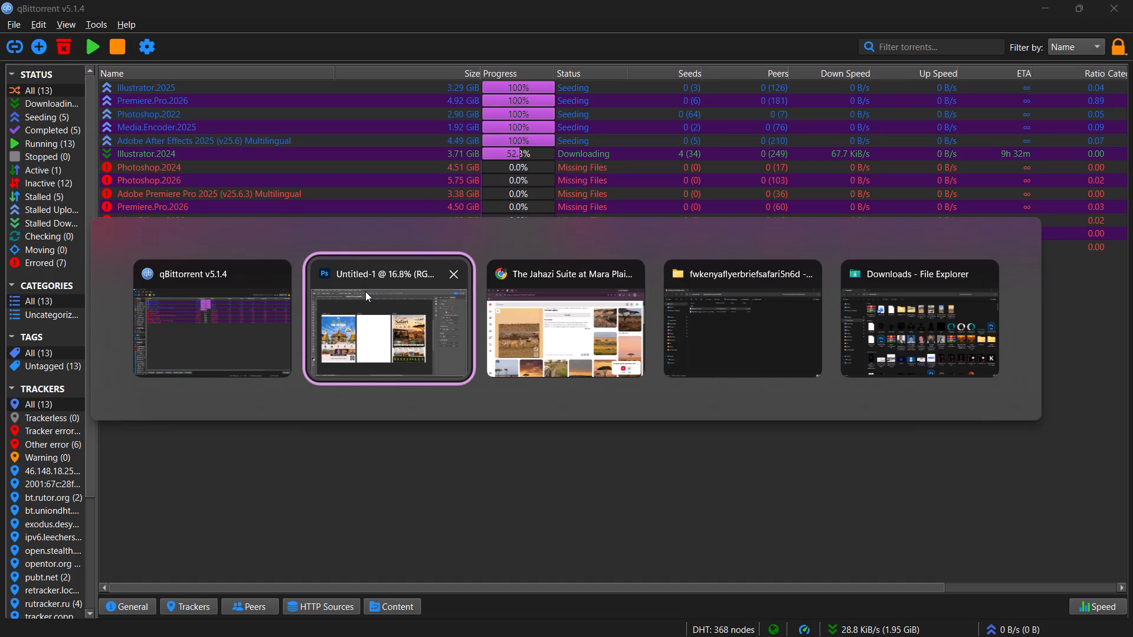
key(alt+Tab)
key(alt+Tab)
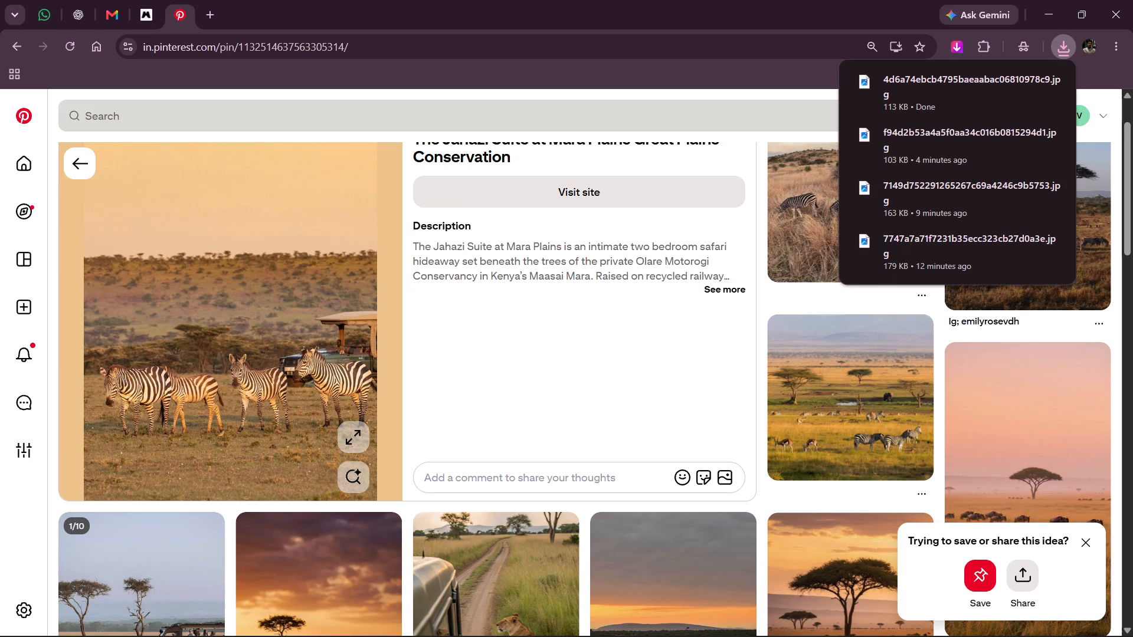
scroll(501, 342, down, 1)
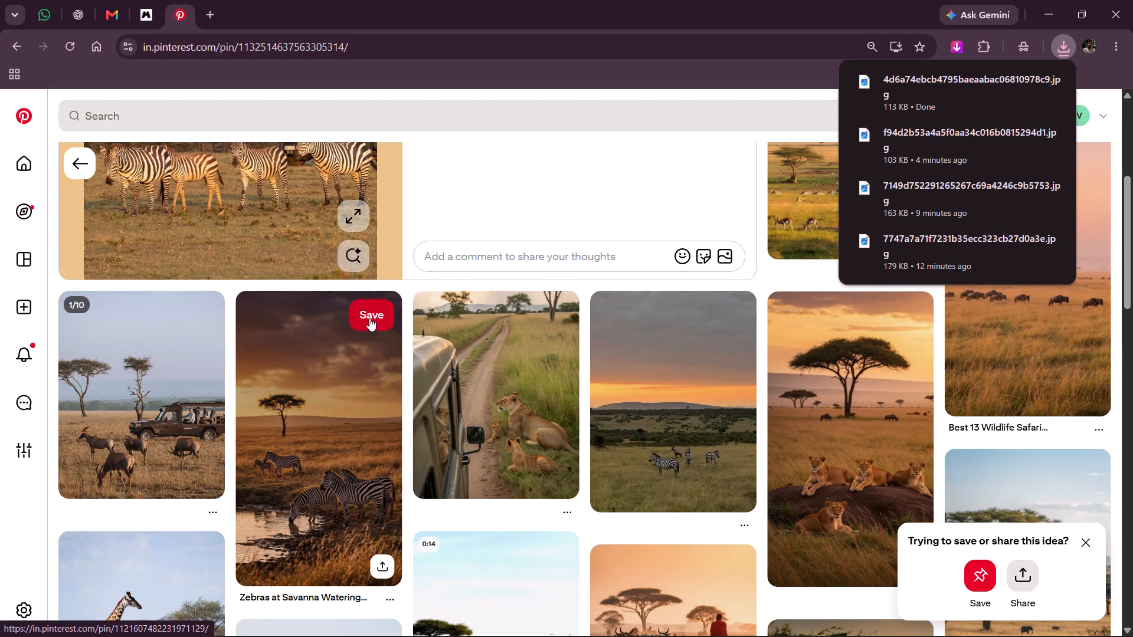
click(178, 436)
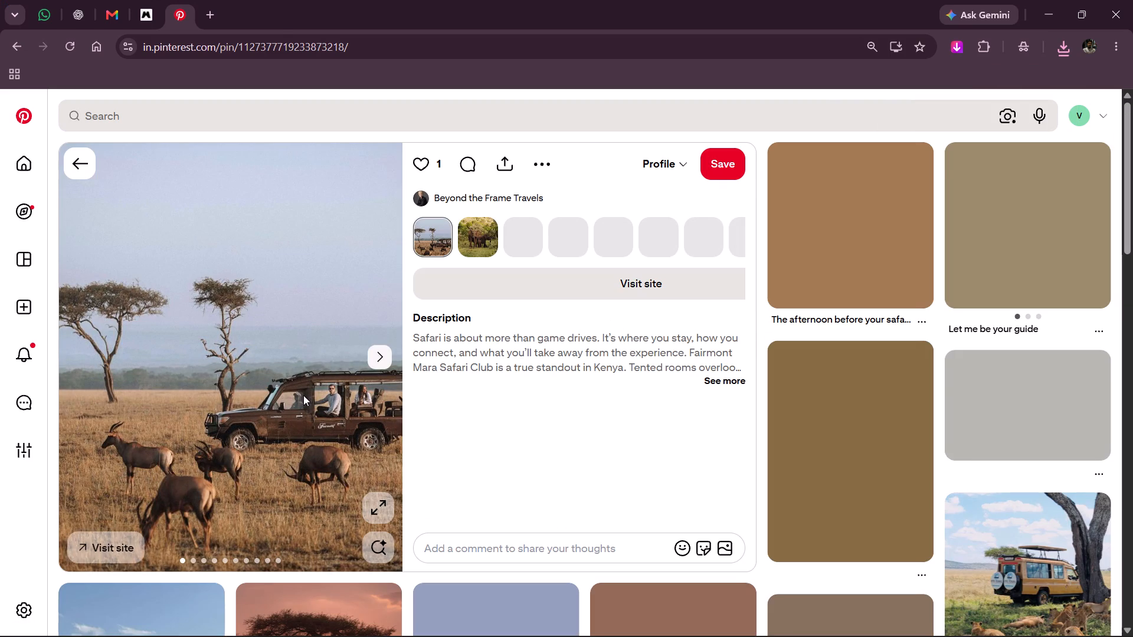
click(374, 497)
click(951, 390)
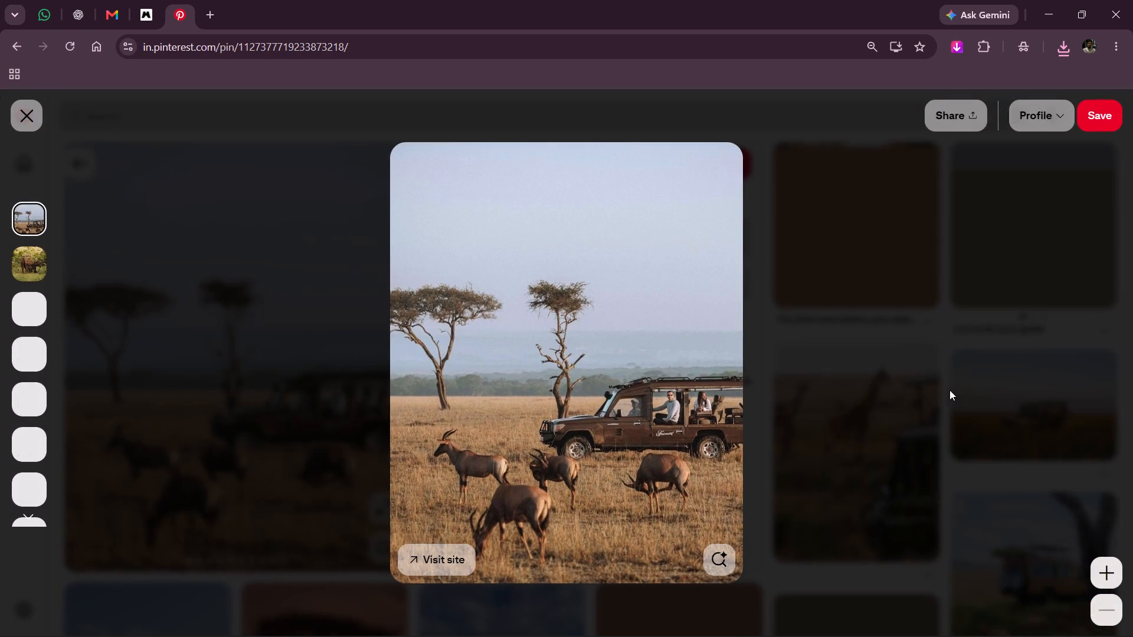
Look through the remaining photos in the Beyond the Frame Travels pin for hero photo candidates.
click(378, 361)
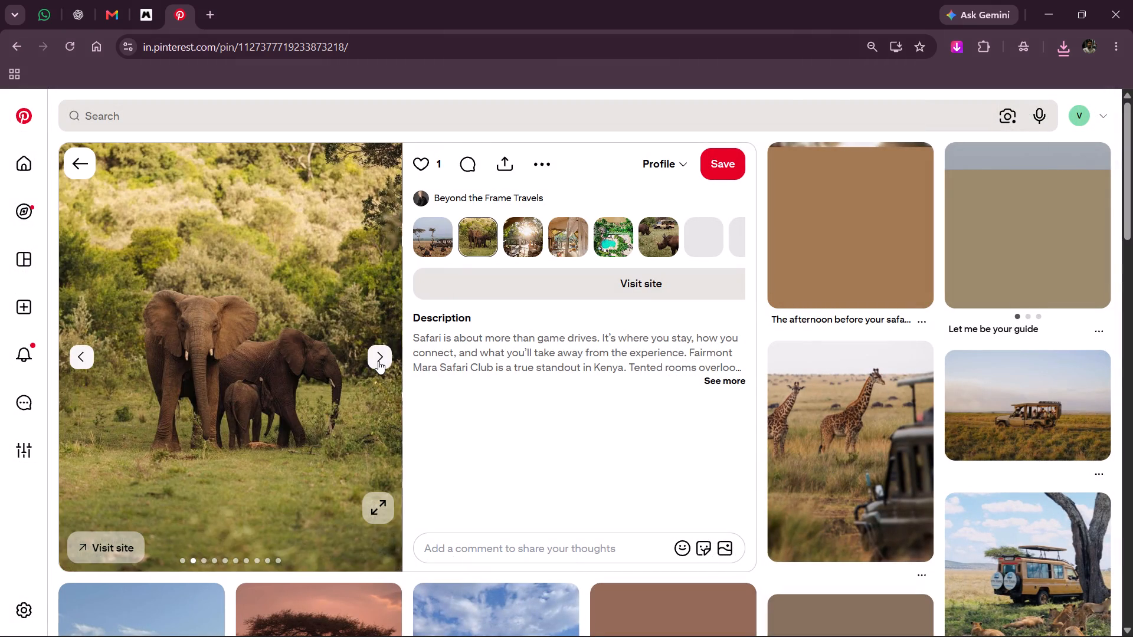
click(378, 361)
click(378, 361)
click(378, 361)
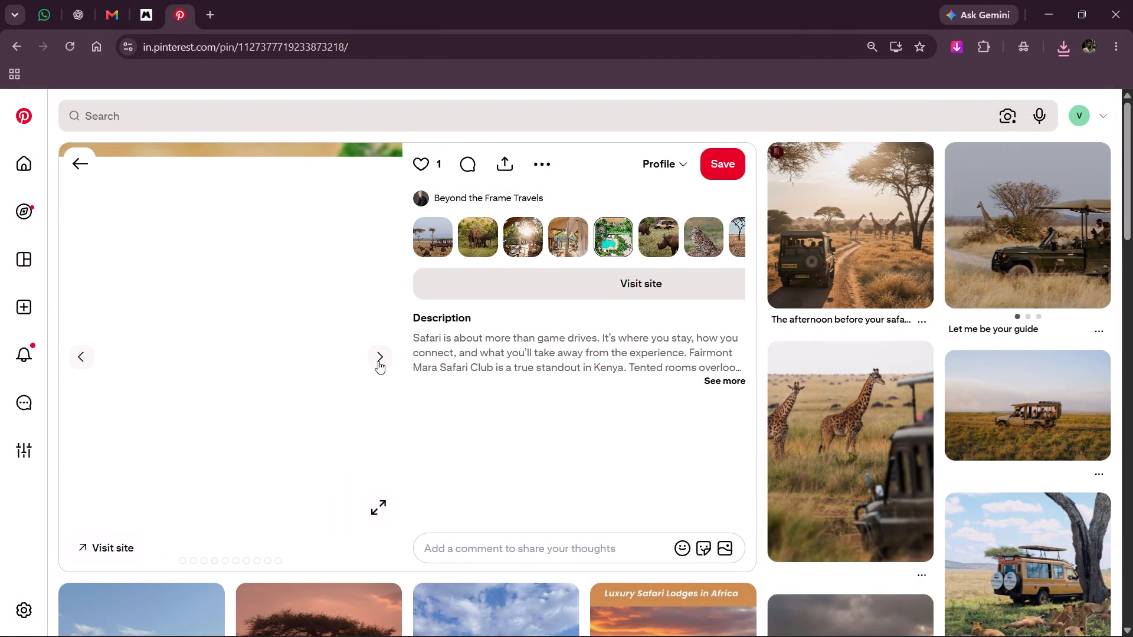
click(378, 361)
click(378, 361)
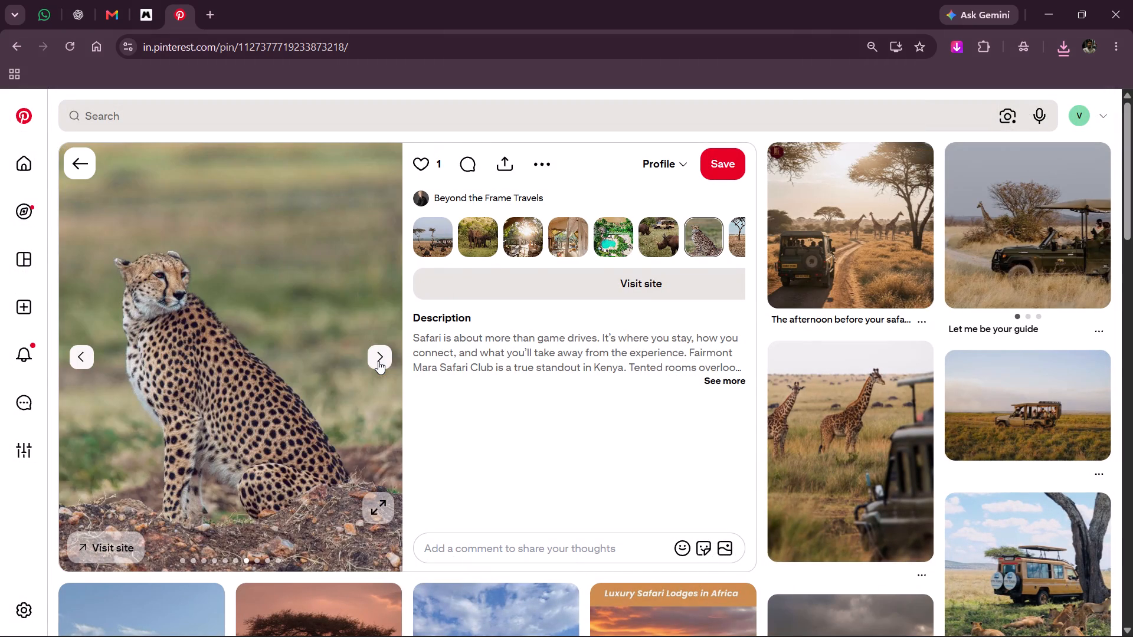
click(380, 361)
click(380, 361)
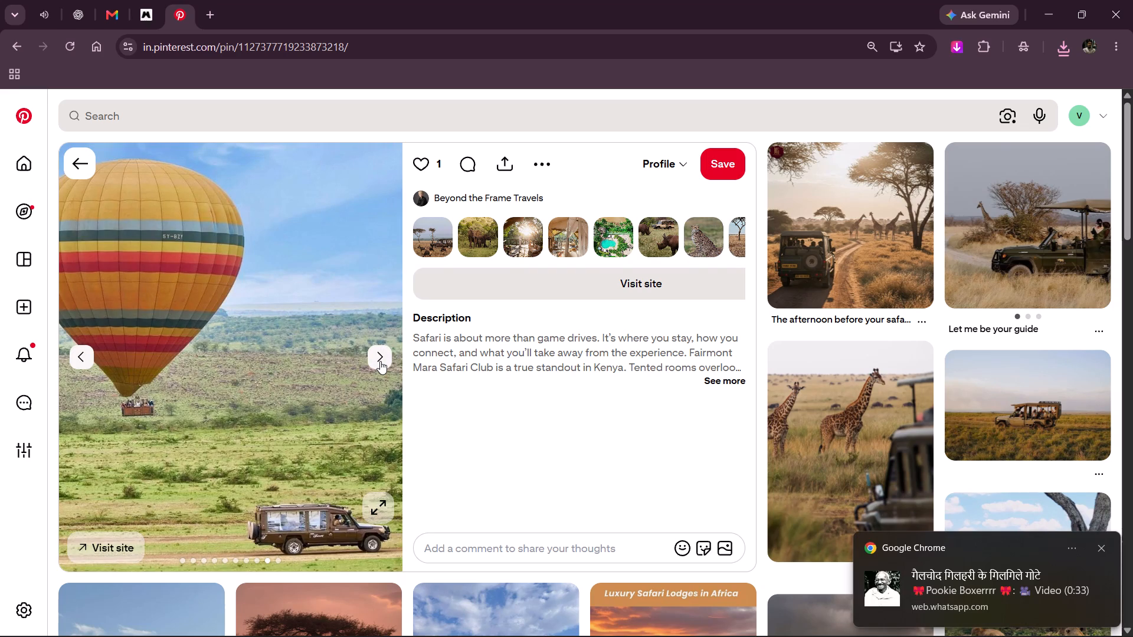
click(1102, 541)
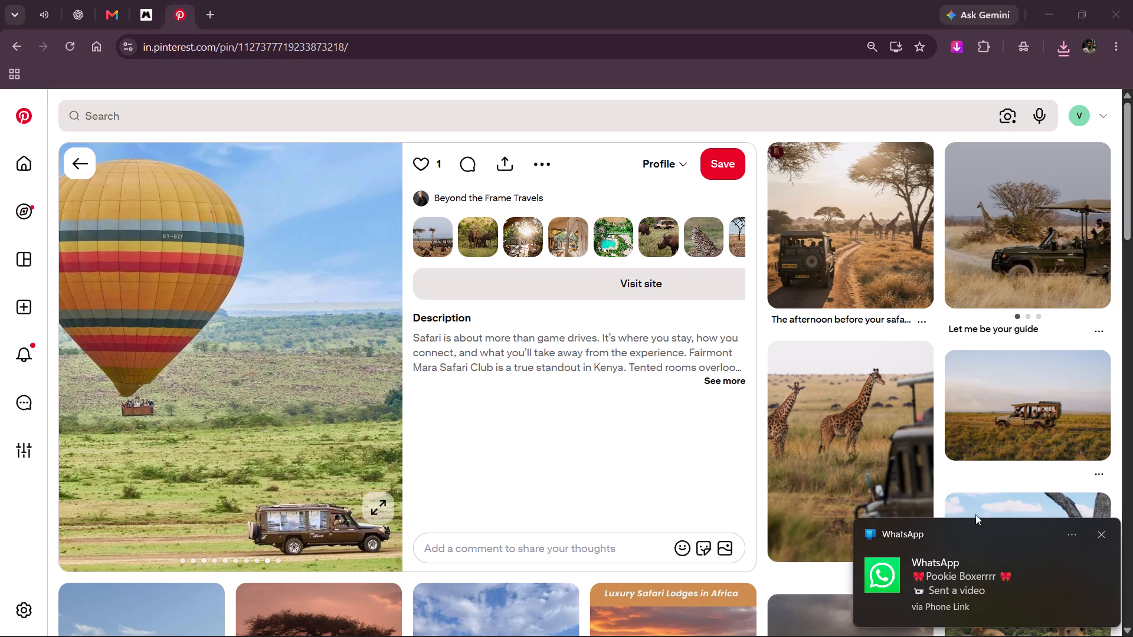
click(1103, 536)
Open The Island Hopper's pin of a safari vehicle on open grassland and save its enlarged photo to Downloads as a JPEG.
click(1042, 428)
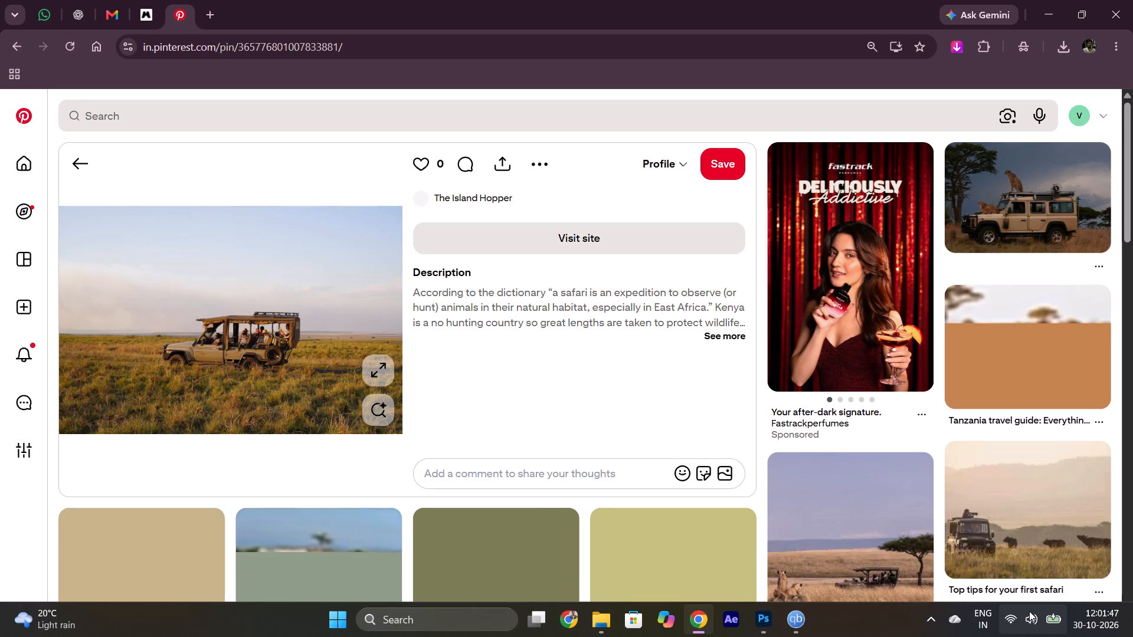
click(373, 362)
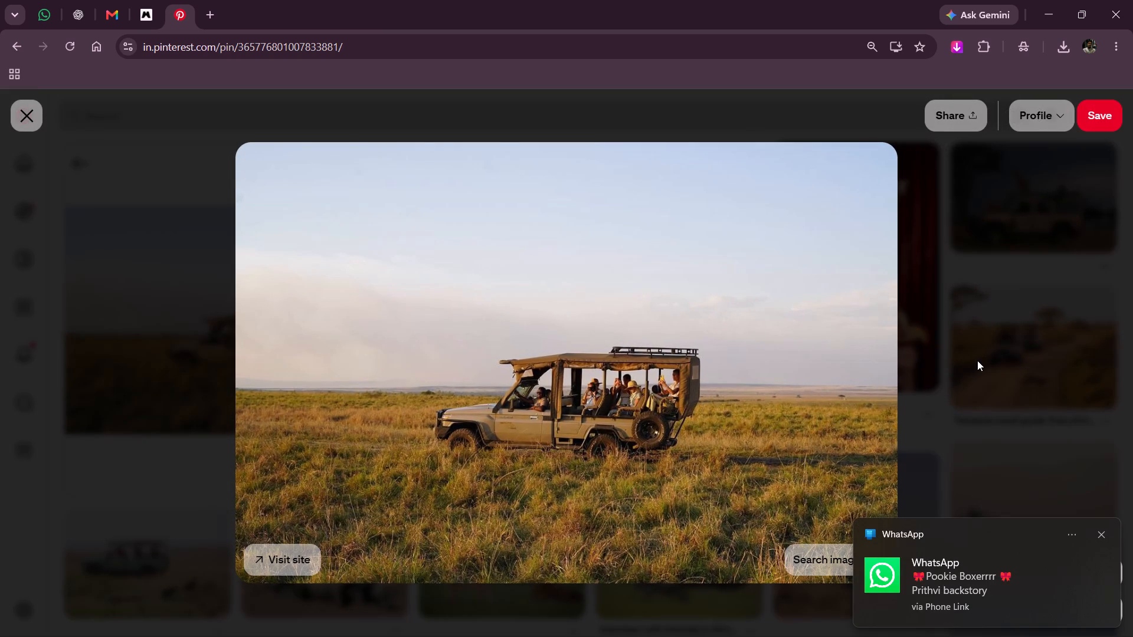
right_click(791, 316)
click(892, 356)
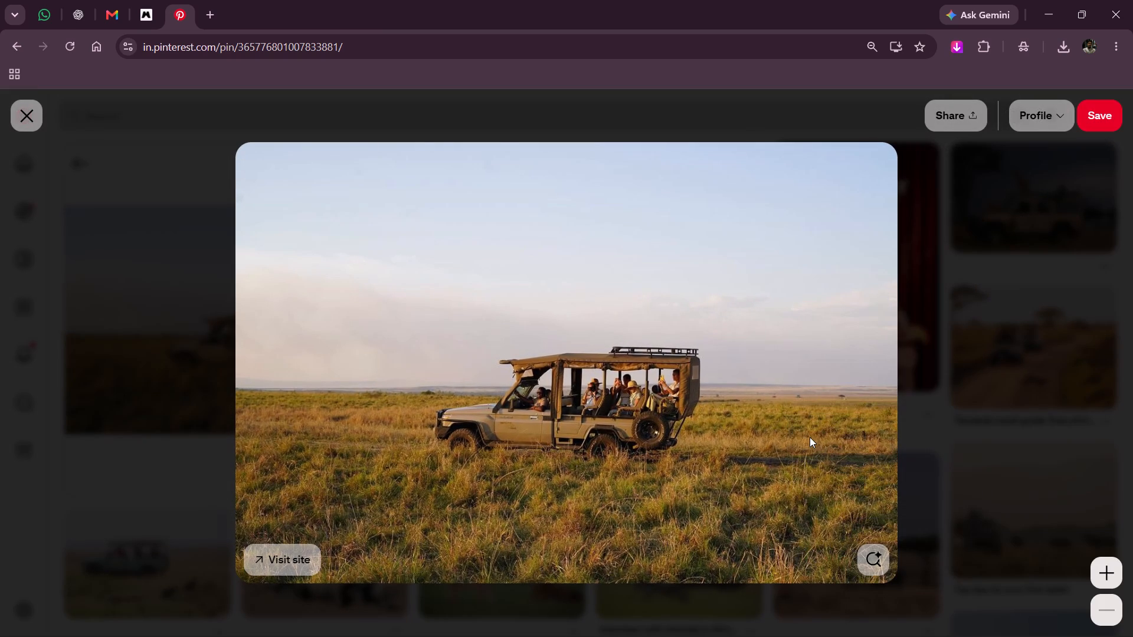
right_click(755, 340)
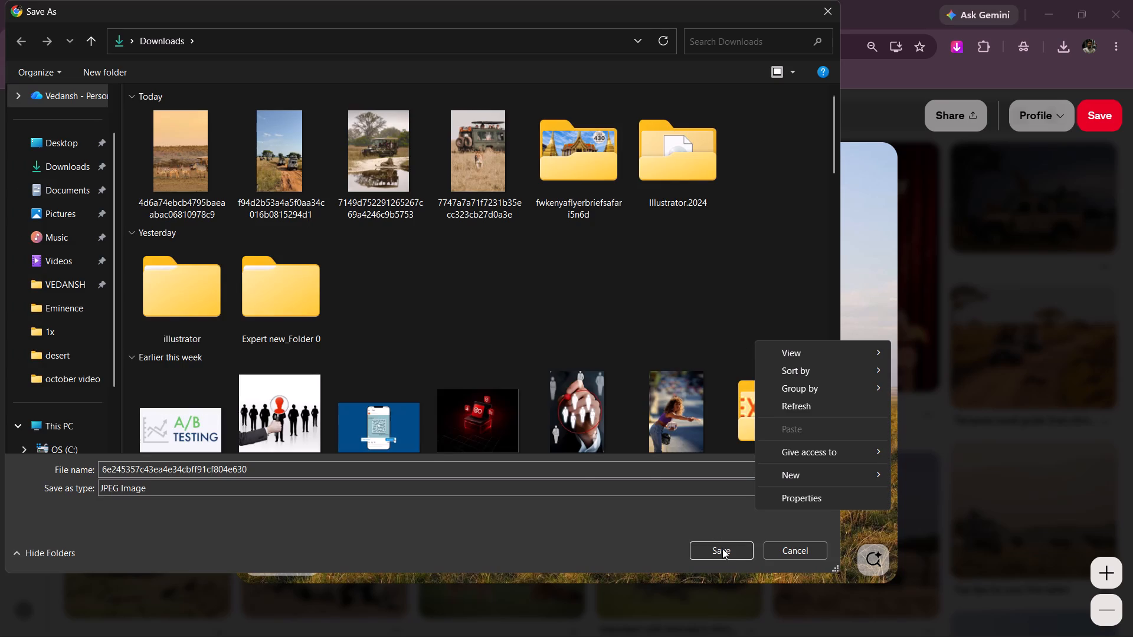
click(722, 549)
click(964, 397)
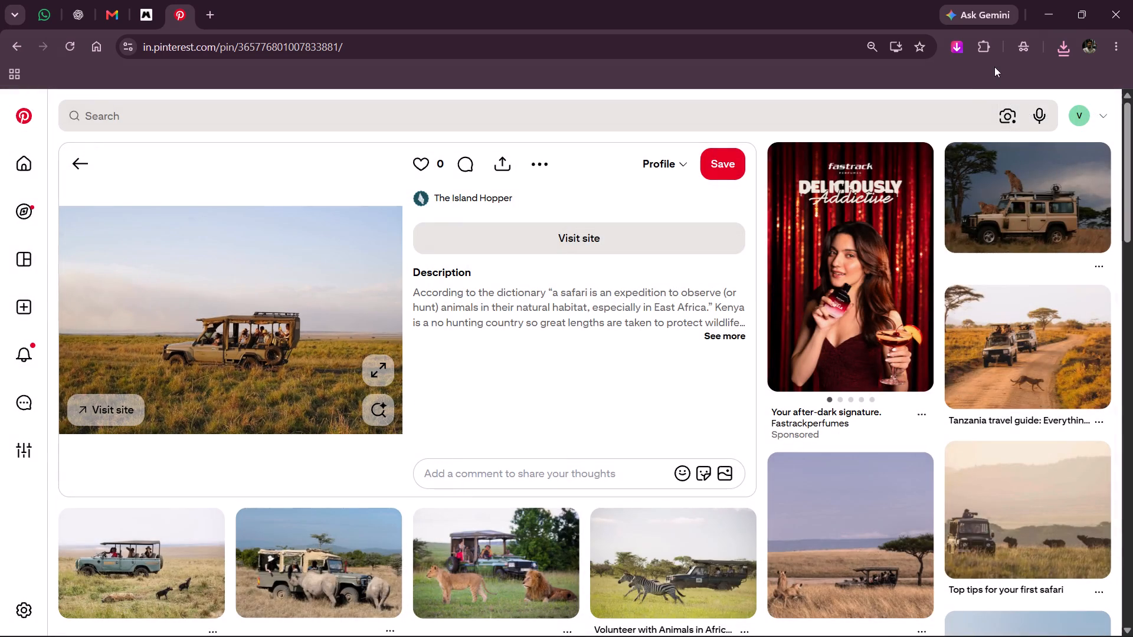
Switch to Photoshop, open the downloaded safari vehicle JPEG and place a copy of it on the blank Artboard 1.
click(1046, 5)
click(470, 308)
click(470, 308)
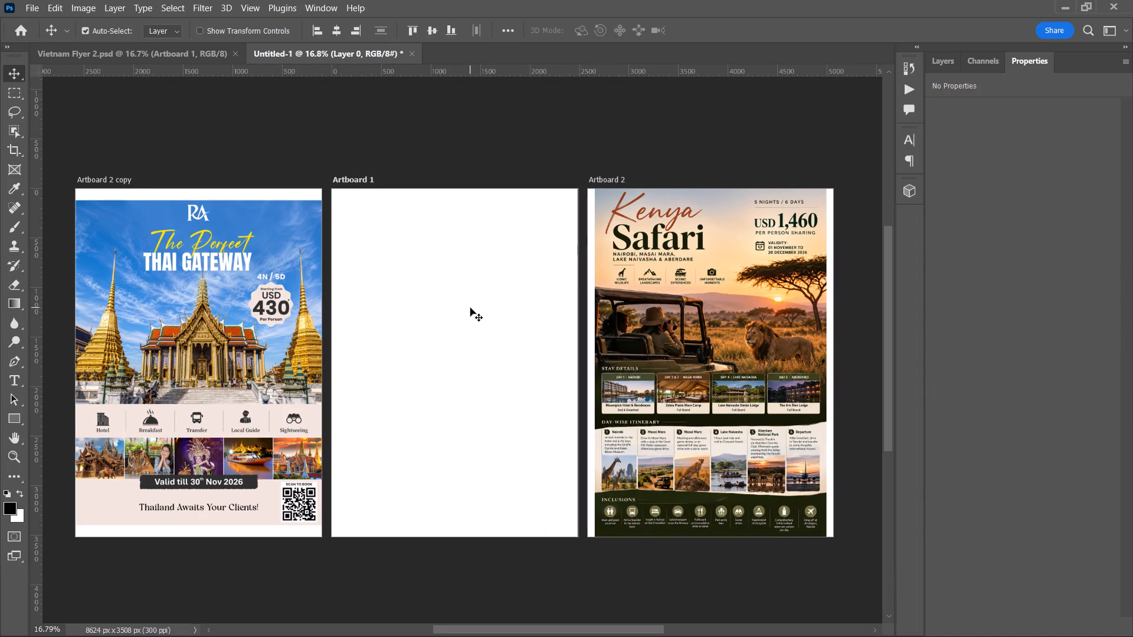
key(ctrl+o)
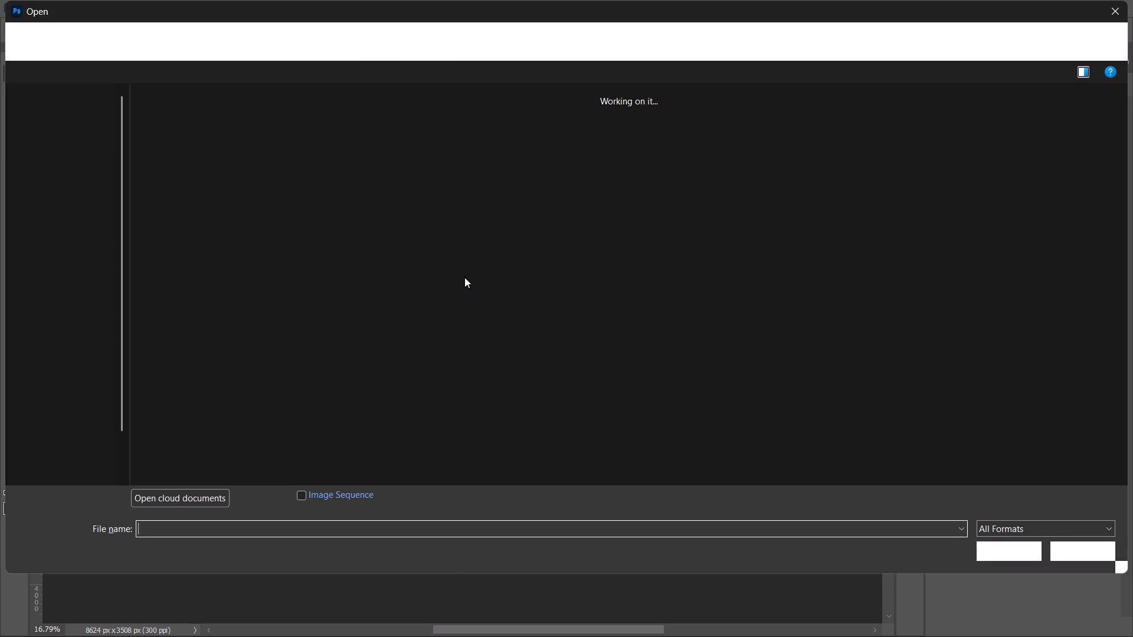
double_click(183, 169)
drag(523, 399, 415, 339)
drag(412, 330, 436, 277)
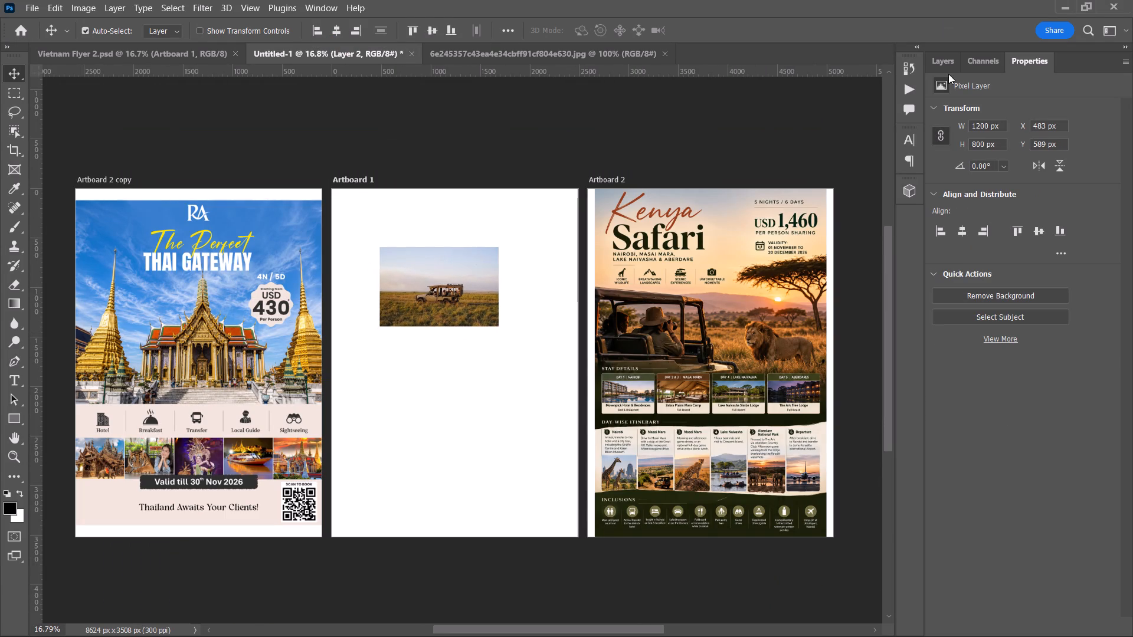
Convert the safari vehicle photo layer to a Smart Object.
click(945, 66)
right_click(1033, 278)
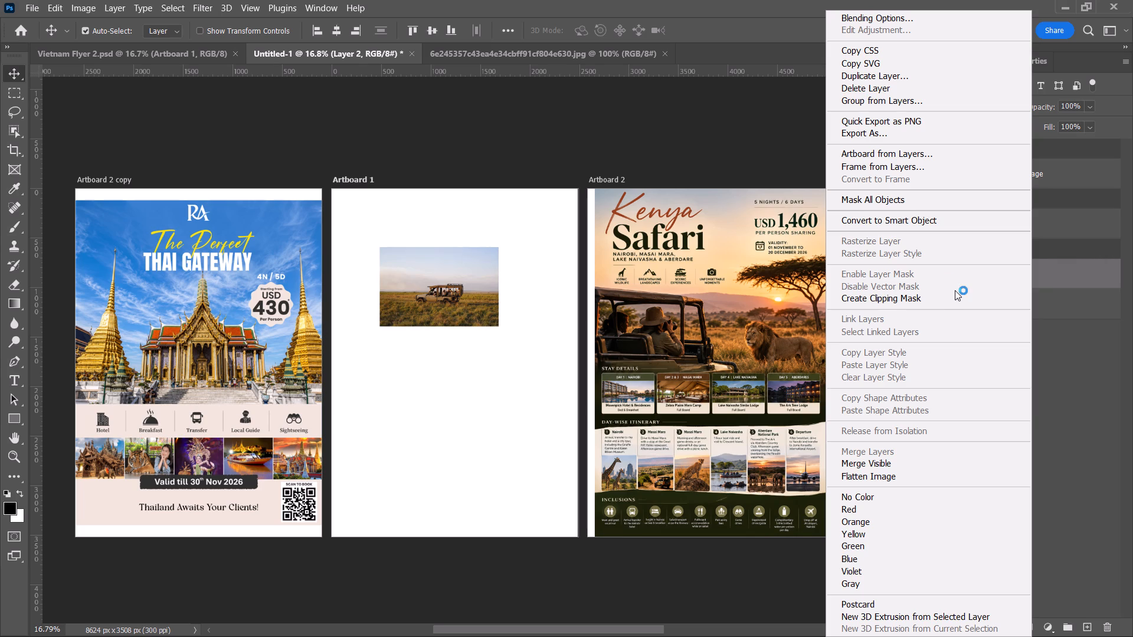
click(934, 222)
Scale the safari vehicle photo to about 219% and position it across the full width of Artboard 1's upper part.
click(413, 283)
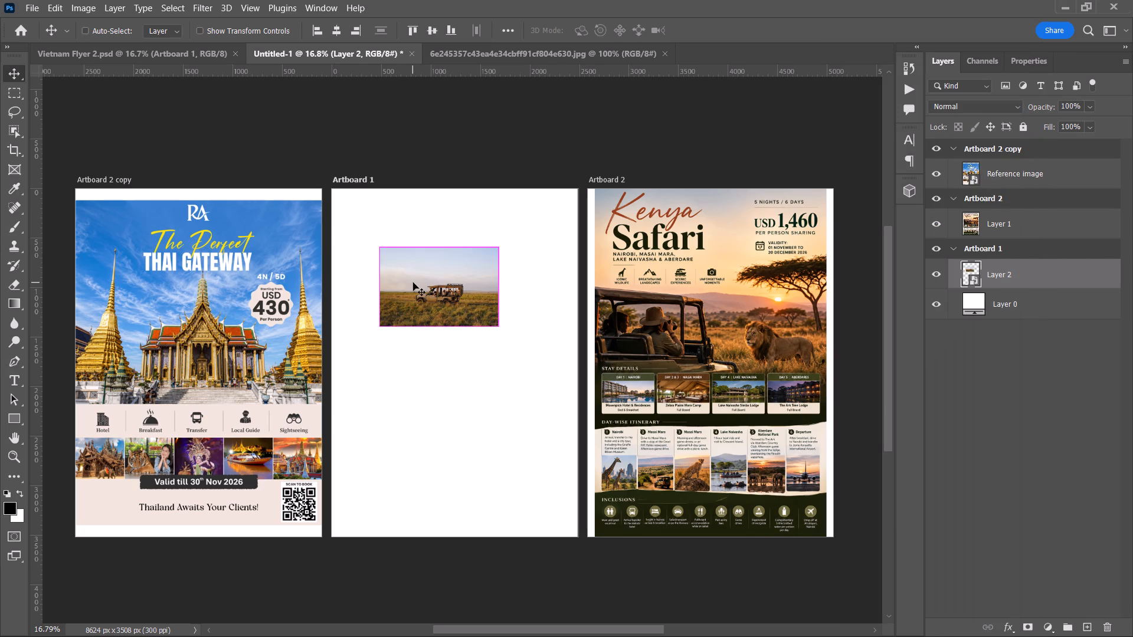
key(ctrl+t)
drag(443, 246, 453, 202)
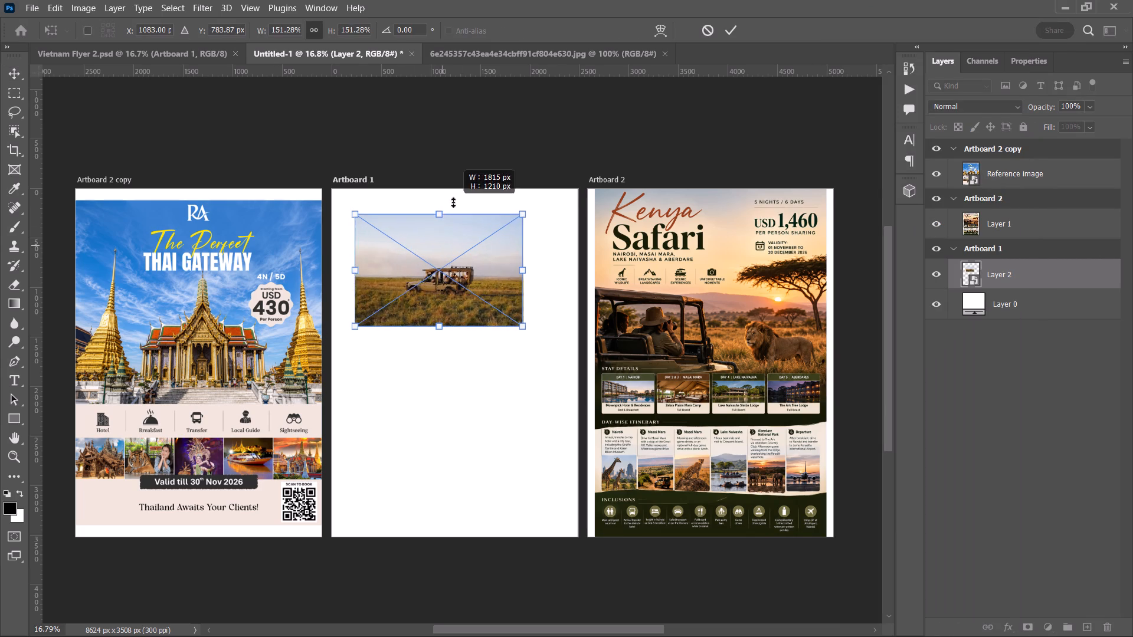
drag(453, 202, 465, 139)
drag(433, 295, 451, 308)
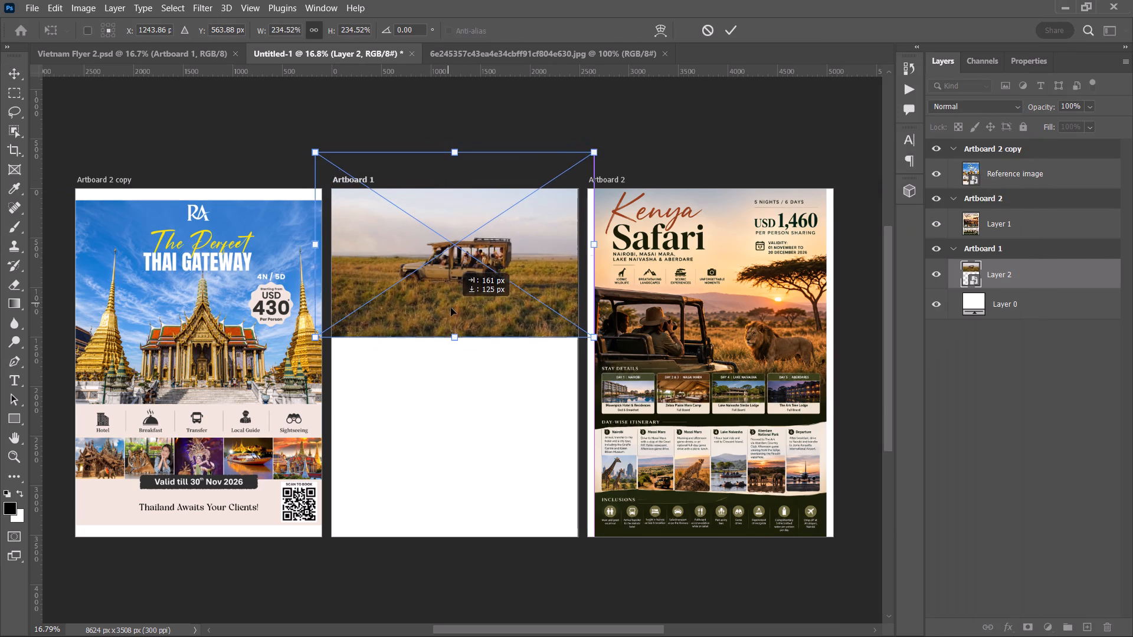
drag(451, 308, 451, 327)
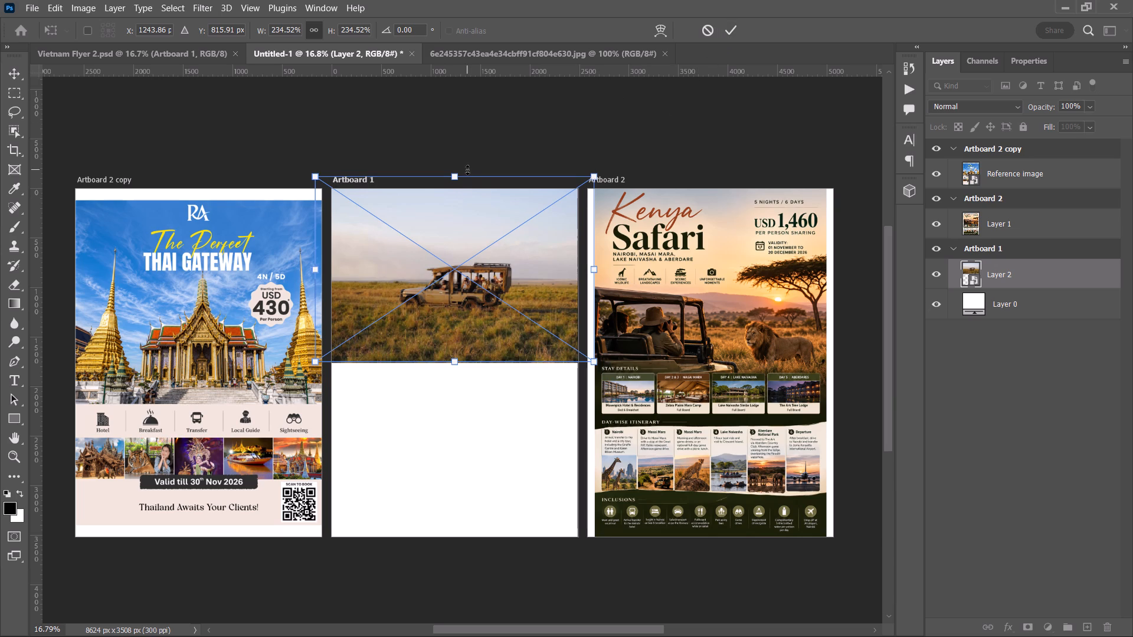
drag(457, 176, 458, 185)
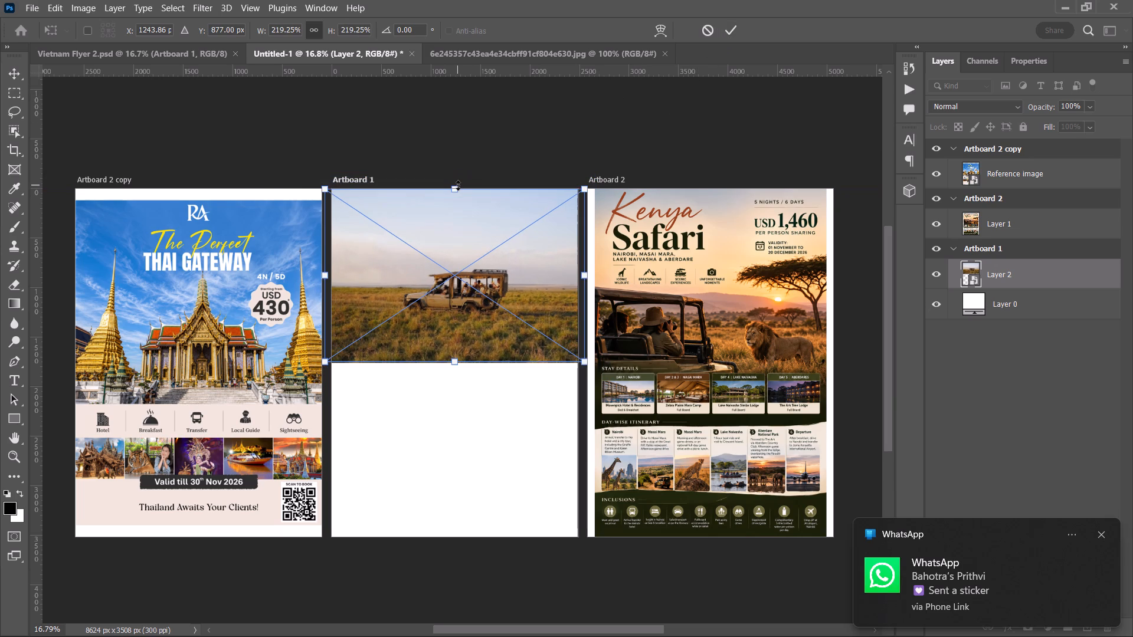
drag(468, 252, 468, 244)
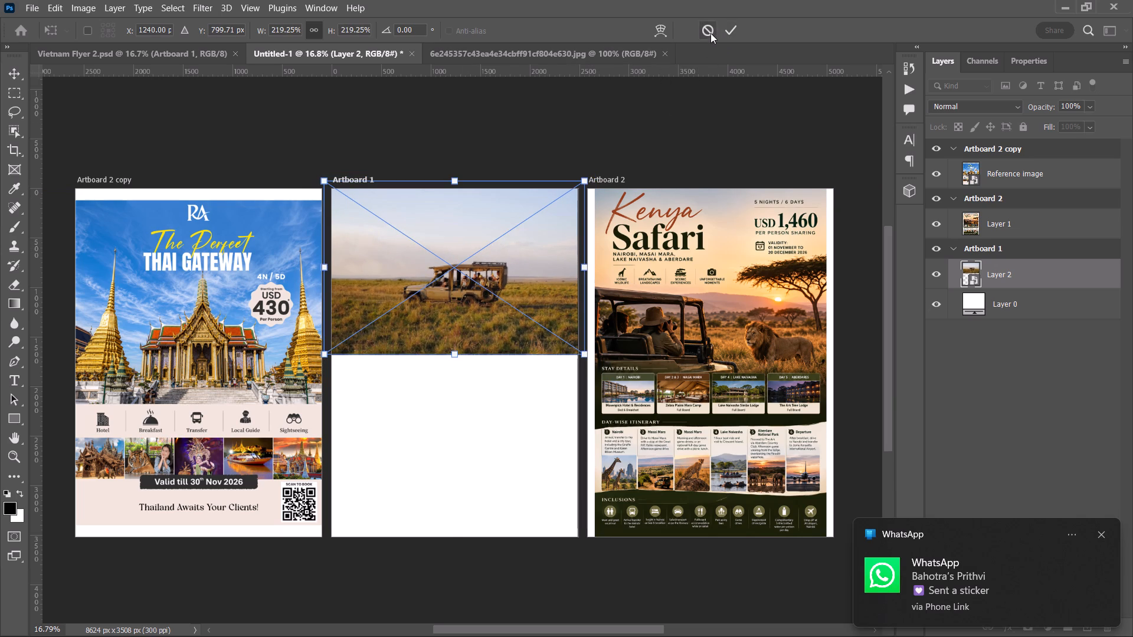
click(730, 26)
click(621, 127)
alt+scroll(579, 302, up, 1)
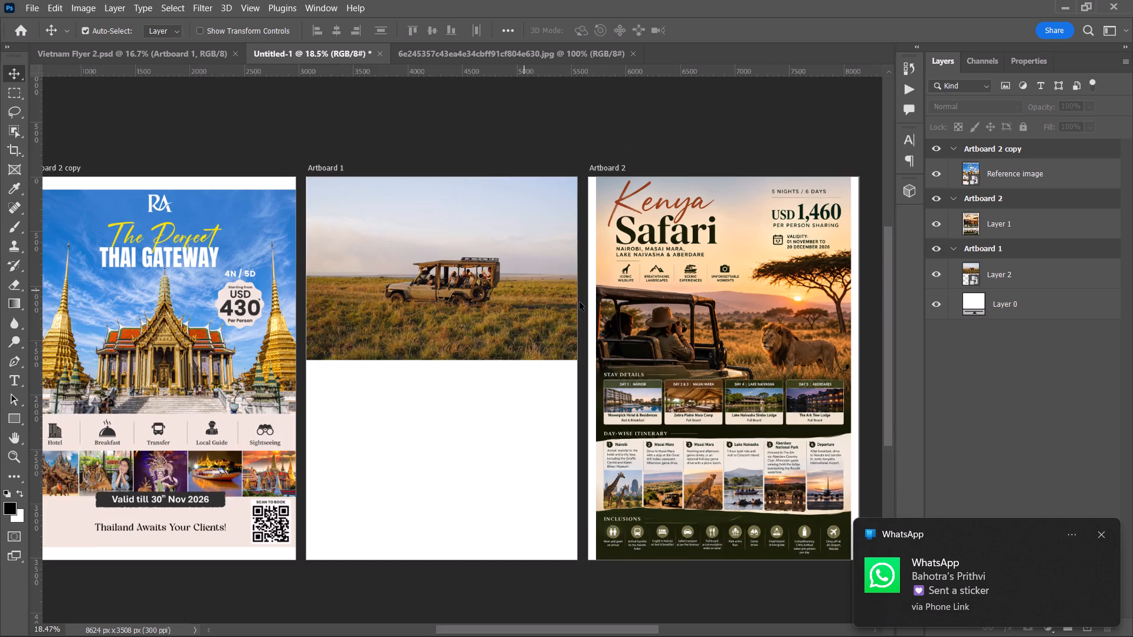
alt+scroll(579, 302, up, 1)
scroll(562, 304, down, 3)
click(440, 292)
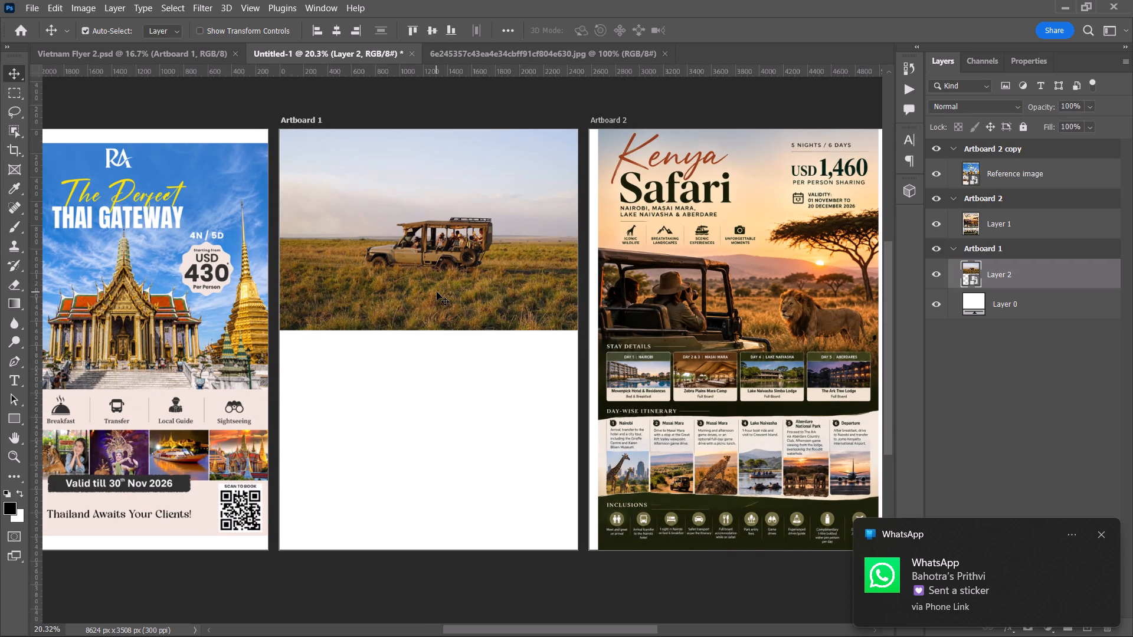
drag(437, 292, 437, 301)
click(444, 93)
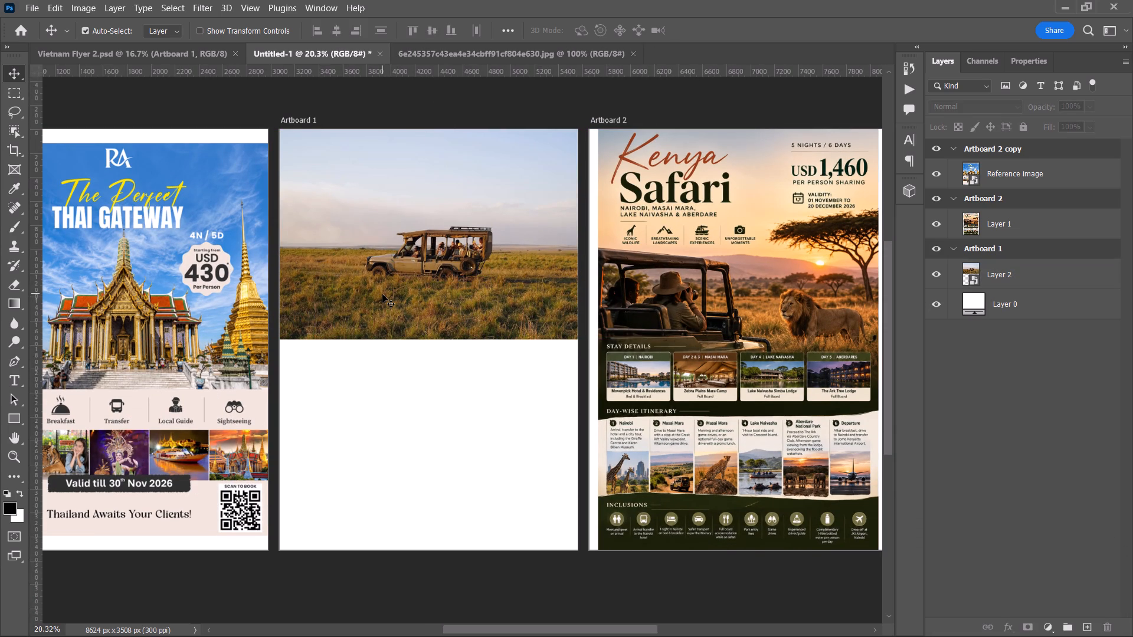
Enlarge the safari vehicle photo to about 271.5% and reposition it so the vehicle sits in the right half of Artboard 1.
click(382, 294)
click(408, 302)
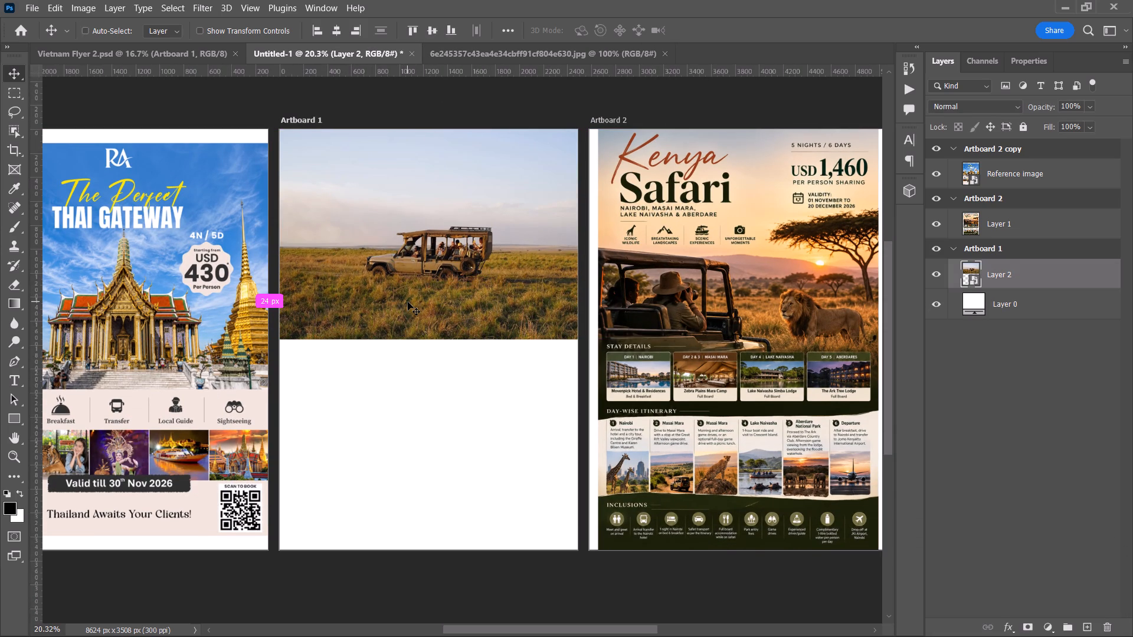
key(ctrl+t)
drag(430, 340, 426, 390)
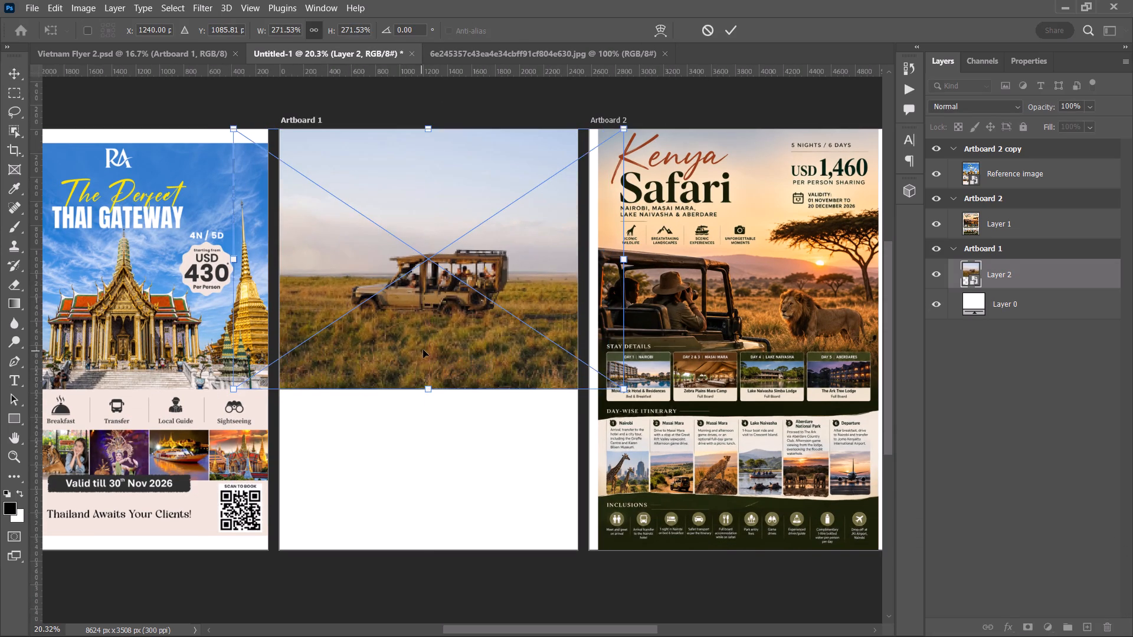
drag(424, 349, 430, 313)
drag(439, 303, 465, 305)
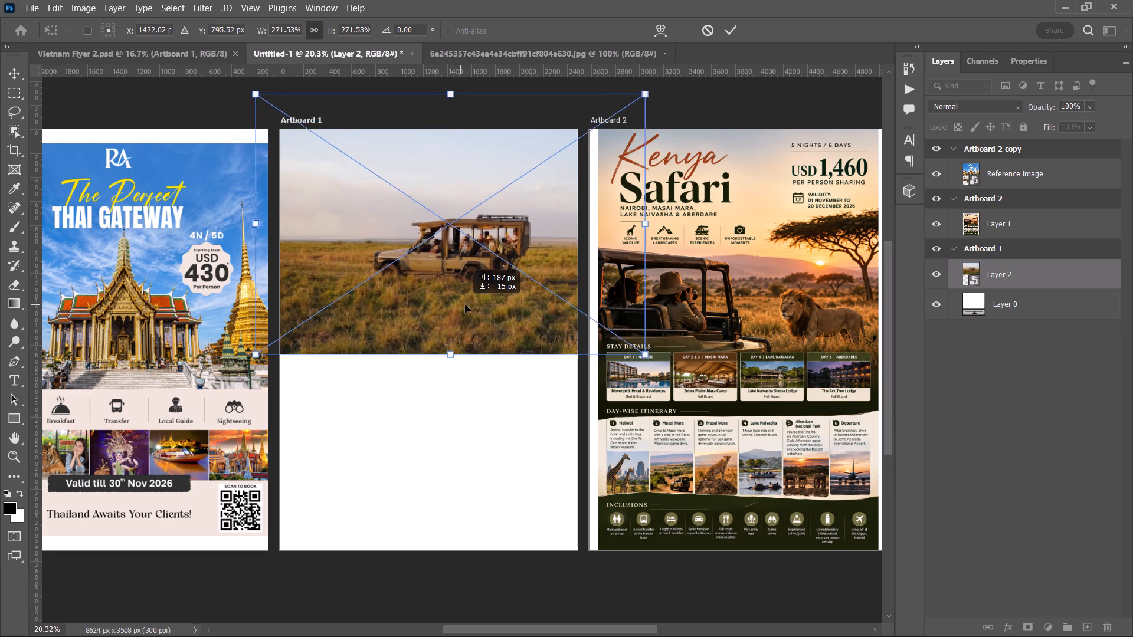
drag(465, 305, 474, 307)
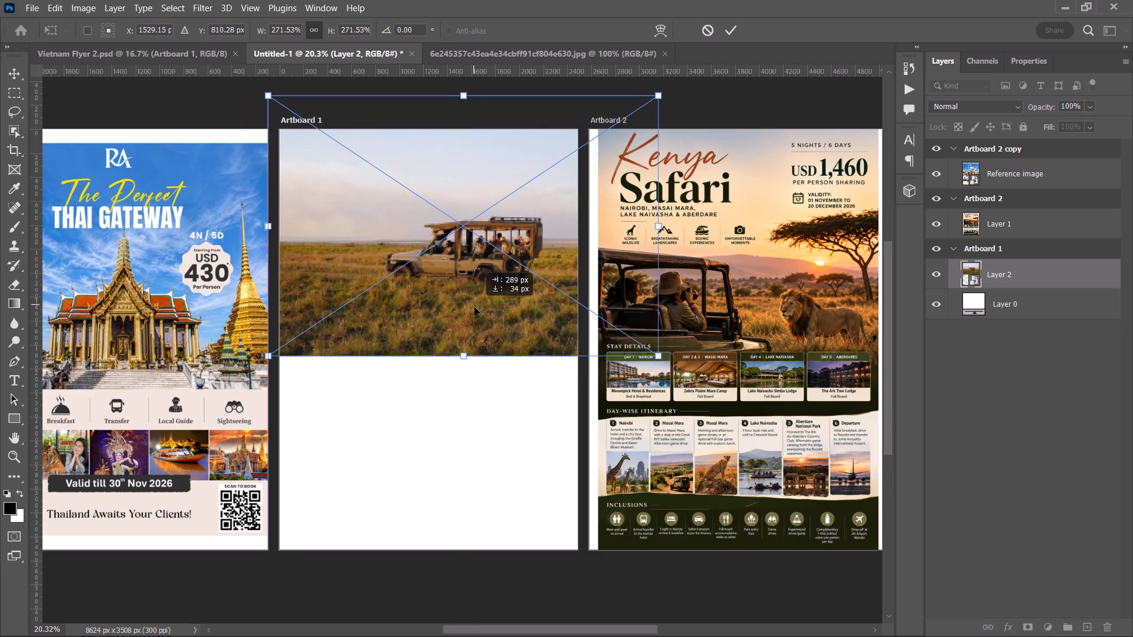
drag(474, 307, 482, 314)
click(732, 22)
click(732, 72)
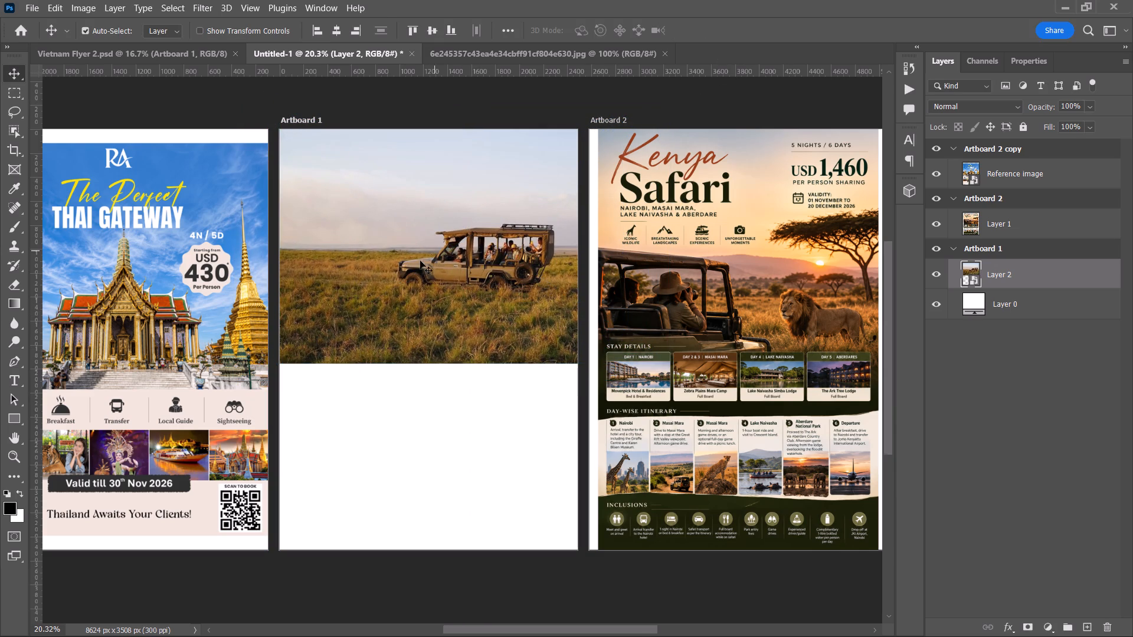
Examine the enlarged safari photo's detail up close and compare Artboard 1 with the two reference flyers beside it.
alt+scroll(420, 262, up, 10)
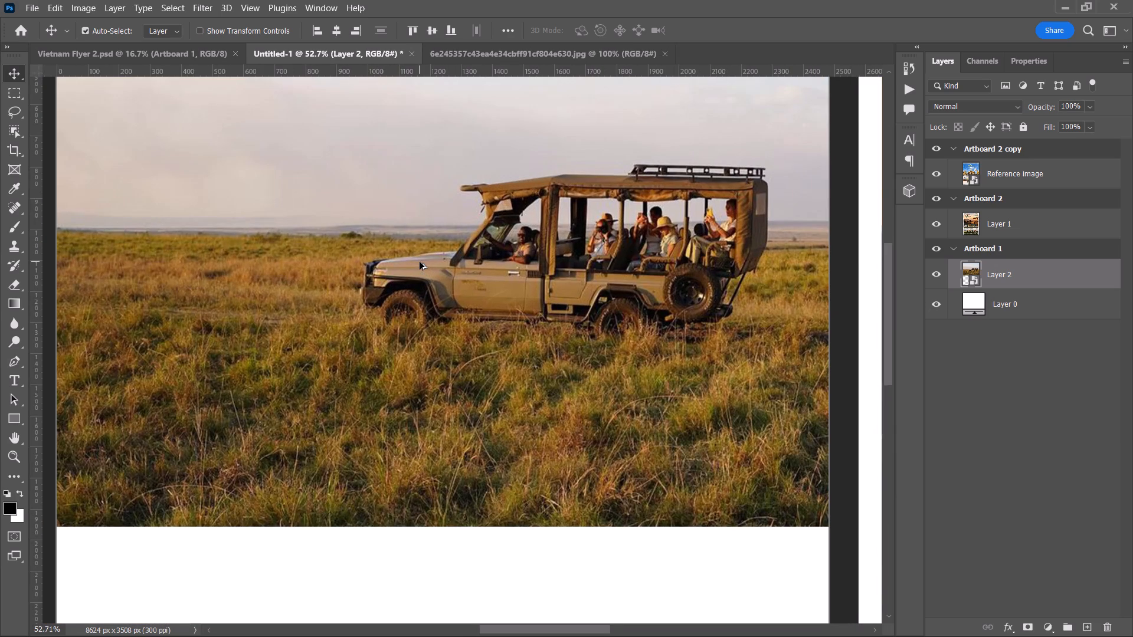
alt+scroll(420, 262, down, 8)
scroll(420, 262, down, 2)
scroll(420, 262, up, 7)
scroll(421, 306, down, 2)
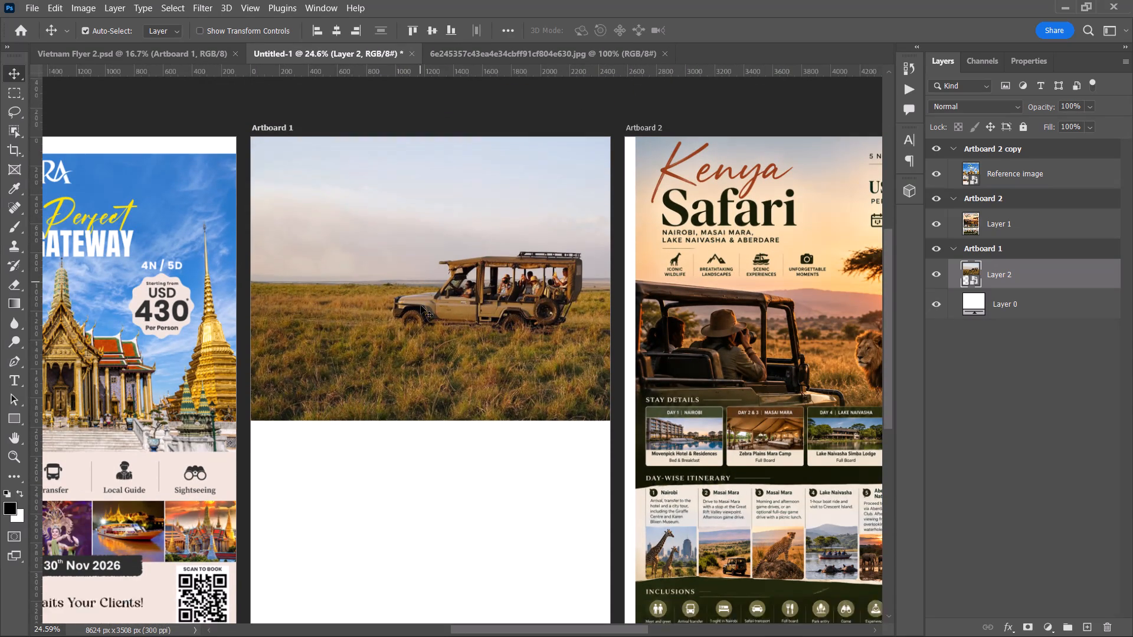
scroll(421, 306, down, 5)
alt+scroll(421, 305, down, 3)
key(space)
key(space)
drag(418, 303, 391, 294)
click(385, 320)
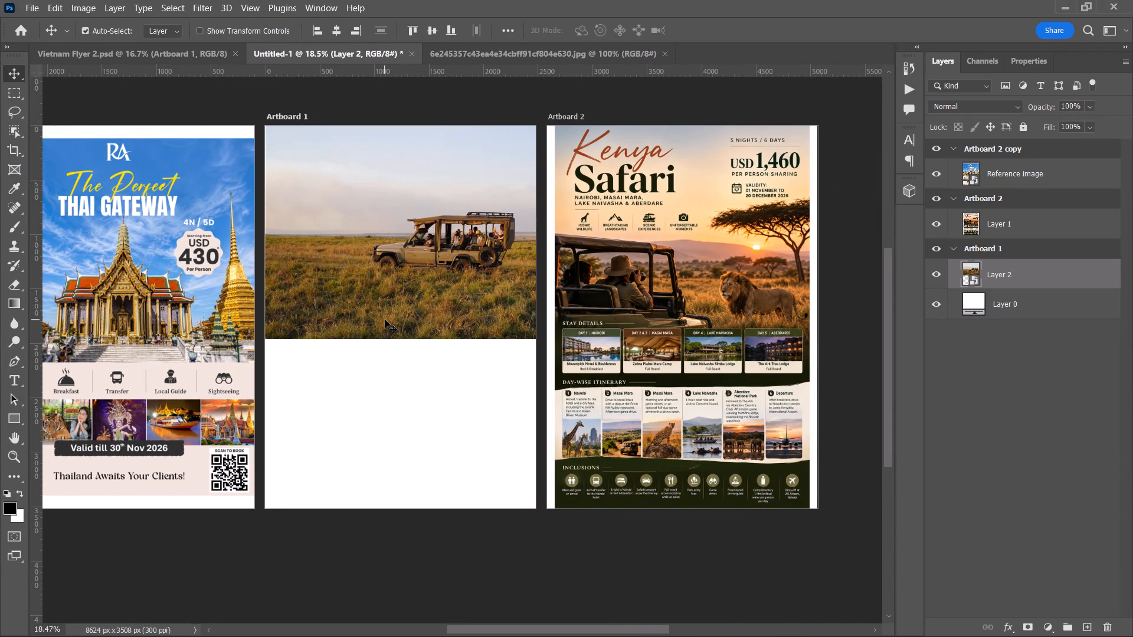
key(space)
key(space)
key(space)
key(space)
key(space)
drag(385, 320, 395, 320)
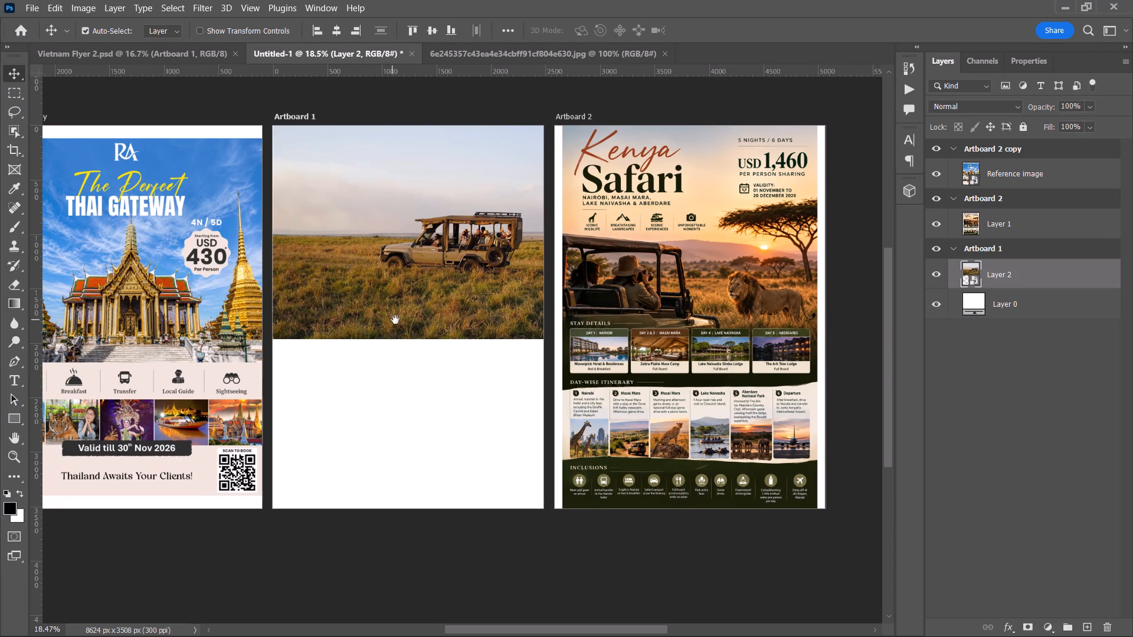
drag(395, 320, 402, 320)
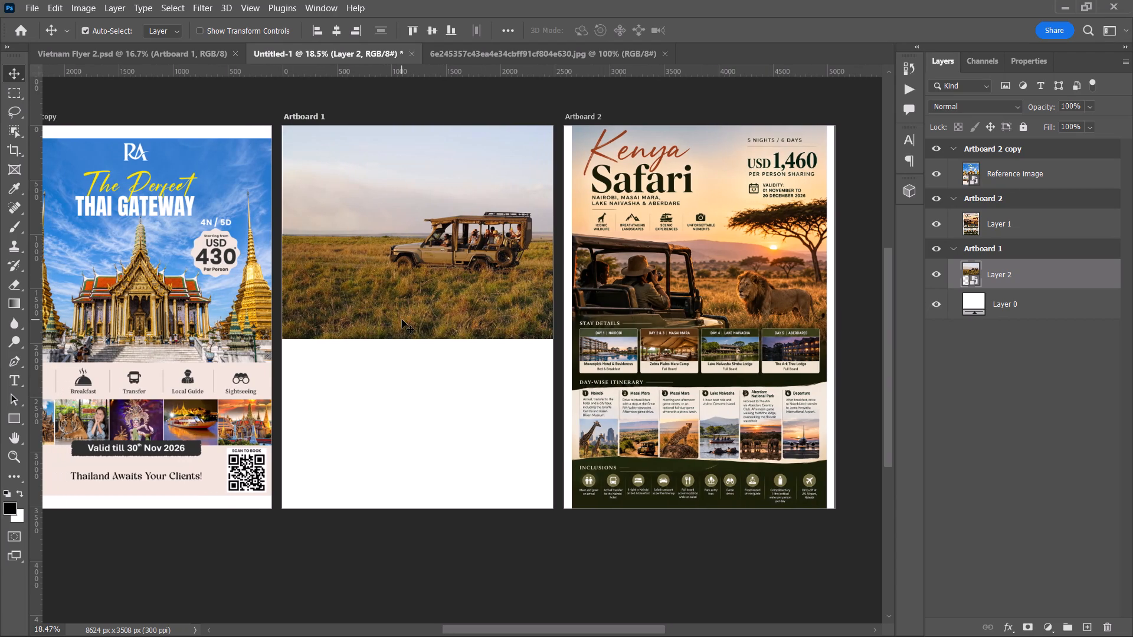
key(space)
key(space)
key(space)
drag(402, 320, 423, 326)
click(430, 324)
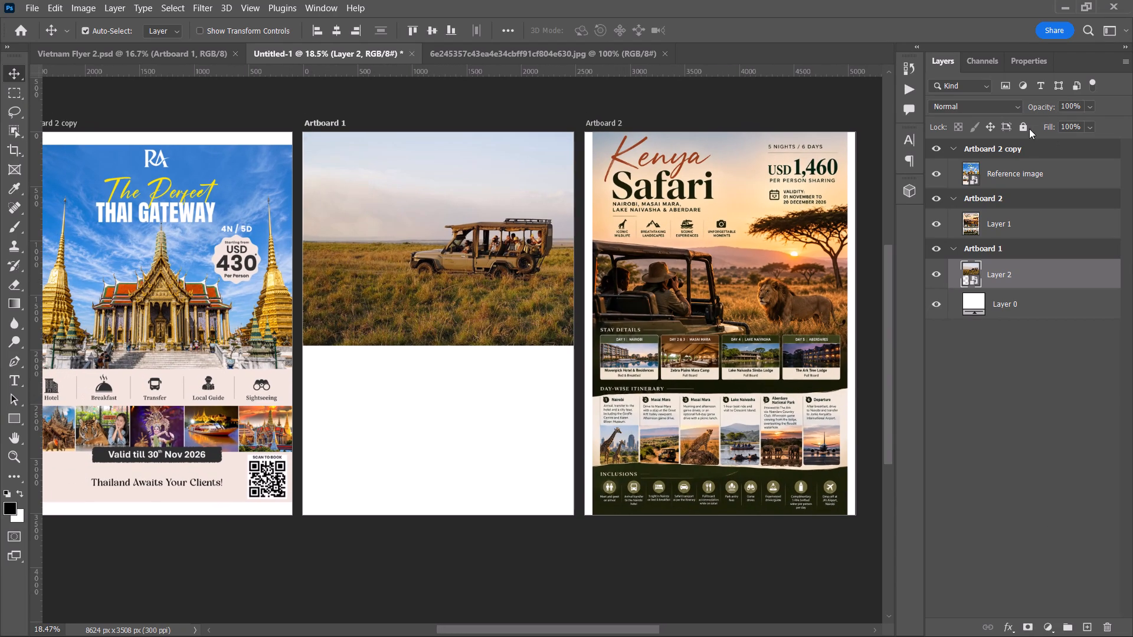
Lock the safari vehicle photo layer on Artboard 1.
click(1024, 126)
click(535, 108)
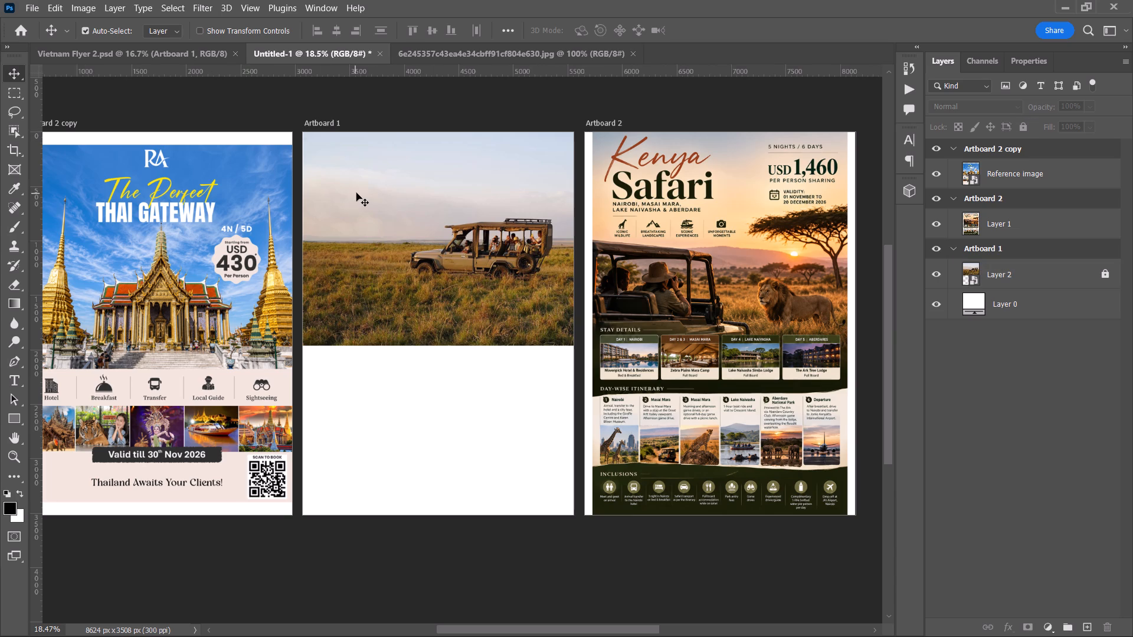
Save the document as a Photoshop file named "kenya flyer" in the royal folder inside VRD WORK.
key(ctrl+s)
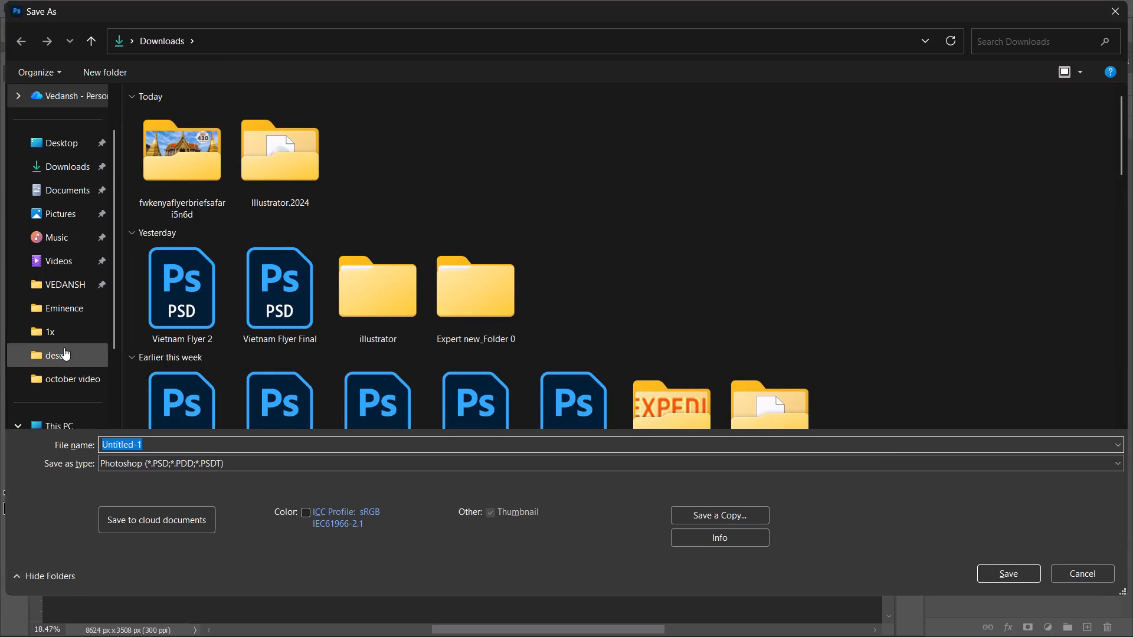
click(80, 315)
click(77, 278)
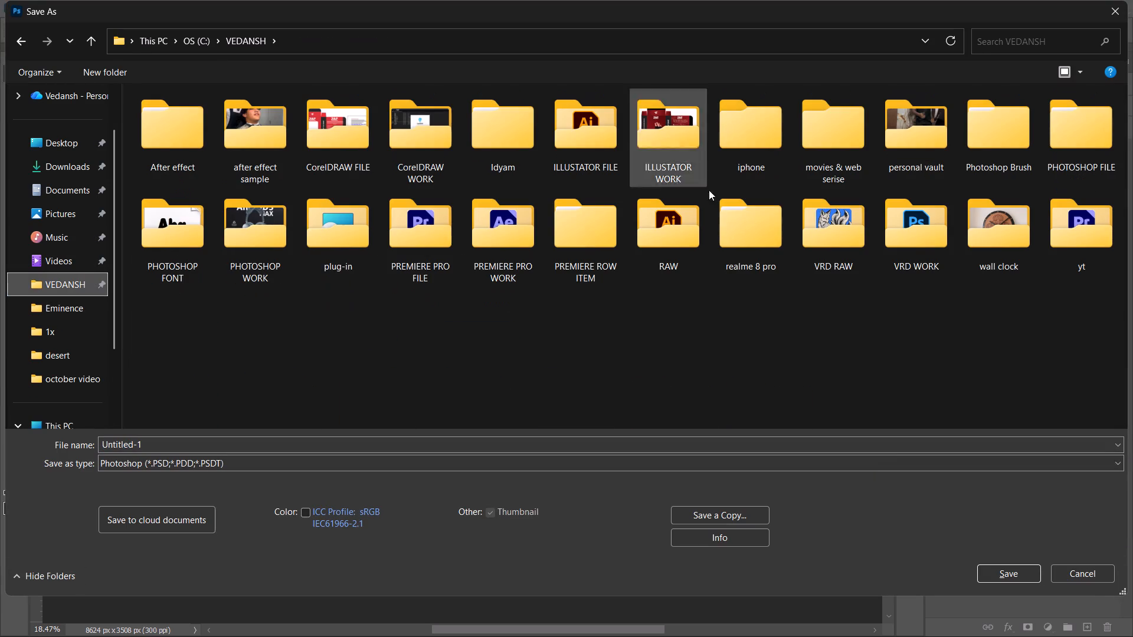
double_click(910, 239)
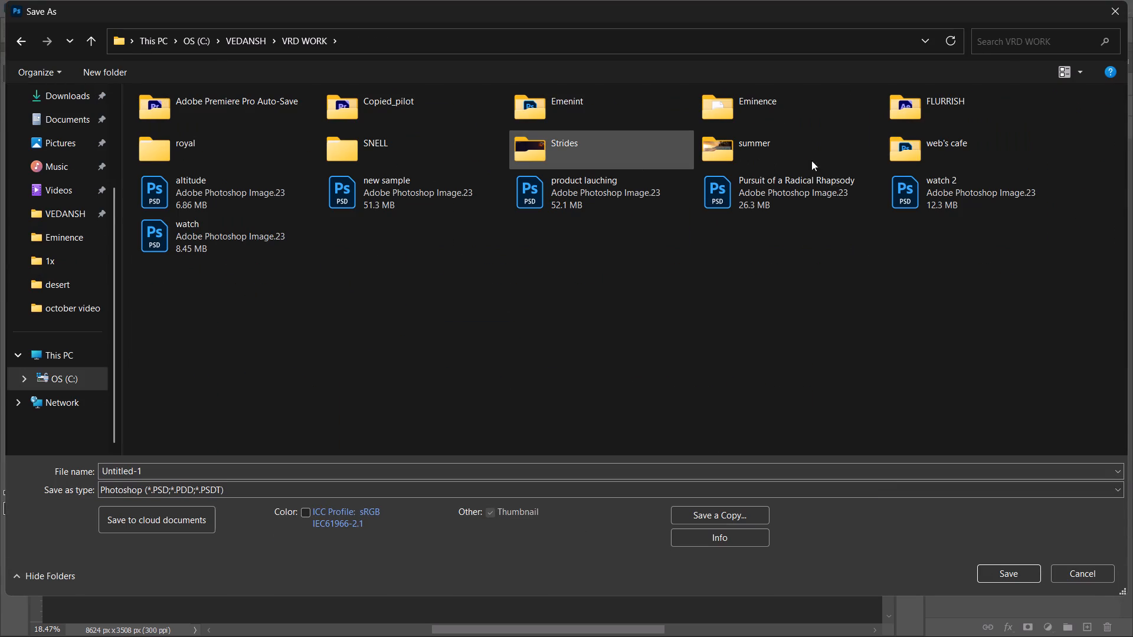
double_click(258, 152)
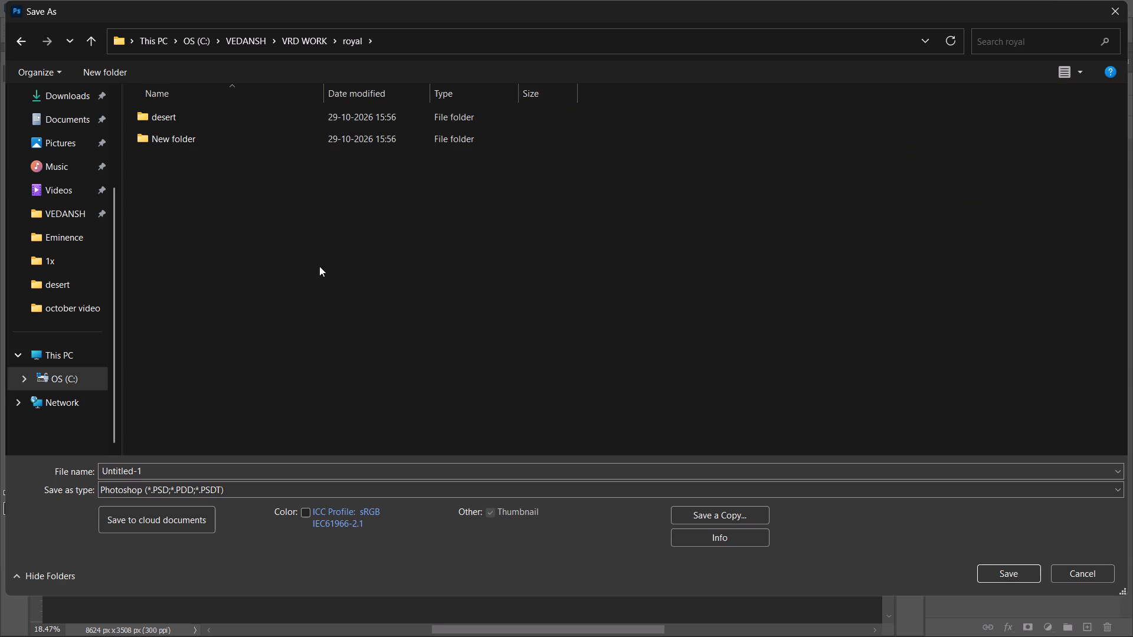
click(322, 475)
text(kw)
key(BackSpace)
text(enya flyer)
key(Return)
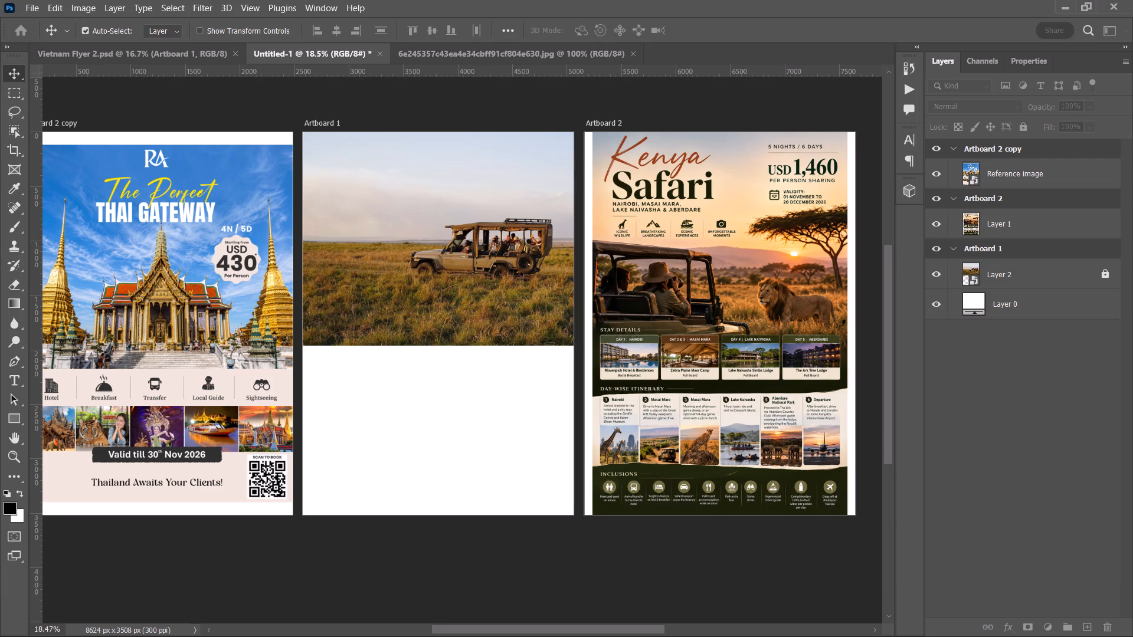
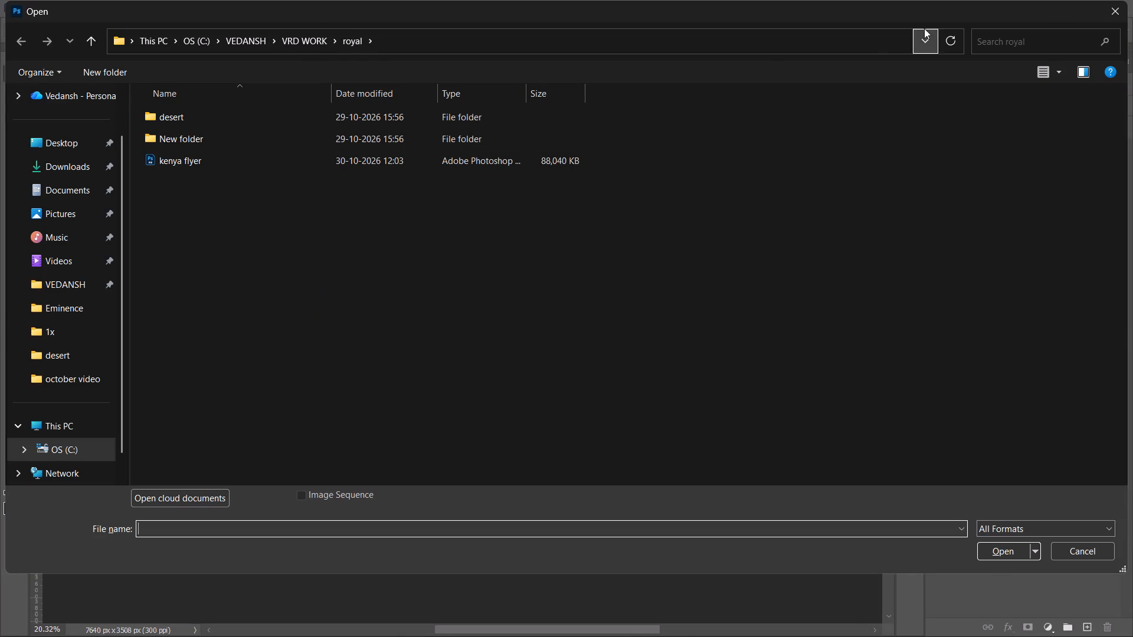
Dismiss the Open dialog without opening a file.
click(1108, 12)
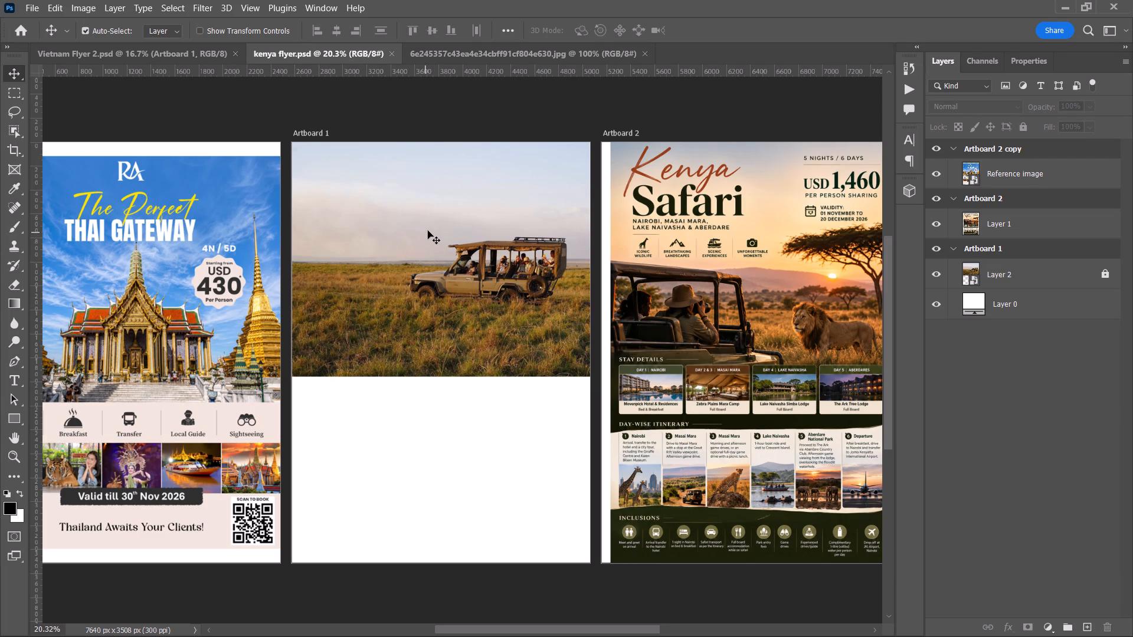
Add a text layer reading "Kenya" in the upper-left sky of the safari photo on Artboard 1.
key(space)
key(space)
key(space)
key(space)
key(space)
key(space)
key(space)
key(space)
key(space)
drag(416, 225, 394, 238)
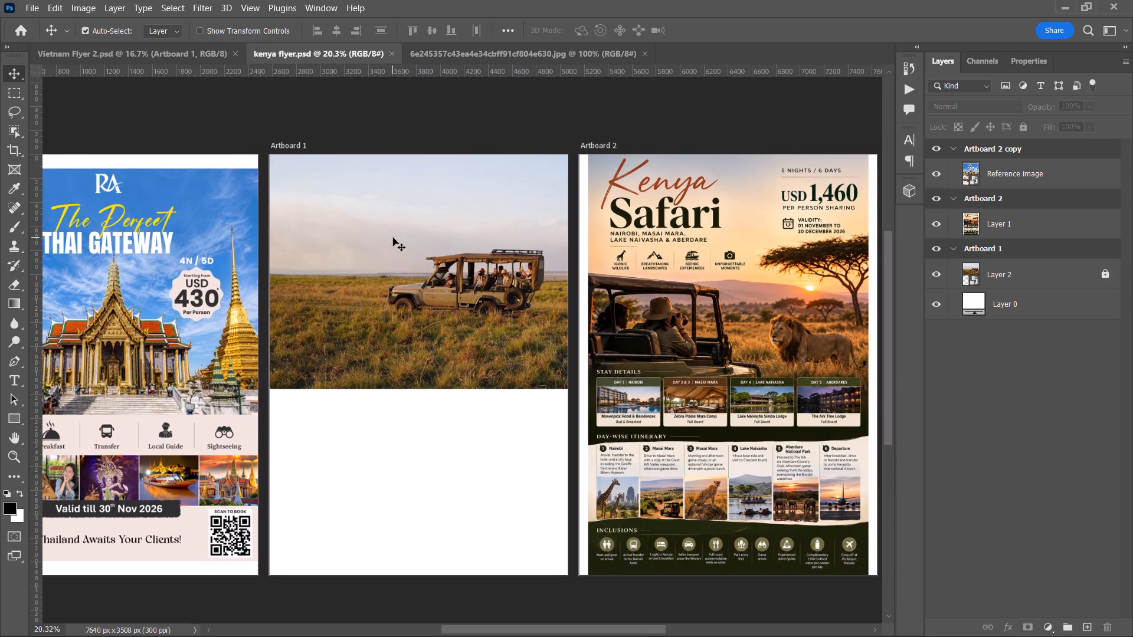
alt+scroll(390, 251, up, 3)
key(space)
drag(388, 252, 313, 280)
key(t)
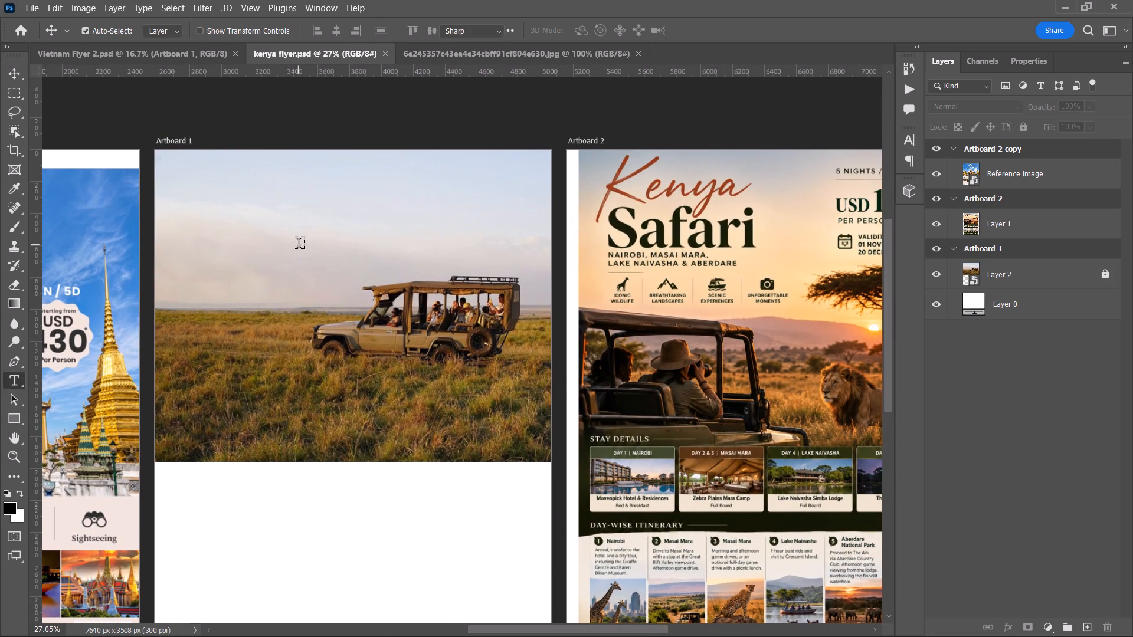
click(195, 210)
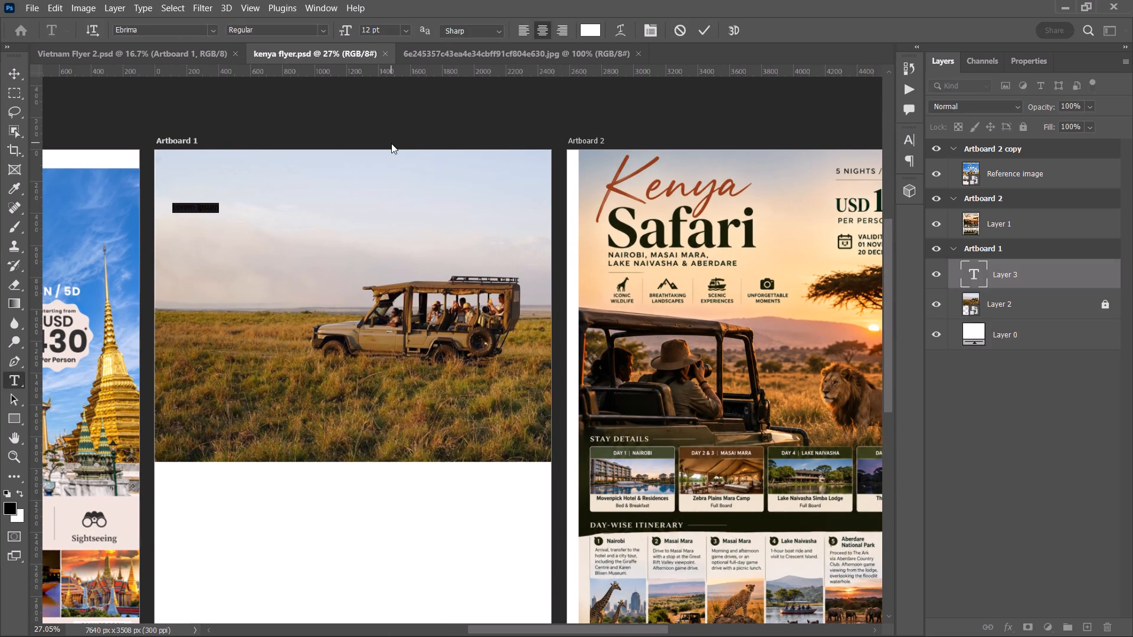
text(Ke)
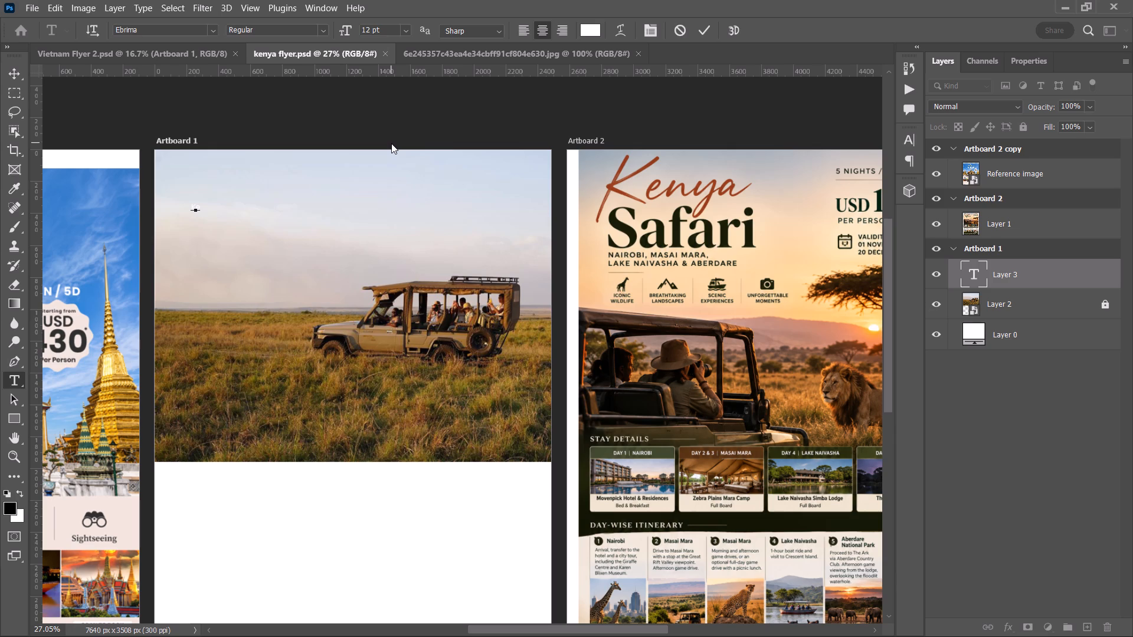
key(n)
text(ya)
Set the "Kenya" text to 72 pt and move it right so it sits fully inside Artboard 1.
key(shift+Up)
click(406, 29)
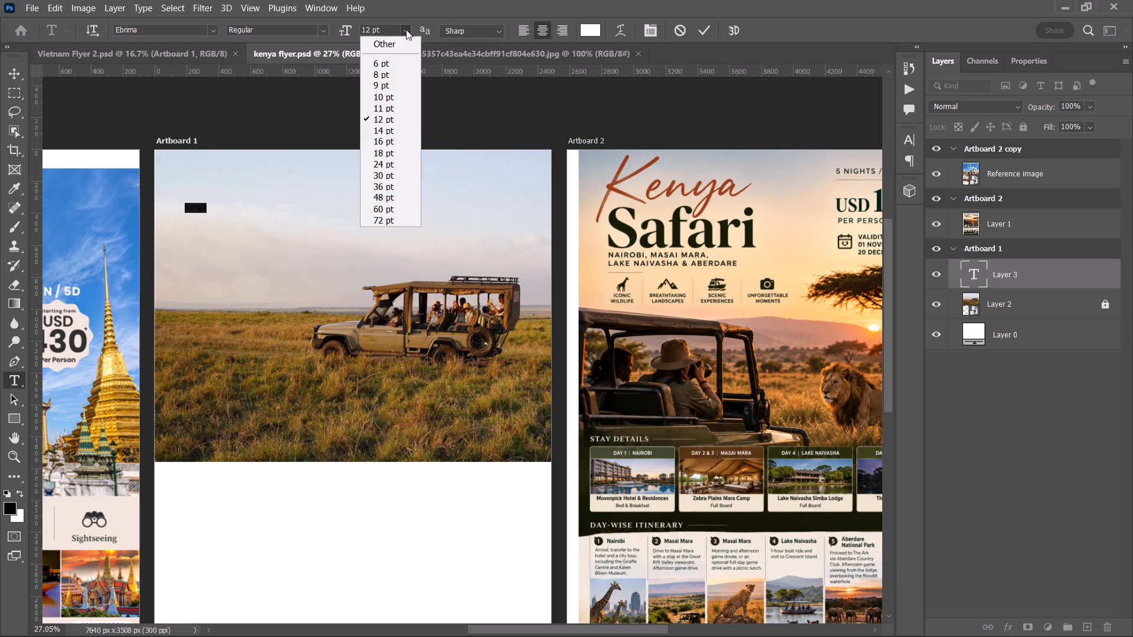
click(396, 215)
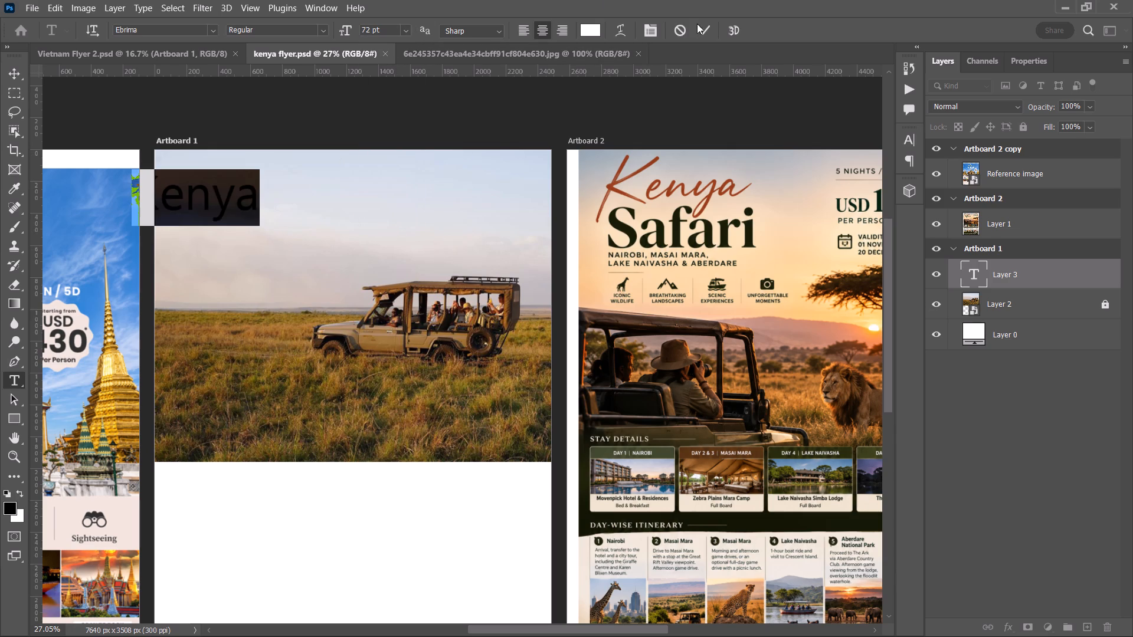
click(697, 25)
click(16, 68)
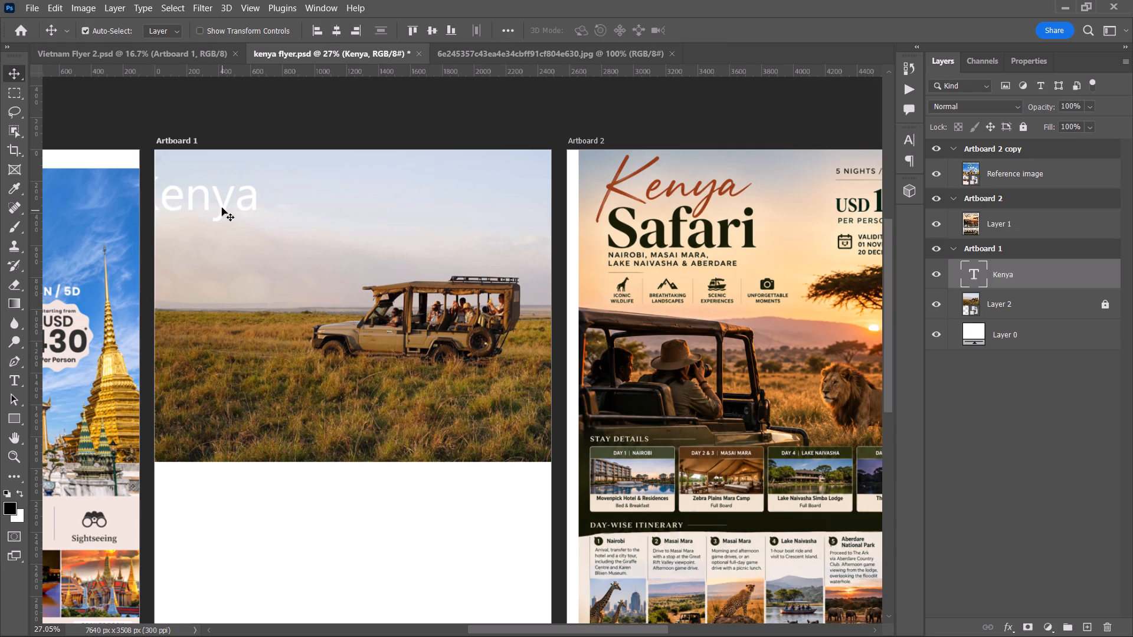
drag(222, 208, 267, 208)
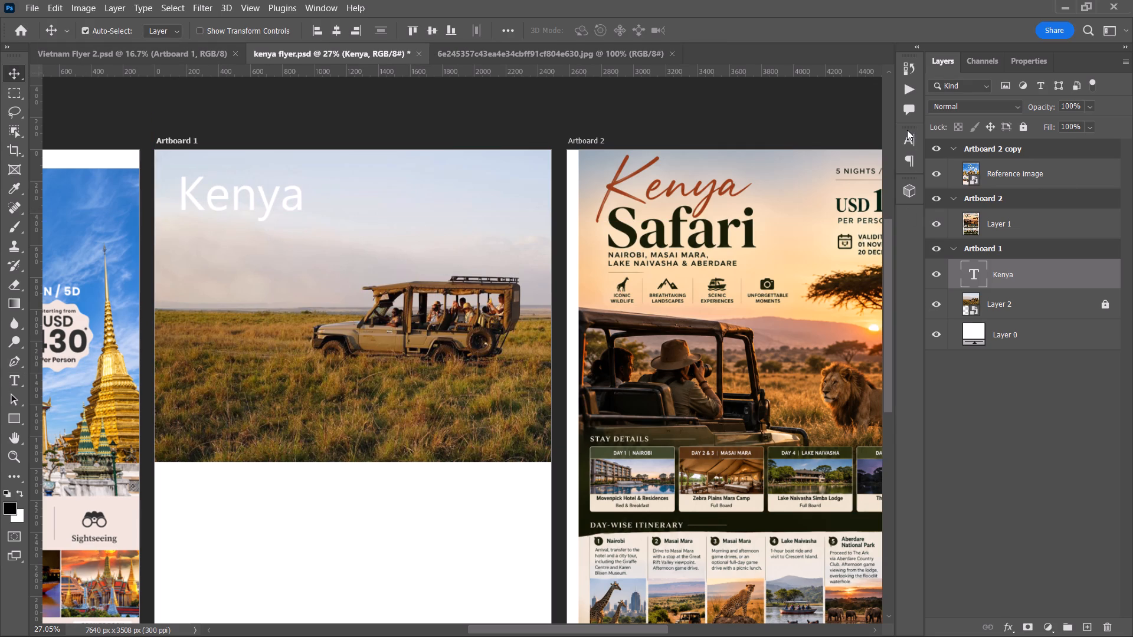
Set the "Kenya" text's font size to 80 pt.
click(907, 130)
click(914, 136)
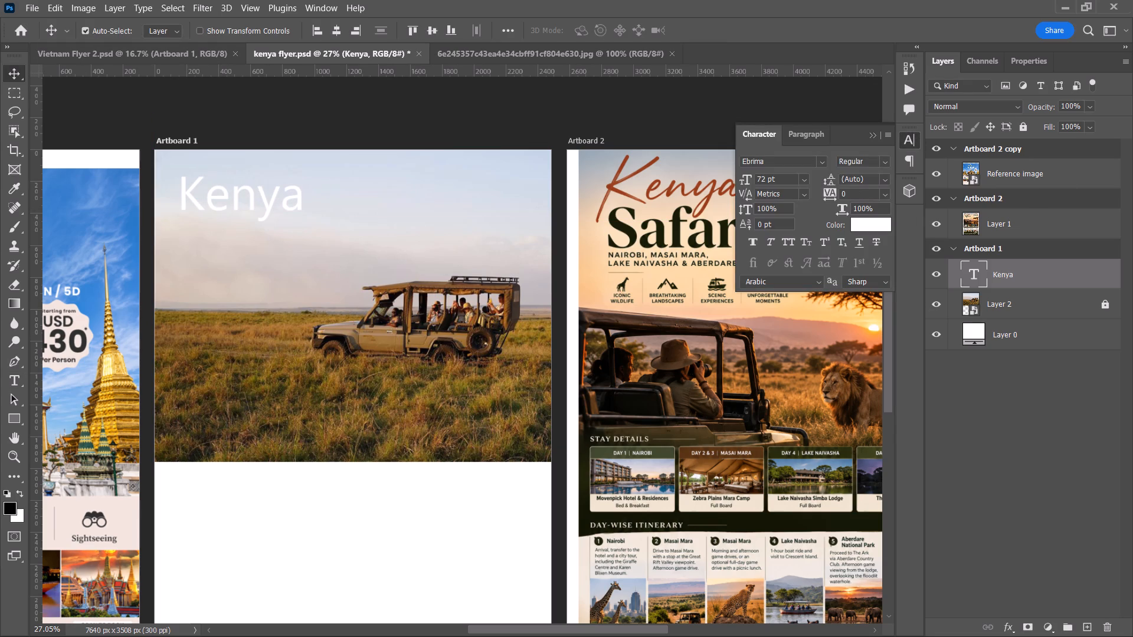
click(793, 181)
scroll(793, 181, up, 11)
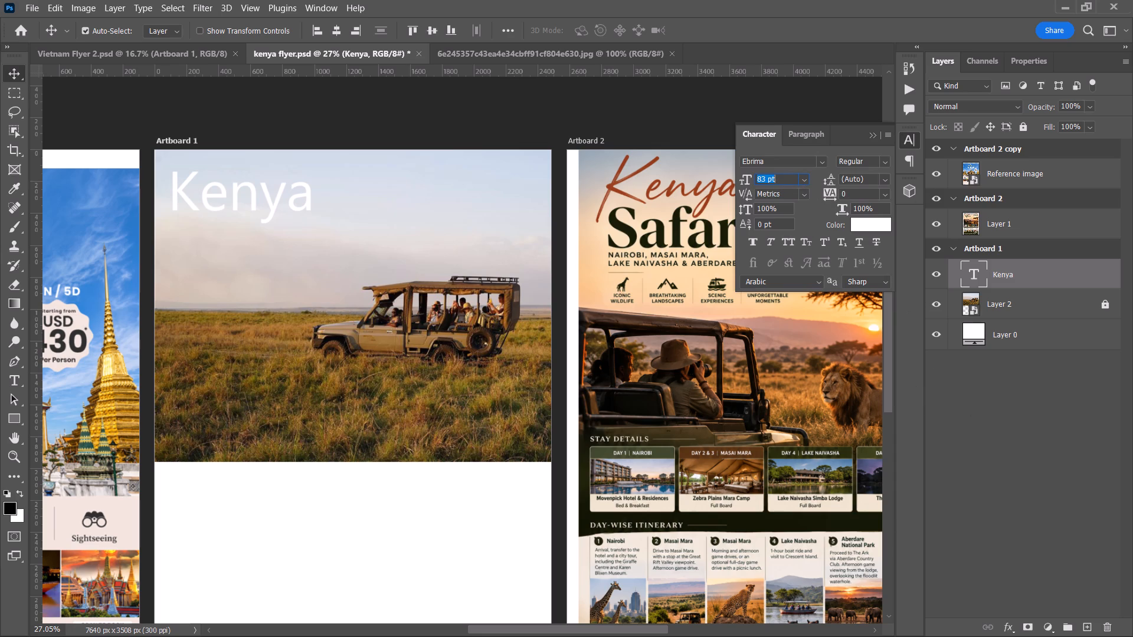
scroll(793, 177, up, 4)
scroll(793, 177, down, 7)
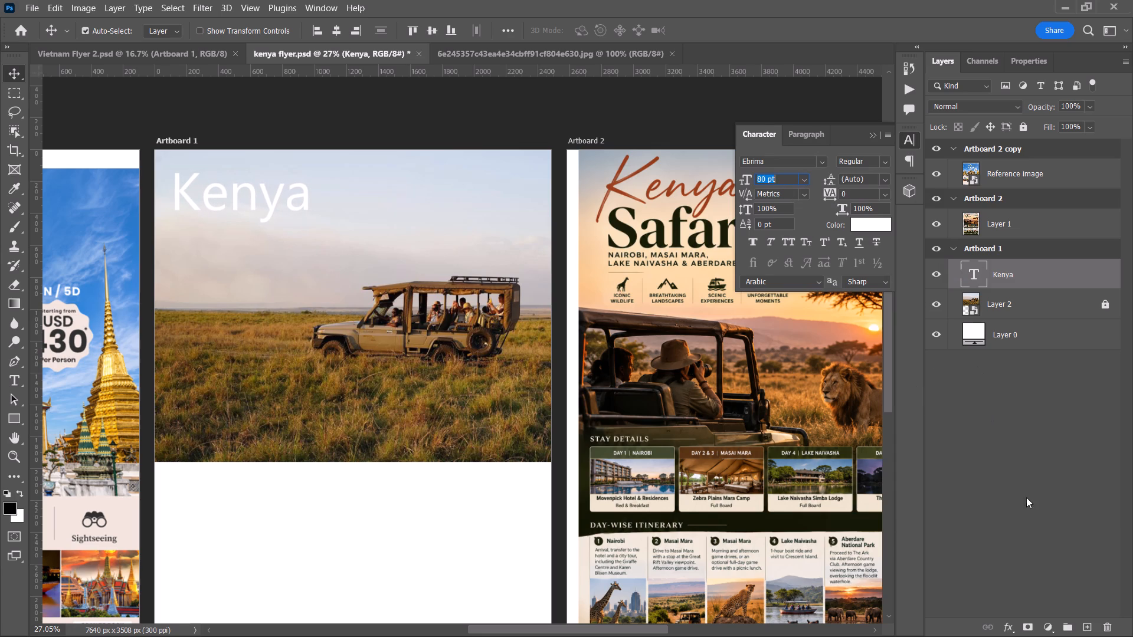
Change the "Kenya" text colour to black (#000000).
click(867, 226)
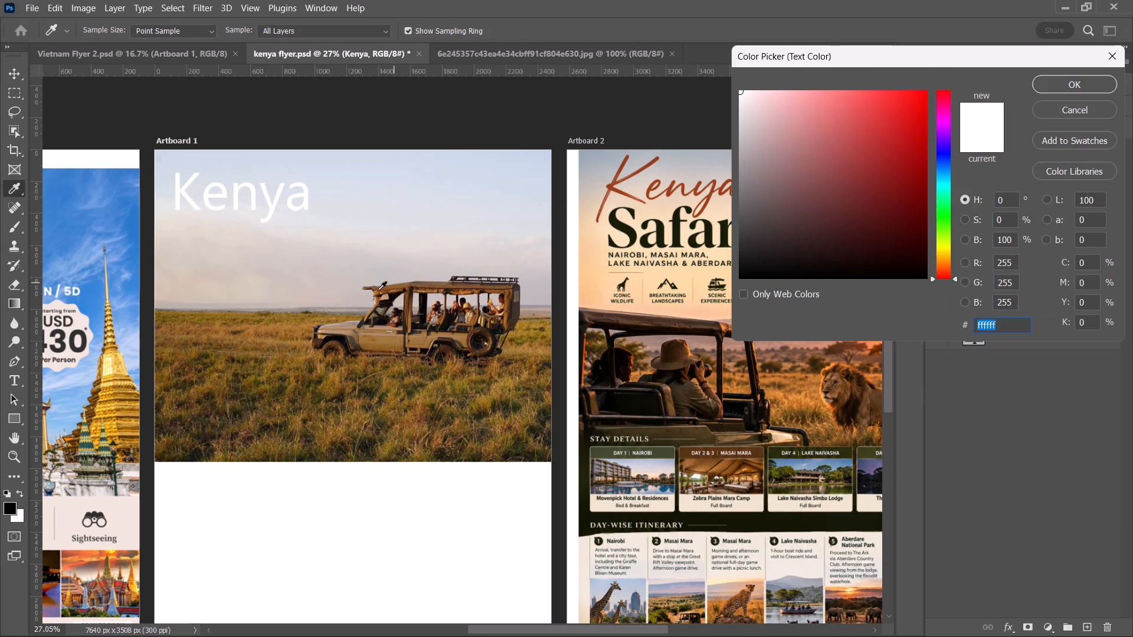
drag(868, 140, 1021, 73)
drag(909, 171, 952, 318)
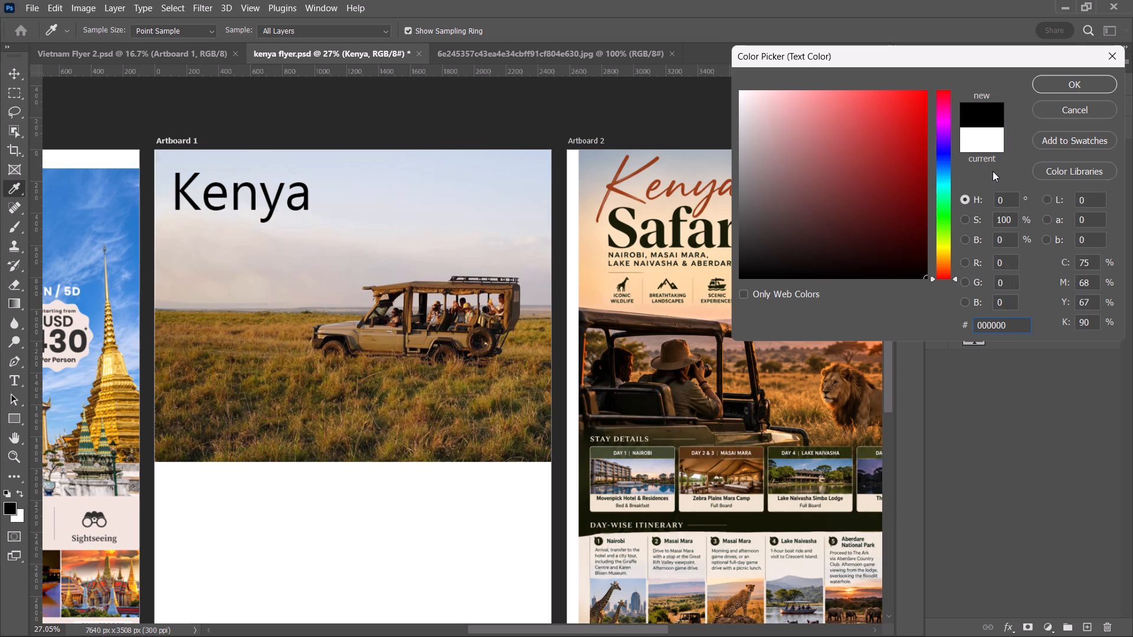
click(1056, 87)
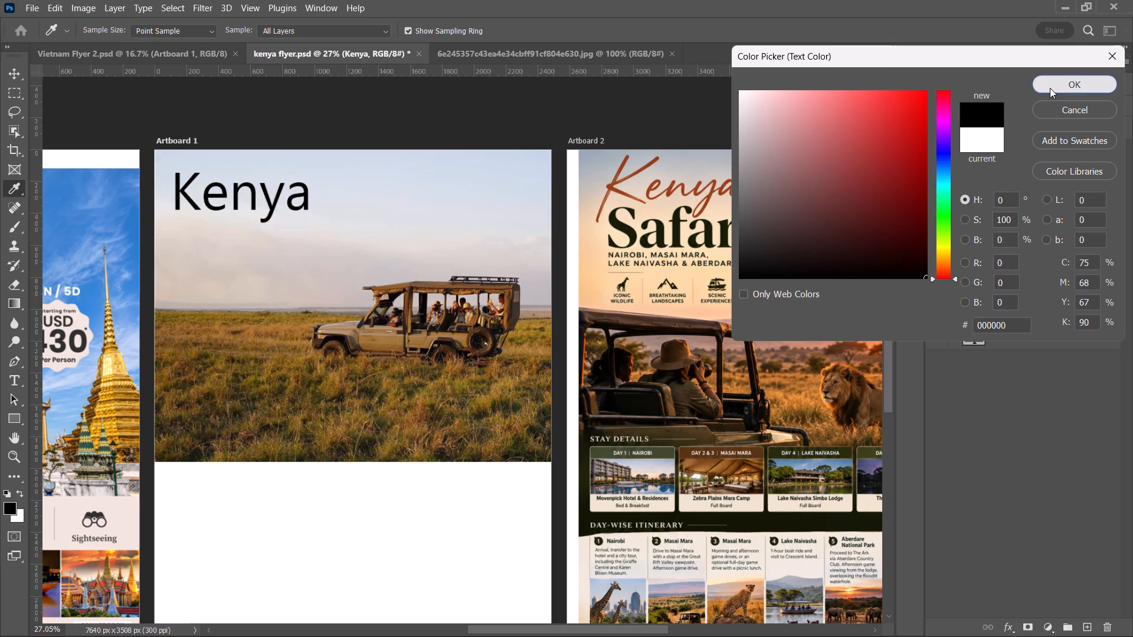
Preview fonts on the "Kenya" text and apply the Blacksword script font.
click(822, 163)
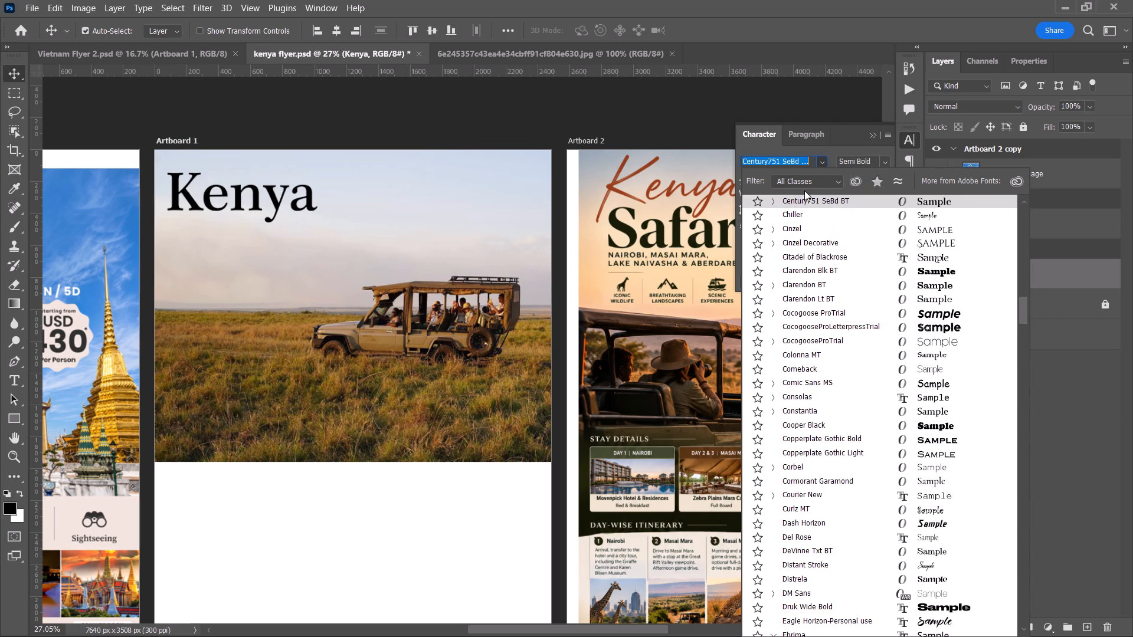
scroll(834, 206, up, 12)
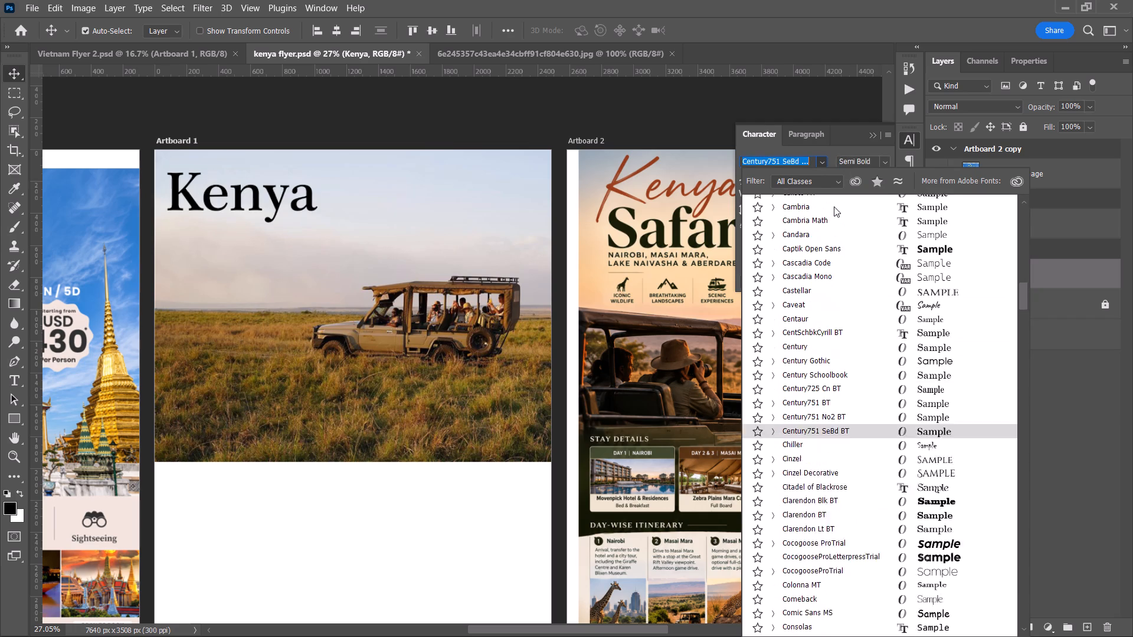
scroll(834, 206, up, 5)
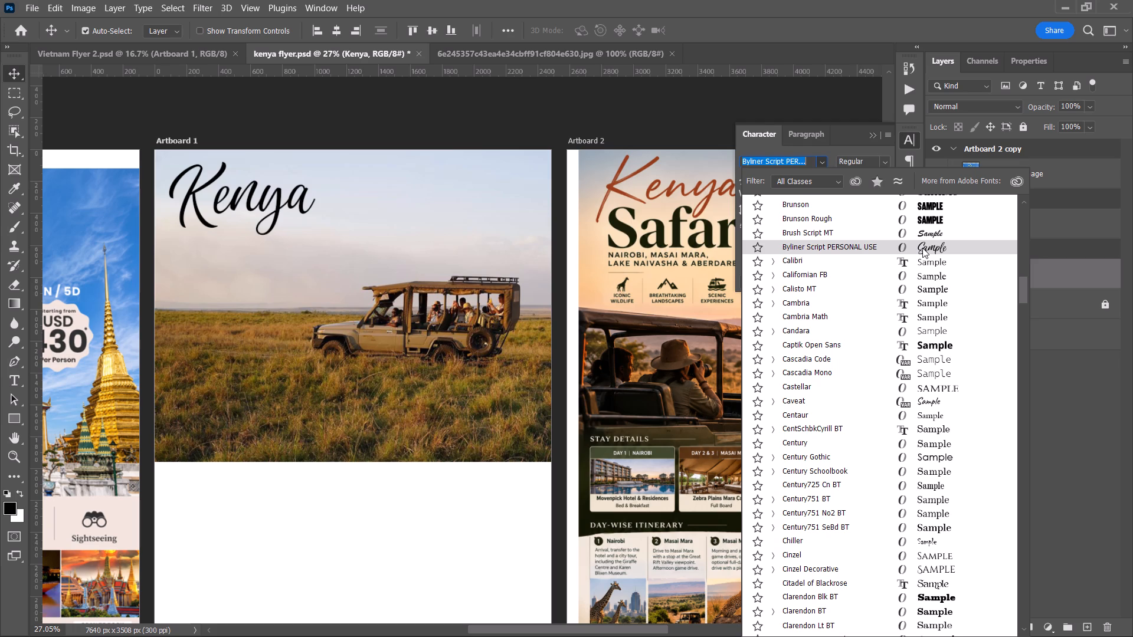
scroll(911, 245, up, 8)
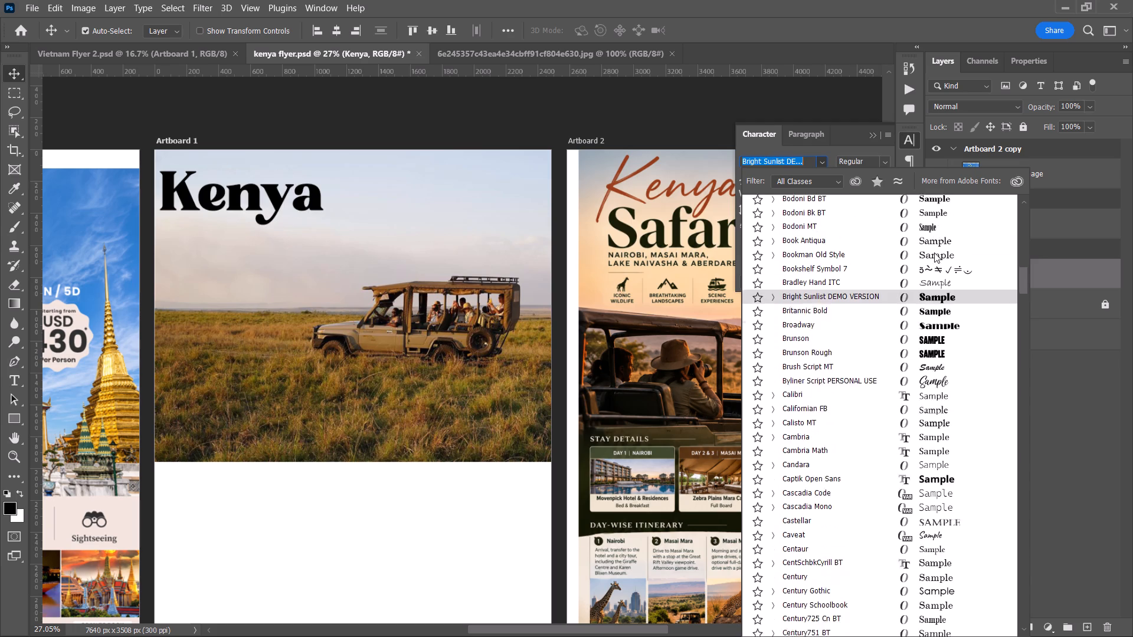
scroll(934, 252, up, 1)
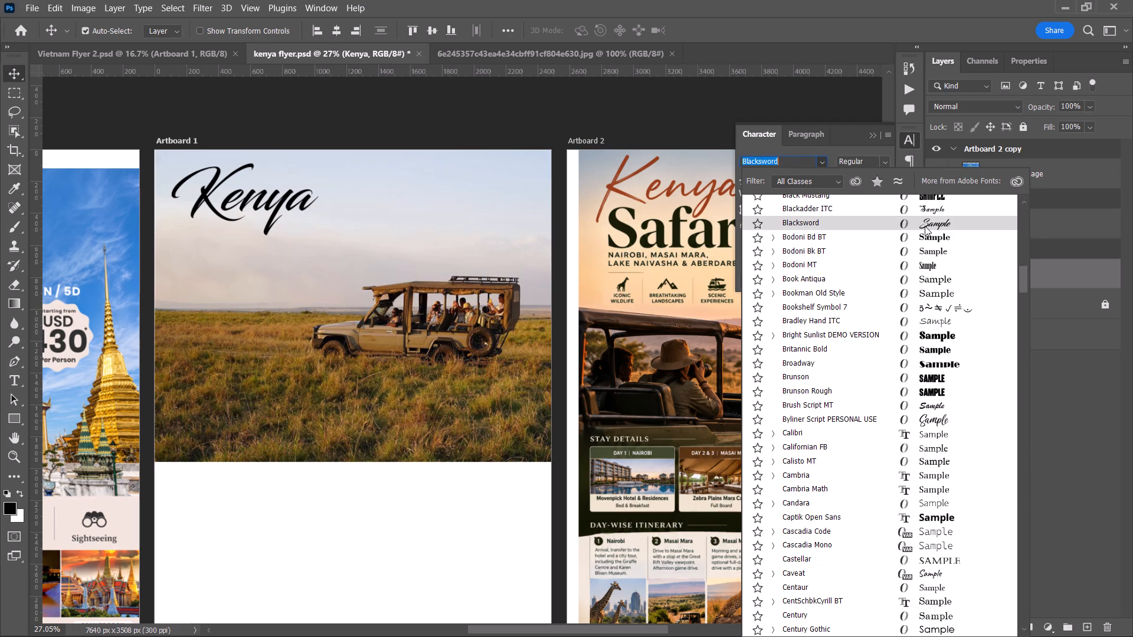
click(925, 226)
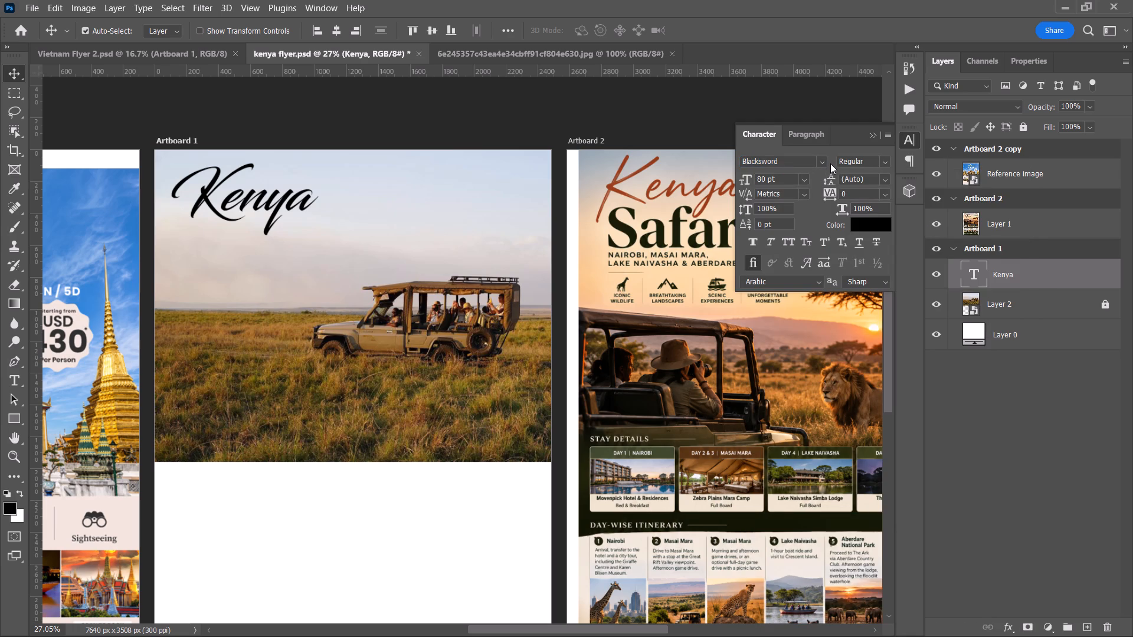
Apply the adelia script font to the "Kenya" text and reposition it fully within Artboard 1's upper-left sky.
click(821, 163)
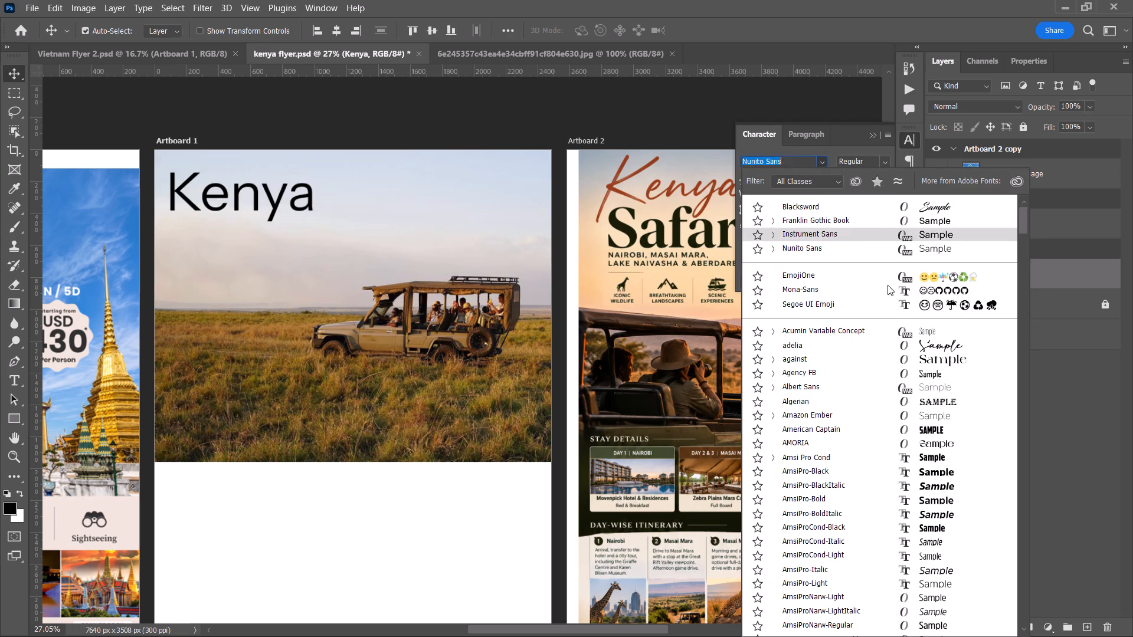
click(918, 350)
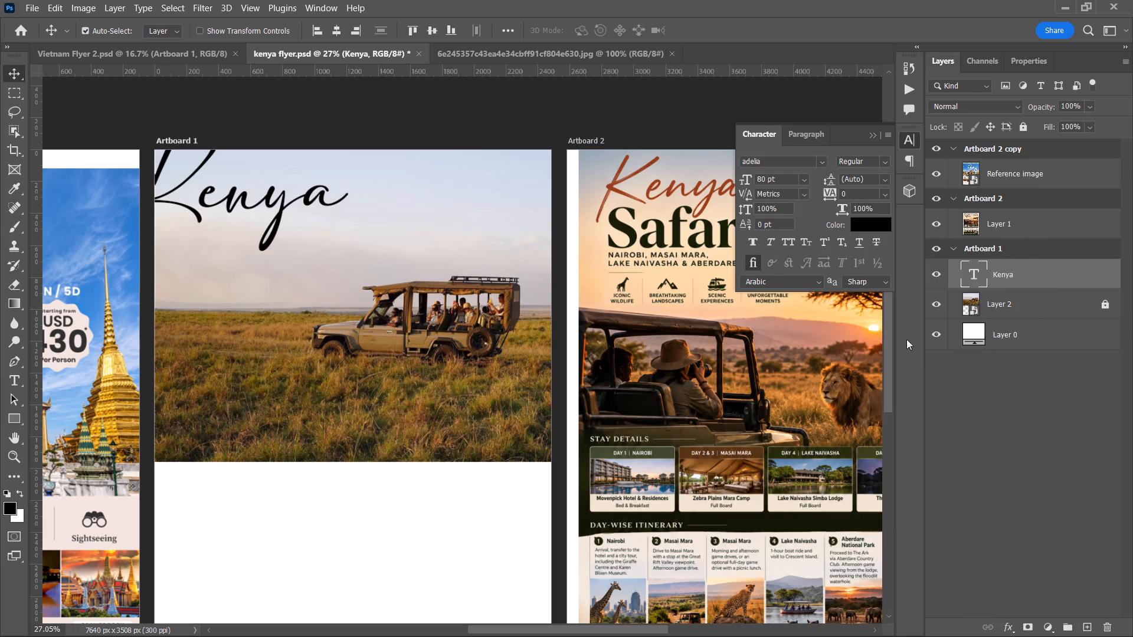
drag(281, 198, 319, 211)
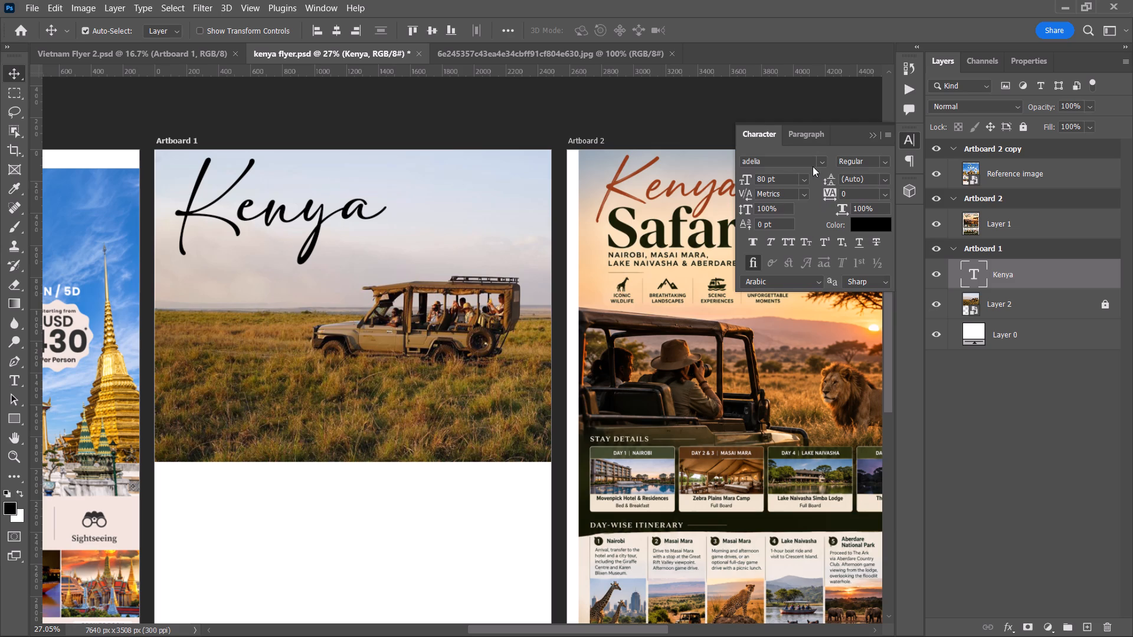
Preview fonts on the "Kenya" text and apply the Blacksword script font.
click(824, 165)
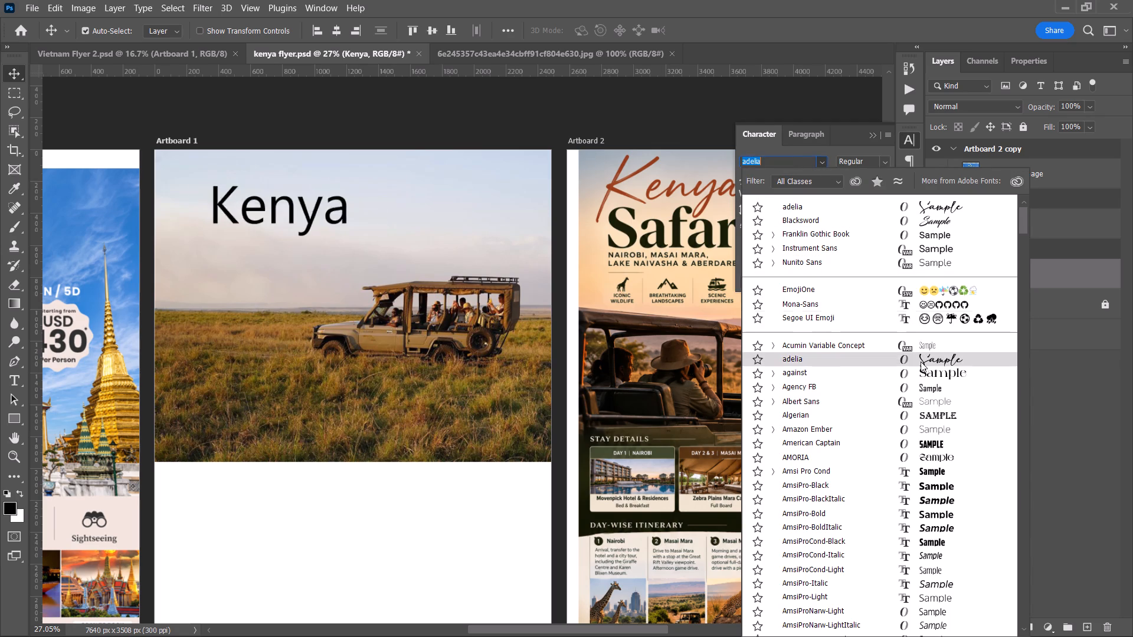
scroll(928, 398, down, 1)
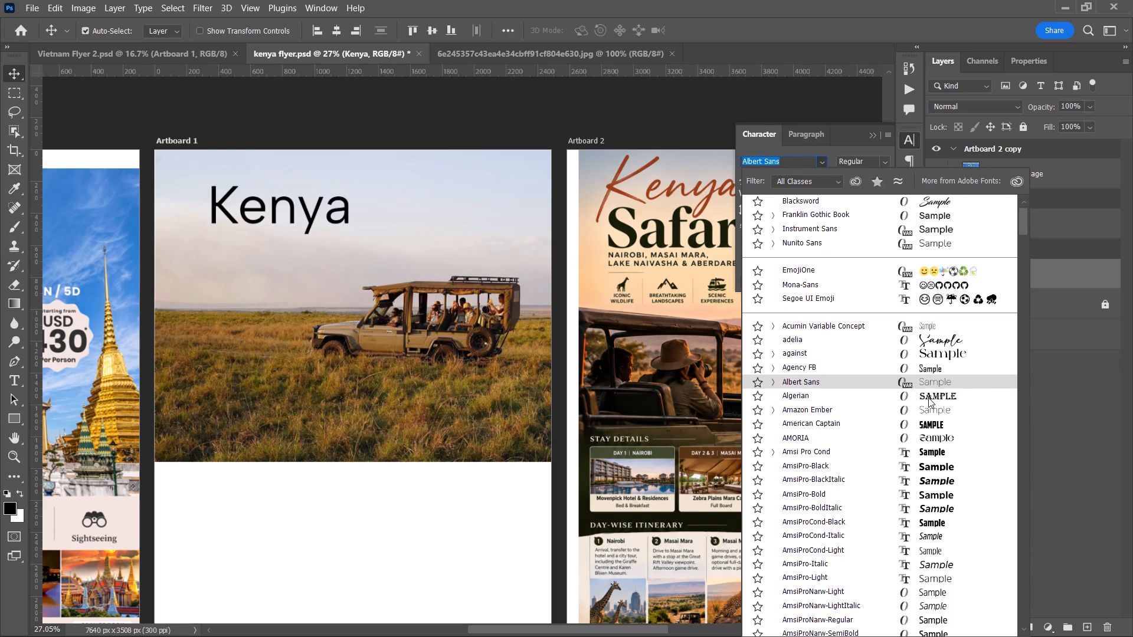
scroll(925, 440, down, 2)
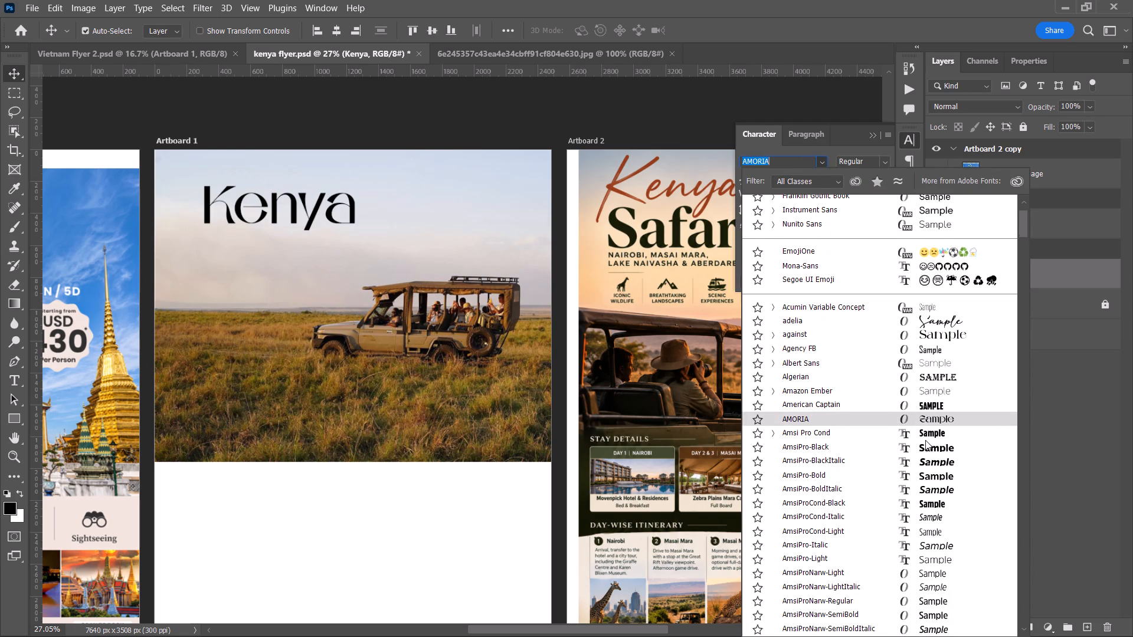
scroll(925, 440, down, 1)
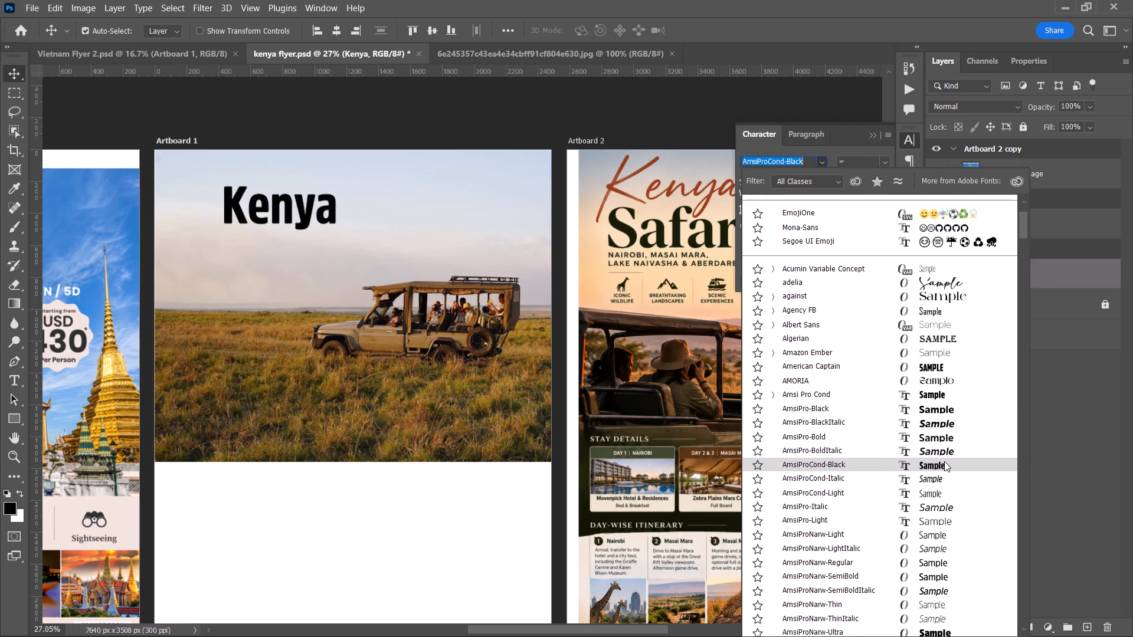
scroll(944, 477, down, 5)
scroll(936, 528, down, 6)
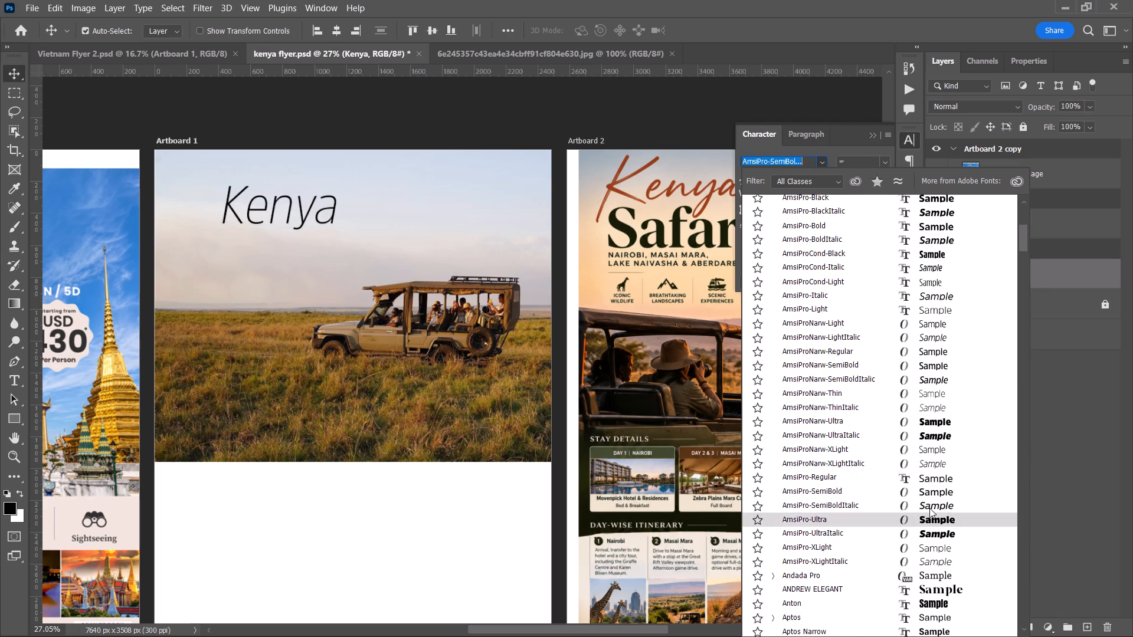
scroll(934, 544, down, 8)
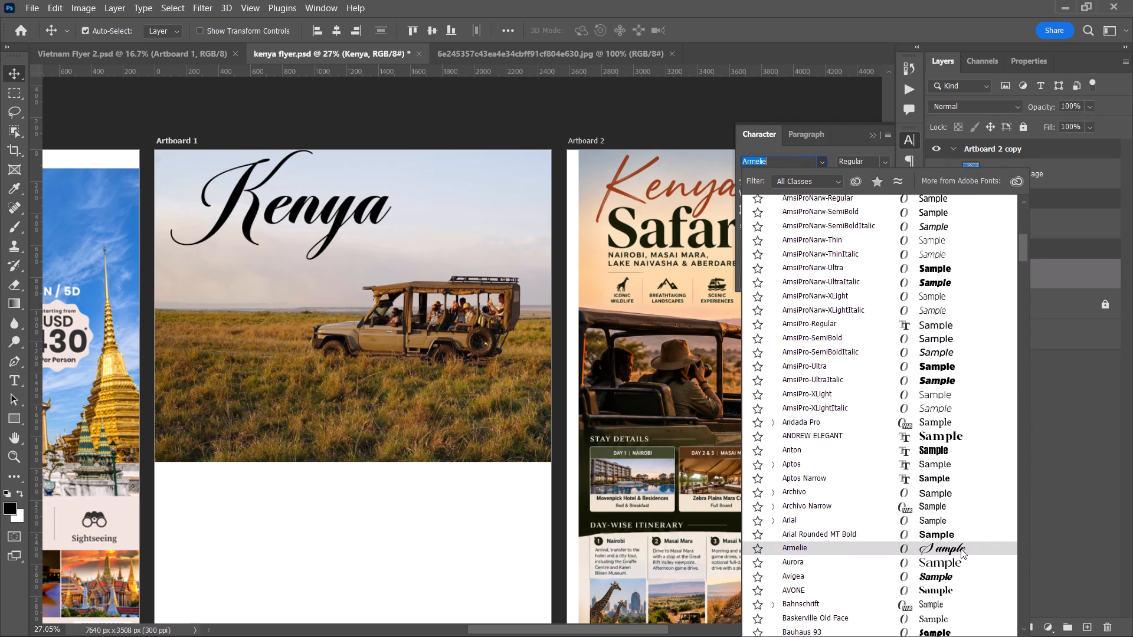
scroll(961, 549, down, 4)
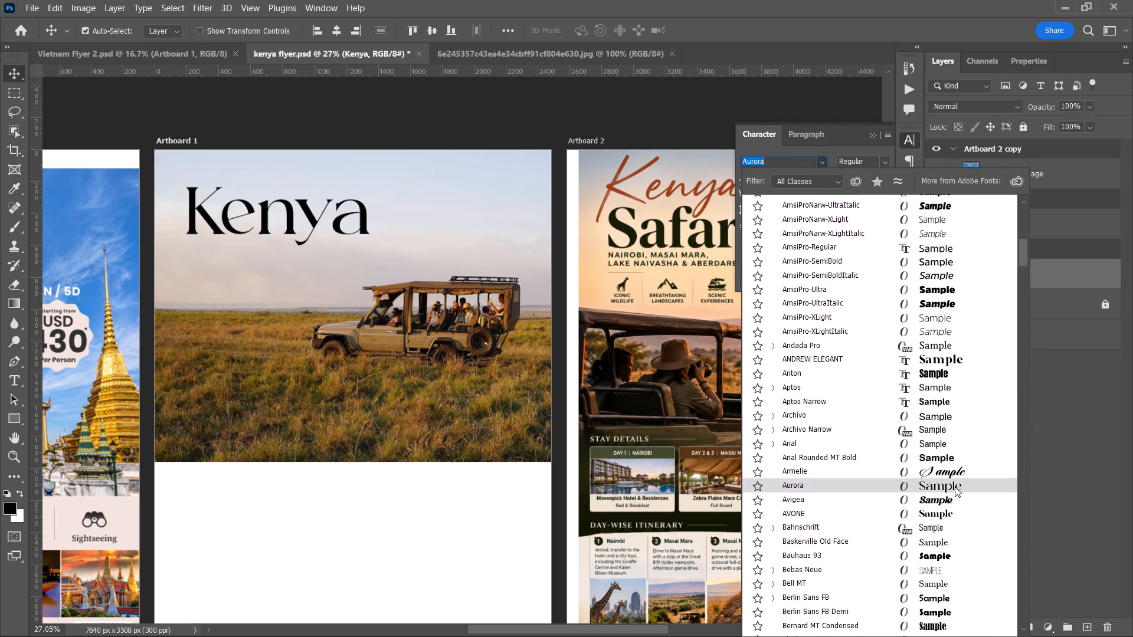
scroll(955, 487, down, 5)
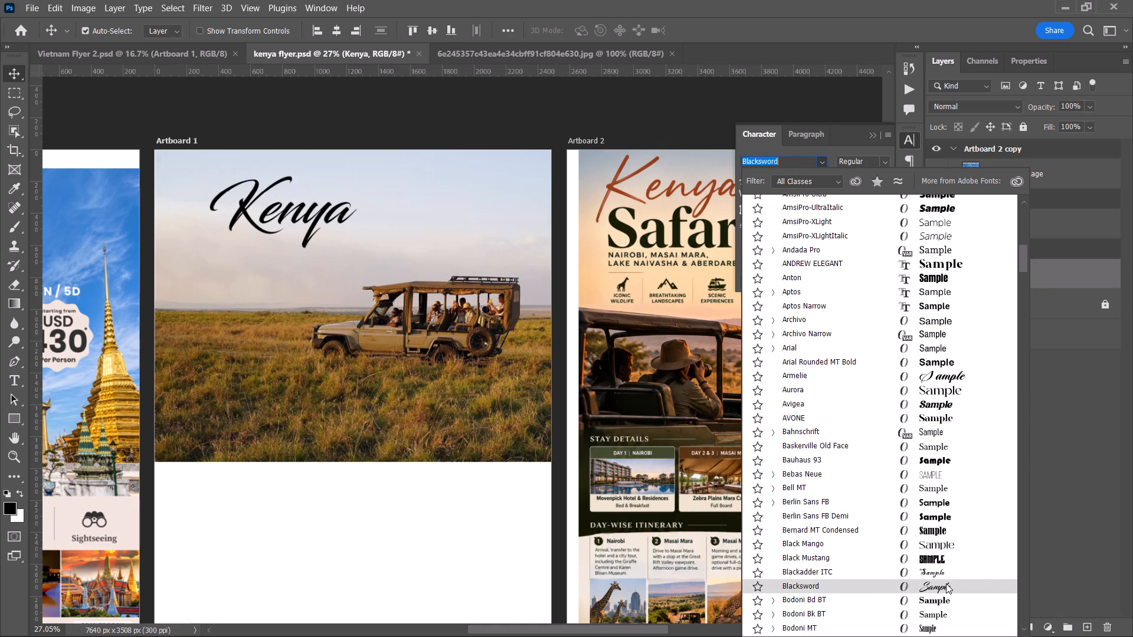
click(946, 583)
click(415, 127)
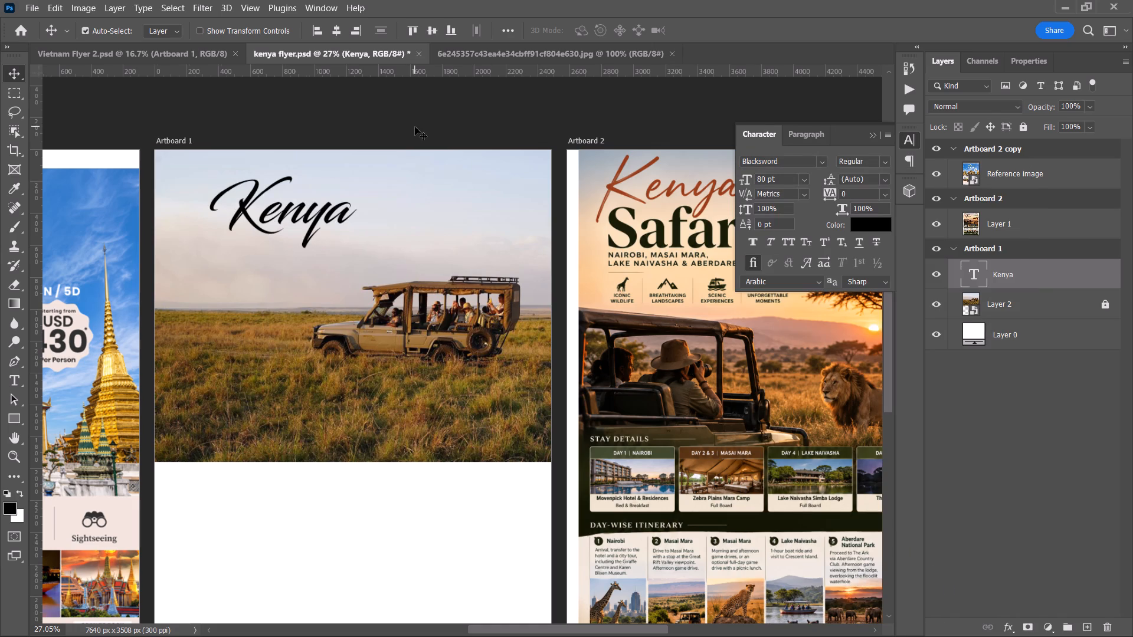
Move the "Kenya" text closer to Artboard 1's upper-left corner and slightly reduce its font size.
drag(313, 209, 277, 197)
double_click(760, 179)
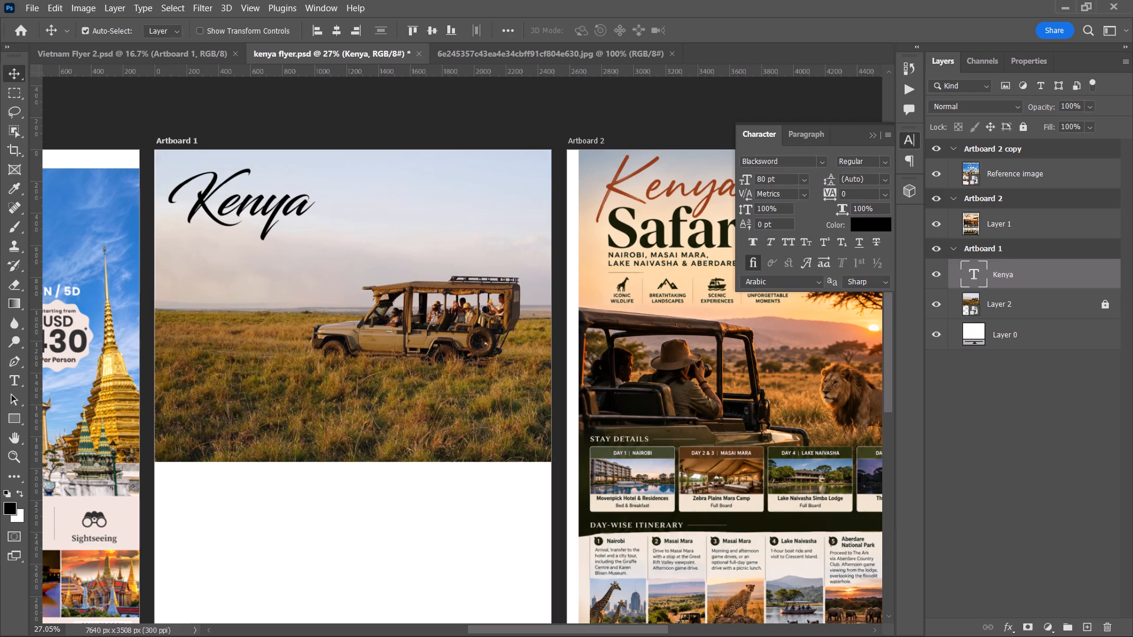
Set the "Kenya" text's font size to 75 pt.
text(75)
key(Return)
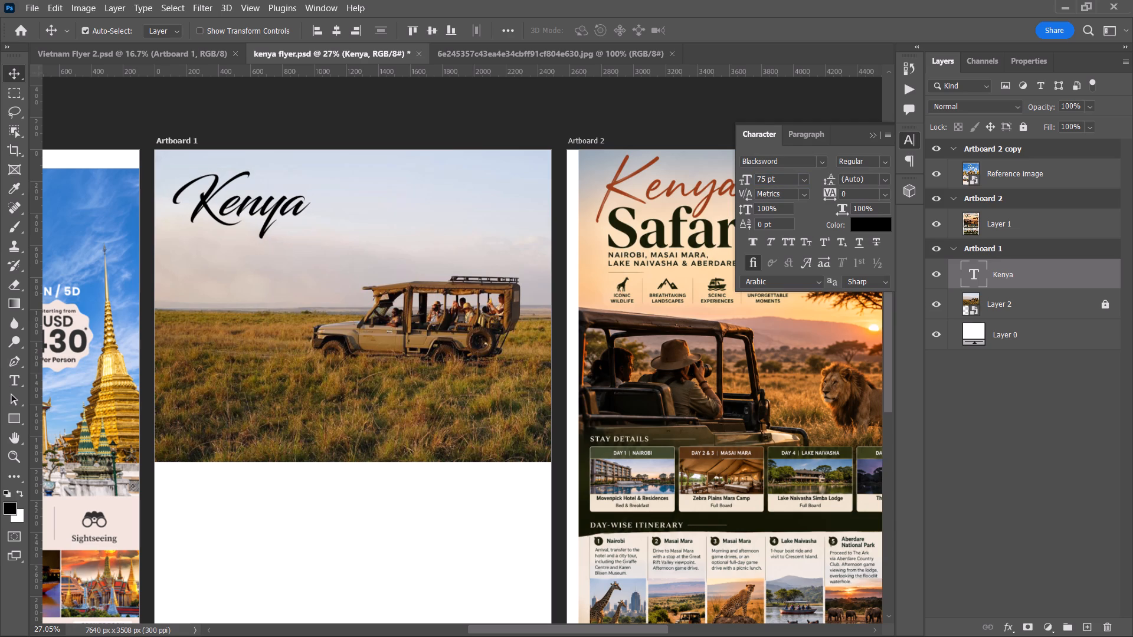
click(318, 124)
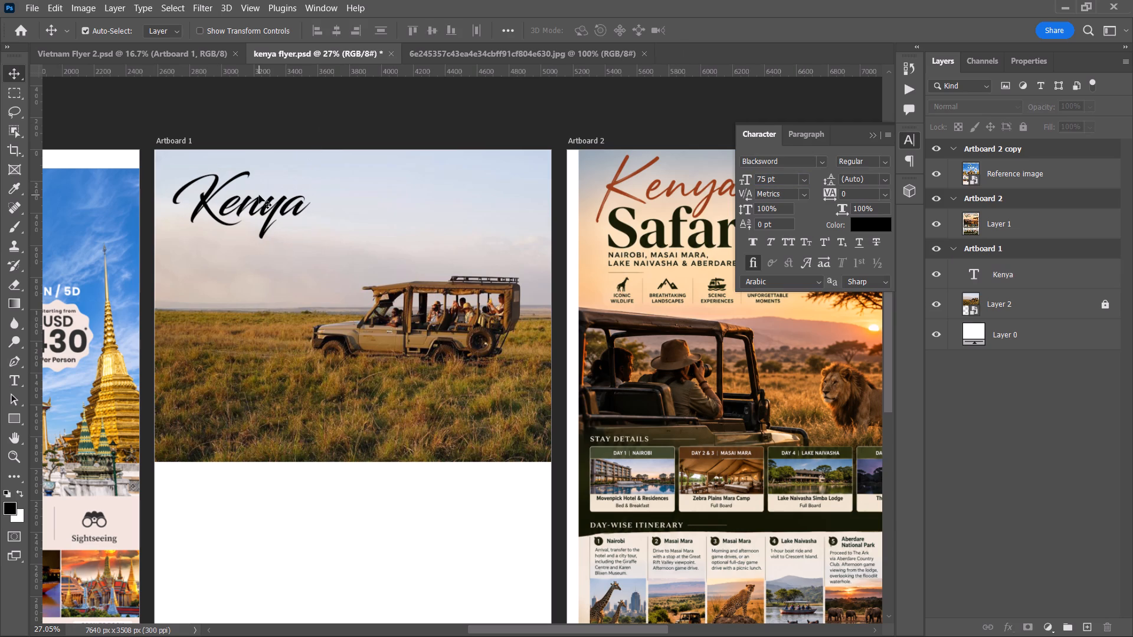
Duplicate the "Kenya" text directly below the original on Artboard 1 and change the copy's wording to "Safari".
alt+drag(260, 209, 261, 282)
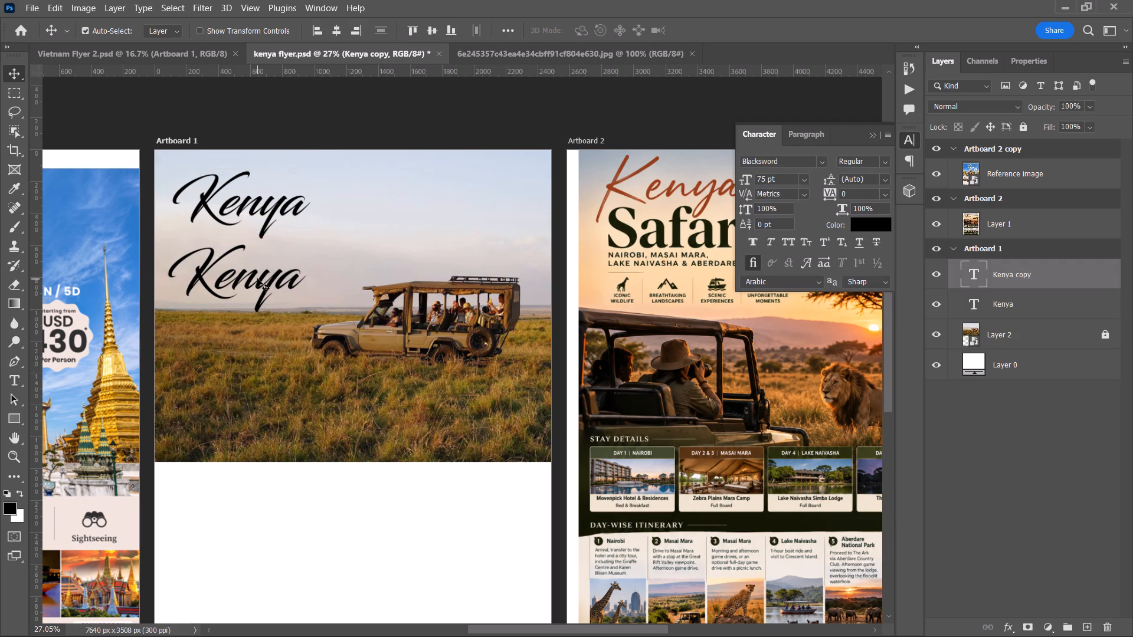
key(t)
triple_click(257, 278)
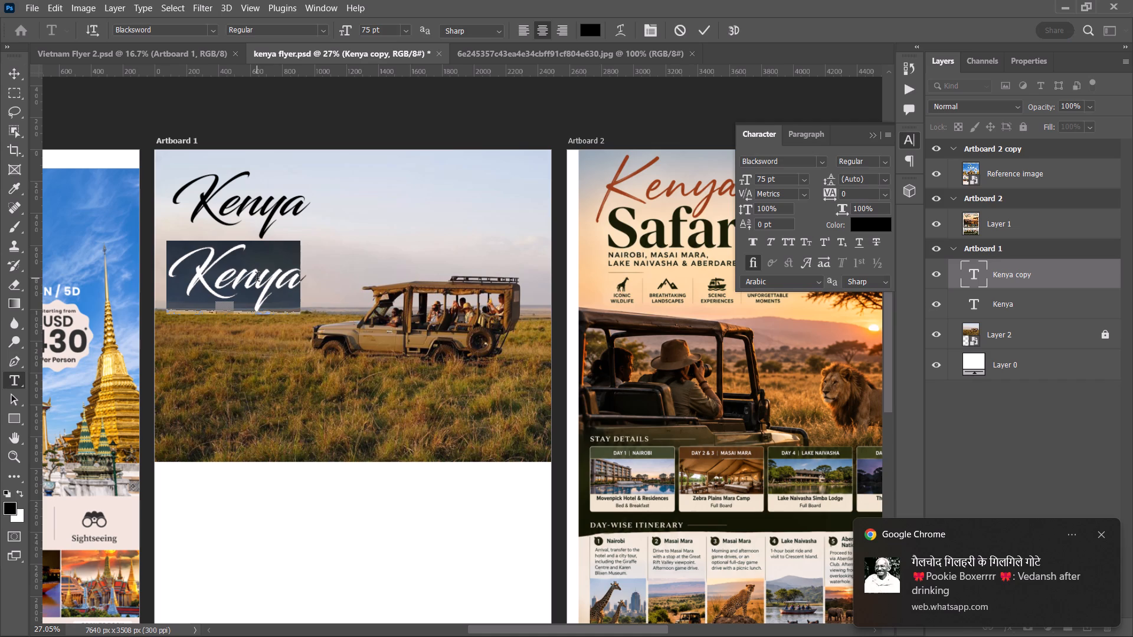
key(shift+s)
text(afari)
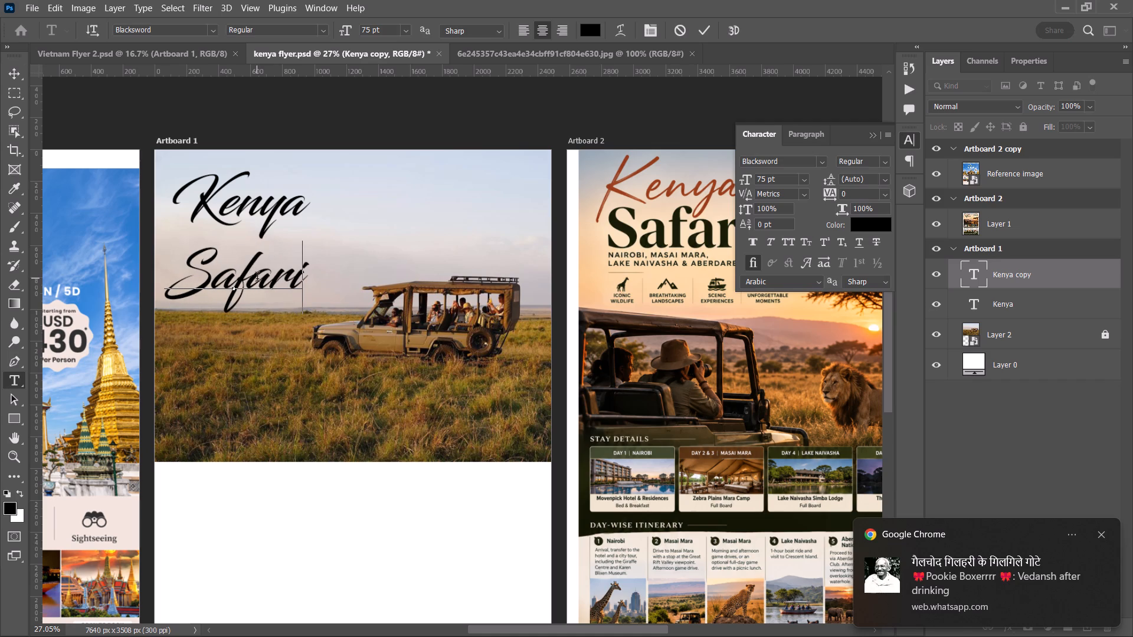
click(701, 27)
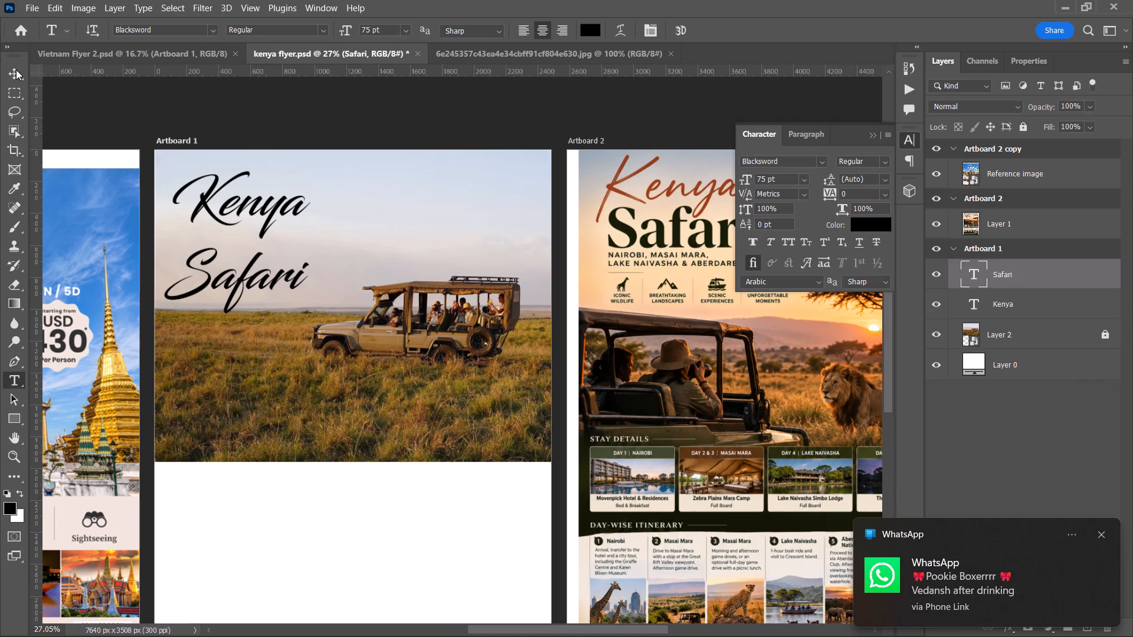
click(16, 70)
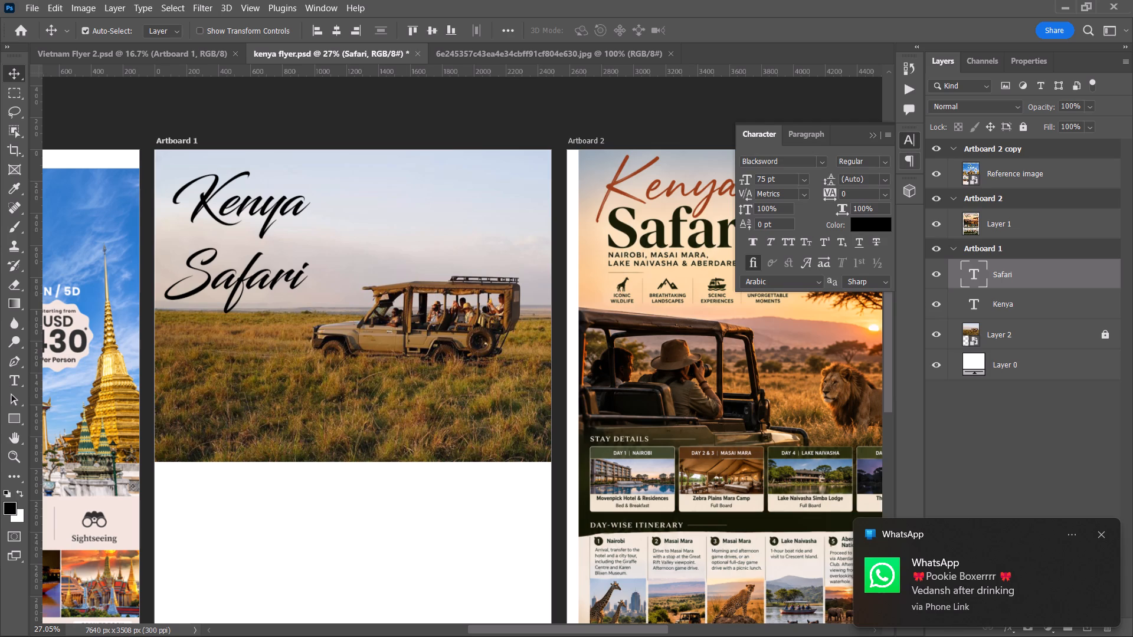
Apply the against font to the "Safari" text and dismiss the chat notification.
click(821, 165)
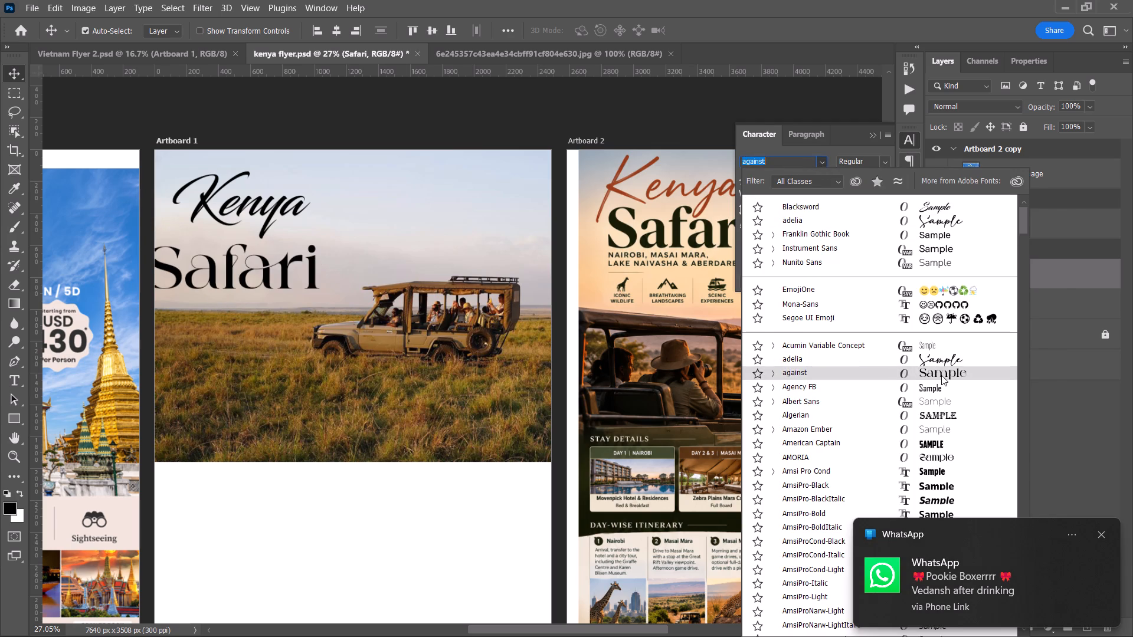
click(942, 375)
click(1103, 537)
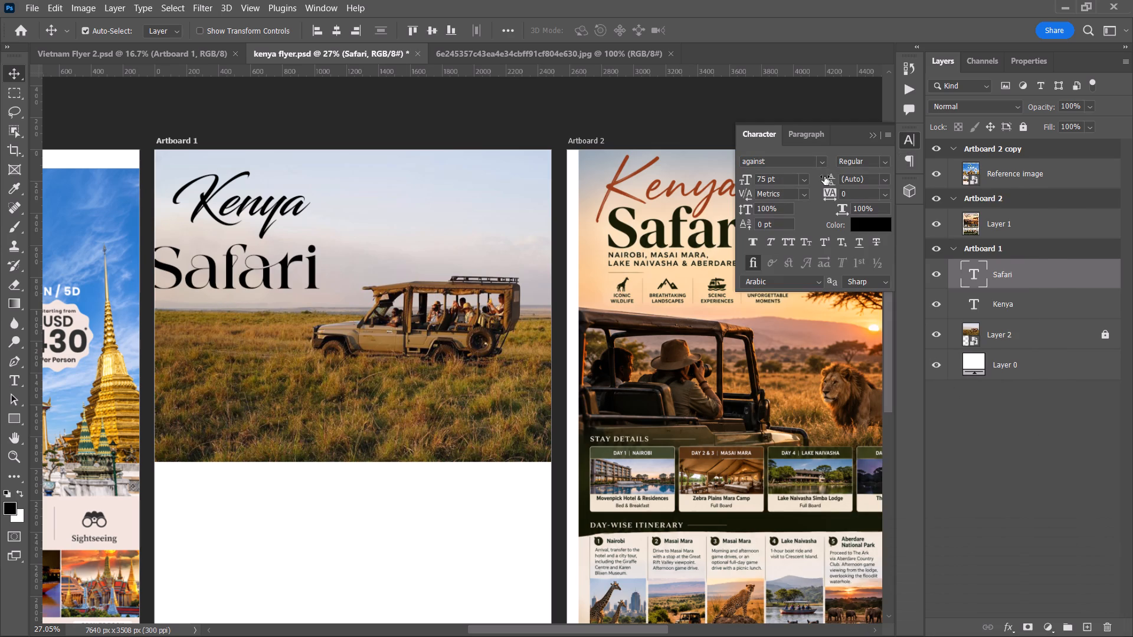
Preview alternative fonts on the "Safari" text, from AMORIA through Evantic to the FONTSPRING DEMO families, and dismiss the chat notification.
click(818, 159)
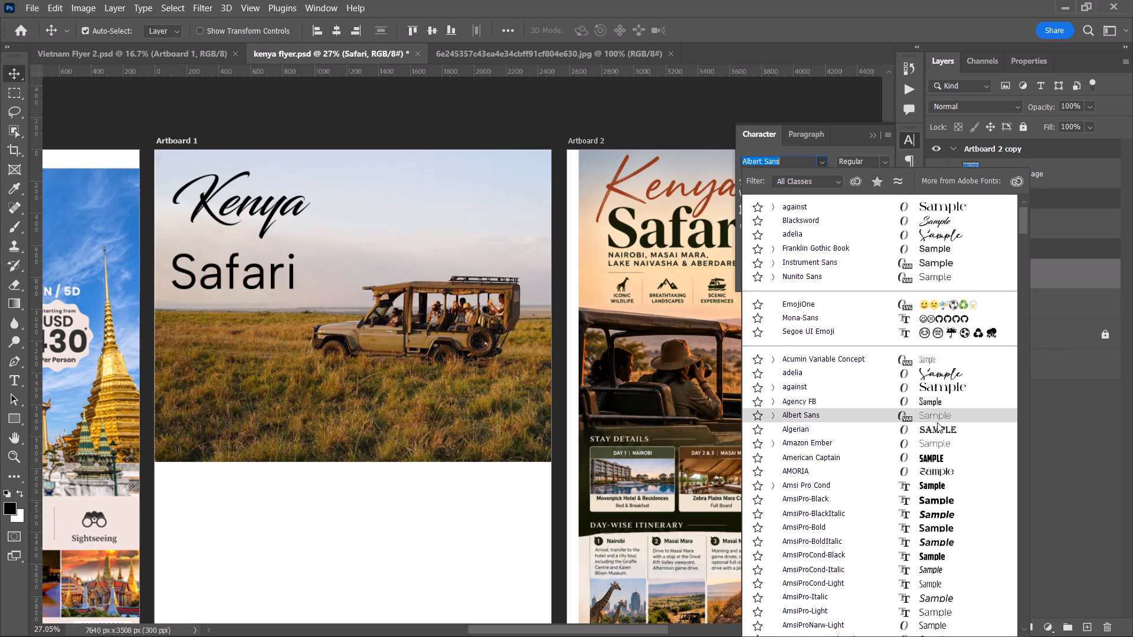
scroll(938, 420, down, 4)
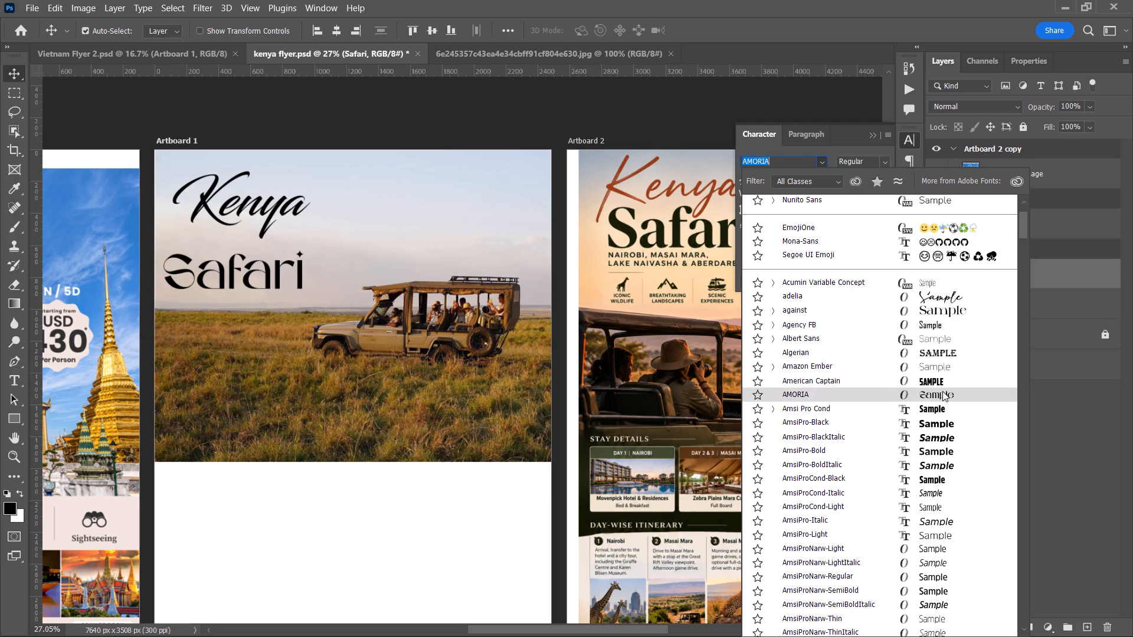
scroll(942, 391, down, 4)
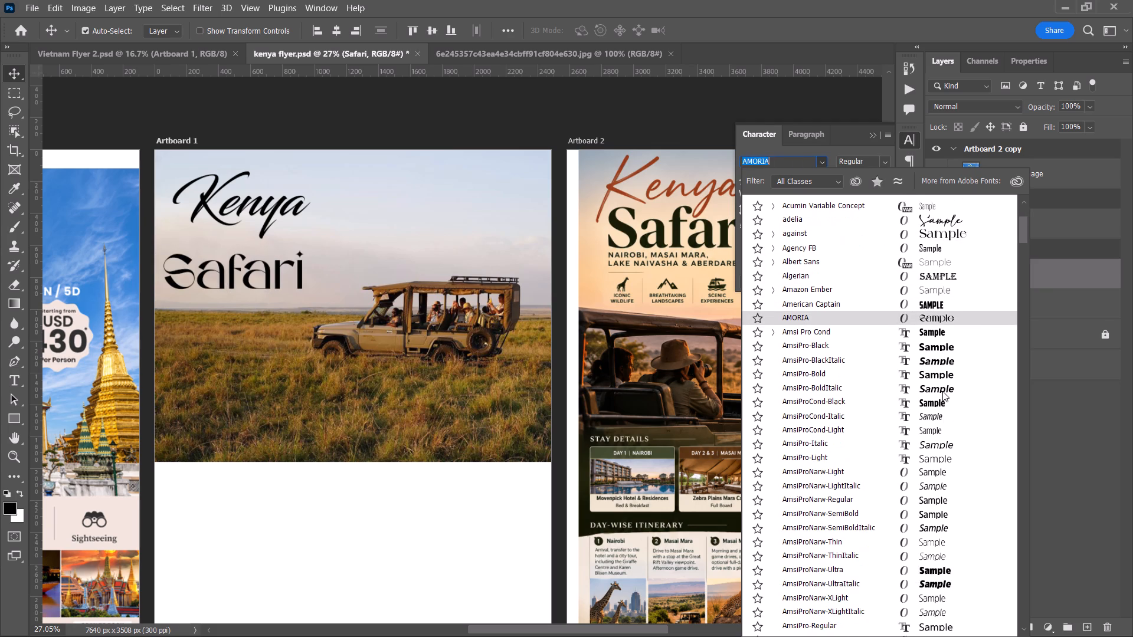
scroll(943, 471, down, 12)
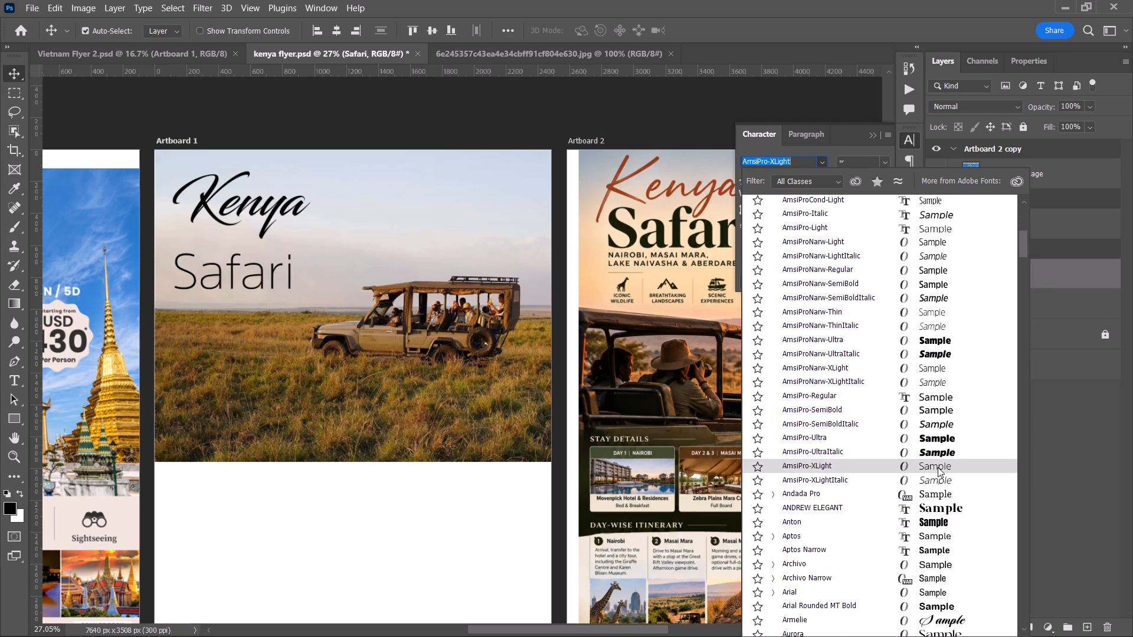
scroll(938, 467, down, 5)
scroll(949, 540, down, 6)
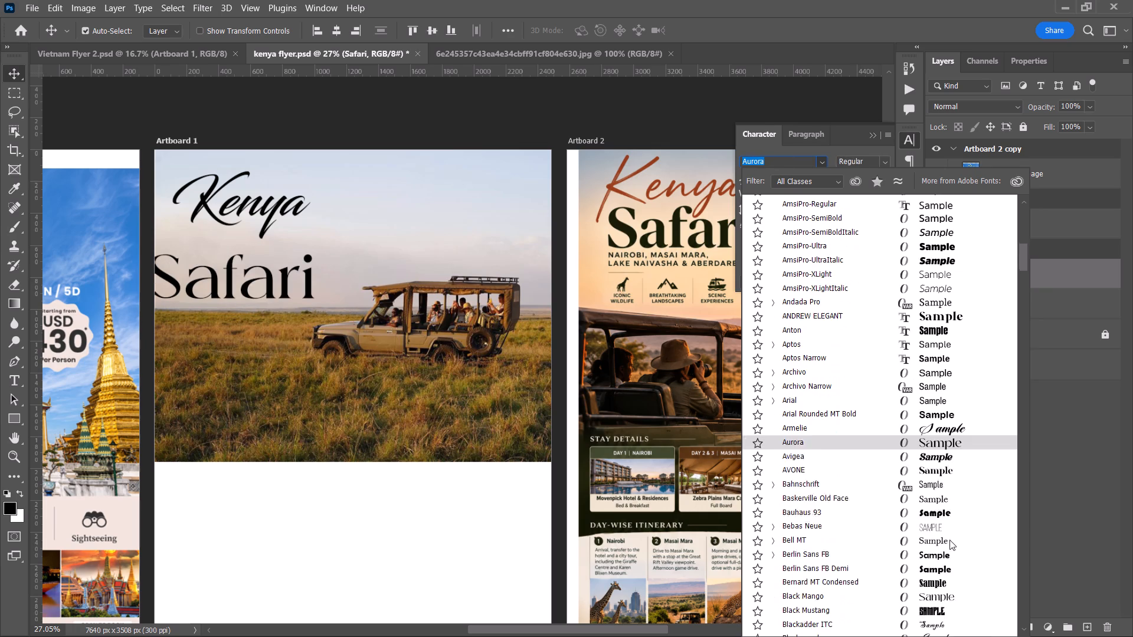
scroll(949, 544, down, 6)
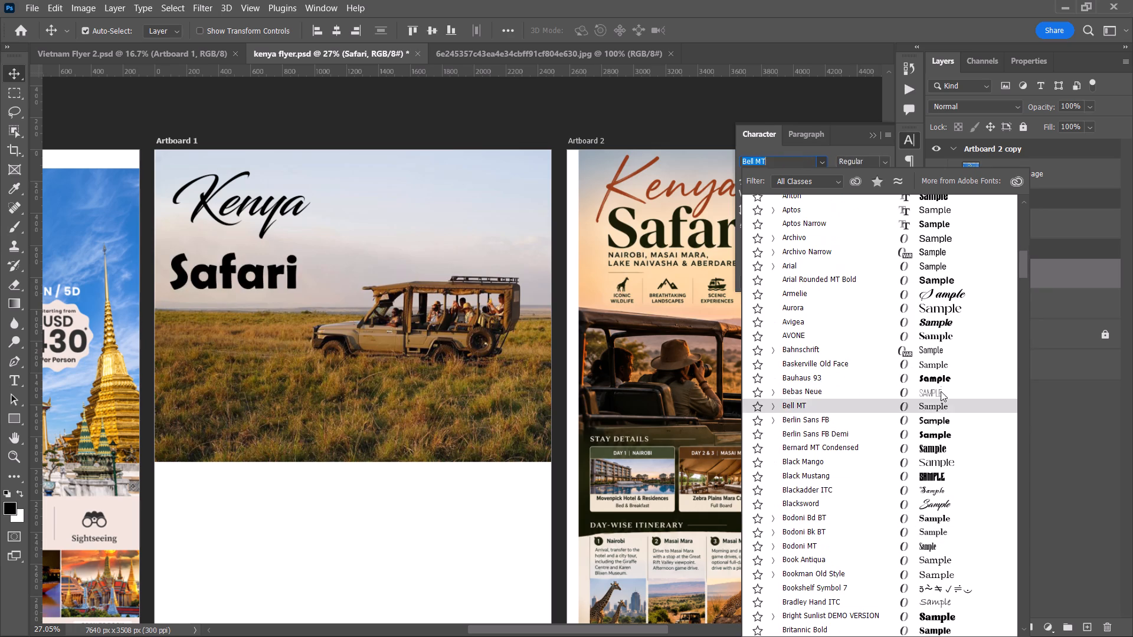
scroll(941, 383, down, 4)
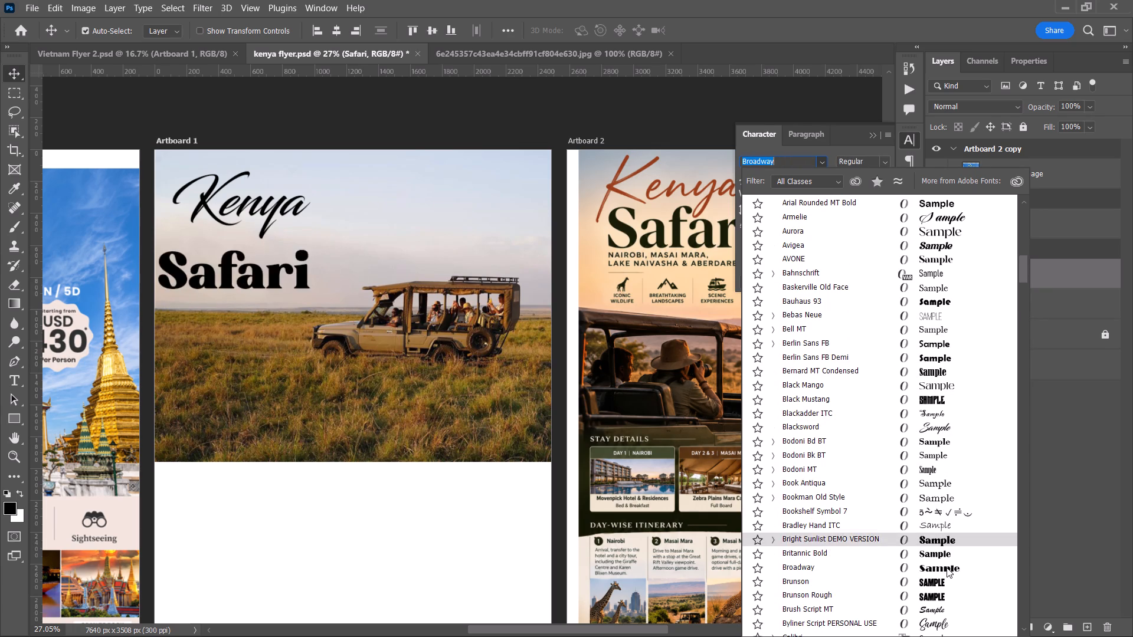
scroll(947, 567, down, 7)
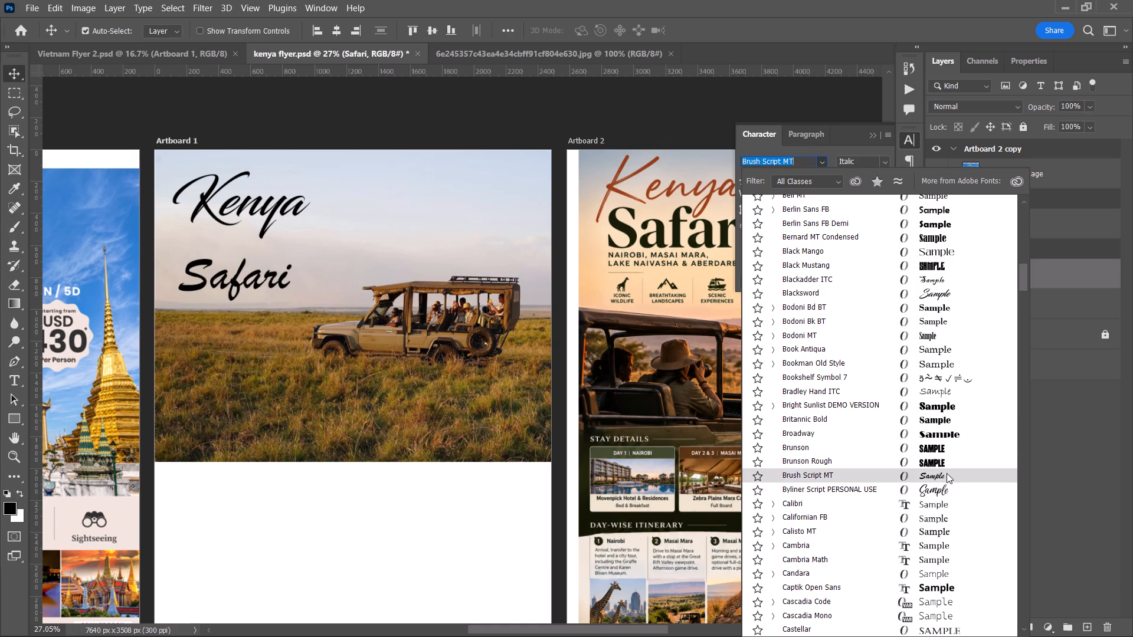
scroll(944, 487, down, 10)
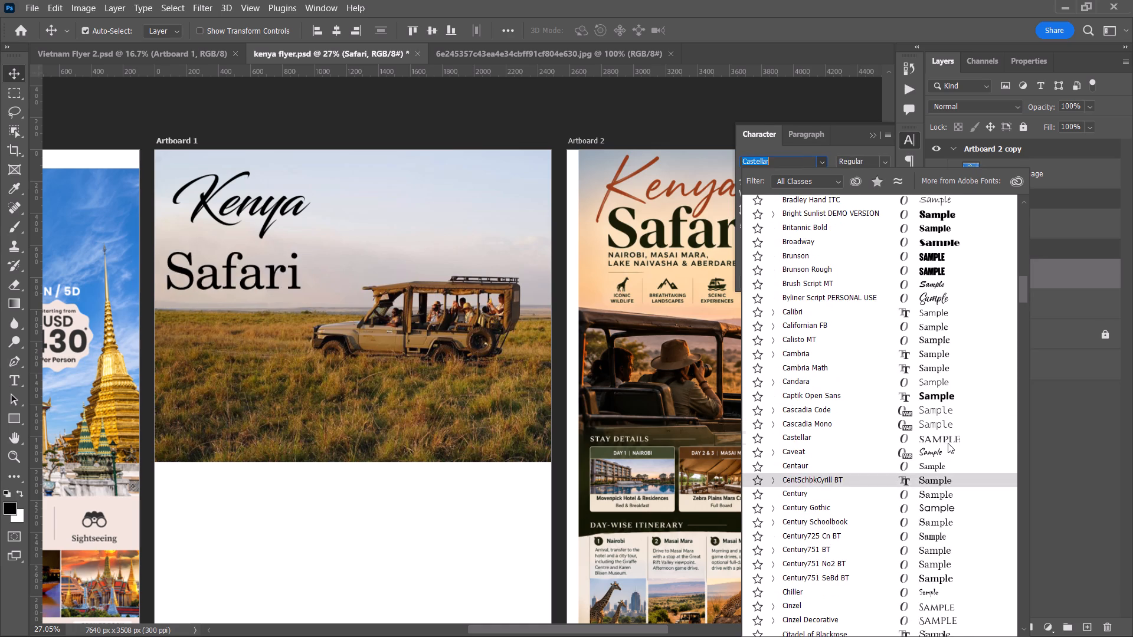
scroll(948, 443, down, 6)
scroll(938, 559, down, 5)
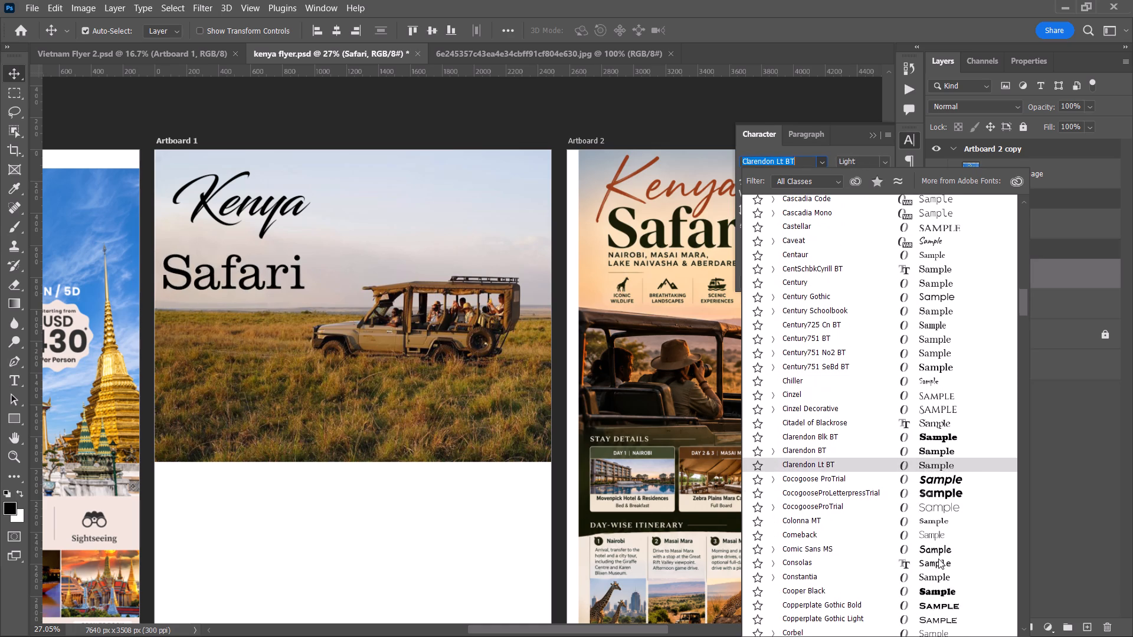
scroll(936, 527, down, 6)
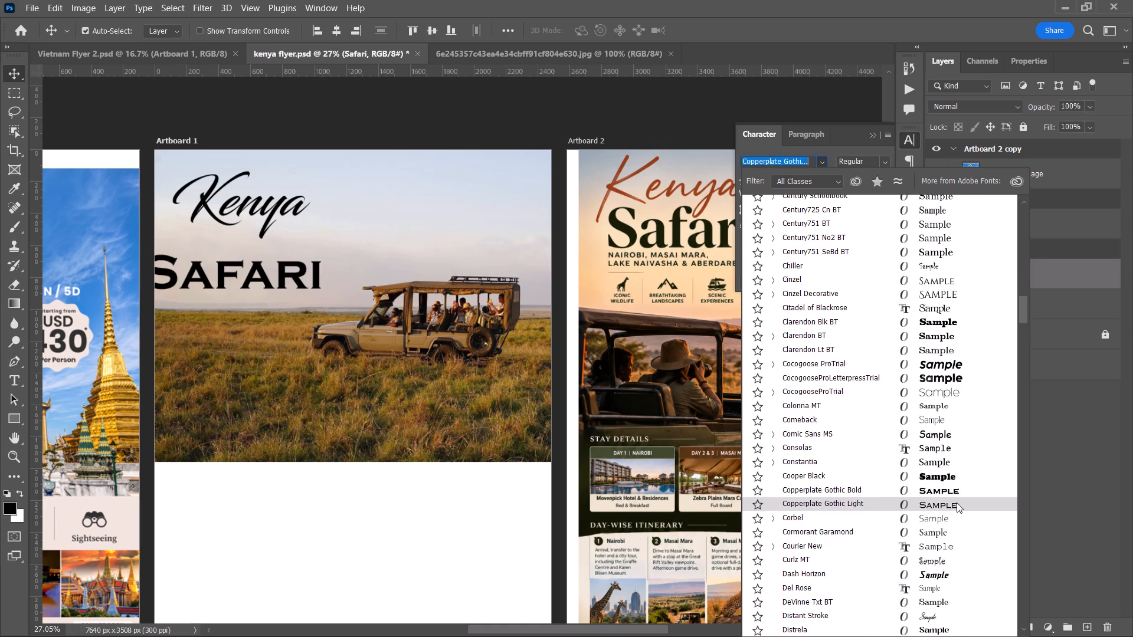
scroll(957, 503, down, 8)
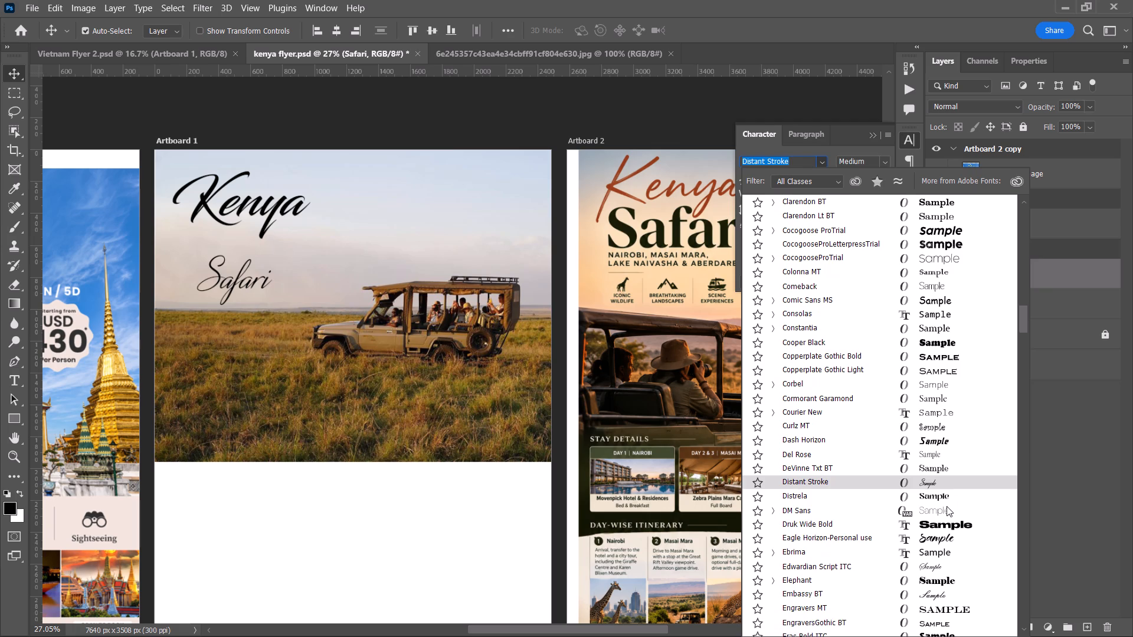
scroll(957, 514, down, 1)
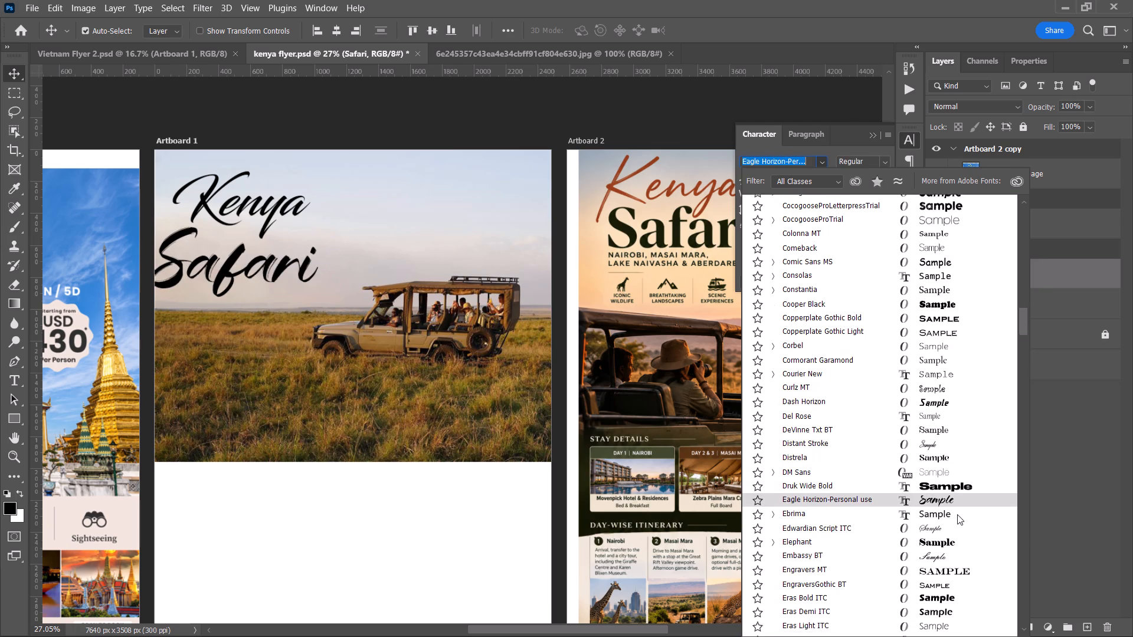
scroll(957, 514, down, 2)
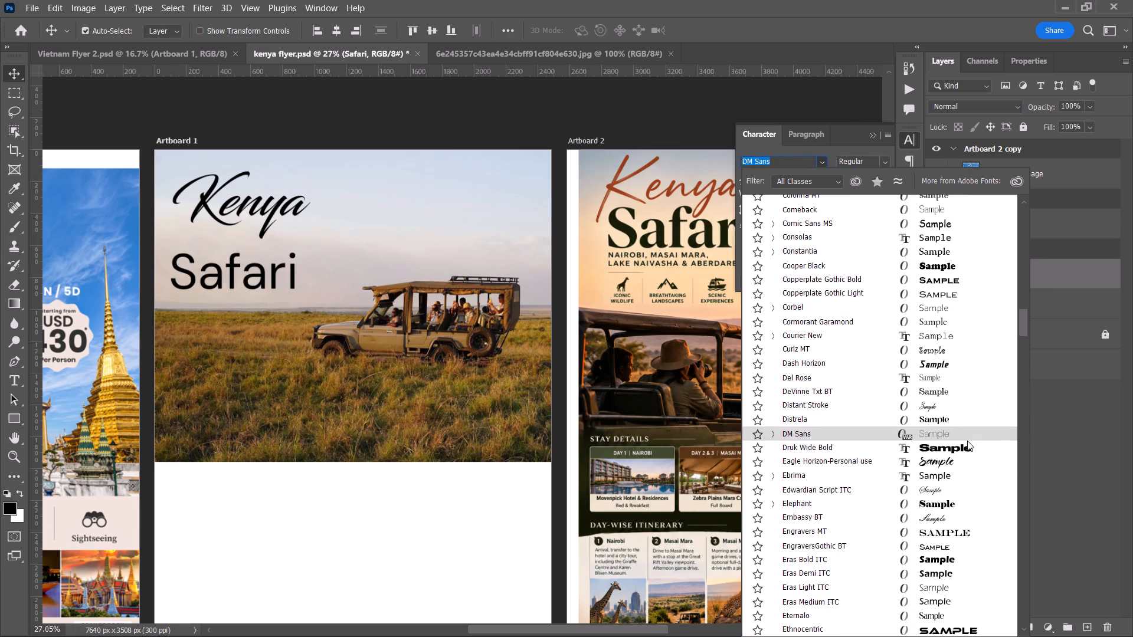
scroll(968, 448, down, 3)
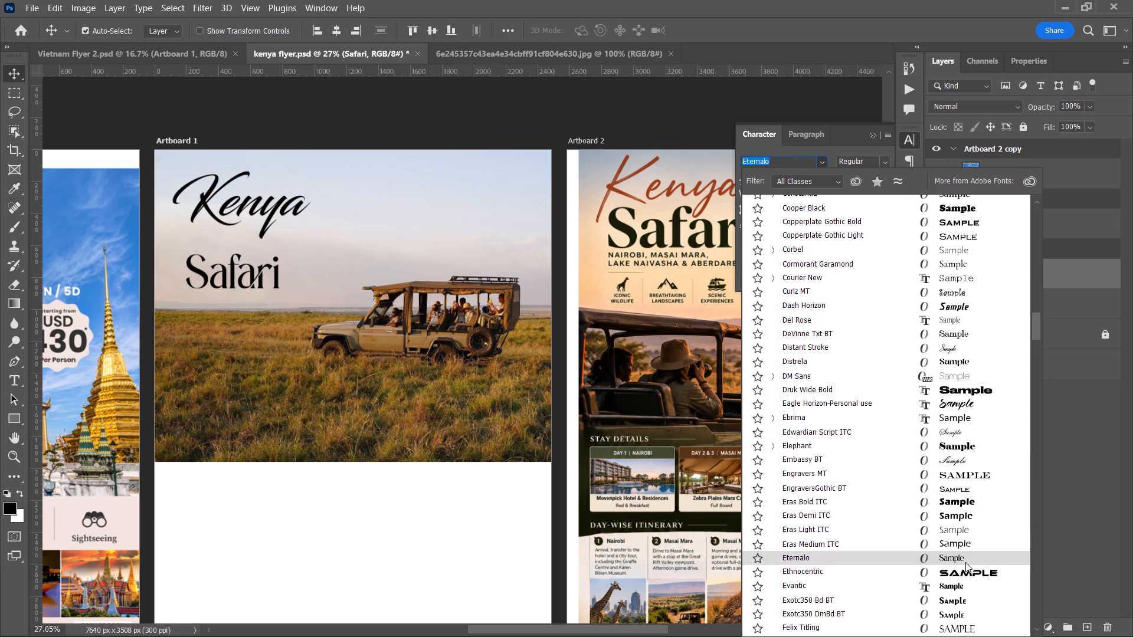
scroll(965, 562, down, 1)
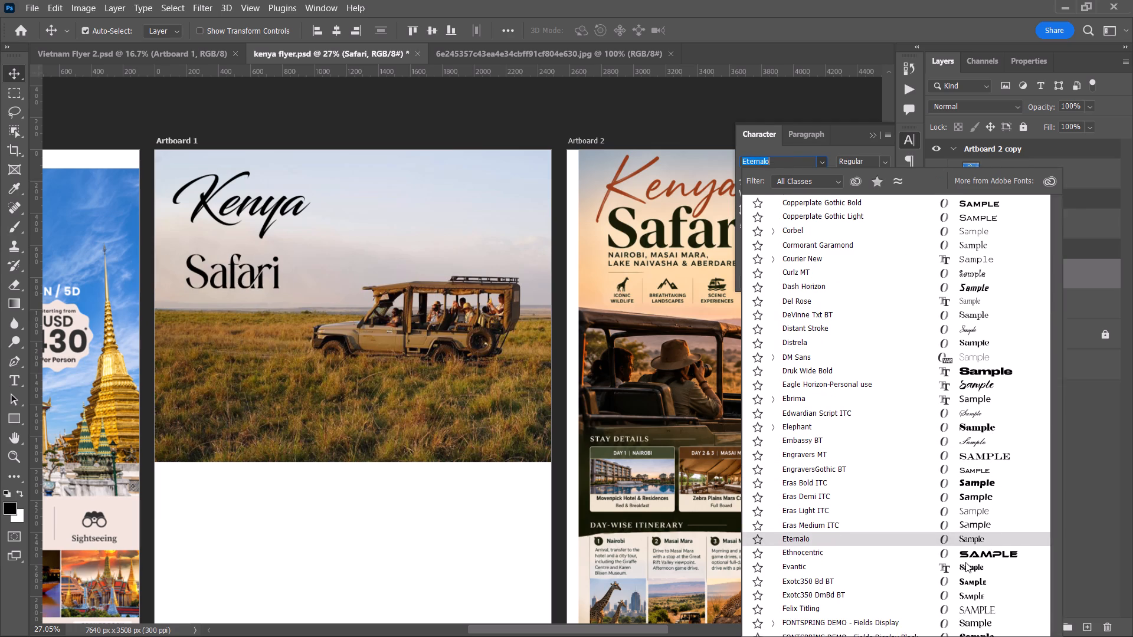
scroll(965, 562, down, 1)
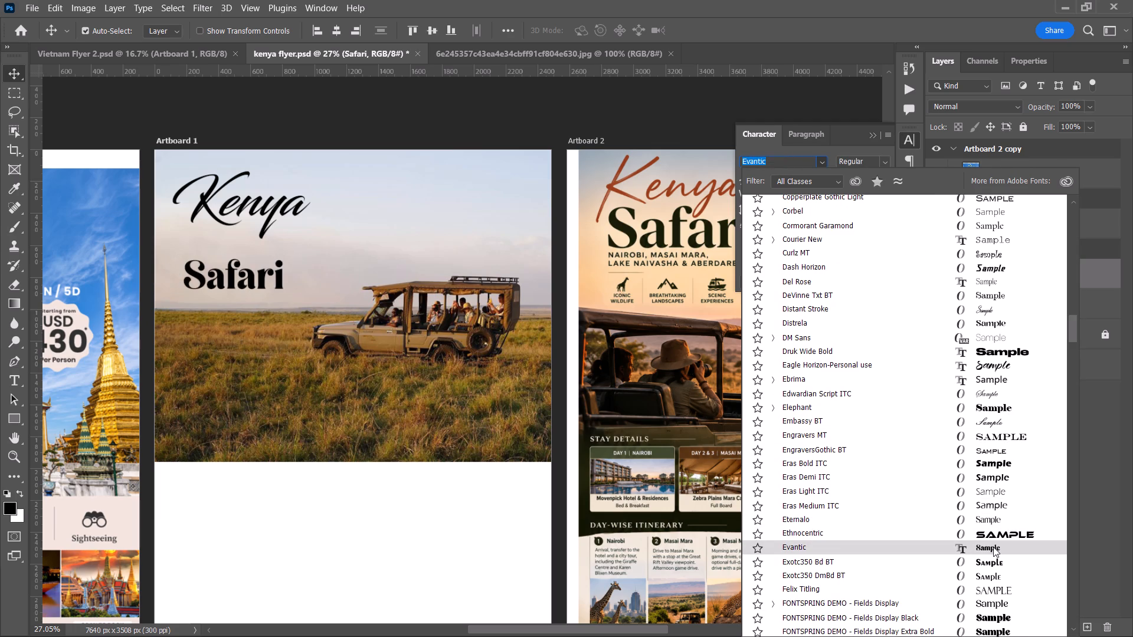
scroll(993, 547, down, 2)
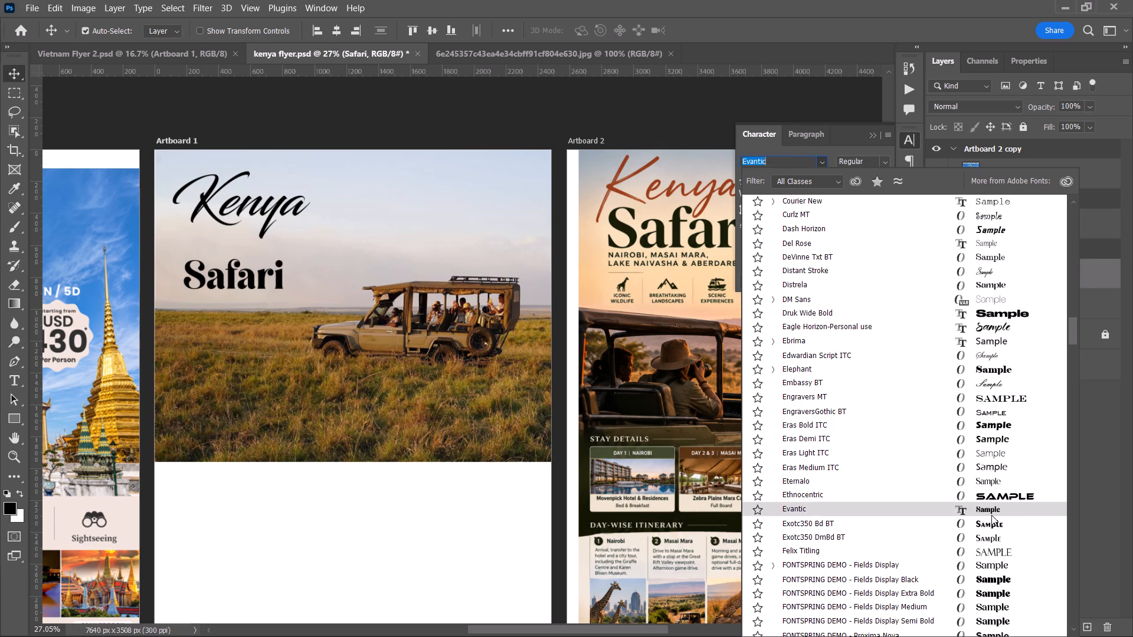
scroll(991, 515, down, 3)
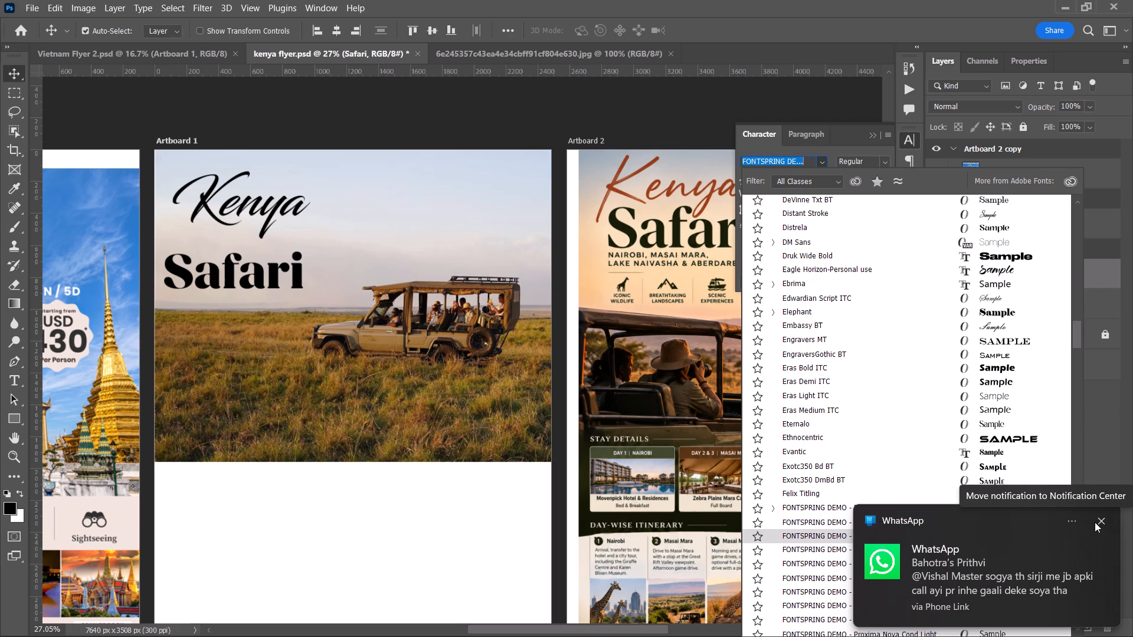
click(1101, 520)
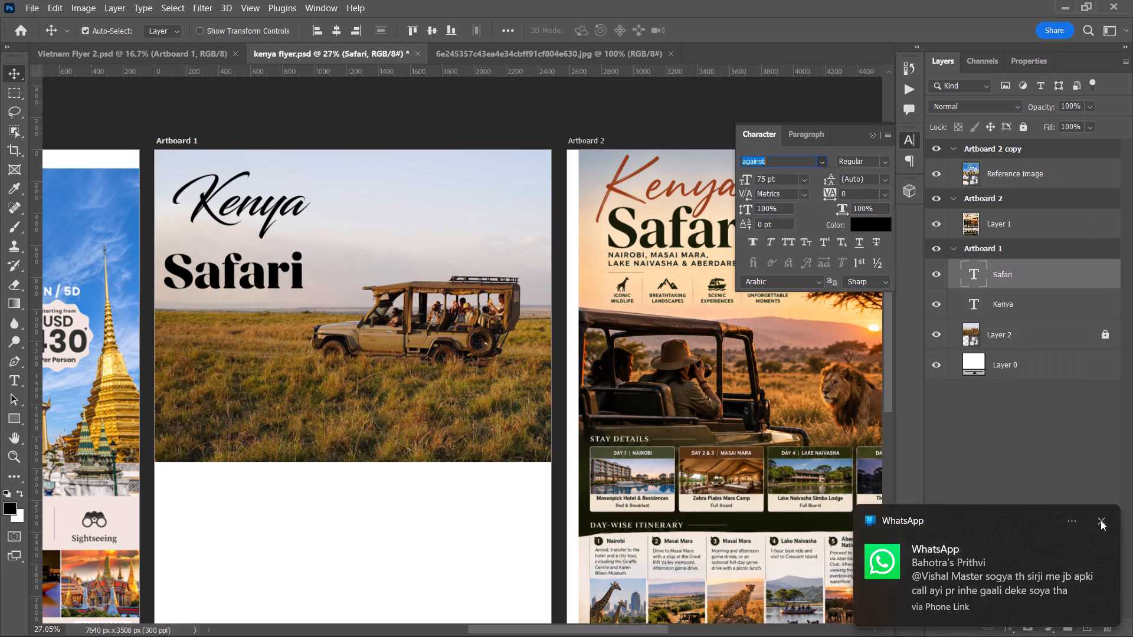
Preview alternative fonts on the "Safari" text, from the AmsiPro families through Blackadder ITC and Cinzel to Cooper Black.
click(818, 165)
scroll(968, 455, down, 13)
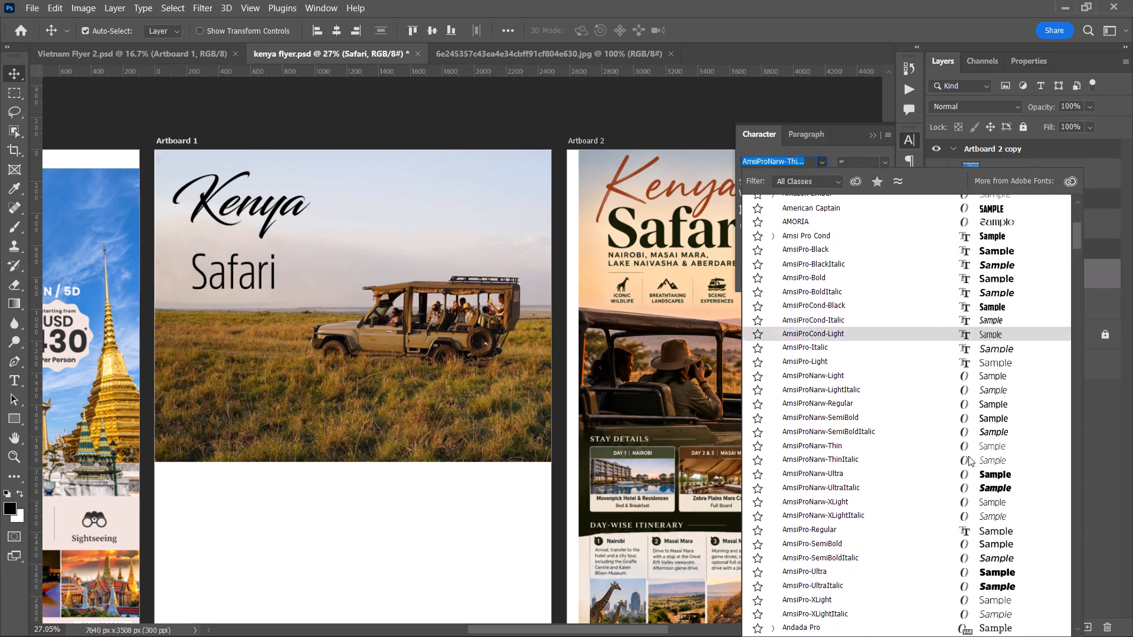
scroll(968, 456, down, 18)
scroll(991, 475, down, 6)
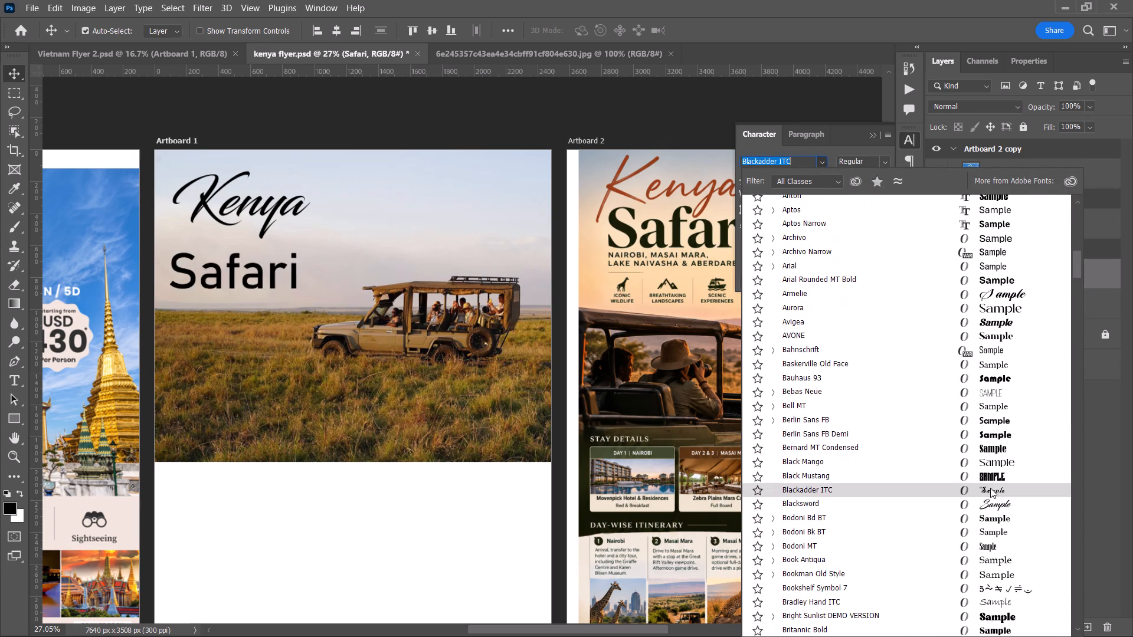
scroll(990, 494, down, 12)
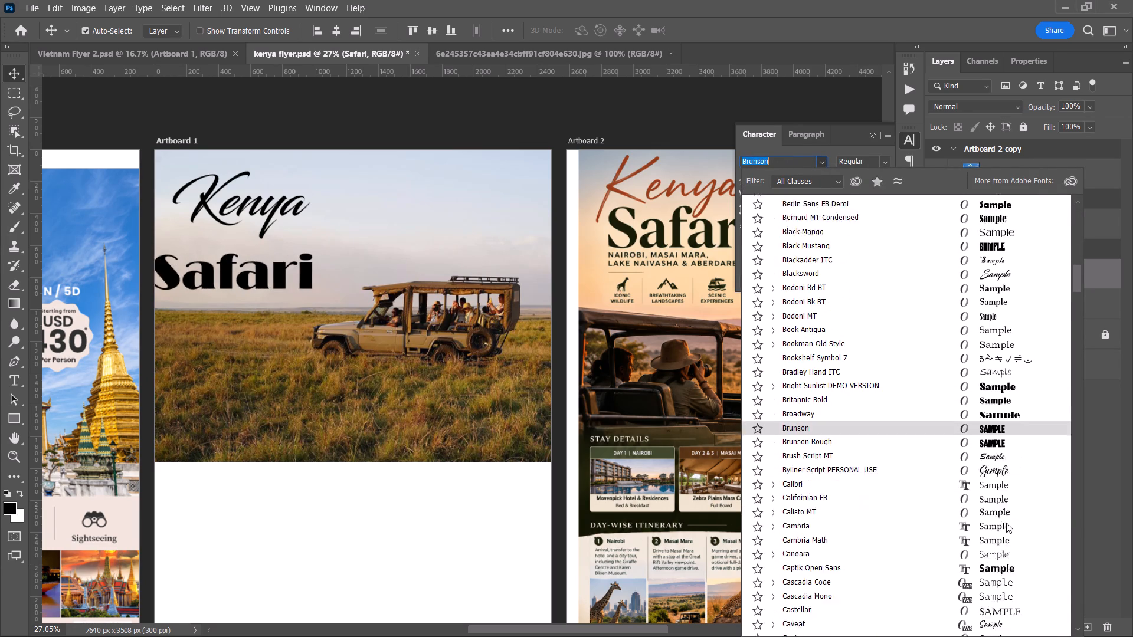
scroll(1006, 523, down, 13)
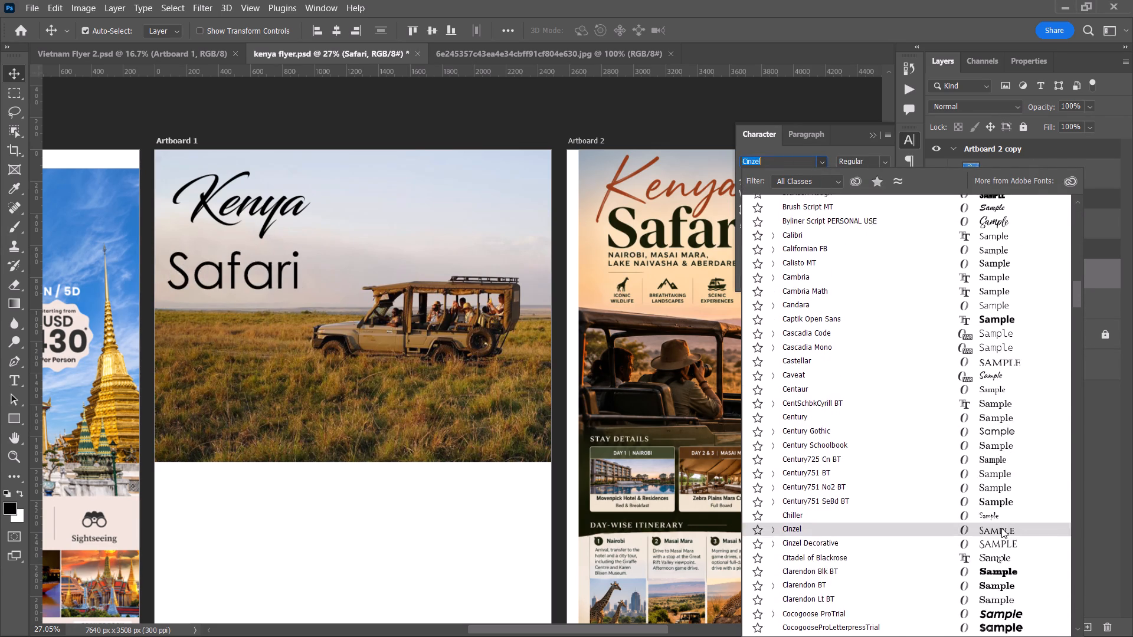
scroll(1001, 528, down, 9)
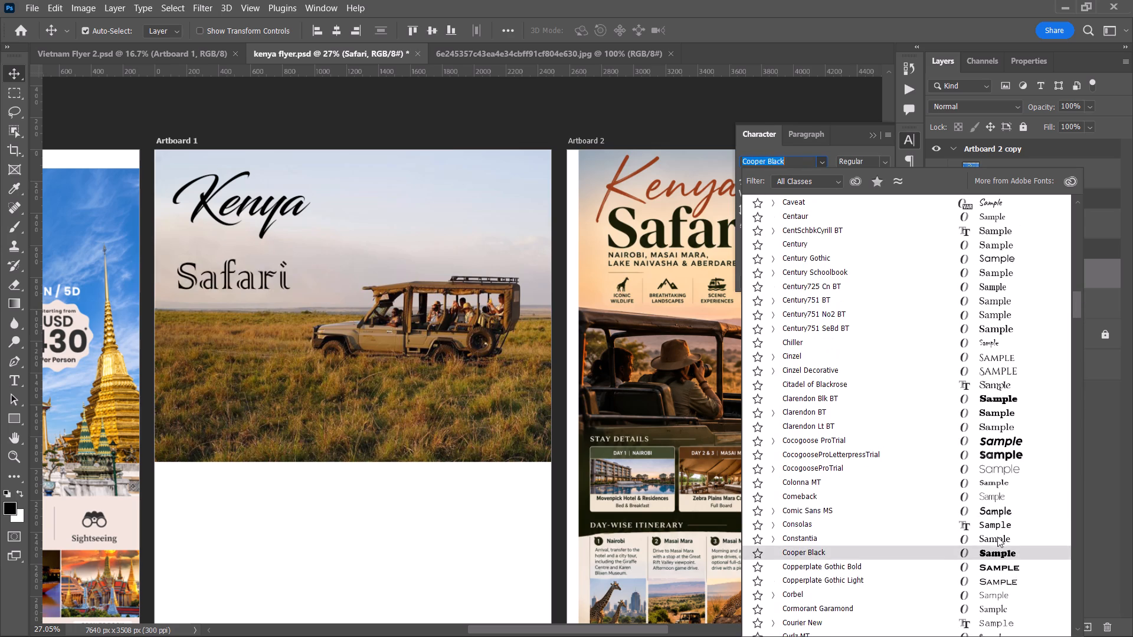
Preview further fonts on the "Safari" text, from DM Sans through the FONTSPRING DEMO and Franklin Gothic families to Futura BT.
scroll(1003, 531, down, 11)
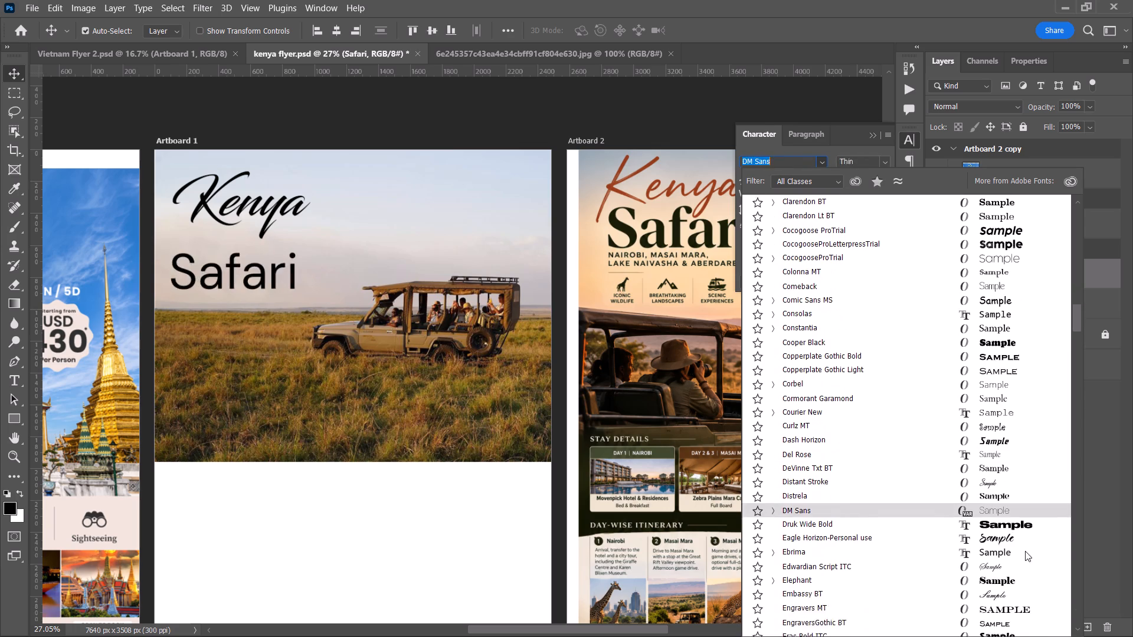
scroll(1025, 551, down, 7)
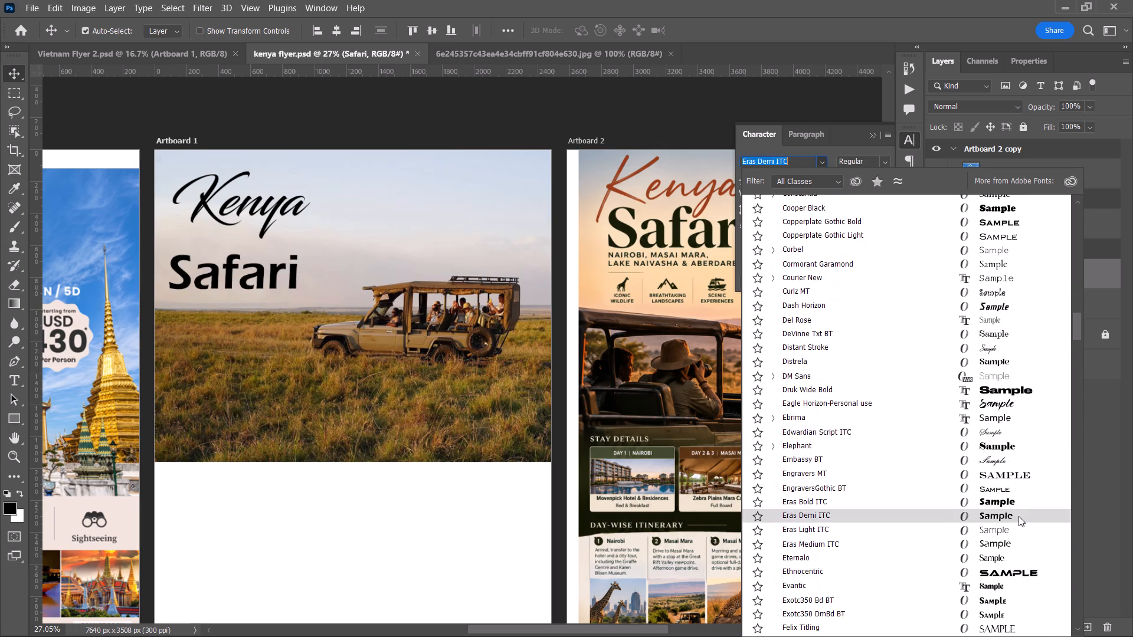
scroll(1019, 517, down, 8)
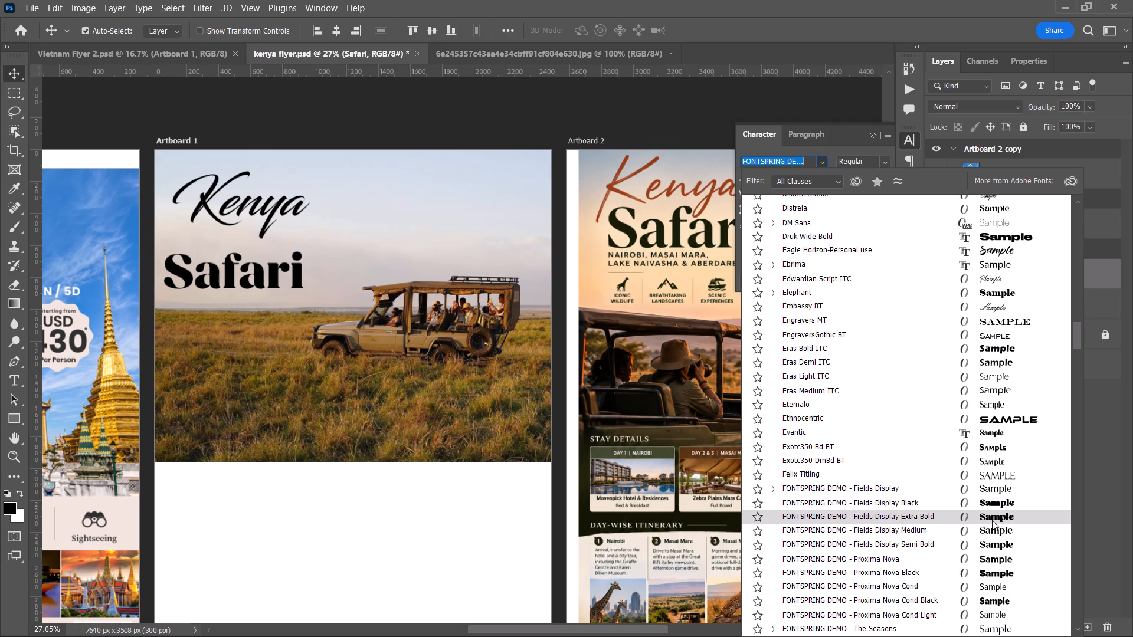
scroll(992, 520, down, 8)
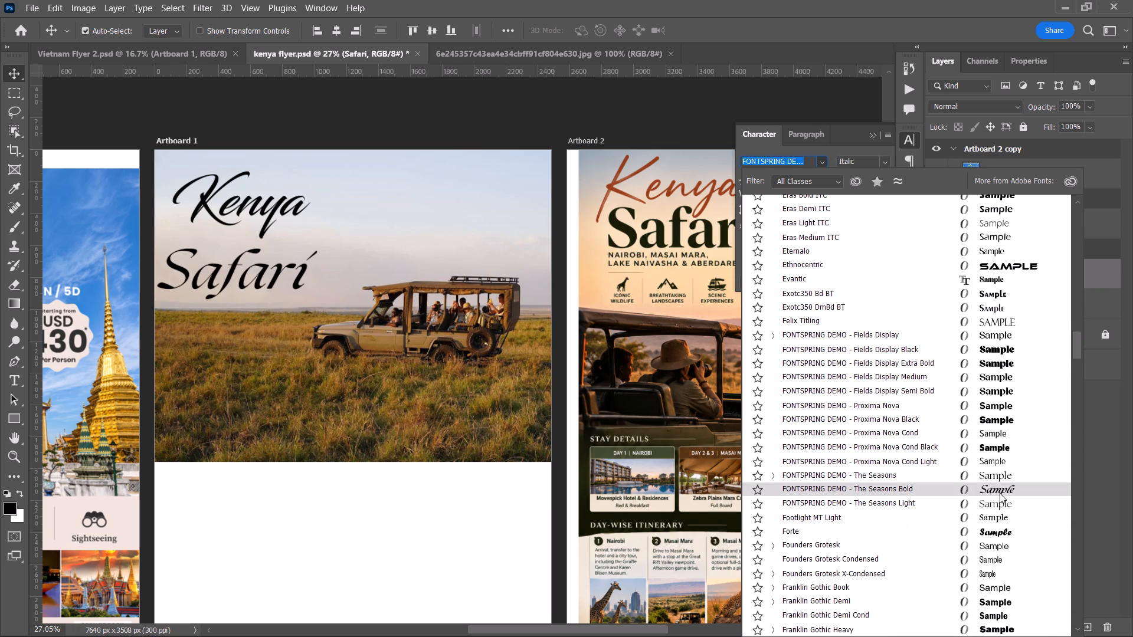
scroll(1000, 493, down, 3)
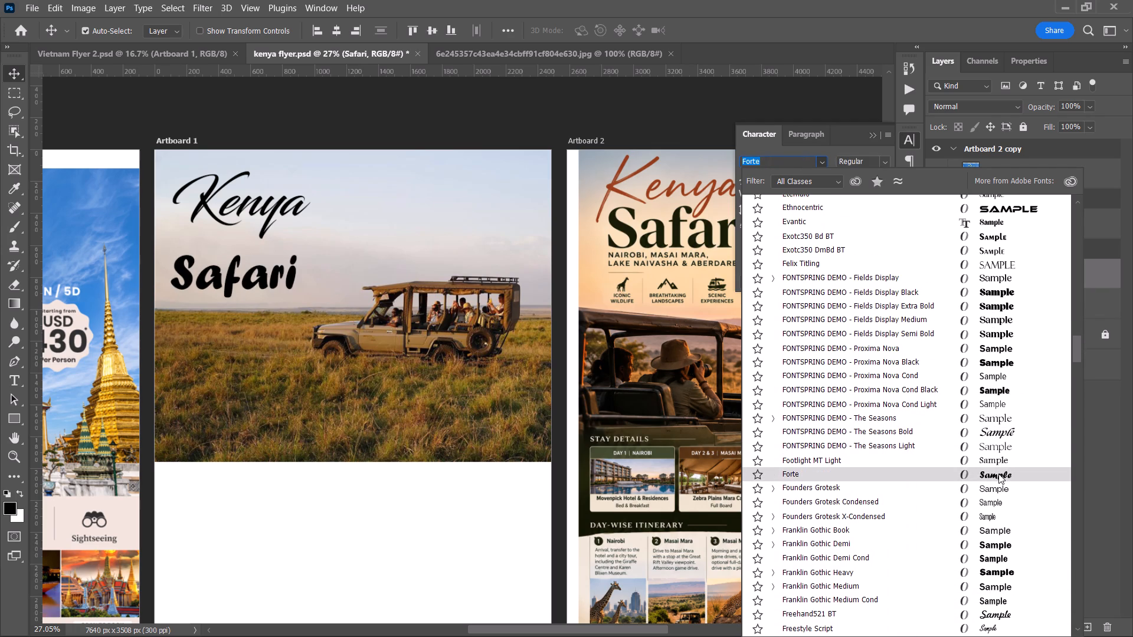
scroll(998, 474, down, 3)
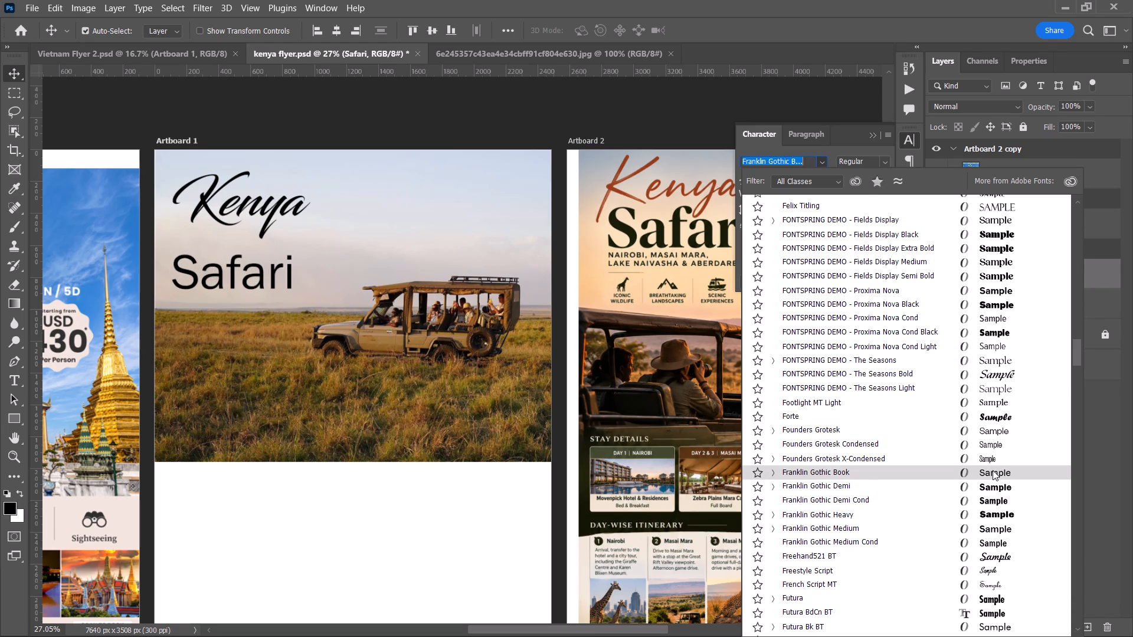
scroll(993, 470, down, 2)
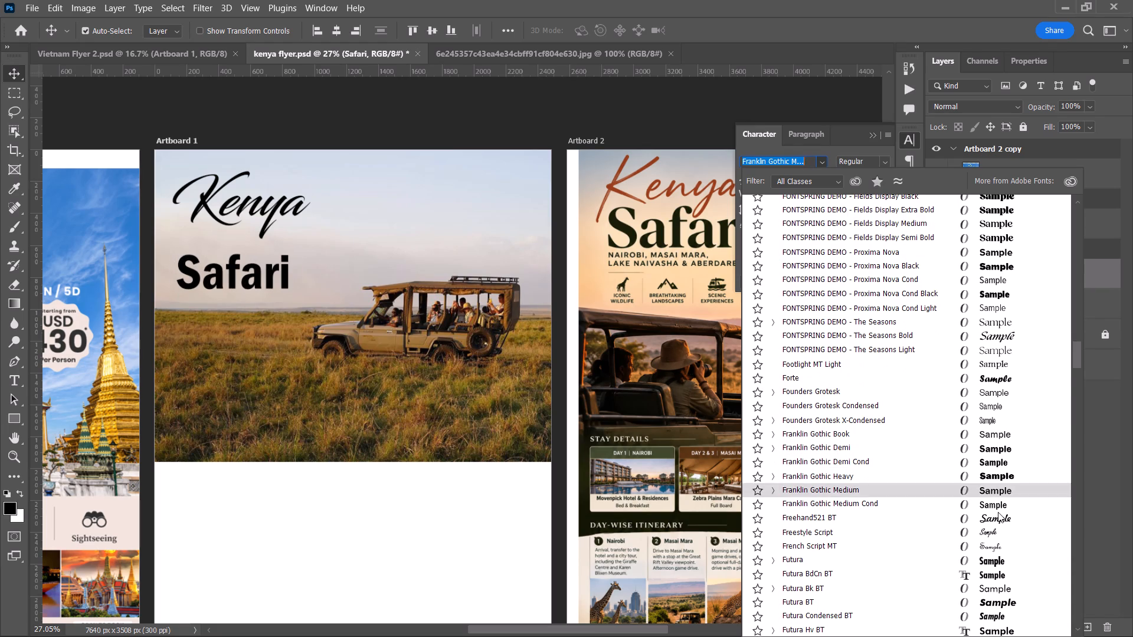
scroll(999, 528, down, 6)
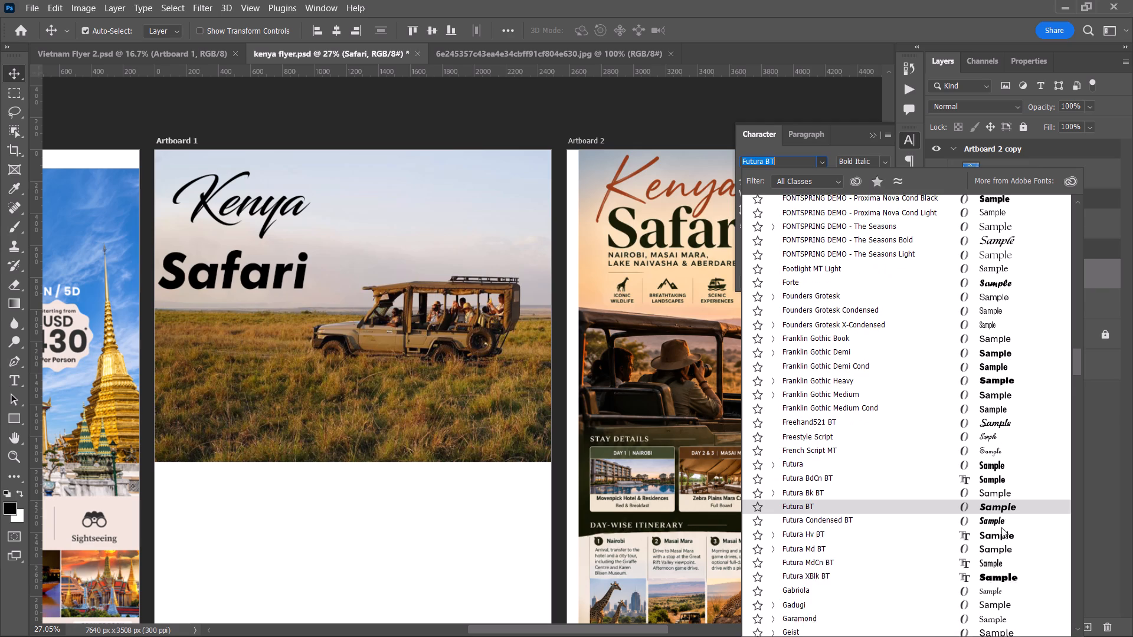
Preview further fonts on the "Safari" text, from Gabriola through Gill Sans Ultra Bold and Helvetica Rounded to Kristen ITC.
scroll(1001, 527, down, 4)
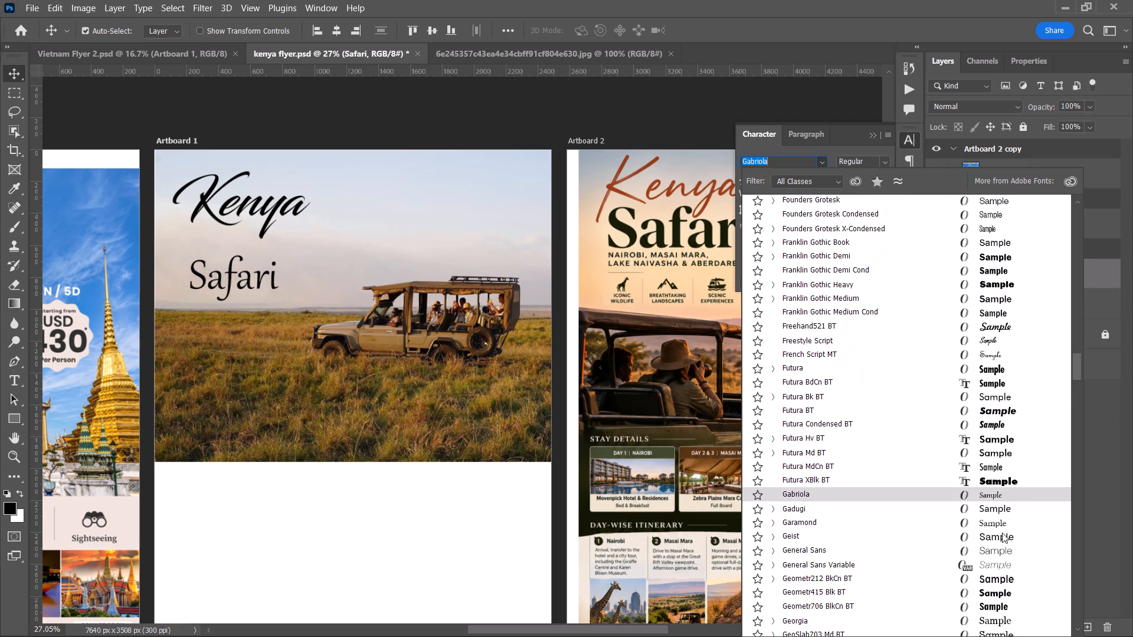
scroll(995, 452, down, 4)
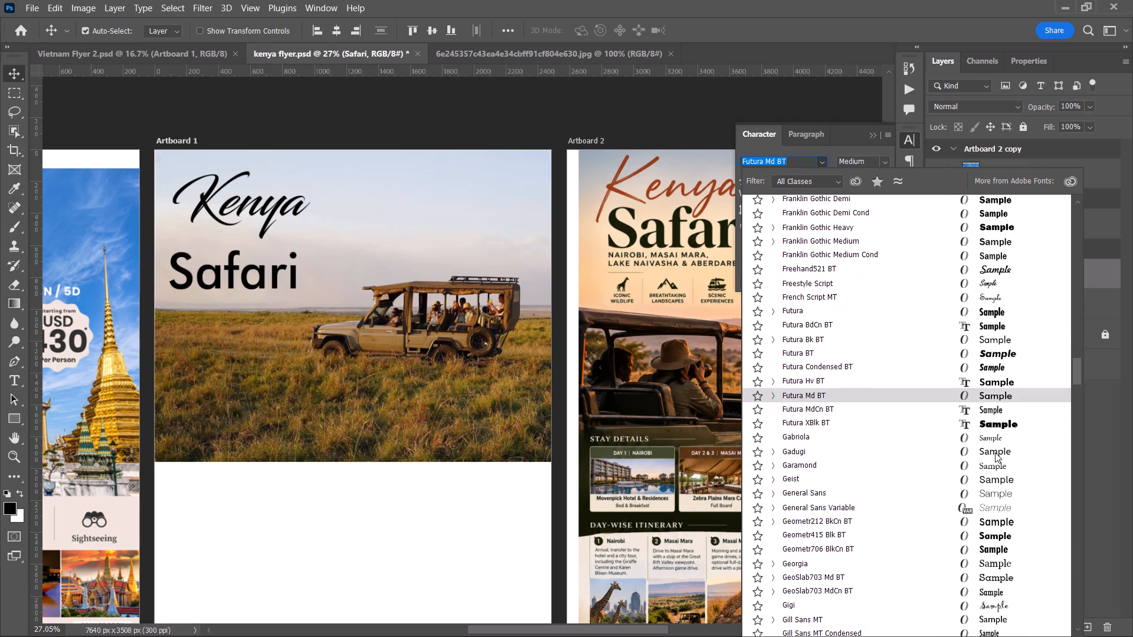
scroll(995, 452, down, 4)
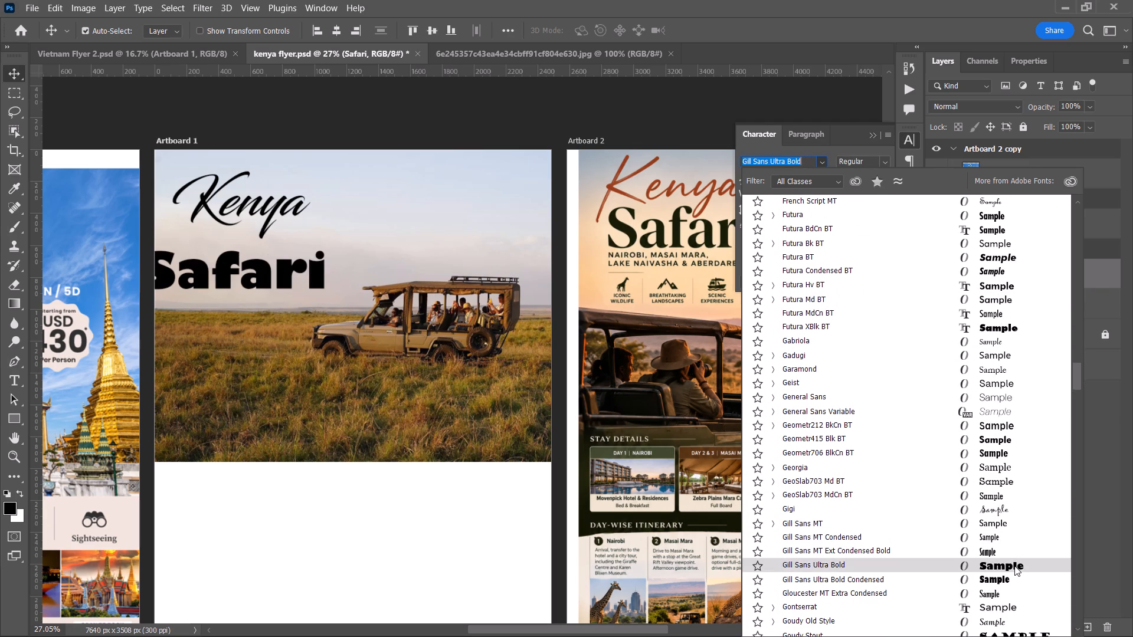
scroll(1014, 566, down, 4)
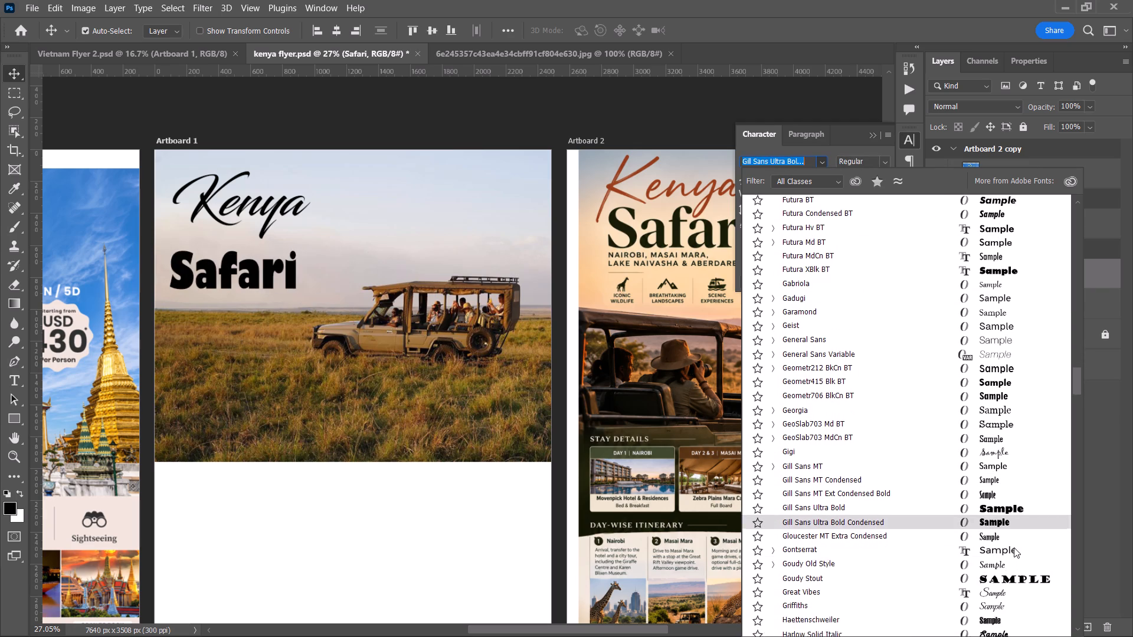
scroll(1014, 547, down, 5)
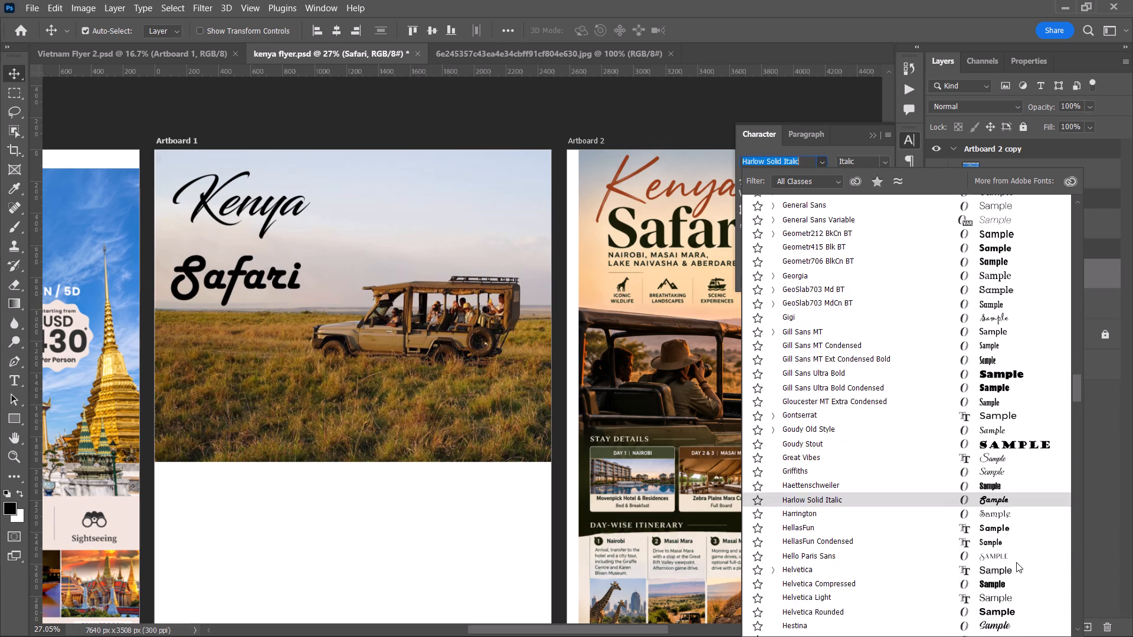
scroll(1016, 562, down, 4)
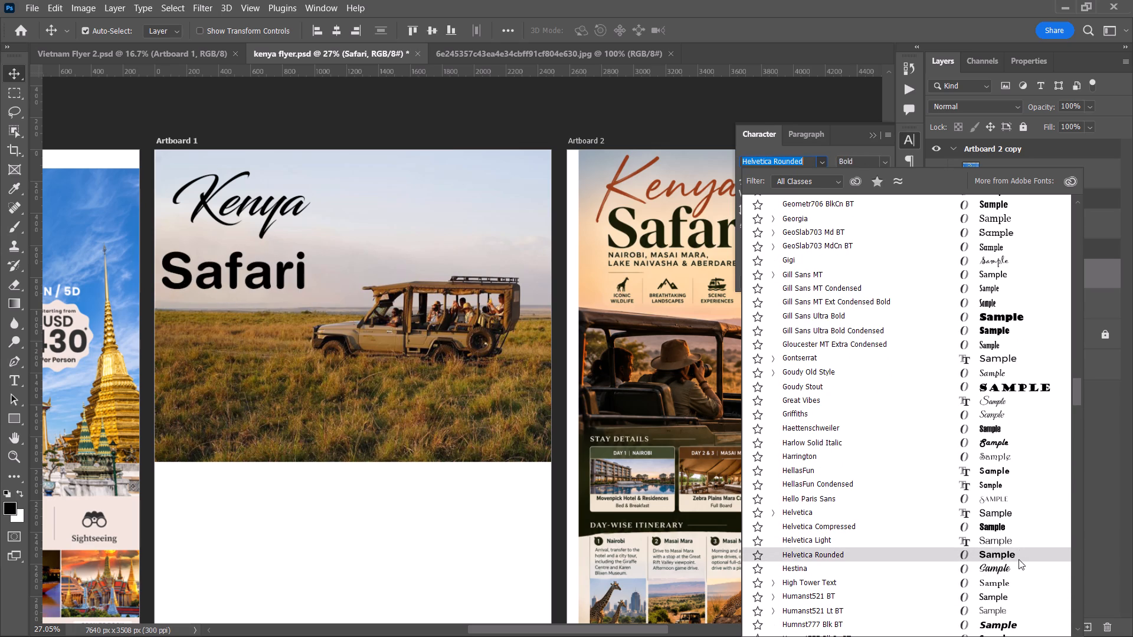
scroll(1019, 559, down, 5)
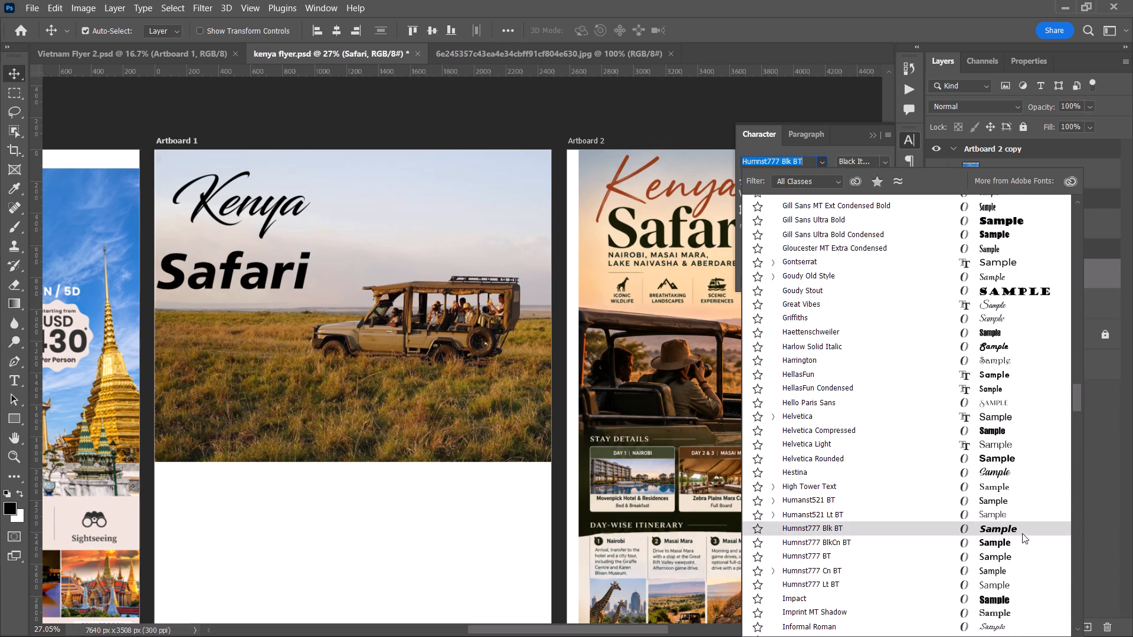
scroll(1022, 533, down, 11)
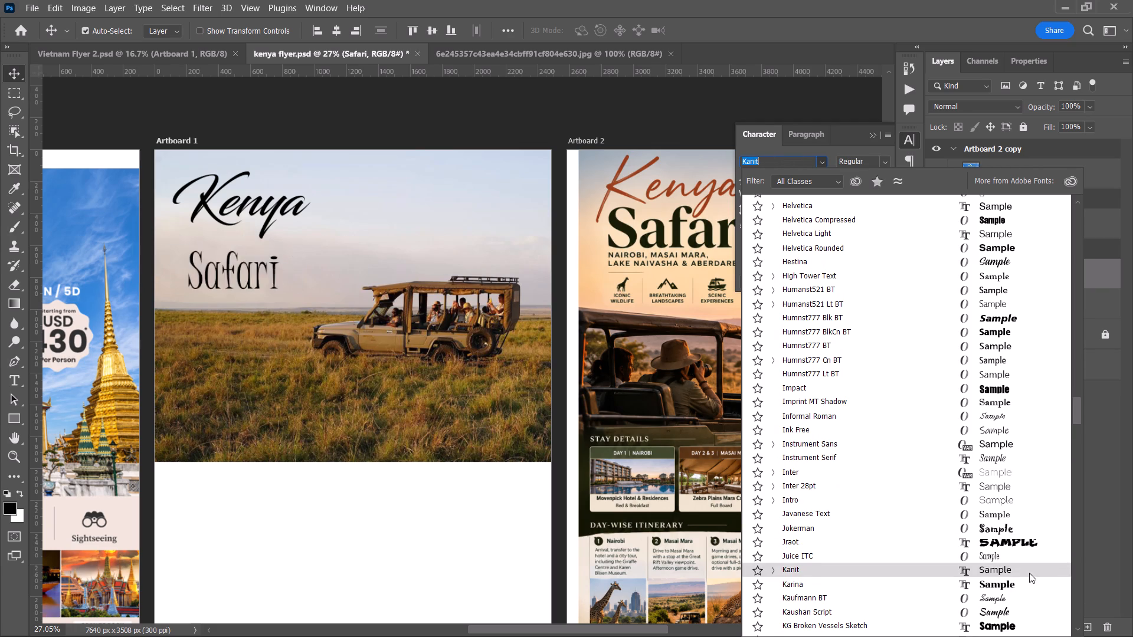
scroll(1021, 586, down, 4)
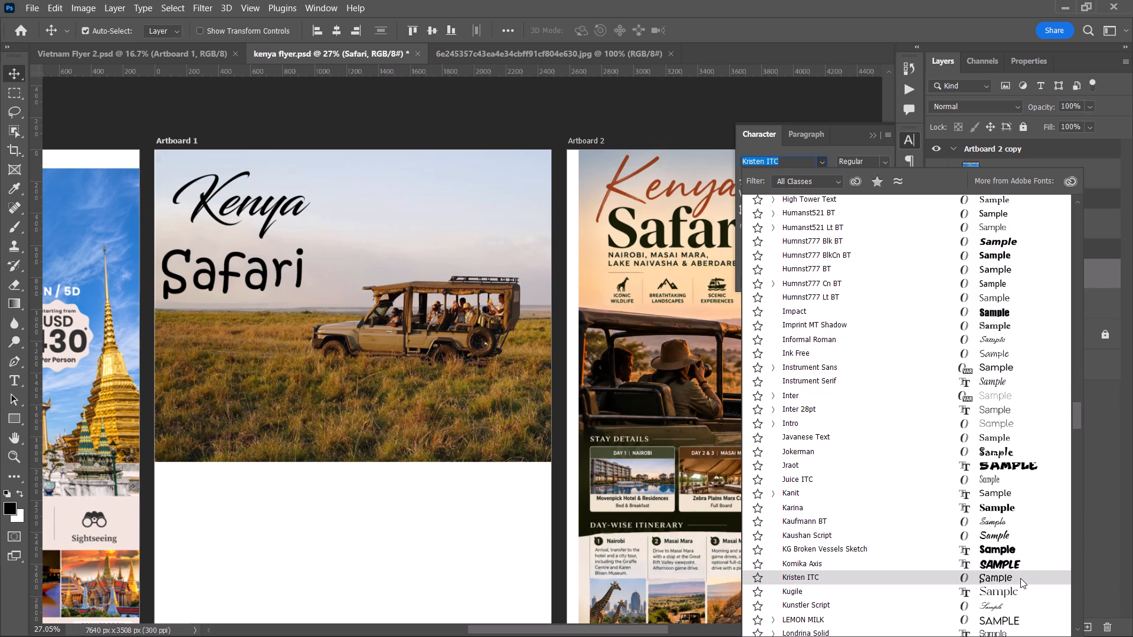
Preview more fonts on the "Safari" text, onward from Kristen ITC and again from the start of the font list.
scroll(1020, 578, down, 5)
scroll(1016, 527, down, 4)
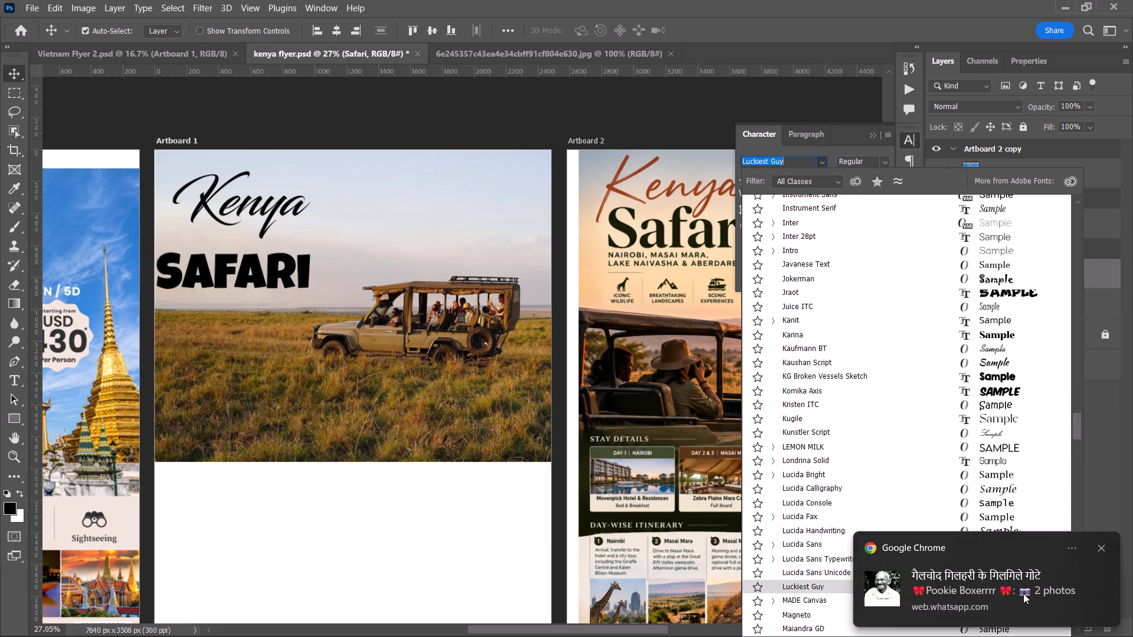
click(1103, 548)
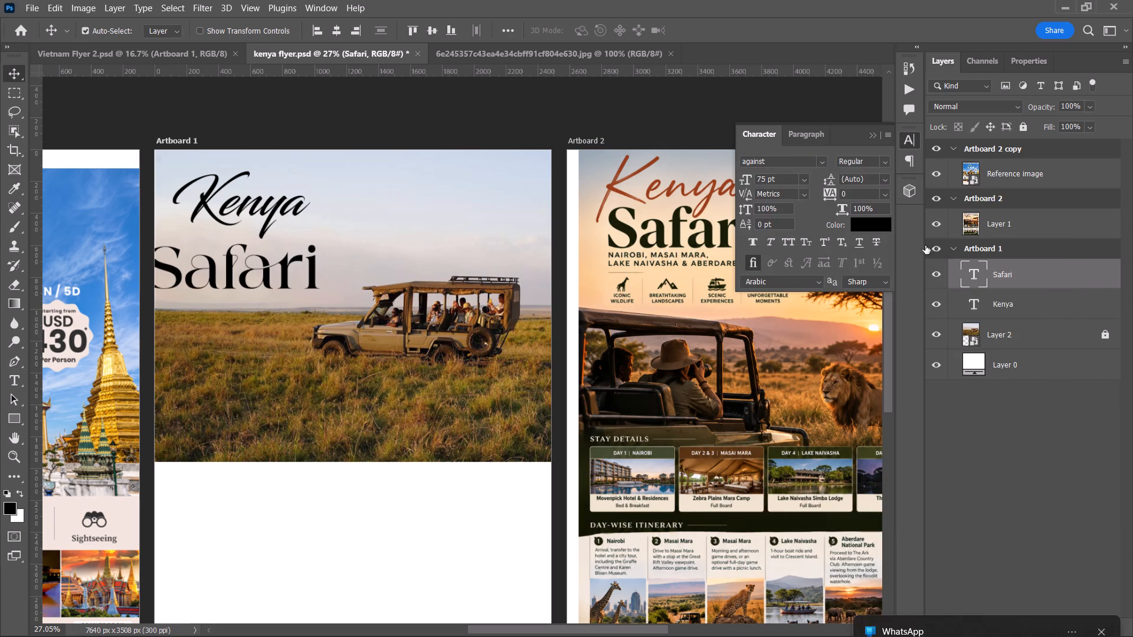
click(821, 157)
click(1106, 531)
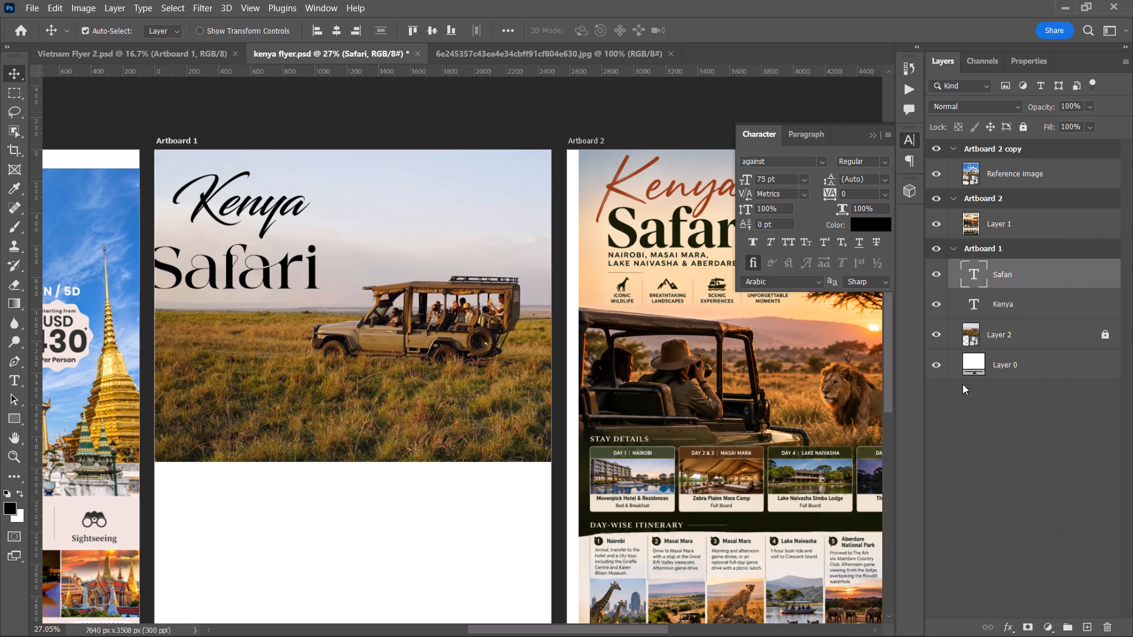
click(819, 160)
scroll(978, 419, down, 2)
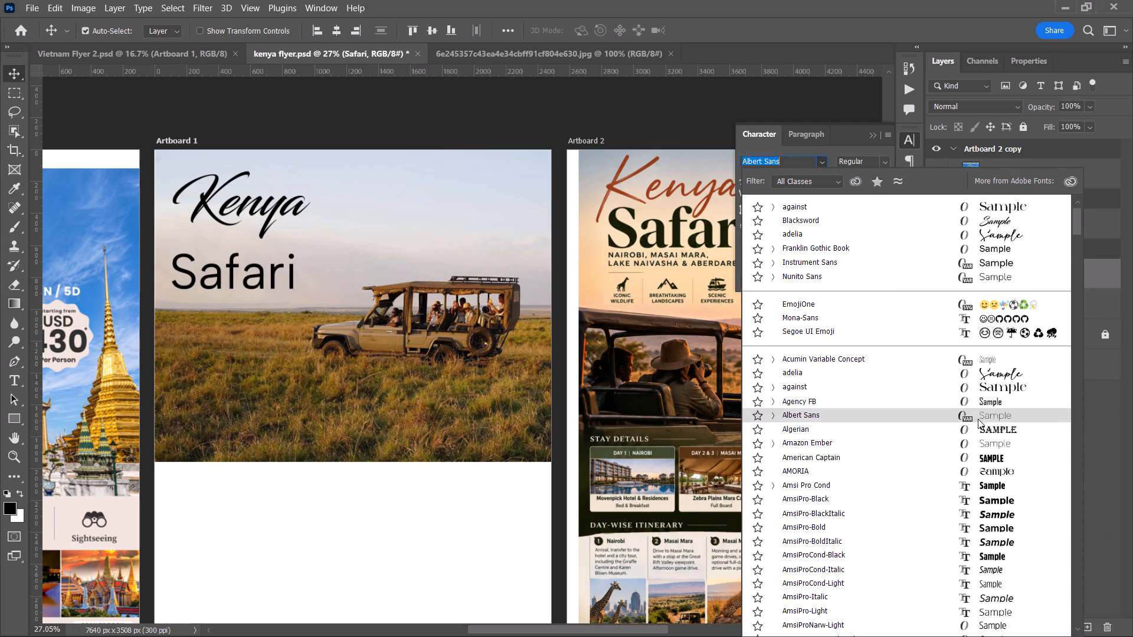
scroll(978, 419, down, 8)
Filter the fonts to Serif and apply FONTSPRING DEMO - The Seasons in Bold to the "Safari" text.
click(806, 182)
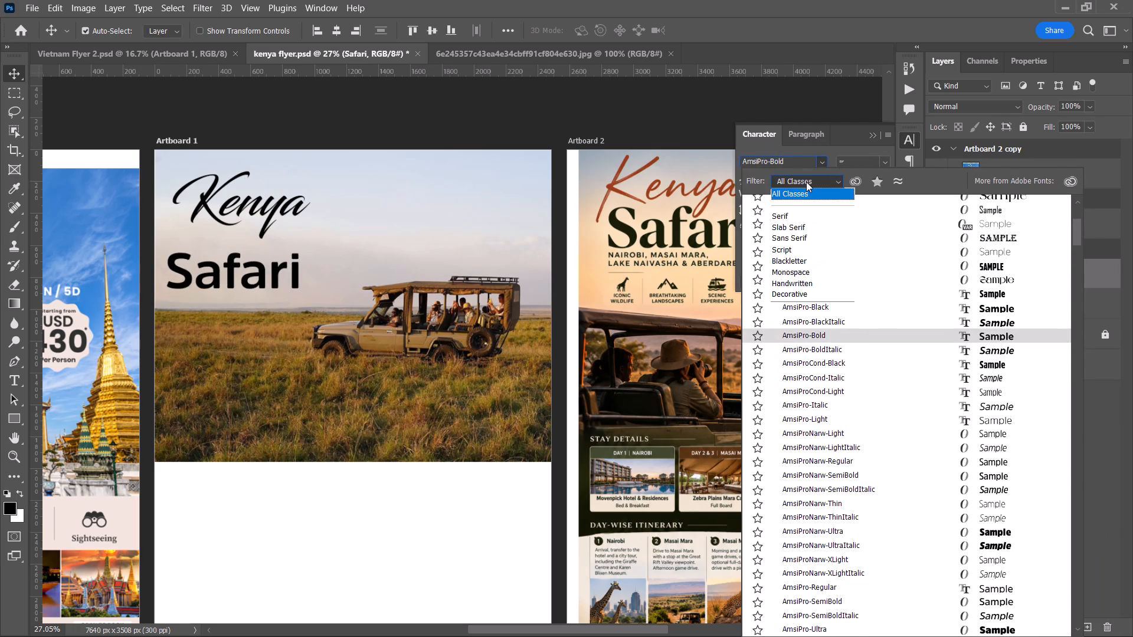
click(815, 214)
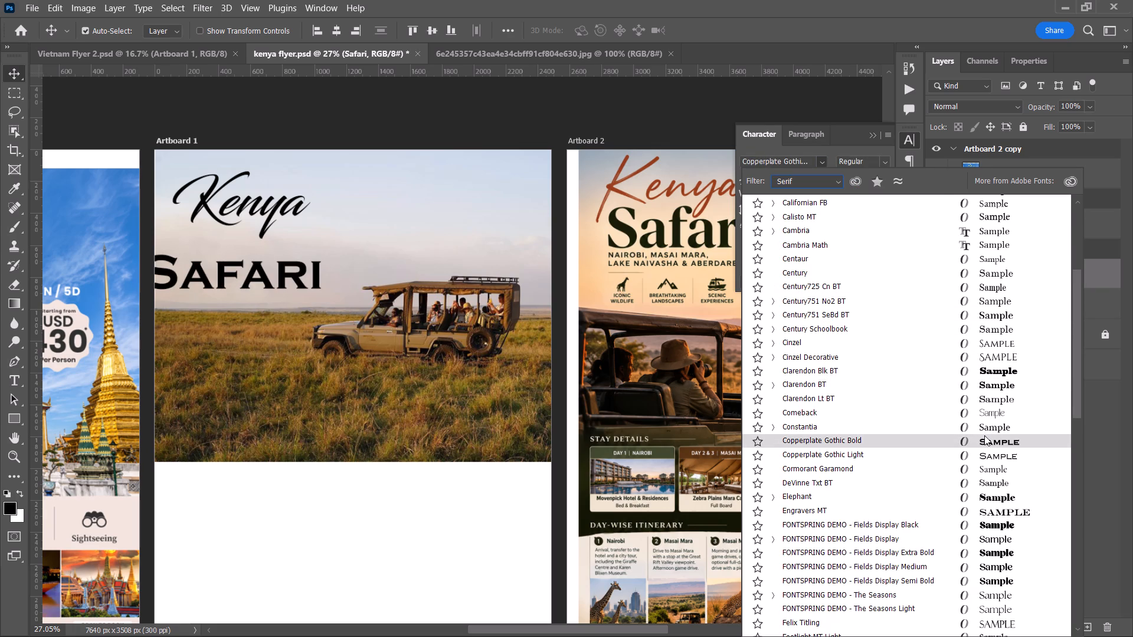
scroll(997, 517, down, 4)
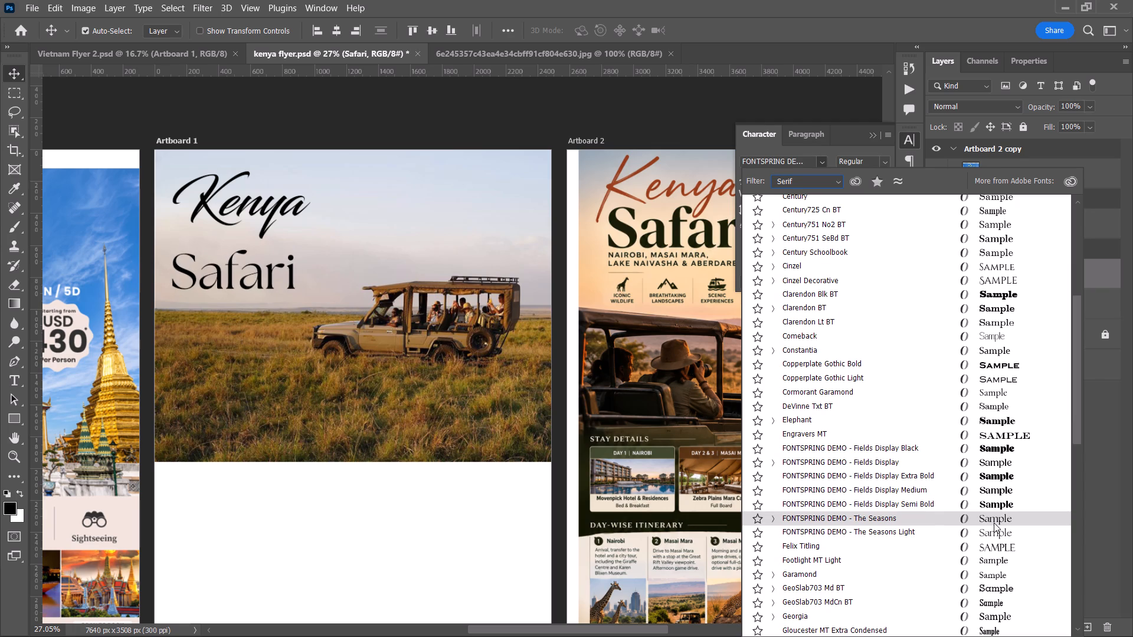
click(994, 523)
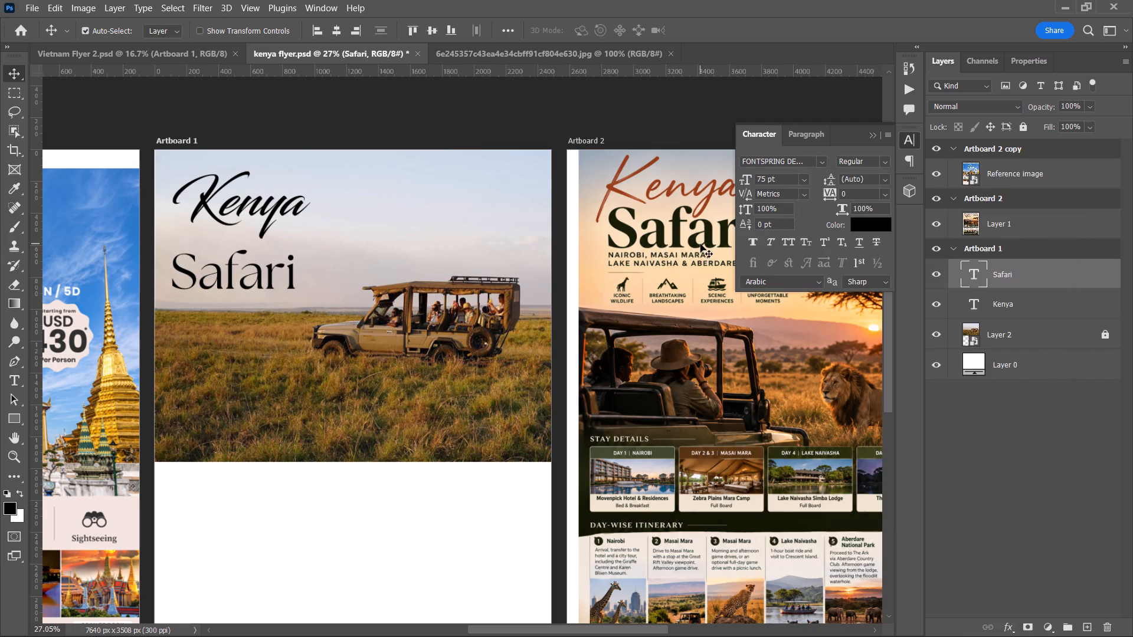
click(885, 163)
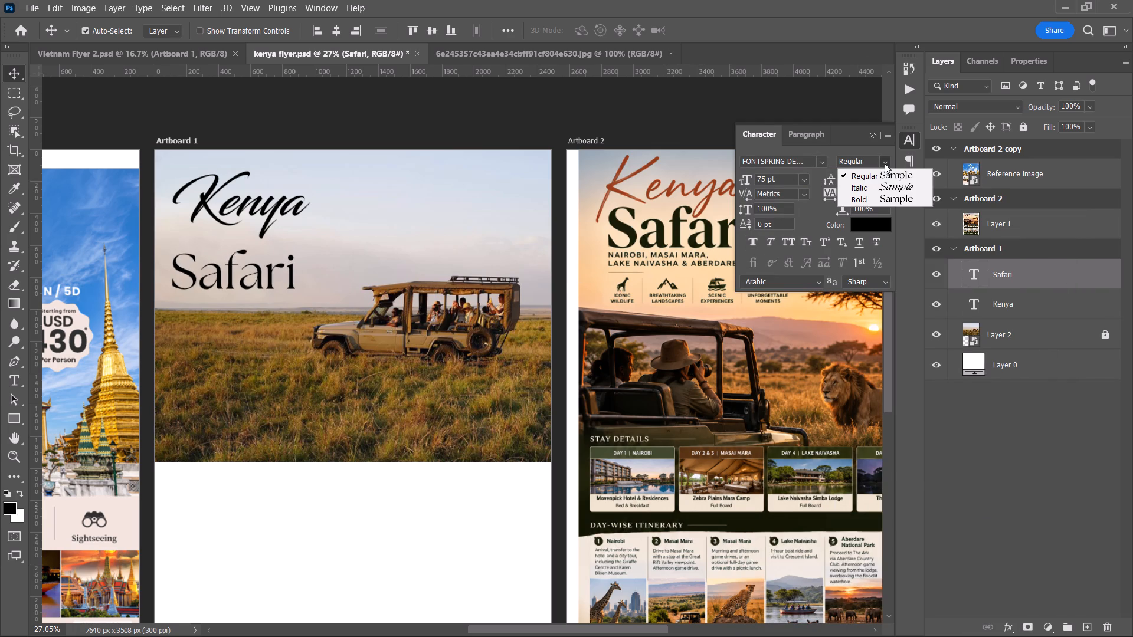
click(896, 198)
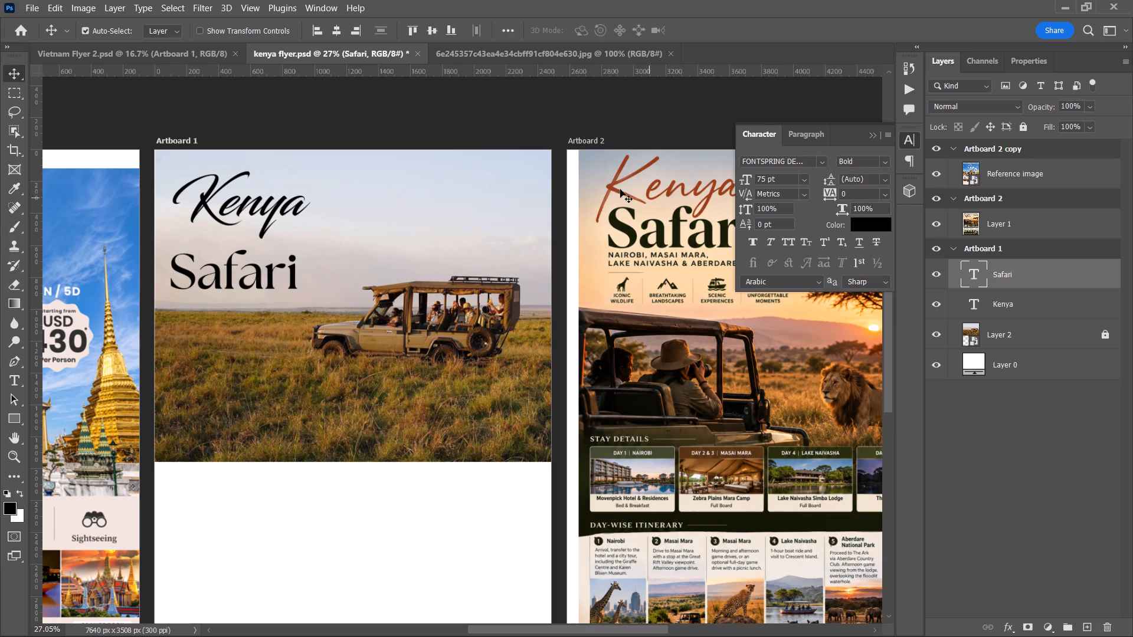
click(300, 111)
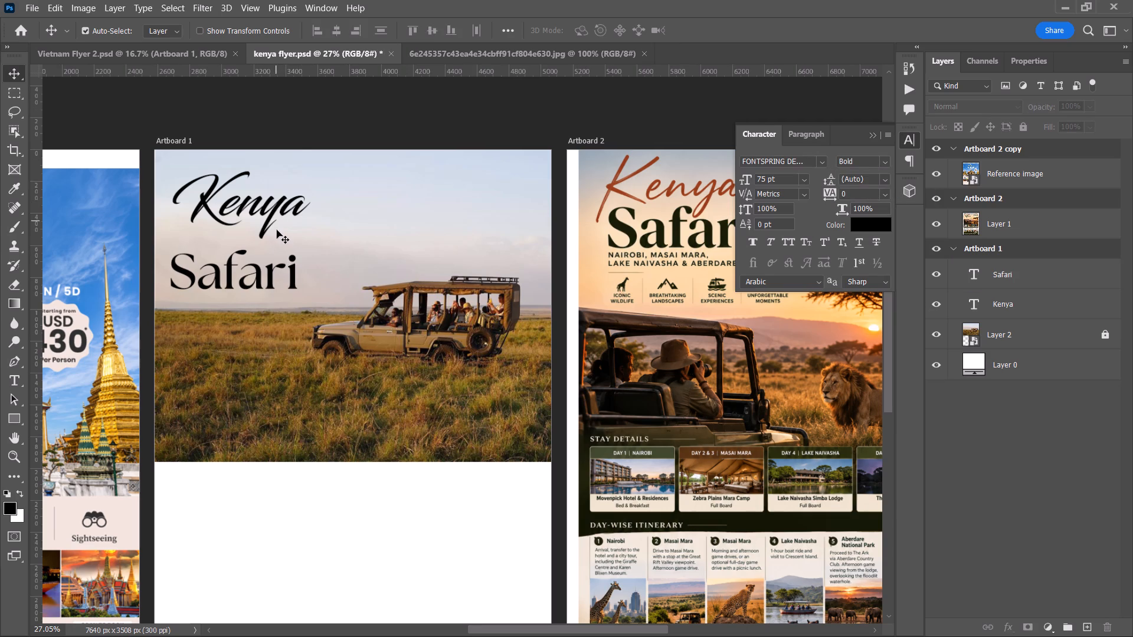
Move the "Safari" text up so it sits tightly beneath "Kenya" in Artboard 1's sky.
key(space)
drag(274, 237, 244, 337)
alt+scroll(239, 370, up, 2)
drag(236, 370, 251, 343)
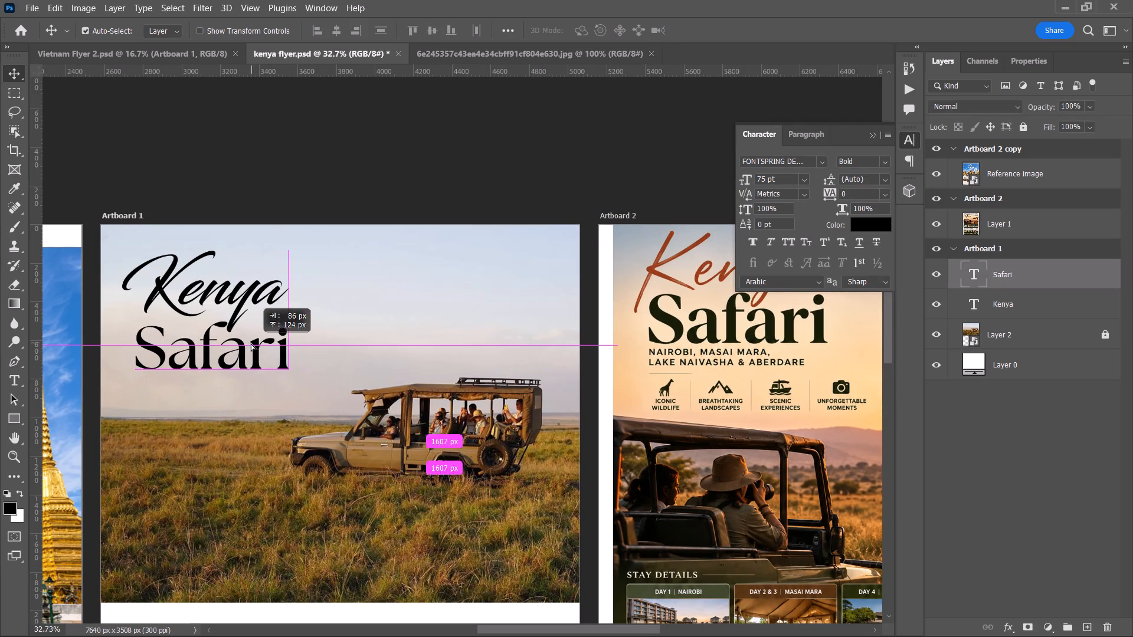
drag(251, 343, 246, 343)
Scale the "Kenya" text to about 69% and place it just above "Safari", starting at the same left edge.
key(space)
drag(240, 275, 241, 301)
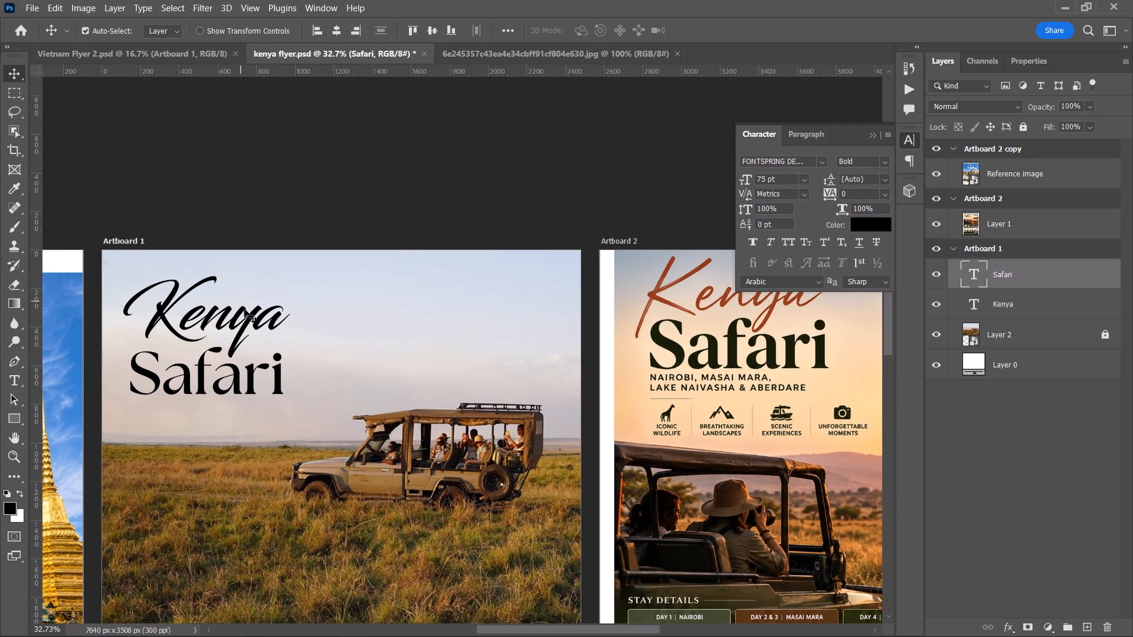
click(249, 318)
key(ctrl+t)
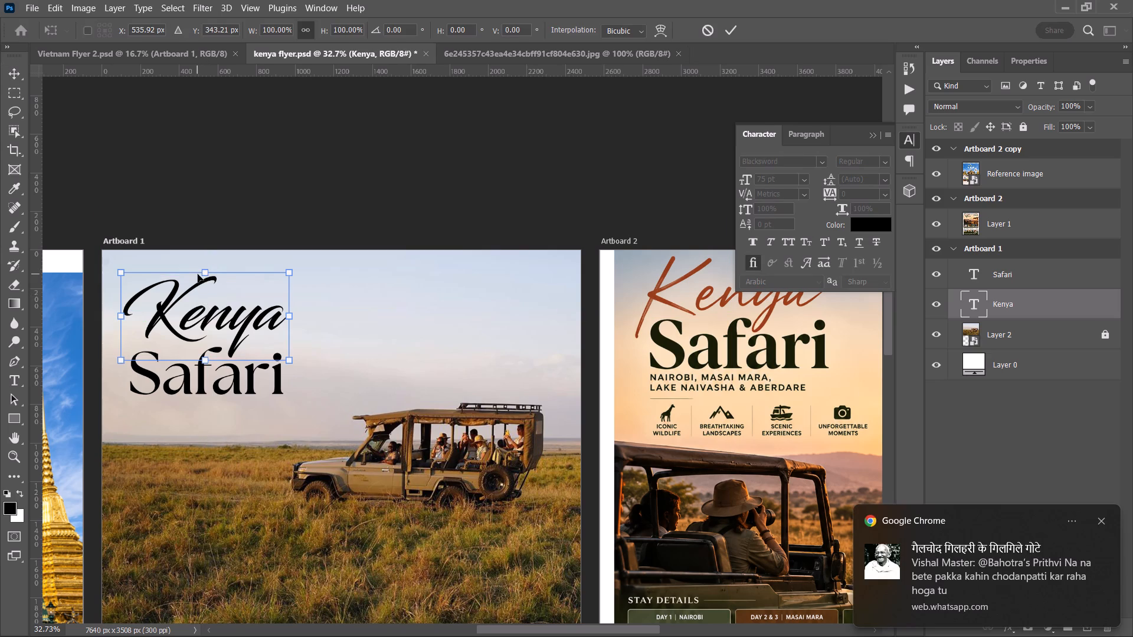
drag(206, 271, 202, 298)
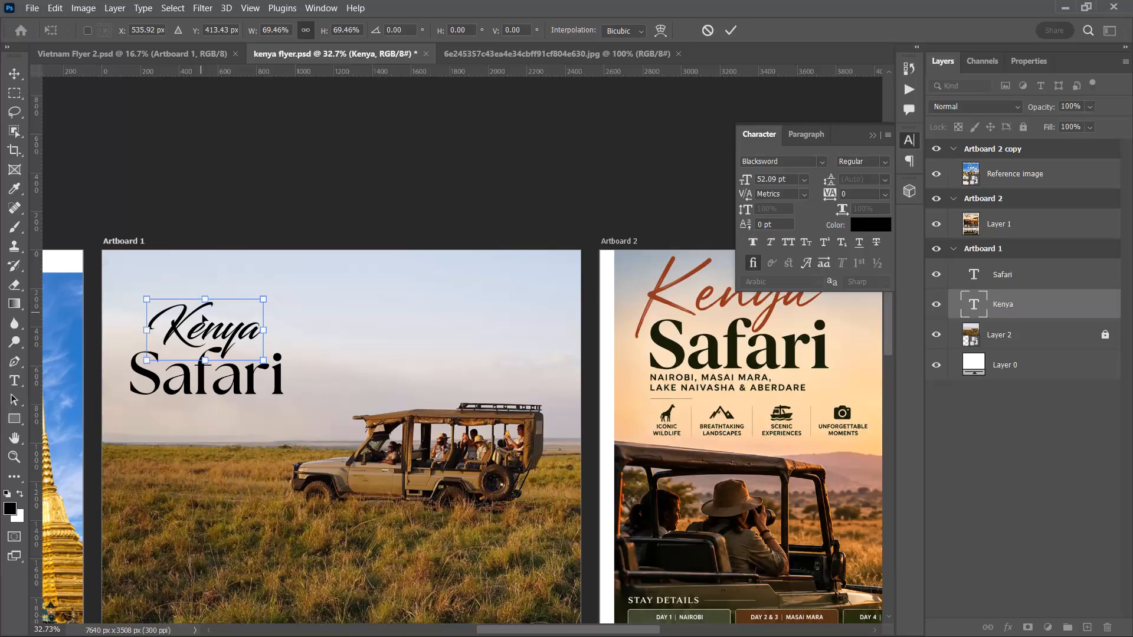
drag(207, 334, 177, 326)
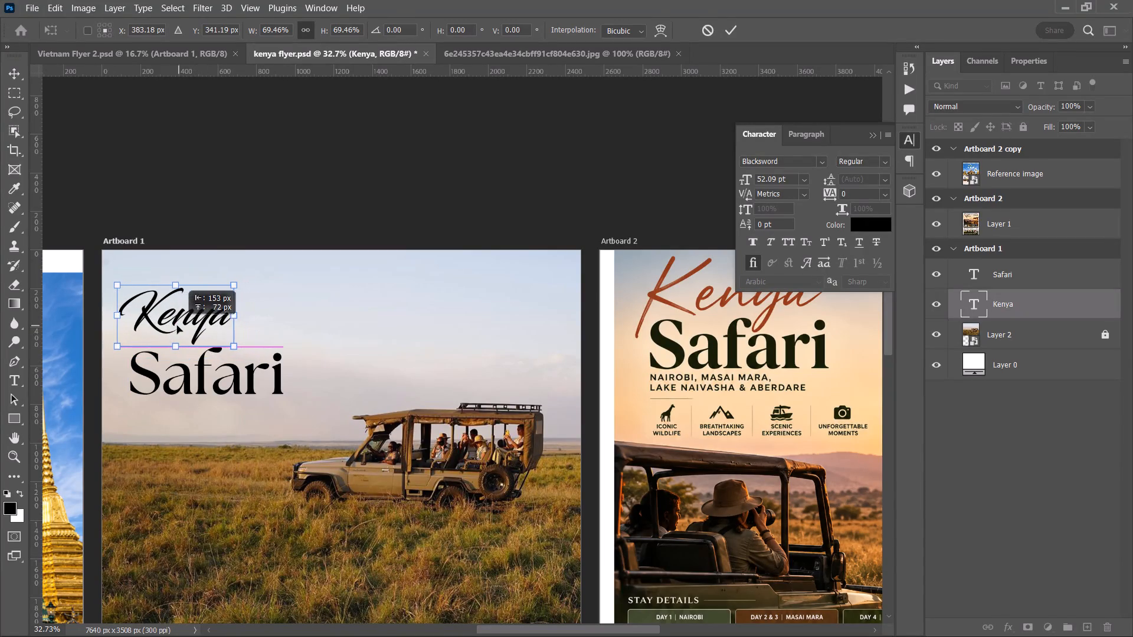
drag(177, 326, 185, 320)
click(723, 31)
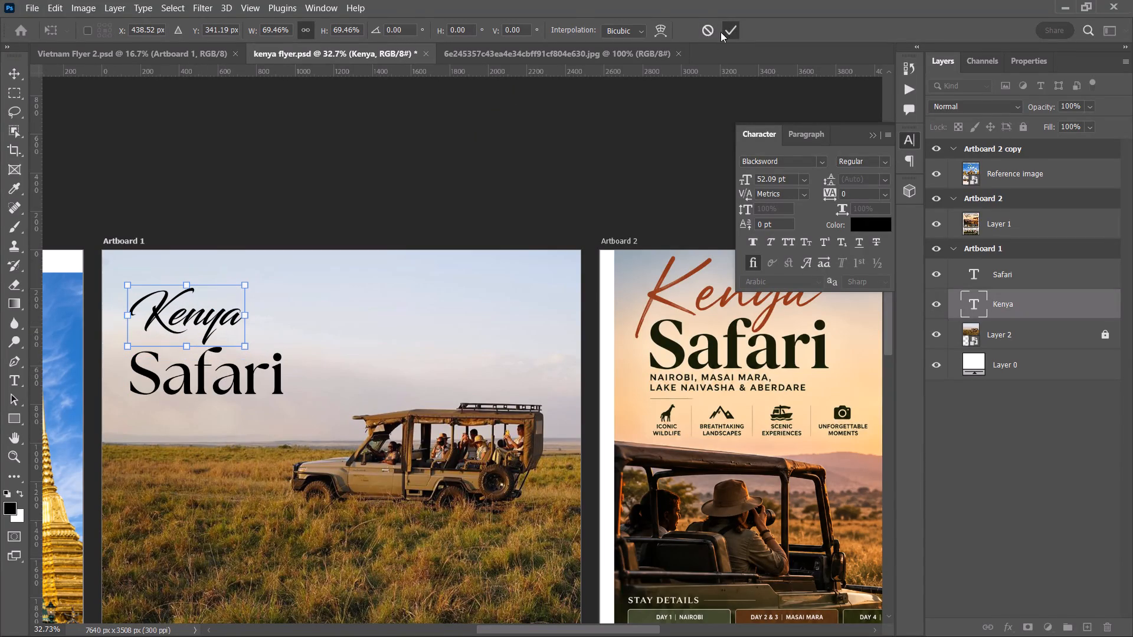
click(330, 180)
Enlarge the "Safari" text to about 104.5% and shift it slightly so it stays close beneath "Kenya".
click(247, 393)
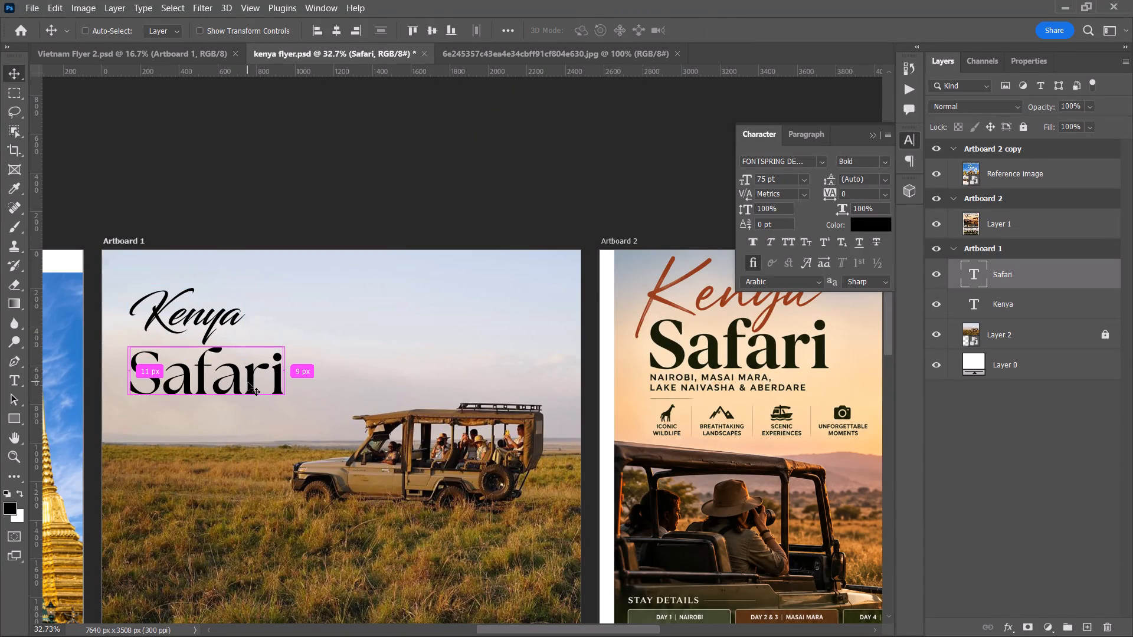
key(ctrl+t)
key(ctrl+t)
drag(287, 373, 294, 373)
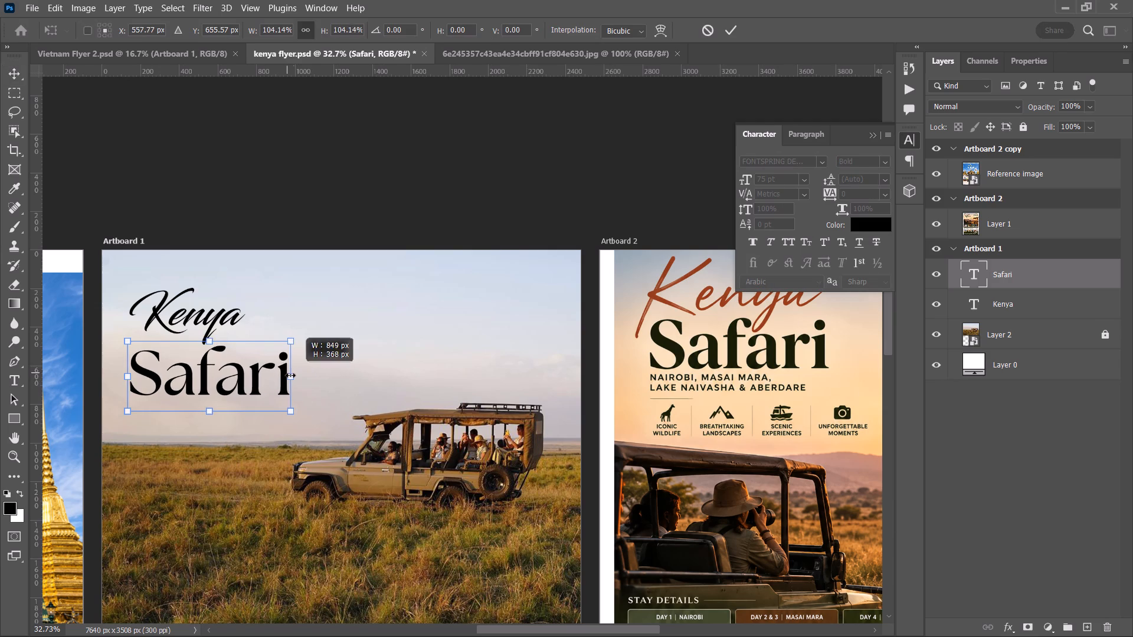
click(266, 385)
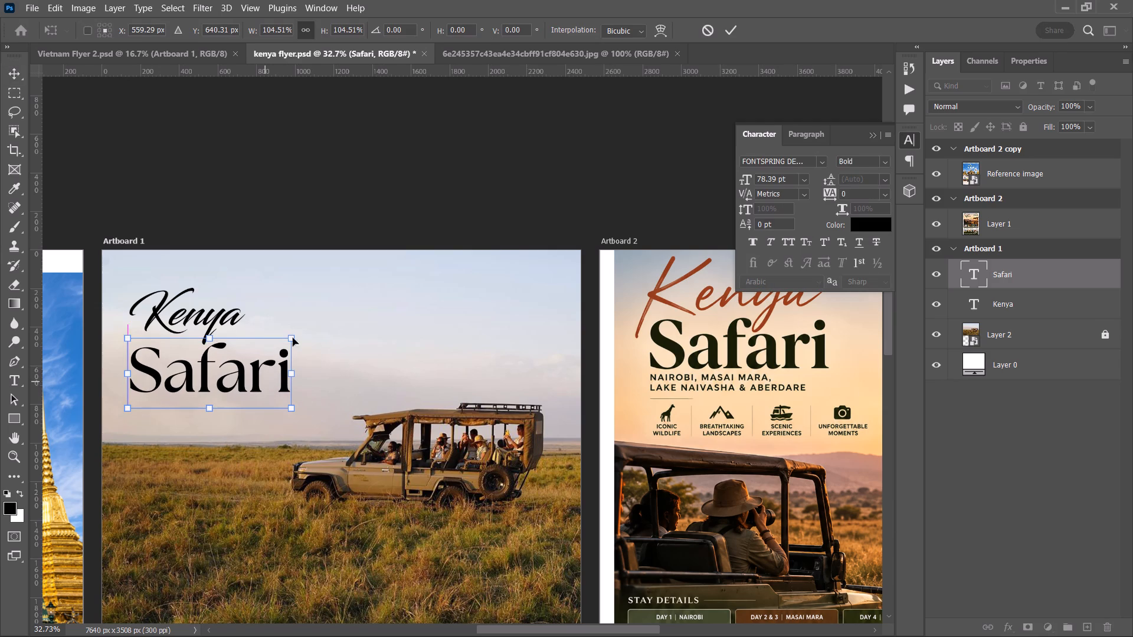
click(729, 34)
click(512, 170)
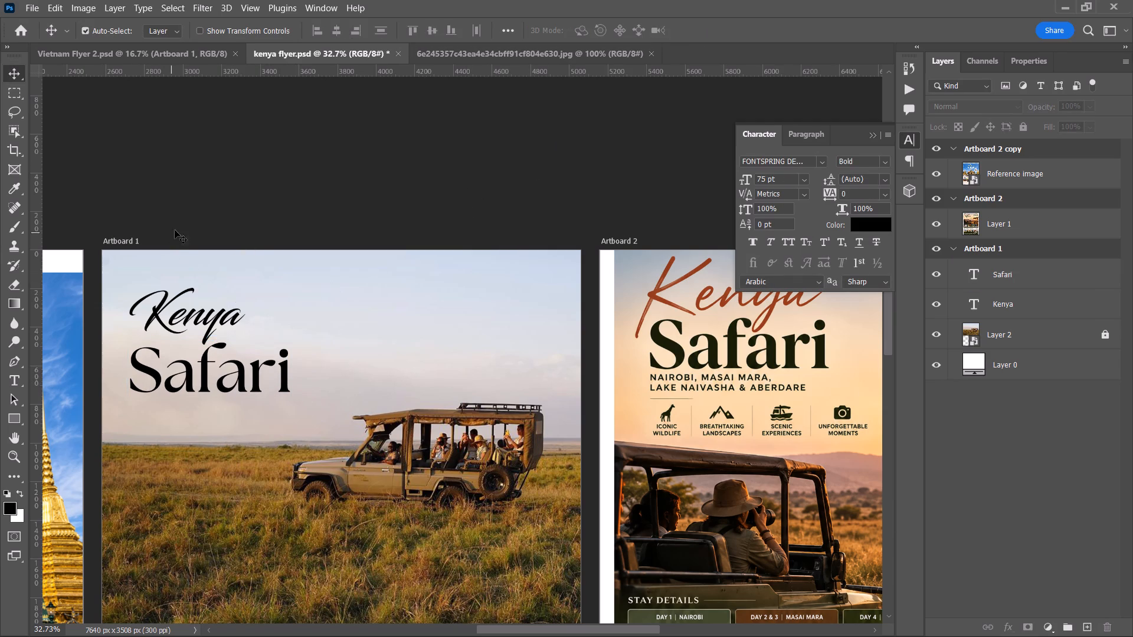
Select the "Kenya" and "Safari" texts together and nudge them up about 40 px.
drag(178, 224, 194, 378)
key(shift+Up)
key(shift+Up)
key(shift+Up)
key(shift+Up)
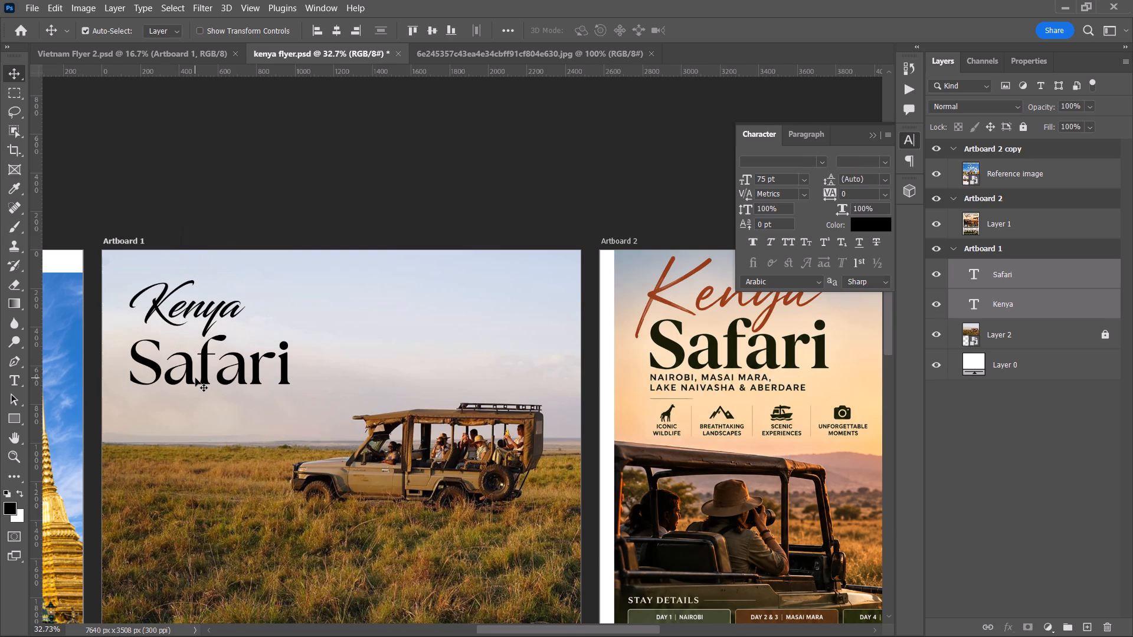
Align the left edges of the "Kenya" and "Safari" texts.
drag(191, 201, 179, 416)
click(317, 26)
click(245, 84)
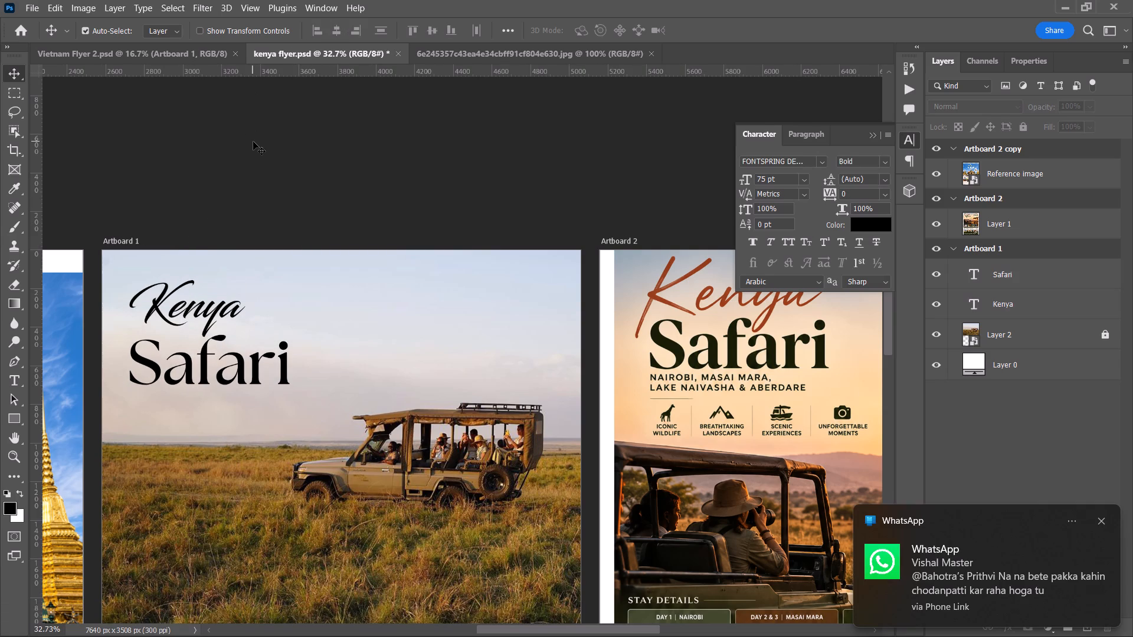
Nudge the "Kenya" and "Safari" texts together up about 30 px toward Artboard 1's top edge.
key(space)
key(space)
key(space)
drag(253, 142, 218, 139)
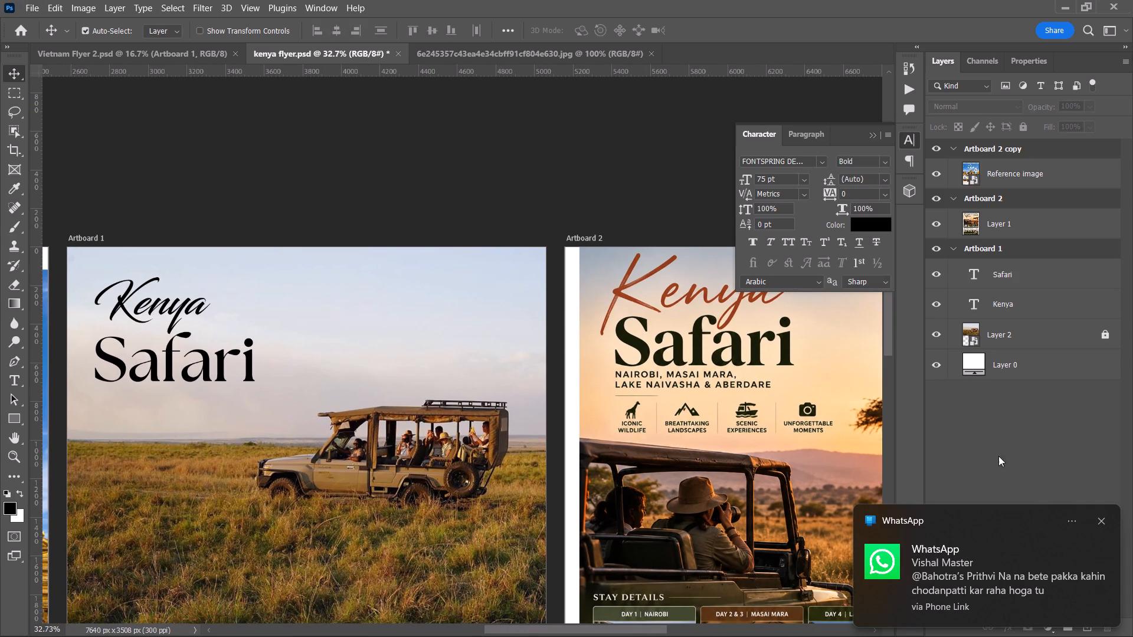
click(1099, 523)
scroll(256, 439, down, 4)
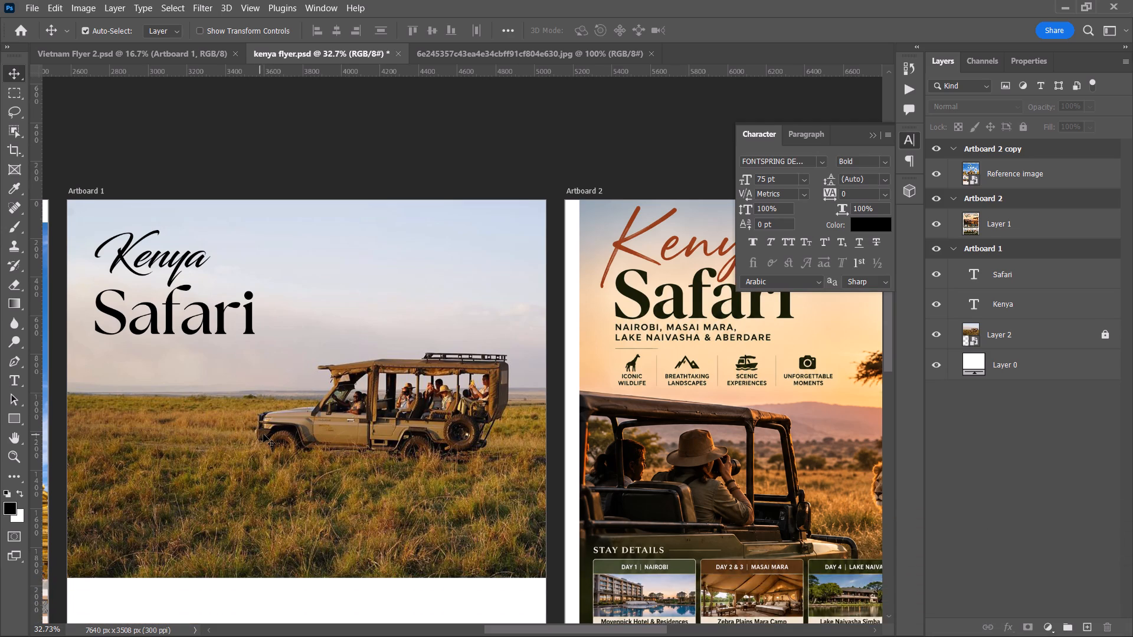
alt+scroll(264, 433, down, 1)
key(space)
key(space)
drag(264, 433, 274, 434)
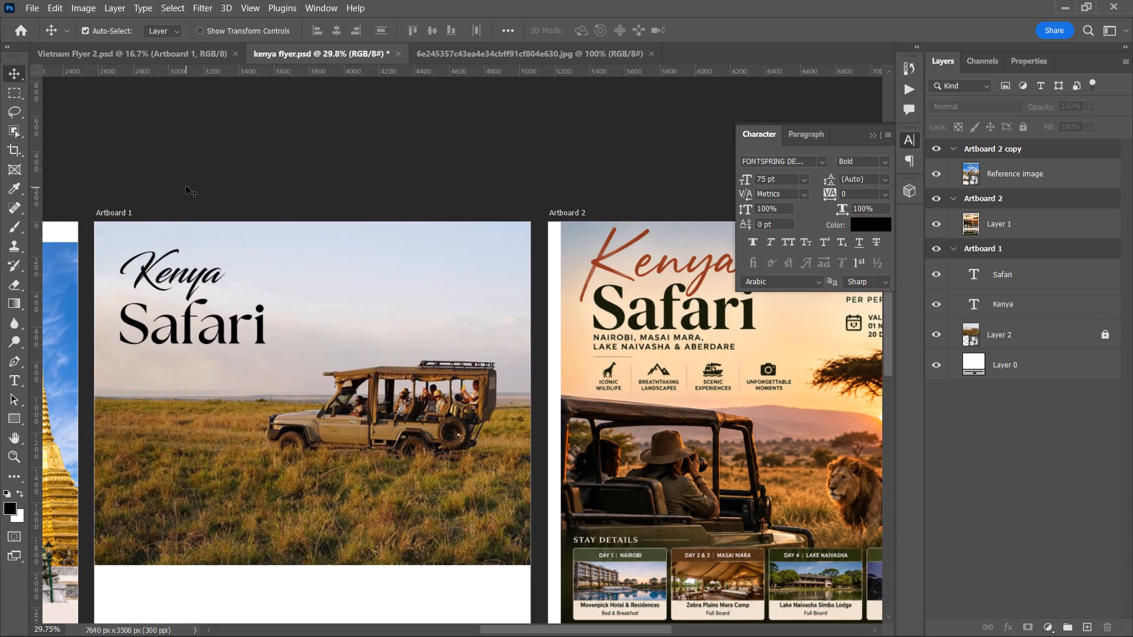
drag(179, 187, 199, 329)
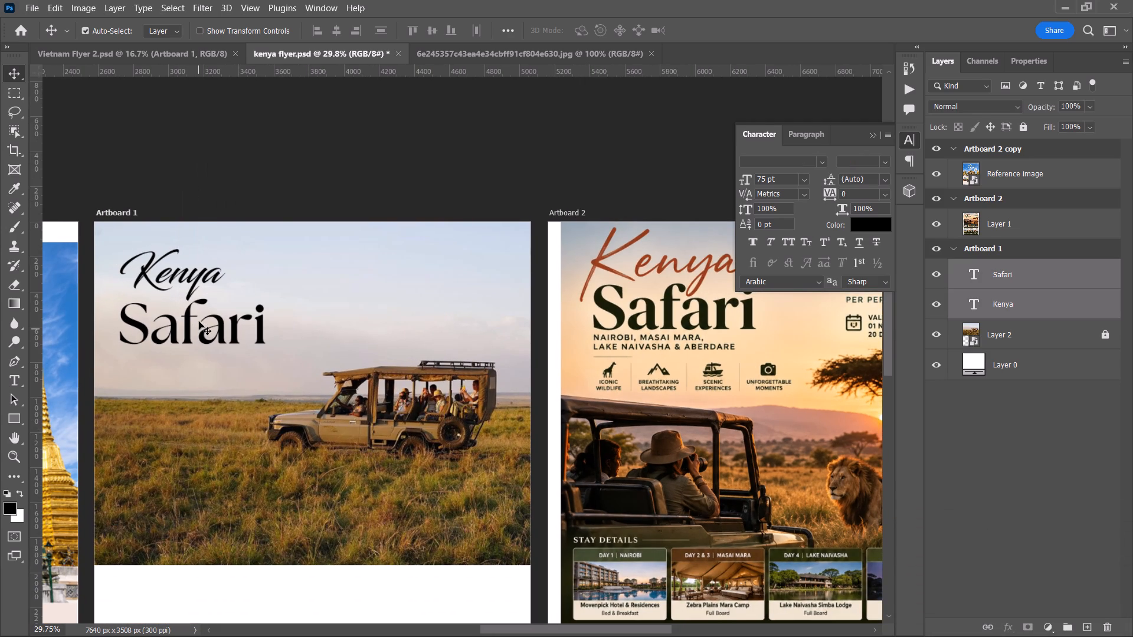
key(shift+Up)
key(shift+Up)
key(shift+Up)
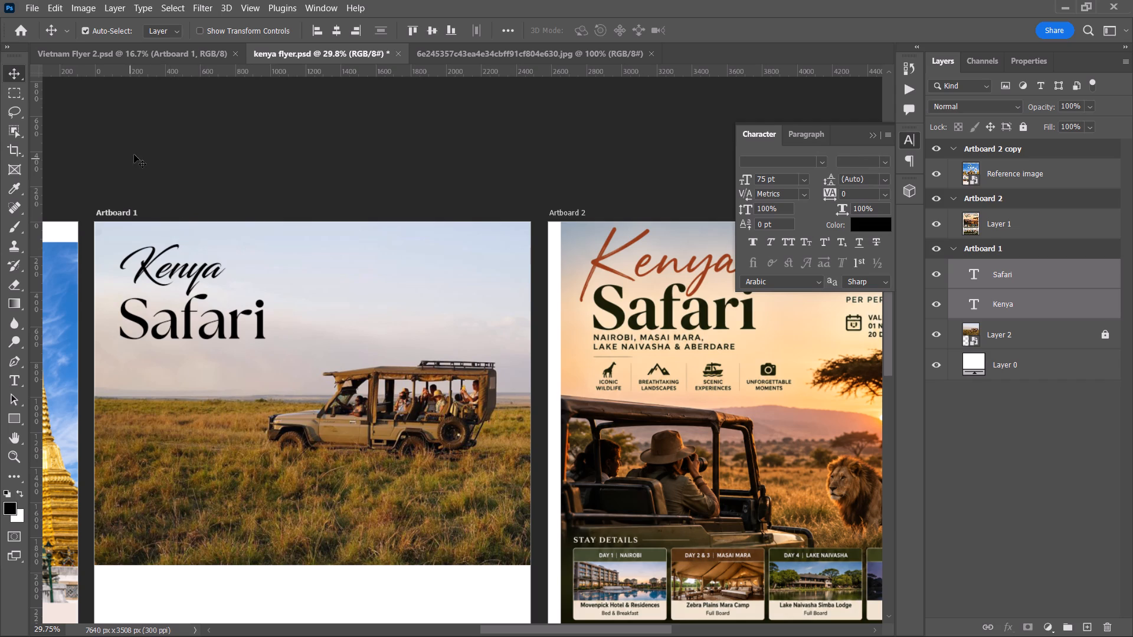
Scale the "Kenya" and "Safari" texts together down to about 88%.
drag(134, 155, 182, 337)
key(ctrl+t)
drag(193, 344, 191, 333)
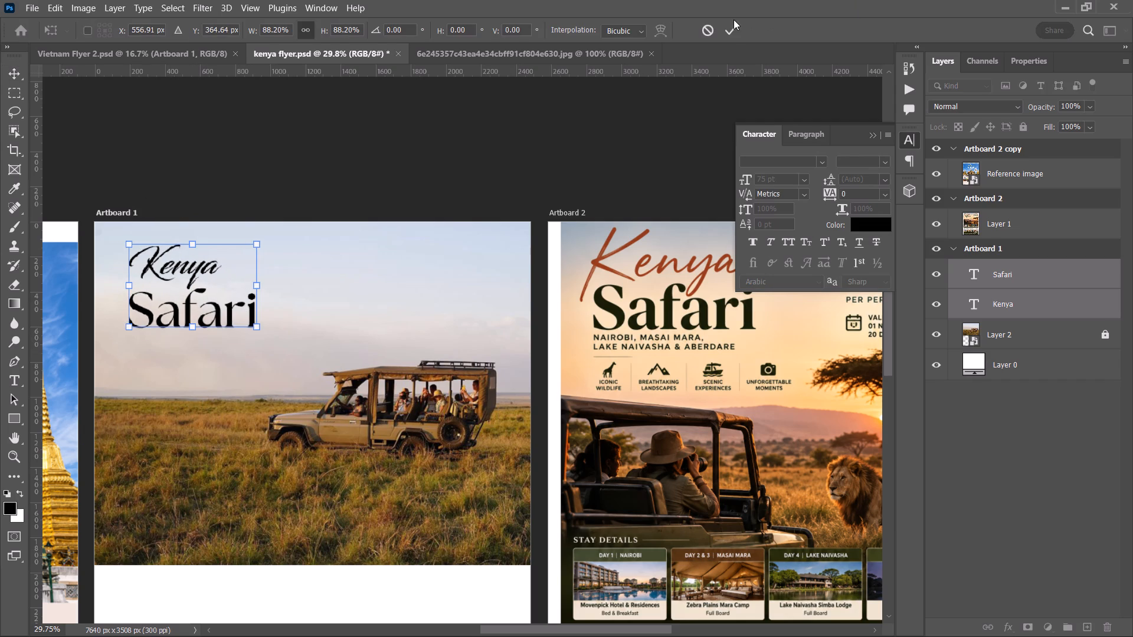
click(733, 31)
click(466, 129)
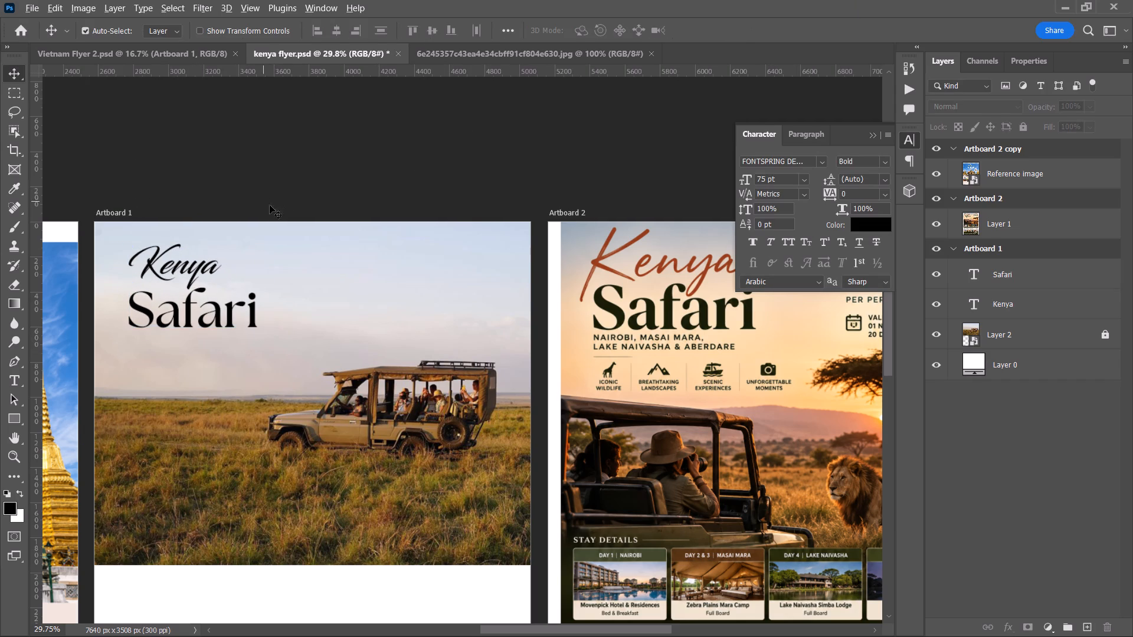
Move the combined "Kenya Safari" title slightly left toward Artboard 1's left edge.
drag(167, 194, 186, 320)
drag(173, 273, 171, 273)
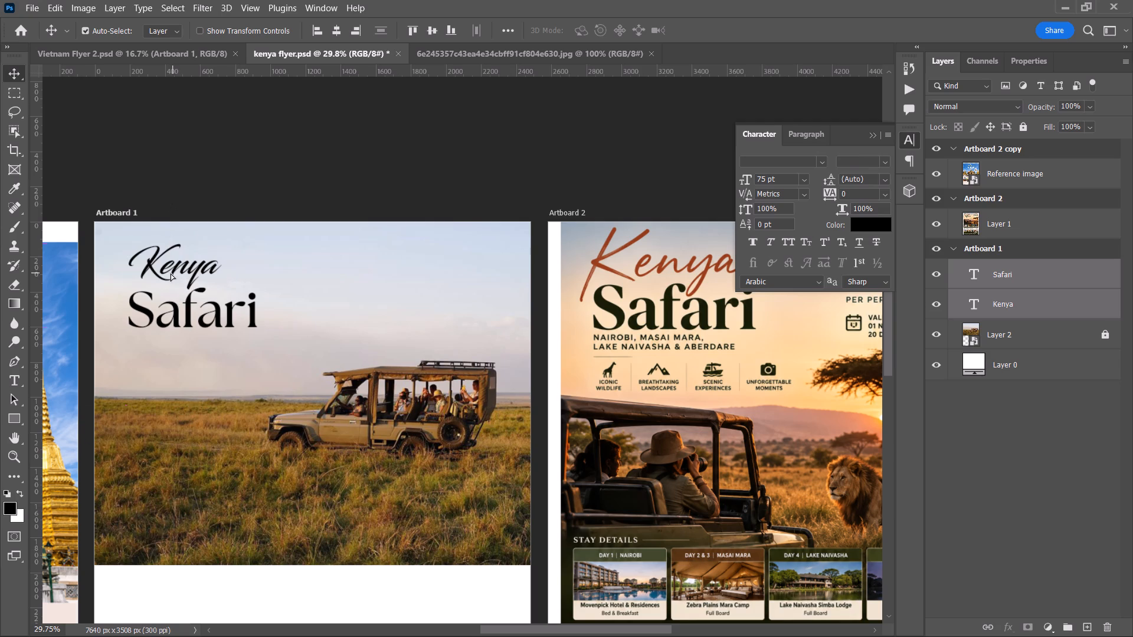
drag(171, 273, 167, 274)
click(270, 109)
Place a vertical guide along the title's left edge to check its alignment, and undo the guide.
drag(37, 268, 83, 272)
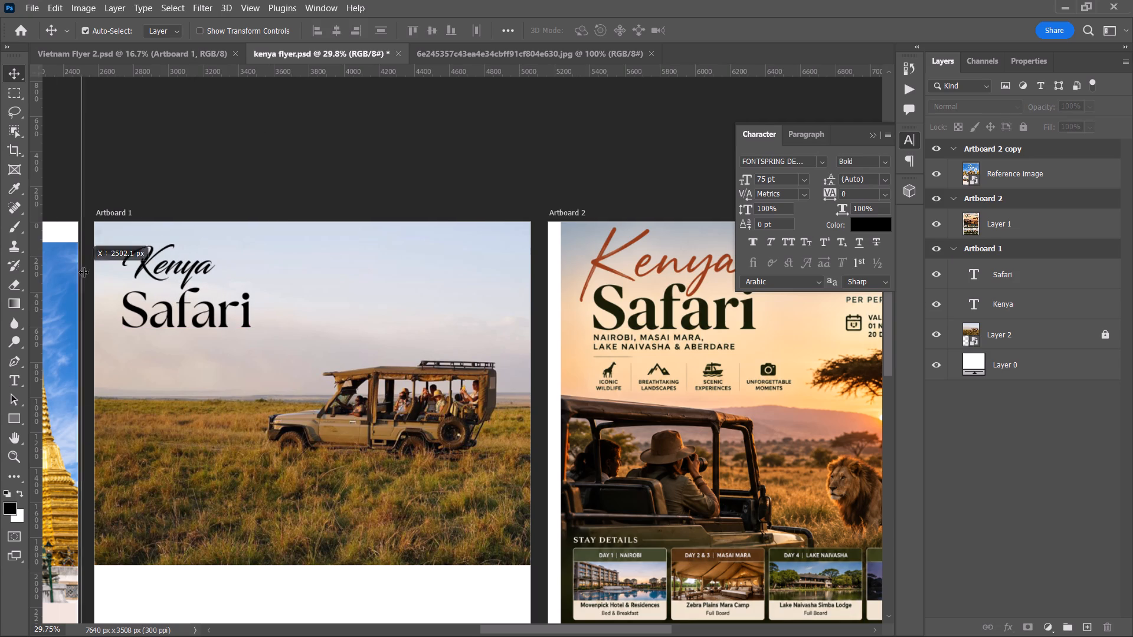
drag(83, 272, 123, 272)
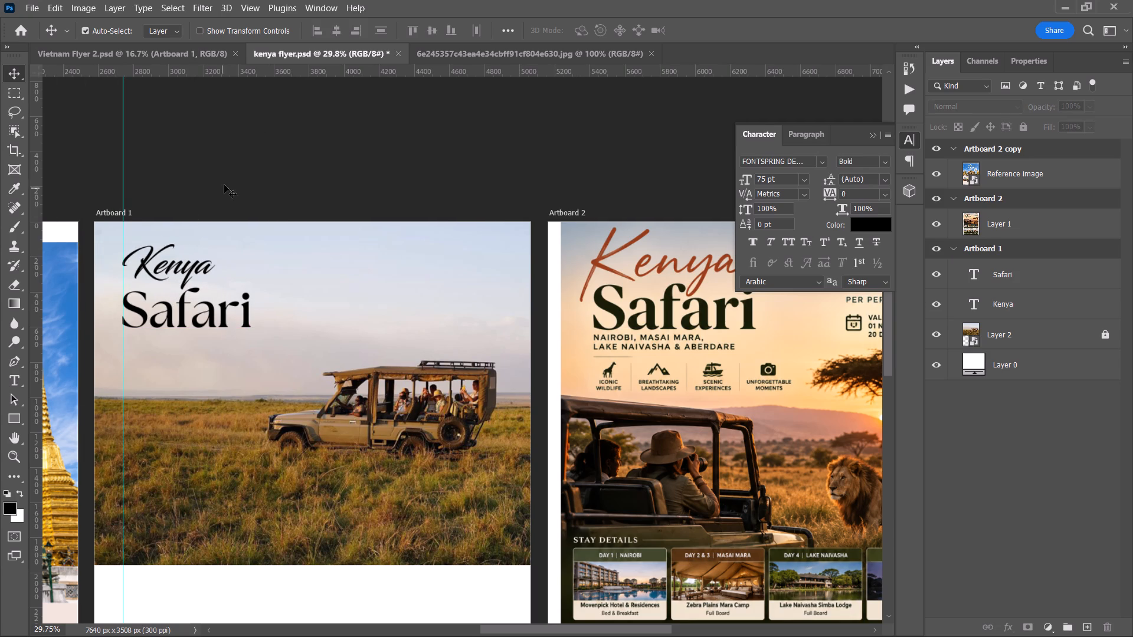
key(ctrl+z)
Place a vertical guide along the left edge of the "Kenya" and "Safari" texts on Artboard 1.
click(143, 252)
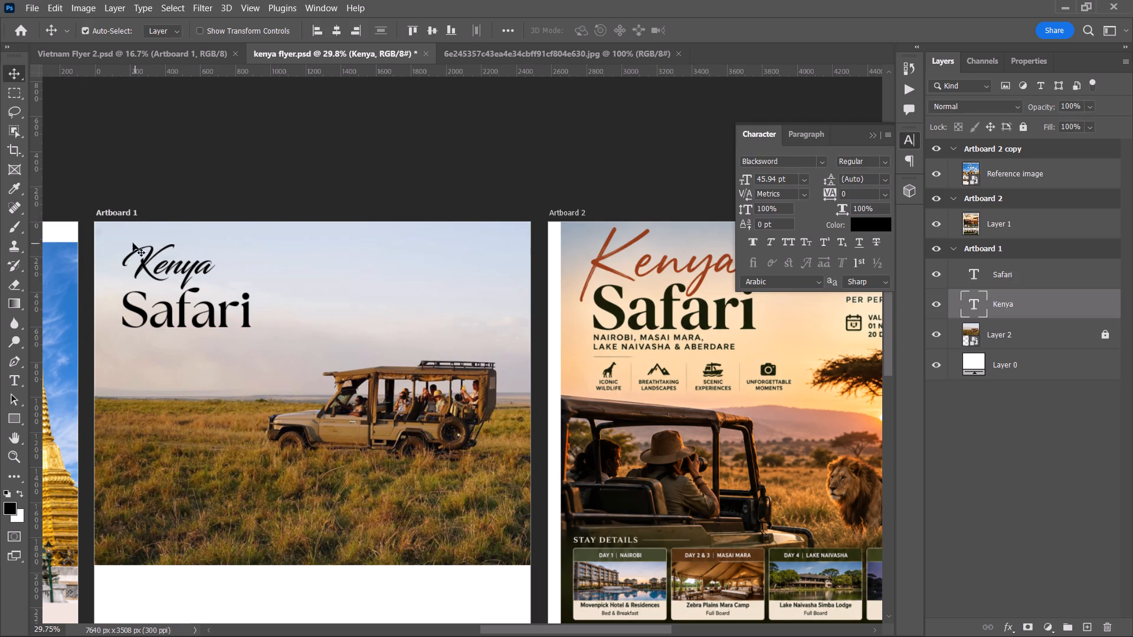
drag(38, 233, 122, 257)
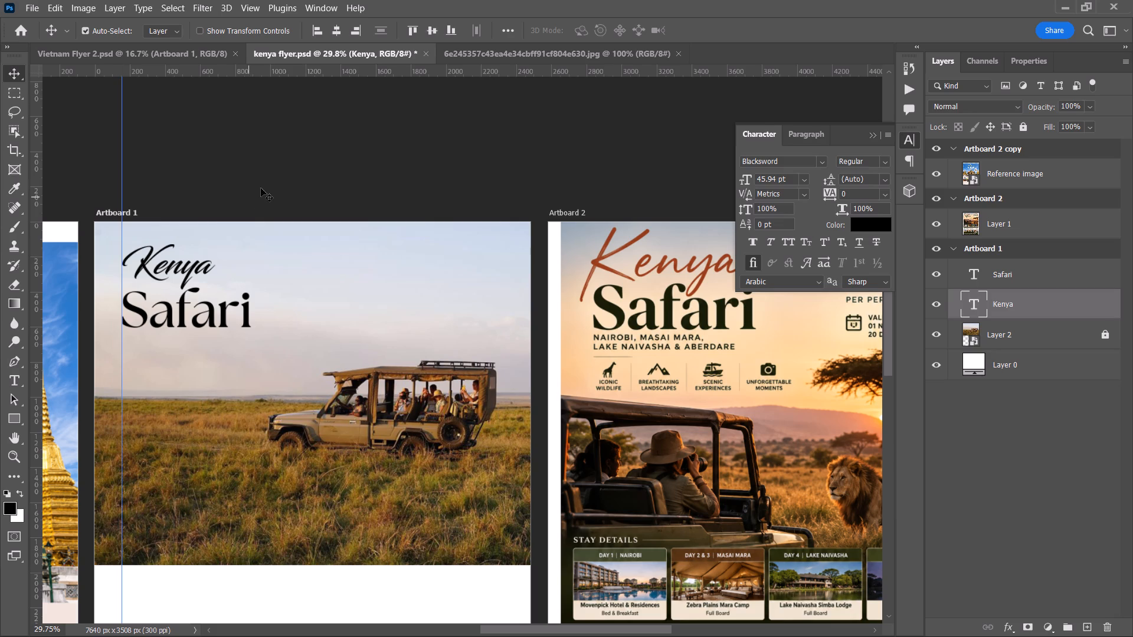
click(267, 182)
alt+scroll(115, 335, up, 4)
click(185, 314)
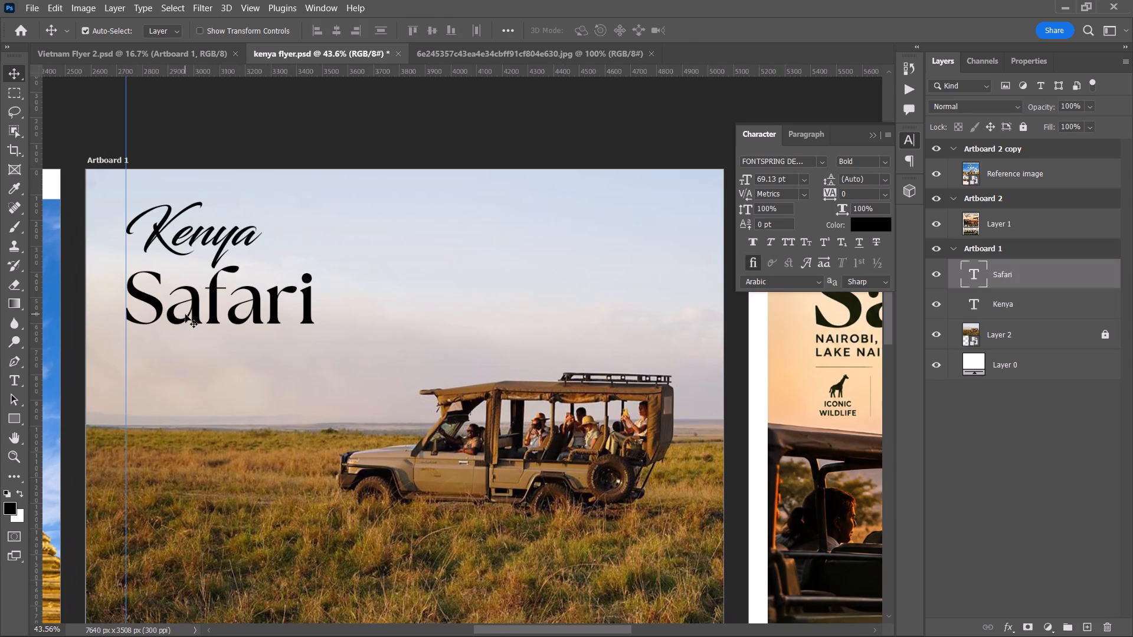
click(199, 351)
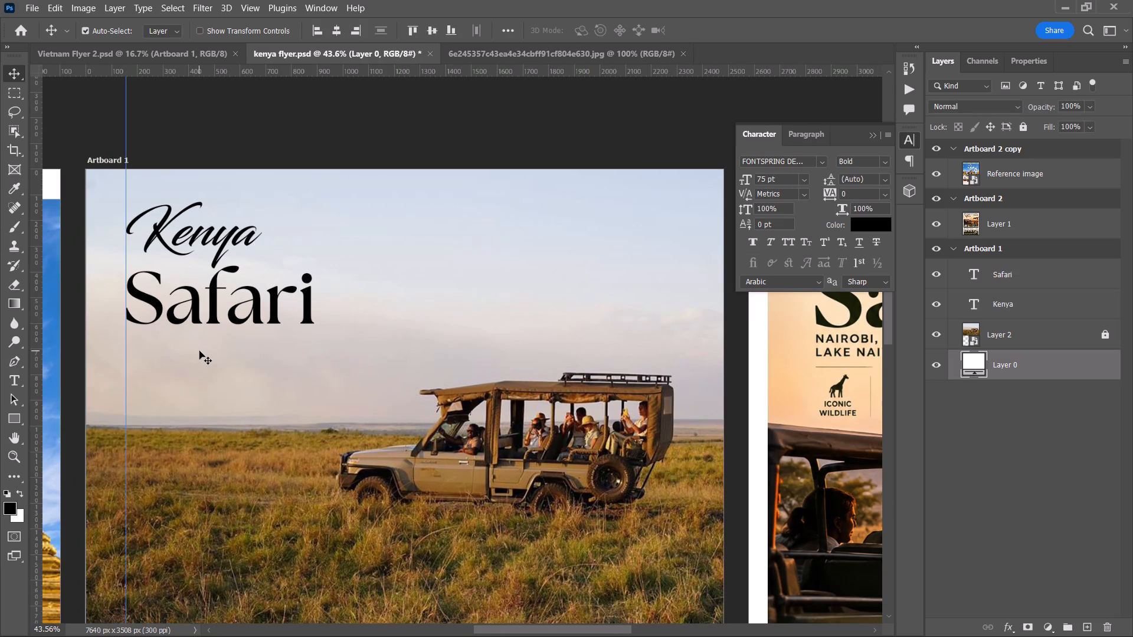
Capture the destinations text below "Safari" on Artboard 2's reference flyer with the PowerToys text extractor.
key(space)
key(space)
key(space)
key(space)
key(space)
key(space)
key(space)
key(space)
key(space)
key(space)
key(space)
key(space)
key(space)
key(space)
key(space)
key(space)
key(space)
key(space)
key(space)
key(space)
drag(199, 351, 47, 354)
drag(363, 351, 238, 337)
drag(621, 370, 495, 379)
key(alt+t)
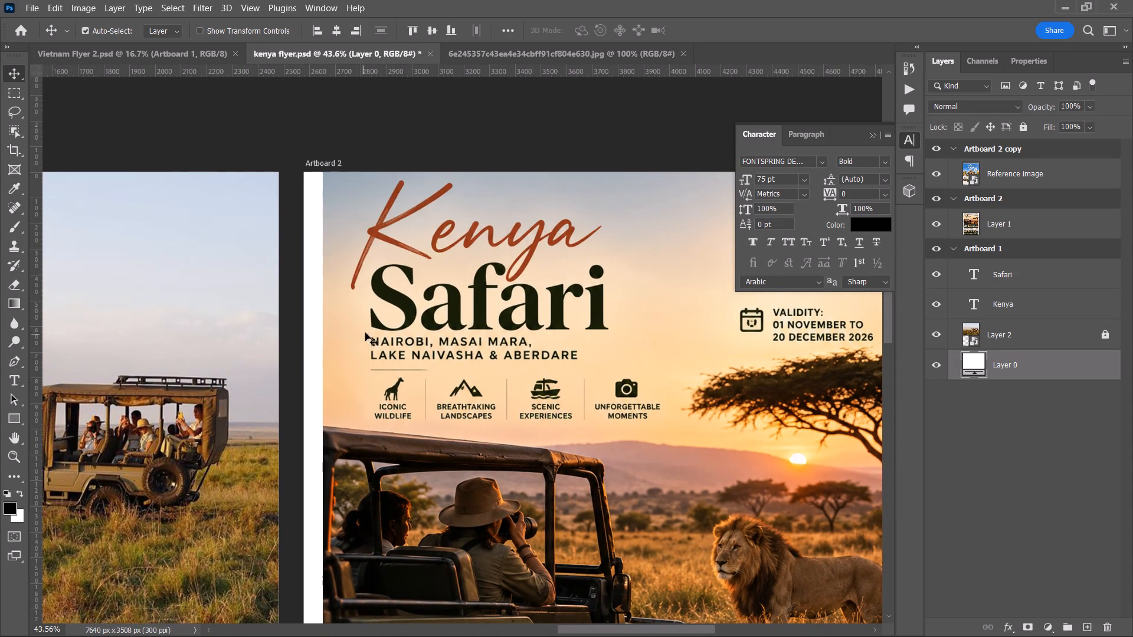
drag(354, 331, 584, 367)
Filter the fonts to Sans Serif and choose Founders Grotesk as the font for new text on Artboard 1.
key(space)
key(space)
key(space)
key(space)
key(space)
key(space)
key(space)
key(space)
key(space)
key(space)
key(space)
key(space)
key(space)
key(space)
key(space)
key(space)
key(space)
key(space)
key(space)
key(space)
drag(293, 385, 777, 317)
drag(628, 338, 304, 436)
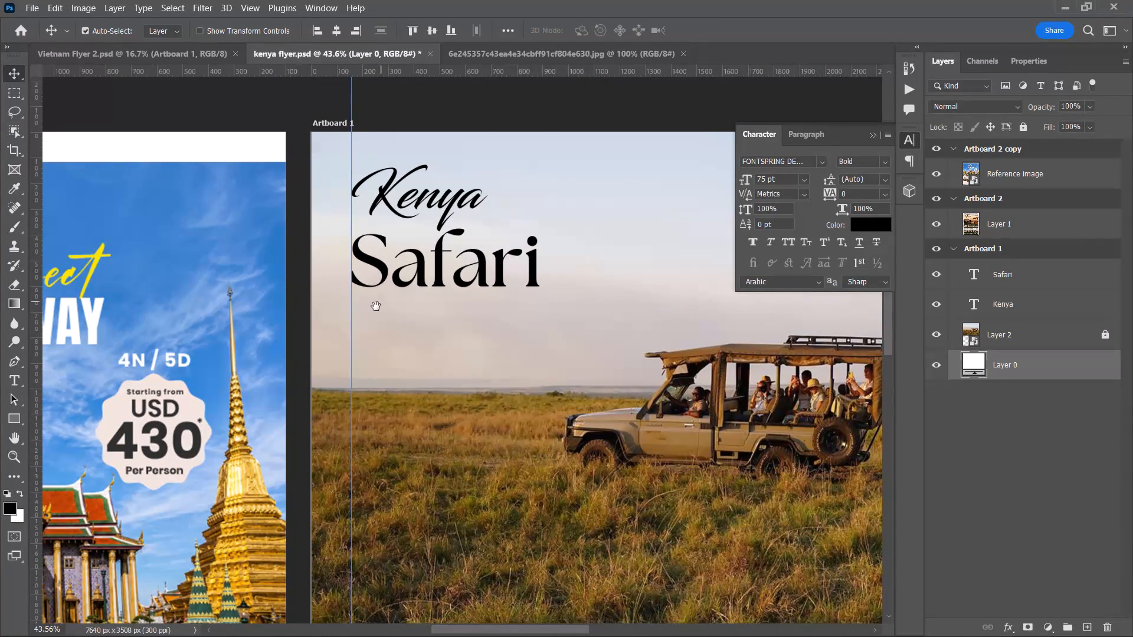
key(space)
drag(378, 305, 348, 317)
click(823, 159)
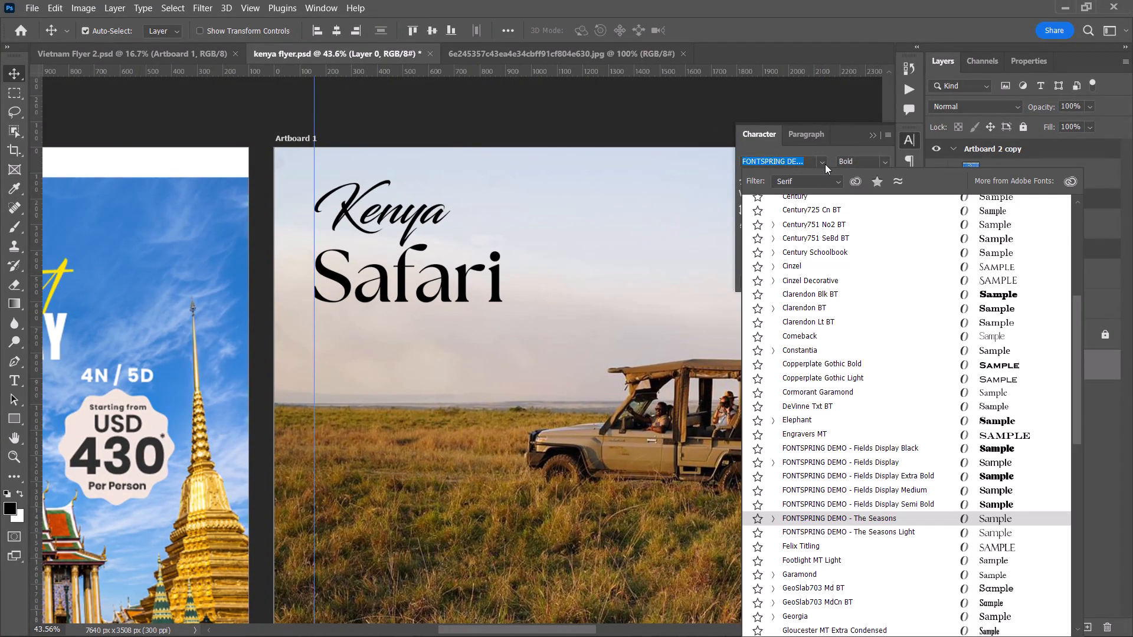
click(806, 186)
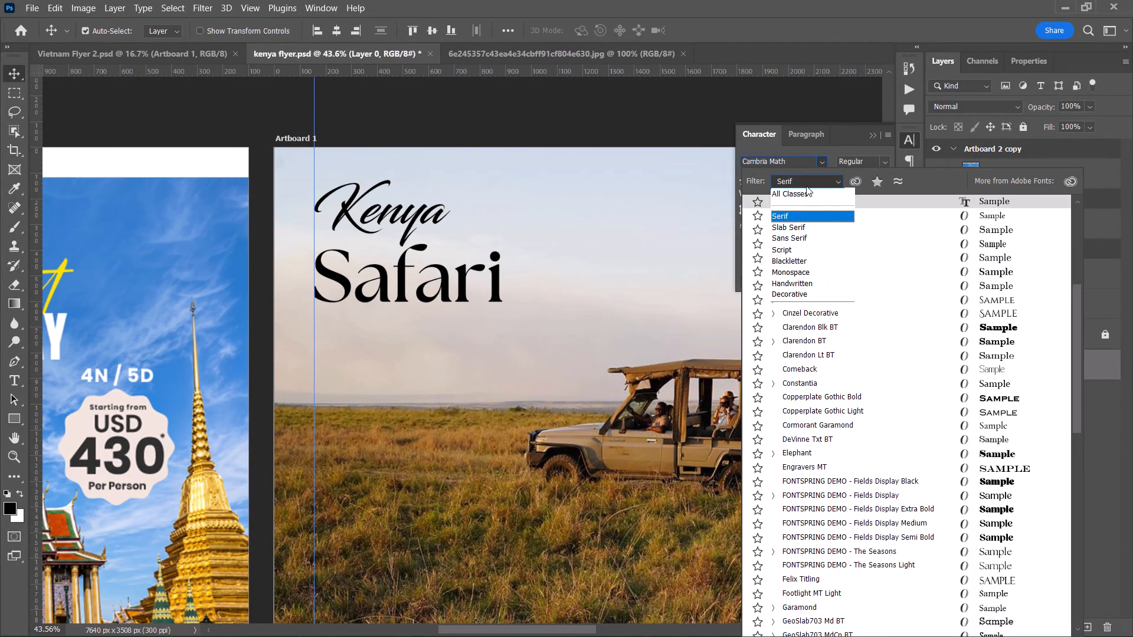
click(810, 224)
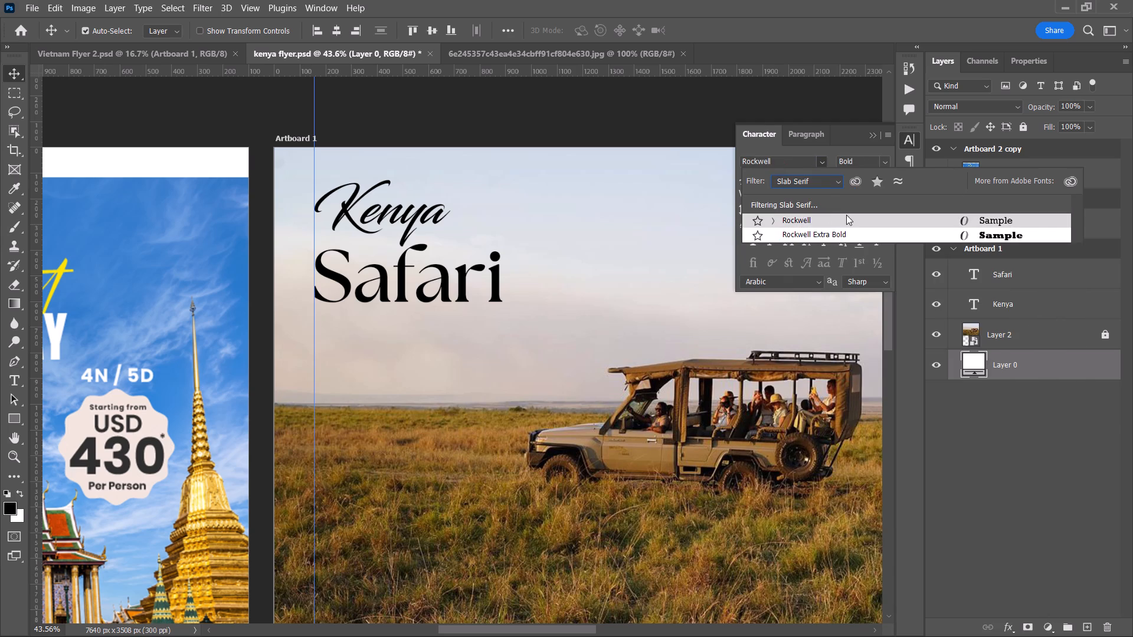
click(818, 181)
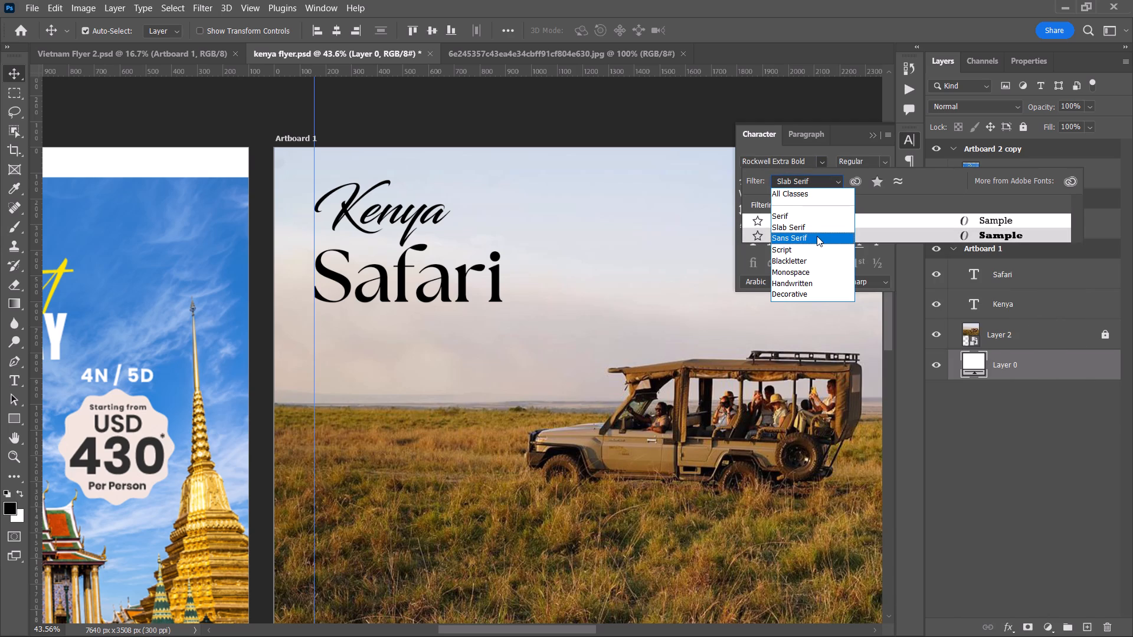
click(817, 236)
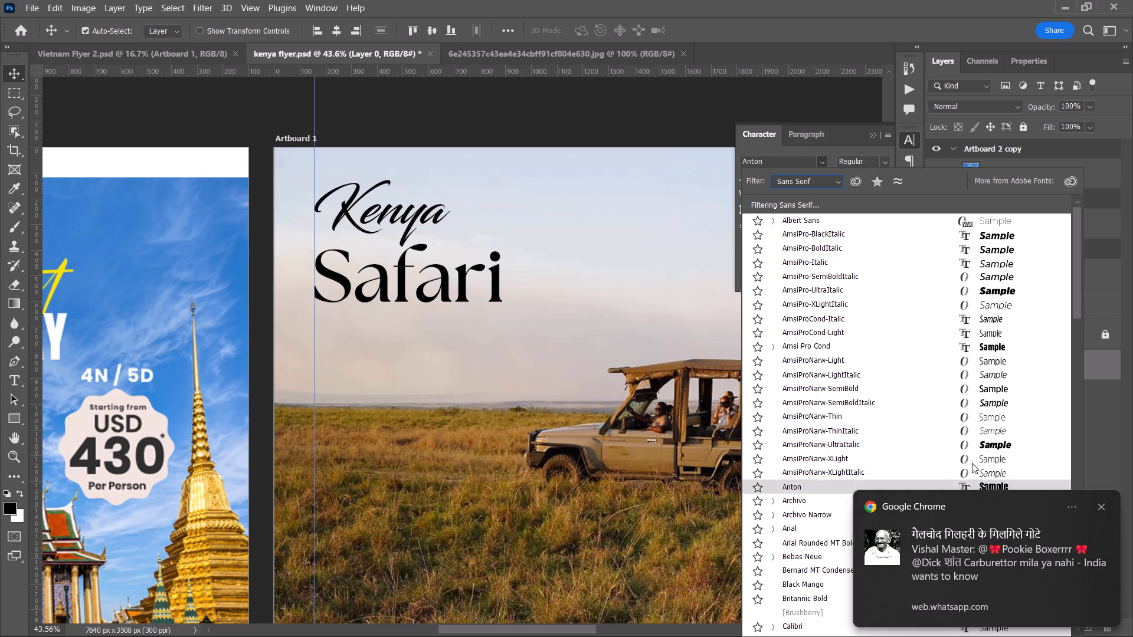
scroll(822, 458, down, 2)
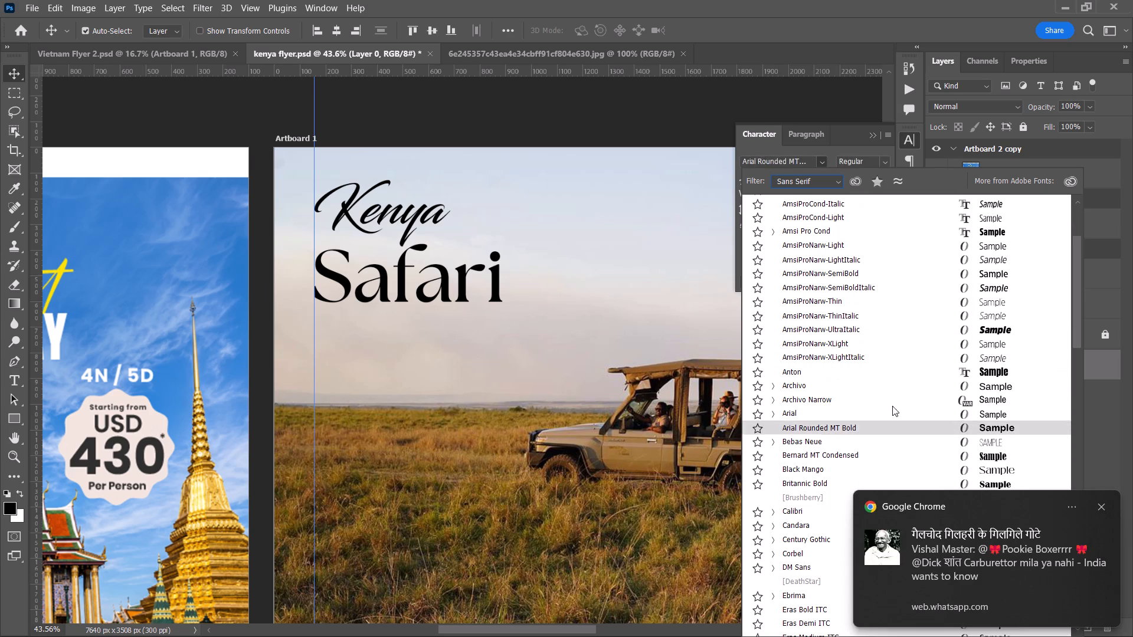
scroll(865, 384, down, 3)
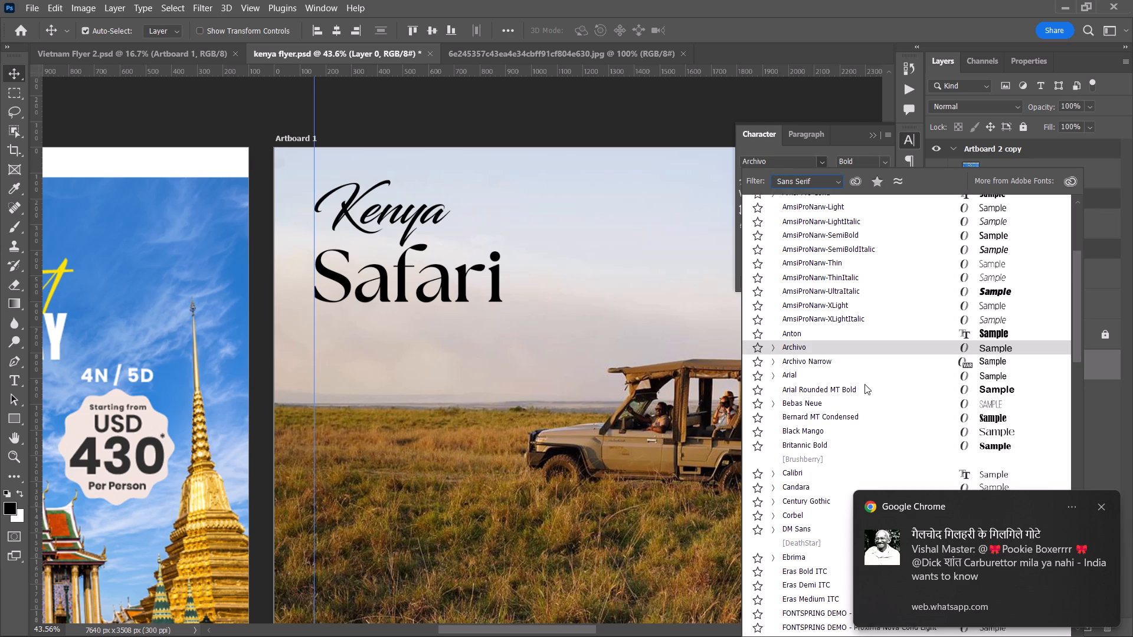
scroll(865, 384, down, 1)
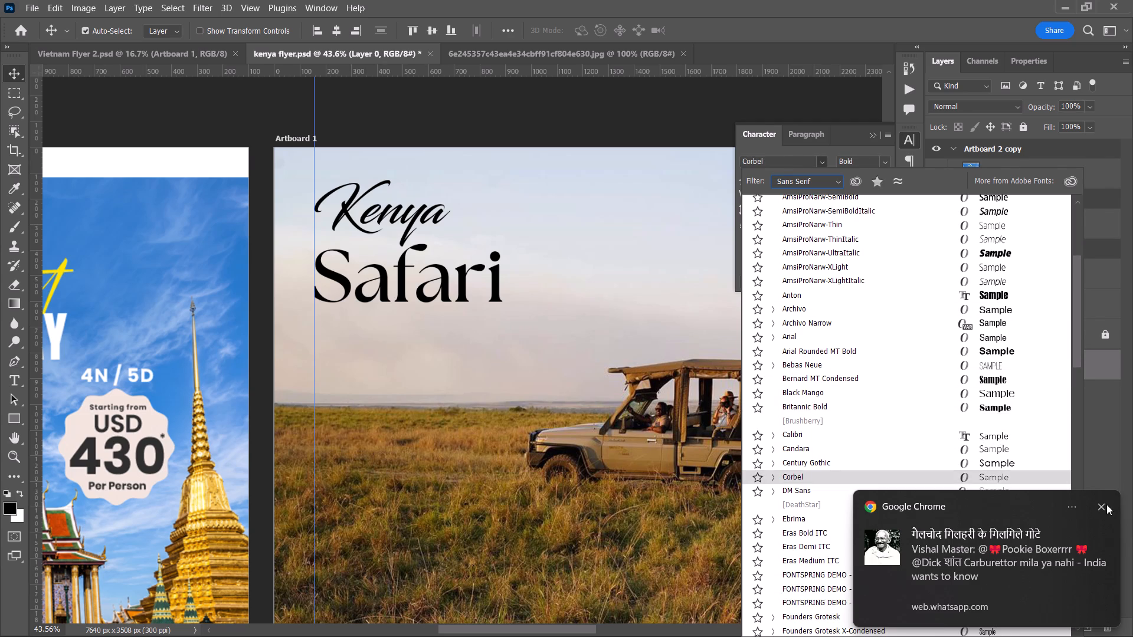
click(1106, 504)
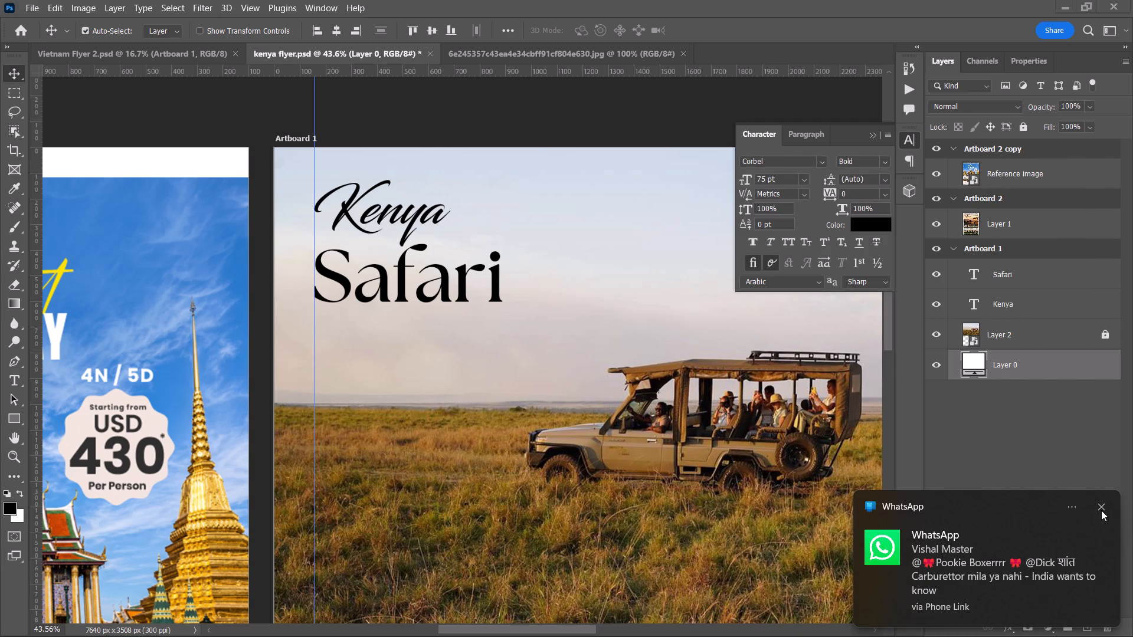
click(1100, 510)
click(819, 157)
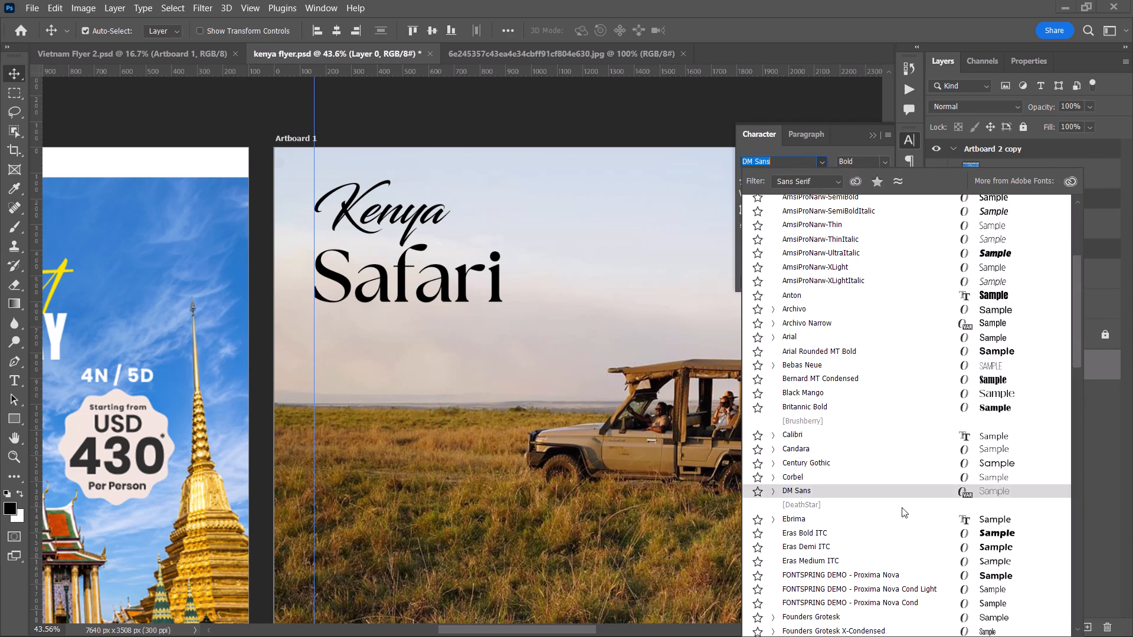
scroll(957, 551, down, 5)
scroll(889, 533, down, 4)
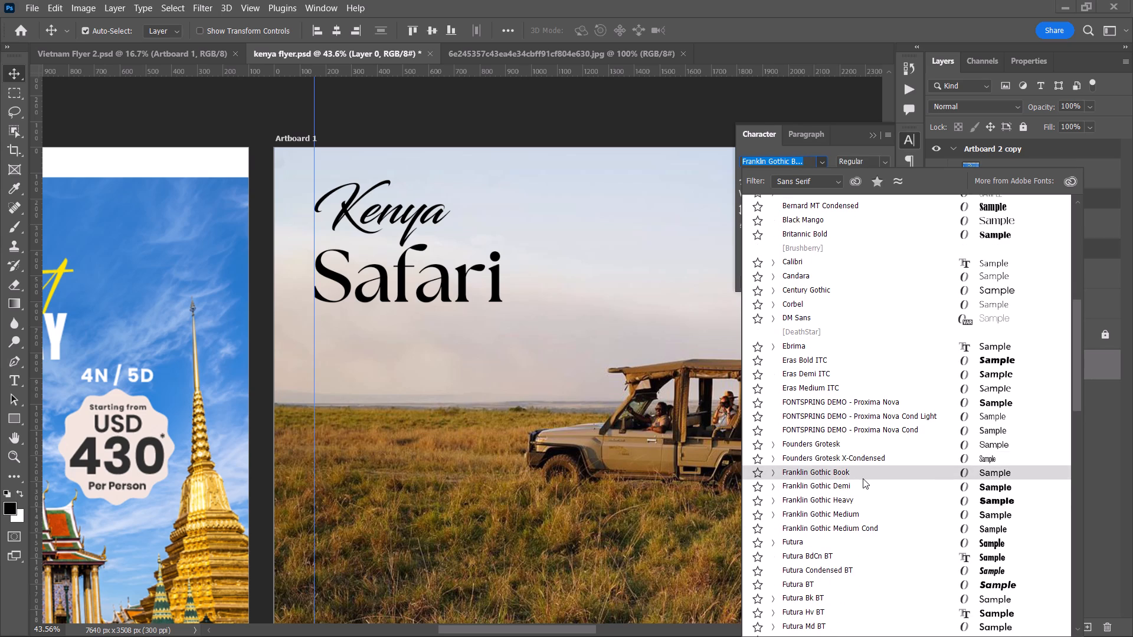
click(895, 441)
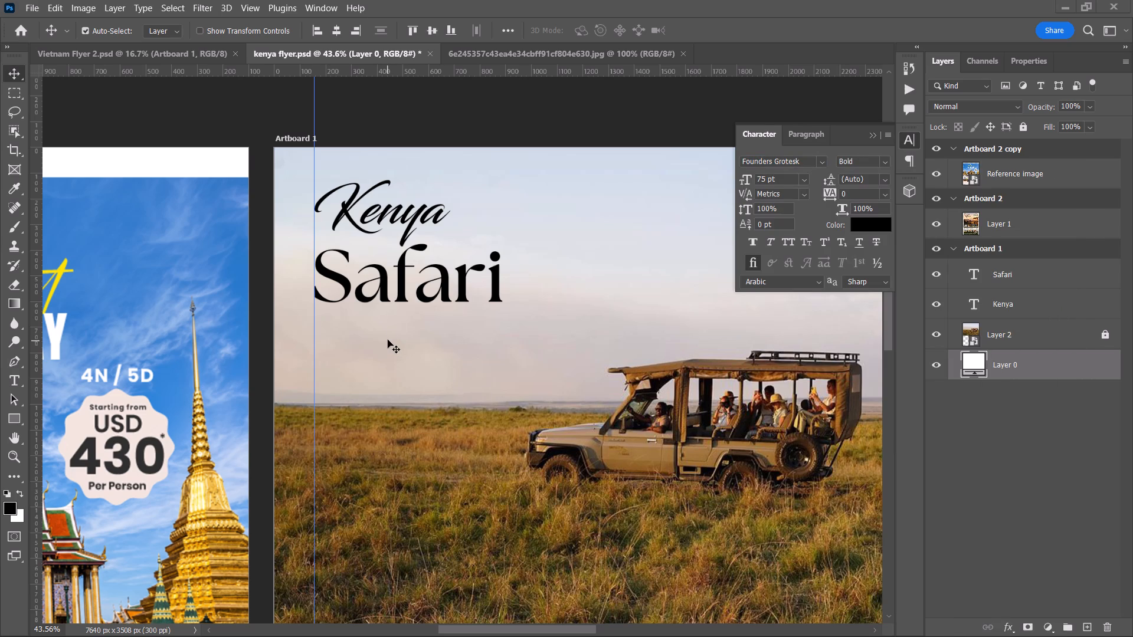
Start a text layer below "Safari" on Artboard 1, set its size to 18 pt, and paste the captured destinations text.
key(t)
click(329, 337)
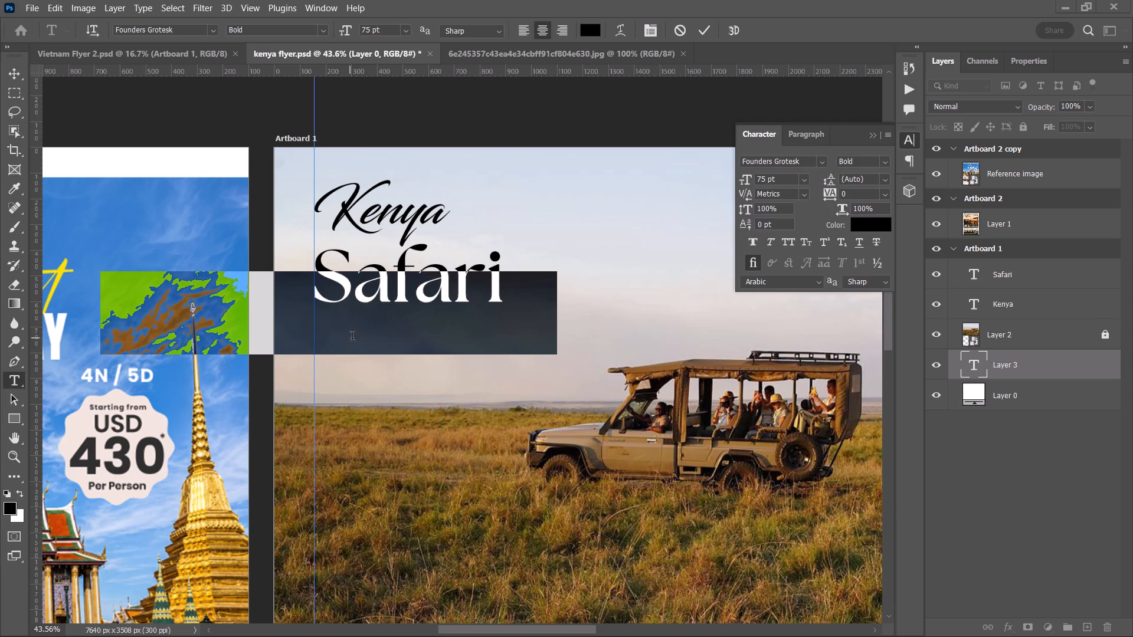
click(806, 180)
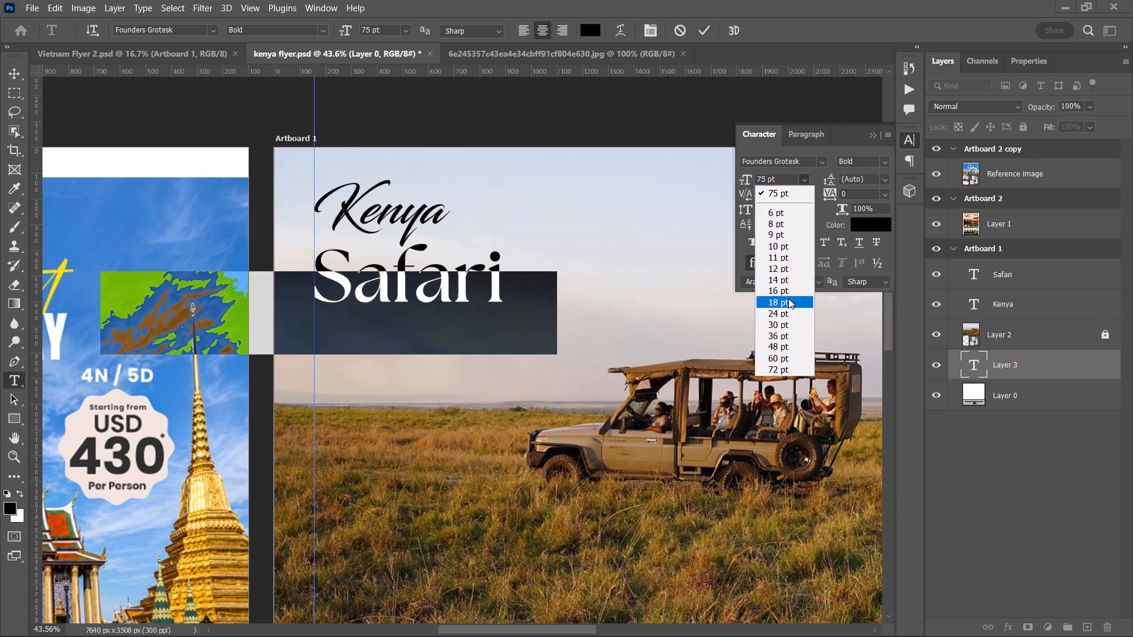
click(788, 298)
key(ctrl+v)
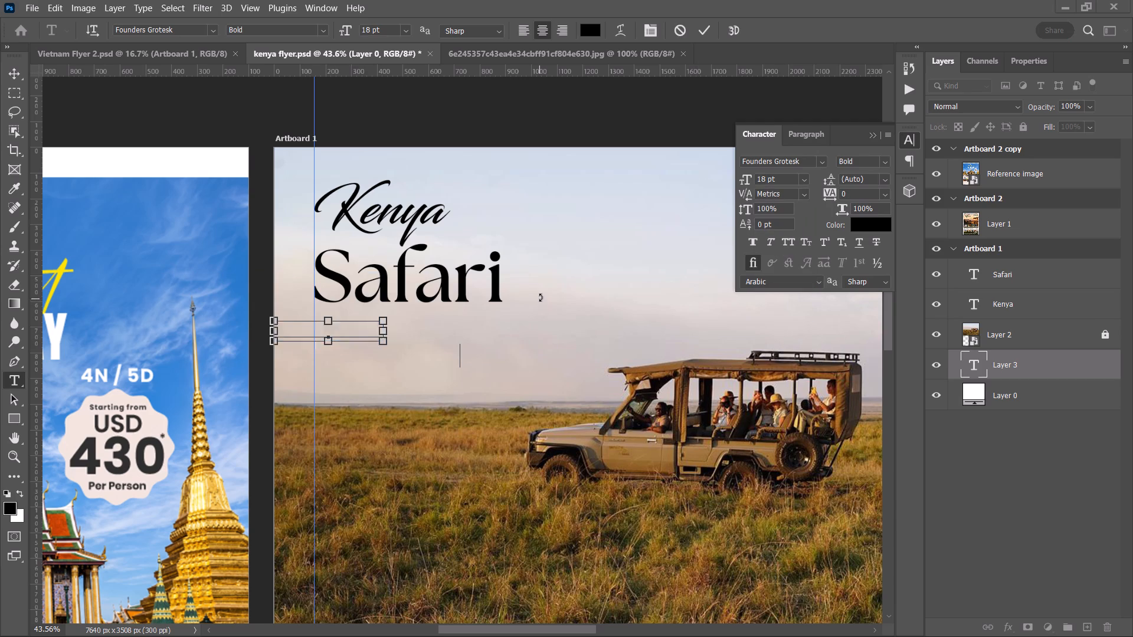
Left-align the two-line destinations text and position it against the vertical guide directly below "Safari".
drag(391, 389, 509, 372)
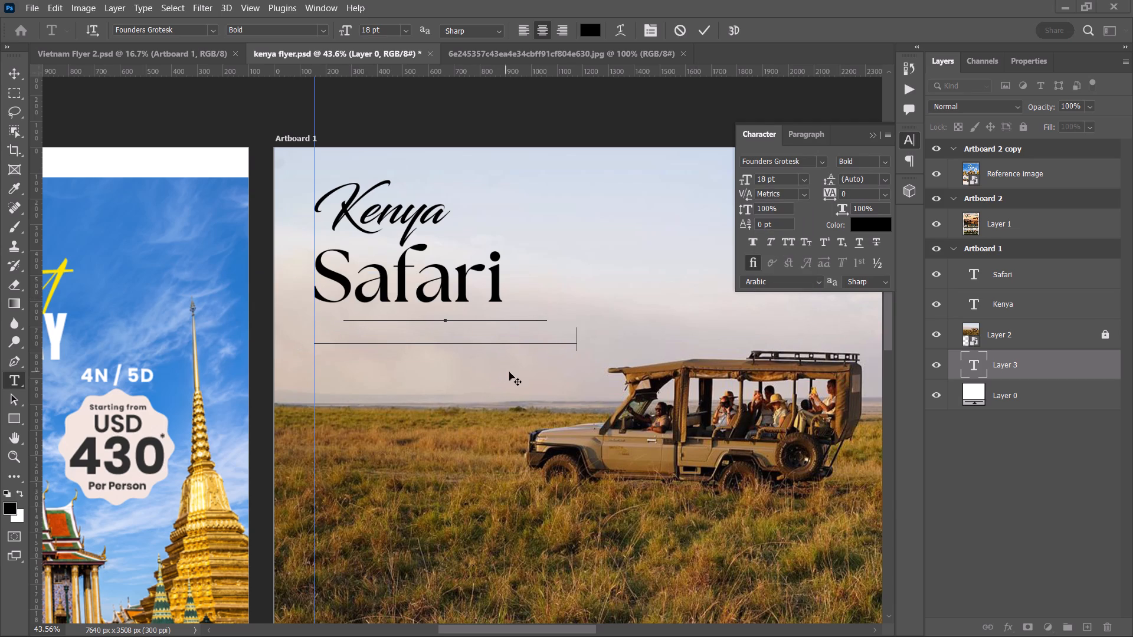
drag(578, 343, 237, 228)
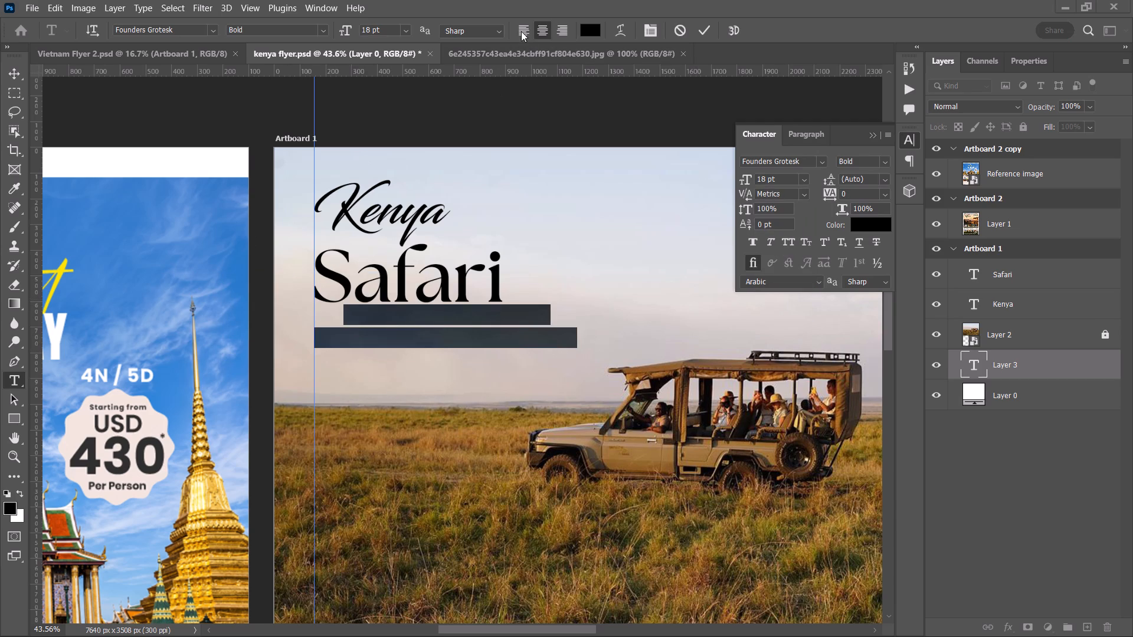
click(521, 31)
drag(495, 403, 365, 407)
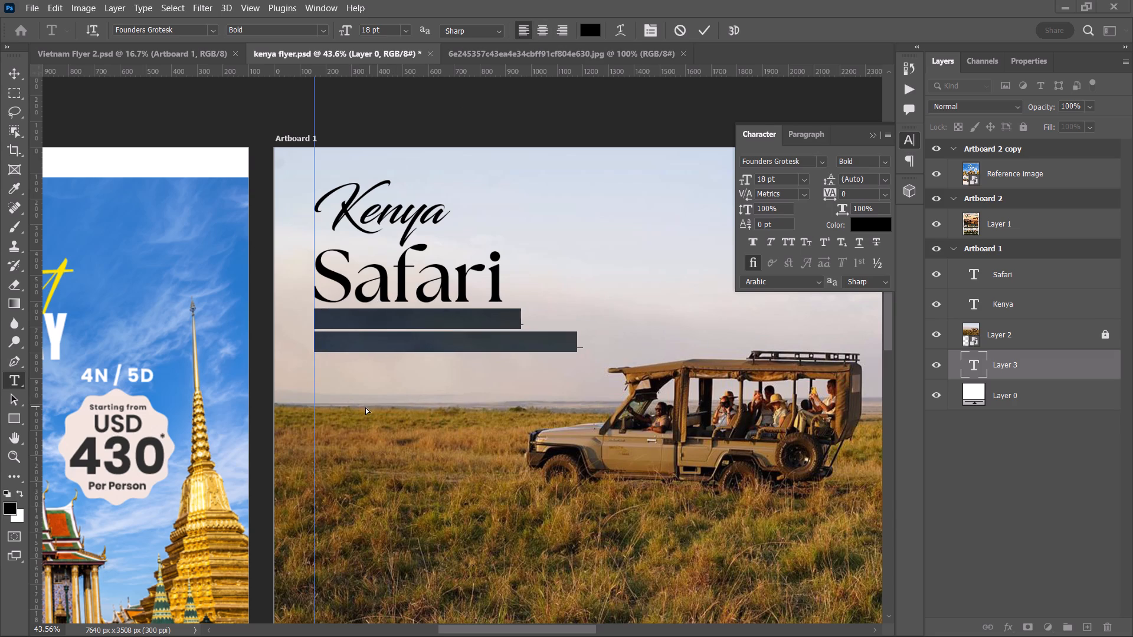
drag(365, 407, 366, 407)
click(705, 23)
click(14, 75)
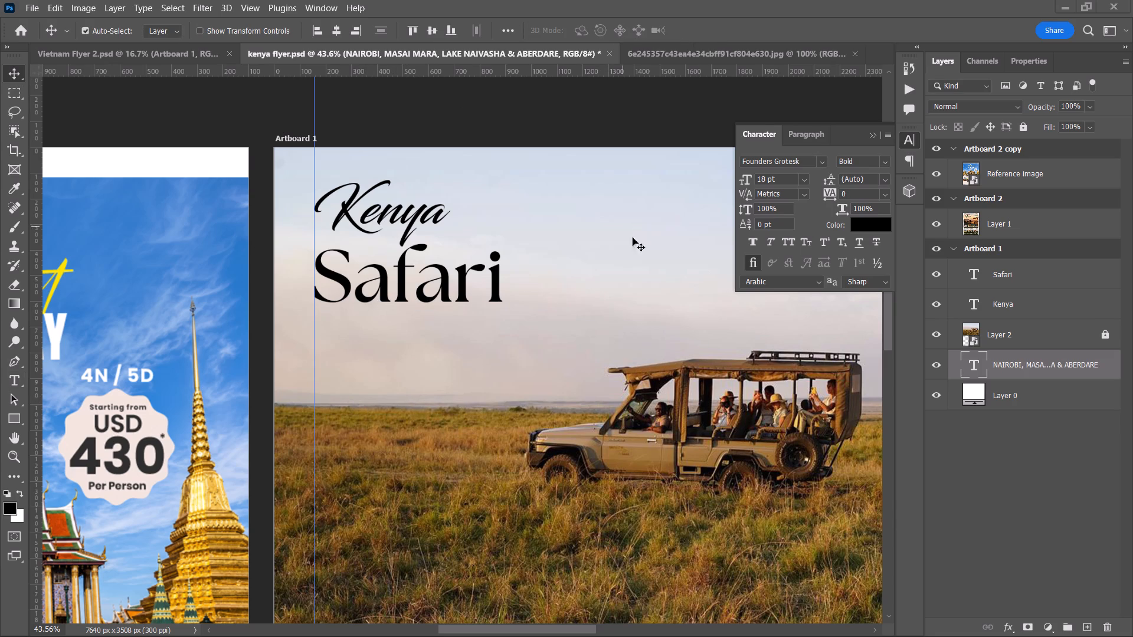
Move the destinations text layer above the photo's Layer 2 in Artboard 1's layer order.
drag(1053, 366, 1048, 324)
click(14, 65)
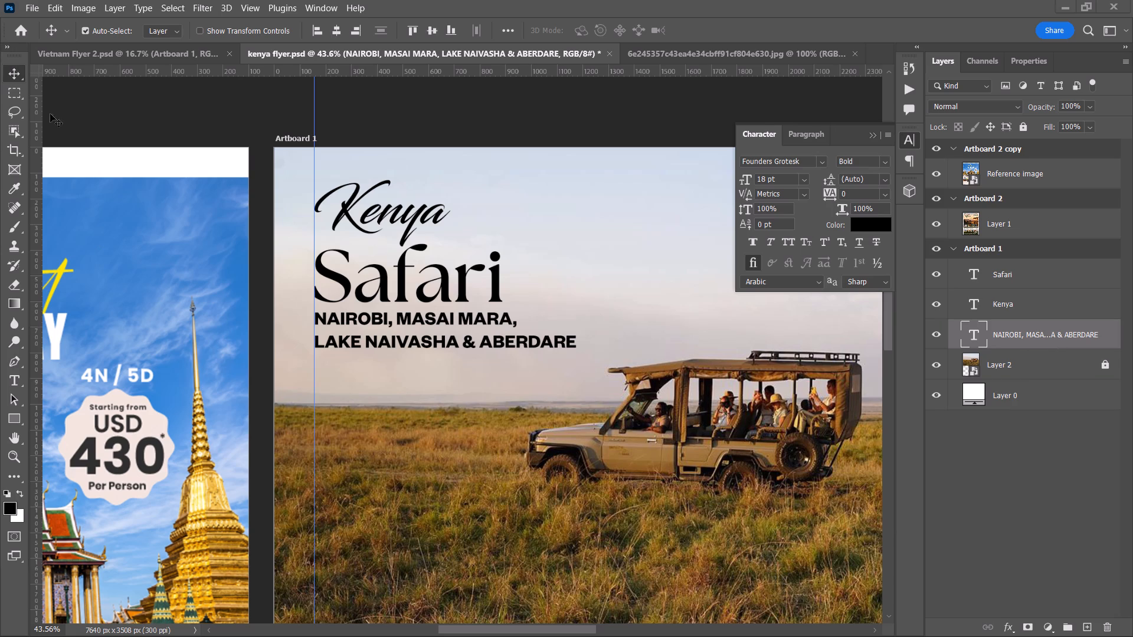
Move the destinations text slightly down to widen the gap below "Safari".
drag(497, 321, 495, 336)
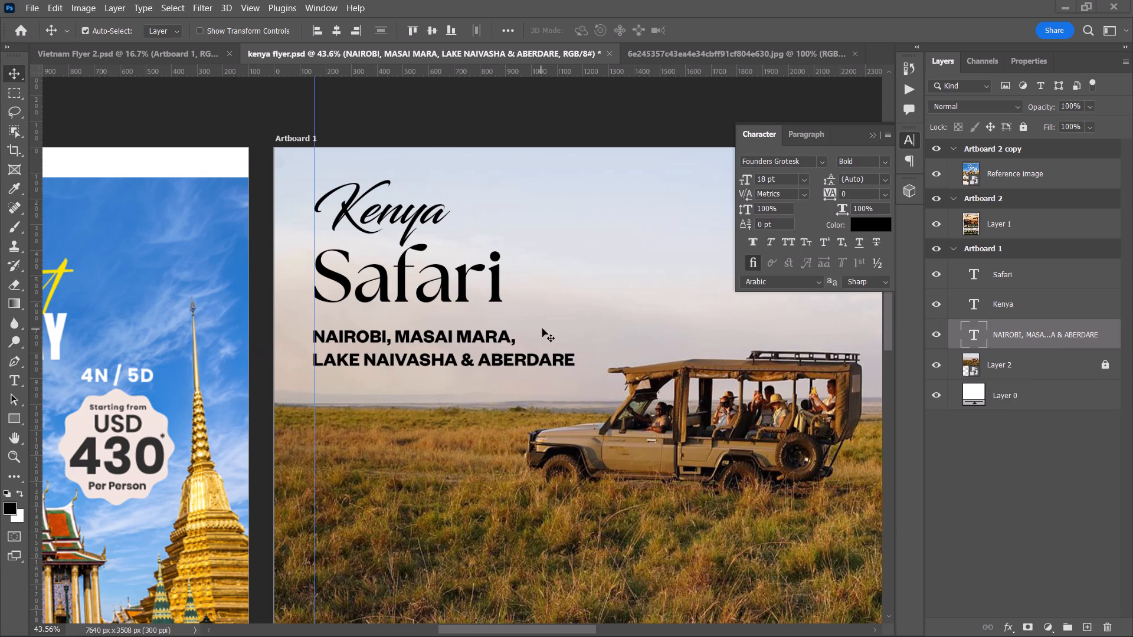
Set the destinations text's line spacing to 17 pt.
click(864, 183)
scroll(864, 183, down, 6)
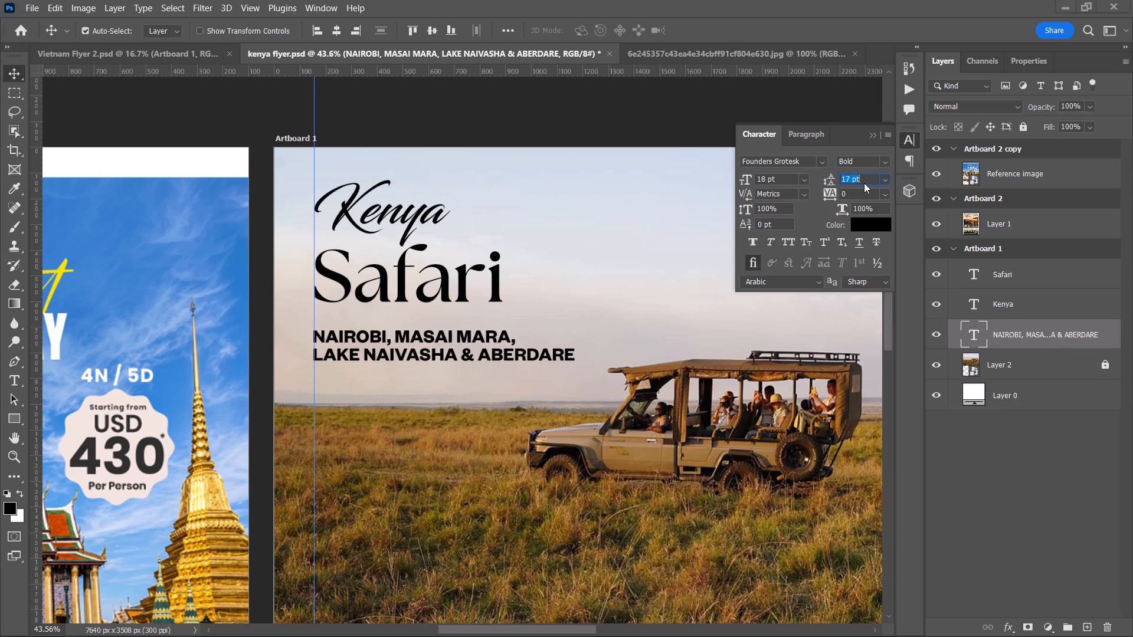
Try smaller sizes for the destinations text, down to 15 pt, and settle on 17 pt.
click(772, 182)
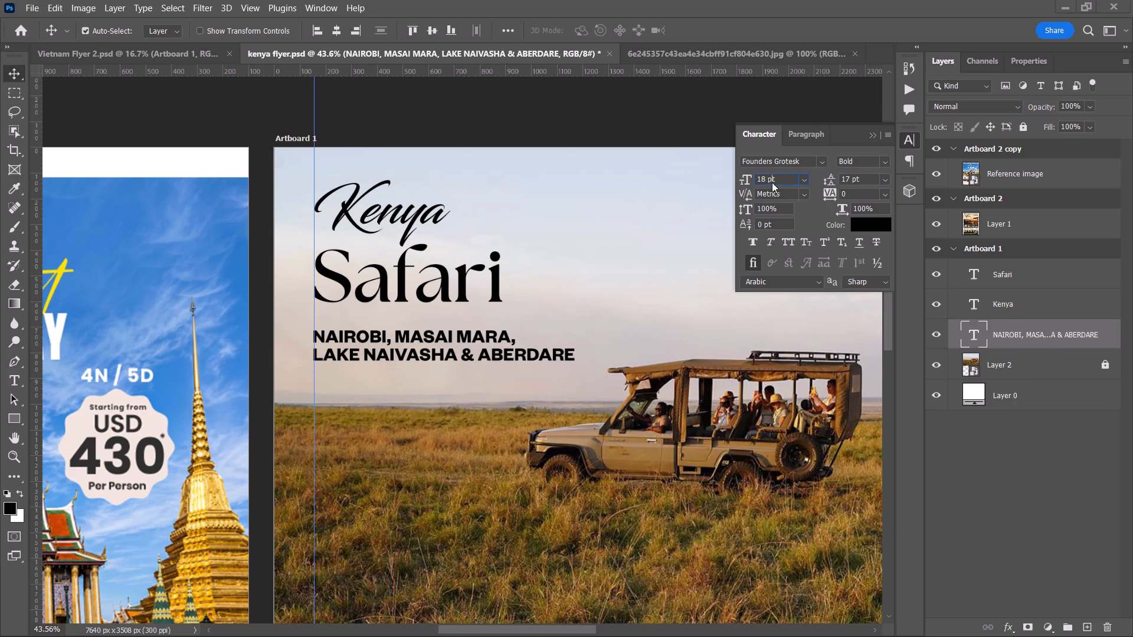
scroll(772, 182, down, 3)
drag(467, 343, 467, 337)
click(778, 180)
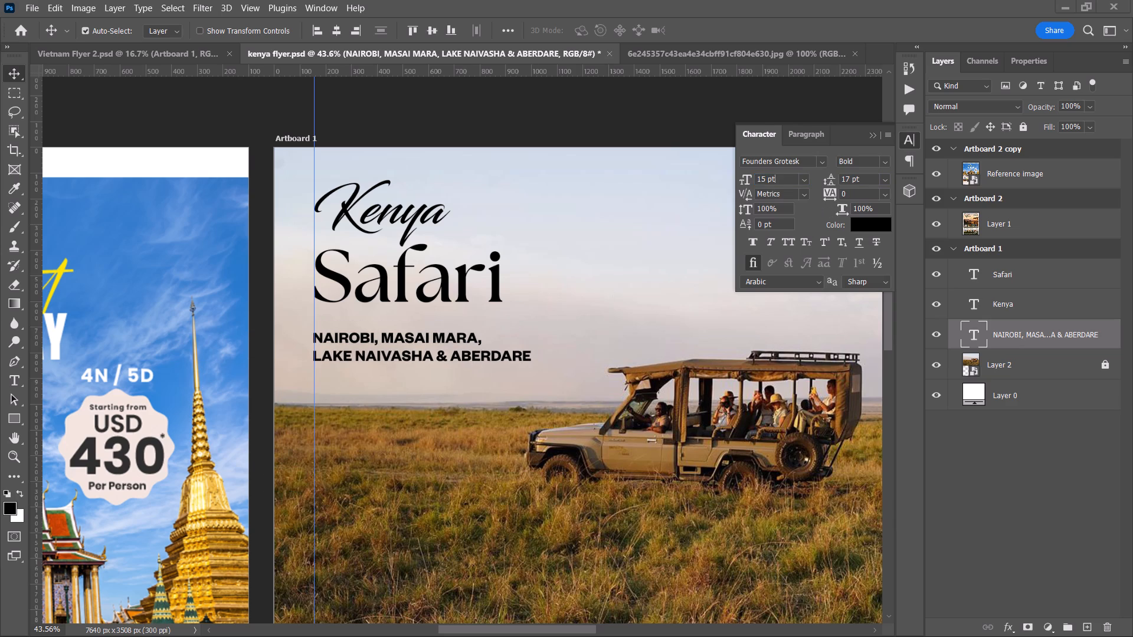
scroll(778, 180, up, 2)
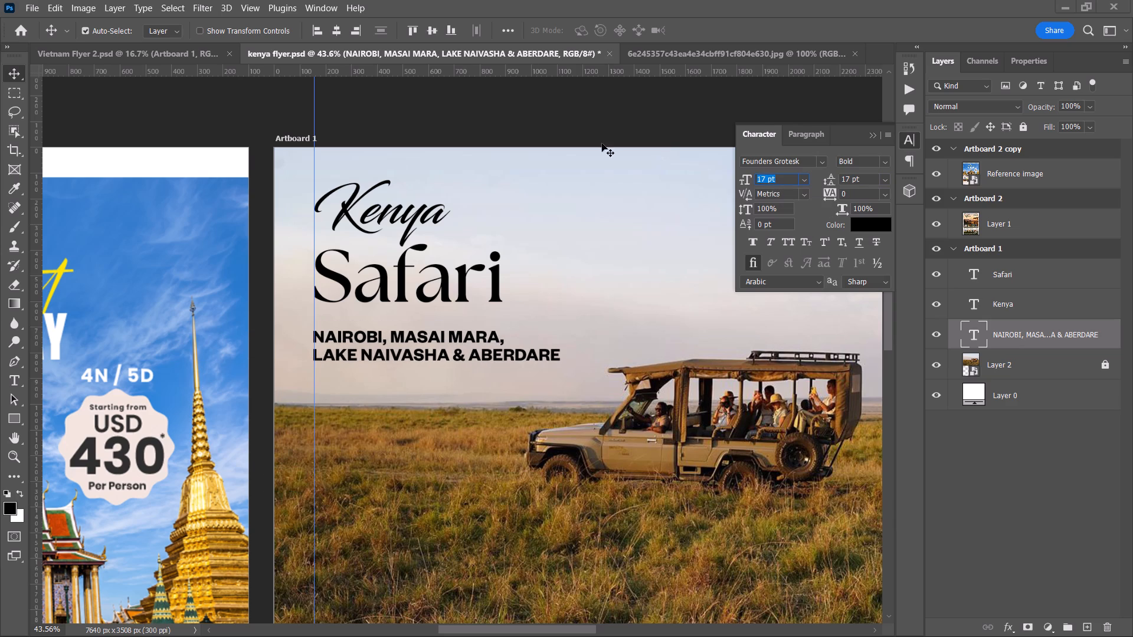
click(599, 141)
Scale the "Safari" text up to about 112% and move it slightly up, closer to "Kenya".
alt+scroll(599, 141, down, 1)
key(space)
drag(593, 212, 514, 236)
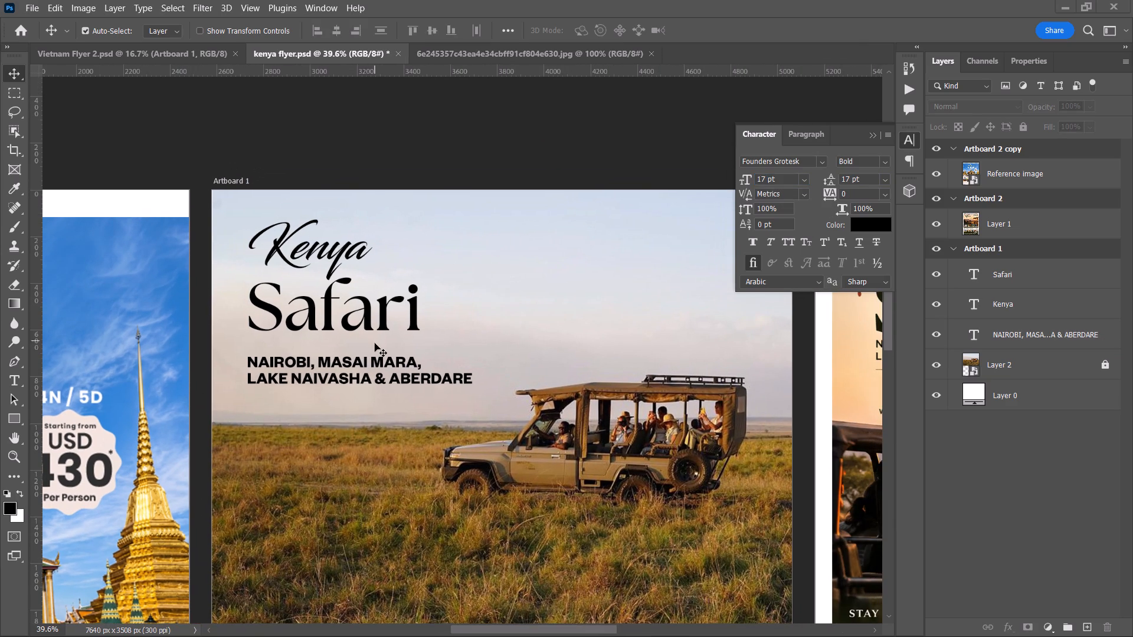
click(381, 318)
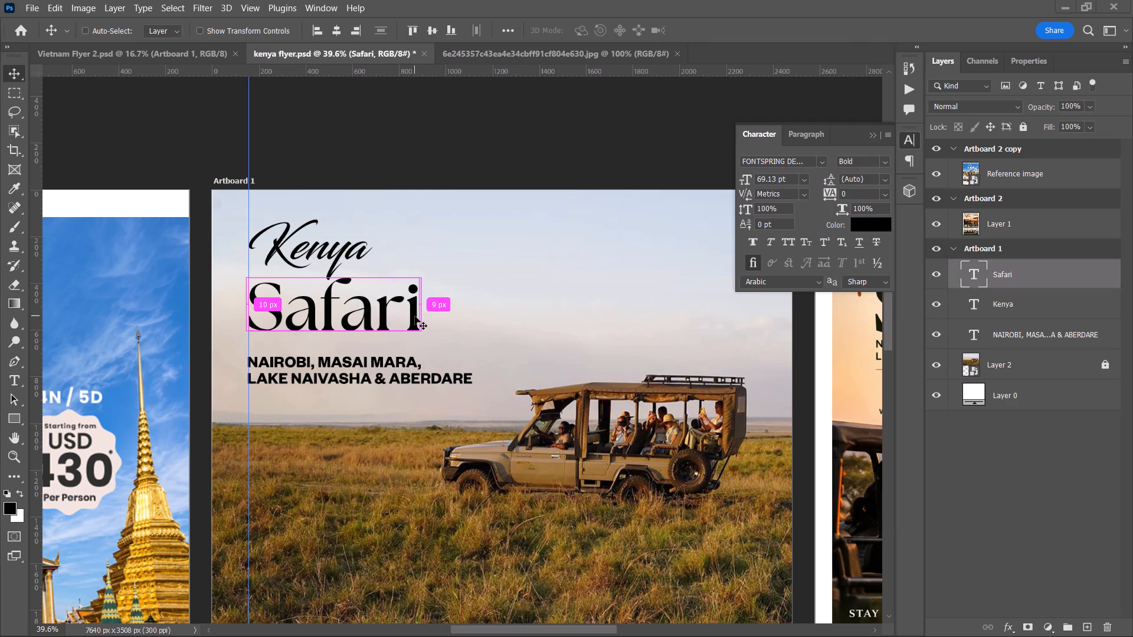
key(ctrl+t)
drag(424, 313, 444, 311)
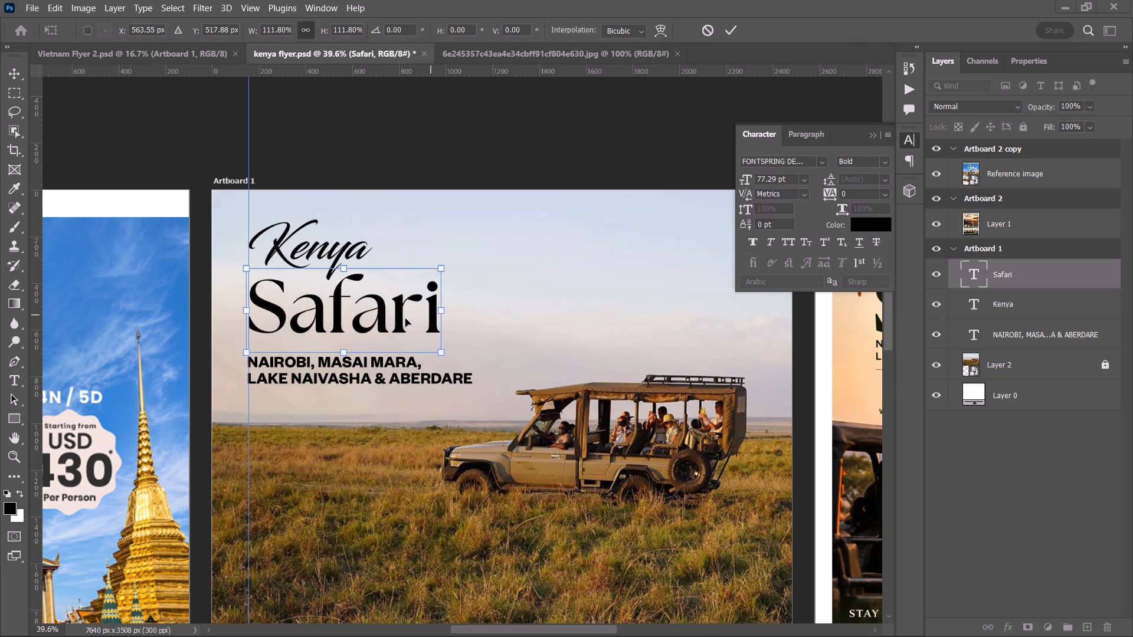
drag(396, 319, 396, 307)
click(731, 35)
click(570, 139)
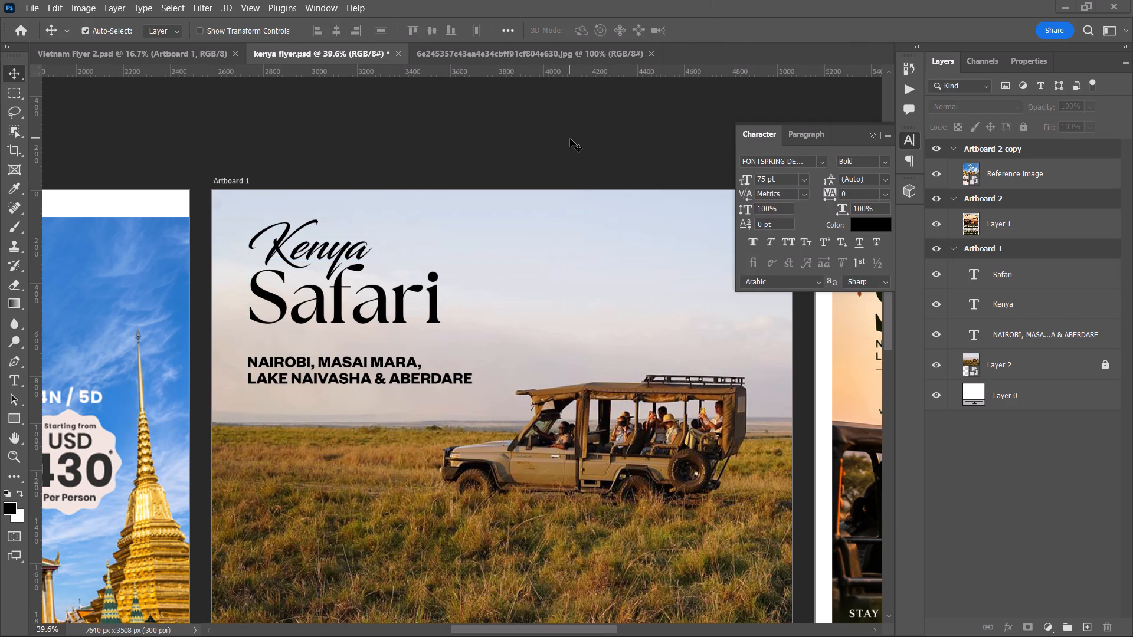
Recolour the "Kenya" text dark blue, starting from the sky blue sampled in the Thailand reference flyer and darkening it.
alt+scroll(570, 139, down, 2)
key(space)
drag(562, 140, 545, 140)
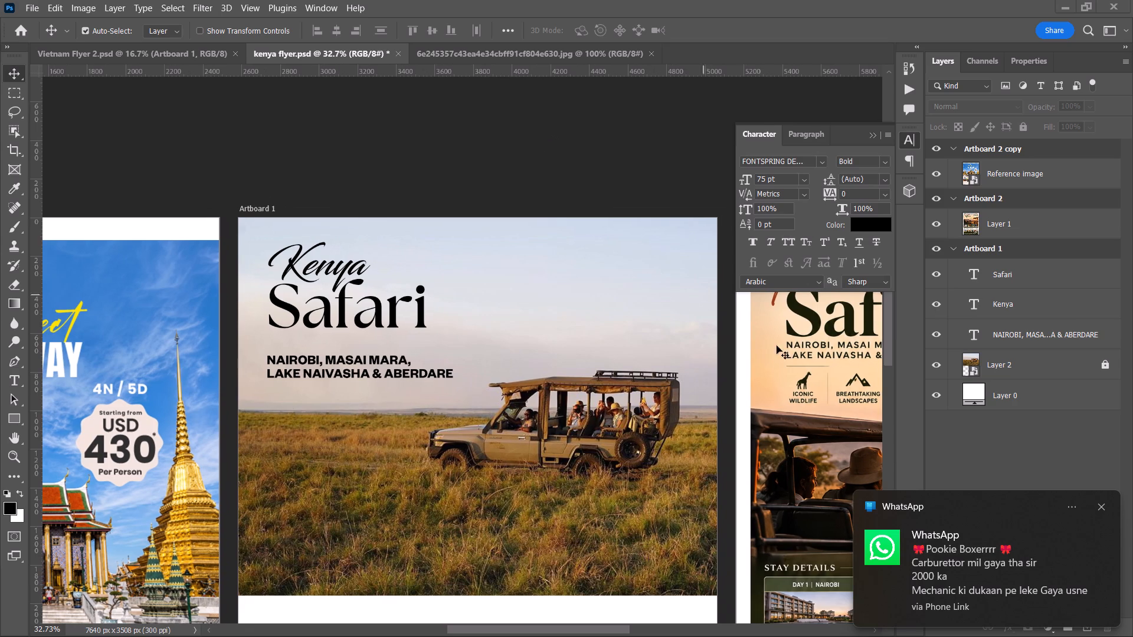
click(1101, 511)
scroll(301, 214, down, 3)
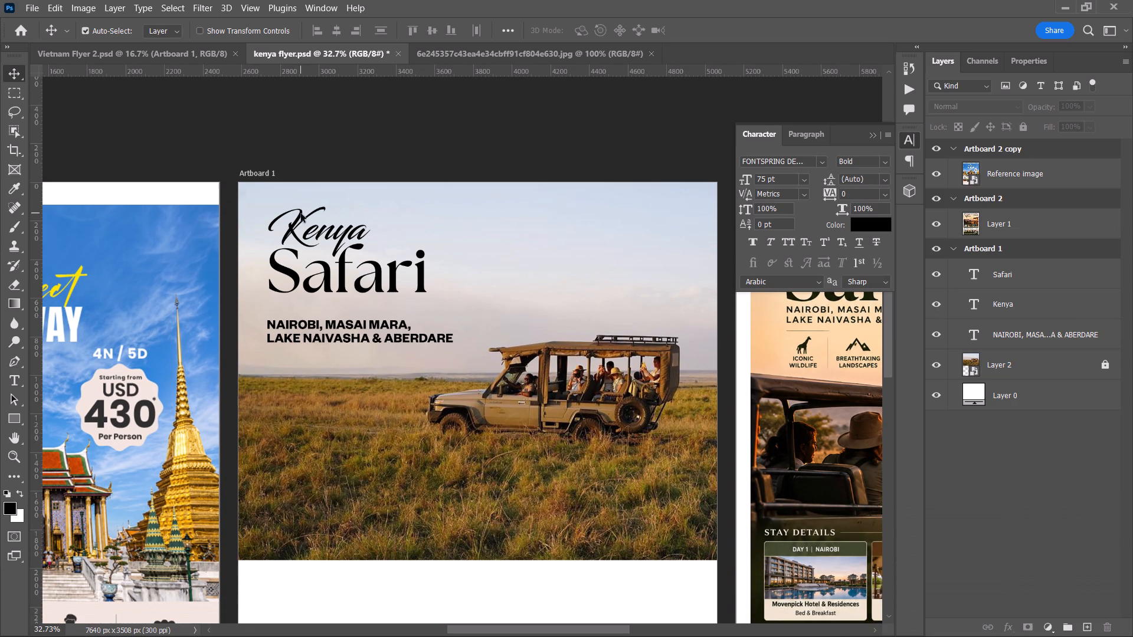
click(343, 232)
click(859, 228)
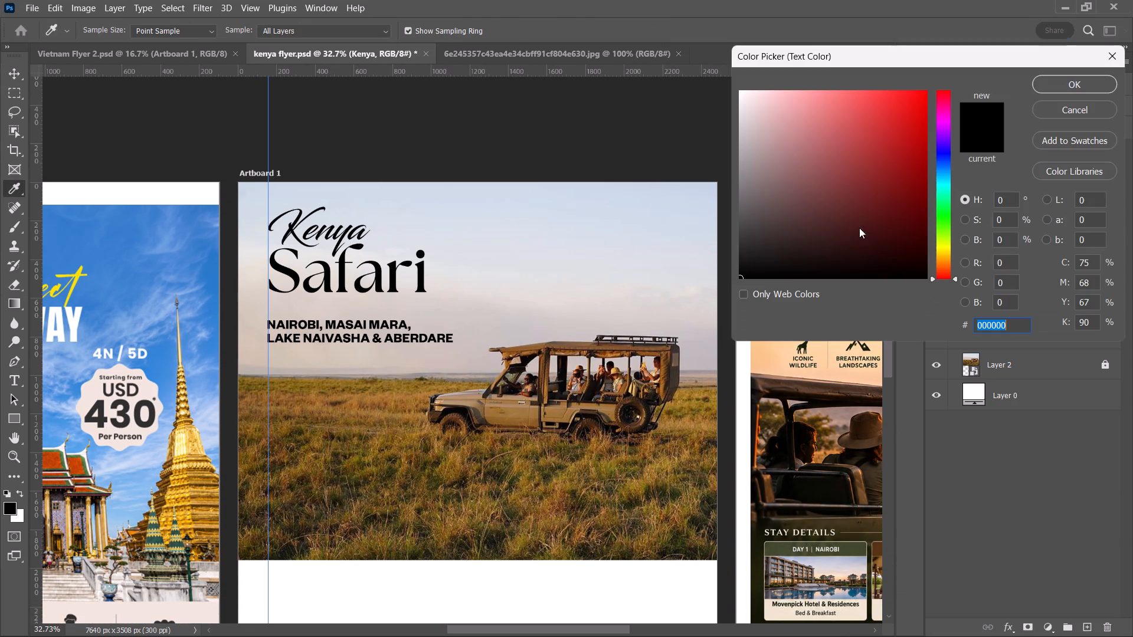
click(90, 277)
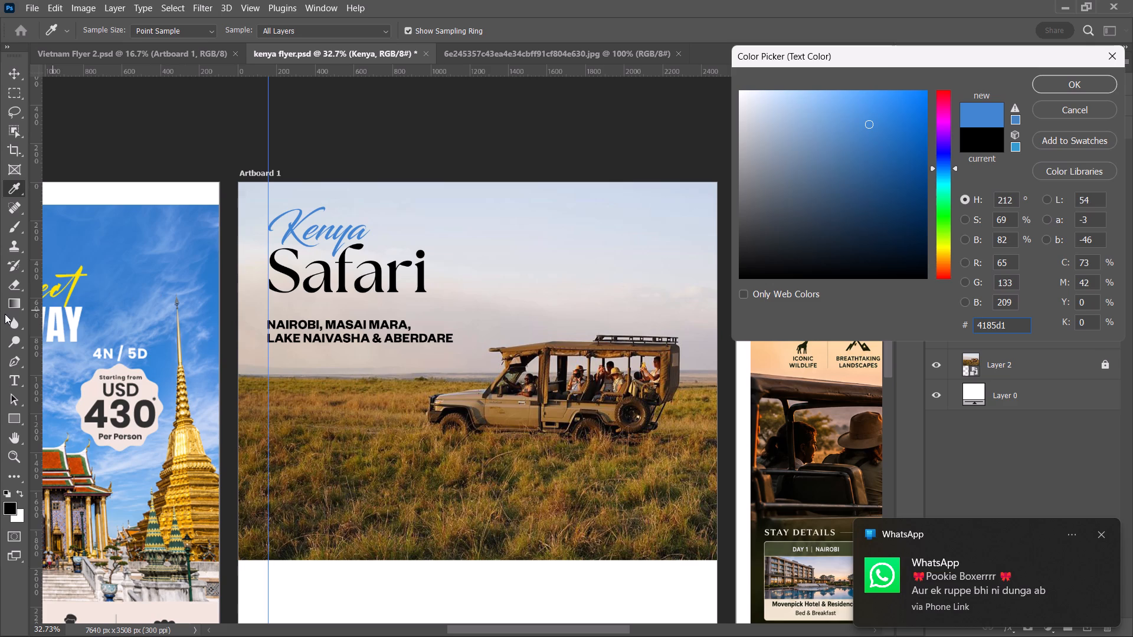
click(76, 278)
click(76, 278)
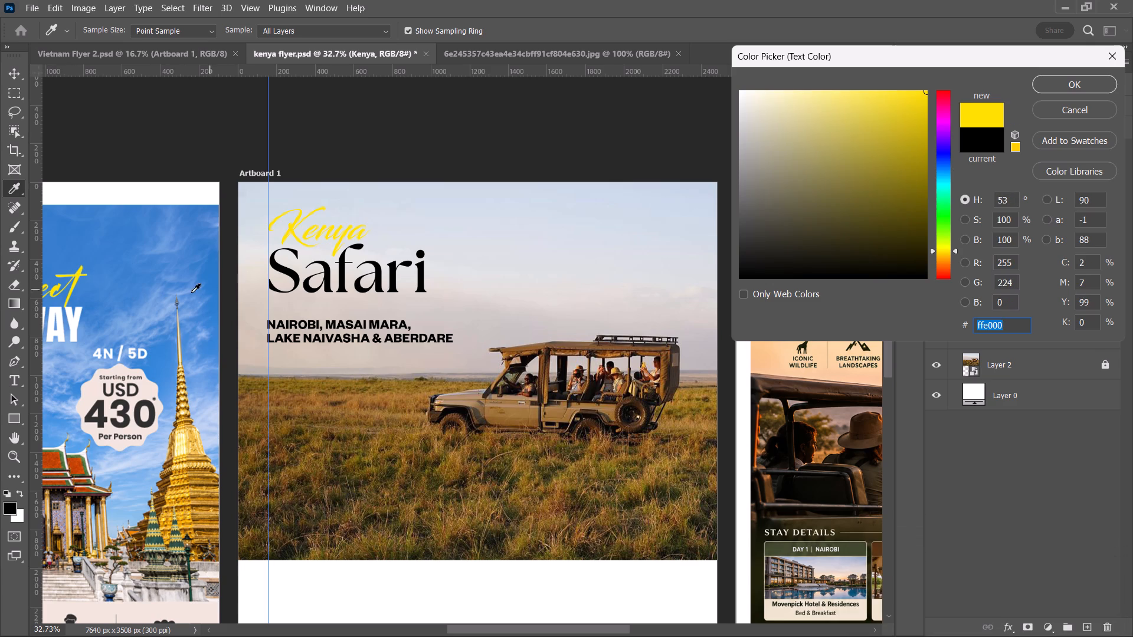
click(129, 267)
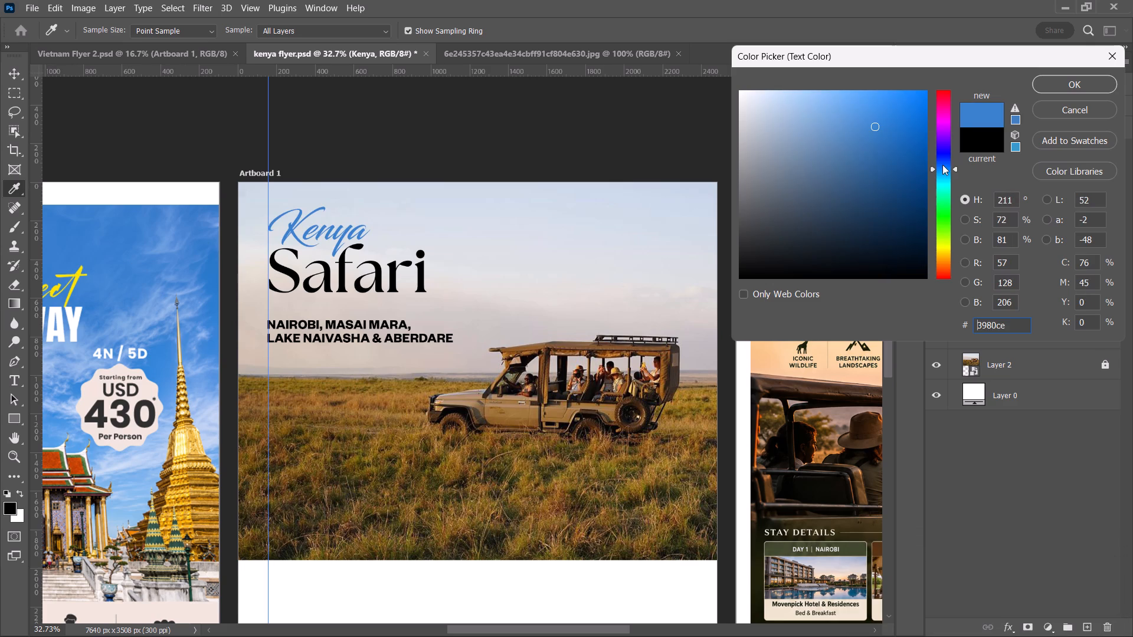
drag(911, 161, 953, 180)
drag(913, 191, 927, 195)
click(1049, 82)
click(389, 143)
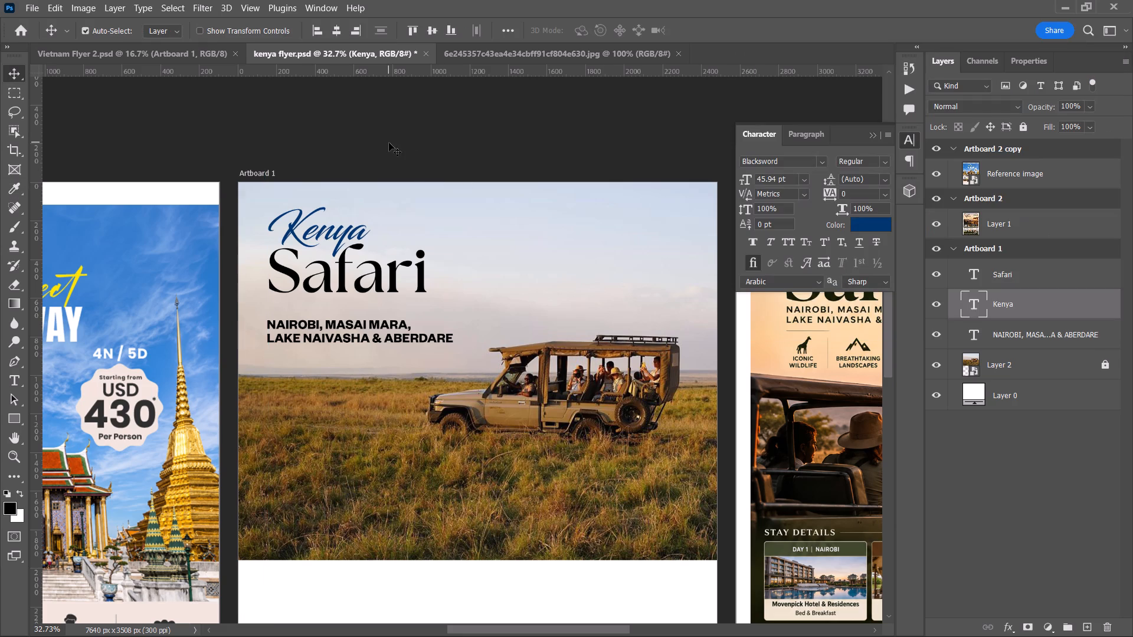
Compare Artboard 1's title and destinations text with the reference flyer on Artboard 2.
key(space)
key(space)
key(space)
key(space)
key(space)
key(space)
key(space)
key(space)
key(space)
key(space)
key(space)
key(space)
key(space)
key(space)
key(space)
key(space)
key(space)
key(space)
key(space)
key(space)
drag(489, 196, 451, 262)
scroll(451, 262, down, 2)
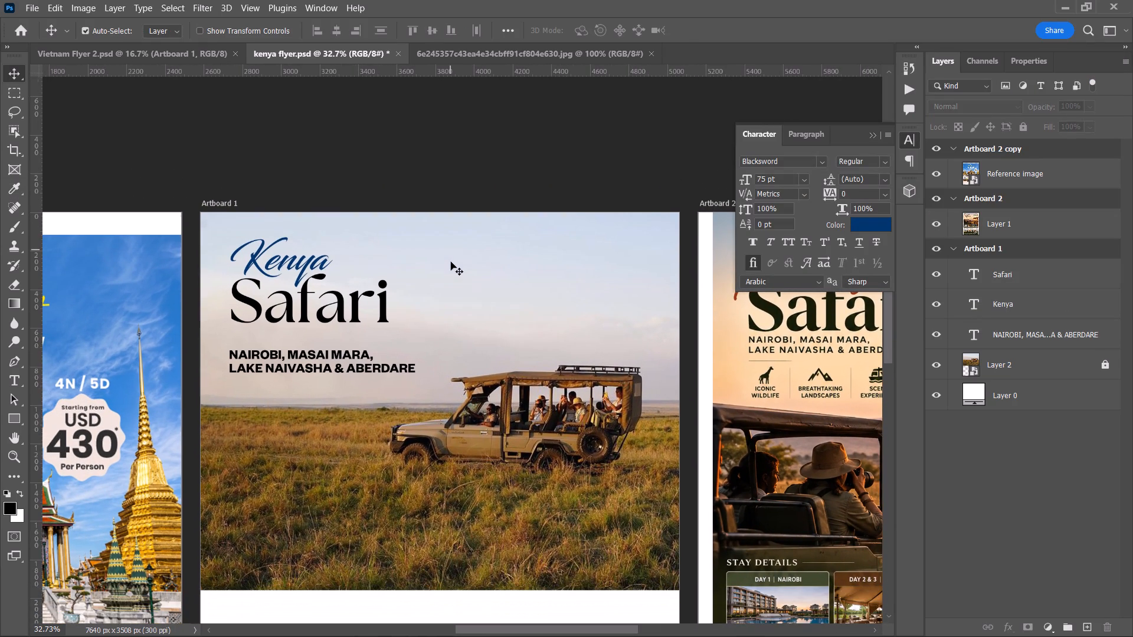
scroll(451, 262, down, 1)
key(space)
drag(459, 274, 417, 277)
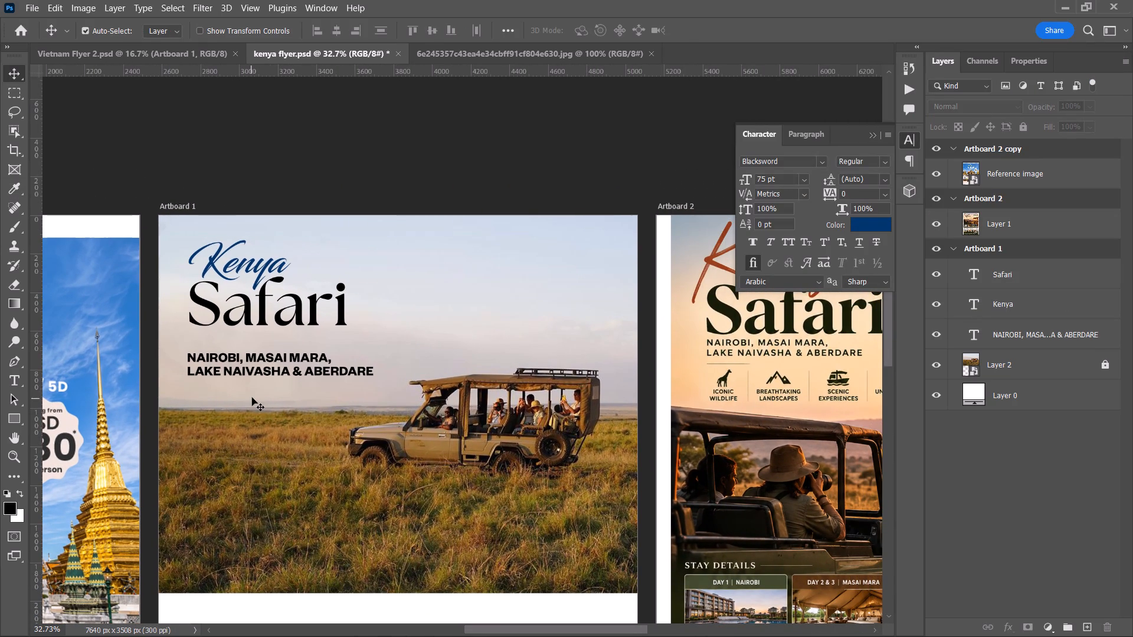
Set the destinations text on Artboard 1 to Regular weight with a tracking of 50.
click(238, 359)
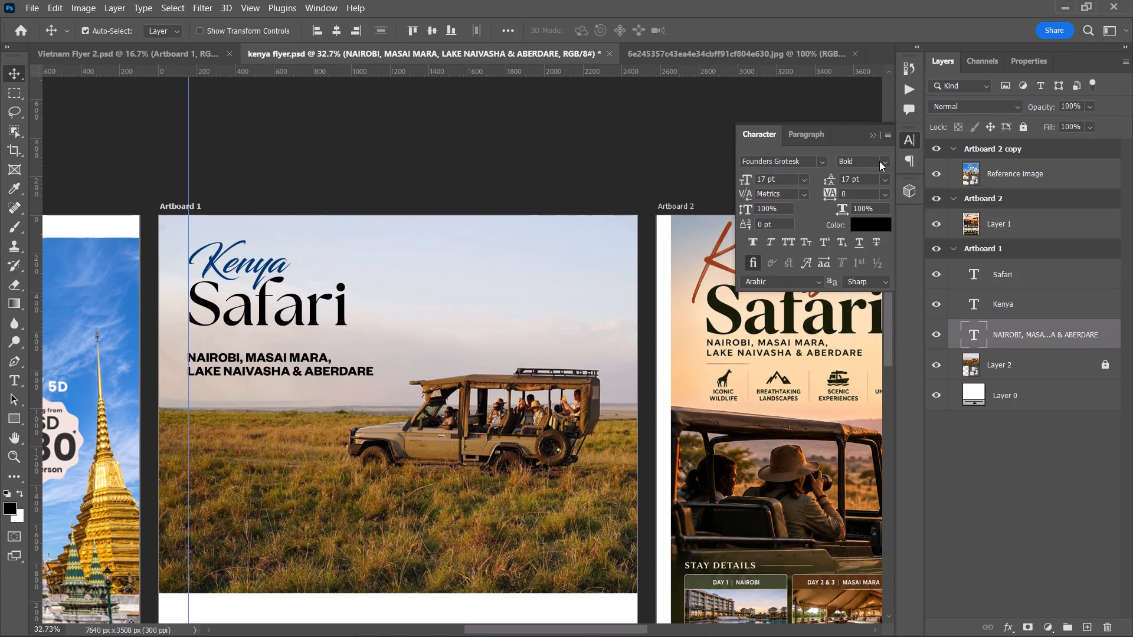
click(886, 161)
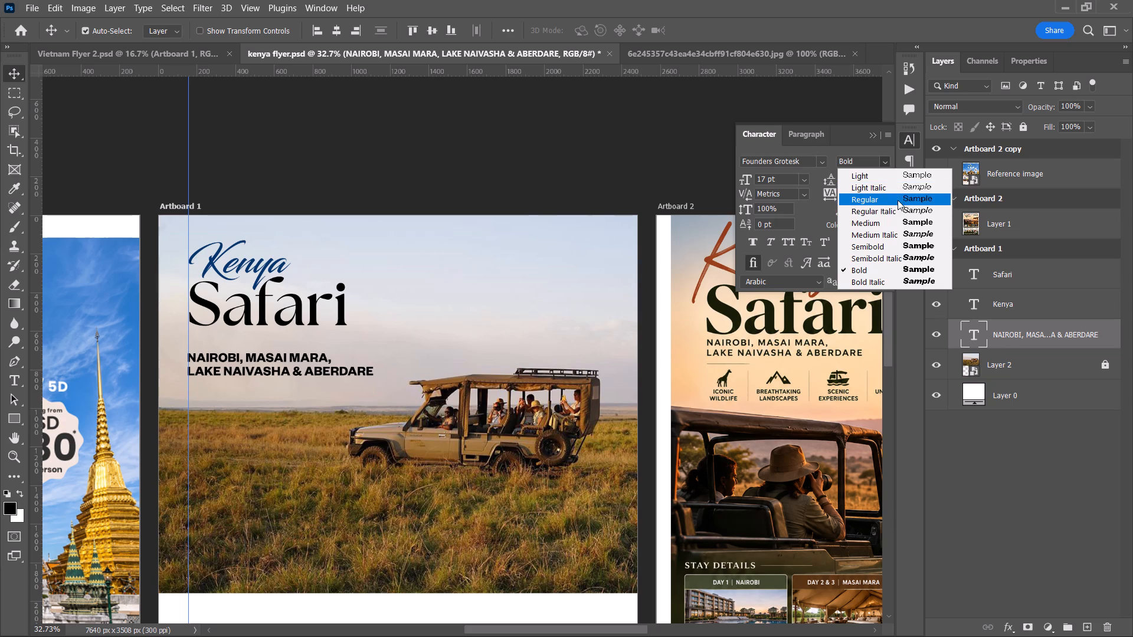
click(899, 199)
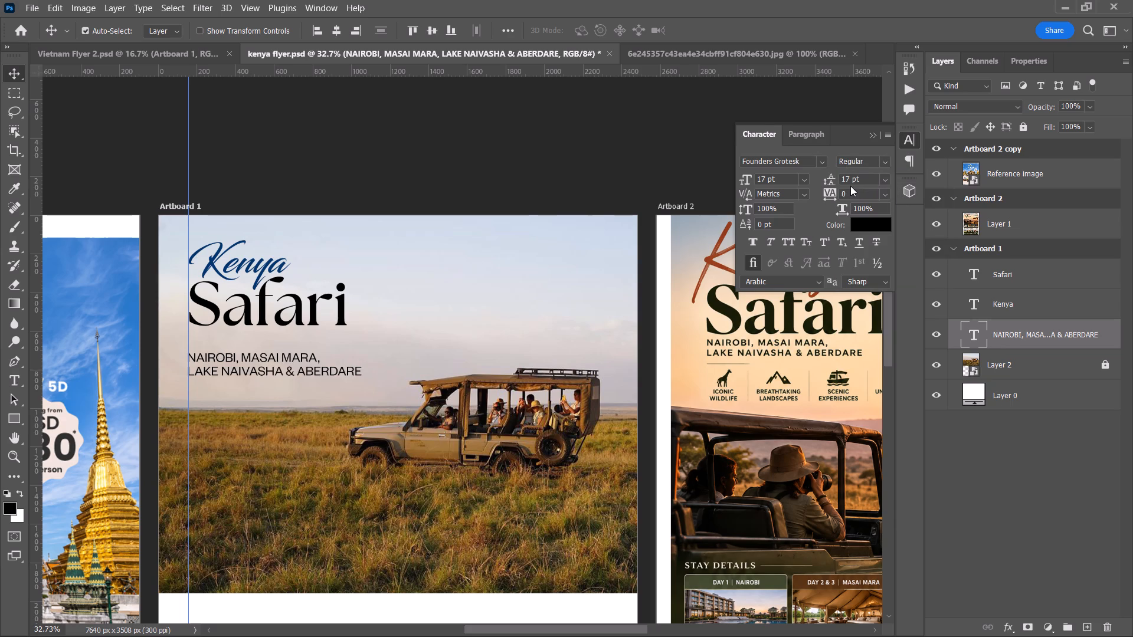
click(858, 191)
scroll(858, 191, up, 1)
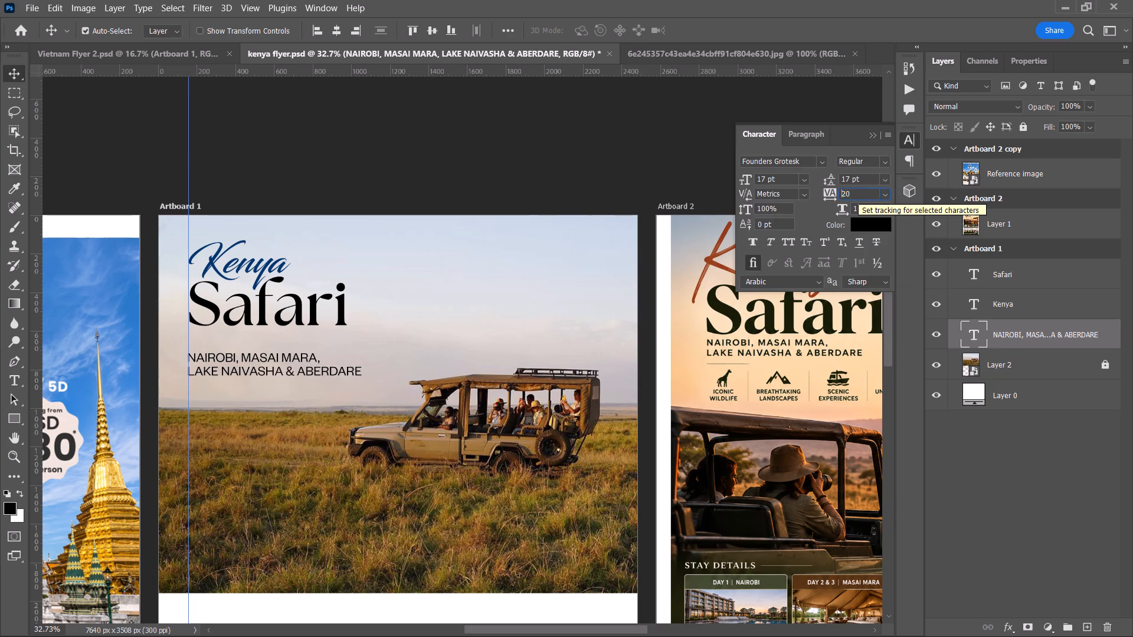
scroll(858, 191, up, 2)
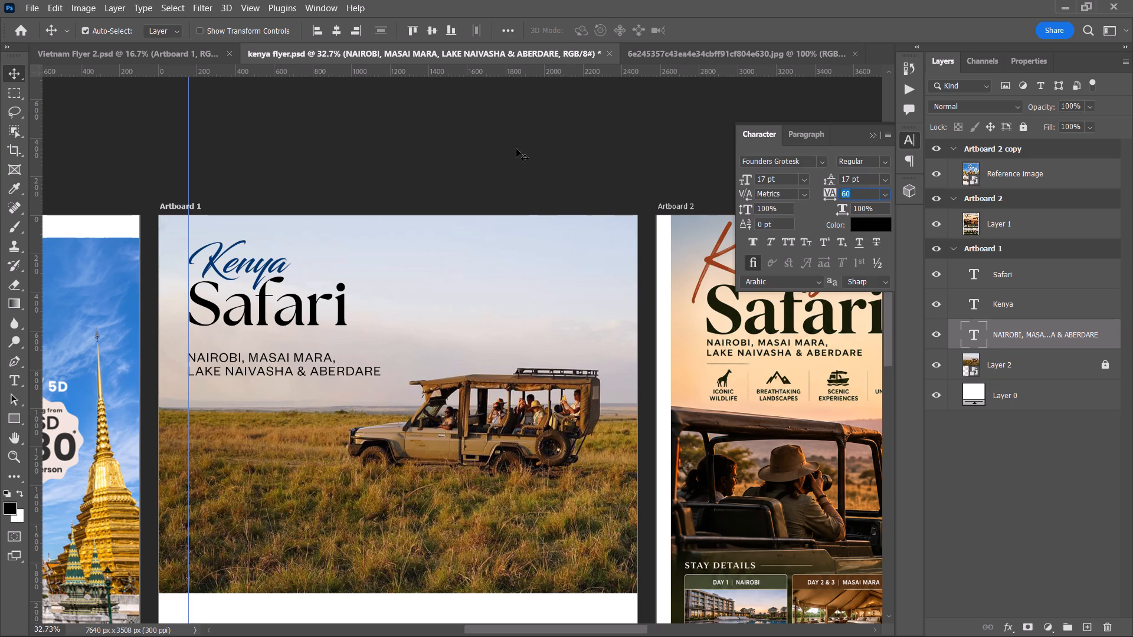
key(5)
key(0)
key(Return)
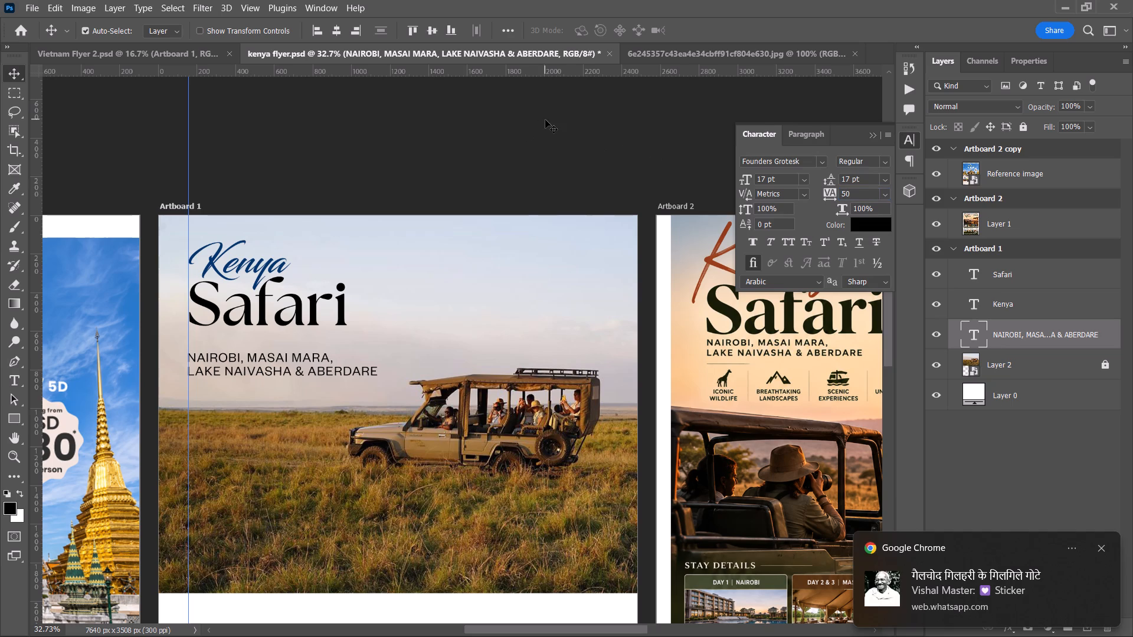
click(550, 120)
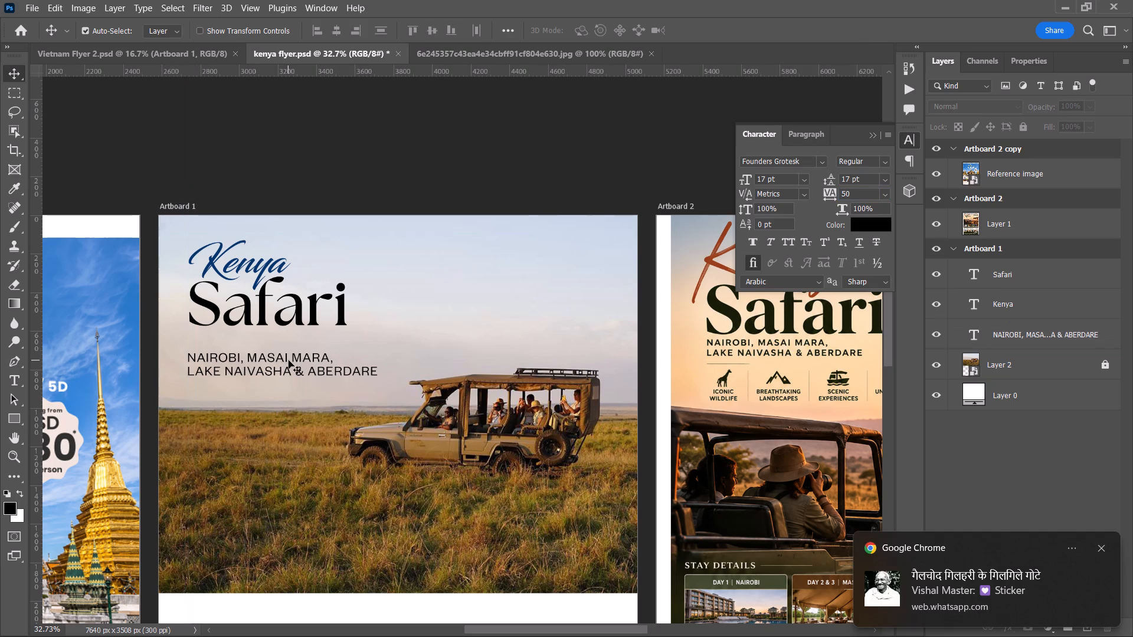
Move the destinations text up so it sits close beneath "Safari", keeping its left edge on the vertical guide.
drag(289, 357, 289, 351)
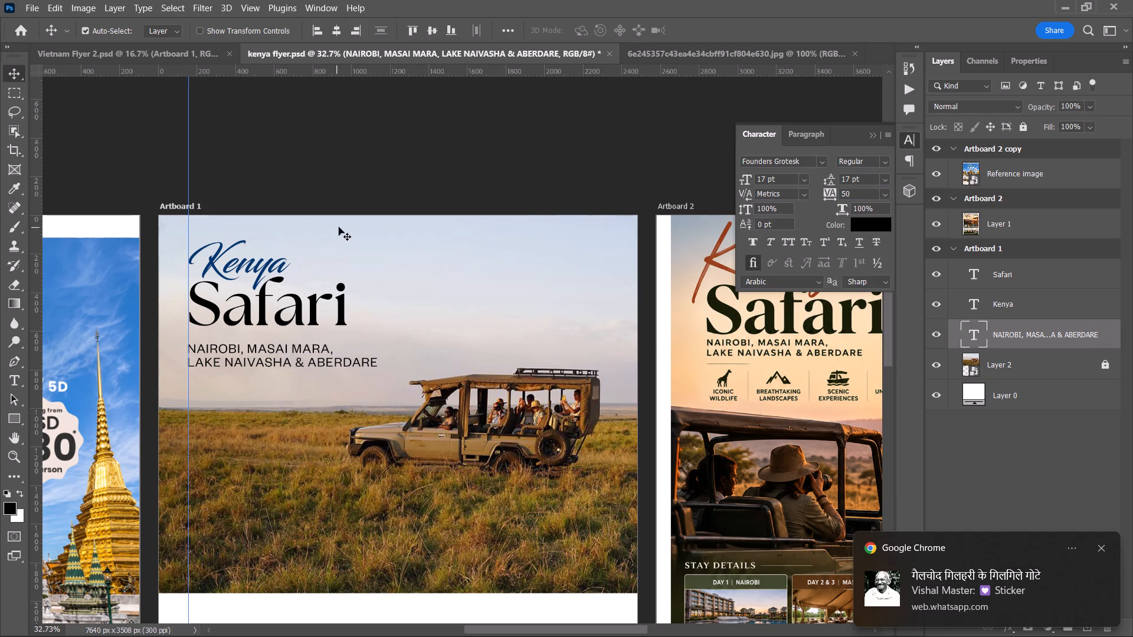
drag(283, 346, 284, 340)
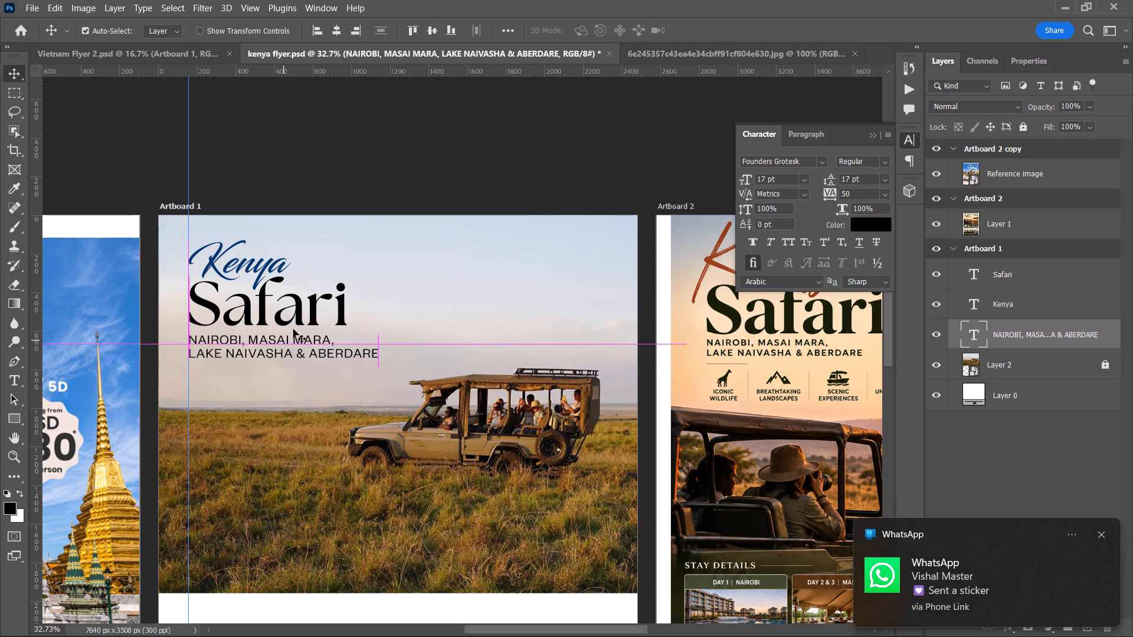
Preview several sans serif fonts on the destinations text and set it to Instrument Sans.
click(823, 162)
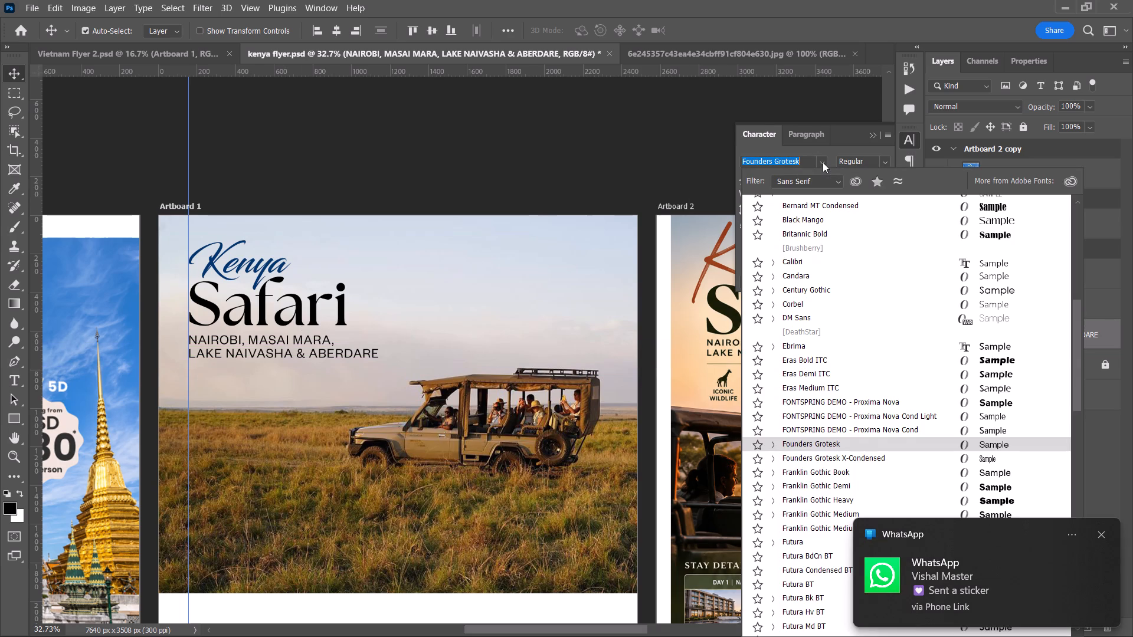
scroll(856, 393, down, 2)
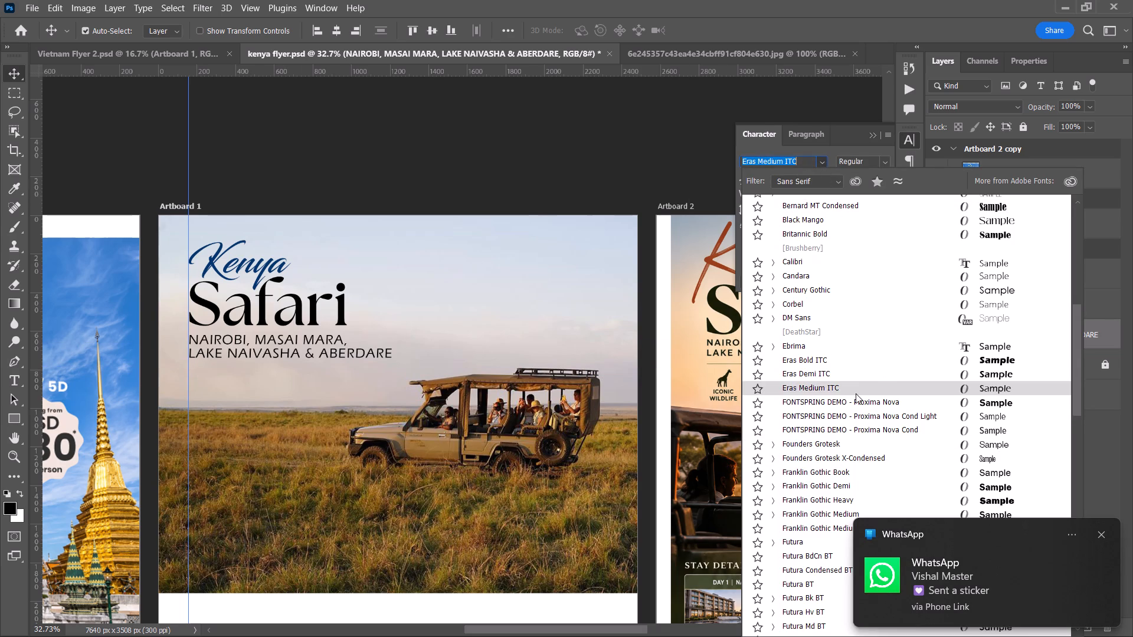
scroll(856, 393, down, 4)
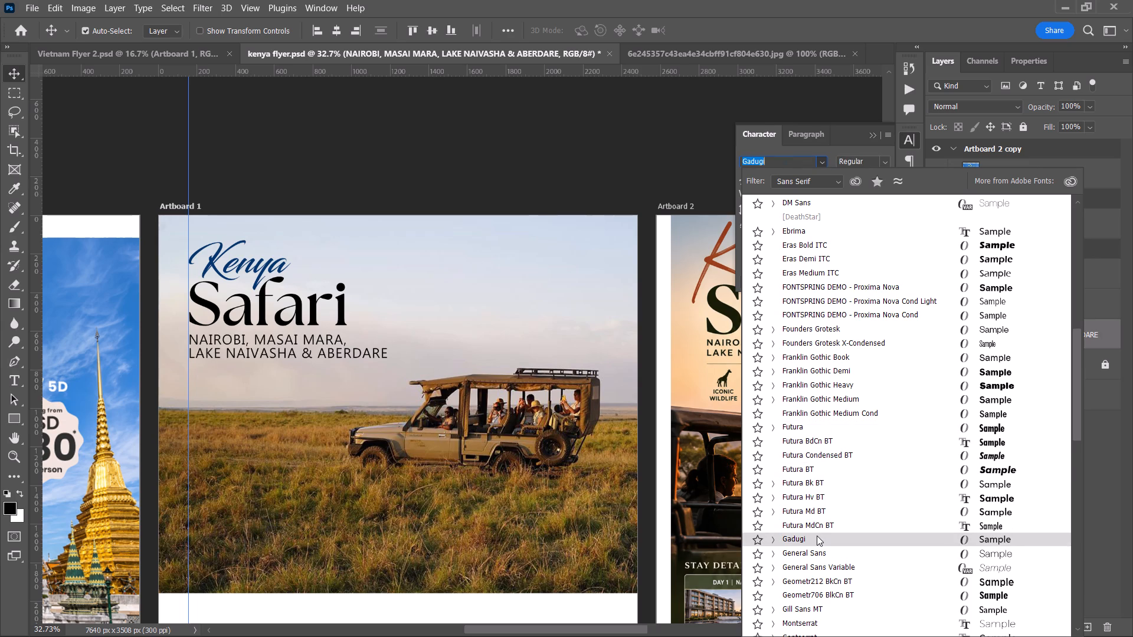
scroll(817, 536, down, 6)
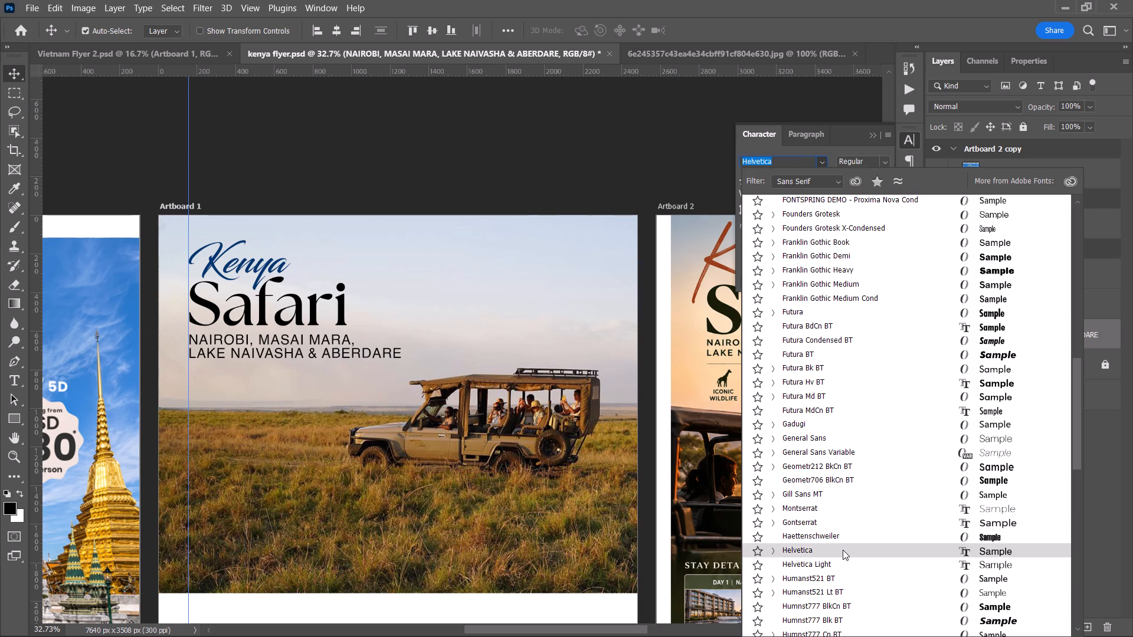
scroll(843, 550, down, 6)
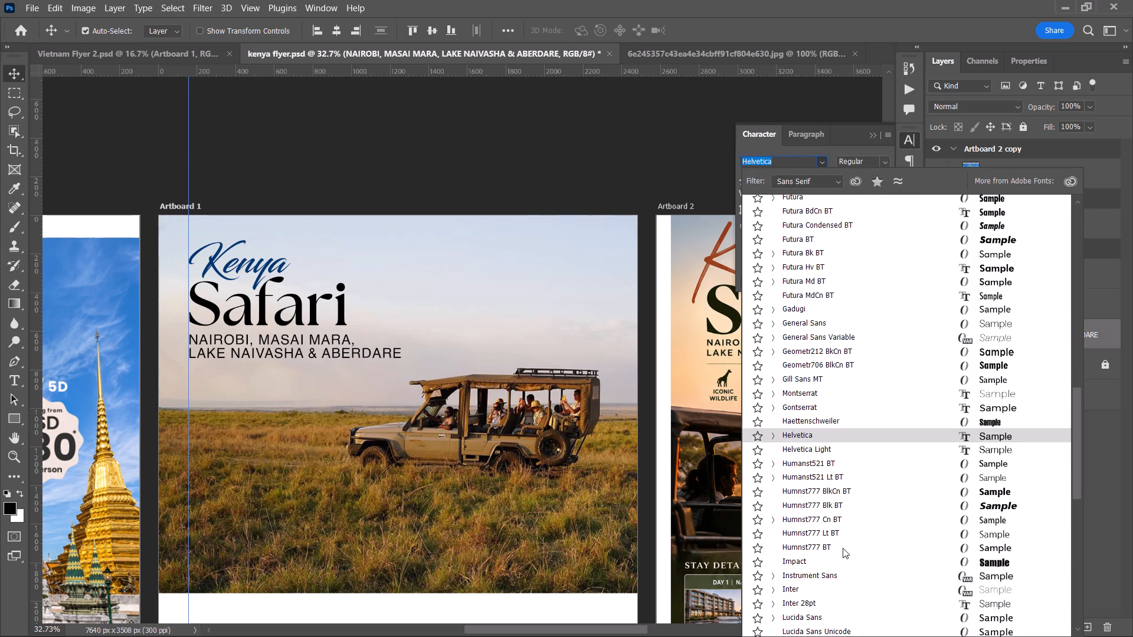
scroll(843, 540, down, 2)
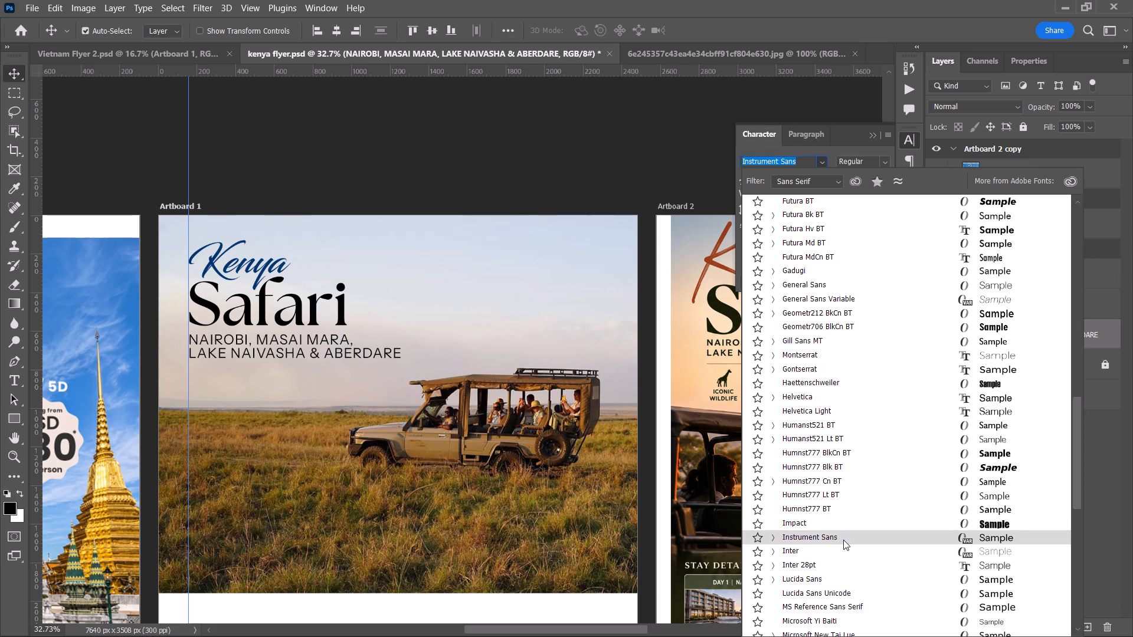
click(843, 540)
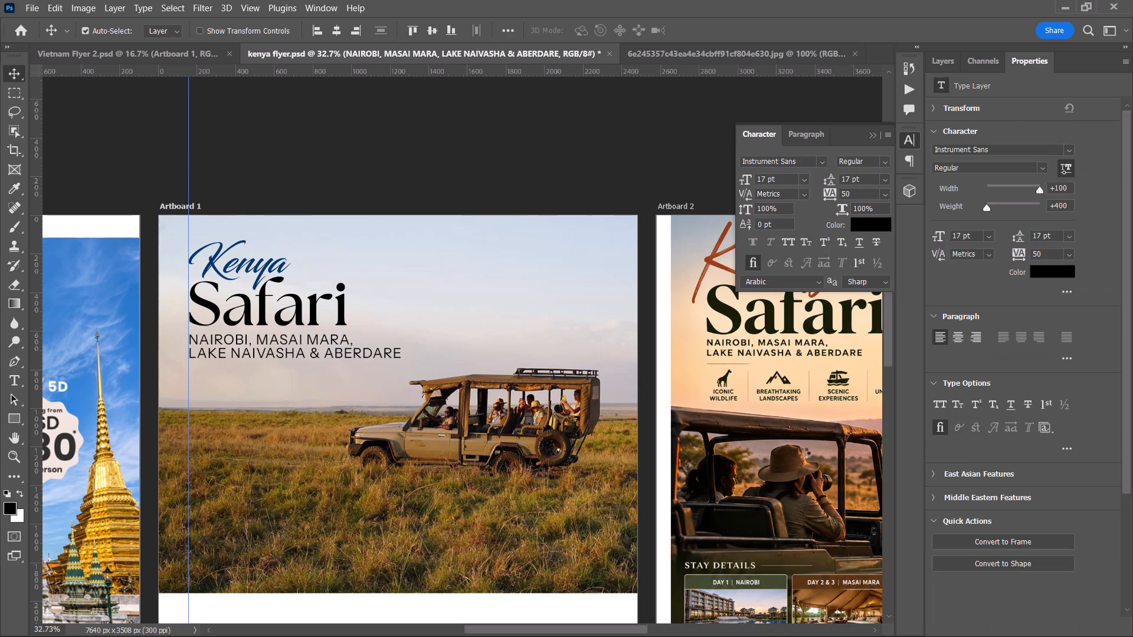
Reduce the destinations text to 12 pt, try the Medium weight and settle on SemiBold.
click(775, 178)
scroll(775, 178, down, 5)
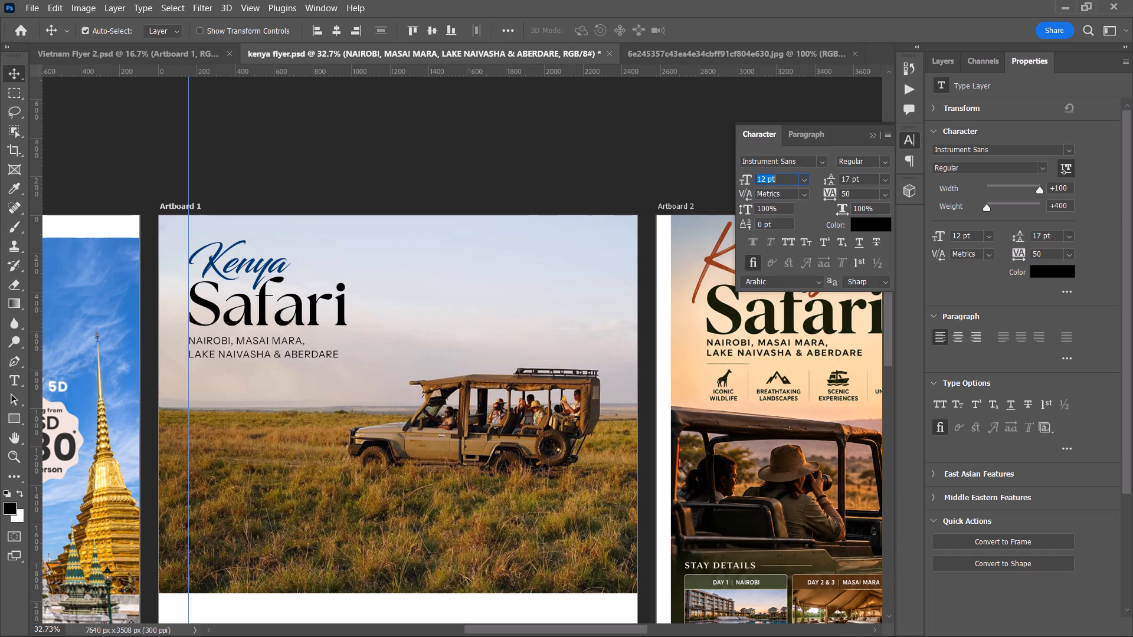
click(884, 157)
click(875, 193)
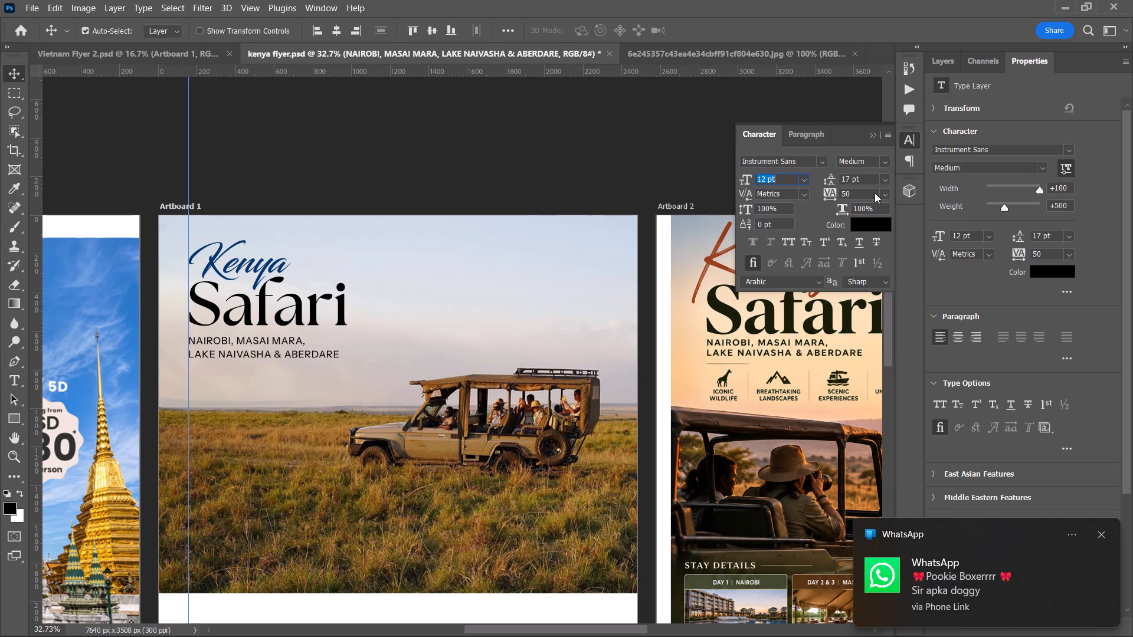
click(882, 161)
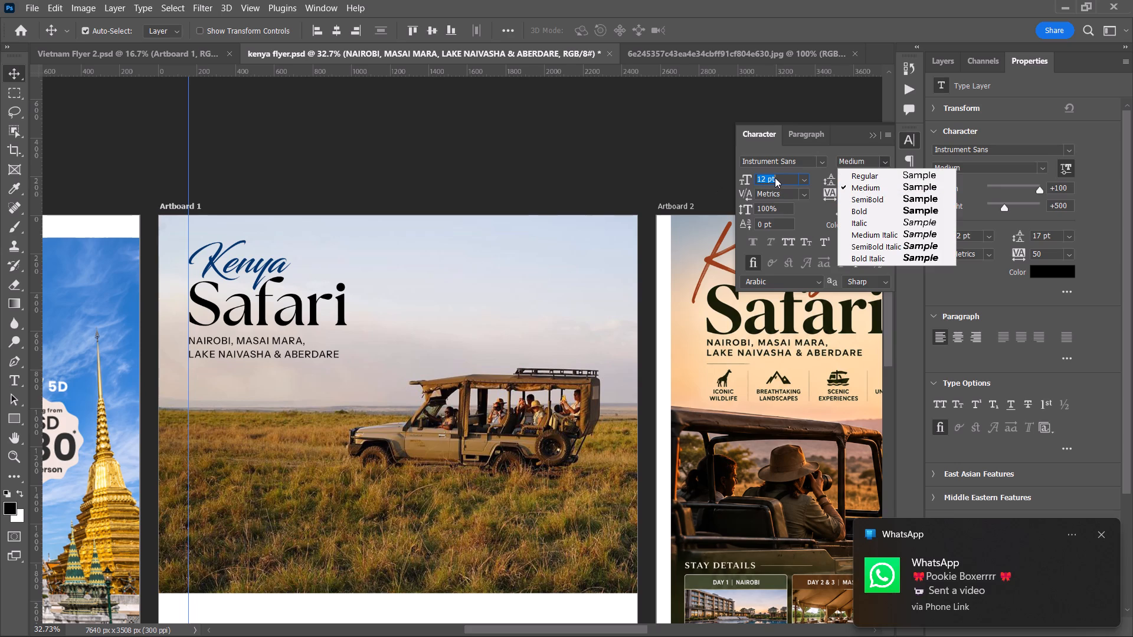
click(863, 196)
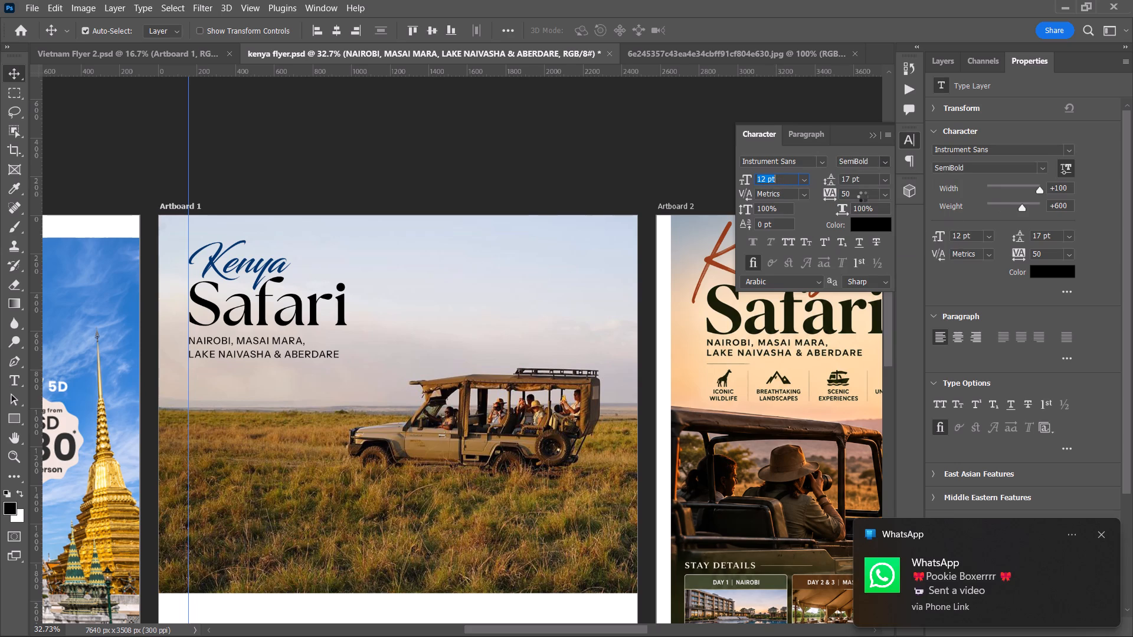
click(674, 166)
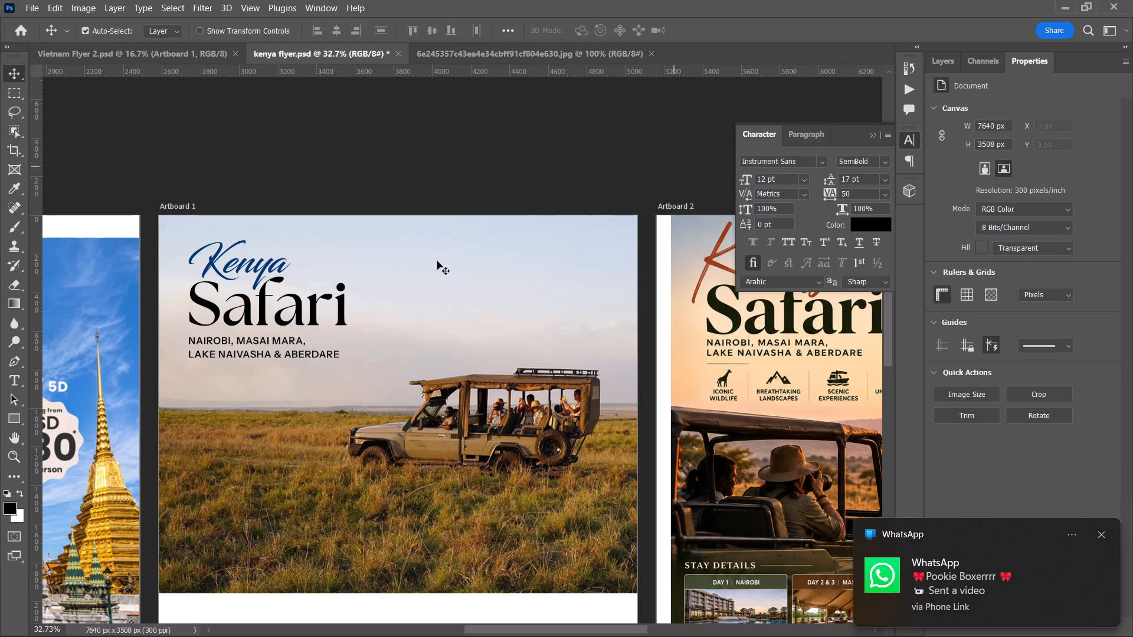
Tighten the leading of the destinations text to 15 pt.
click(298, 340)
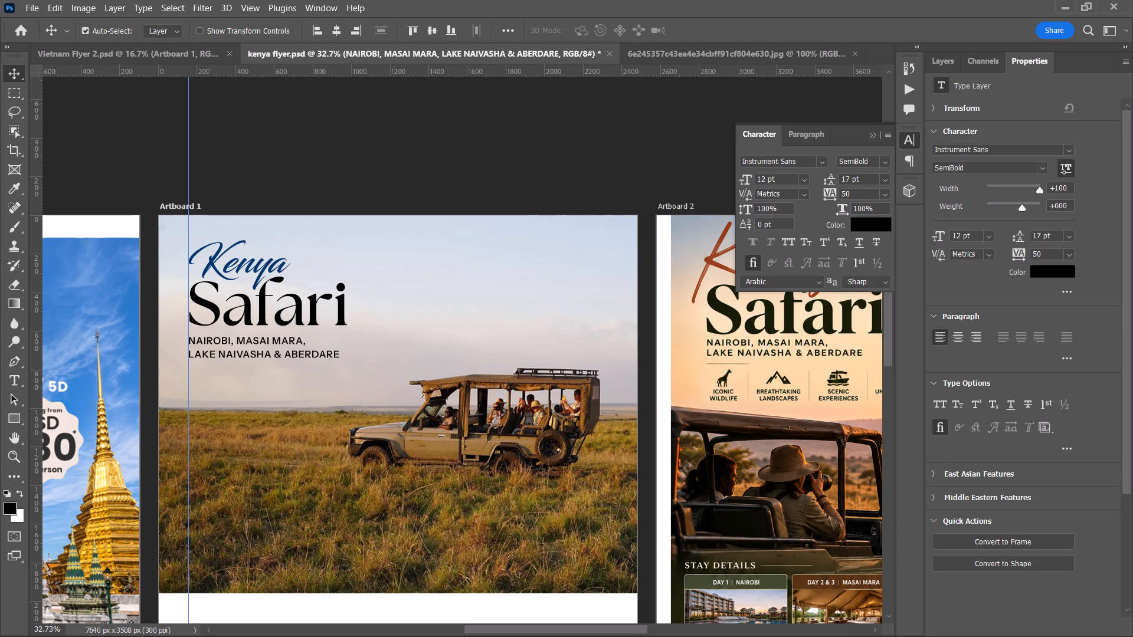
click(868, 179)
scroll(868, 179, down, 2)
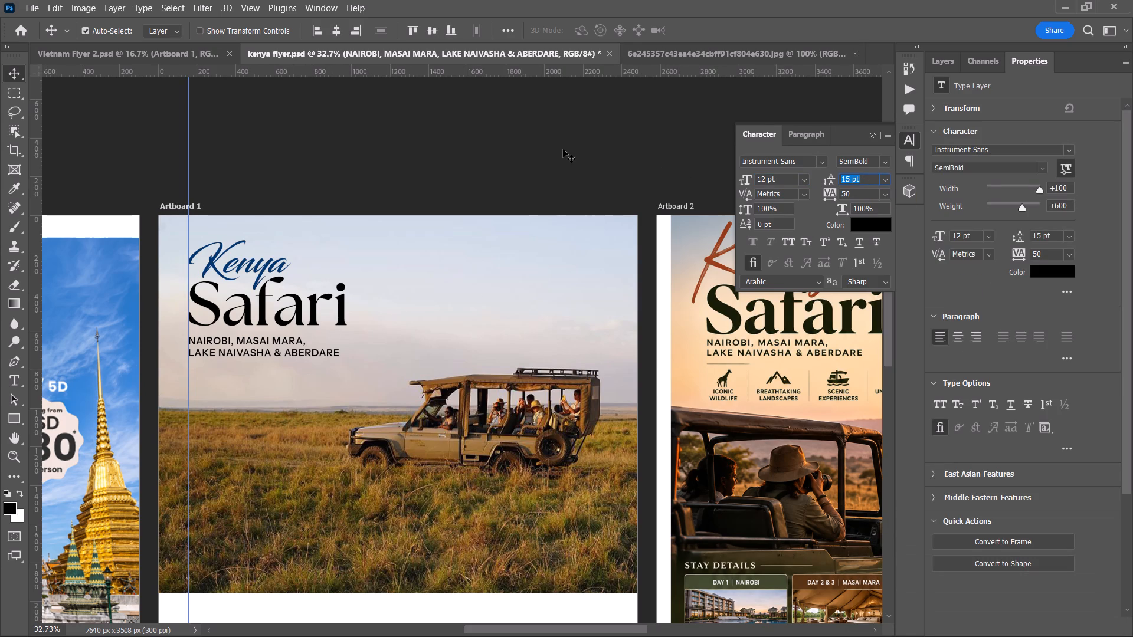
click(563, 149)
Capture the "5 NIGHTS / 6 DAYS" line from the reference flyer on Artboard 2 with the screen text extractor.
scroll(563, 149, up, 1)
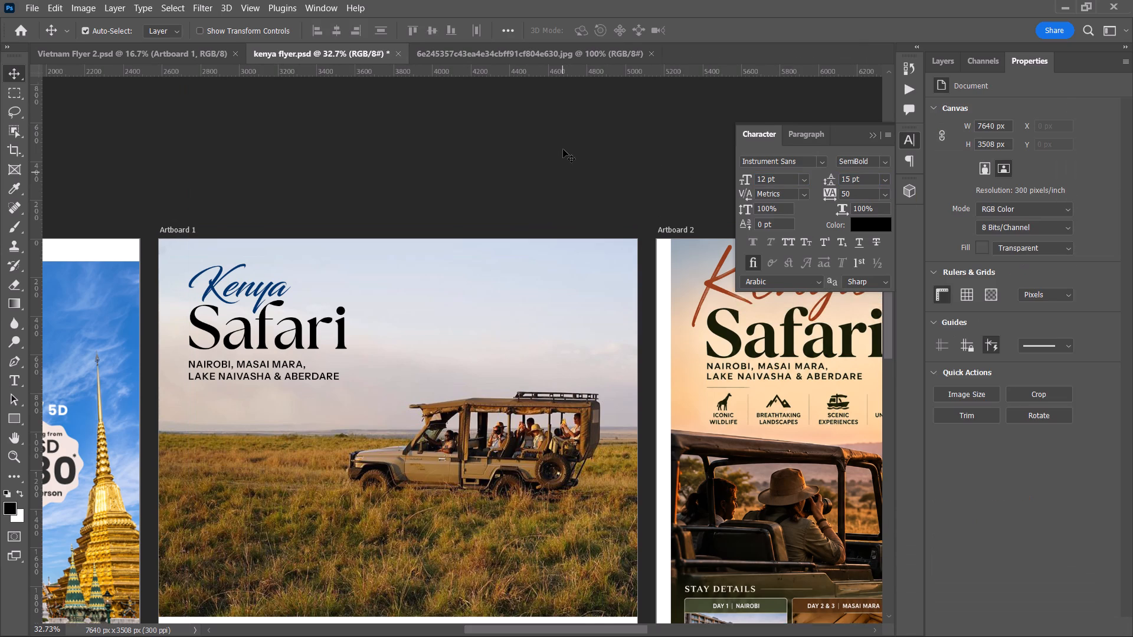
scroll(563, 149, up, 2)
alt+scroll(563, 149, down, 1)
key(space)
drag(561, 149, 496, 140)
scroll(520, 144, down, 5)
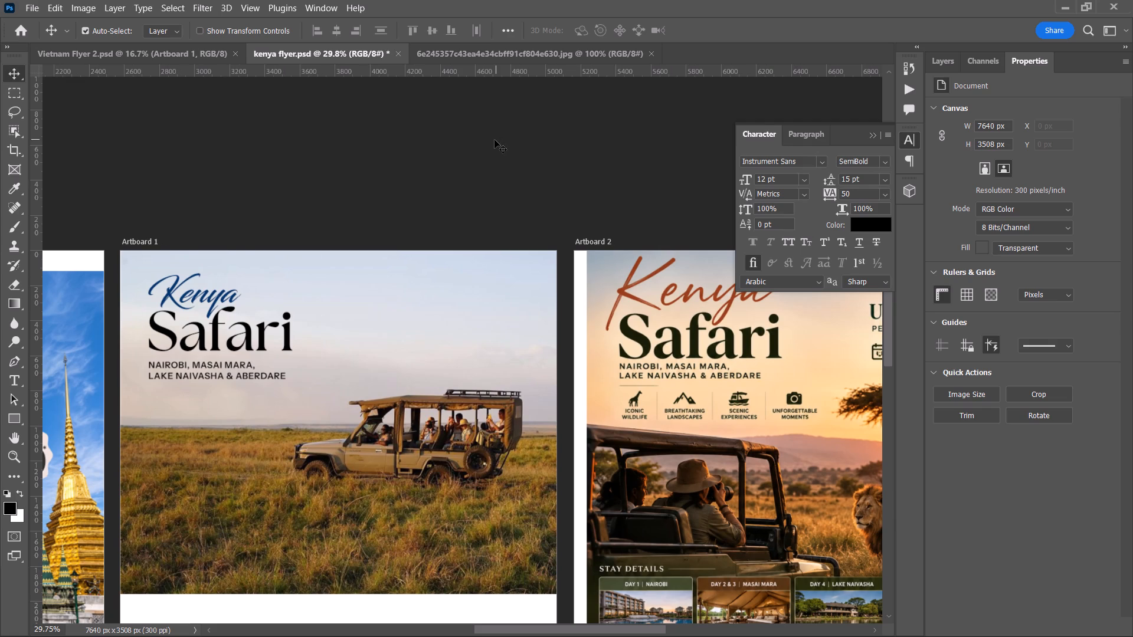
scroll(495, 140, down, 2)
click(402, 156)
scroll(408, 160, down, 4)
key(space)
key(space)
key(space)
key(space)
key(space)
key(space)
key(space)
key(space)
key(space)
key(space)
key(space)
key(space)
key(space)
key(space)
key(space)
key(space)
key(space)
key(space)
key(space)
key(space)
drag(423, 194, 306, 163)
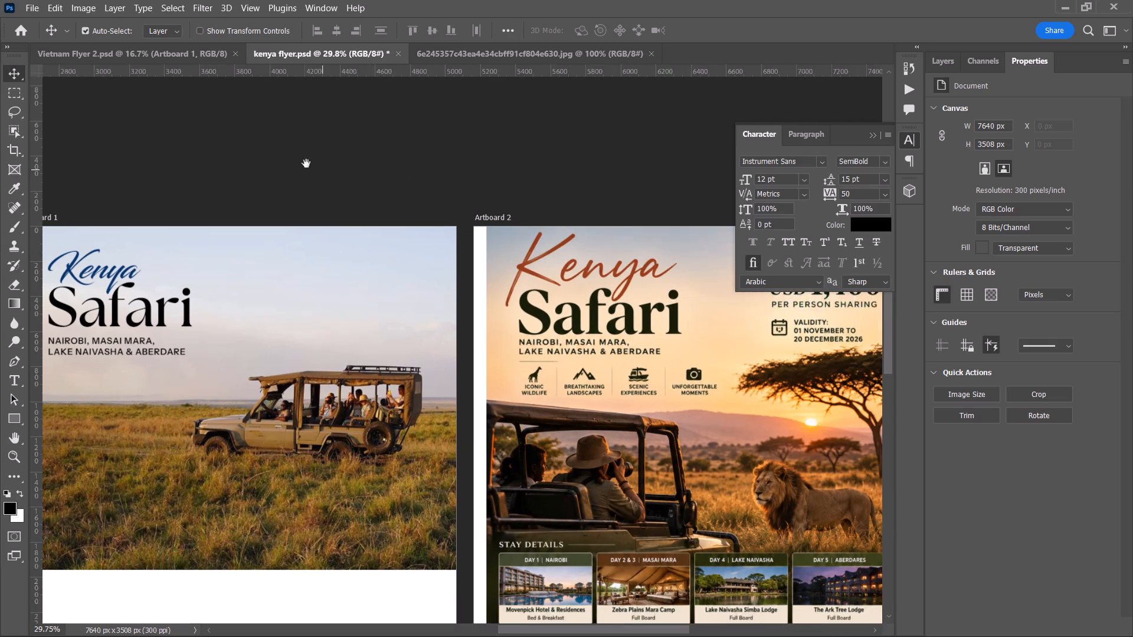
drag(306, 163, 295, 159)
drag(348, 191, 208, 219)
drag(227, 218, 228, 223)
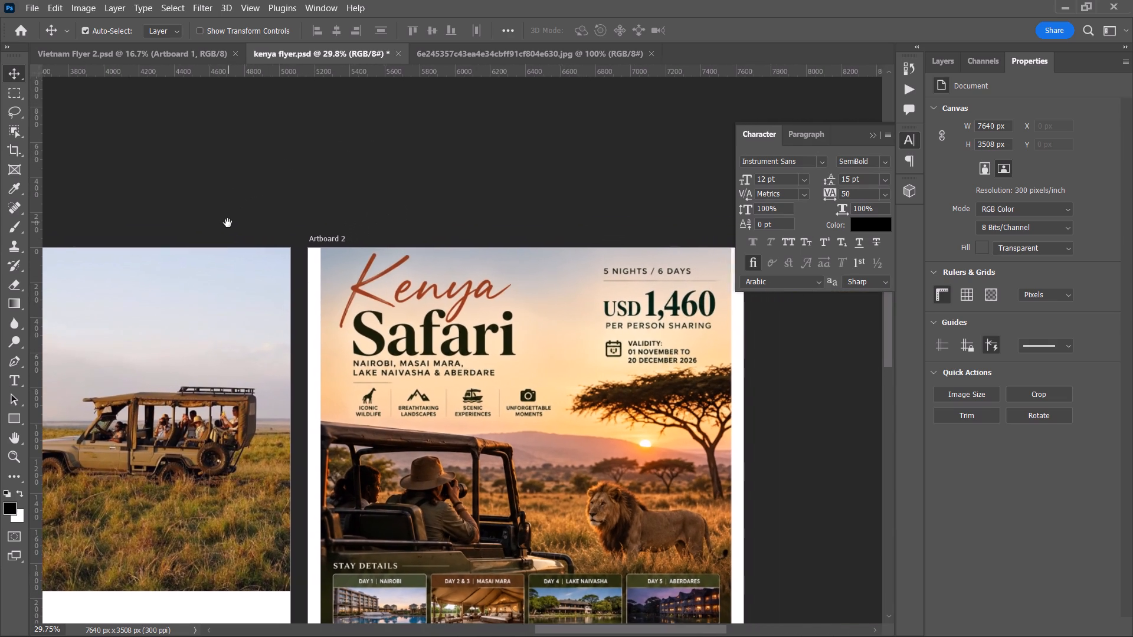
drag(228, 223, 205, 222)
drag(266, 203, 183, 202)
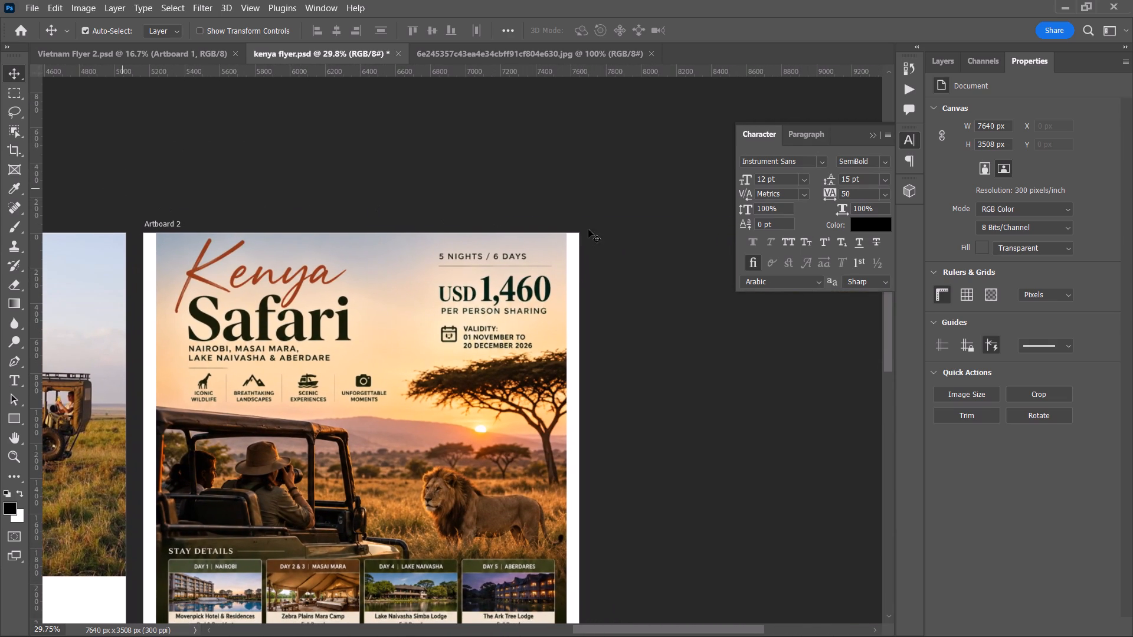
key(alt+t)
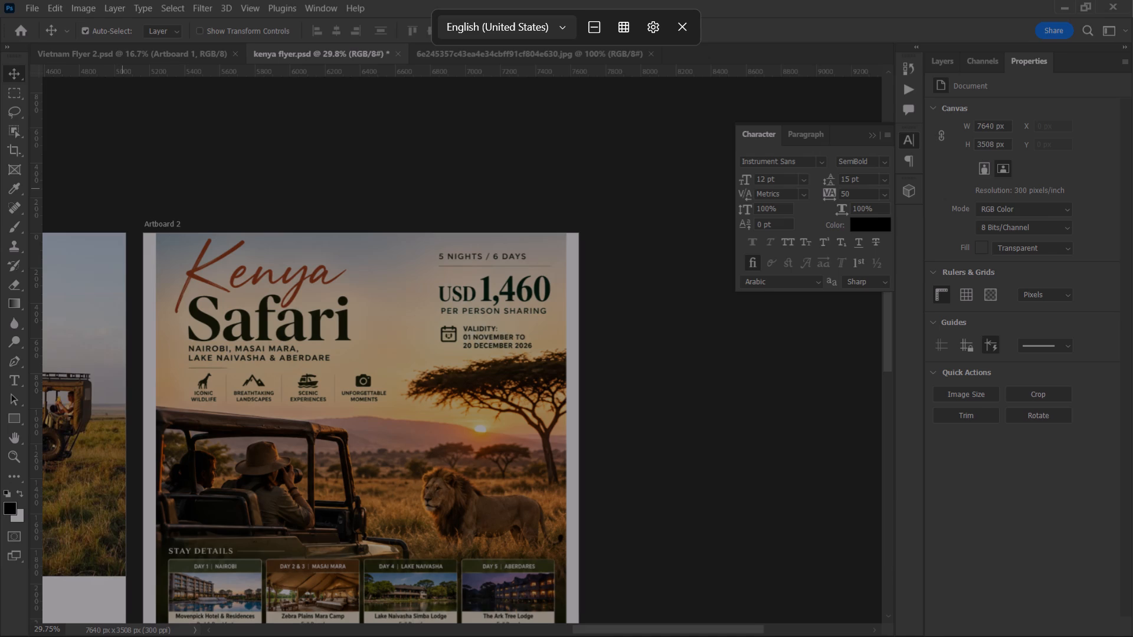
drag(428, 246, 547, 264)
Duplicate the destinations text and place the copy in the upper-right sky area of Artboard 1.
key(space)
key(space)
key(space)
key(space)
key(space)
key(space)
drag(323, 273, 657, 260)
alt+drag(111, 333, 245, 313)
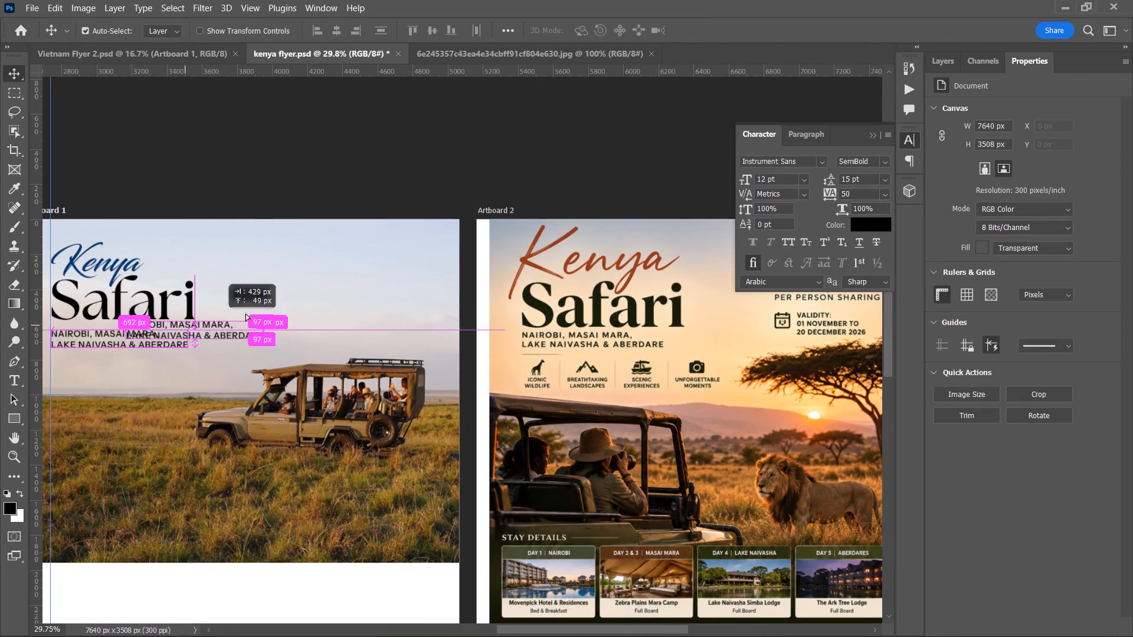
alt+drag(245, 313, 382, 245)
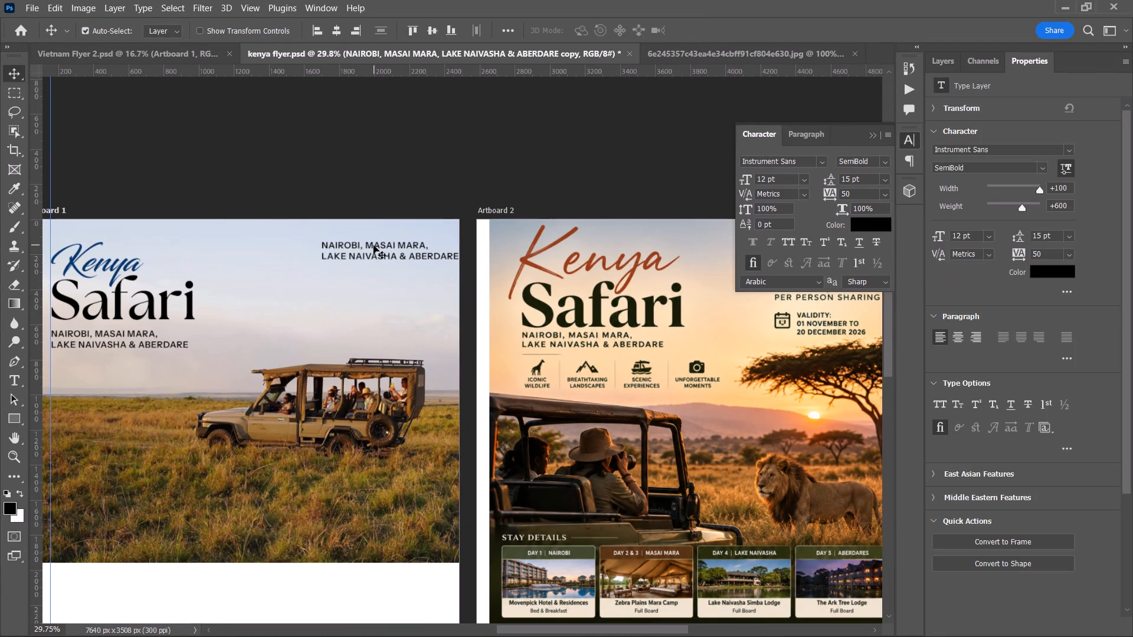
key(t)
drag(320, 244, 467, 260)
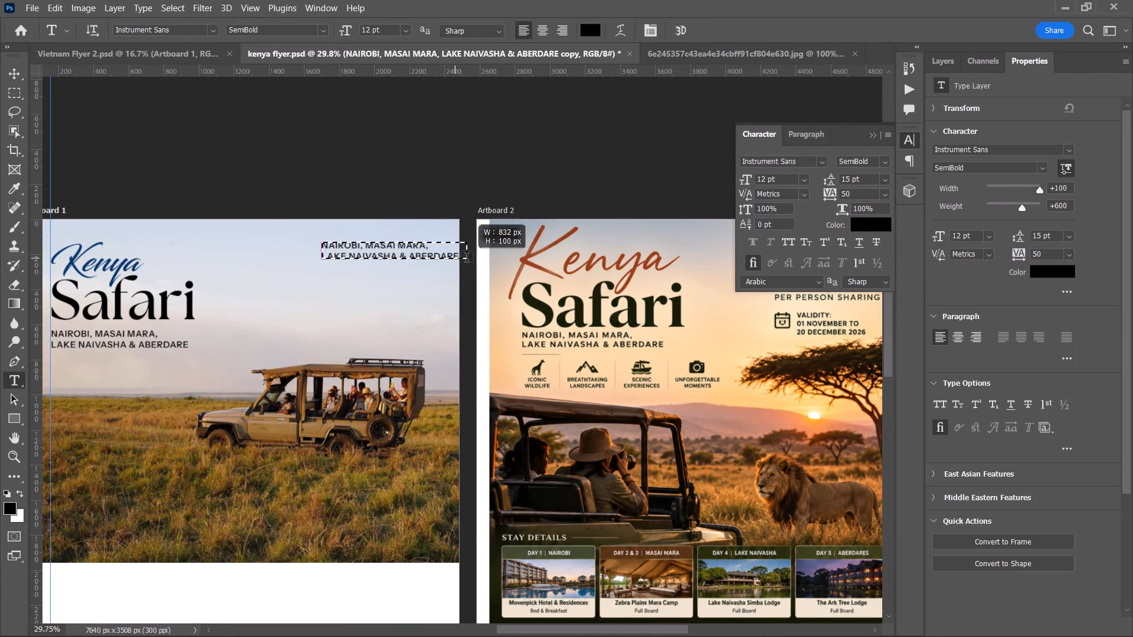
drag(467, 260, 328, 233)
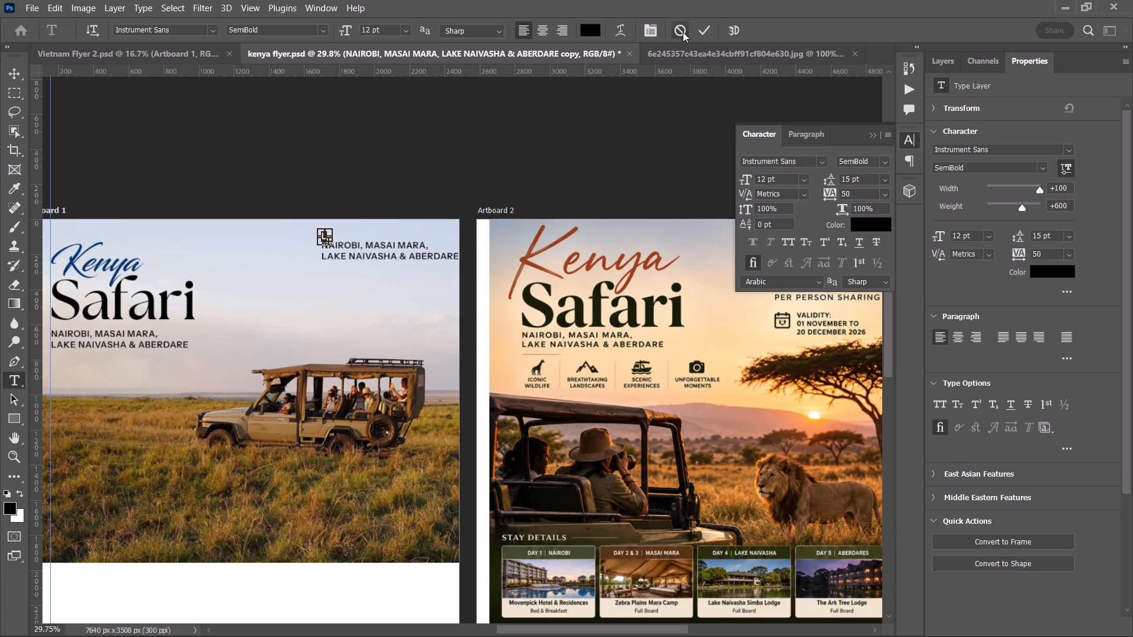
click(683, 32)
Replace the duplicated text's wording with the copied "5 NIGHTS / 6 DAYS".
drag(325, 248, 498, 284)
key(ctrl+v)
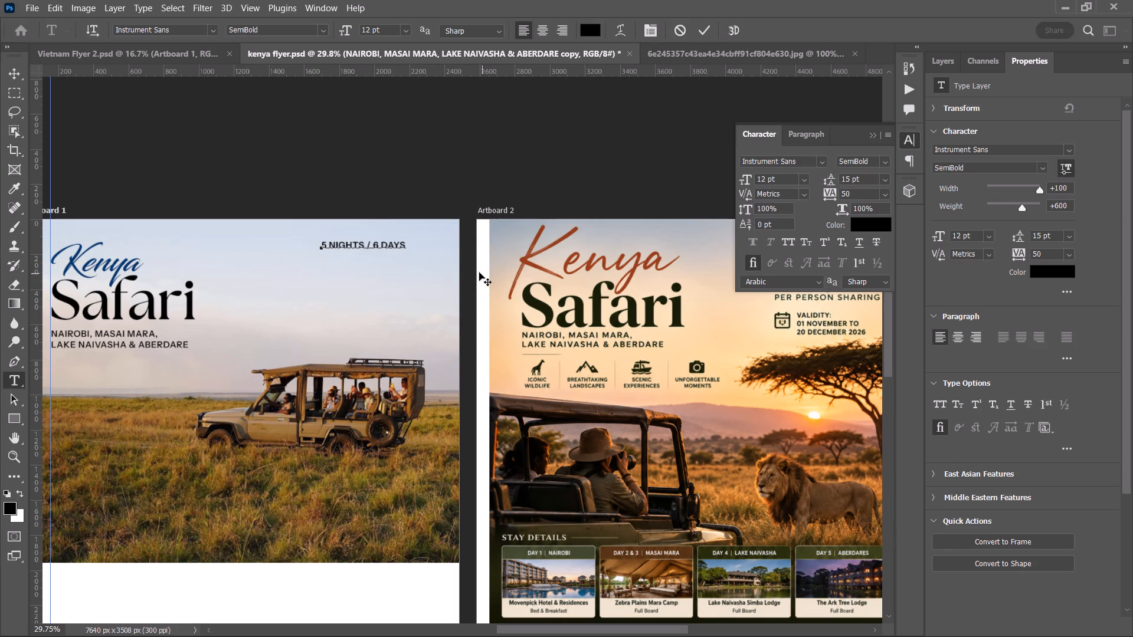
click(701, 35)
click(9, 74)
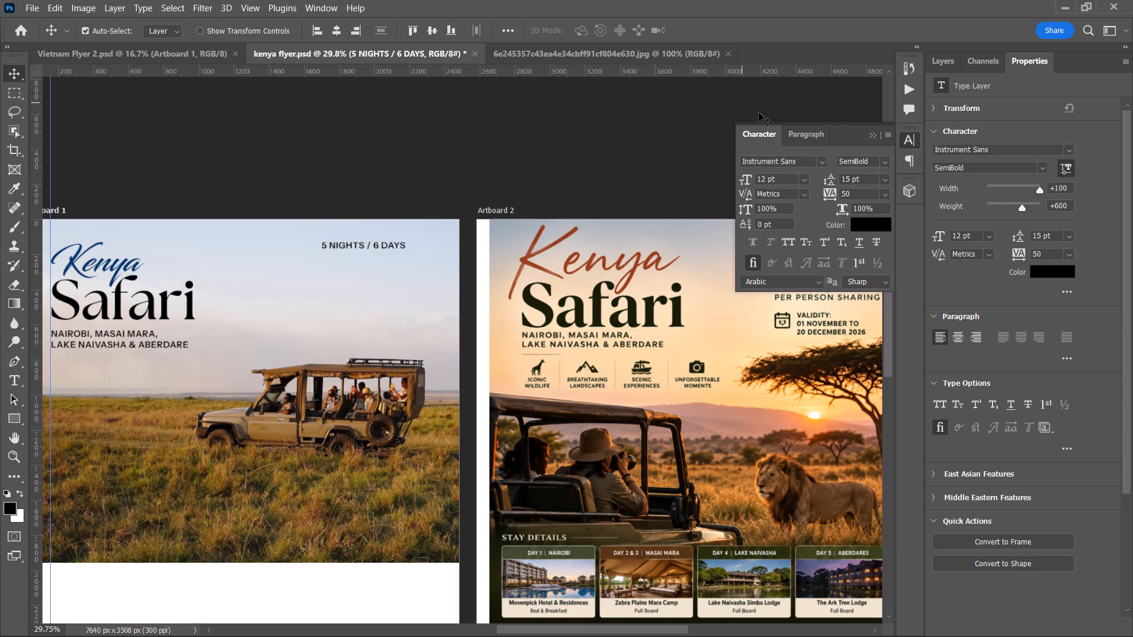
Change the weight of the "5 NIGHTS / 6 DAYS" text to Medium.
click(885, 160)
click(886, 186)
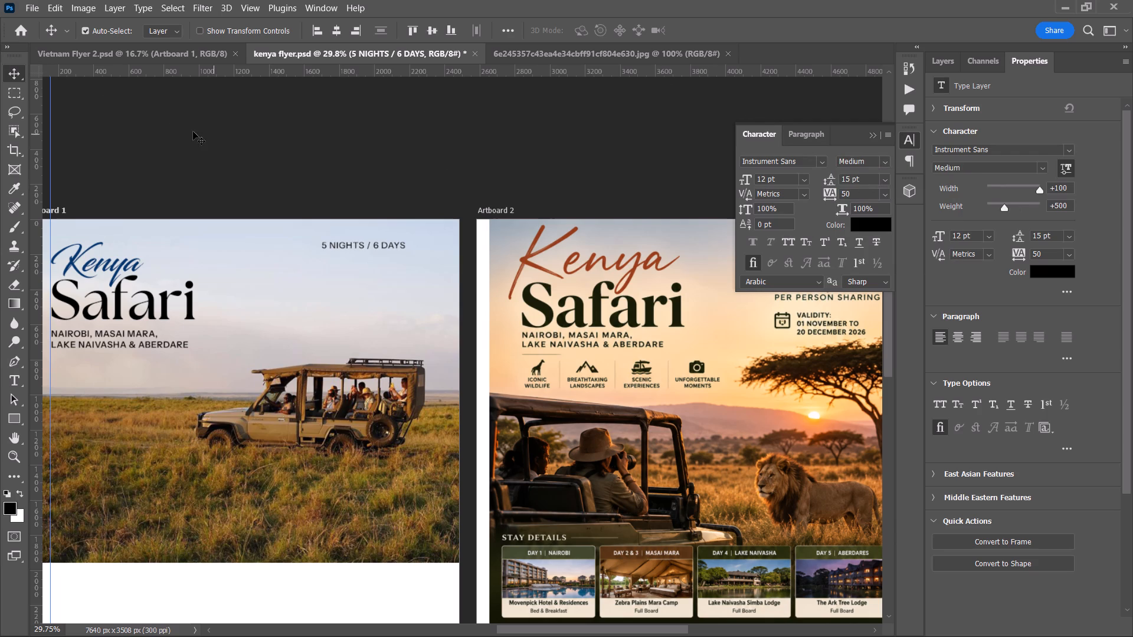
click(313, 126)
Capture the "USD 1,460" price from the reference flyer on Artboard 2 with the screen text extractor.
key(space)
key(space)
key(space)
key(space)
key(space)
key(space)
key(space)
key(space)
drag(381, 150, 250, 156)
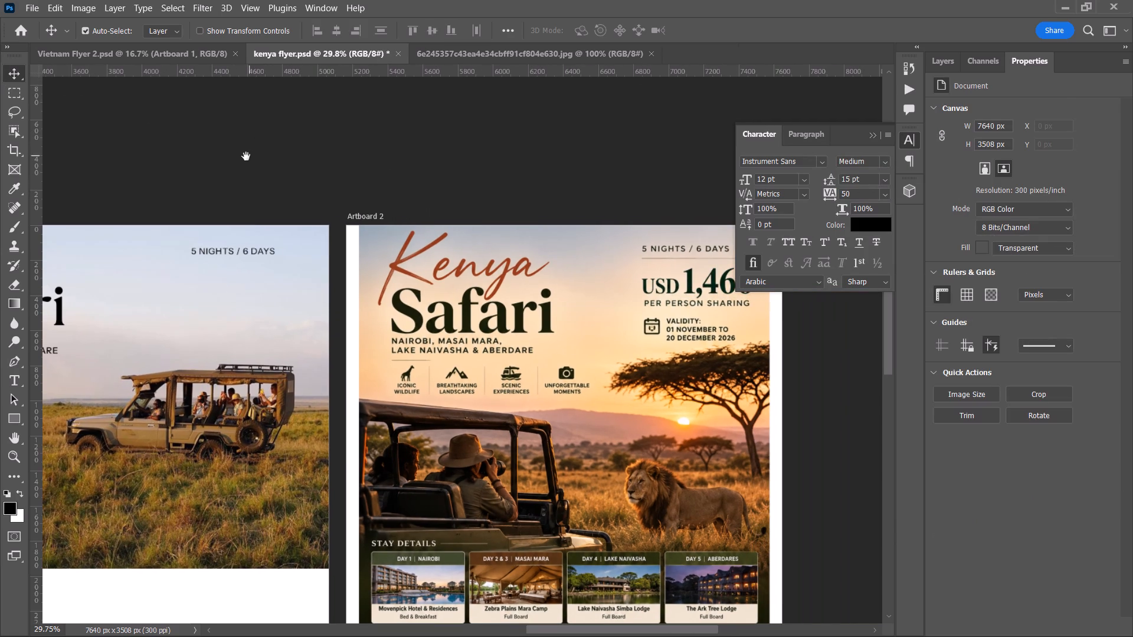
key(space)
key(space)
drag(447, 172, 338, 187)
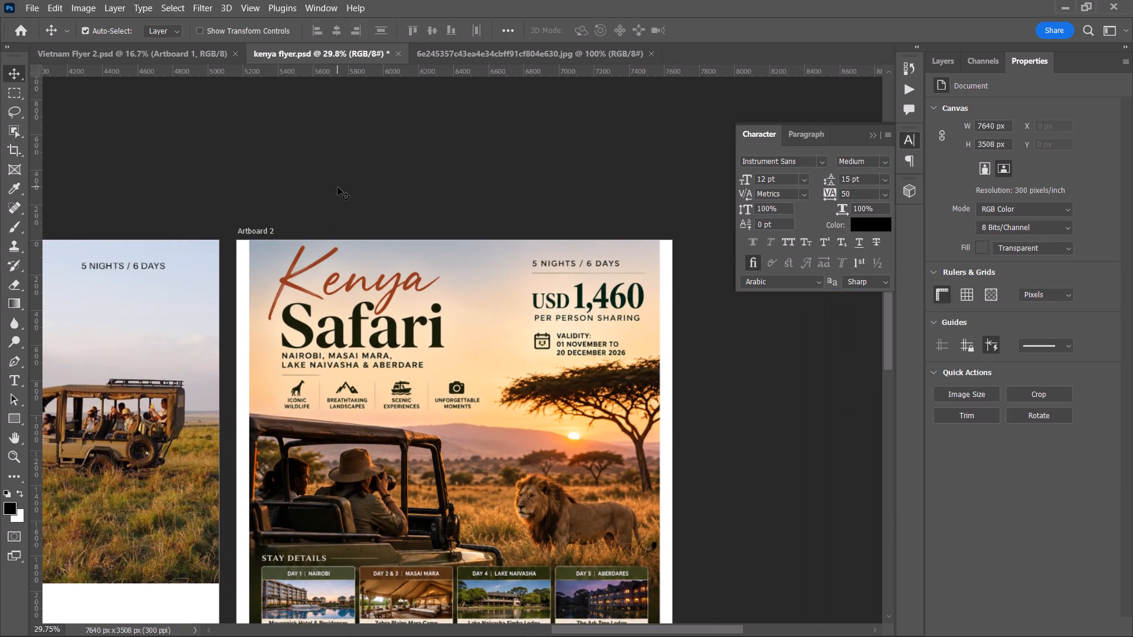
key(alt+t)
drag(513, 275, 672, 316)
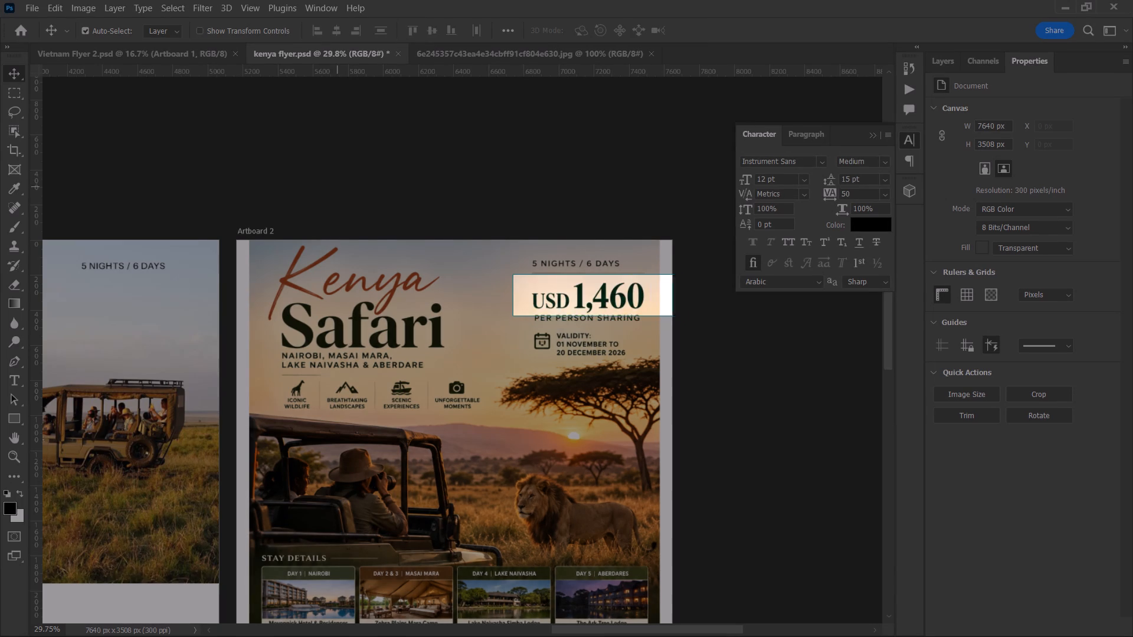
drag(672, 316, 571, 316)
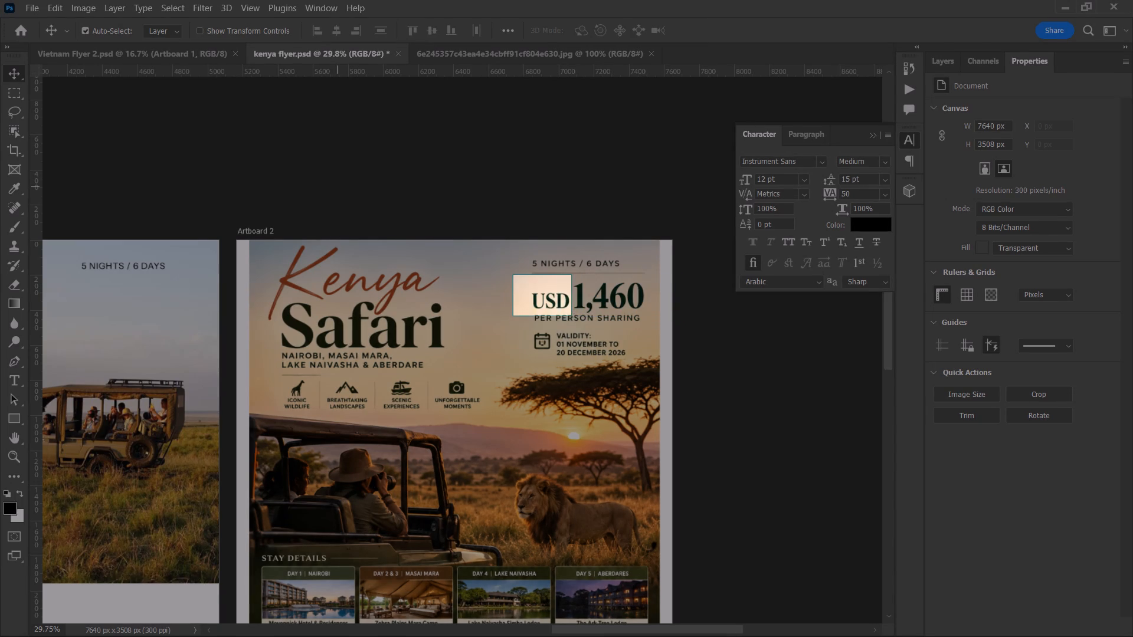
drag(571, 316, 669, 313)
Duplicate the "5 NIGHTS / 6 DAYS" text and place the copy directly beneath it on Artboard 1.
key(space)
key(space)
key(space)
key(space)
key(space)
drag(438, 288, 653, 278)
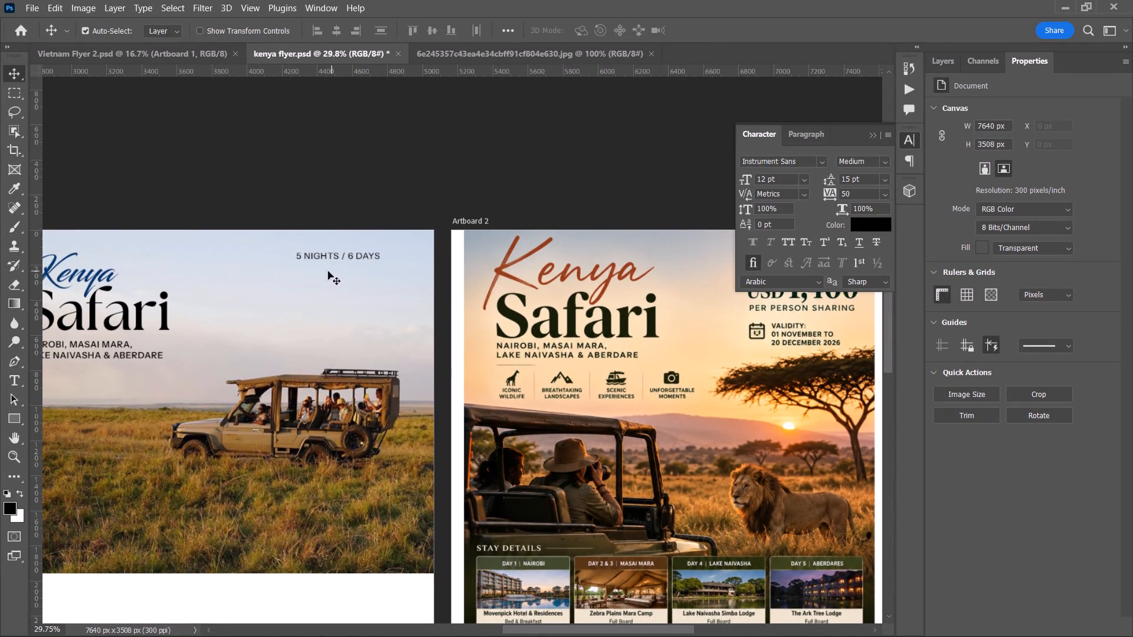
alt+drag(312, 255, 313, 284)
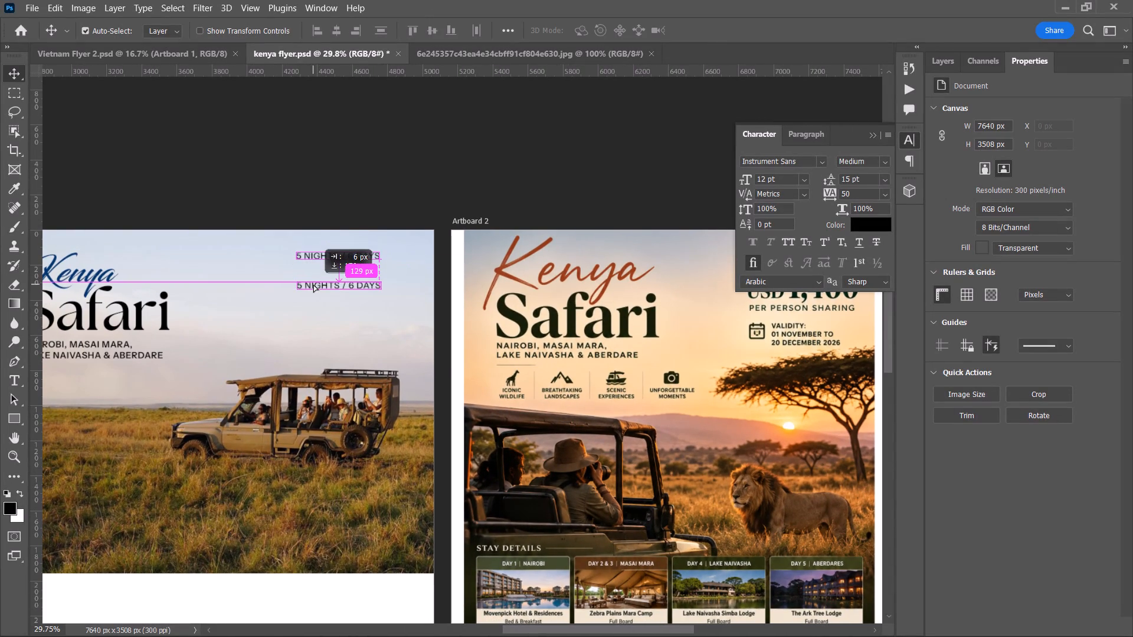
alt+drag(313, 284, 312, 280)
Replace the lower copy's wording with the captured "USD 1,460".
key(t)
triple_click(312, 280)
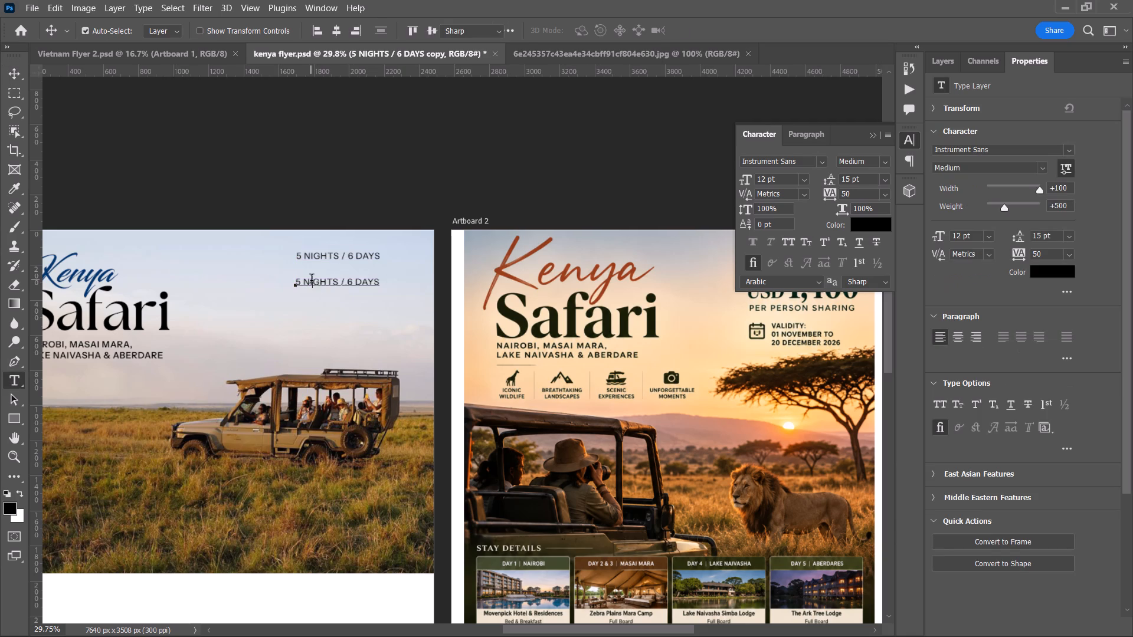
click(312, 280)
key(ctrl+v)
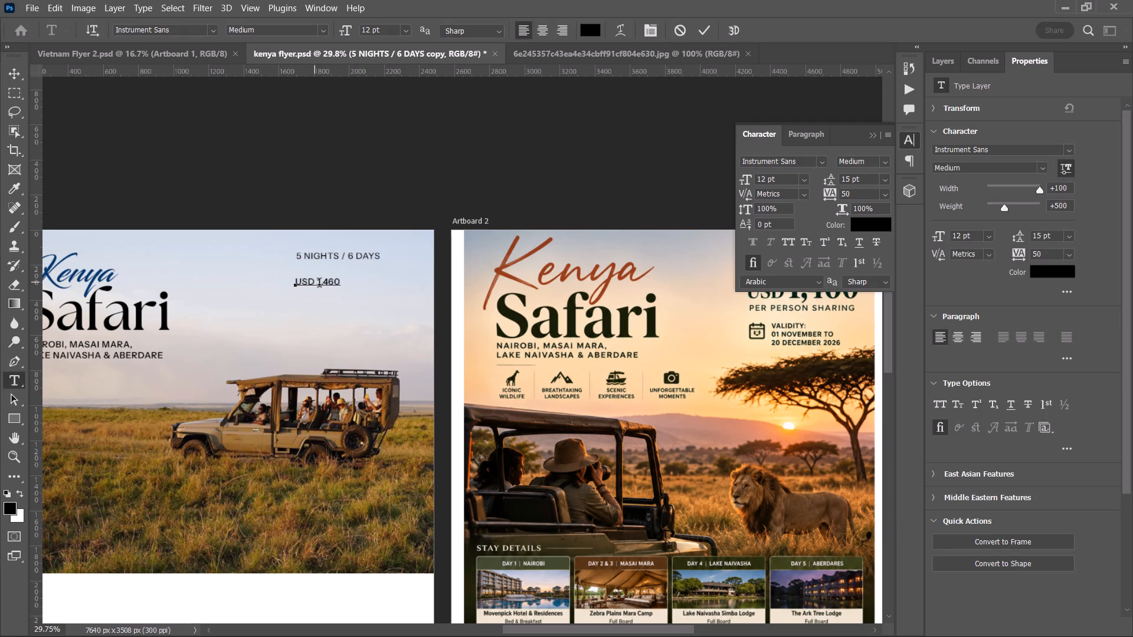
Set the size of the "1,460" figure in the price text to 36 pt, leaving "USD" out of the change.
drag(317, 282, 365, 289)
click(803, 180)
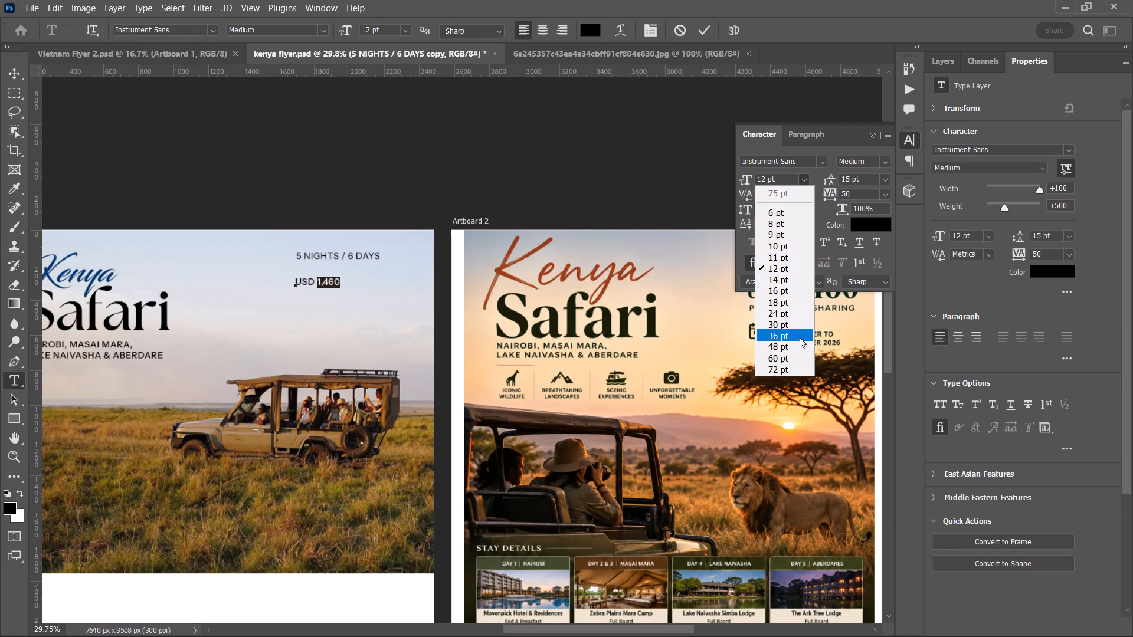
click(800, 339)
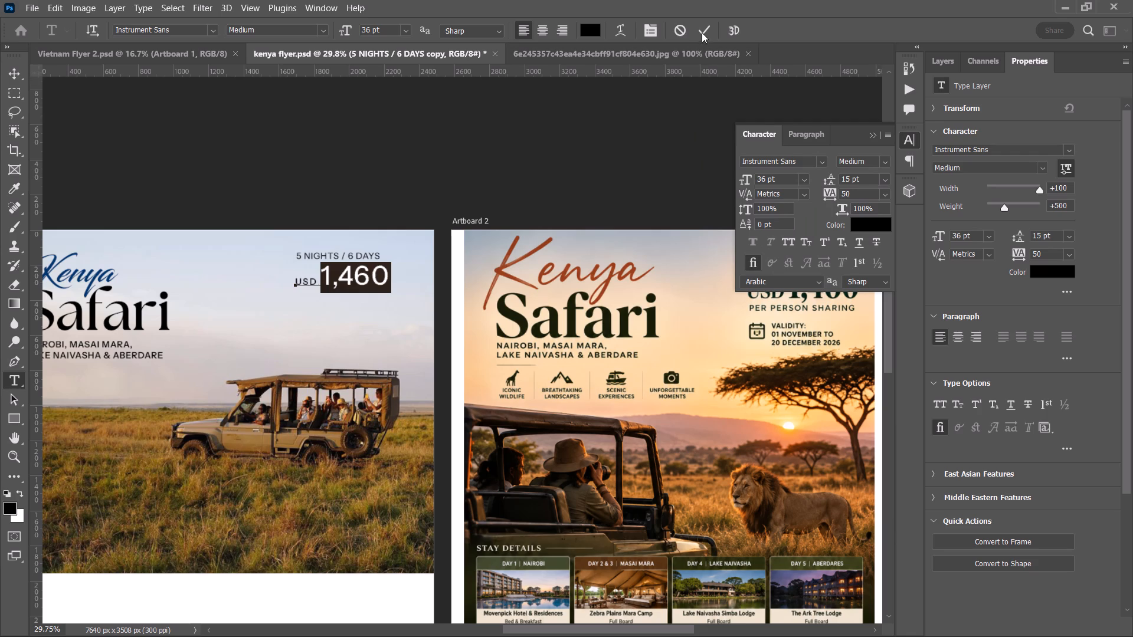
click(703, 28)
Move the "USD 1,460" text slightly down on Artboard 1 to widen the gap beneath "5 NIGHTS / 6 DAYS".
click(11, 67)
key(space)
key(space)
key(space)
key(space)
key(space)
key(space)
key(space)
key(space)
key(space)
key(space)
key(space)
drag(340, 183, 288, 206)
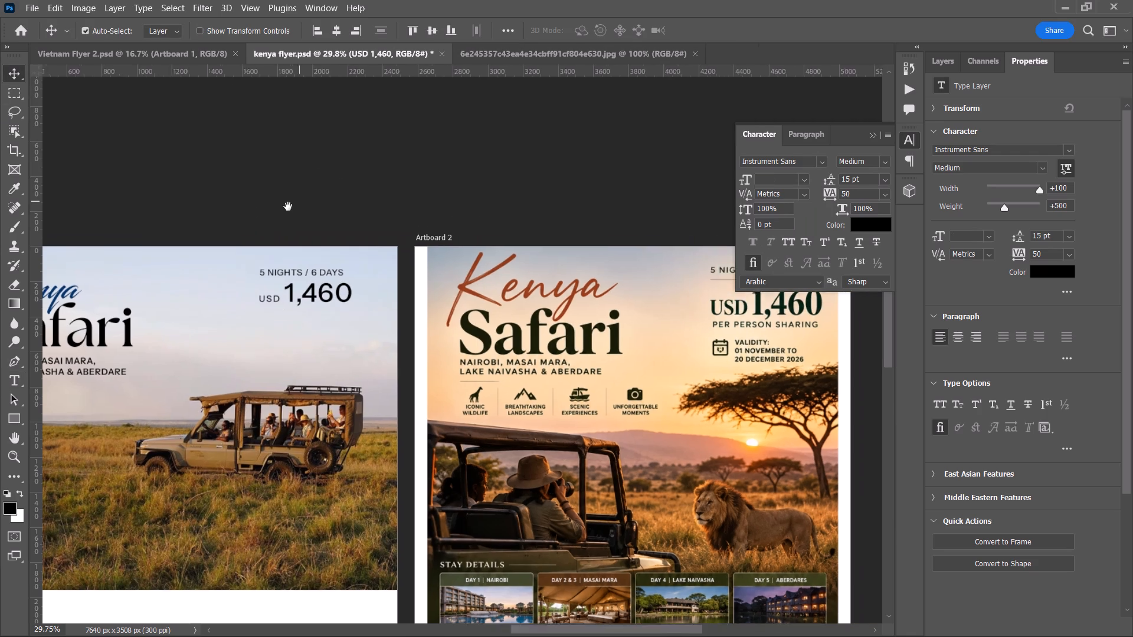
drag(288, 206, 220, 228)
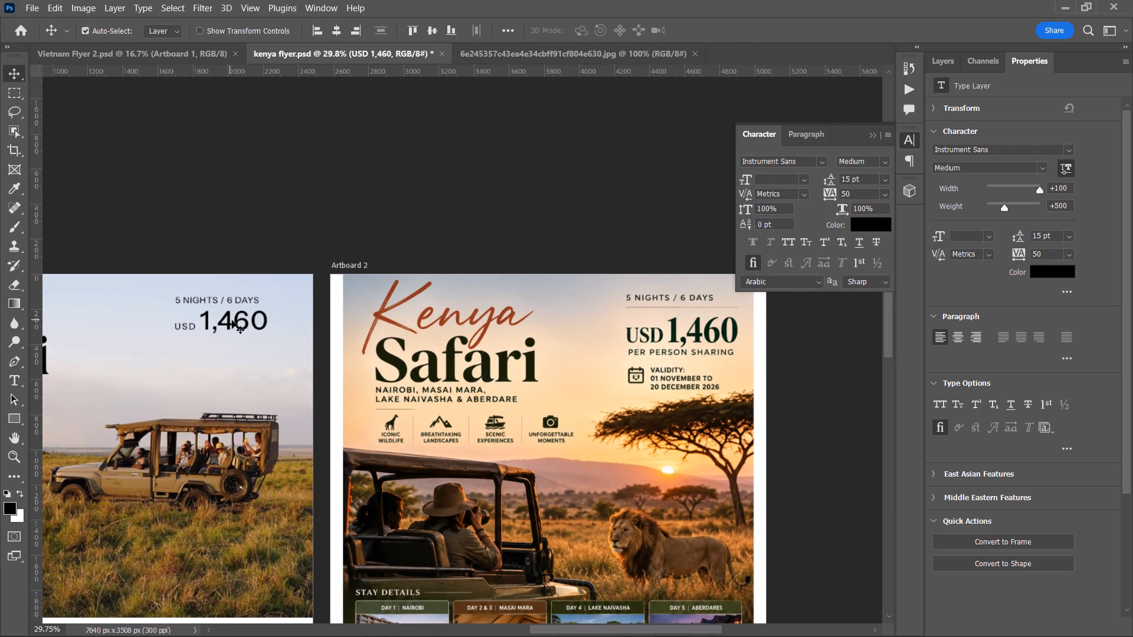
drag(232, 320, 232, 328)
Compare the size and placement of the duration and price texts on Artboard 1 with the reference flyer on Artboard 2.
click(313, 220)
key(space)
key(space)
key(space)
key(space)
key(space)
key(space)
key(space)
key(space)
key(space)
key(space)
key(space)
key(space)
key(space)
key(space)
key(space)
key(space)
drag(317, 221, 332, 221)
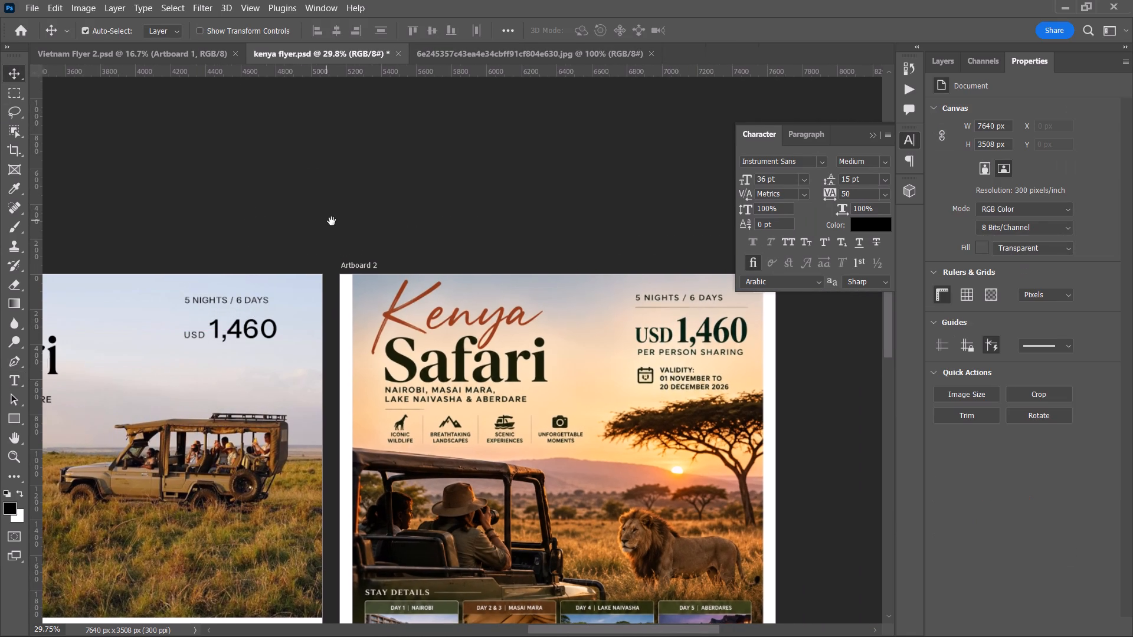
drag(332, 221, 355, 219)
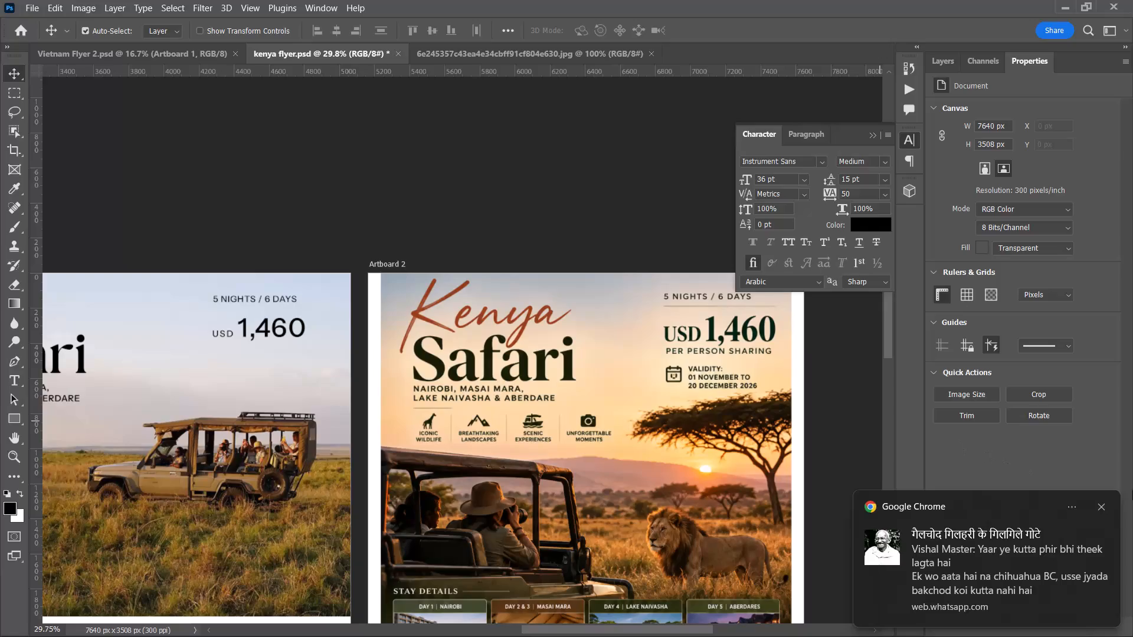
click(1103, 505)
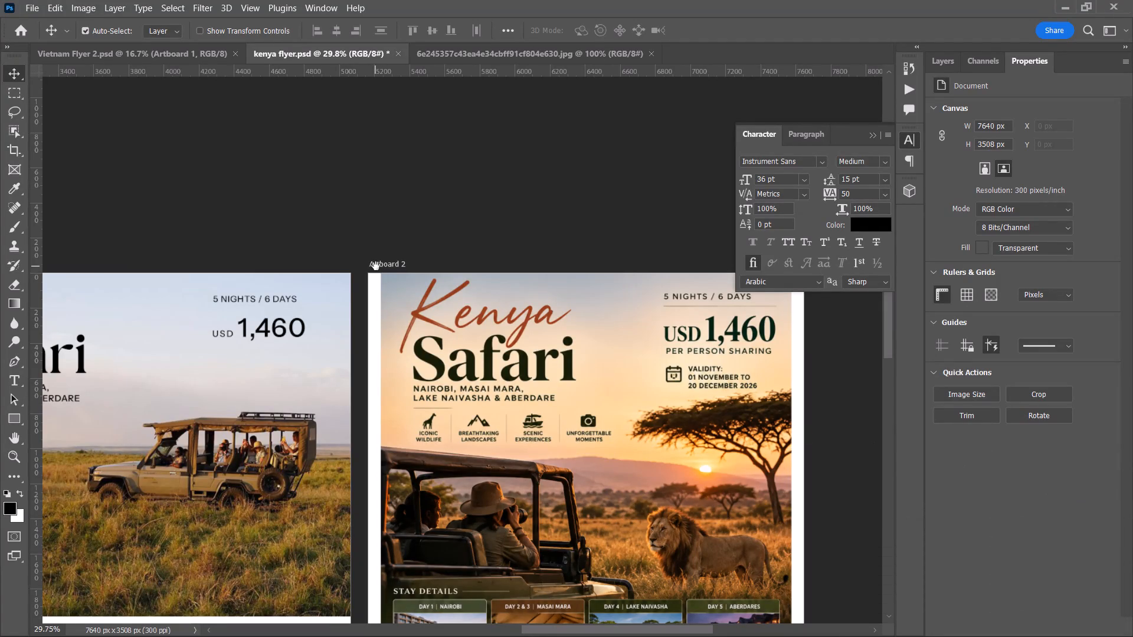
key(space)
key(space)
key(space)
drag(376, 266, 362, 261)
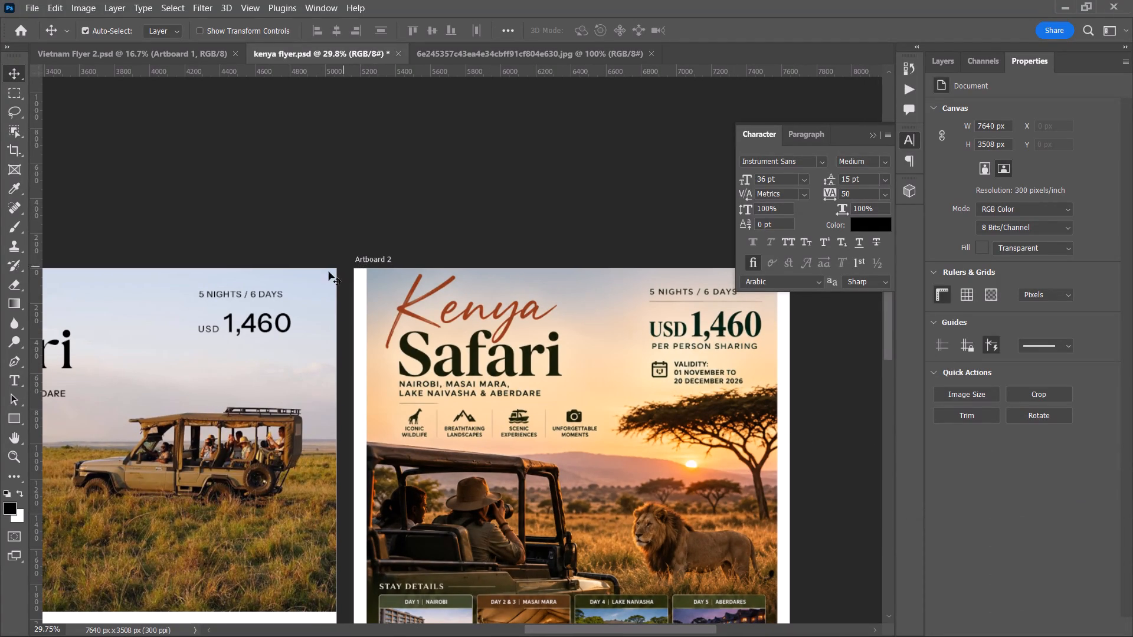
alt+scroll(250, 303, up, 3)
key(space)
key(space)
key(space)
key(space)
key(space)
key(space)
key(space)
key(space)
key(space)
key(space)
drag(274, 320, 248, 377)
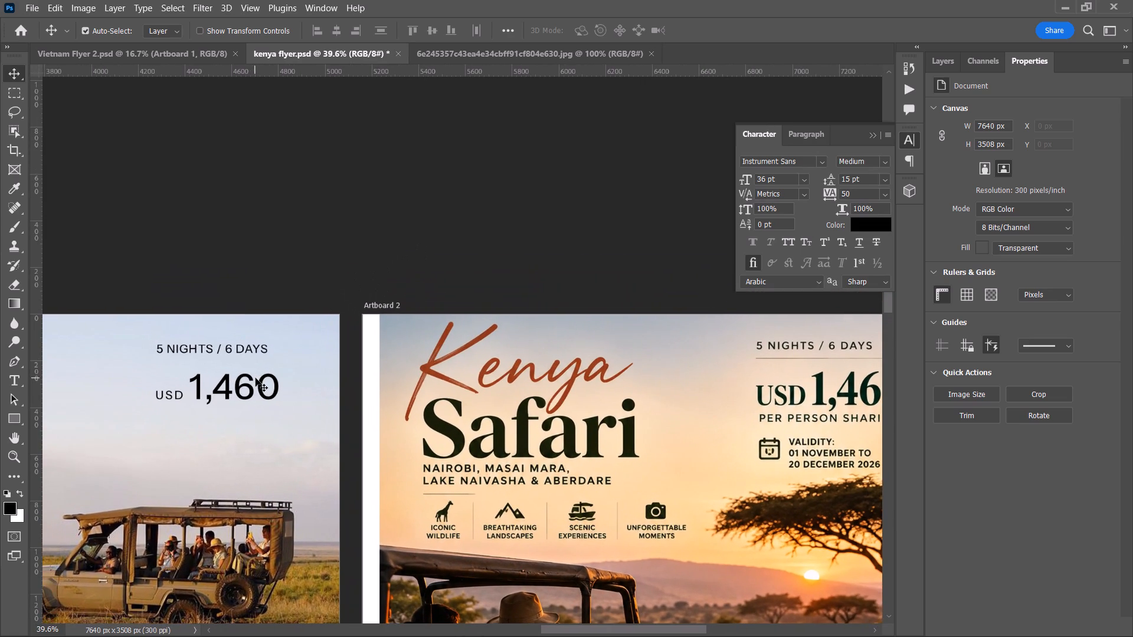
scroll(256, 378, down, 4)
alt+scroll(258, 379, down, 2)
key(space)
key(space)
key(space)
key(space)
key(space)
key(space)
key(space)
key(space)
drag(255, 379, 524, 388)
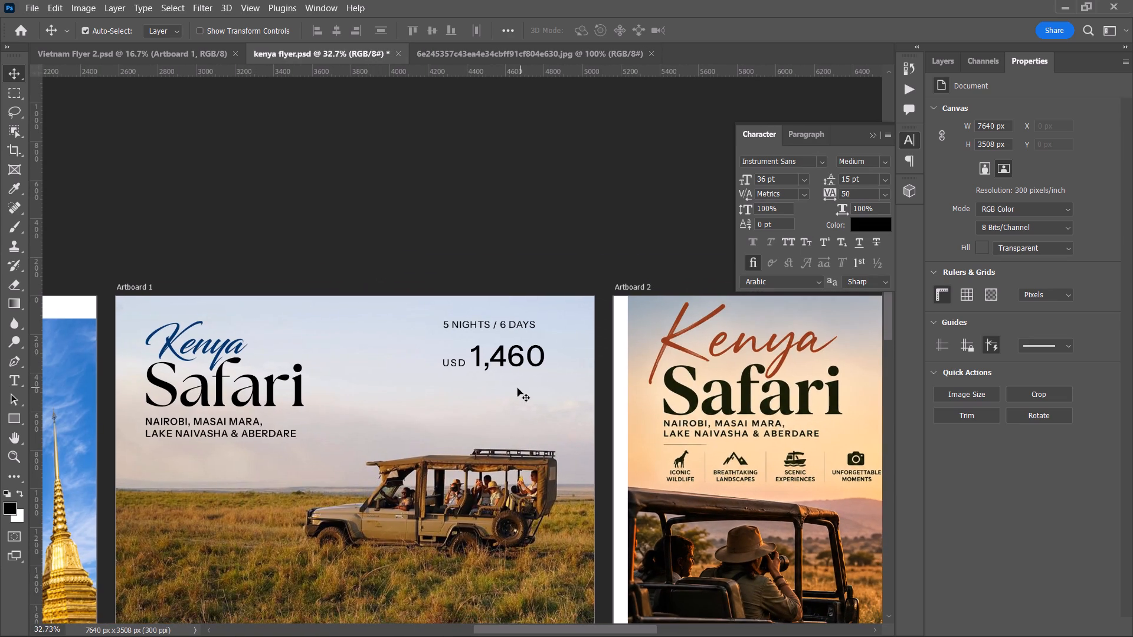
scroll(518, 388, down, 5)
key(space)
drag(518, 388, 418, 391)
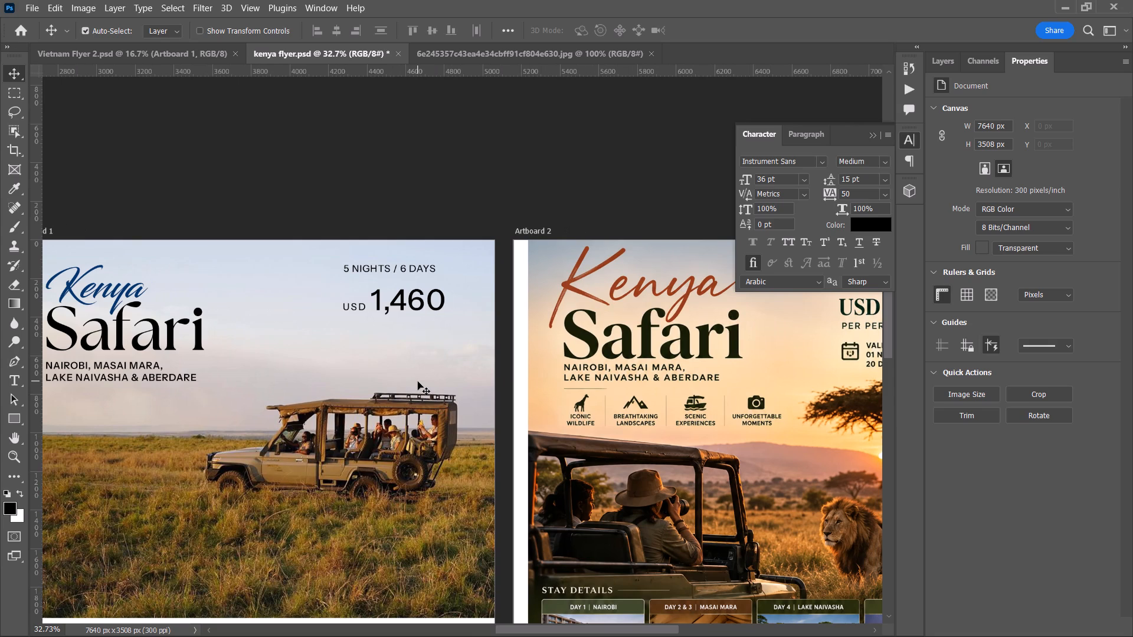
Shift the "5 NIGHTS / 6 DAYS" and "USD 1,460" texts down together so they sit beside the "Kenya Safari" title.
click(374, 270)
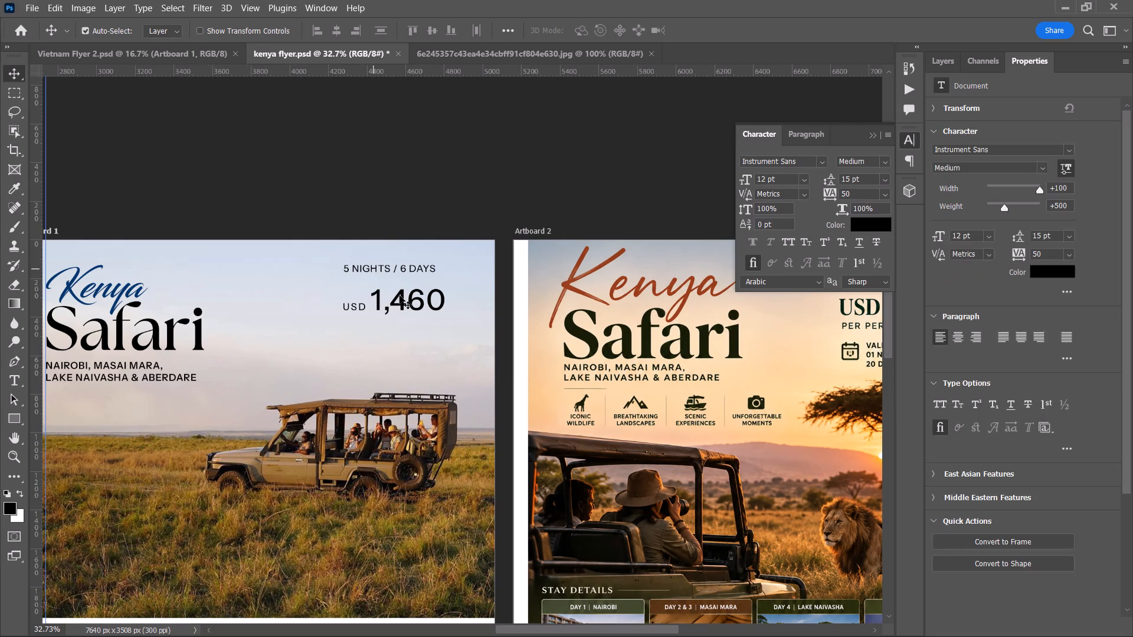
shift+click(403, 301)
key(shift+Down)
key(shift+Down)
key(shift+Down)
key(shift+Down)
key(shift+Down)
key(shift+Down)
key(shift+Down)
key(shift+Down)
key(shift+Down)
key(shift+Down)
key(shift+Down)
key(shift+Down)
key(shift+Down)
key(shift+Down)
key(shift+Down)
key(shift+Down)
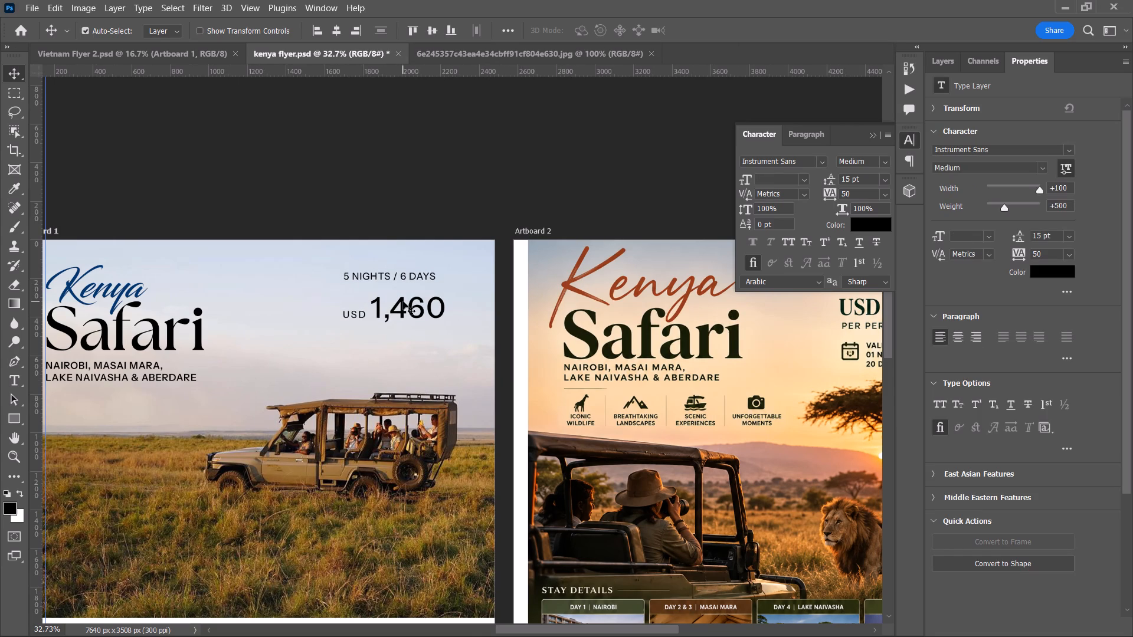
key(shift+Down)
key(shift+Down)
key(shift+Down)
key(shift+Down)
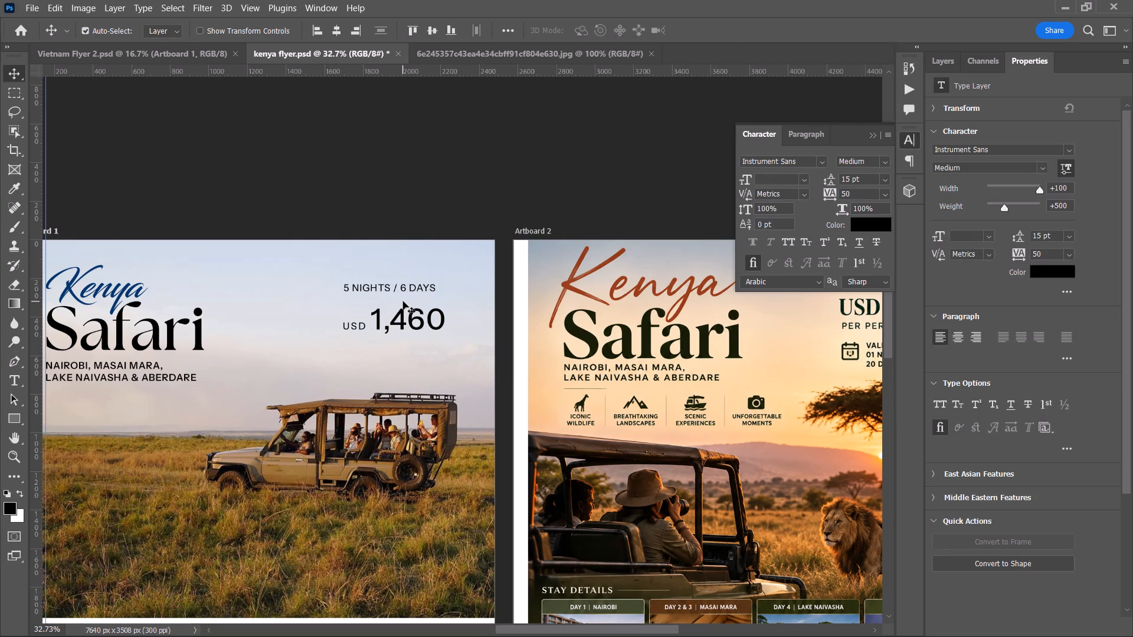
key(shift+Down)
key(shift+Down)
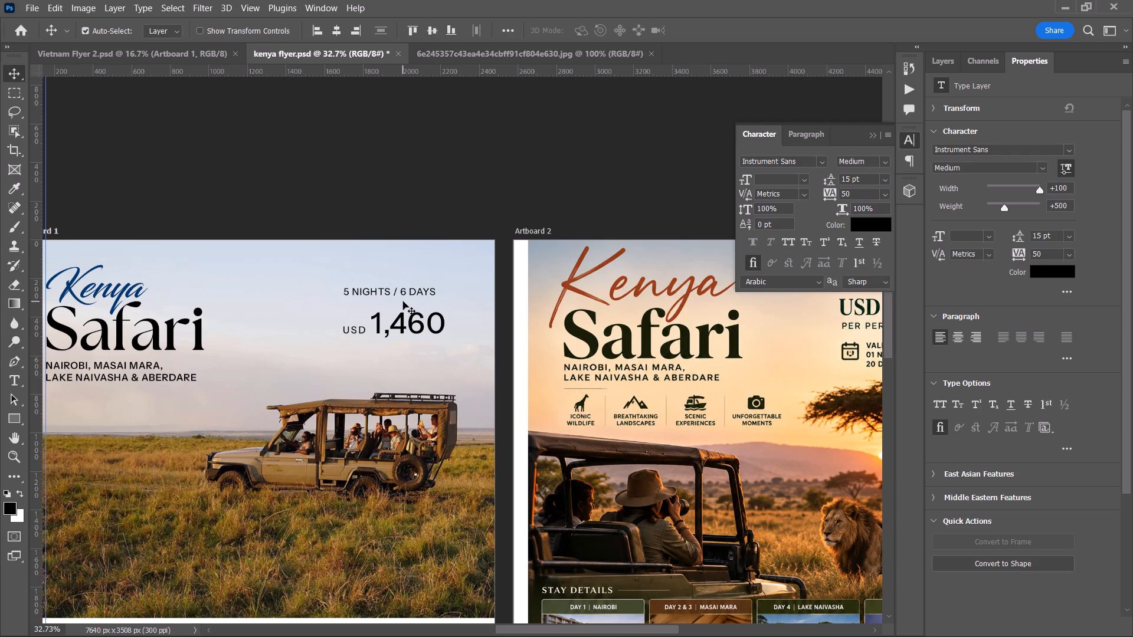
Examine the Artboard 1 header against the Thai Gateway flyer's logo and price area and the Kenya reference flyer's price styling.
alt+scroll(403, 301, down, 5)
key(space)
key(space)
drag(403, 301, 415, 303)
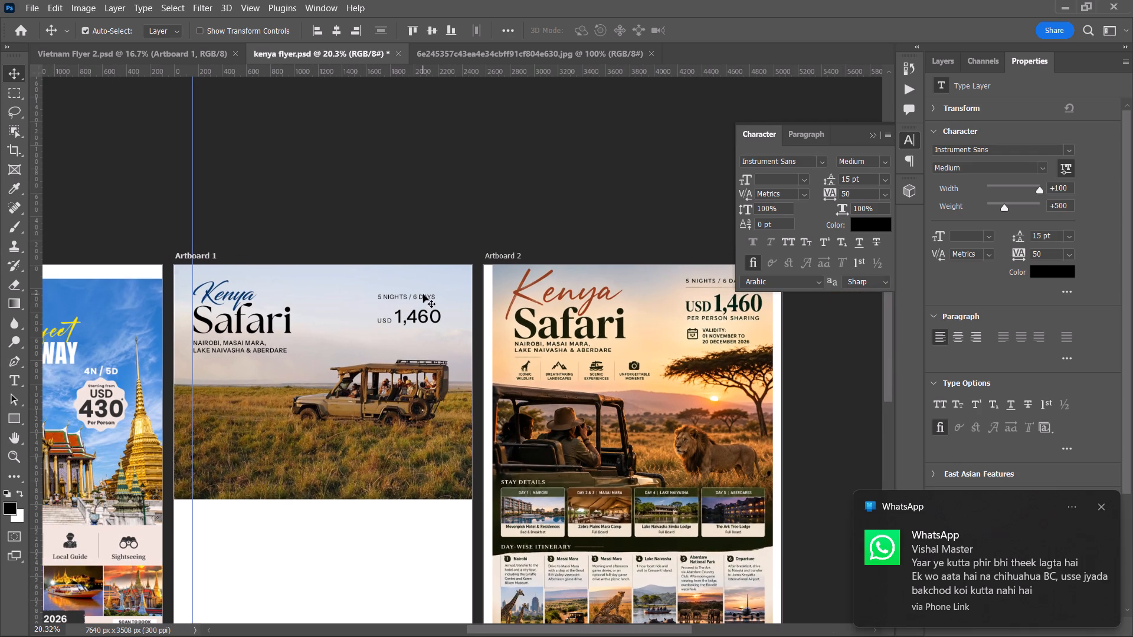
click(1106, 504)
click(1103, 529)
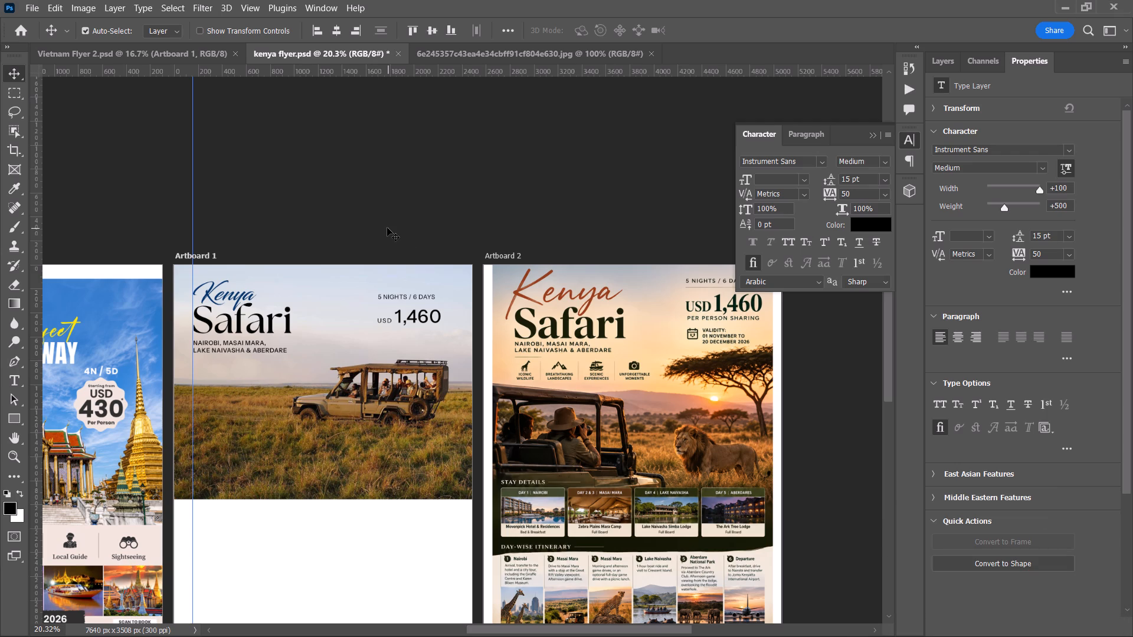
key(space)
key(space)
drag(217, 216, 464, 183)
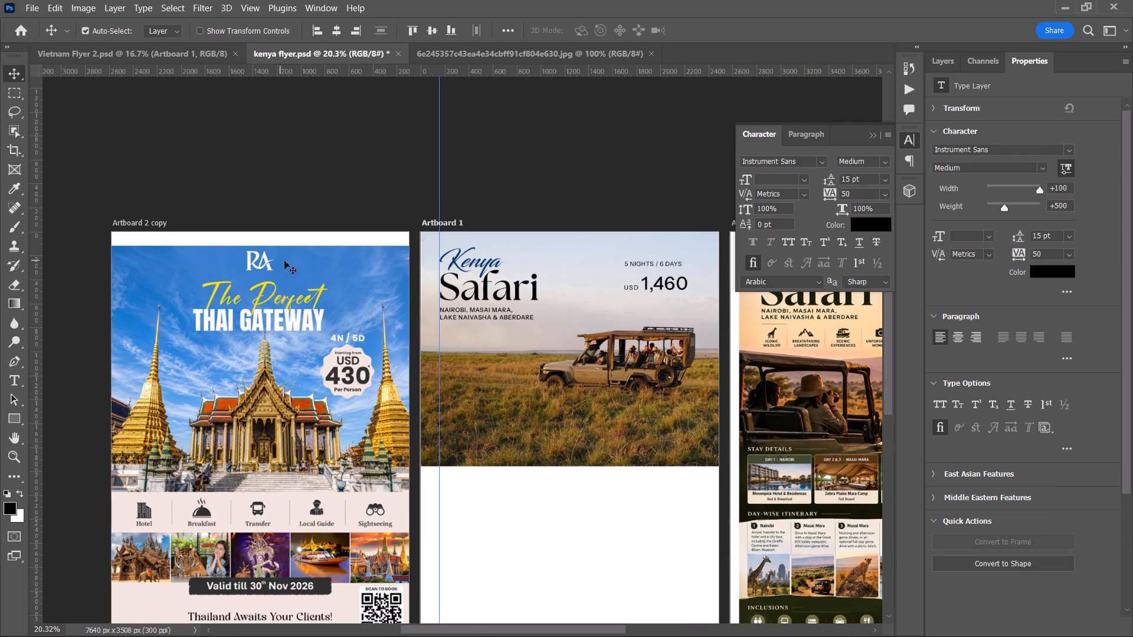
click(264, 262)
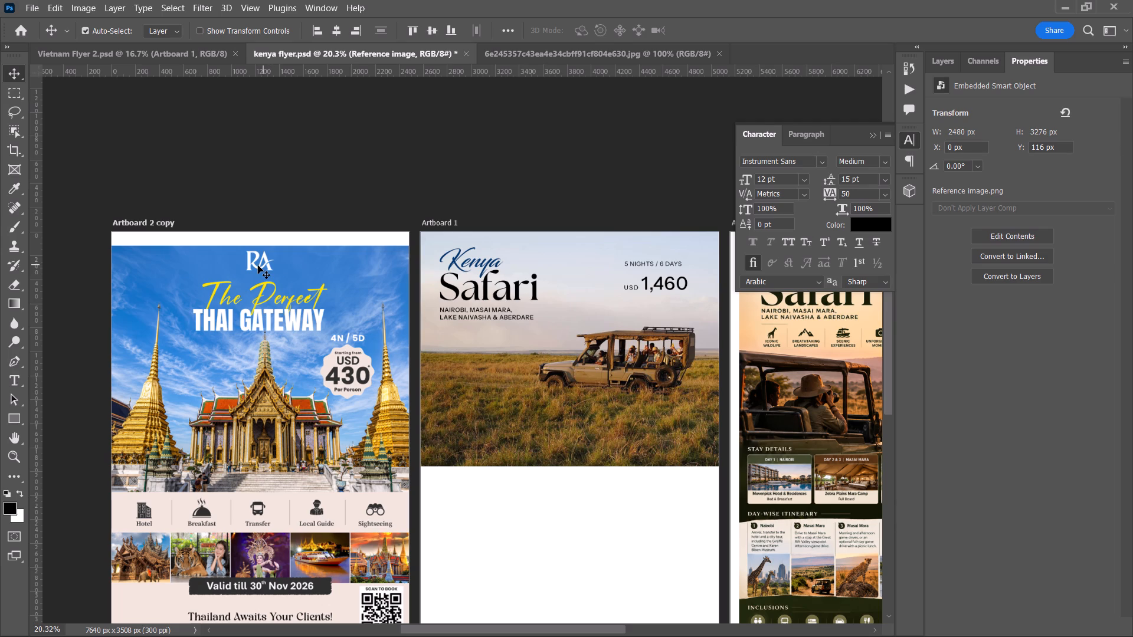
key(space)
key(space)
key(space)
drag(289, 272, 232, 272)
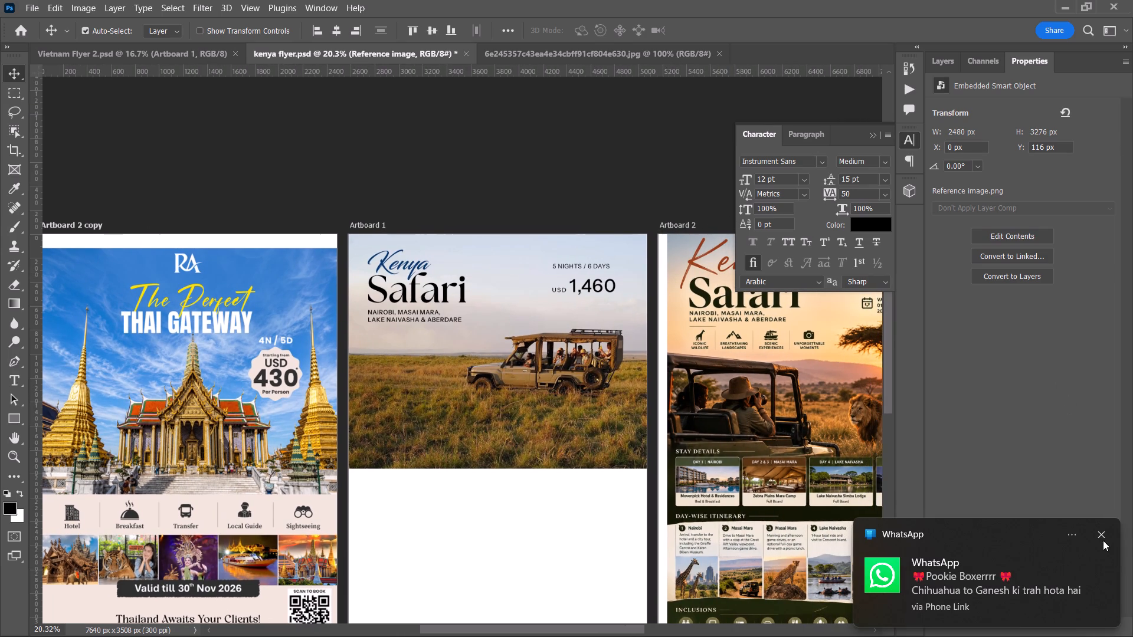
click(1101, 533)
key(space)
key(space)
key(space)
drag(568, 366, 495, 362)
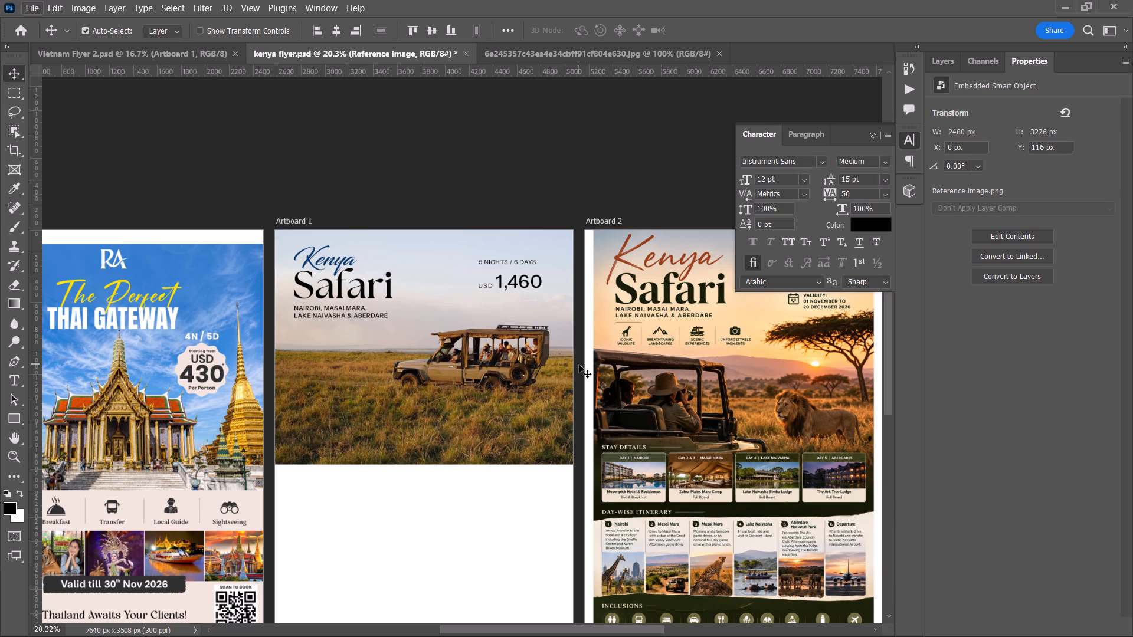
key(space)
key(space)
drag(579, 365, 487, 388)
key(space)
drag(472, 367, 427, 398)
alt+scroll(392, 367, up, 2)
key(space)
drag(457, 374, 306, 385)
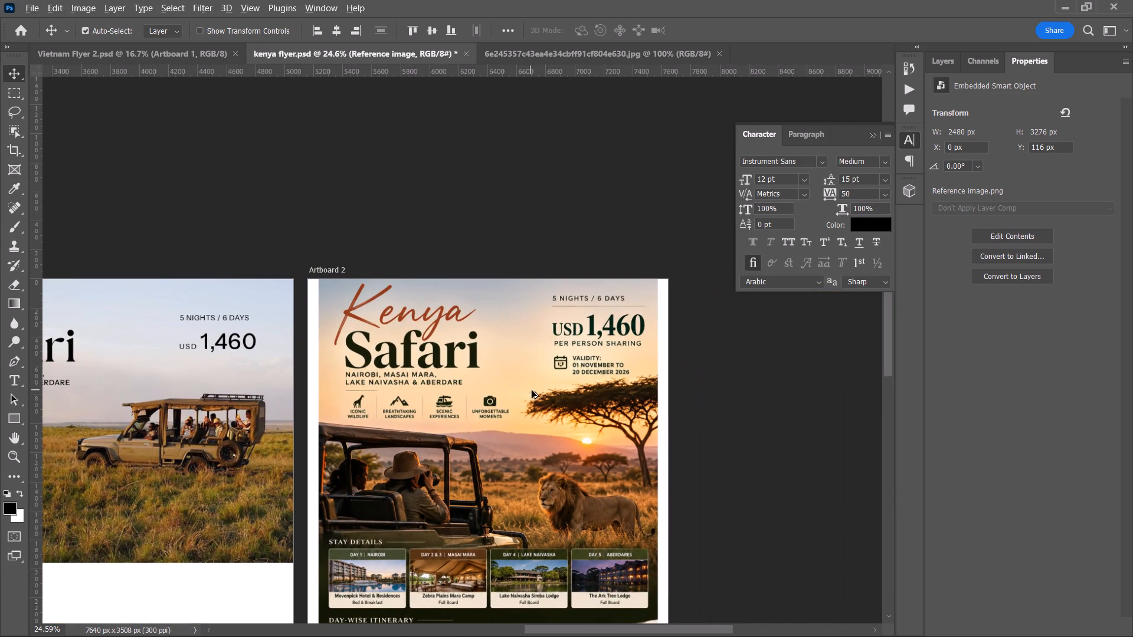
alt+scroll(243, 364, up, 2)
Change the font of the "1,460" figure on Artboard 1 to against Regular and apply Faux Bold.
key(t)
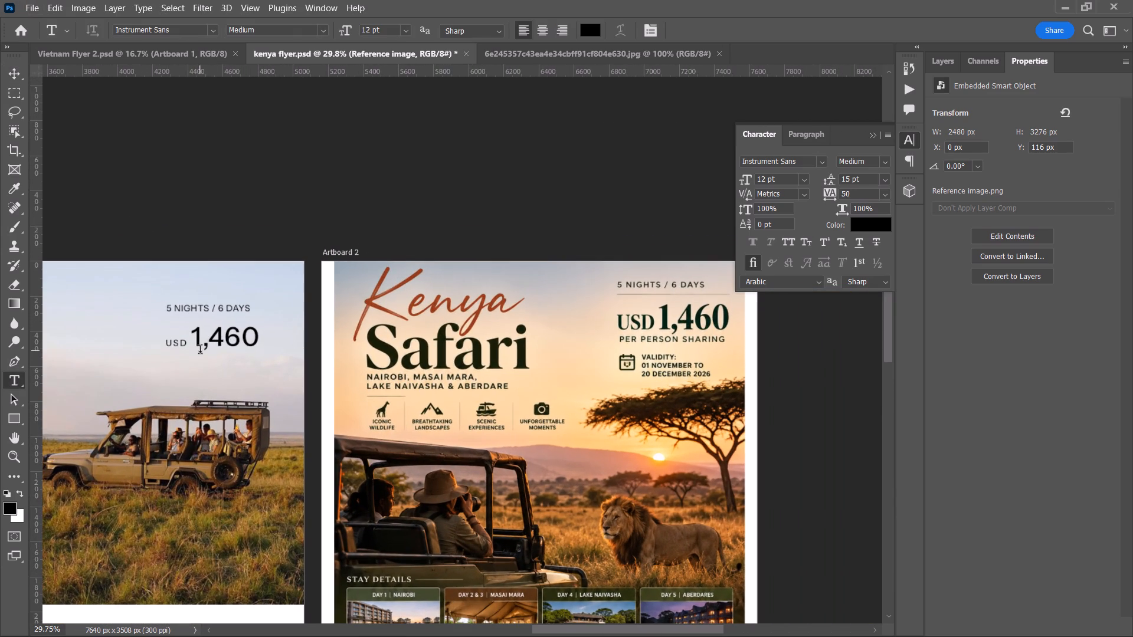
drag(195, 334, 284, 332)
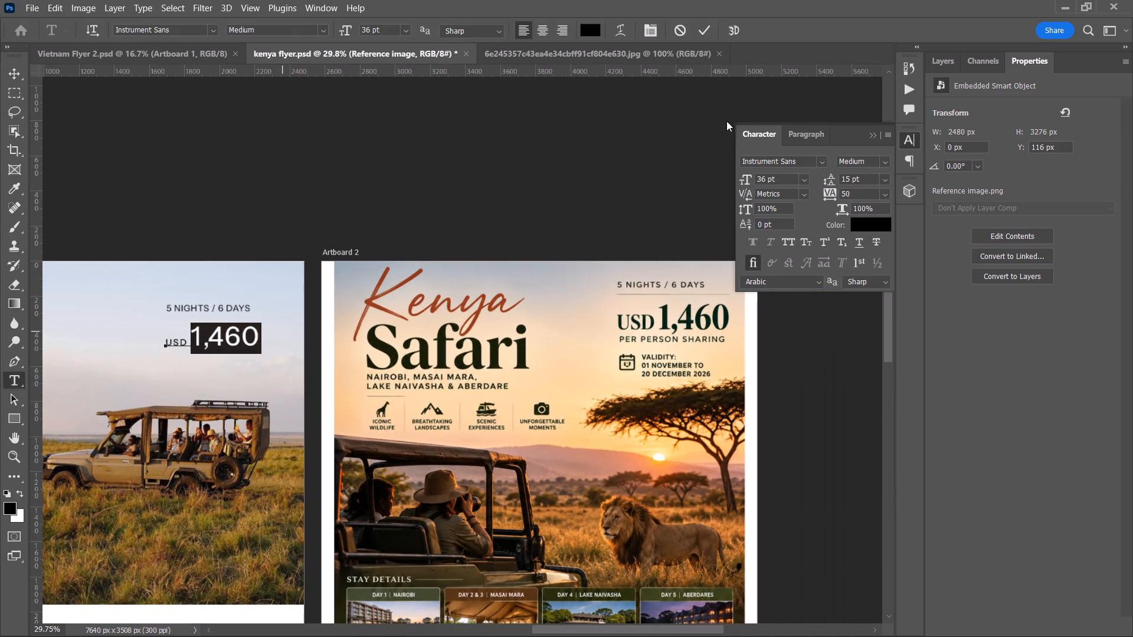
click(820, 165)
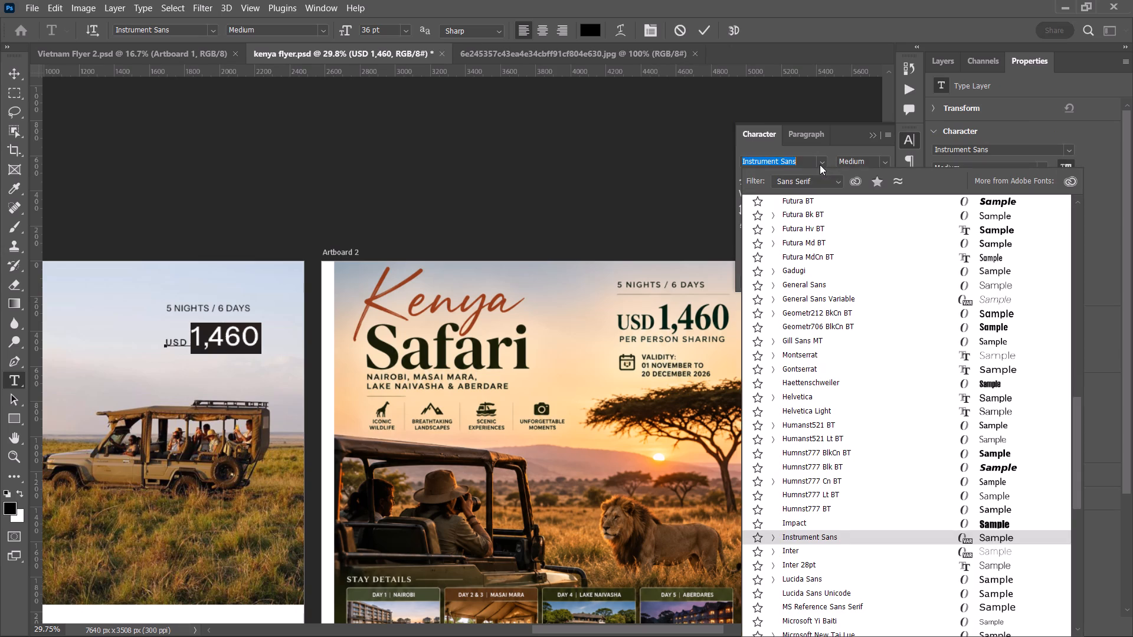
scroll(820, 165, up, 1)
drag(1079, 405, 1055, 137)
click(798, 182)
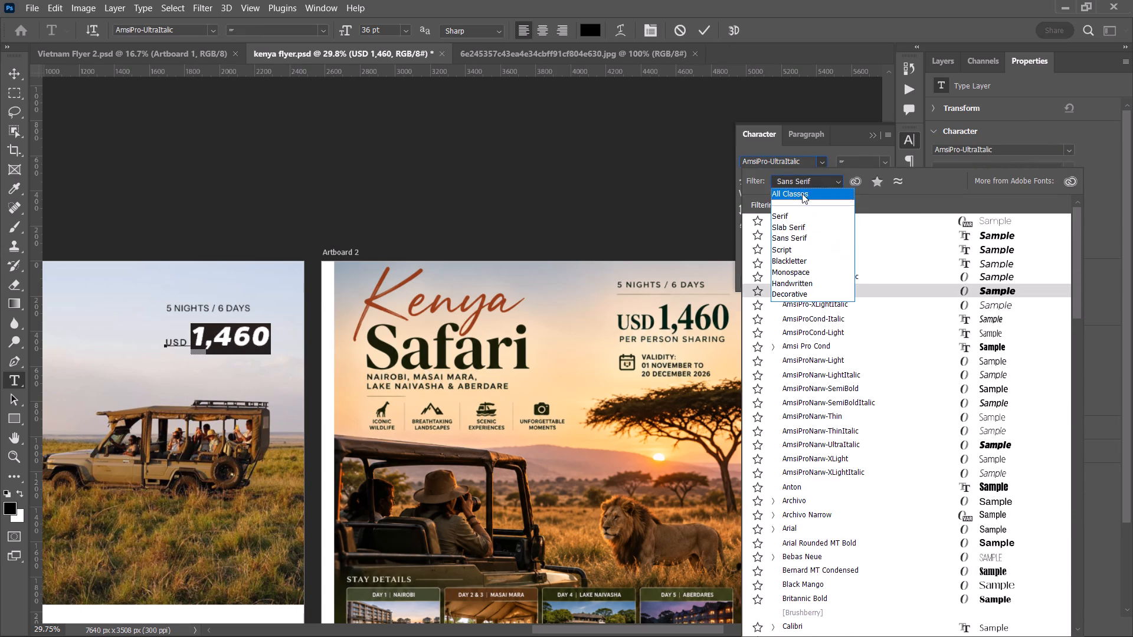
click(802, 193)
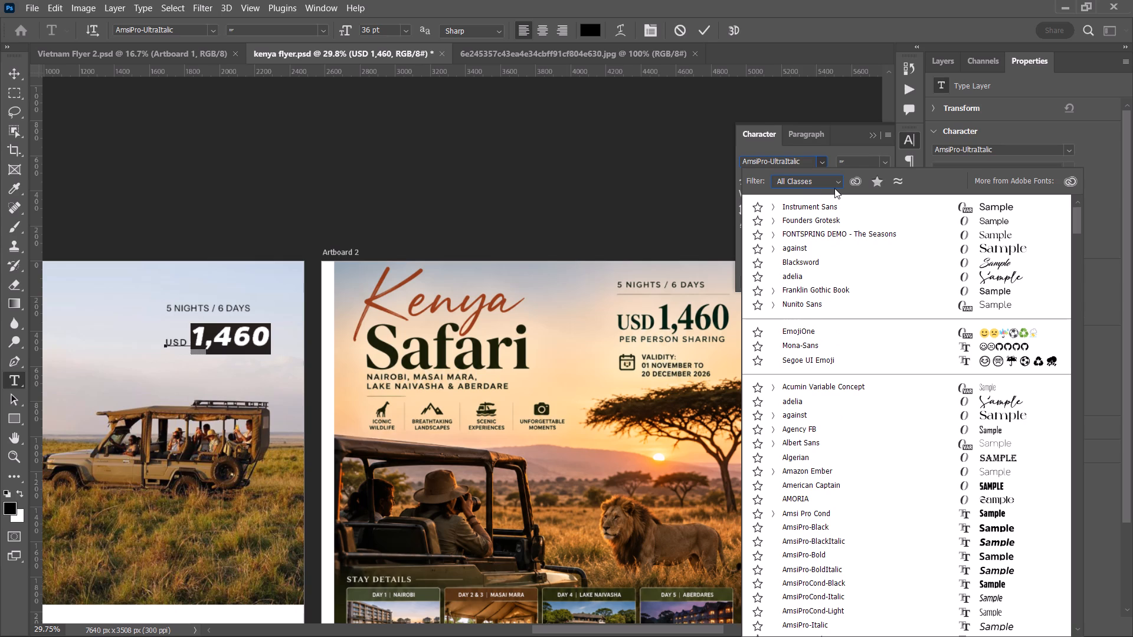
click(831, 251)
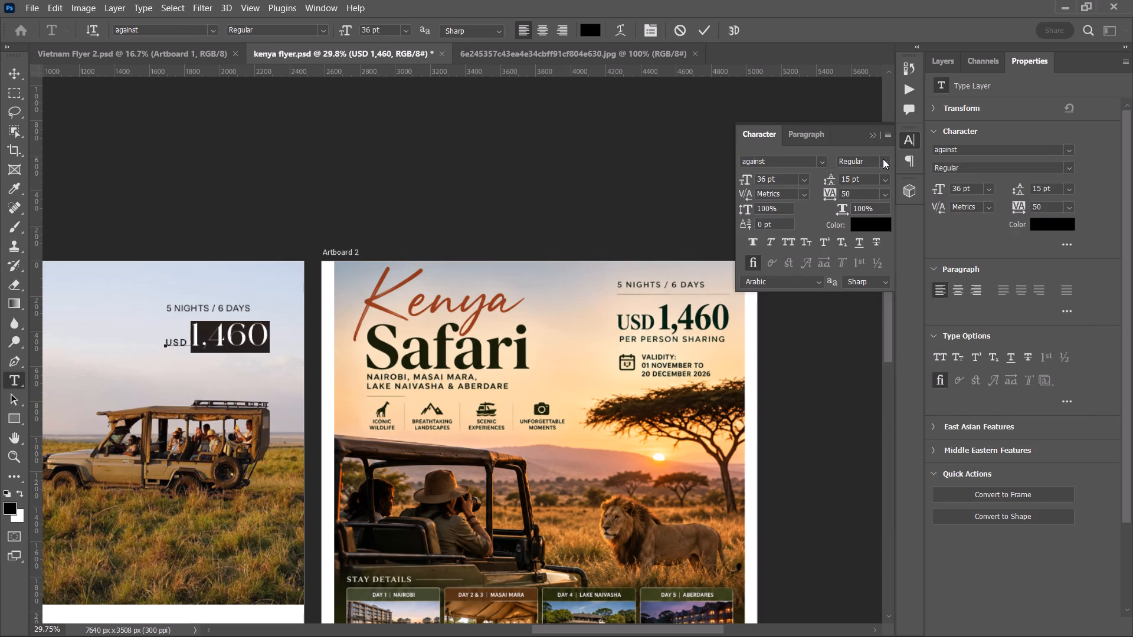
click(883, 159)
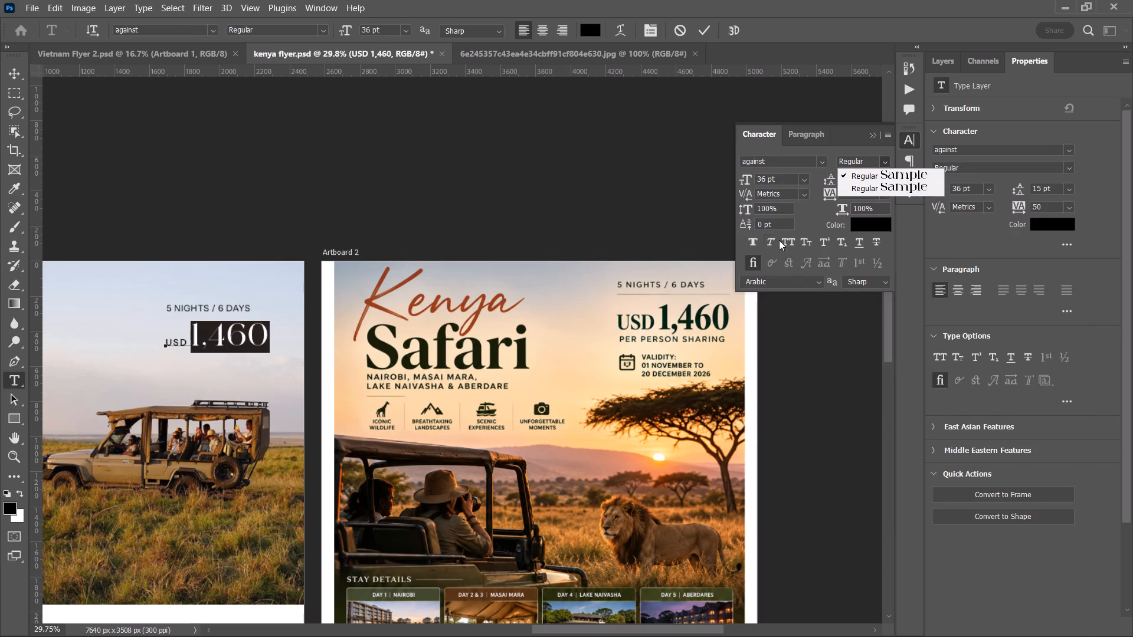
click(742, 242)
click(751, 245)
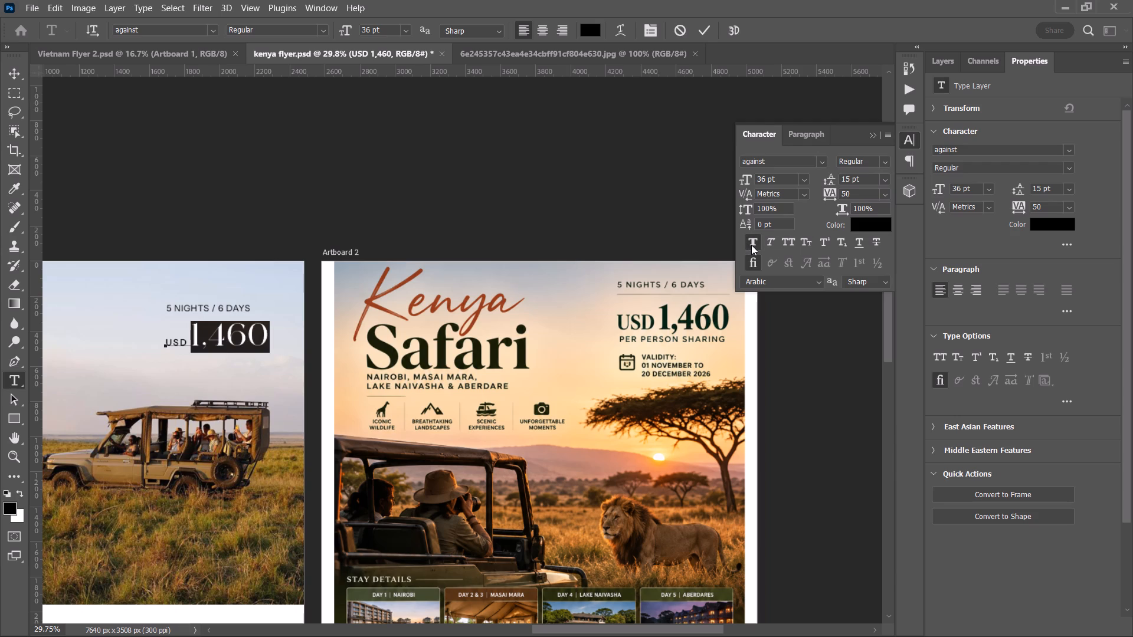
click(705, 31)
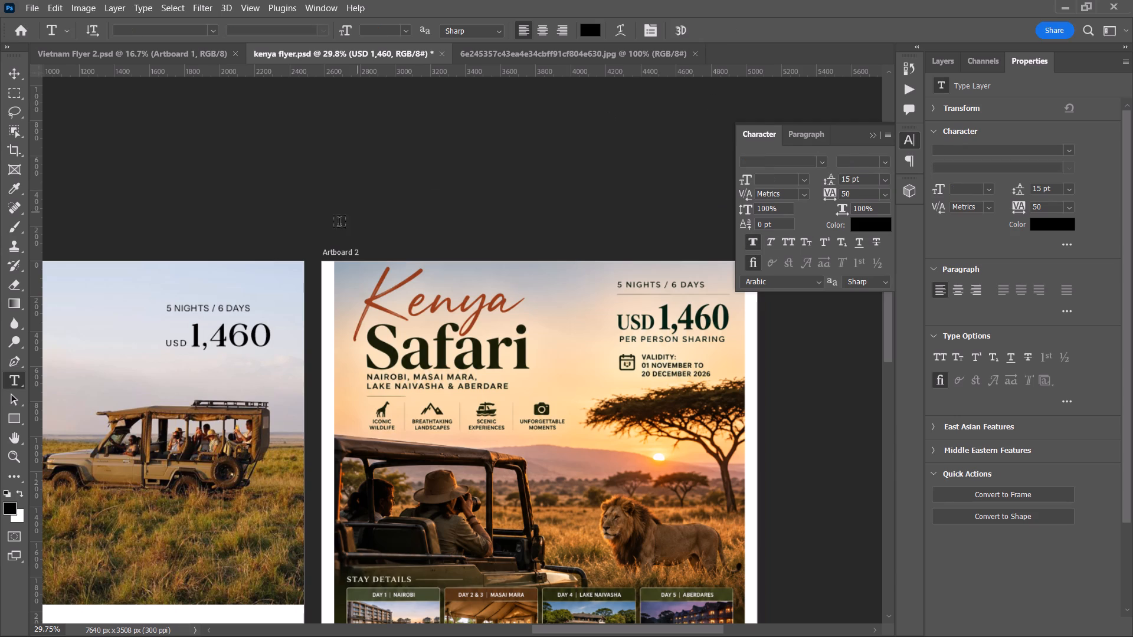
Format the "USD" part of the price in the against Regular font at 18 pt.
drag(185, 346, 154, 343)
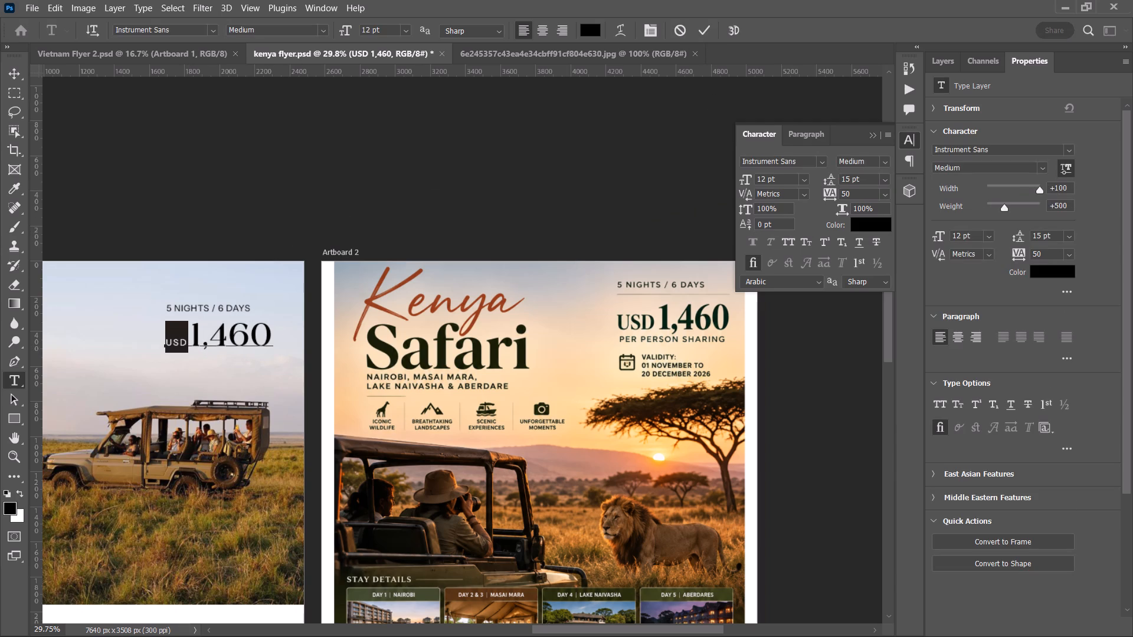
click(823, 162)
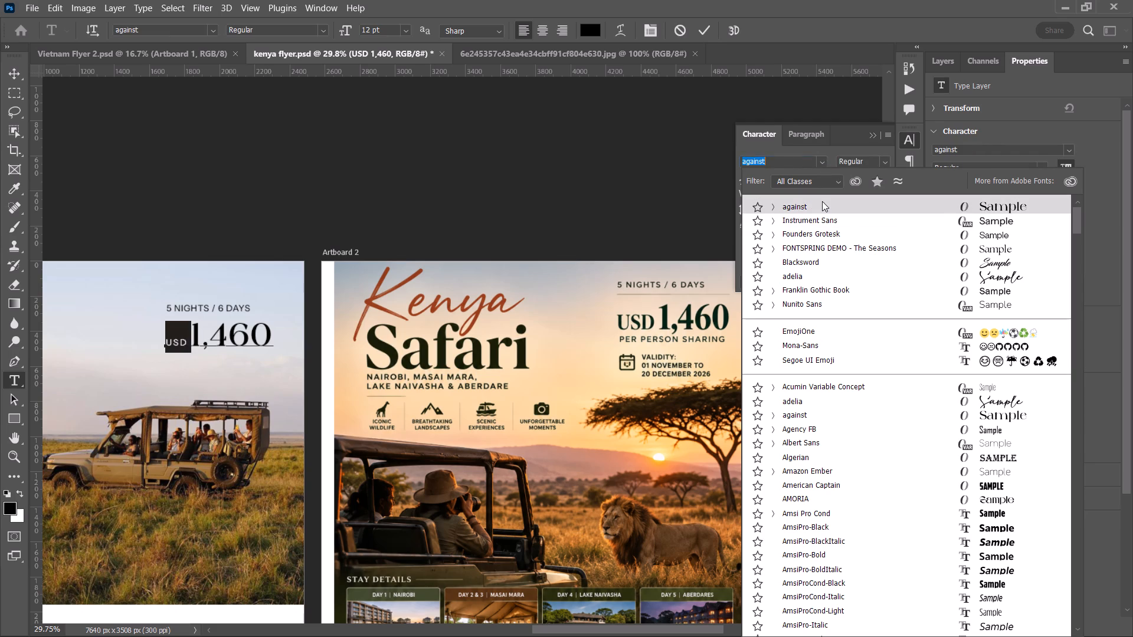
click(822, 201)
drag(784, 177, 727, 178)
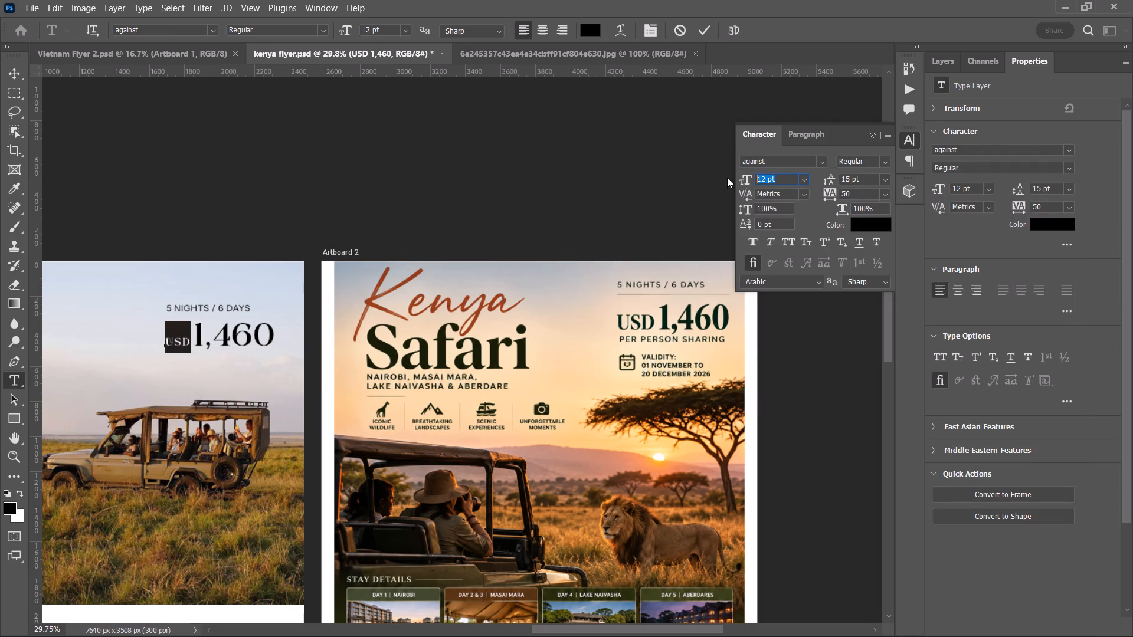
scroll(780, 181, up, 6)
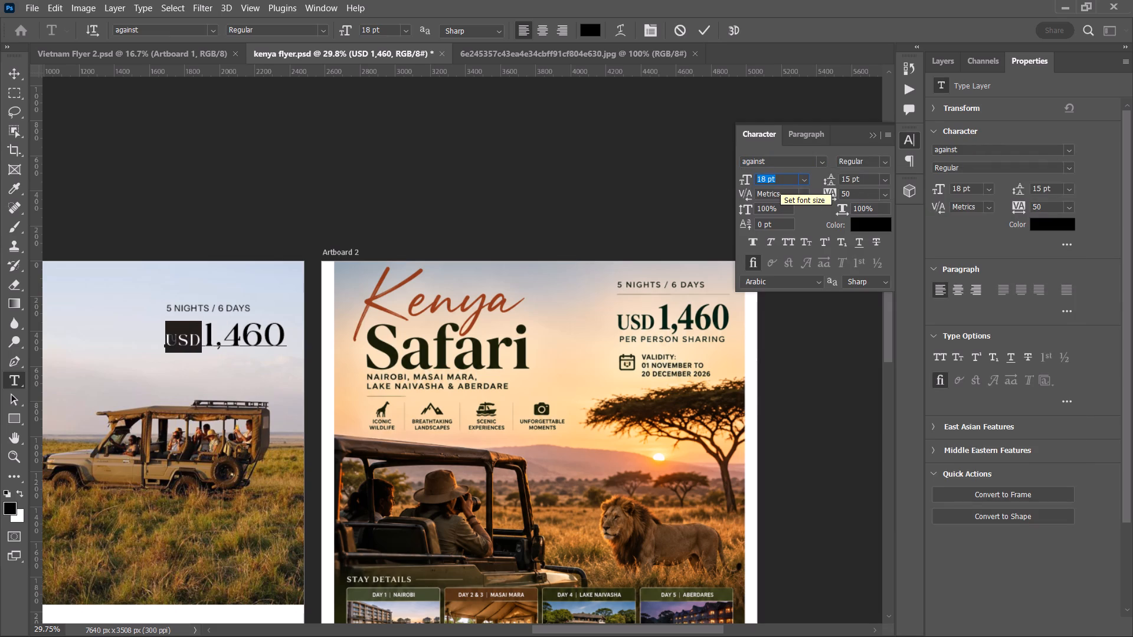
click(706, 30)
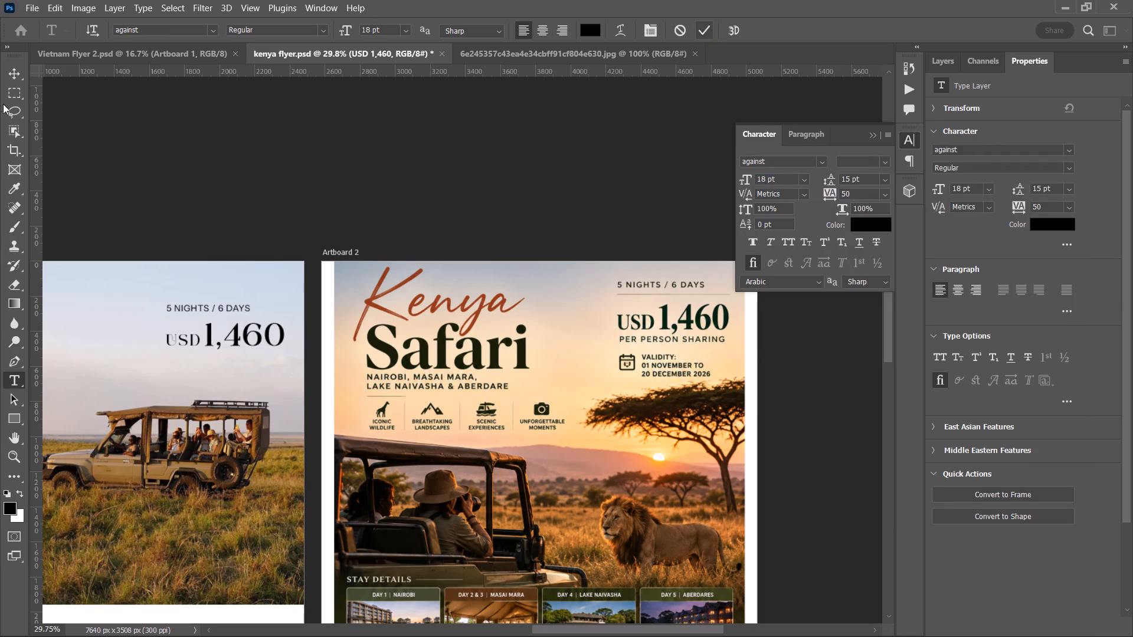
Shift the price slightly left under the duration line and align both texts on their horizontal centres.
click(16, 74)
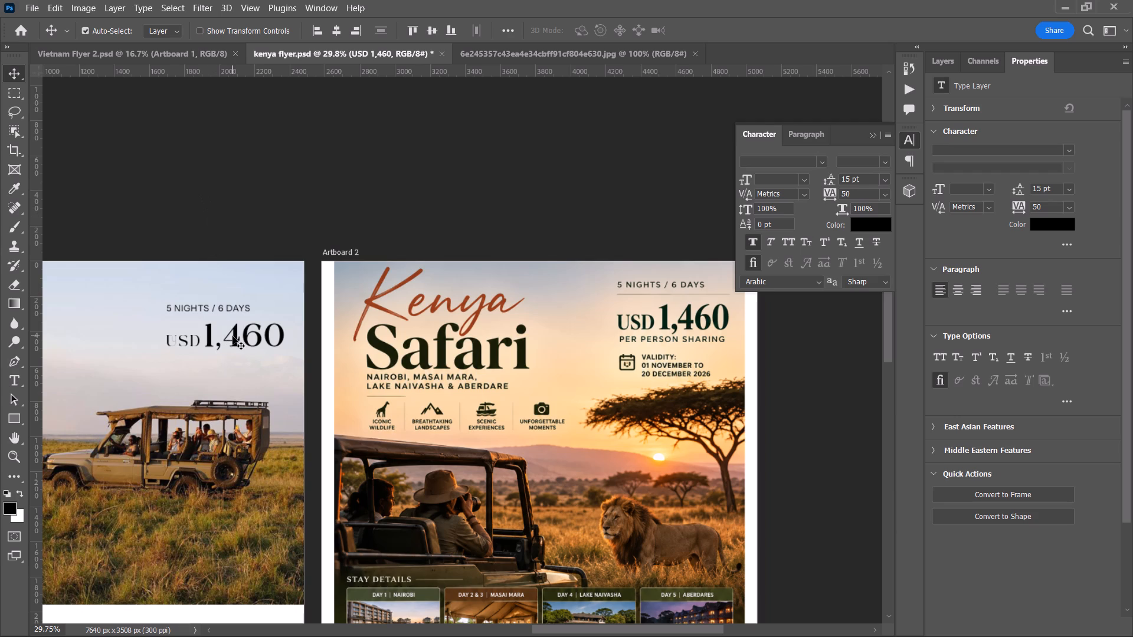
drag(234, 336, 222, 334)
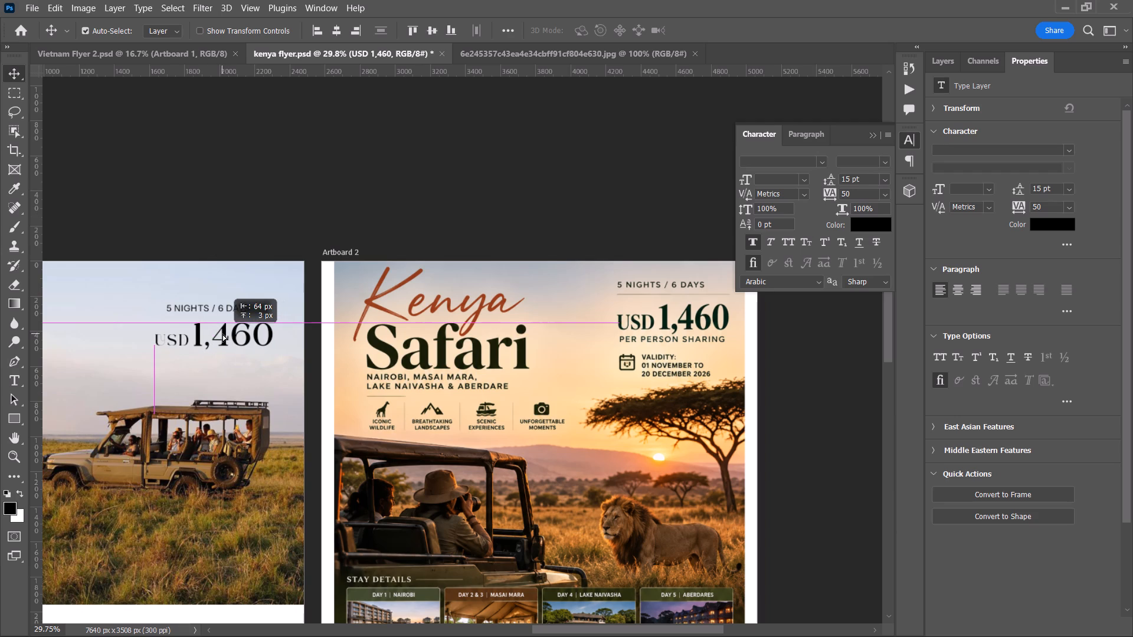
drag(222, 334, 225, 334)
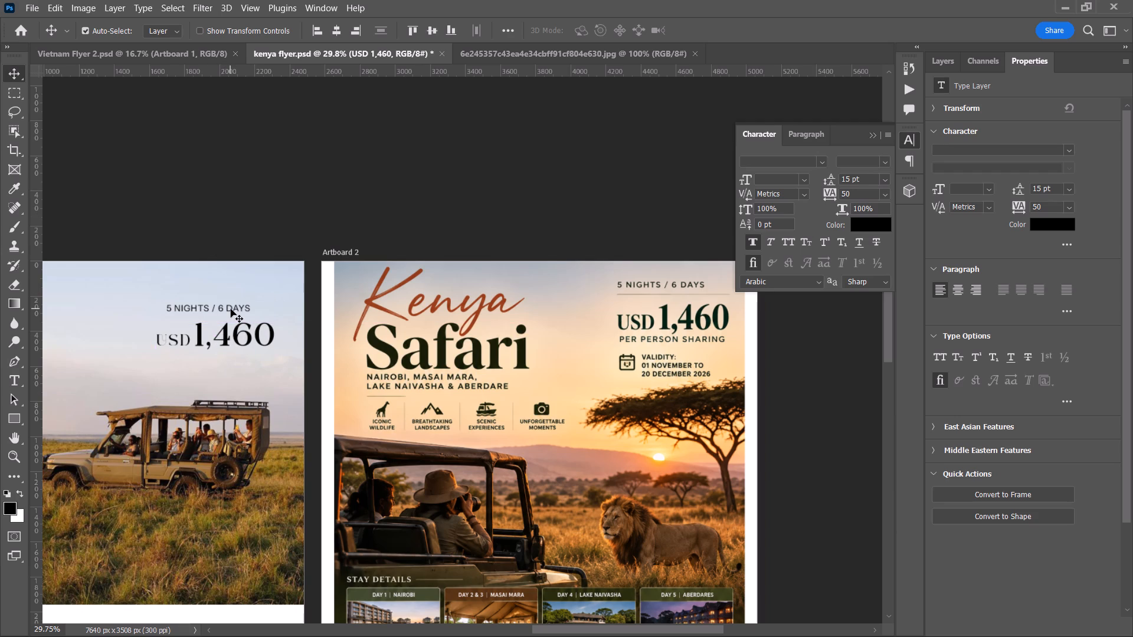
shift+click(231, 309)
click(334, 32)
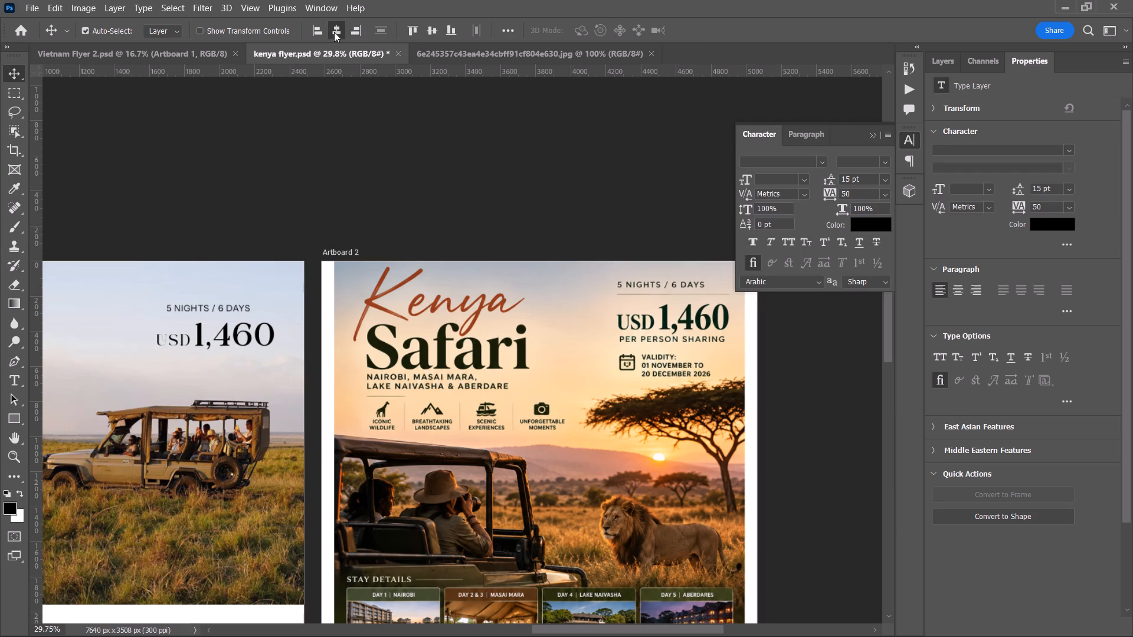
click(316, 179)
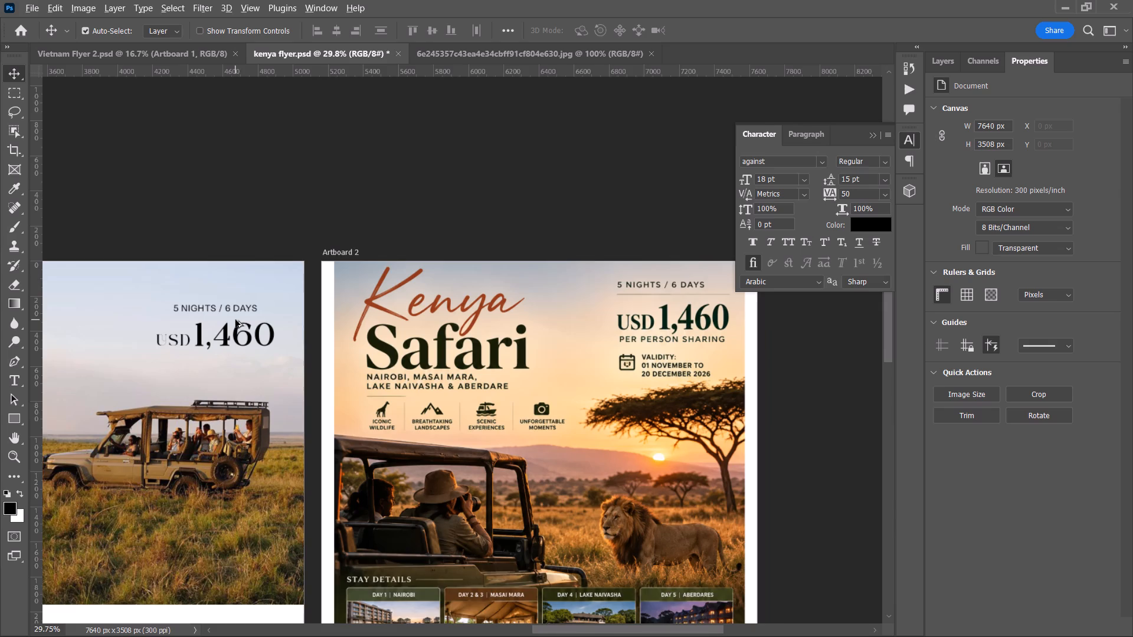
Compare the Artboard 1 header layout with the reference flyers on the neighbouring artboards.
alt+scroll(235, 320, up, 2)
key(space)
drag(235, 321, 209, 352)
alt+scroll(214, 372, down, 2)
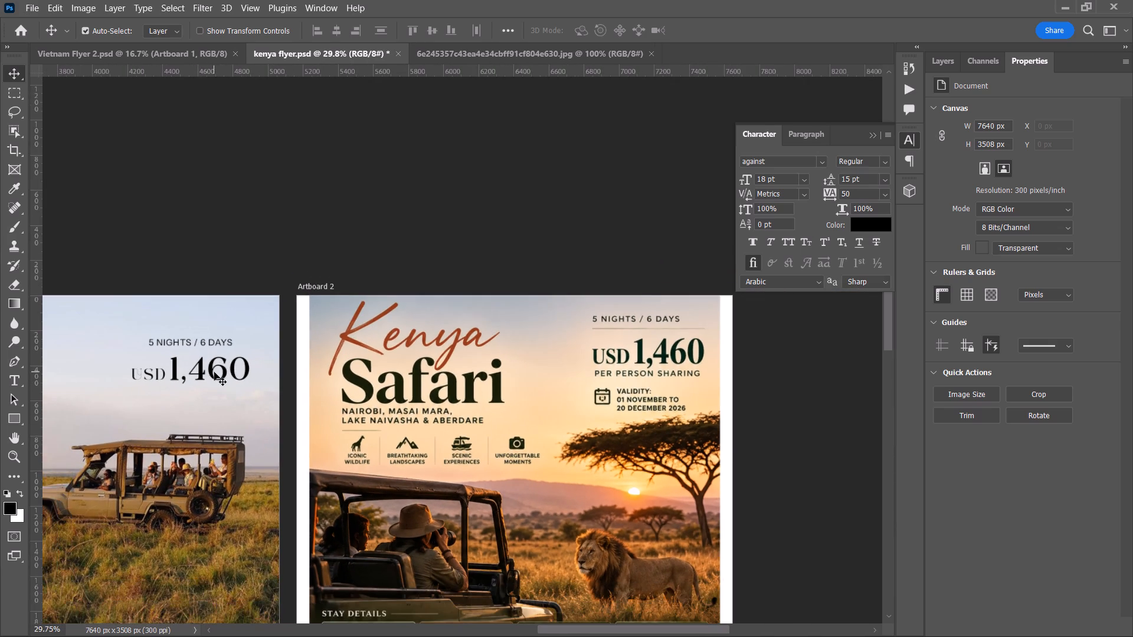
alt+scroll(219, 362, down, 2)
alt+scroll(218, 384, up, 2)
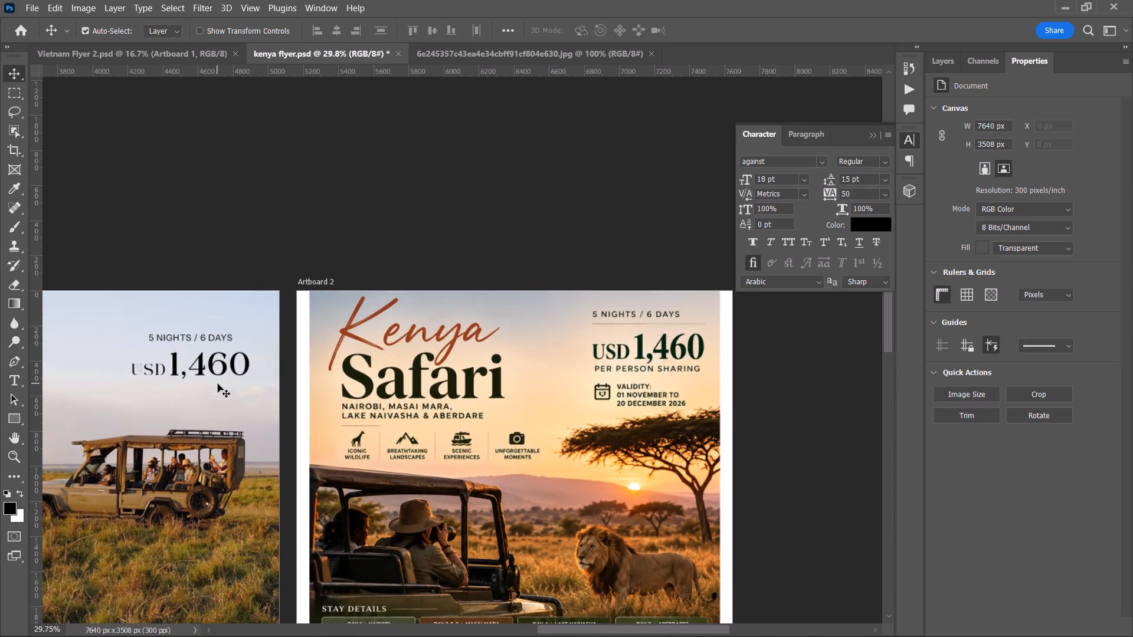
alt+scroll(218, 384, down, 3)
key(space)
key(space)
key(space)
key(space)
key(space)
key(space)
key(space)
key(space)
key(space)
key(space)
key(space)
key(space)
key(space)
key(space)
key(space)
key(space)
key(space)
key(space)
key(space)
key(space)
drag(214, 384, 324, 363)
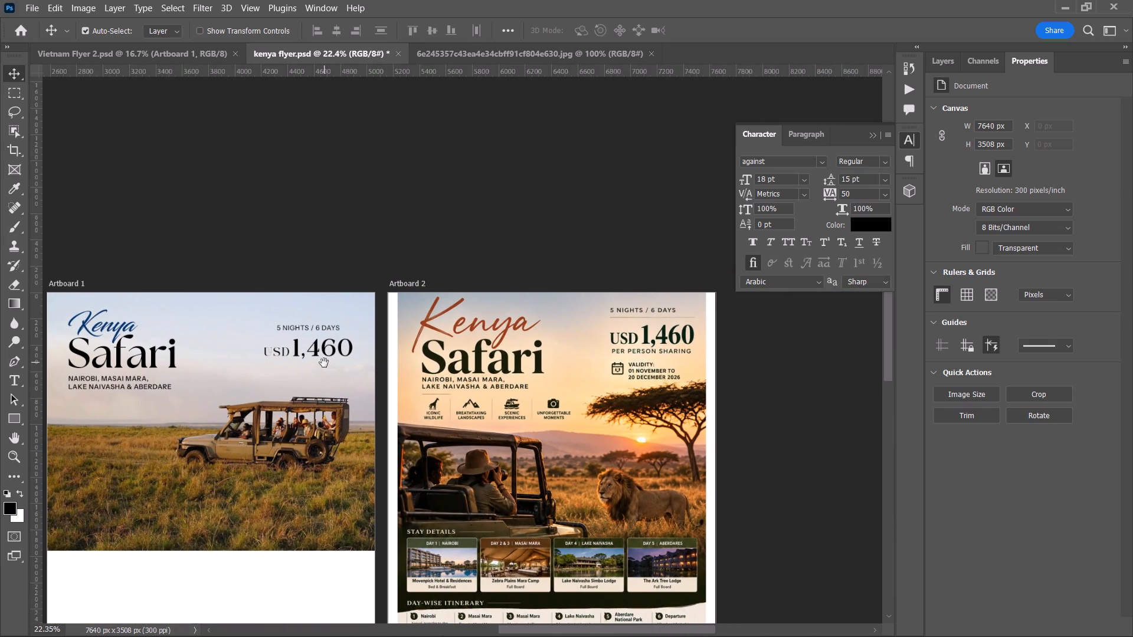
drag(324, 363, 322, 363)
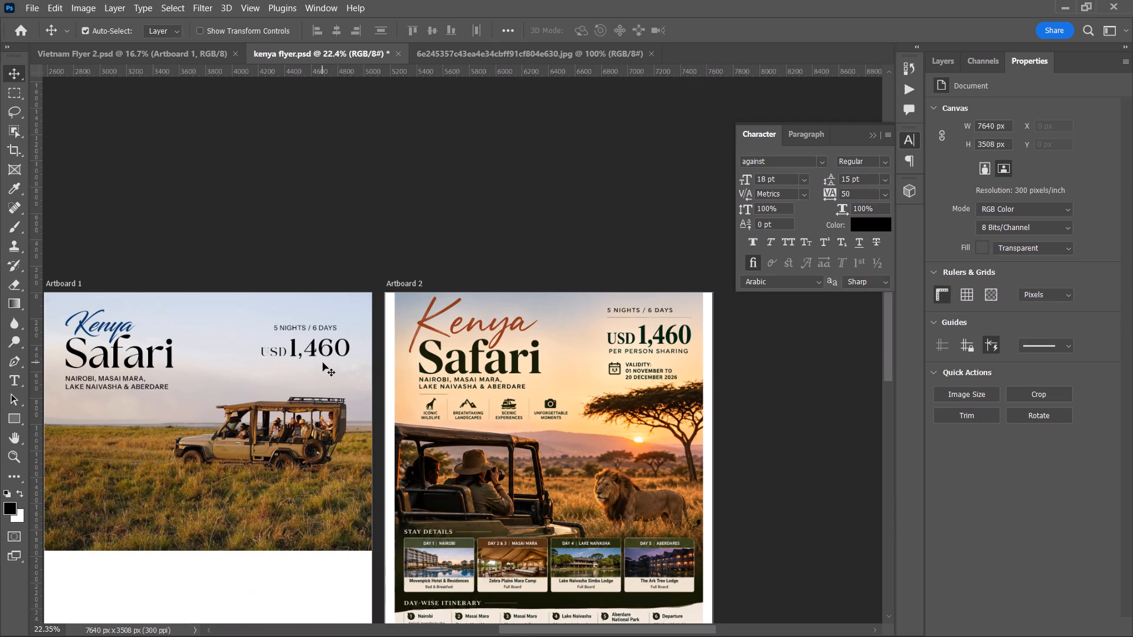
key(space)
key(space)
key(space)
key(space)
key(space)
key(space)
key(space)
key(space)
drag(319, 363, 432, 262)
scroll(252, 343, down, 1)
key(space)
drag(240, 348, 263, 346)
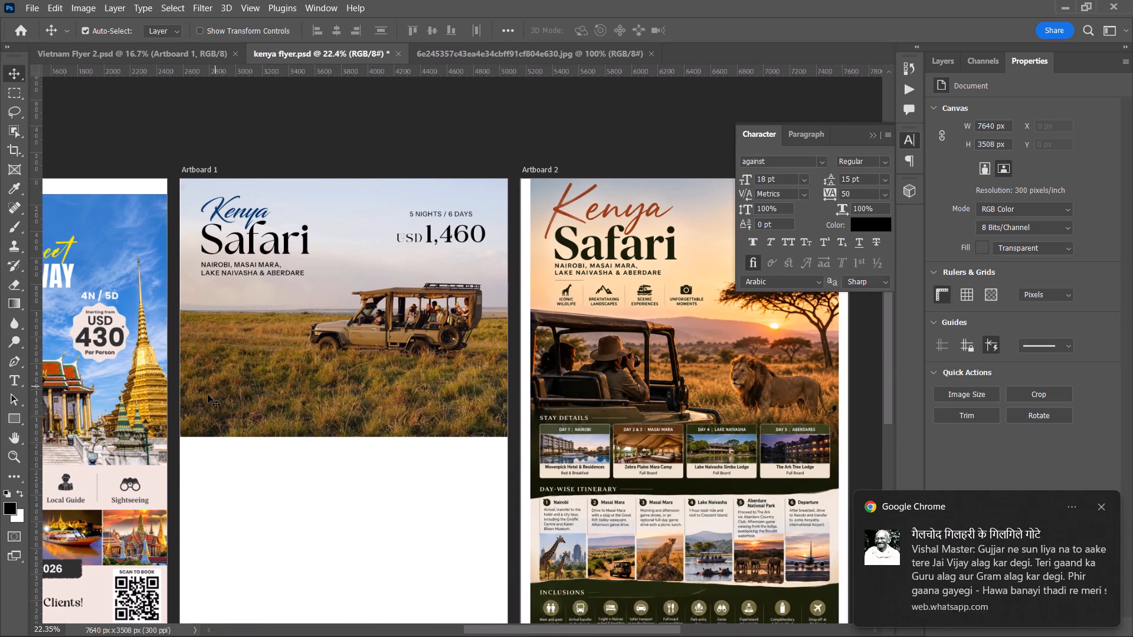
Add a new empty layer directly above the hero photo on Artboard 1, with the Gradient tool active.
key(g)
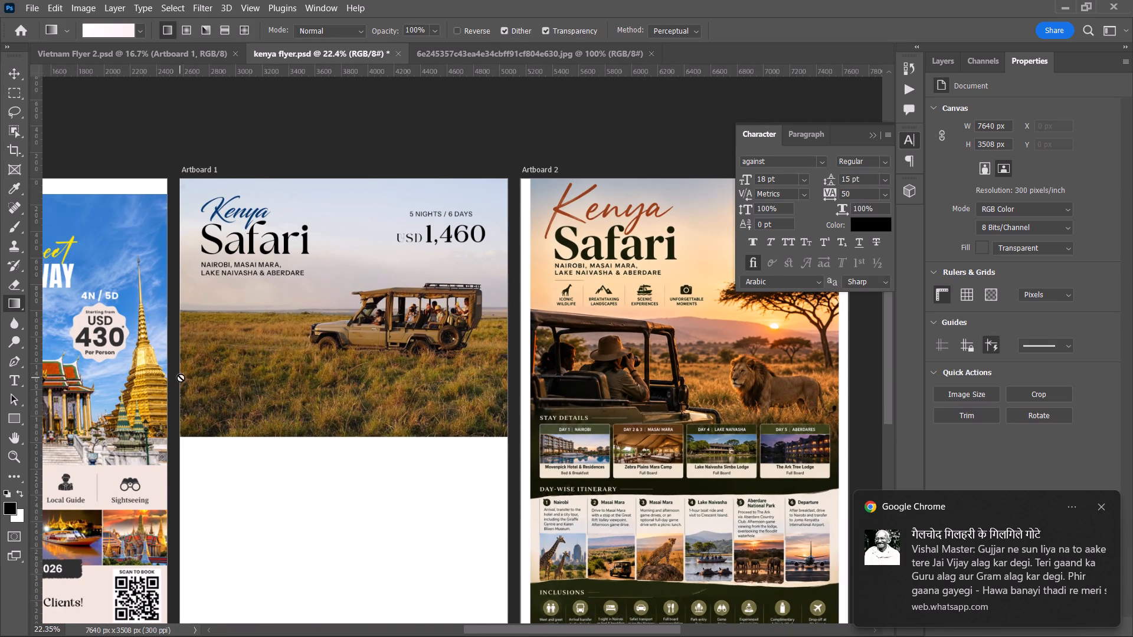
click(199, 376)
click(574, 255)
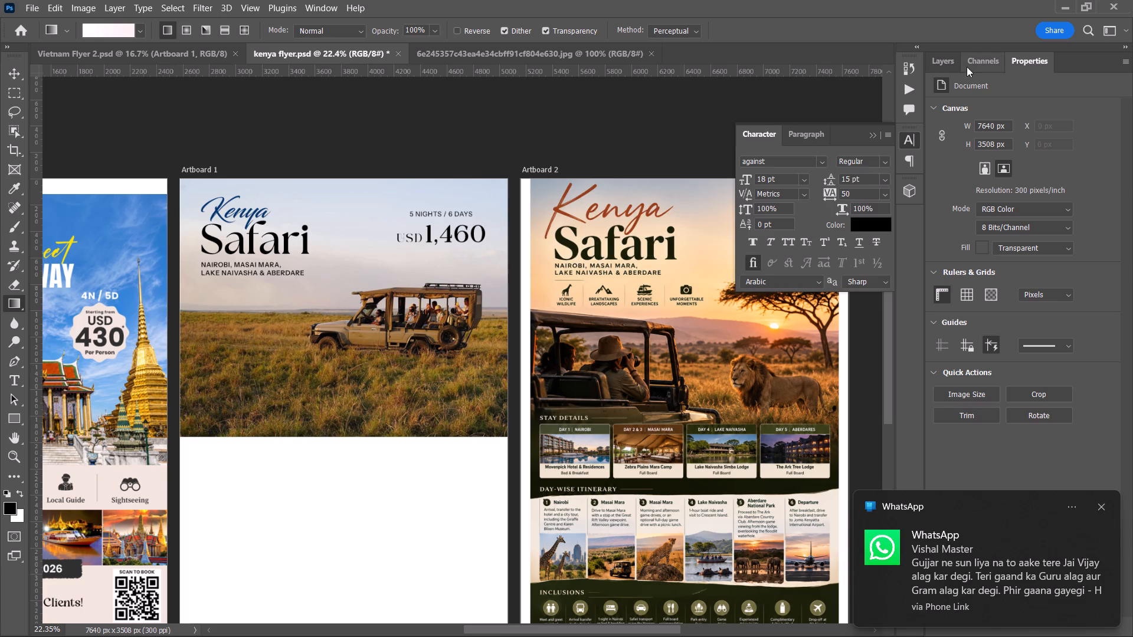
click(951, 66)
click(1098, 509)
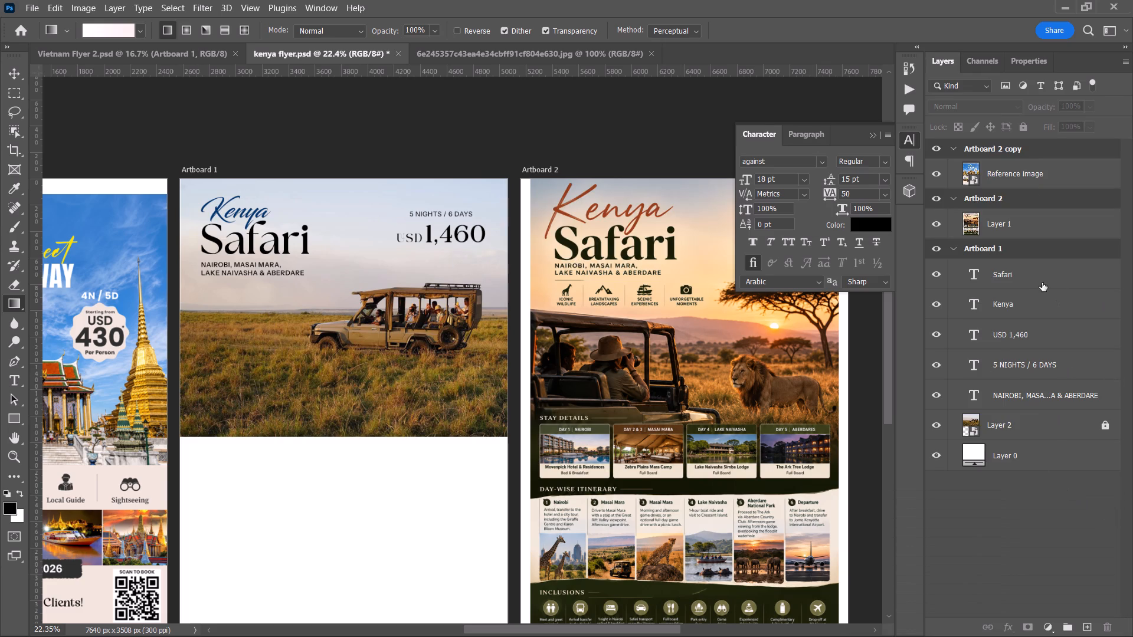
click(1035, 428)
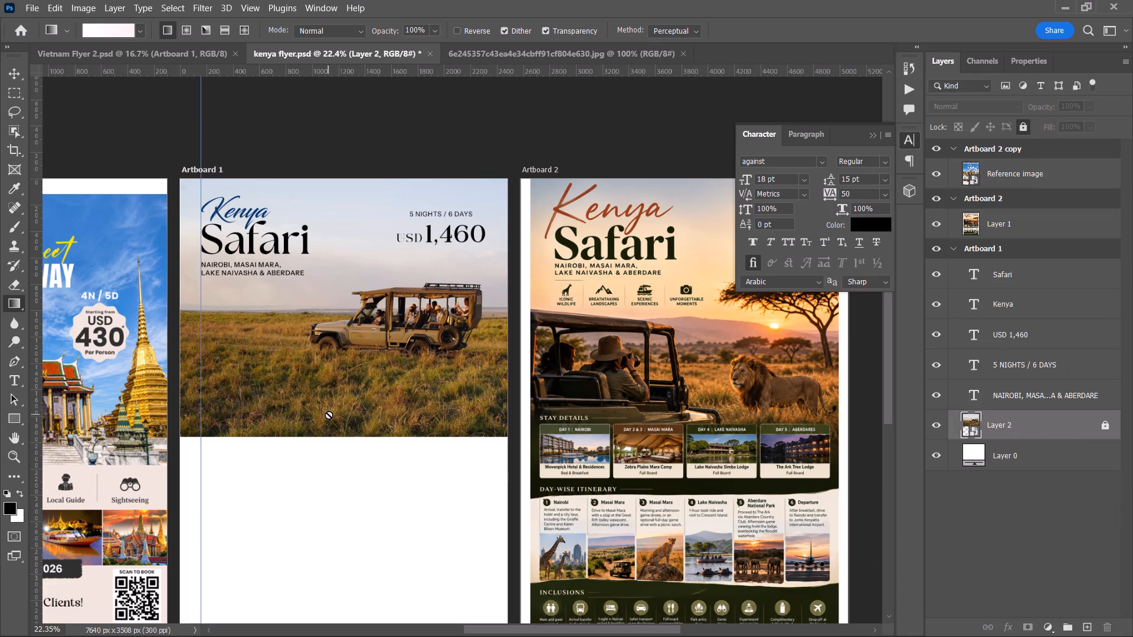
click(1088, 623)
click(1029, 428)
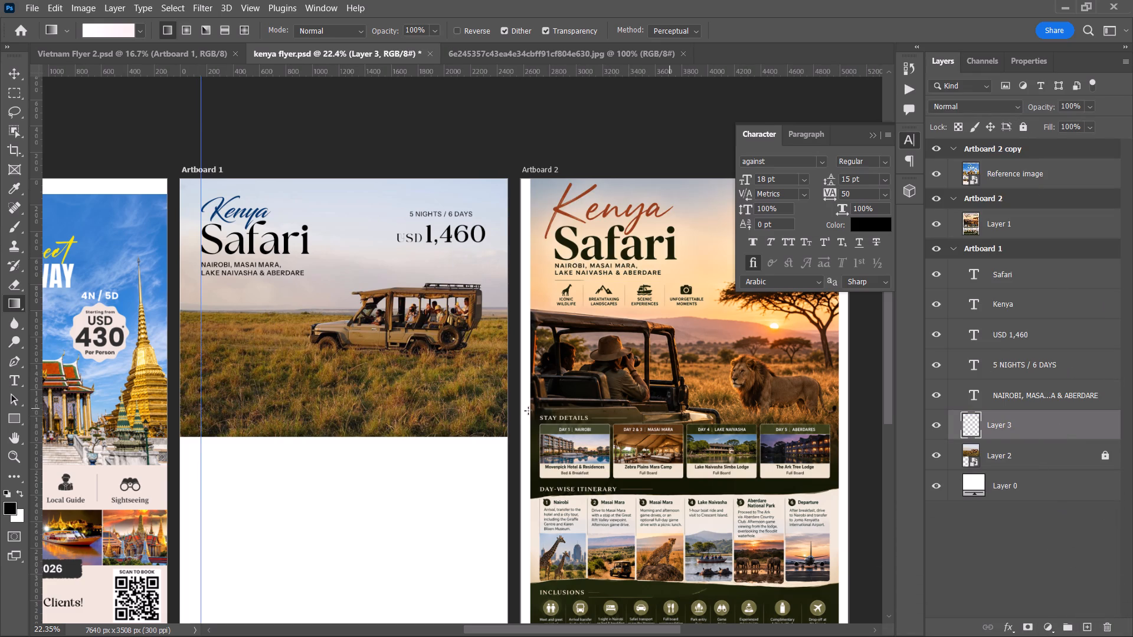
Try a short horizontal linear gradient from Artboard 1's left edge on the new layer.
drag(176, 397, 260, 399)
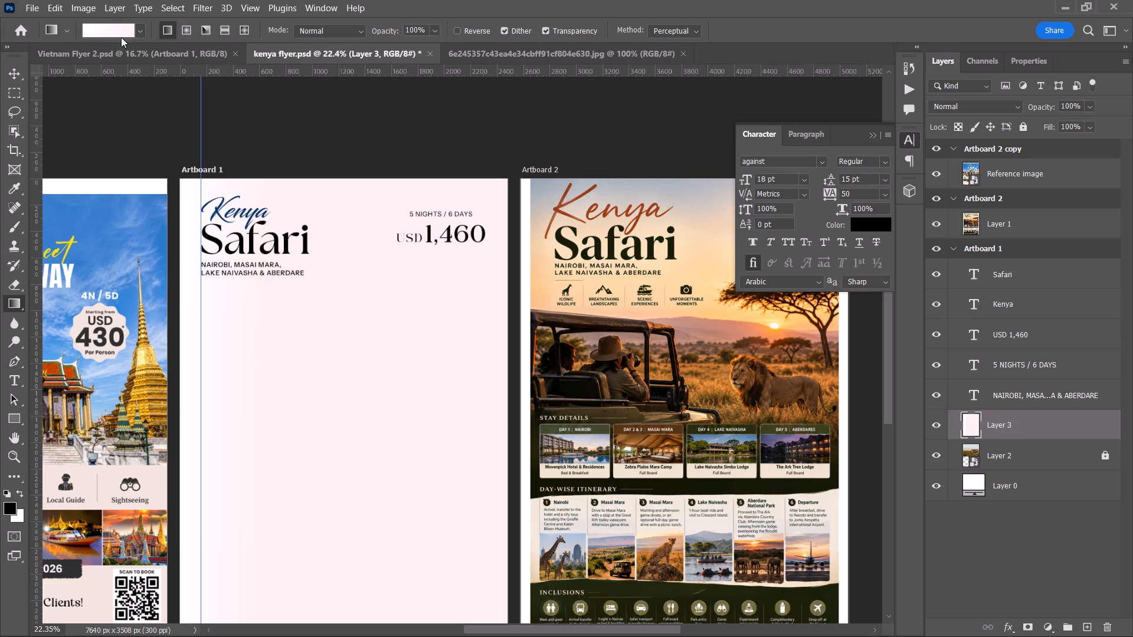
Set the gradient to the Foreground to Transparent preset from the Basics group.
click(142, 30)
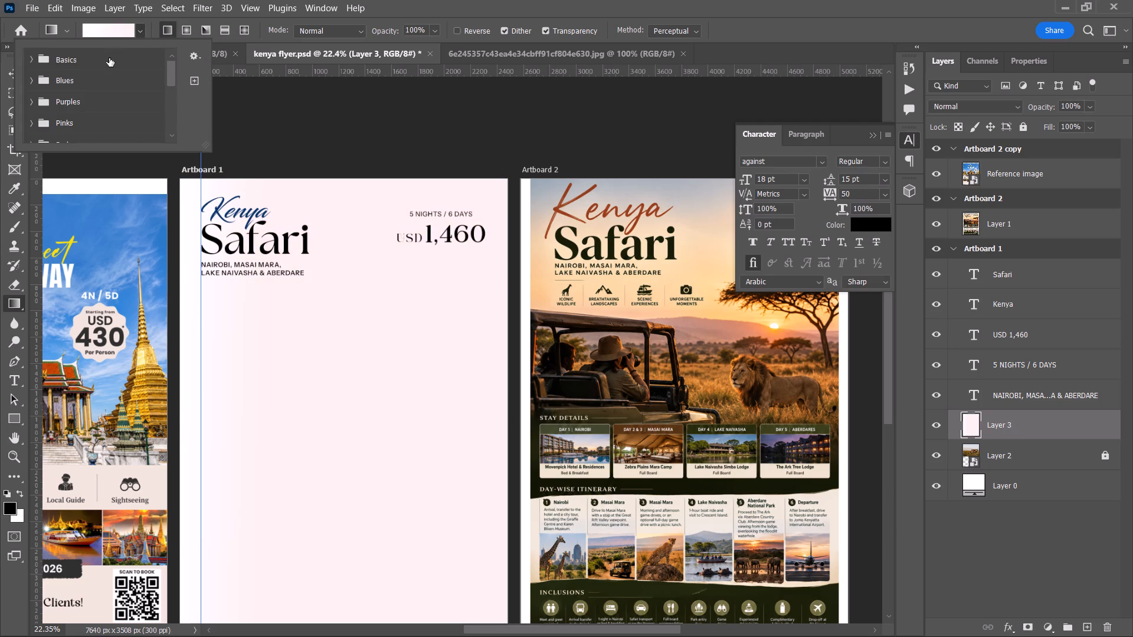
click(109, 58)
click(35, 64)
click(29, 63)
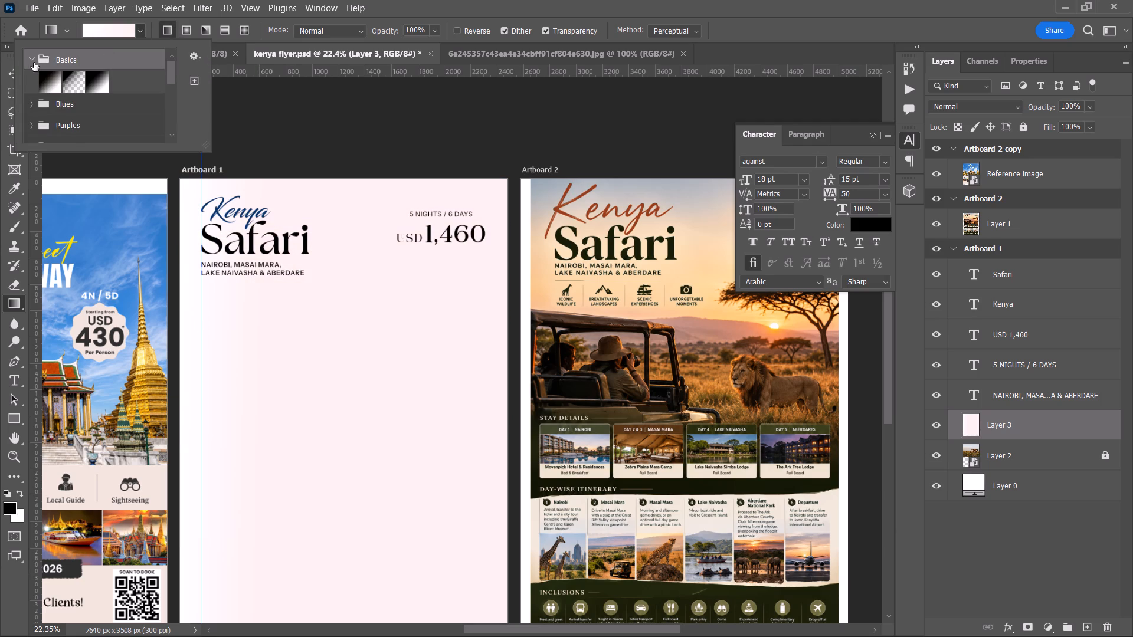
click(77, 88)
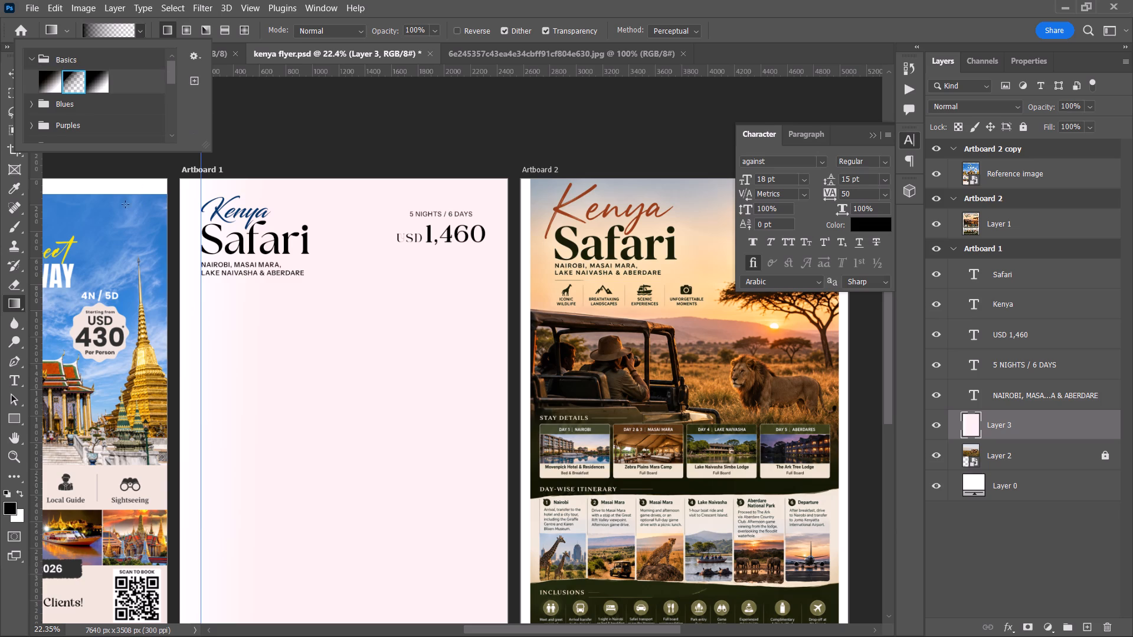
click(101, 83)
click(76, 83)
click(607, 0)
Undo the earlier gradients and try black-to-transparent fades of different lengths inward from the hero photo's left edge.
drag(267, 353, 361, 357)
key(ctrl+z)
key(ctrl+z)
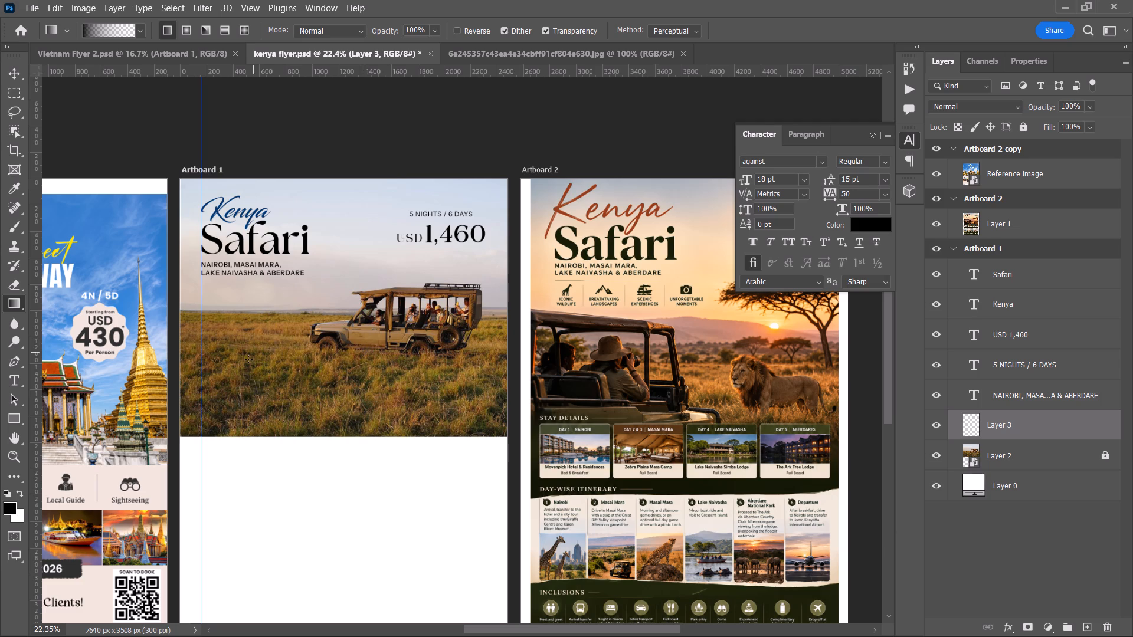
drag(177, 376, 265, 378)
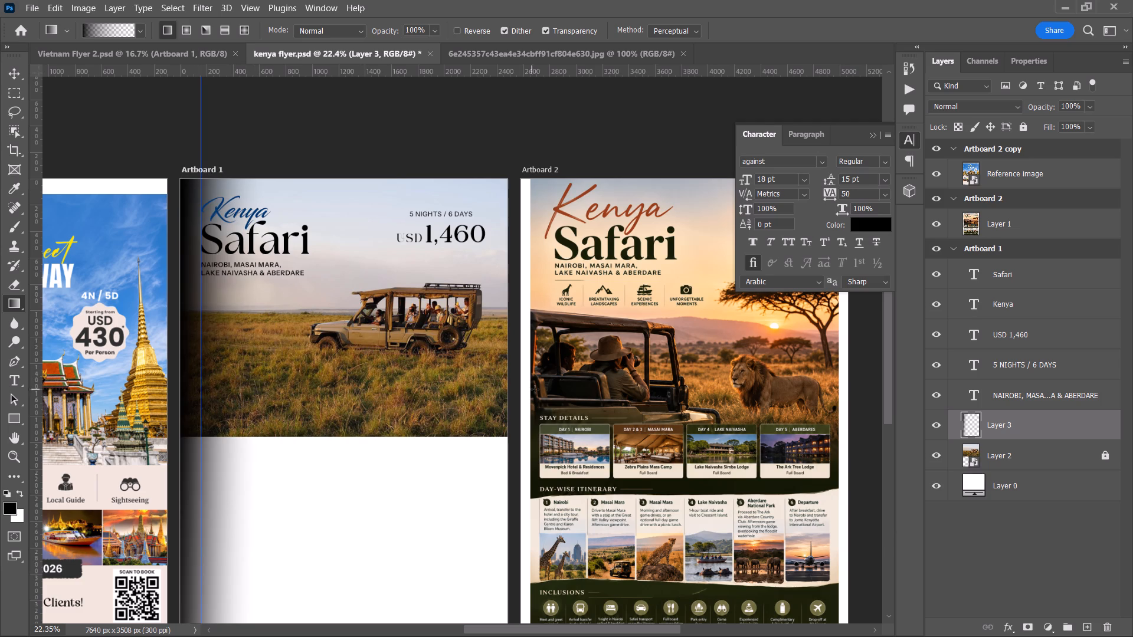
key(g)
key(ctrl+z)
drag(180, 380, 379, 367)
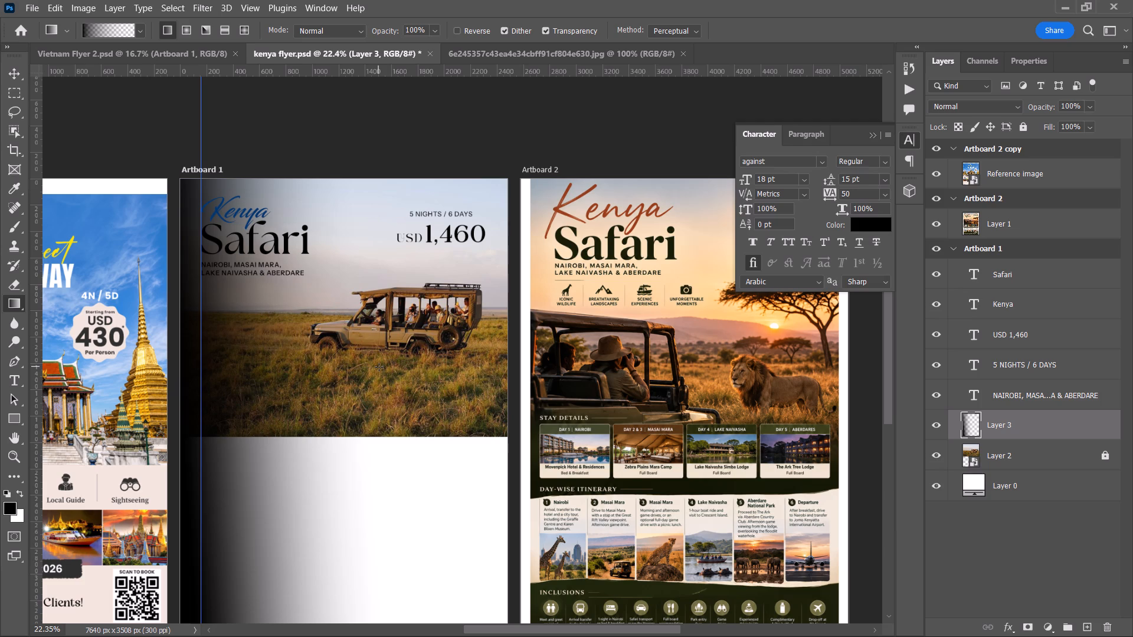
Change the gradient's starting colour stop to white (ffffff).
click(120, 32)
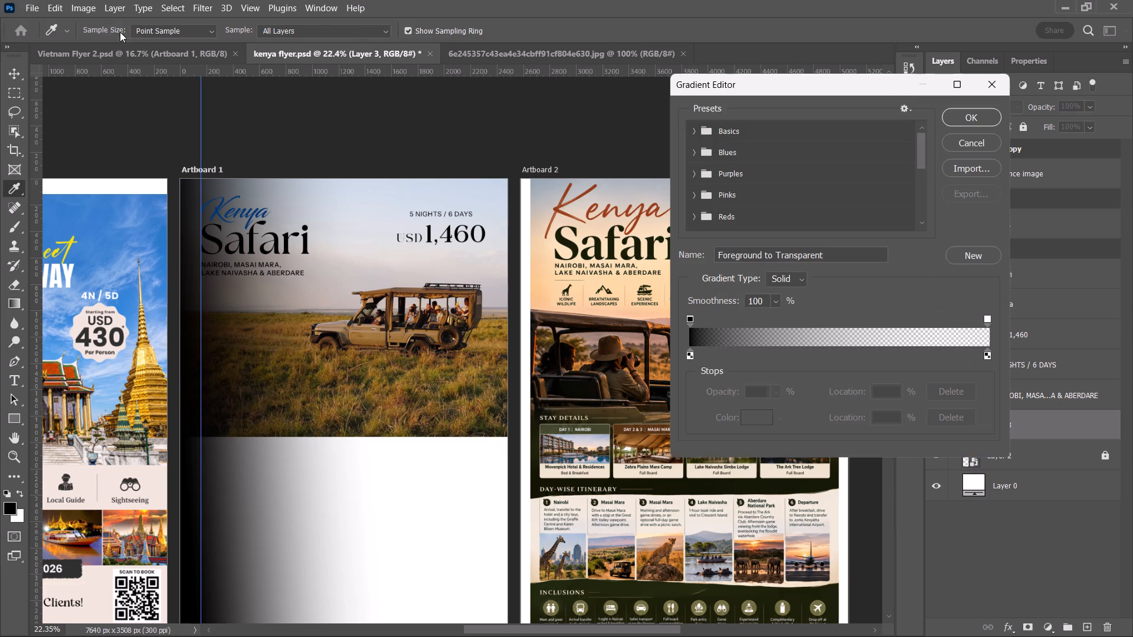
double_click(689, 355)
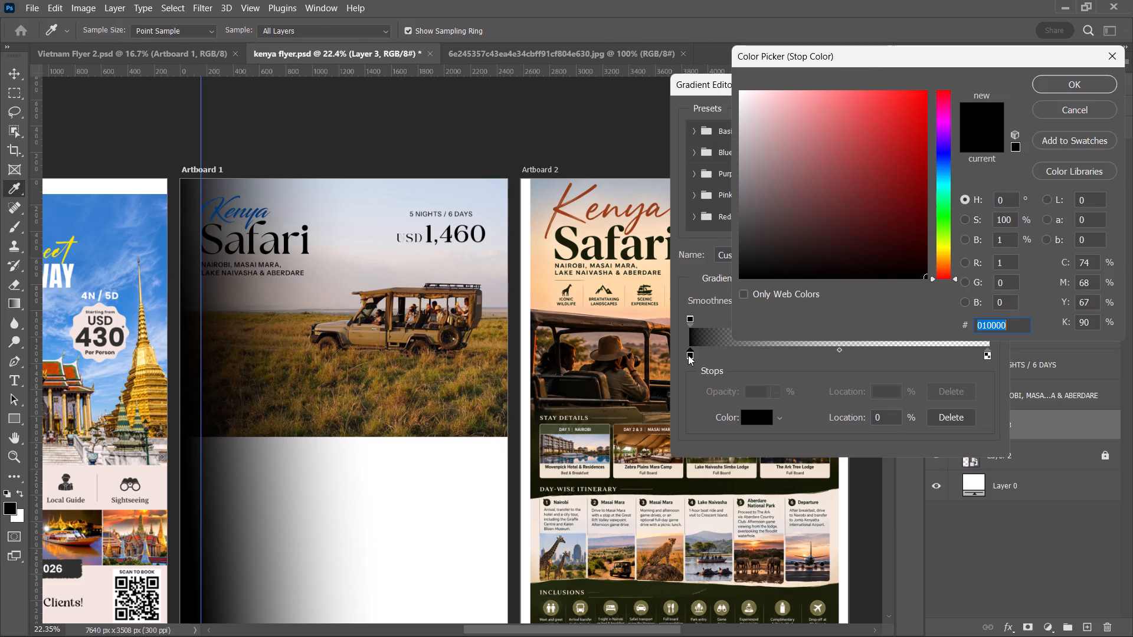
drag(767, 159, 703, 45)
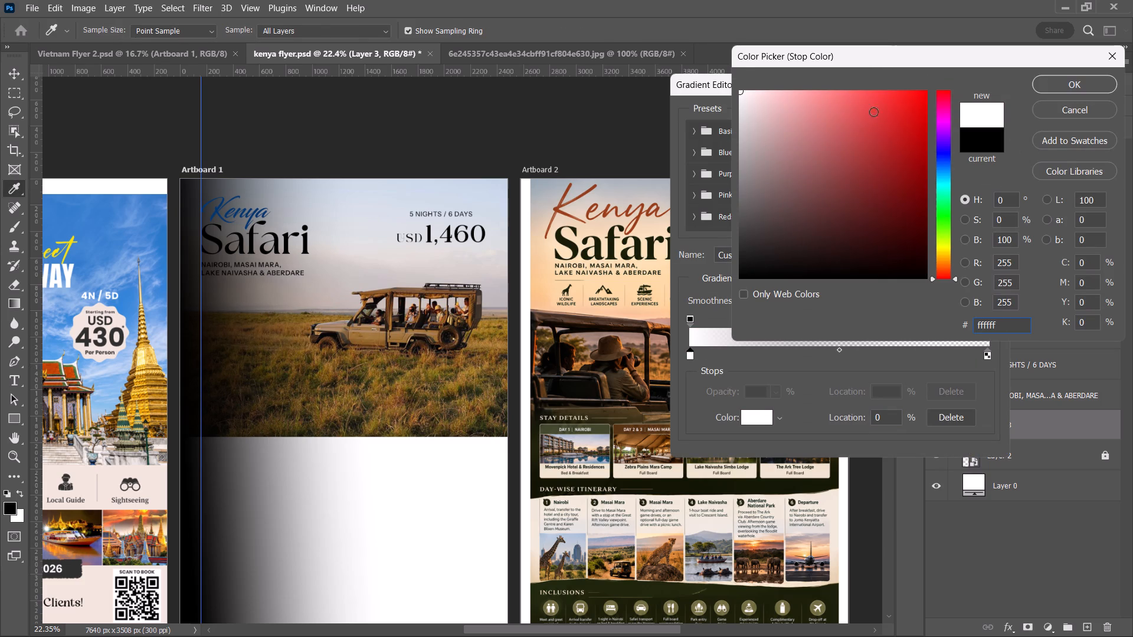
click(1060, 80)
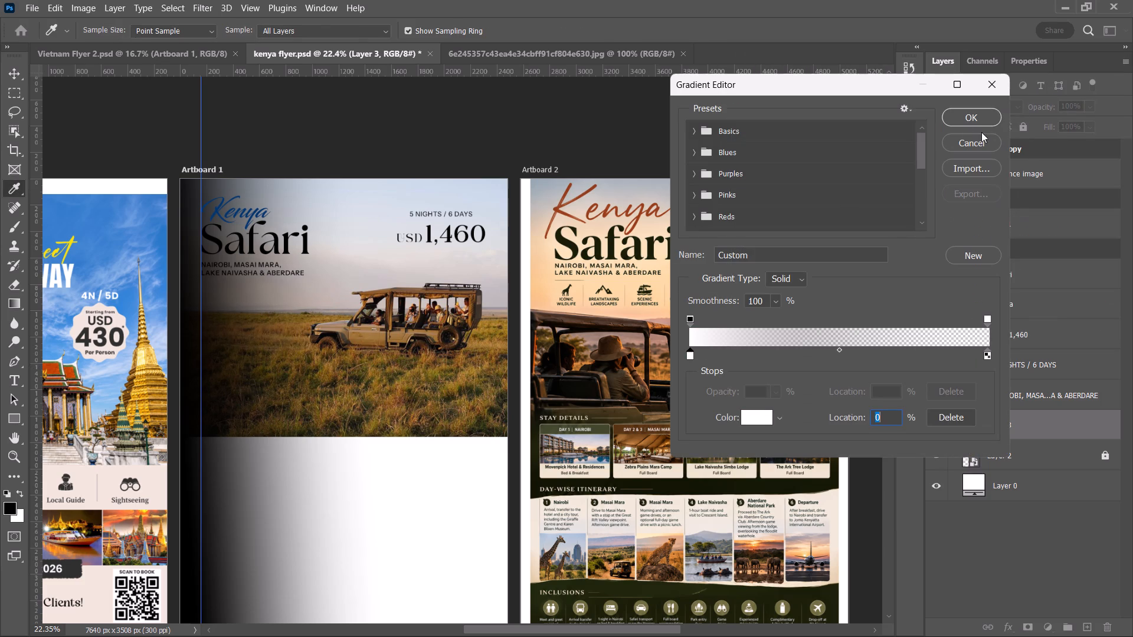
click(965, 121)
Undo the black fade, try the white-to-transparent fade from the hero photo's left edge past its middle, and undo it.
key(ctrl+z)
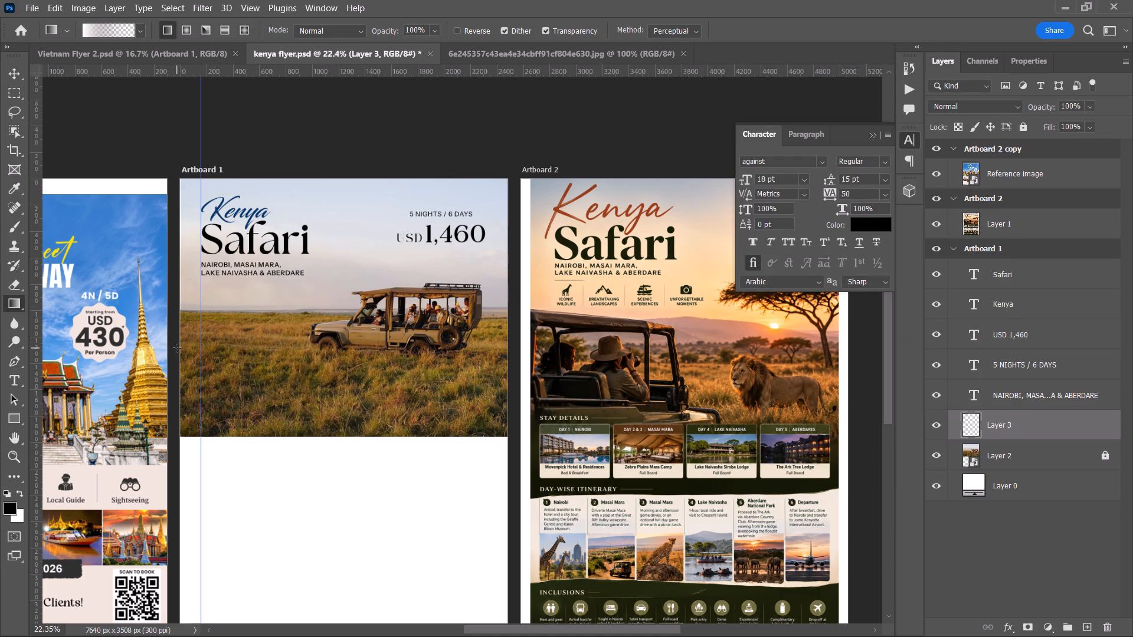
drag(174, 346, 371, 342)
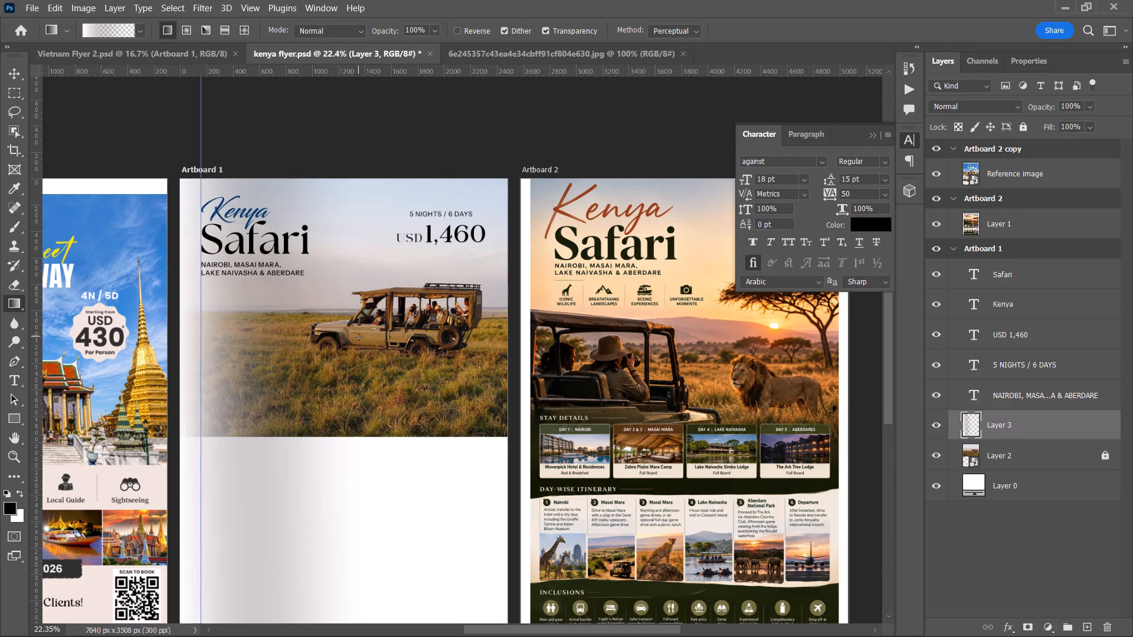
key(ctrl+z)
Open the white-to-transparent gradient for editing.
click(113, 35)
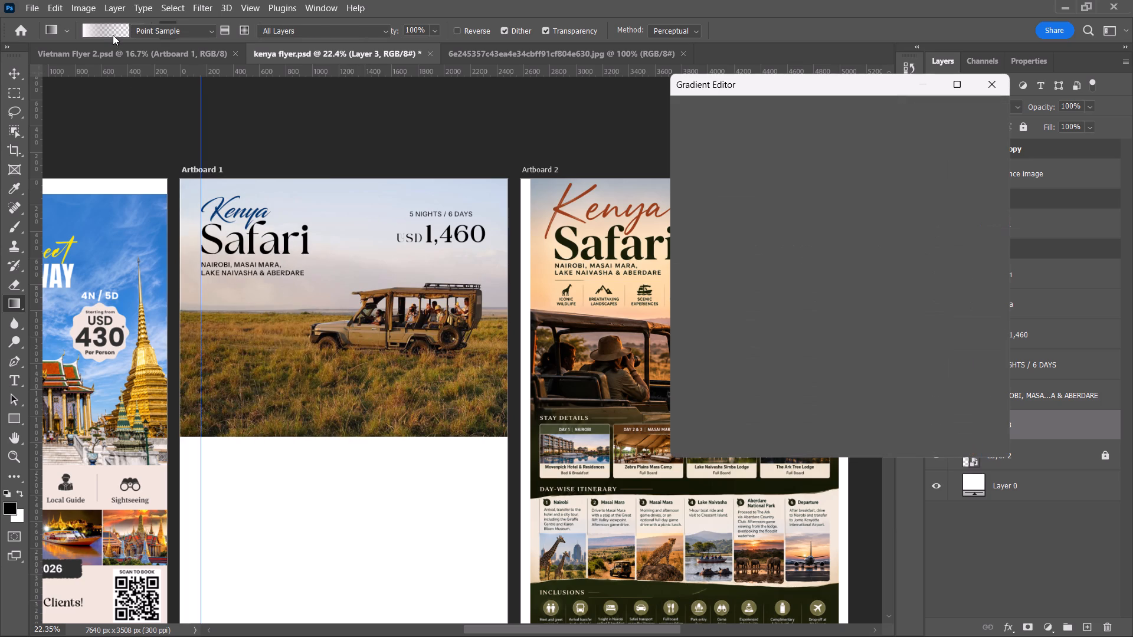
Change the gradient's ending colour stop to white, making a white-to-transparent fade.
double_click(989, 354)
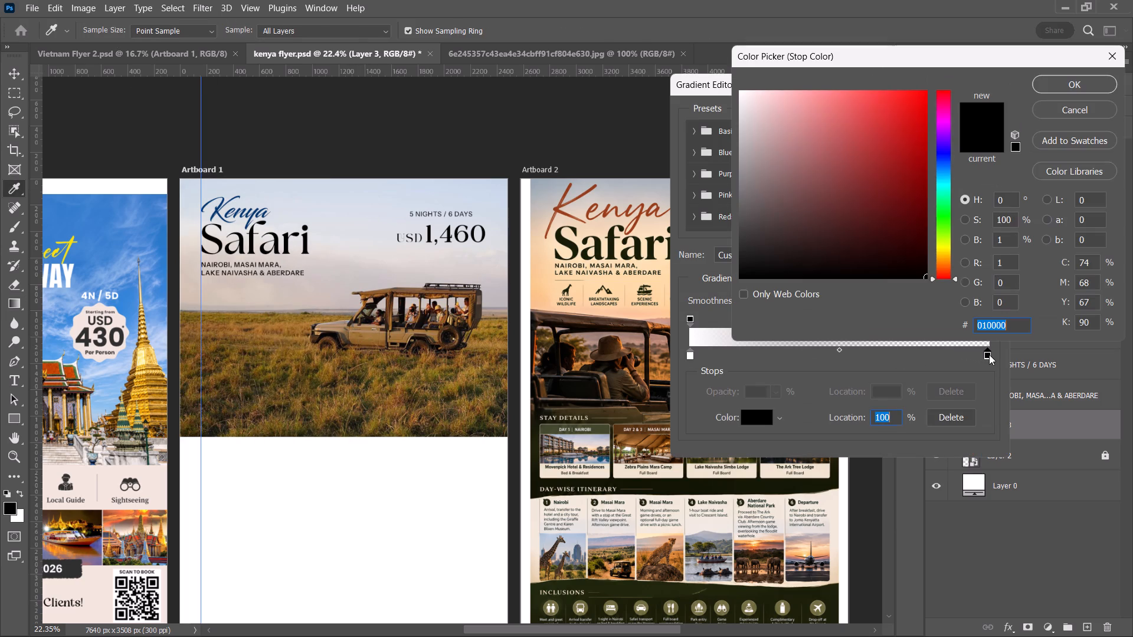
drag(832, 188, 664, 8)
click(1046, 78)
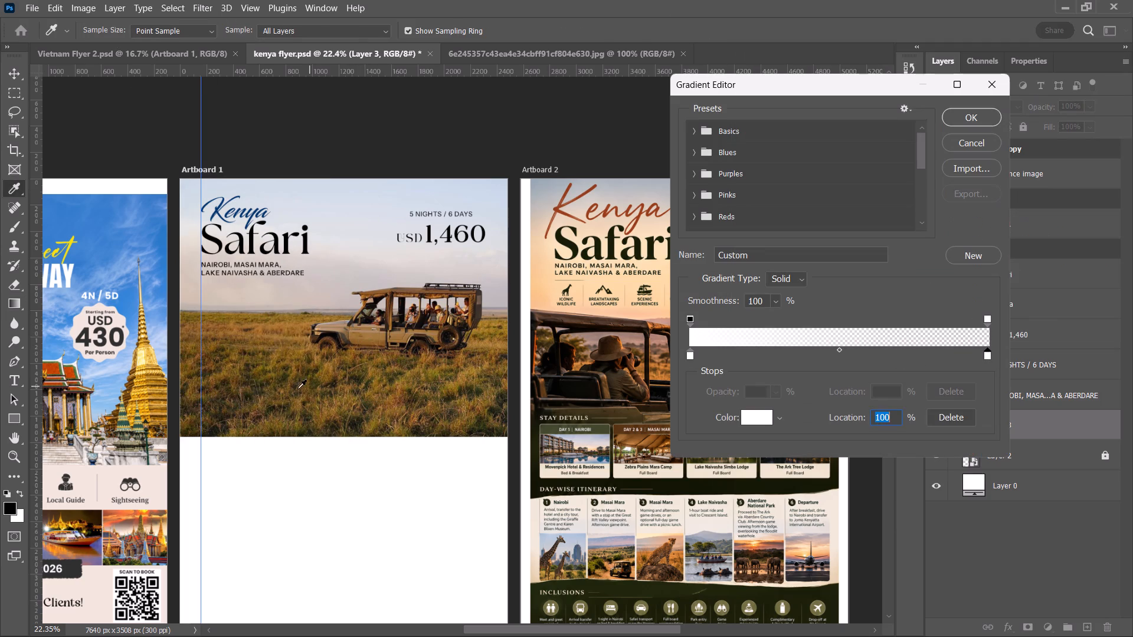
click(978, 119)
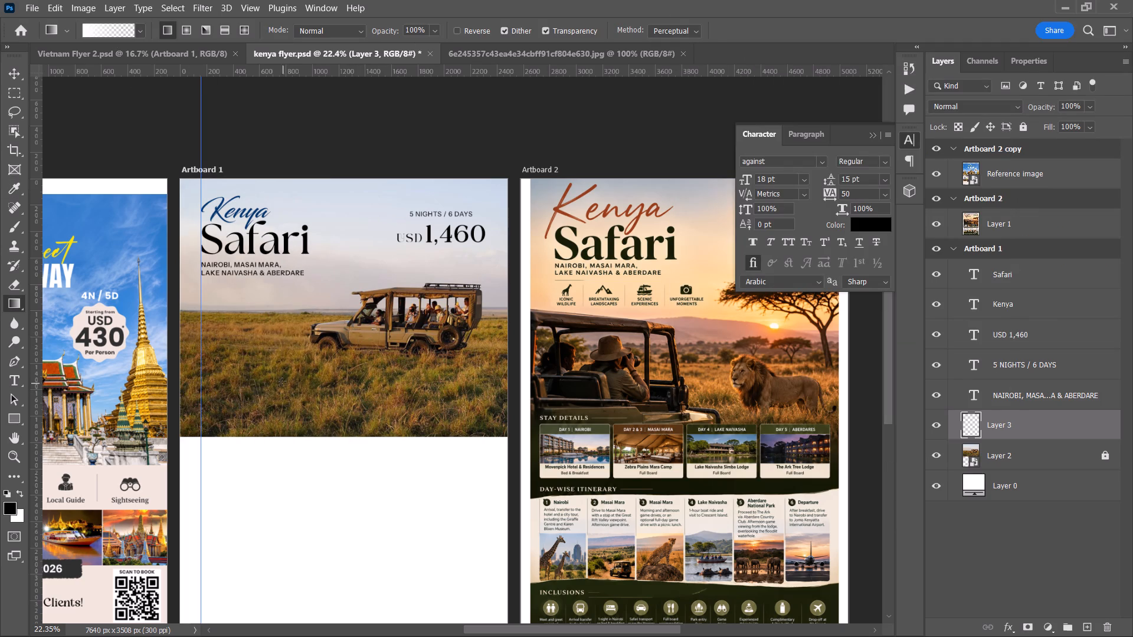
Apply the white-to-transparent fade on Layer 3 from the hero photo's left edge to about four-fifths across, and deselect the layer.
drag(173, 343, 438, 337)
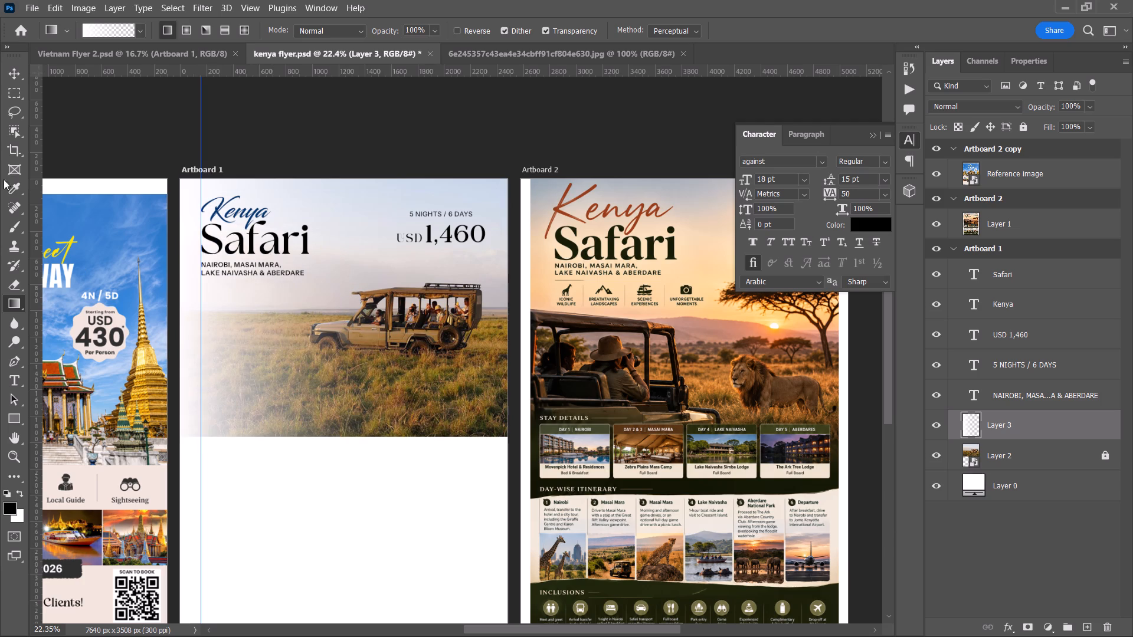
click(10, 70)
click(394, 133)
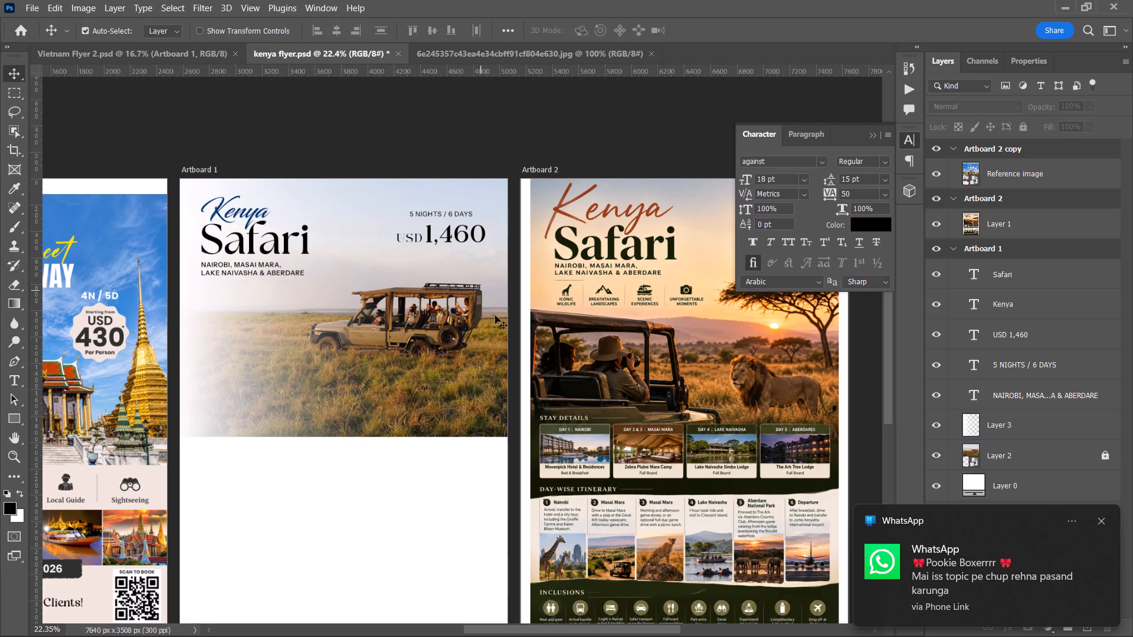
click(1103, 522)
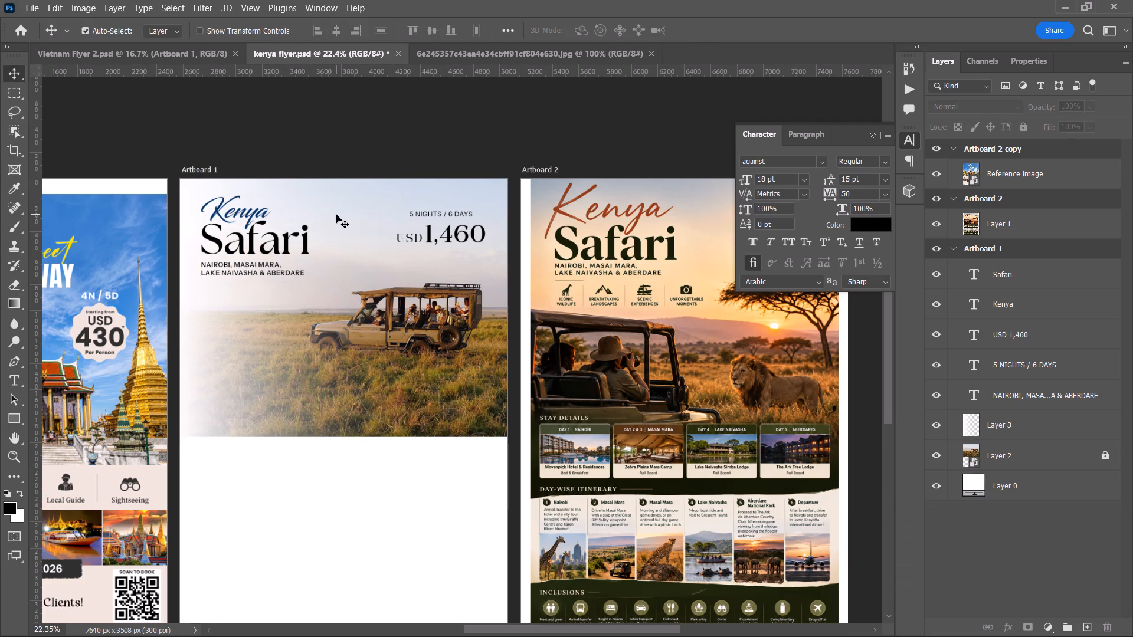
Move the '5 NIGHTS / 6 DAYS' text below the destinations text on Artboard 1, aligned to the left guide.
alt+scroll(386, 248, up, 4)
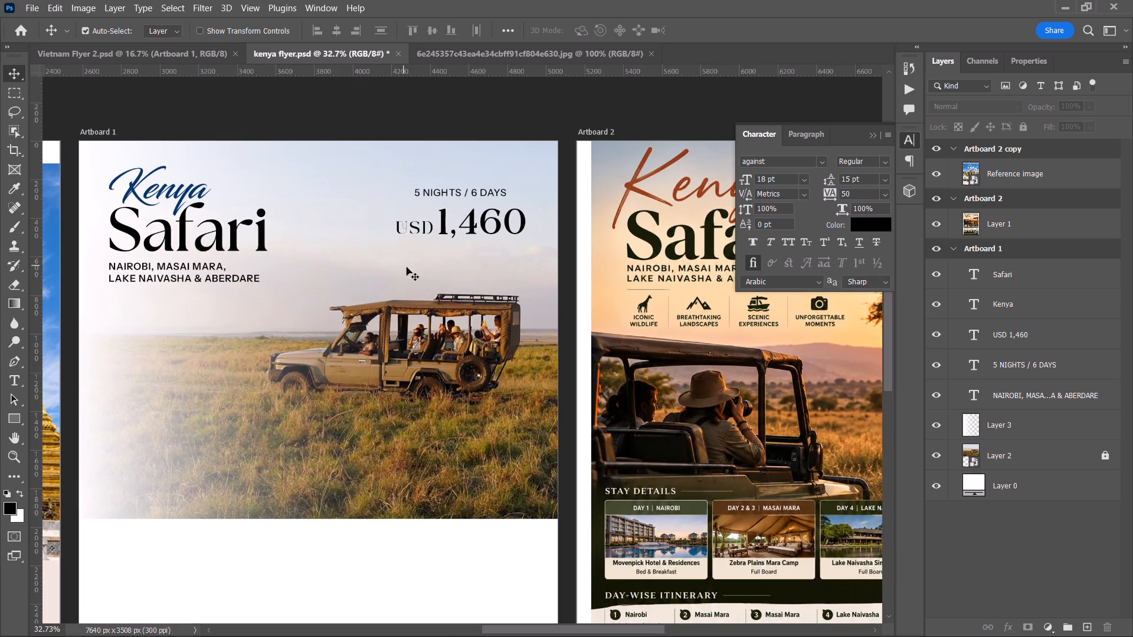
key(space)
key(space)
drag(427, 280, 512, 307)
drag(529, 219, 362, 267)
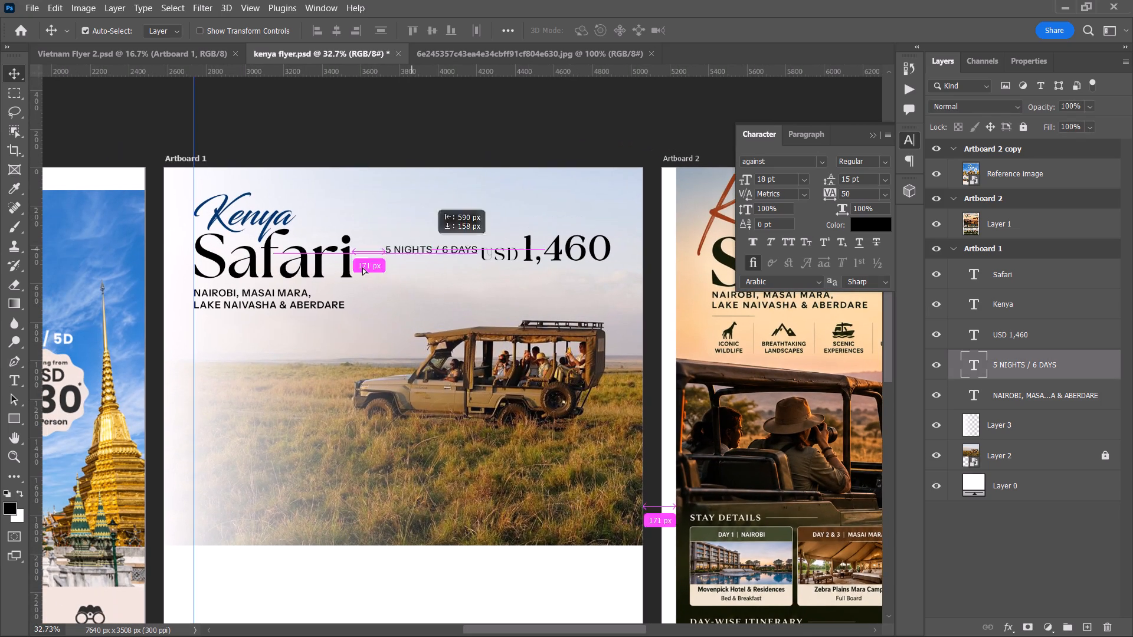
drag(362, 267, 224, 336)
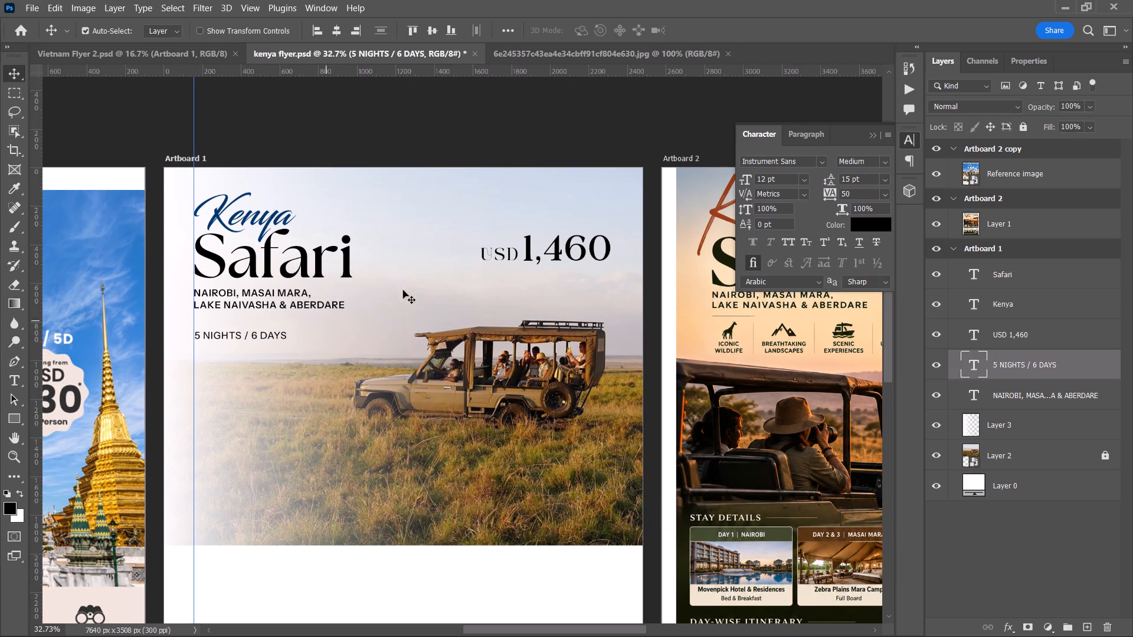
Move the 'USD 1,460' price directly below the duration text, aligned to the left guide.
drag(561, 247, 278, 368)
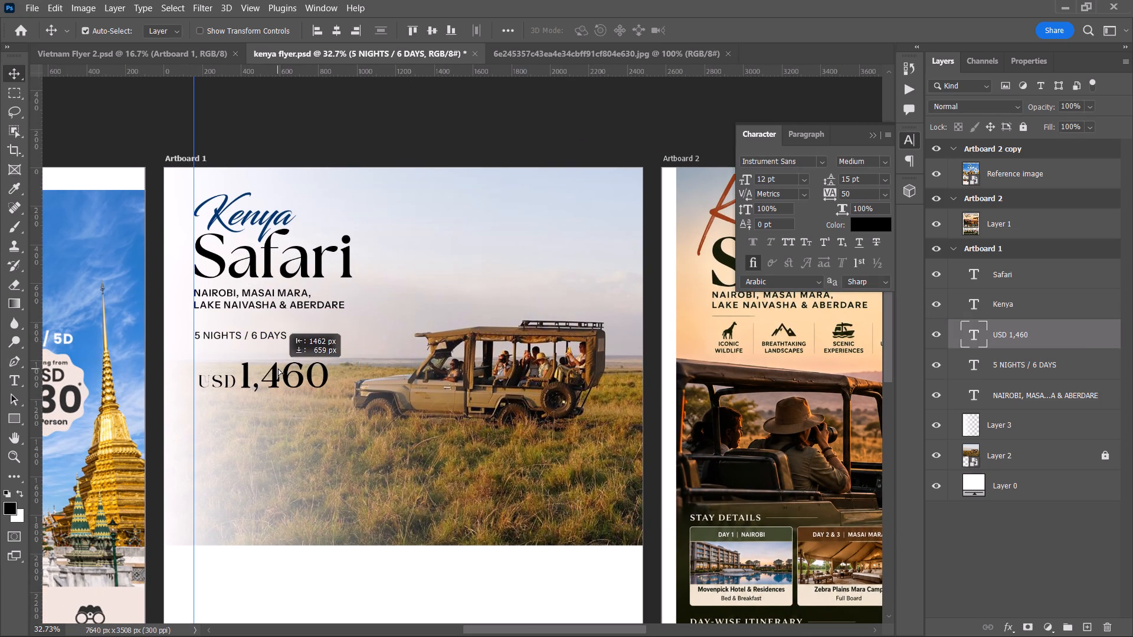
drag(278, 368, 274, 365)
Select the '5 NIGHTS / 6 DAYS' text above the price.
click(247, 338)
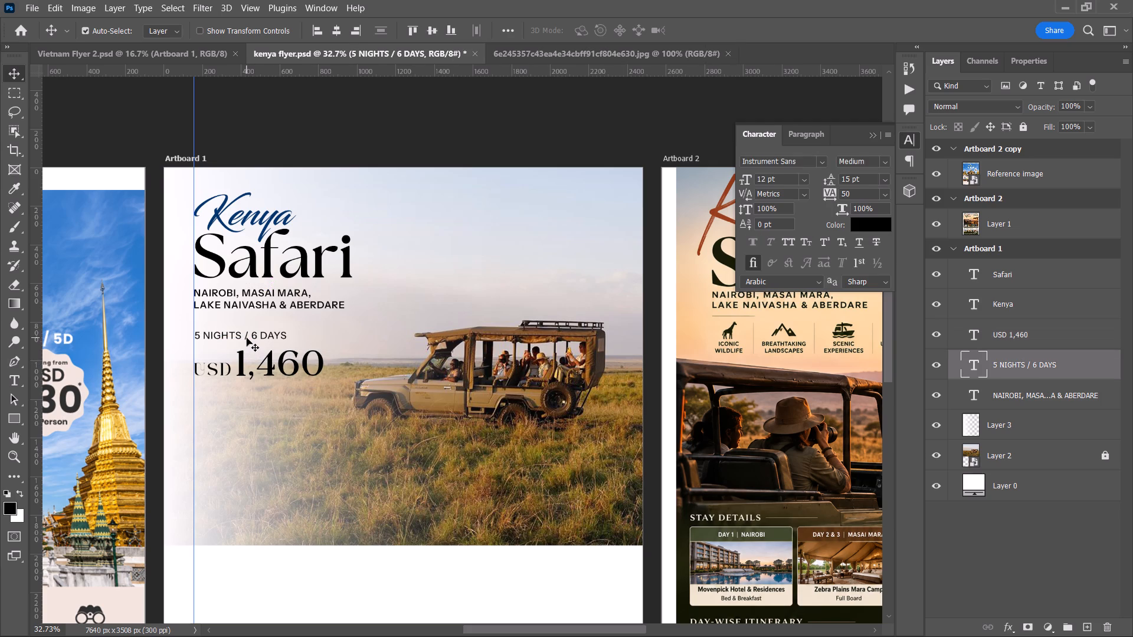
Nudge the "5 NIGHTS / 6 DAYS" line slightly down toward the price and deselect it.
key(Down)
key(Down)
key(Down)
click(347, 122)
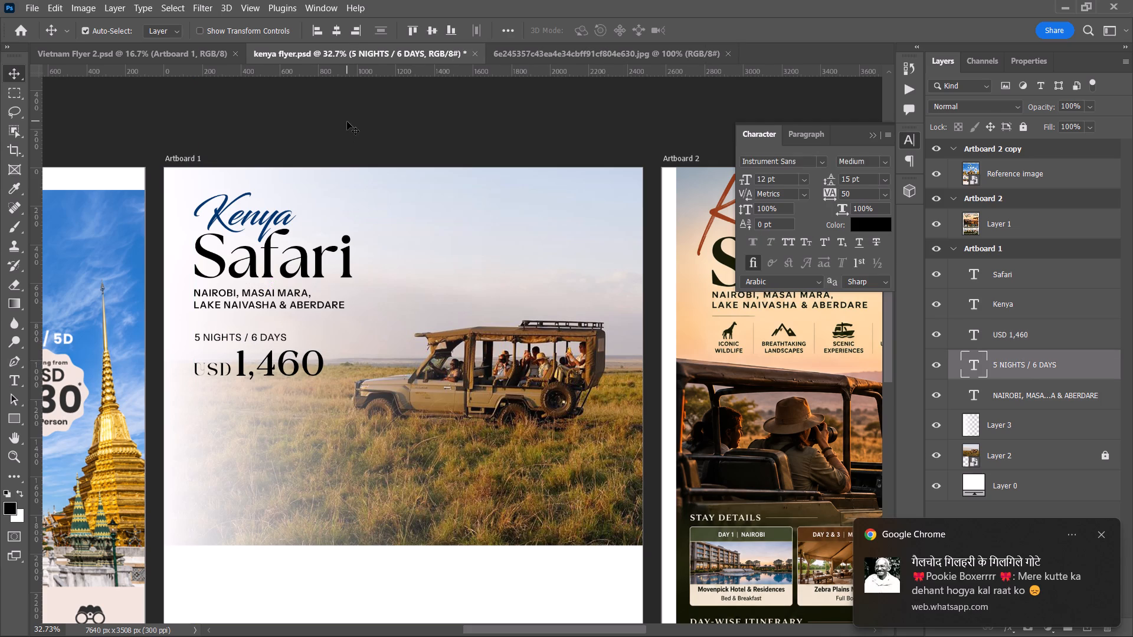
Copy the "PER PERSON SHARING" wording from the Artboard 2 reference flyer using the screen text extractor.
scroll(347, 122, down, 3)
key(space)
key(space)
drag(349, 122, 320, 114)
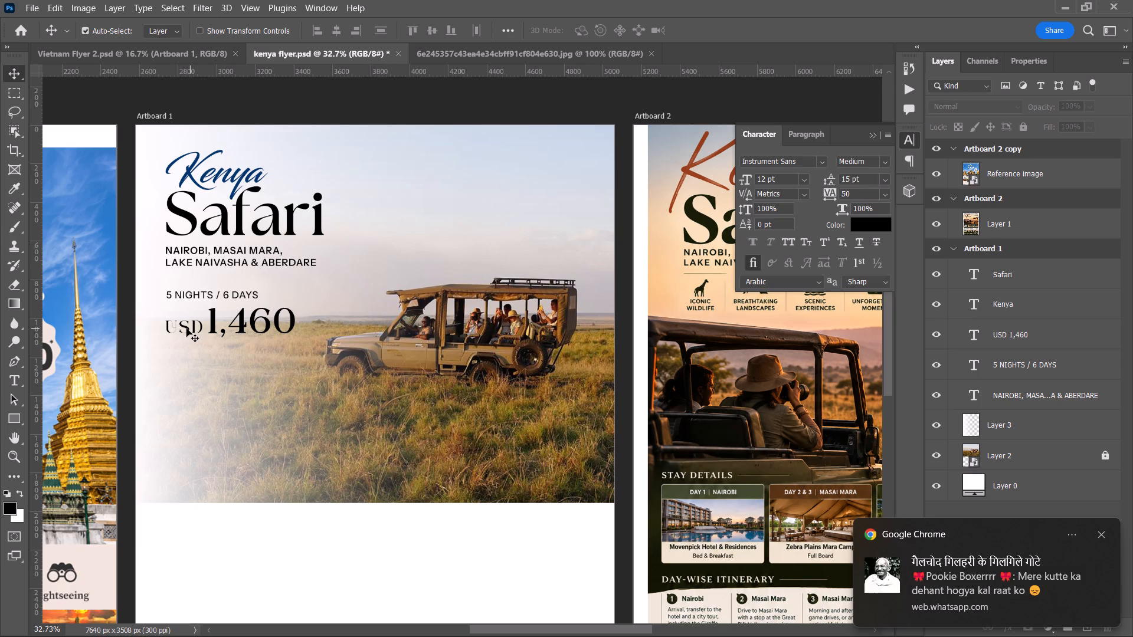
scroll(186, 329, down, 4)
key(space)
key(space)
key(space)
key(space)
key(space)
key(space)
key(space)
key(space)
key(space)
key(space)
key(space)
key(space)
key(space)
key(space)
key(space)
key(space)
key(space)
key(space)
key(space)
key(space)
drag(347, 333, 287, 377)
scroll(287, 377, down, 1)
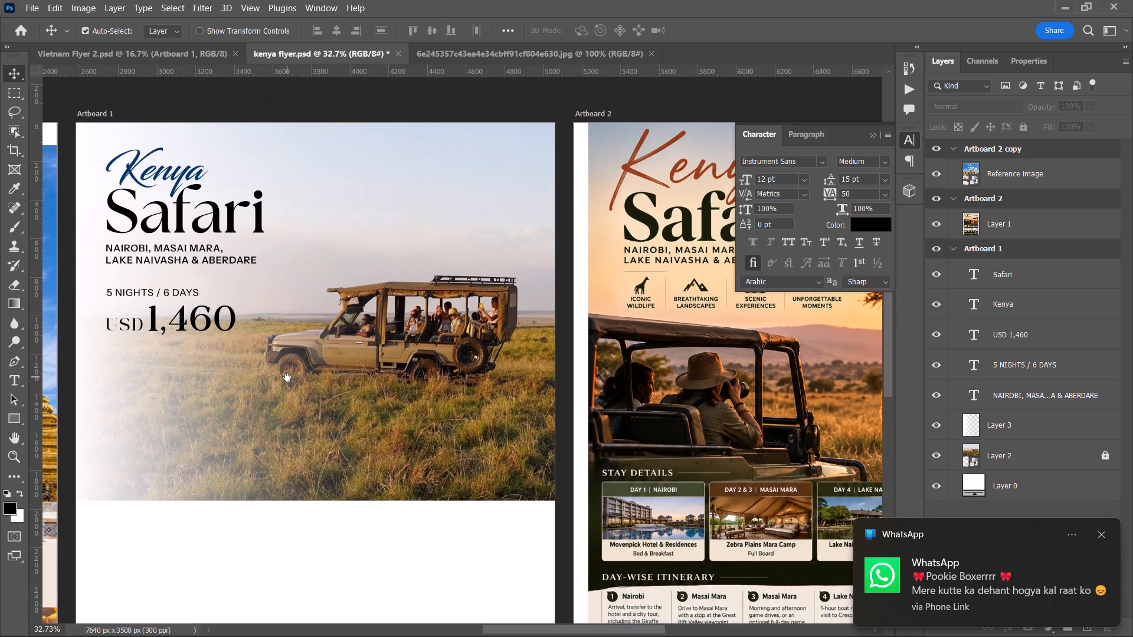
drag(287, 377, 0, 441)
drag(172, 420, 450, 381)
alt+scroll(812, 284, up, 1)
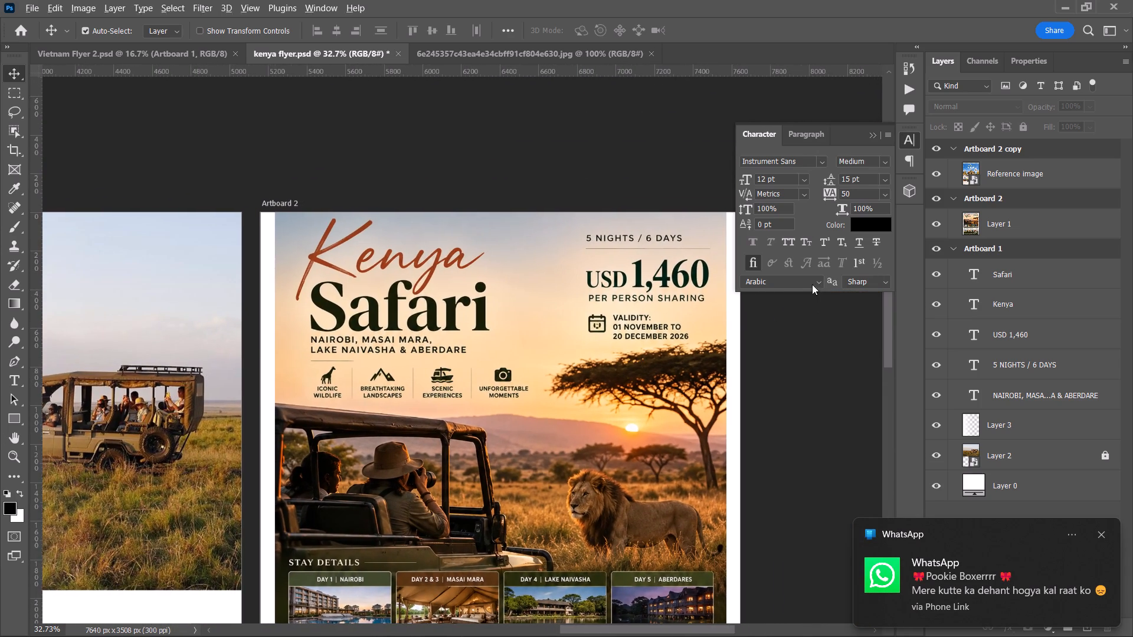
alt+scroll(812, 284, up, 2)
key(space)
drag(695, 342, 575, 381)
key(alt+t)
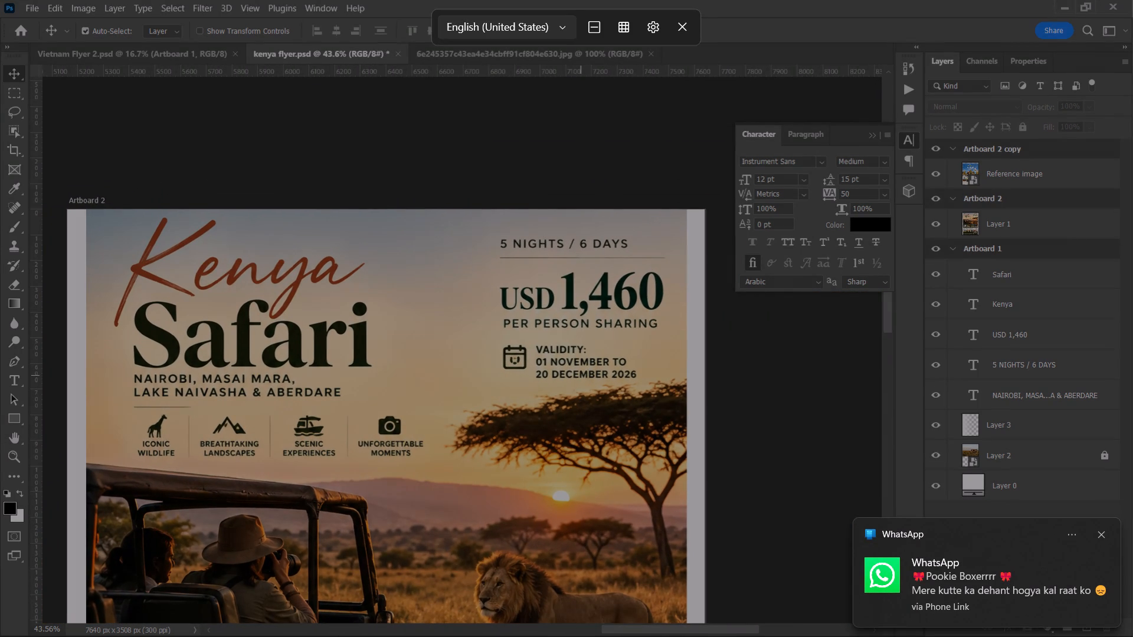
drag(495, 310, 673, 335)
Duplicate the "5 NIGHTS / 6 DAYS" line directly beneath the price on Artboard 1, keeping it near the left guide.
key(space)
key(space)
key(space)
key(space)
key(space)
key(space)
key(space)
key(space)
key(space)
key(space)
key(space)
key(space)
key(space)
key(space)
key(space)
key(space)
key(space)
key(space)
key(space)
drag(497, 346, 663, 311)
drag(293, 372, 333, 366)
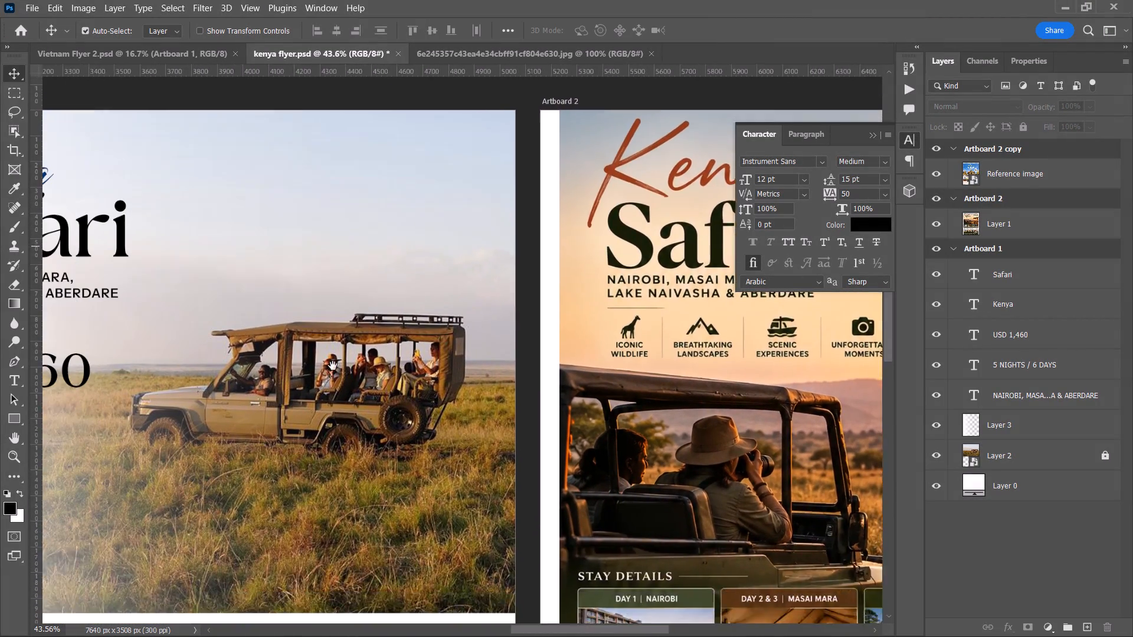
drag(333, 366, 491, 327)
alt+drag(187, 285, 185, 352)
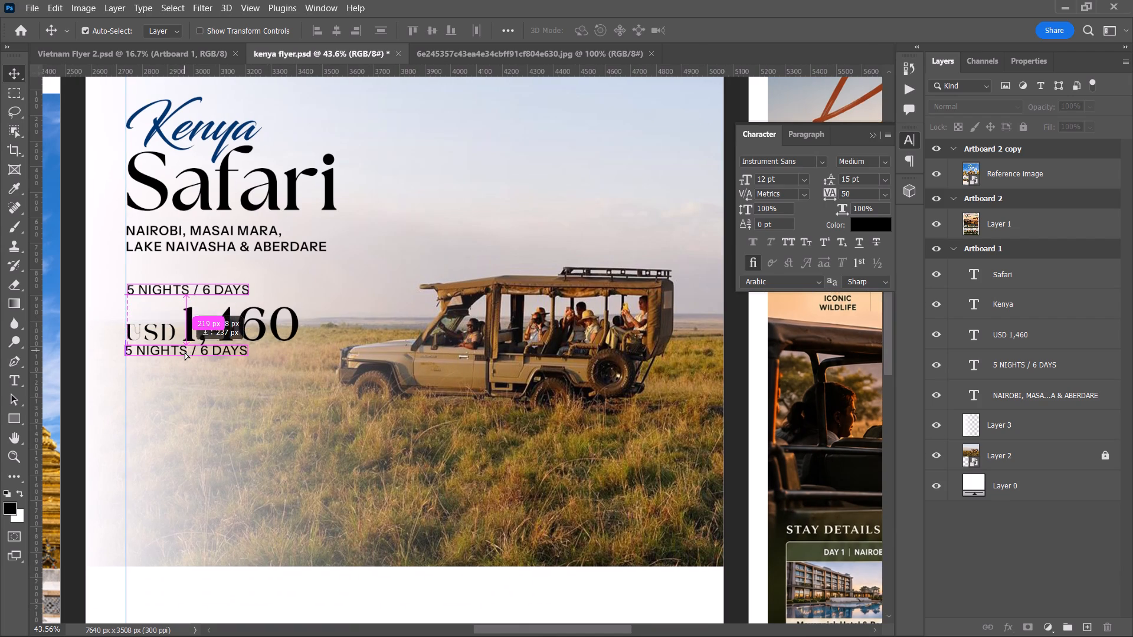
alt+drag(185, 352, 185, 354)
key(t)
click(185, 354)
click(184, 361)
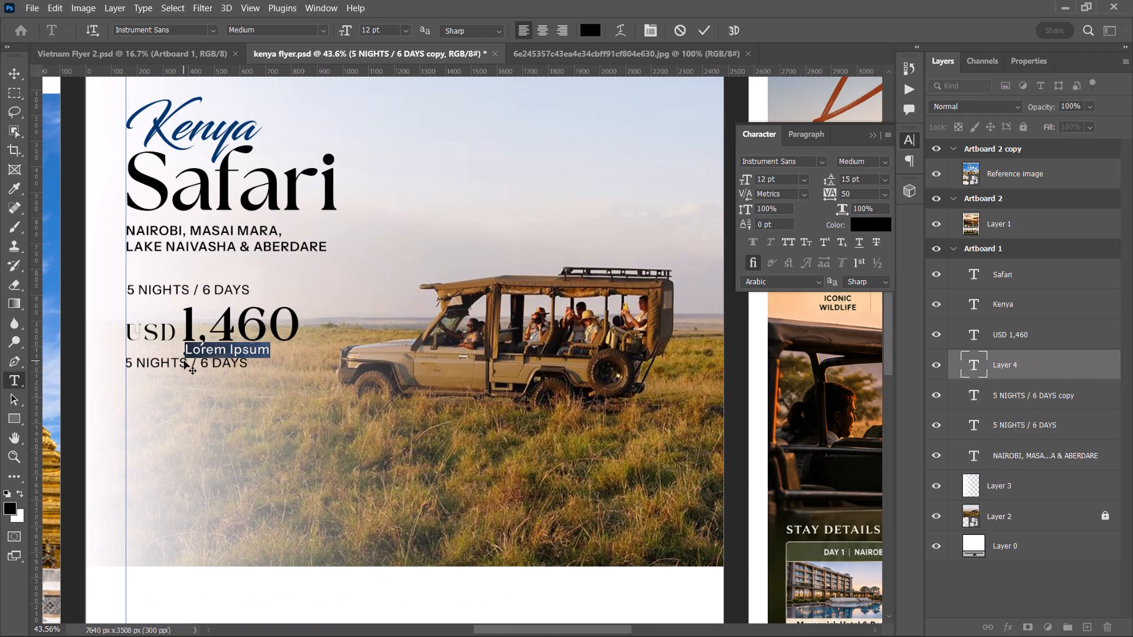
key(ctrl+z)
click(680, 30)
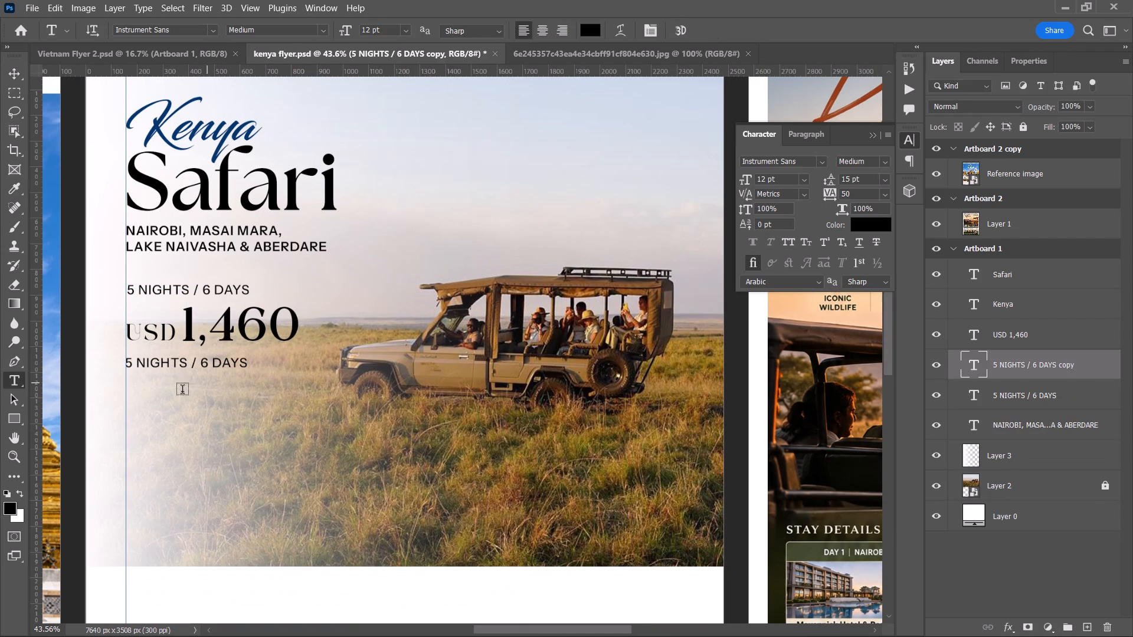
Replace the text of the duplicated line beneath the price with "PER PERSON SHARING".
triple_click(171, 367)
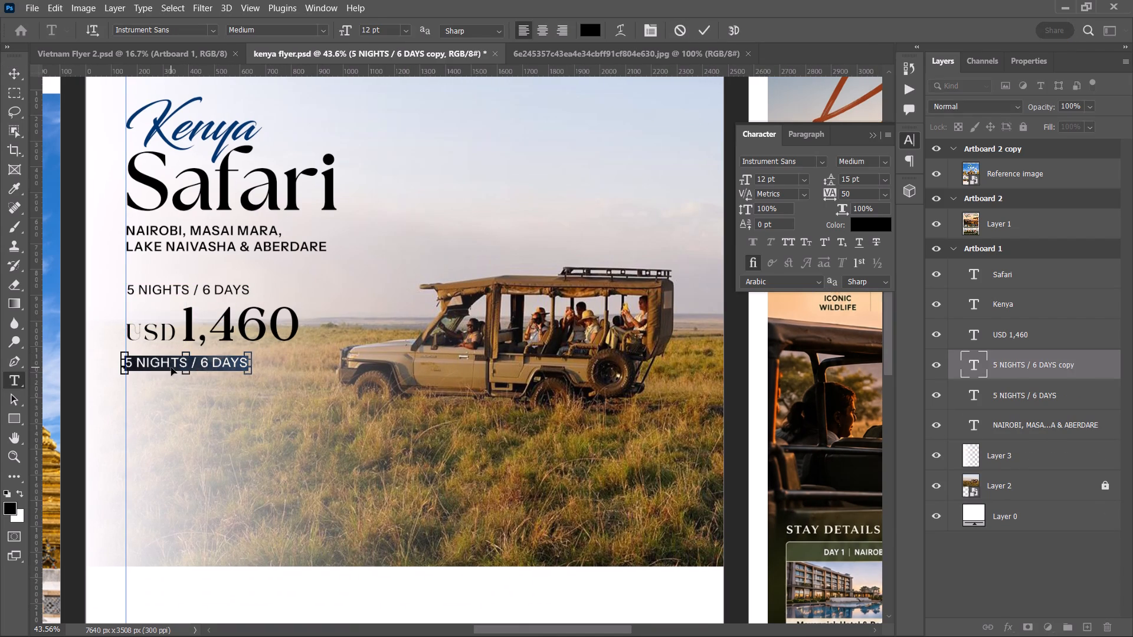
key(ctrl+v)
click(708, 27)
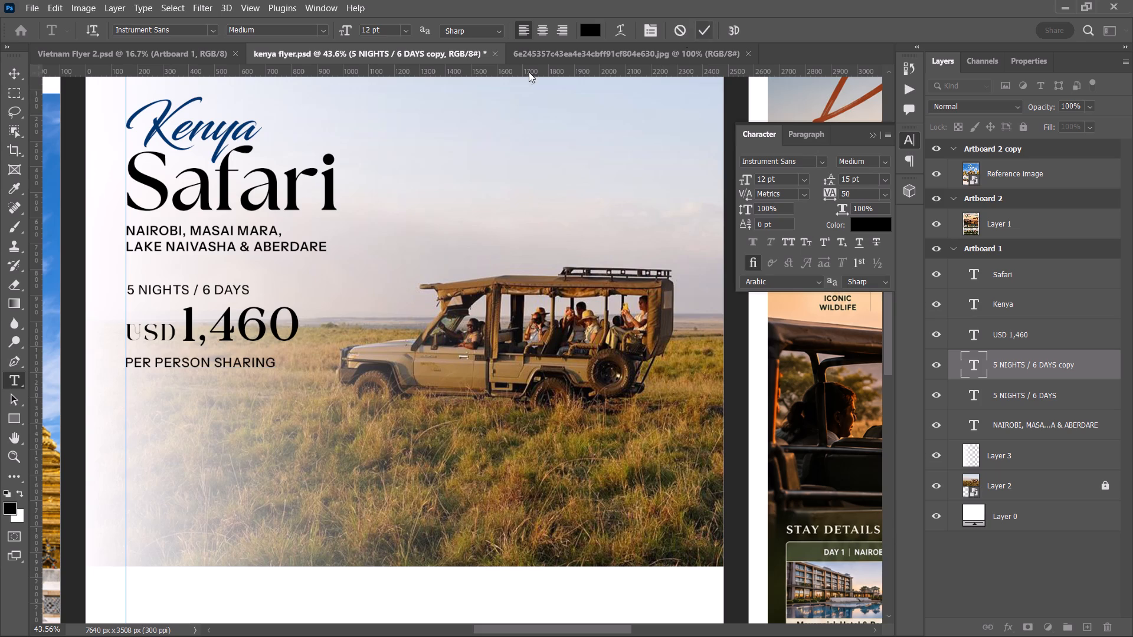
Move the "PER PERSON SHARING" line slightly up, closer to the price.
click(17, 75)
drag(183, 362, 184, 358)
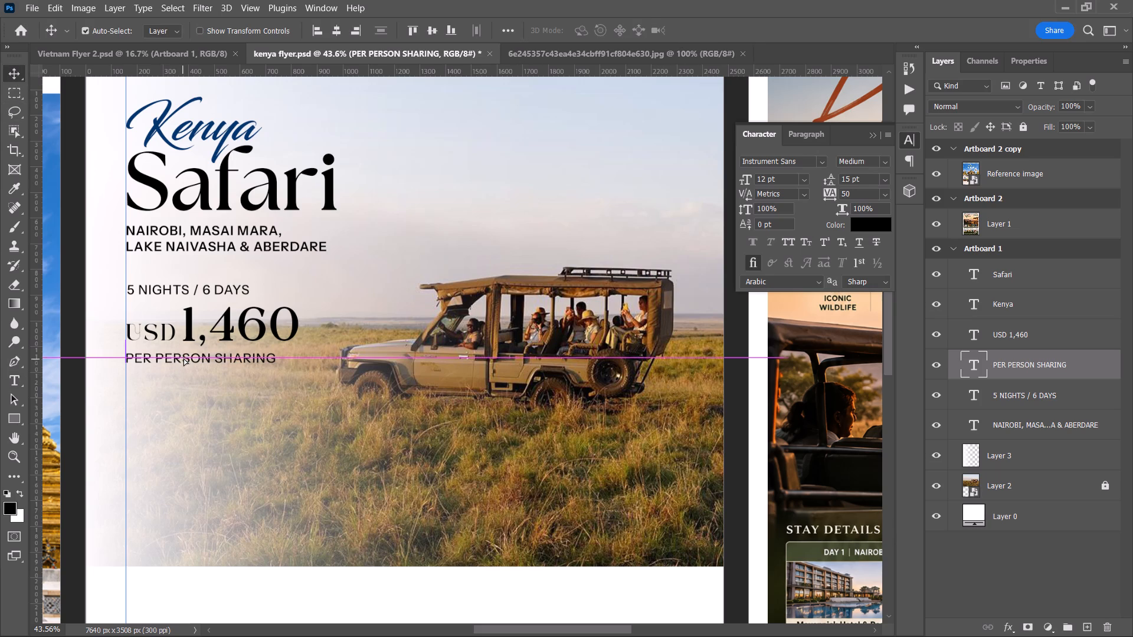
drag(184, 358, 184, 355)
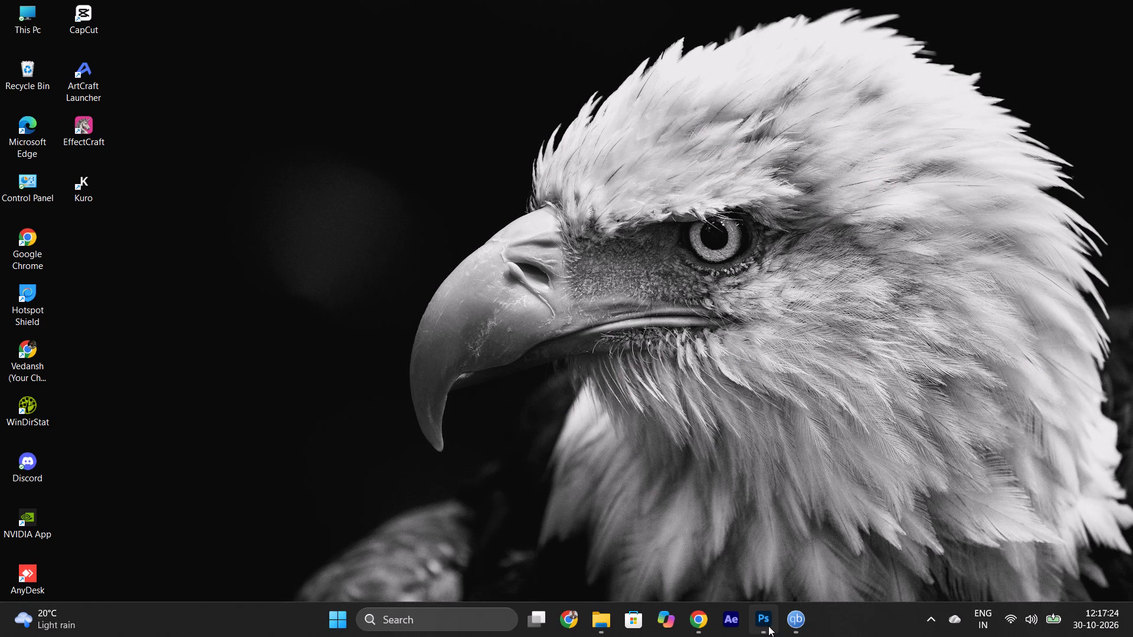
Return to Photoshop and set the "PER PERSON SHARING" line's font size to 10 pt.
right_click(768, 626)
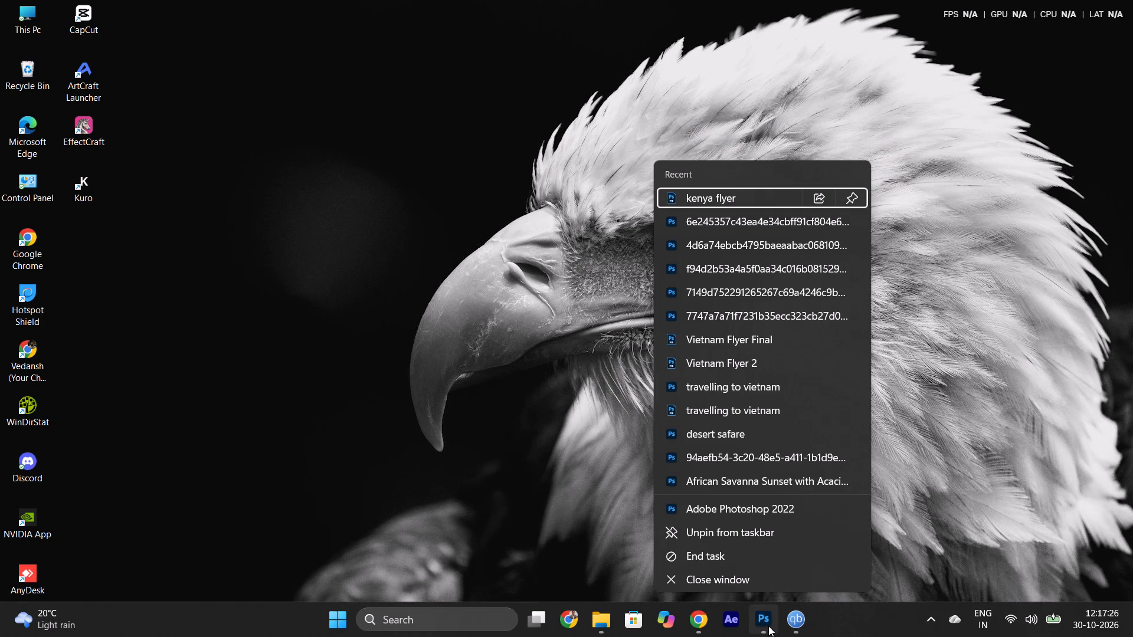
key(alt+Tab)
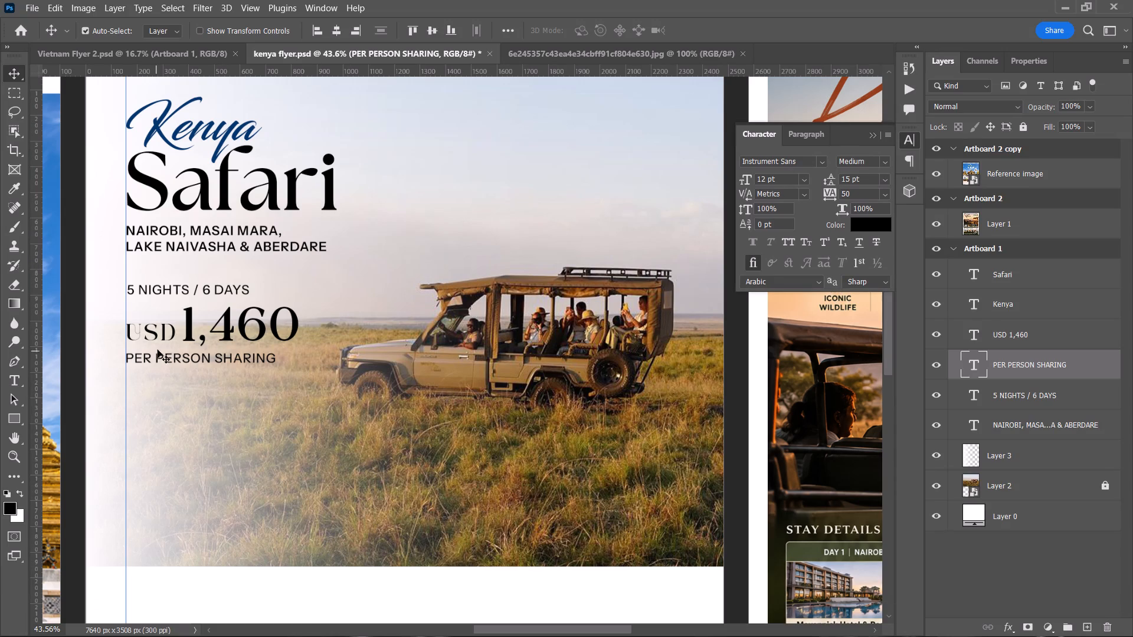
click(163, 359)
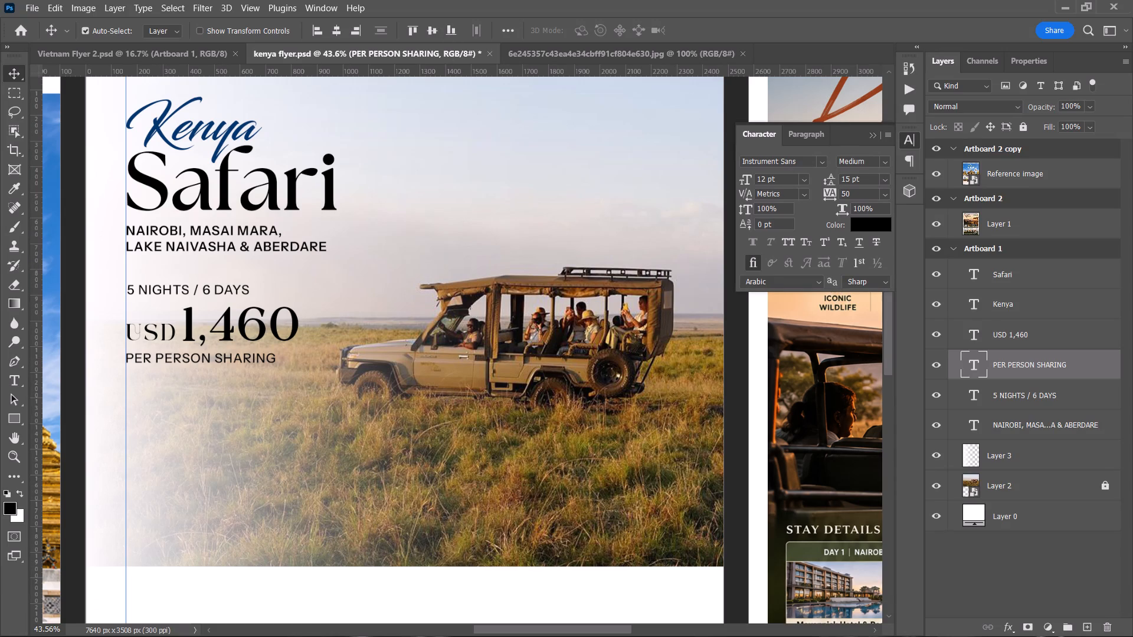
click(769, 176)
scroll(769, 176, down, 2)
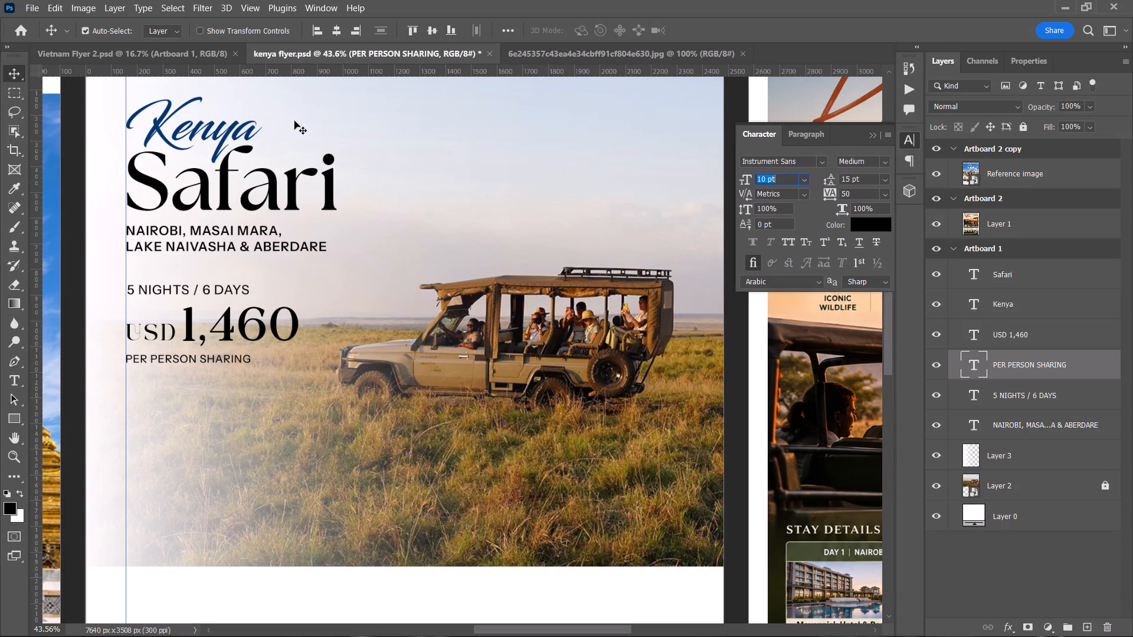
click(490, 129)
Move the "PER PERSON SHARING" line about 16 px up, closer beneath the price on Artboard 1.
alt+scroll(490, 130, down, 2)
key(space)
key(space)
key(space)
key(space)
key(space)
key(space)
key(space)
key(space)
key(space)
key(space)
key(space)
key(space)
key(space)
key(space)
key(space)
key(space)
key(space)
key(space)
key(space)
key(space)
drag(479, 157, 295, 268)
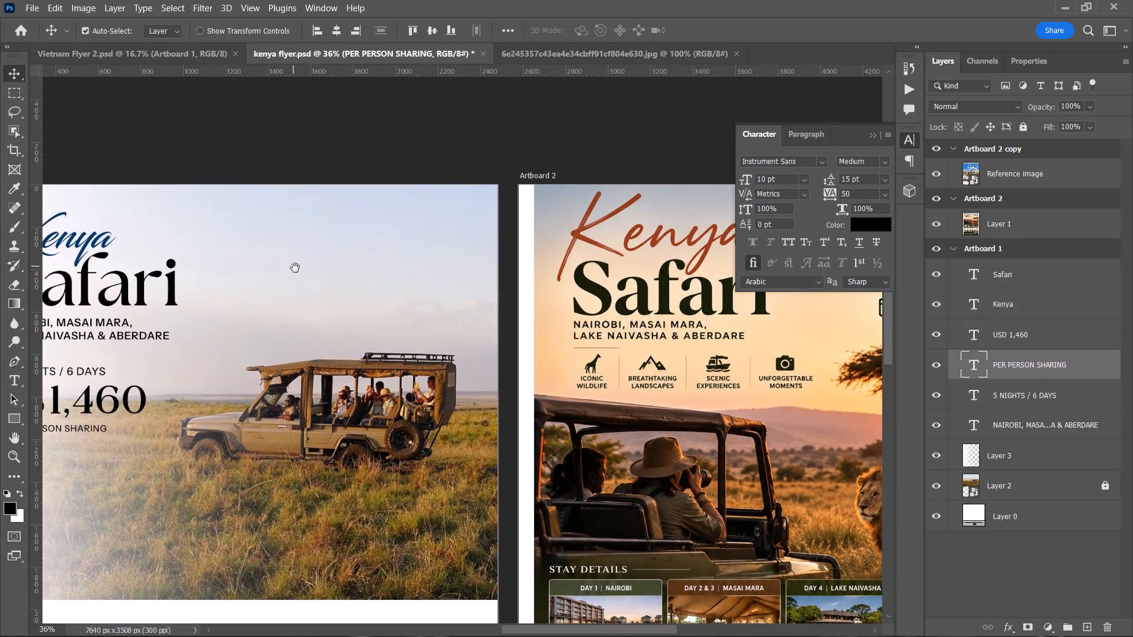
drag(295, 268, 617, 290)
alt+scroll(365, 454, up, 1)
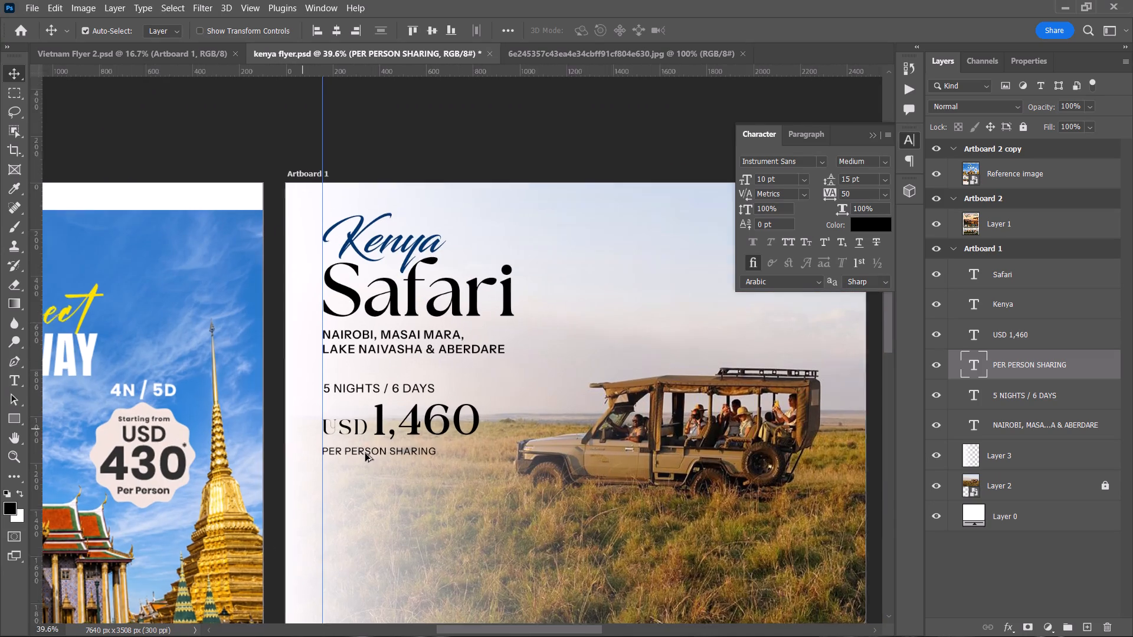
alt+scroll(365, 454, up, 1)
click(365, 452)
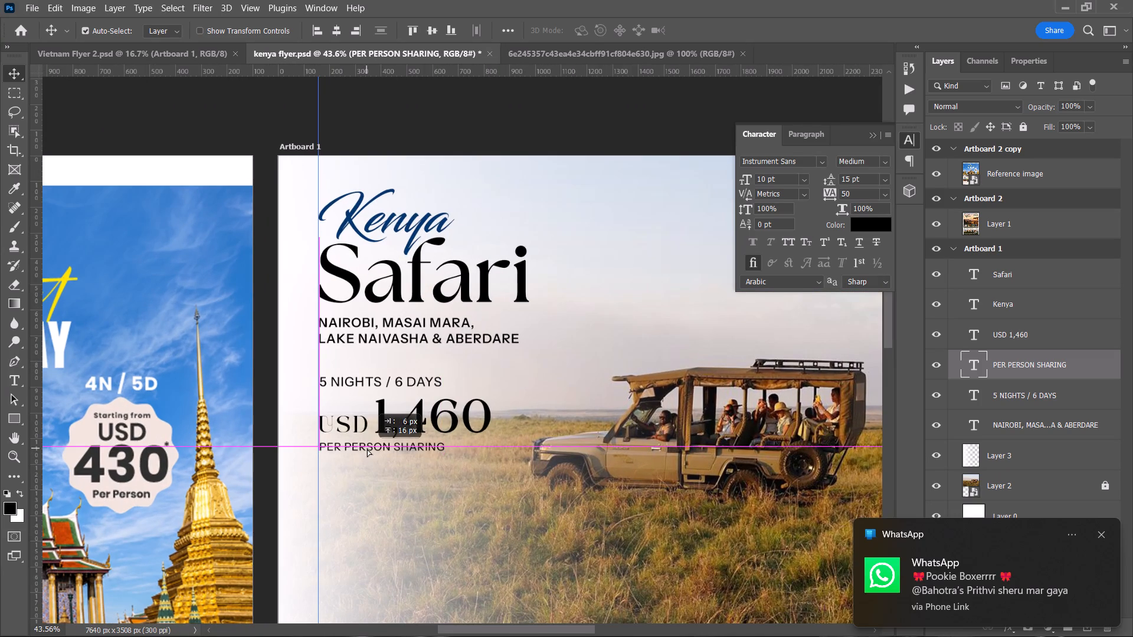
Lock Layer 3, the white fade above the hero photo on Artboard 1.
alt+scroll(594, 445, down, 1)
key(space)
drag(657, 442, 523, 410)
alt+scroll(536, 402, down, 1)
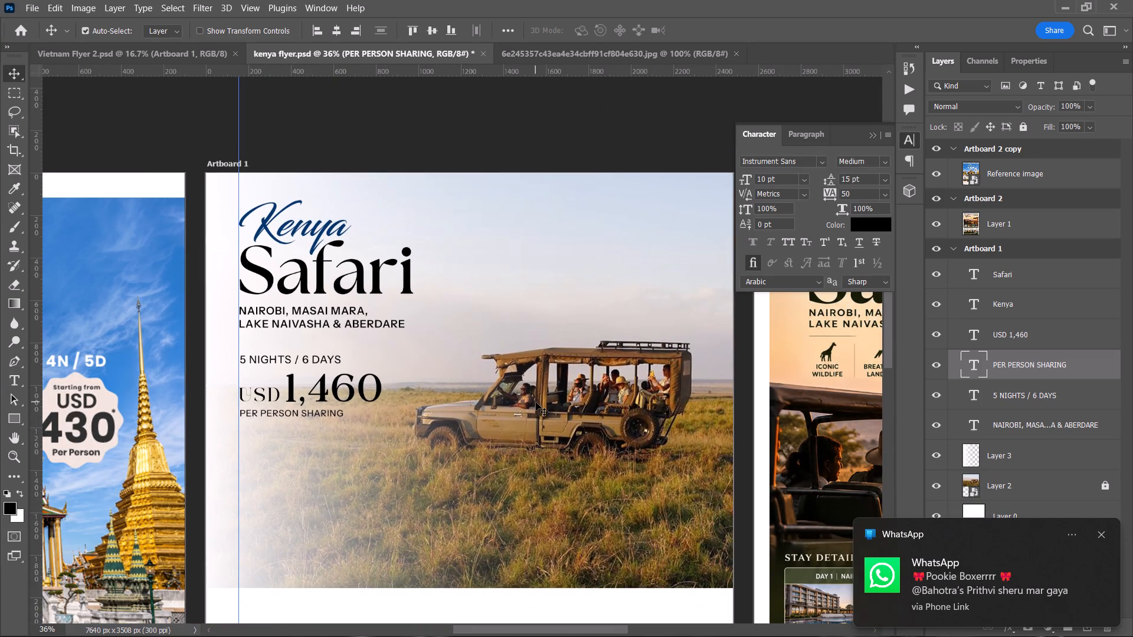
click(1029, 451)
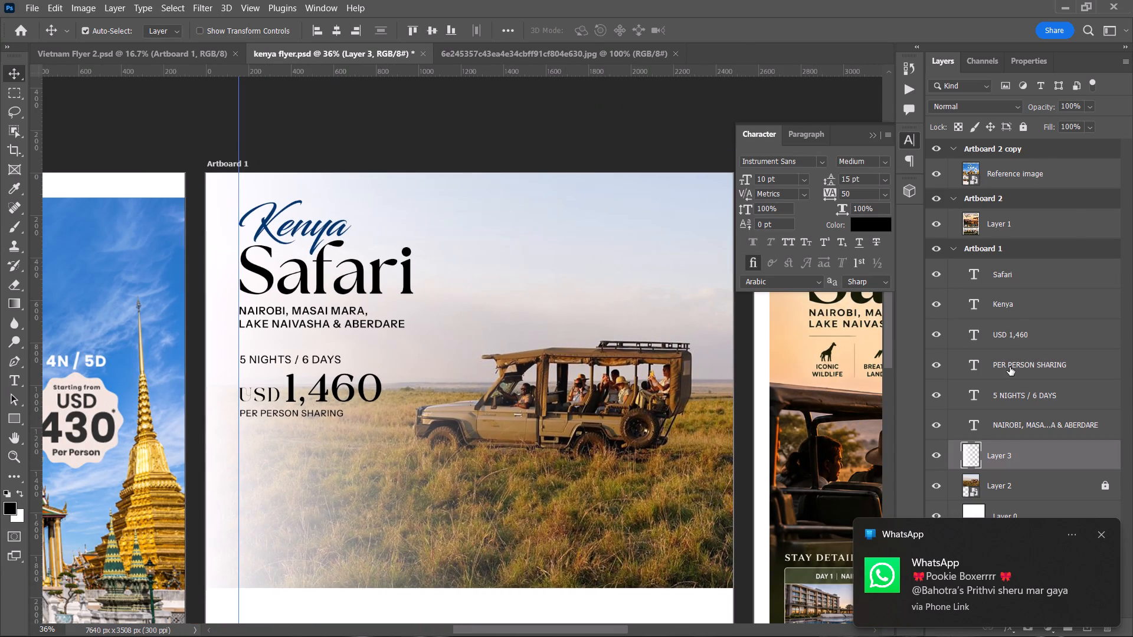
key(ctrl+slash)
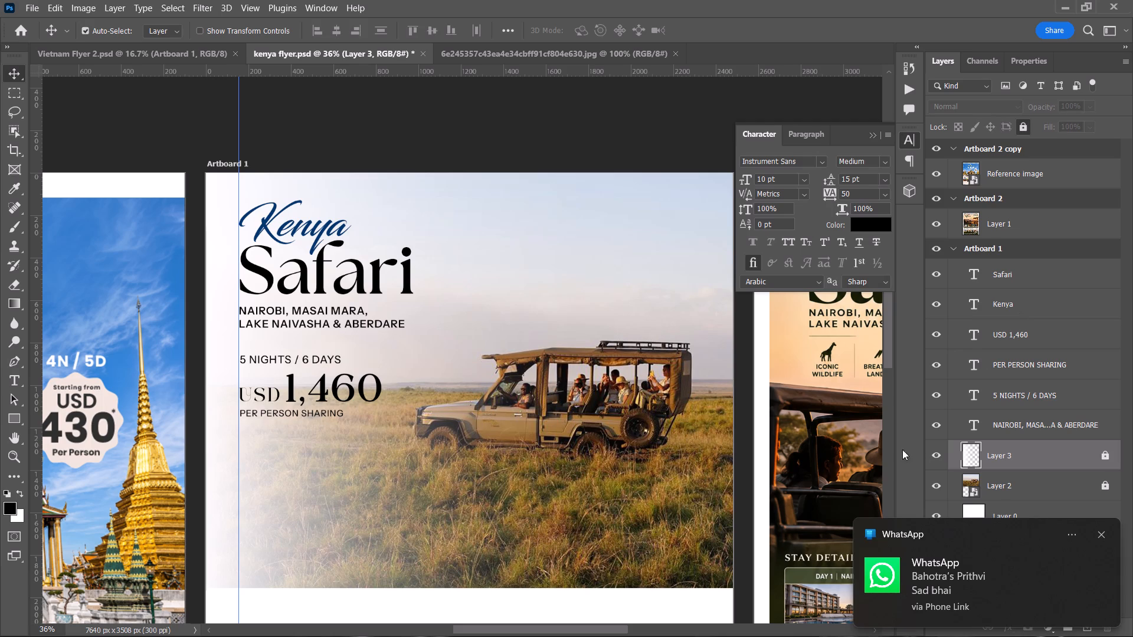
Copy the "VALIDITY: 01 NOVEMBER TO 20 DECEMBER 2026" wording from the Artboard 2 reference flyer with the screen text extractor.
key(space)
key(space)
key(space)
key(space)
key(space)
key(space)
key(space)
key(space)
key(space)
key(space)
key(space)
key(space)
key(space)
key(space)
key(space)
key(space)
key(space)
key(space)
key(space)
key(space)
drag(741, 359, 536, 284)
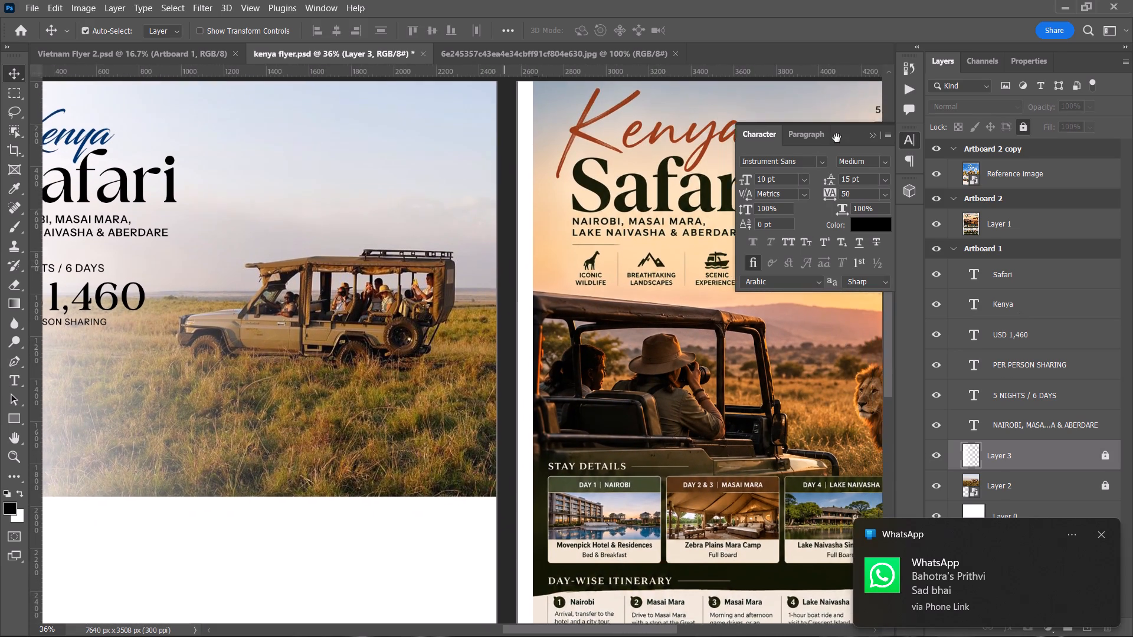
click(870, 137)
key(space)
key(space)
key(space)
key(space)
key(space)
key(space)
key(space)
key(space)
key(space)
key(space)
key(space)
key(space)
key(space)
key(space)
key(space)
key(space)
key(space)
key(space)
key(space)
key(space)
drag(476, 281, 266, 351)
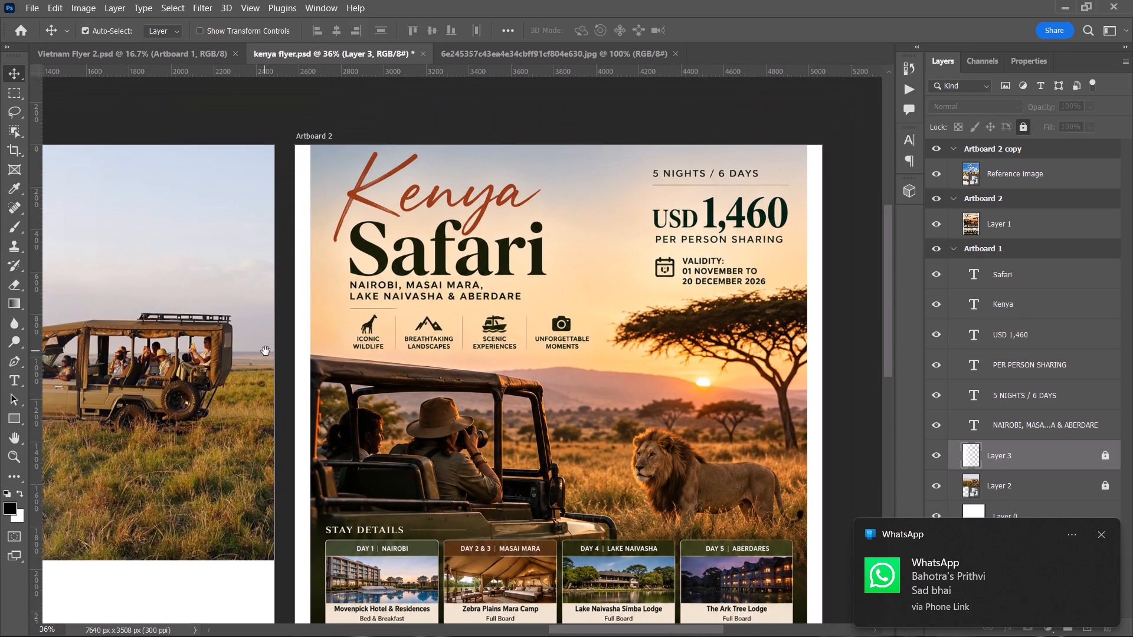
drag(266, 351, 278, 352)
alt+scroll(762, 286, up, 2)
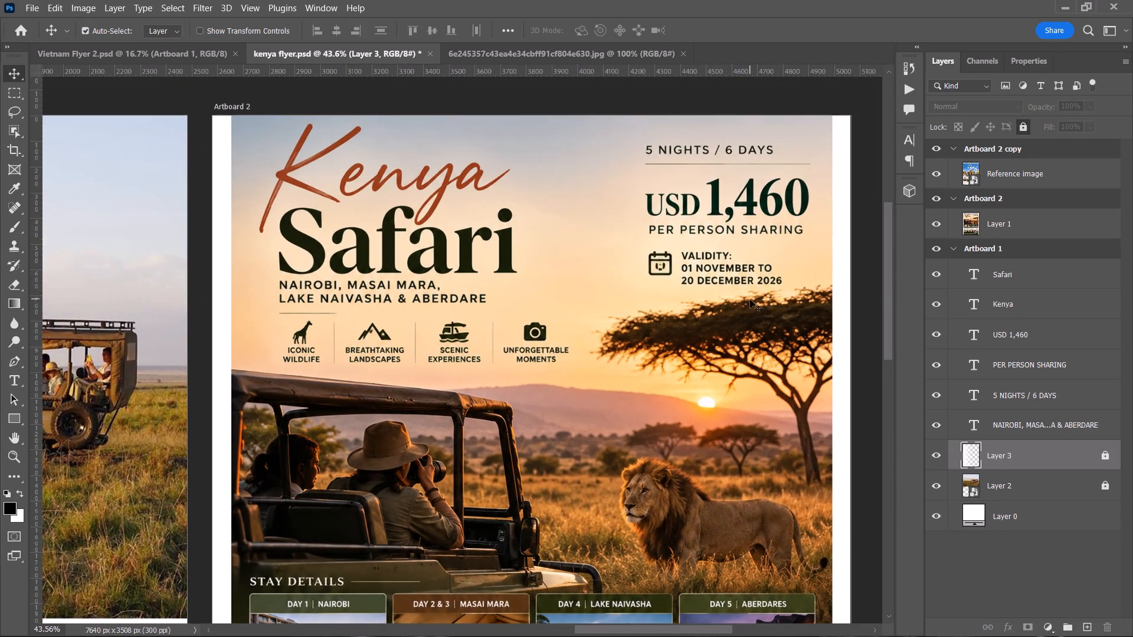
key(space)
drag(750, 301, 666, 320)
key(alt+t)
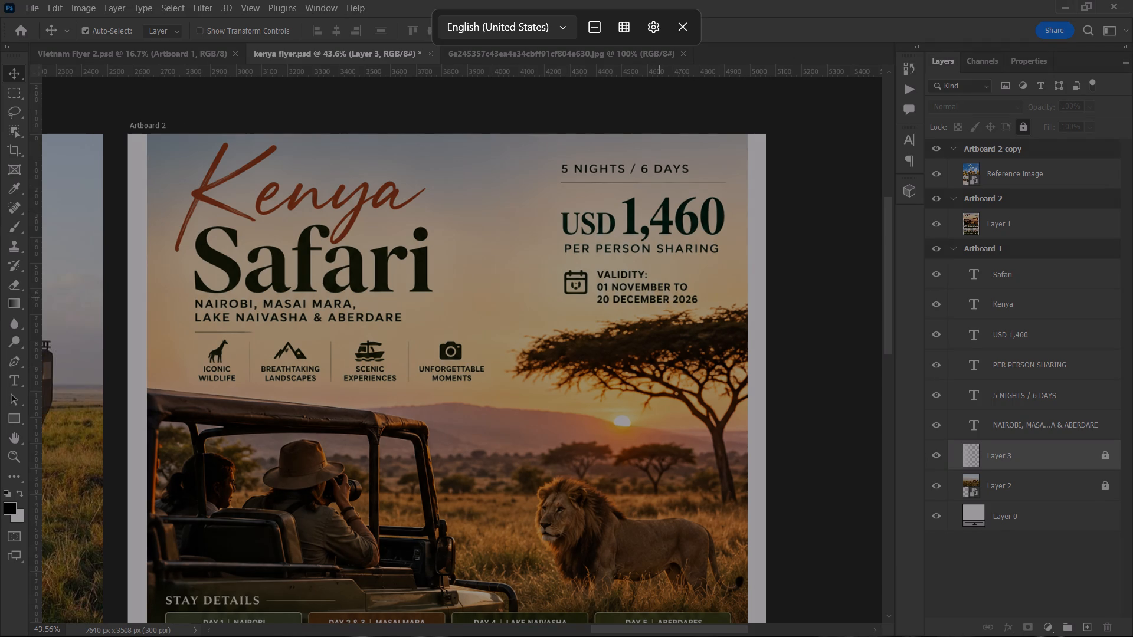
drag(594, 268, 683, 314)
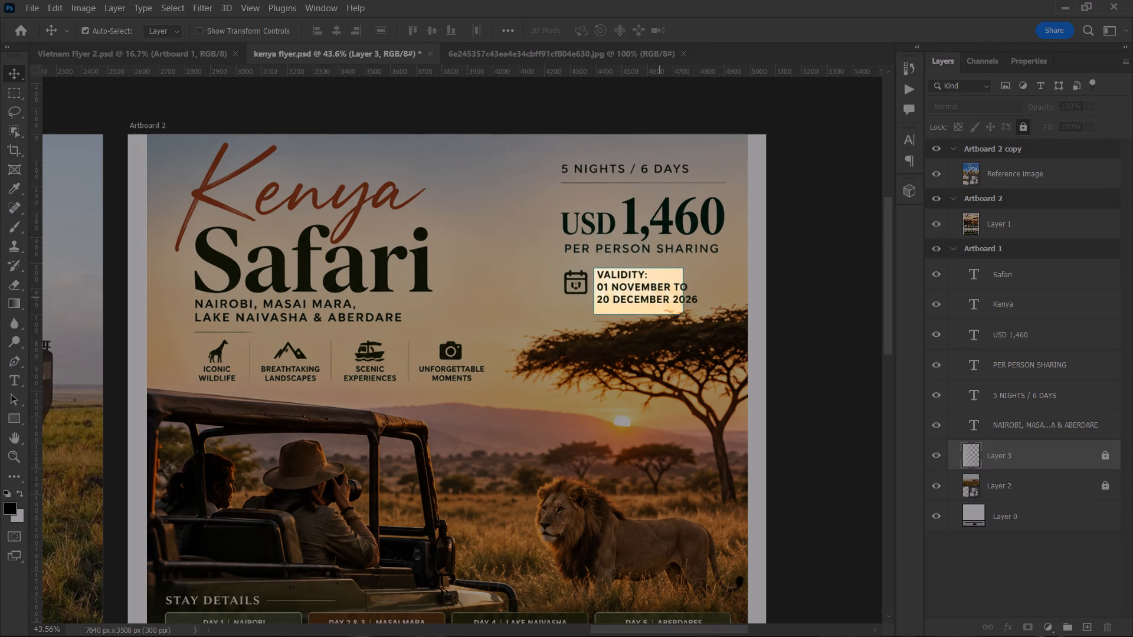
drag(683, 314, 701, 311)
Duplicate the "PER PERSON SHARING" line a short distance directly below itself on Artboard 1, near the left guide.
key(space)
key(space)
key(space)
key(space)
key(space)
key(space)
key(space)
key(space)
key(space)
key(space)
key(space)
key(space)
key(space)
key(space)
key(space)
key(space)
key(space)
key(space)
key(space)
key(space)
drag(543, 297, 715, 277)
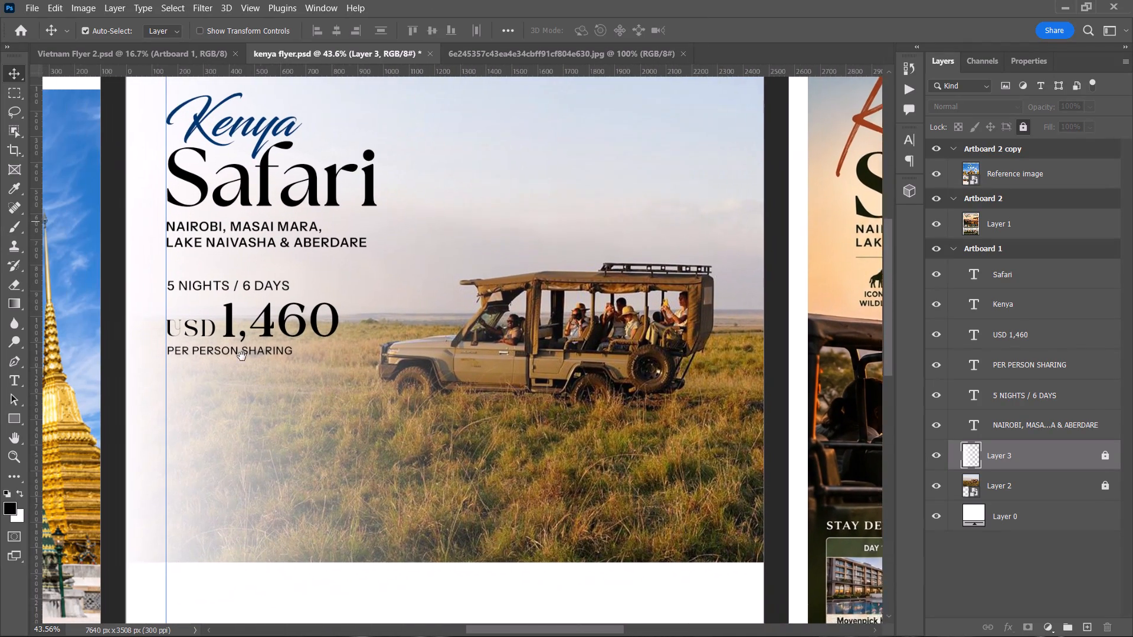
key(t)
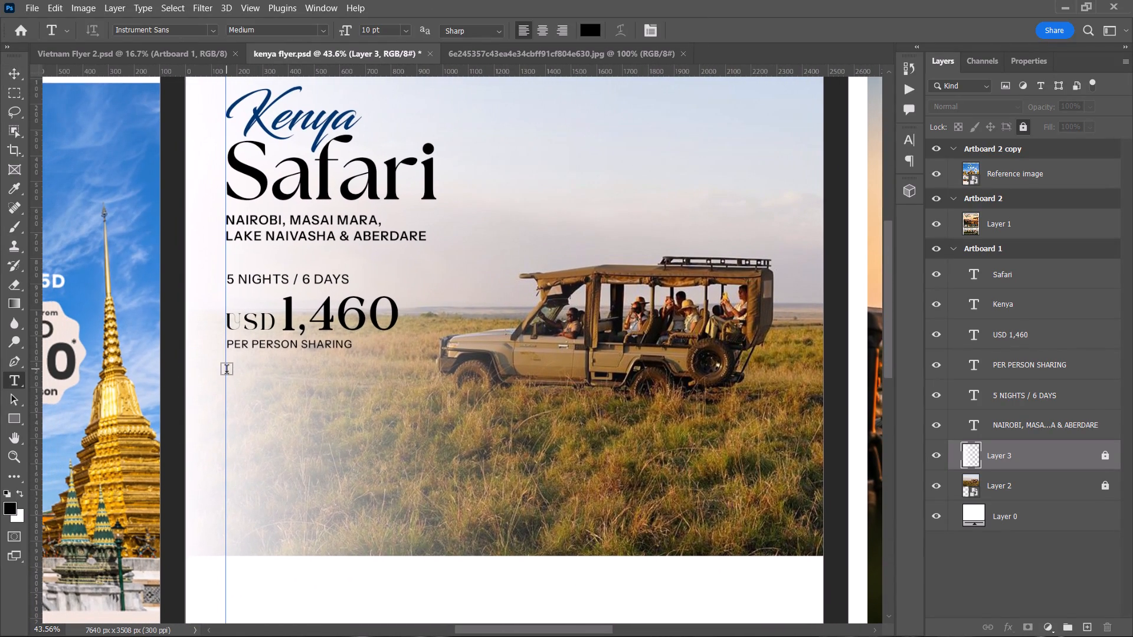
key(v)
alt+drag(252, 344, 250, 369)
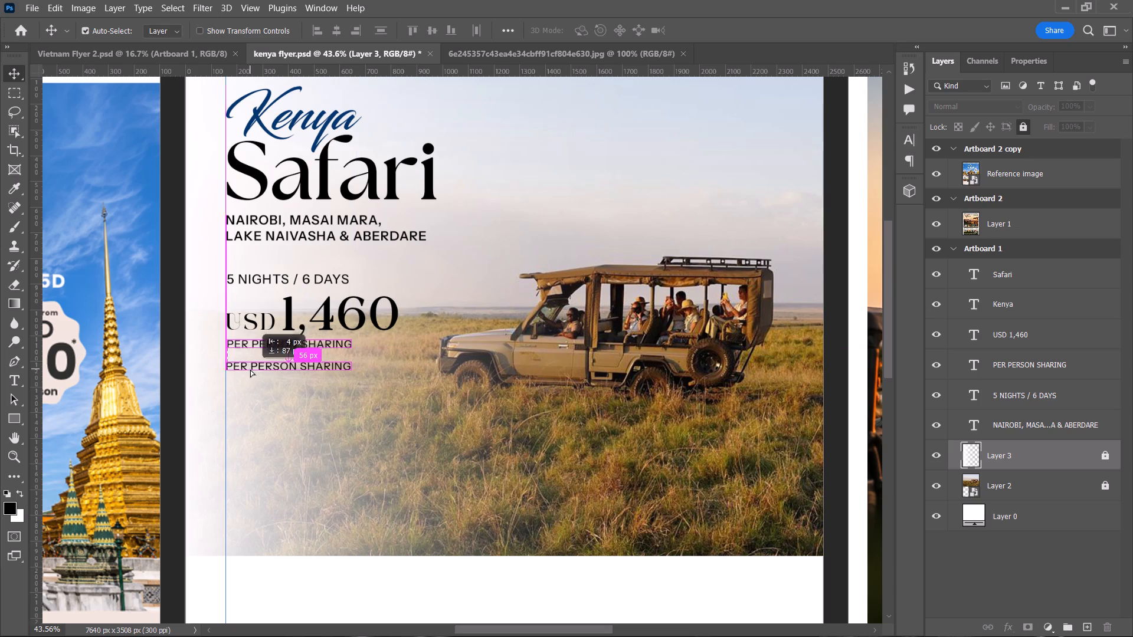
alt+drag(250, 369, 253, 375)
Replace the duplicated line's text with the copied three-line "VALIDITY: 01 NOVEMBER TO 20 DECEMBER 2026" wording.
key(t)
drag(229, 373, 375, 406)
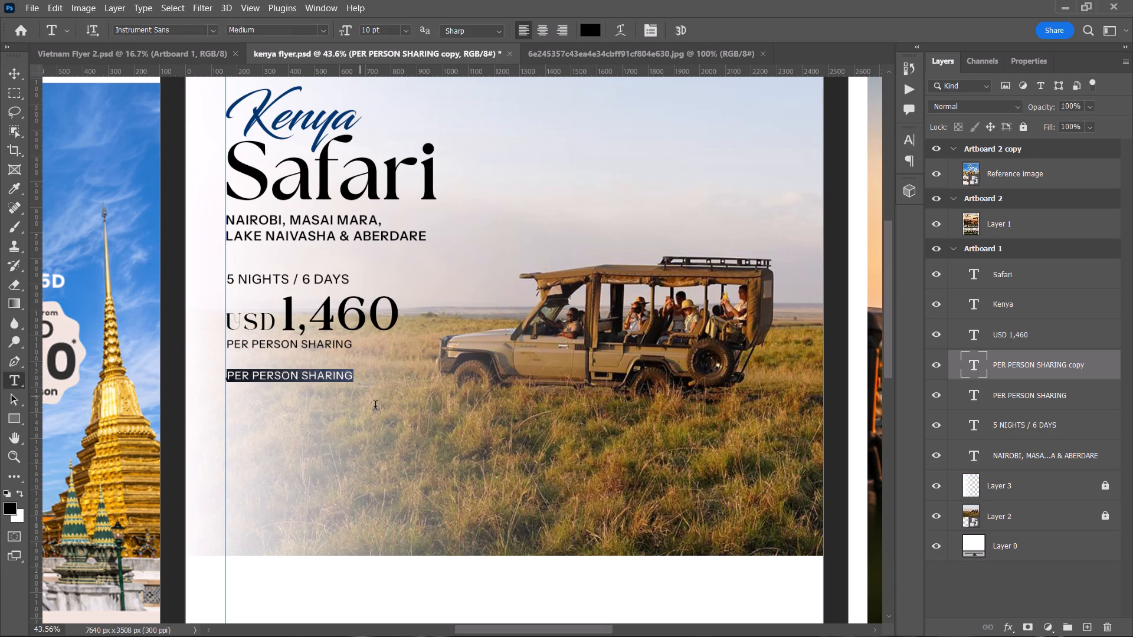
drag(375, 406, 375, 406)
key(ctrl+v)
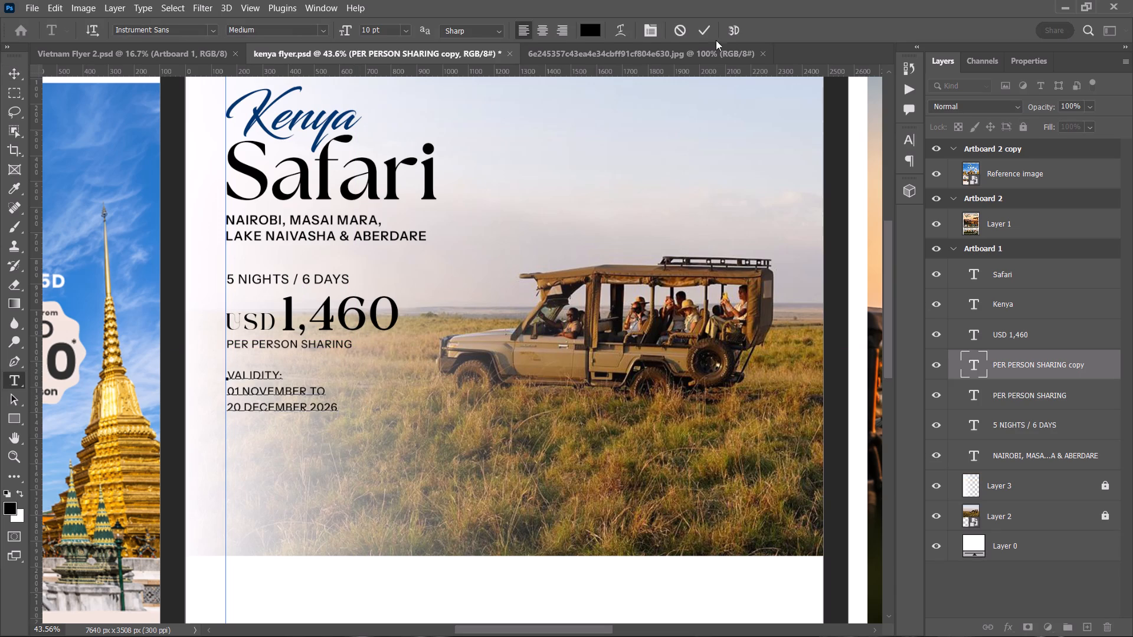
click(702, 31)
Move the validity text block slightly left so its left edge meets the left guide.
click(17, 73)
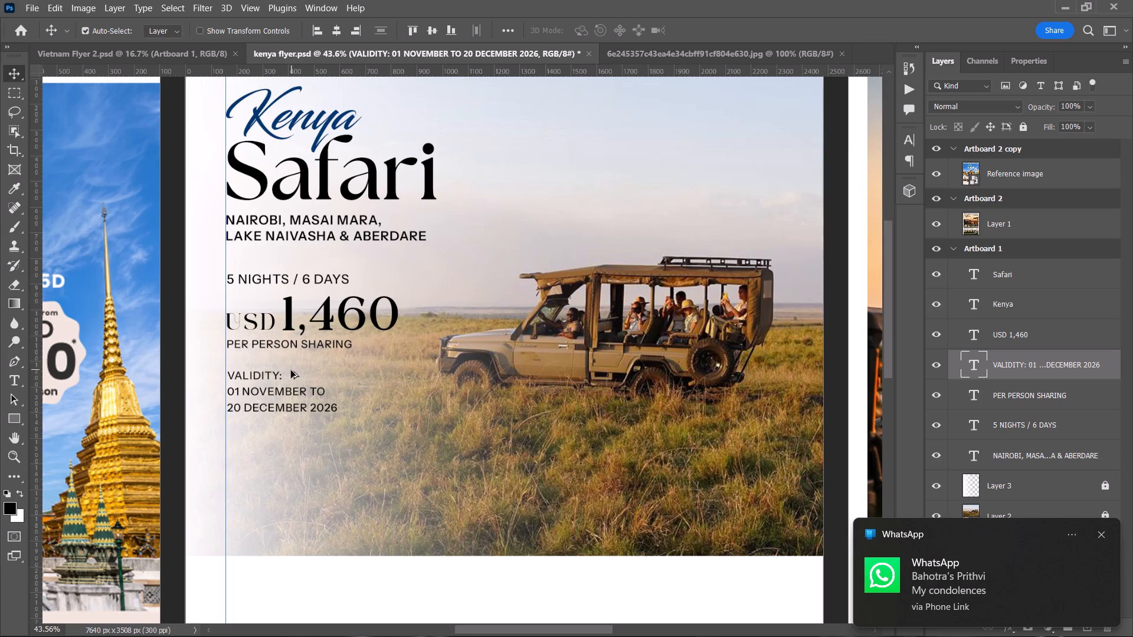
alt+scroll(291, 370, up, 3)
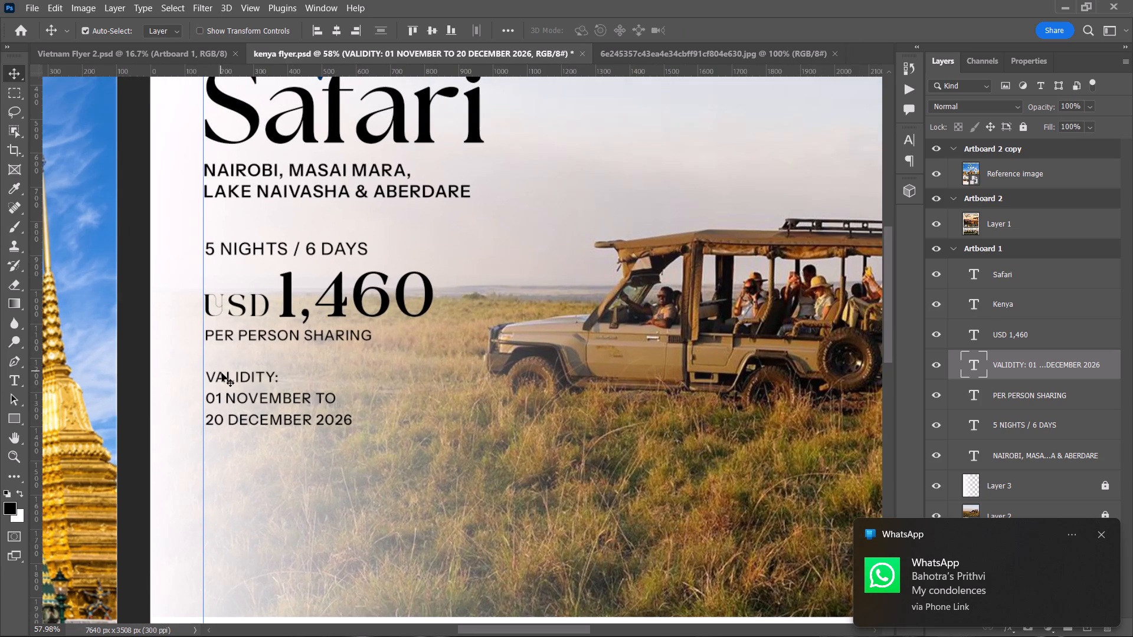
click(222, 375)
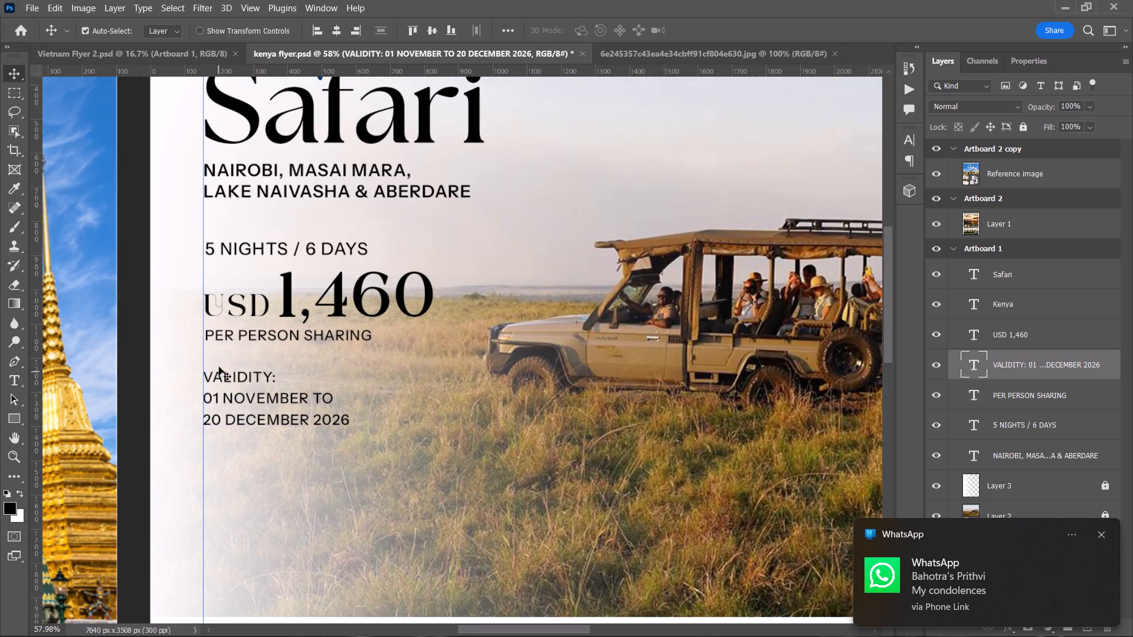
Adjust the horizontal position of the "PER PERSON SHARING" line beside the left guide.
click(220, 339)
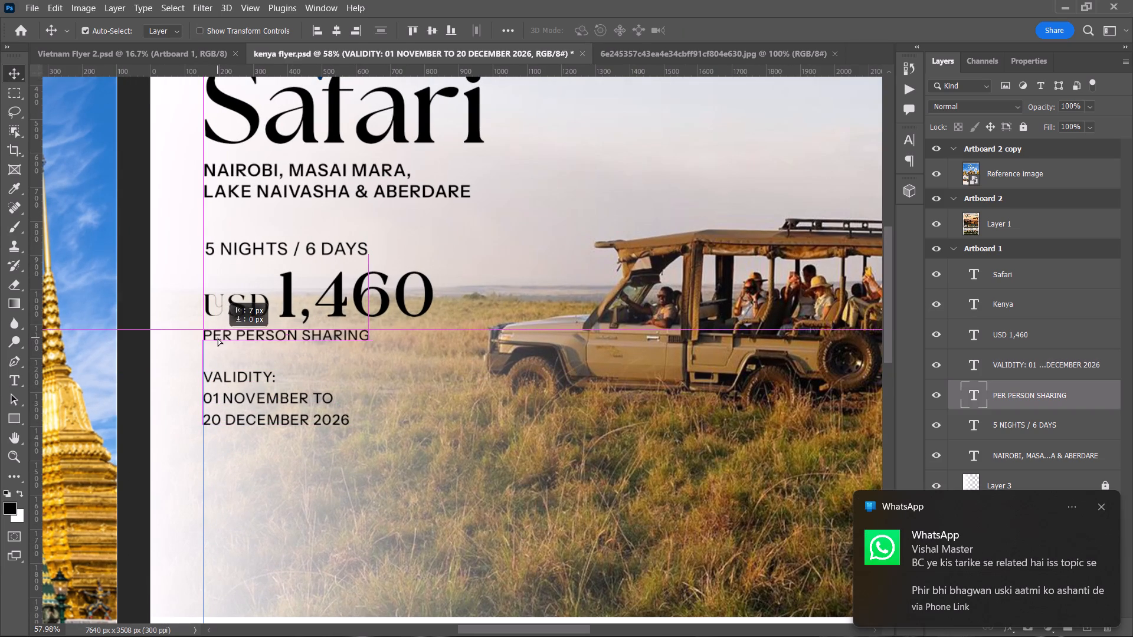
click(218, 338)
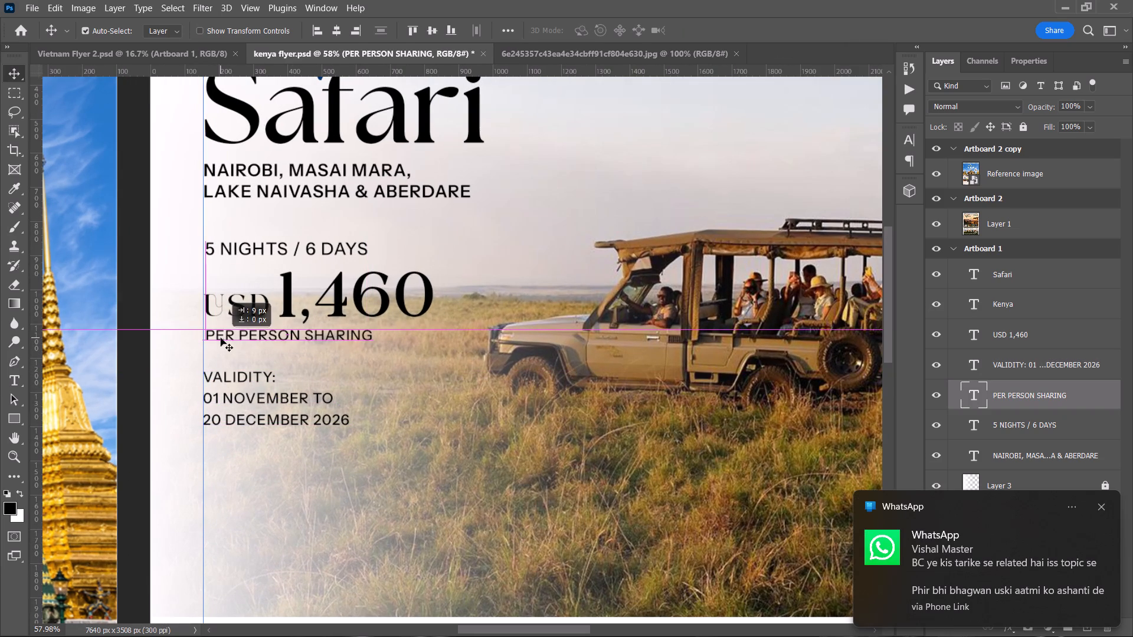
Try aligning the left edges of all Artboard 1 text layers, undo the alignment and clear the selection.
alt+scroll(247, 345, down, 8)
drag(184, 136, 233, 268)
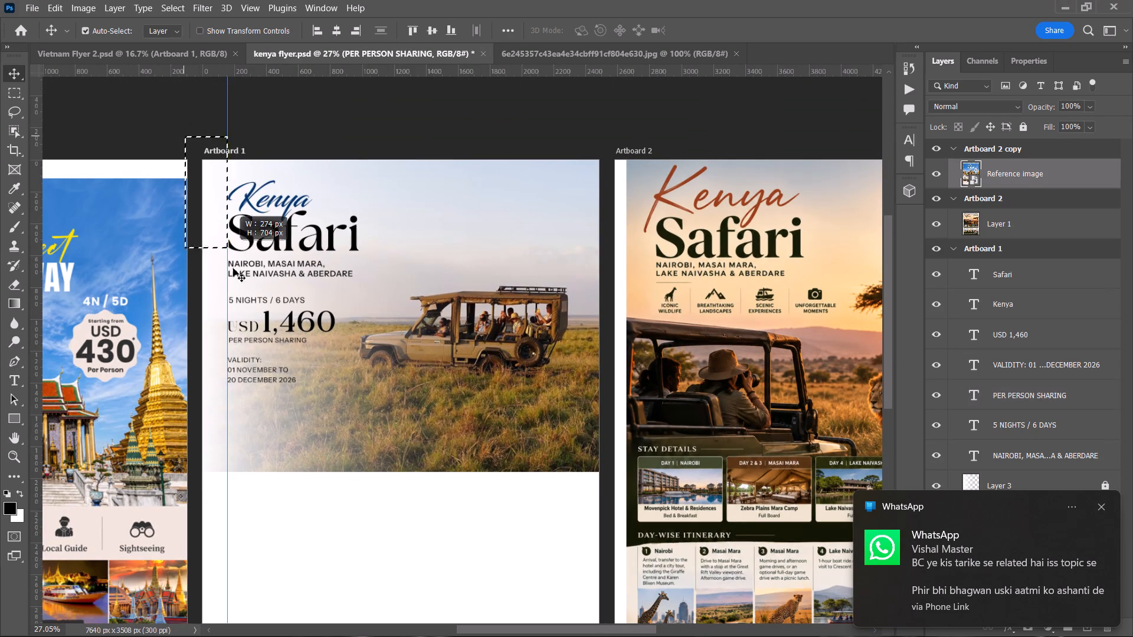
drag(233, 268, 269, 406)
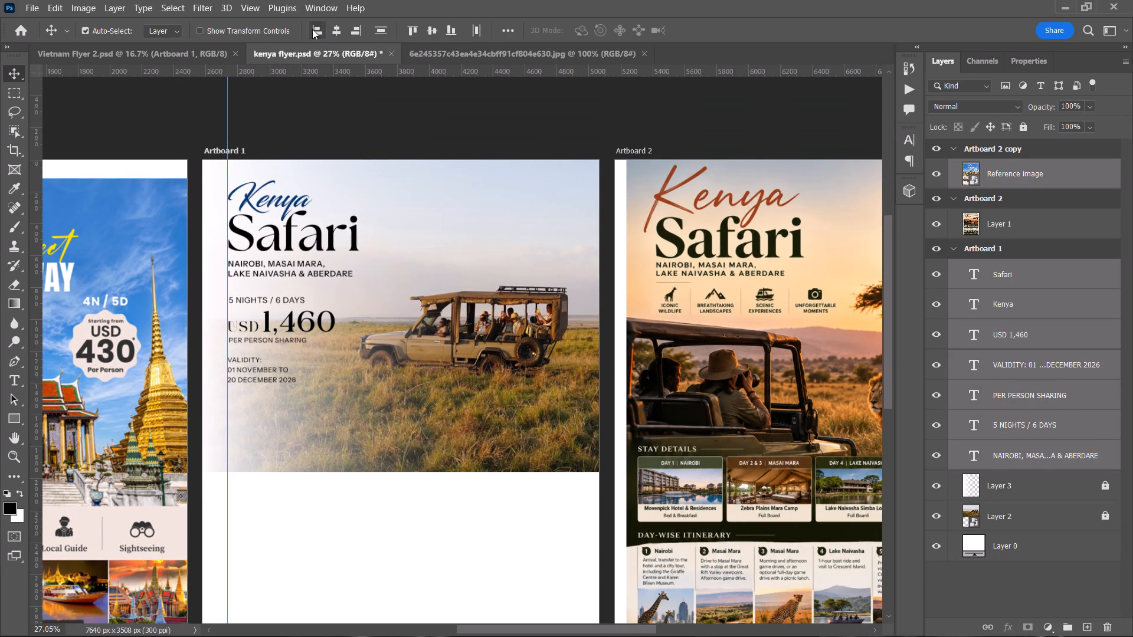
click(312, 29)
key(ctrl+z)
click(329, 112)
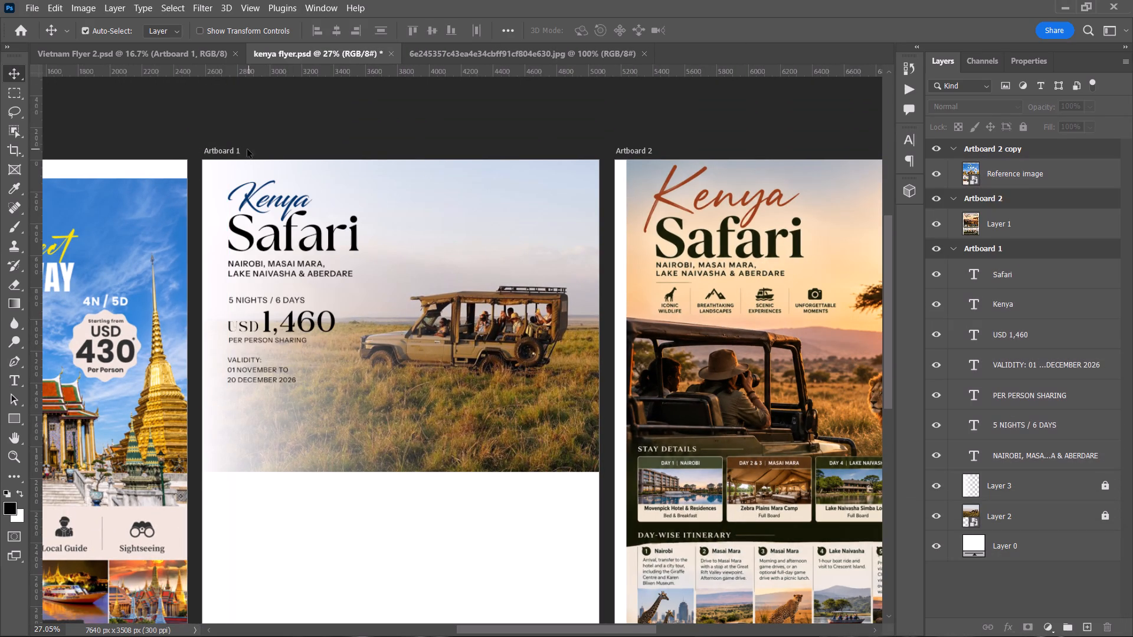
Align the left edges of all the text layers on Artboard 1 and clear the selection.
drag(204, 139, 276, 380)
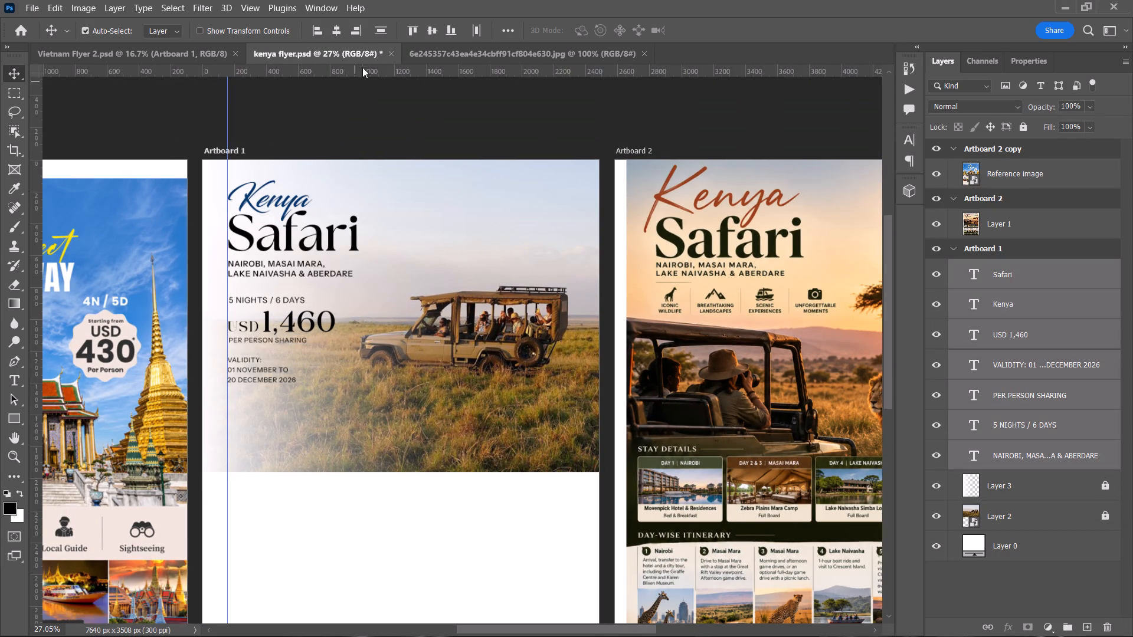
click(315, 29)
click(355, 139)
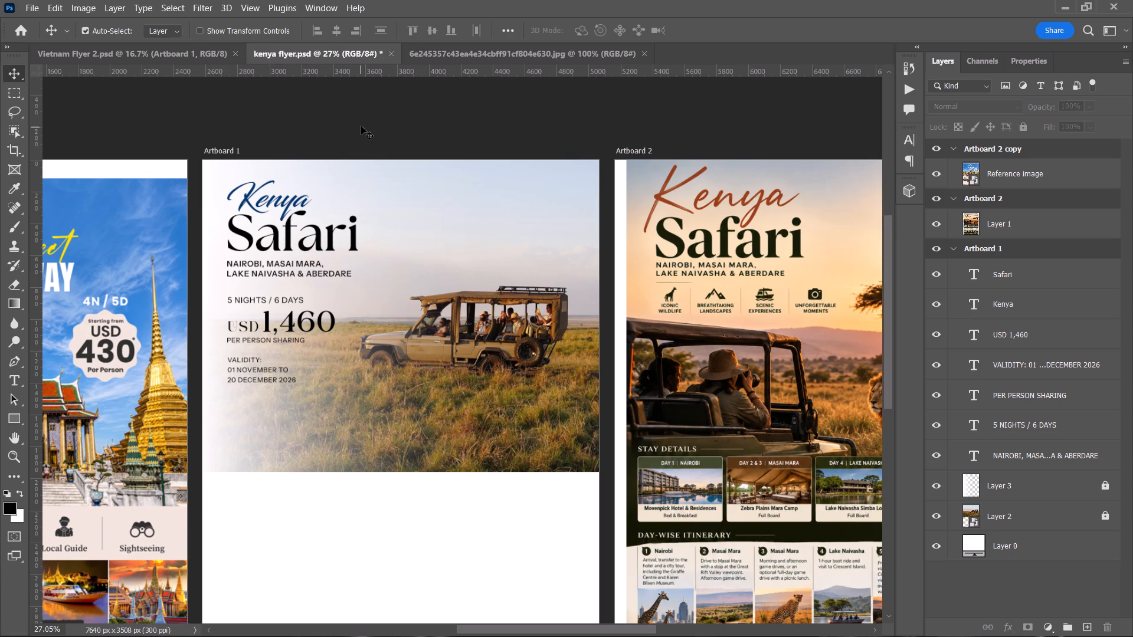
Toggle Layer 3's visibility off and back on to compare the hero photo with and without it, and dismiss the notification.
double_click(935, 487)
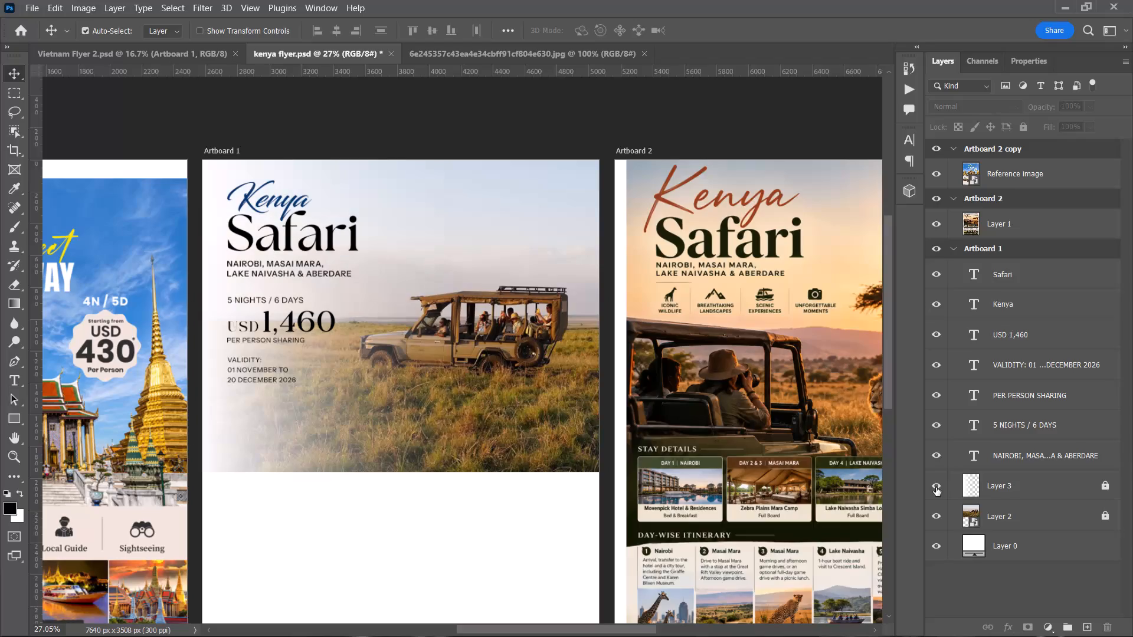
click(1060, 495)
click(1099, 523)
Examine the reference flyer on Artboard 2 up close, from the icon row below the title to the stay details, dismissing the notification.
scroll(375, 369, down, 5)
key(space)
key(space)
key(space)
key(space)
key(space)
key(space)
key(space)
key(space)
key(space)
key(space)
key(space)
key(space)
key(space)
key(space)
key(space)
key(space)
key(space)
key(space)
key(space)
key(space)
drag(370, 373, 287, 375)
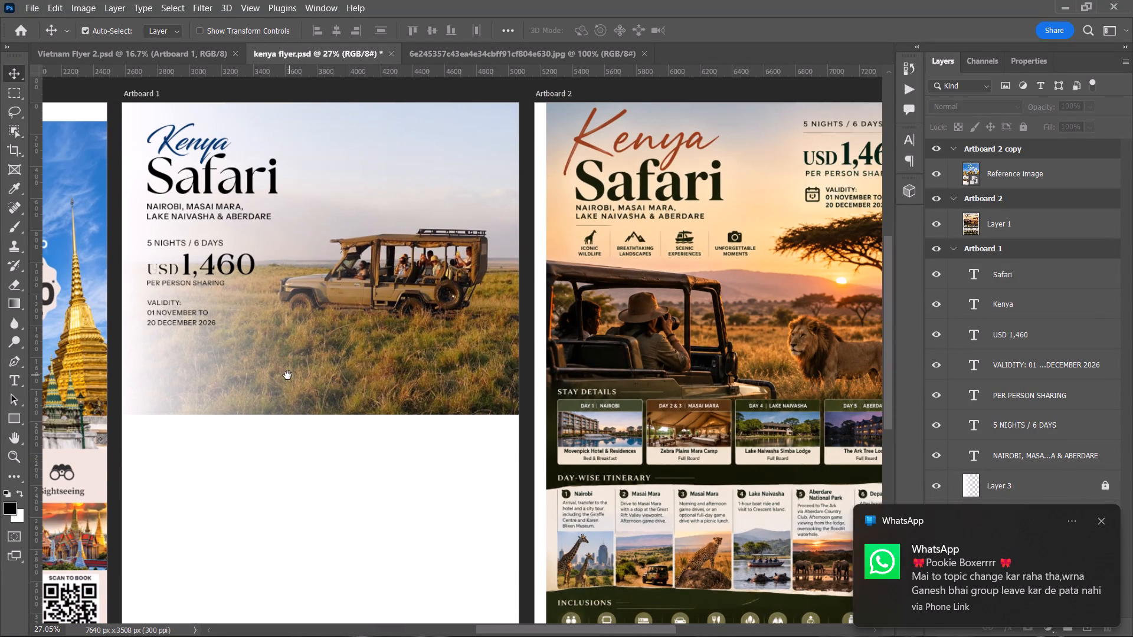
drag(287, 375, 281, 376)
drag(343, 381, 292, 409)
drag(376, 379, 352, 386)
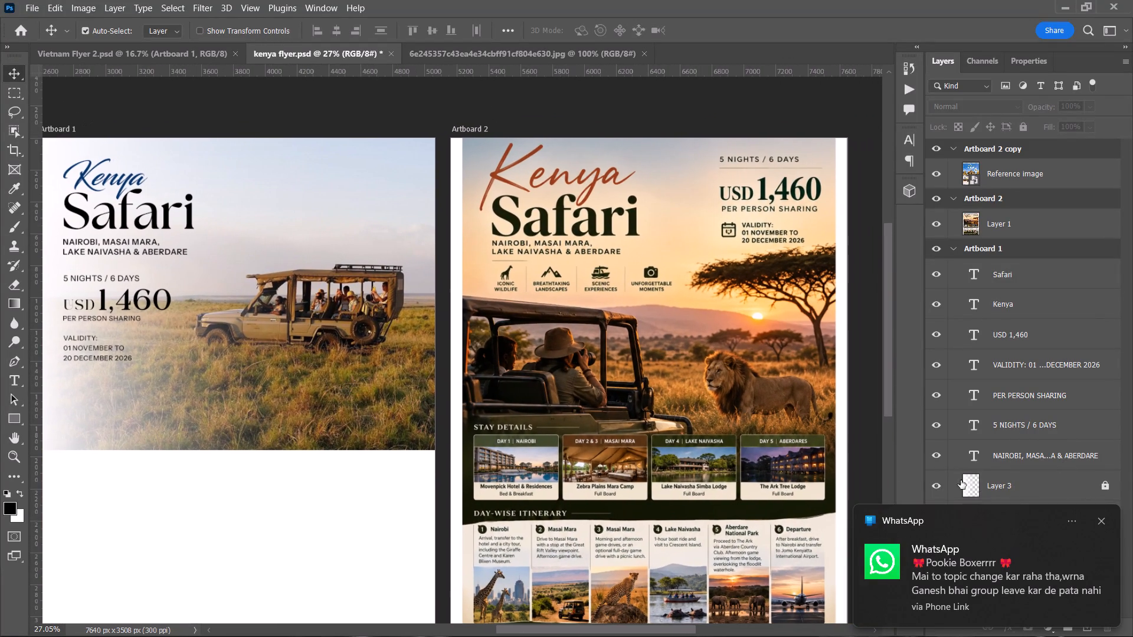
click(1100, 522)
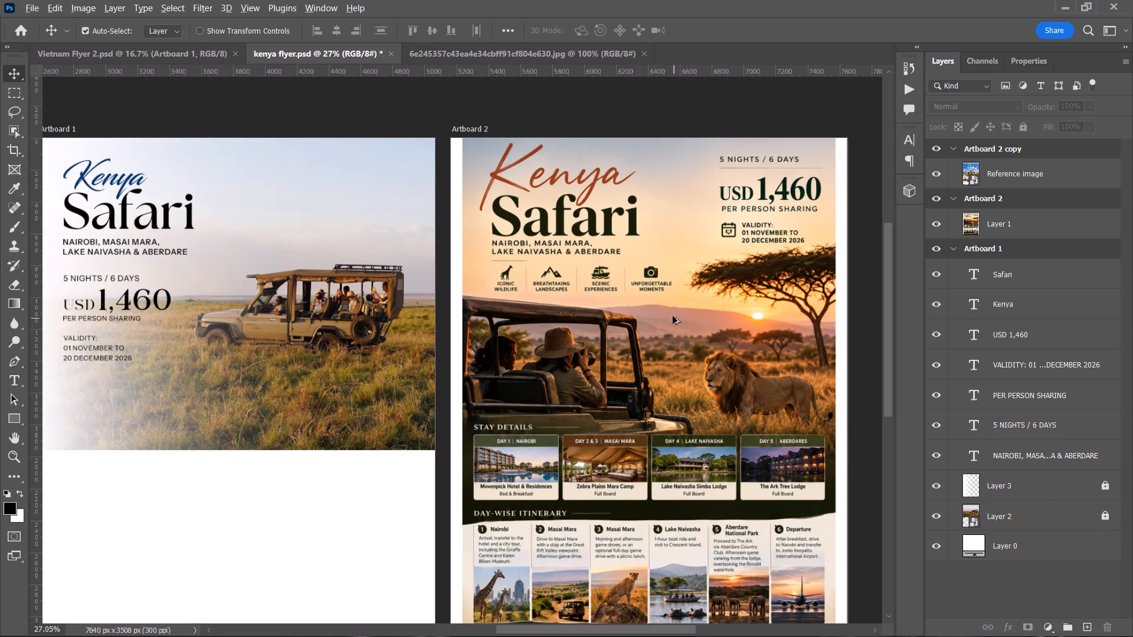
alt+scroll(671, 313, up, 6)
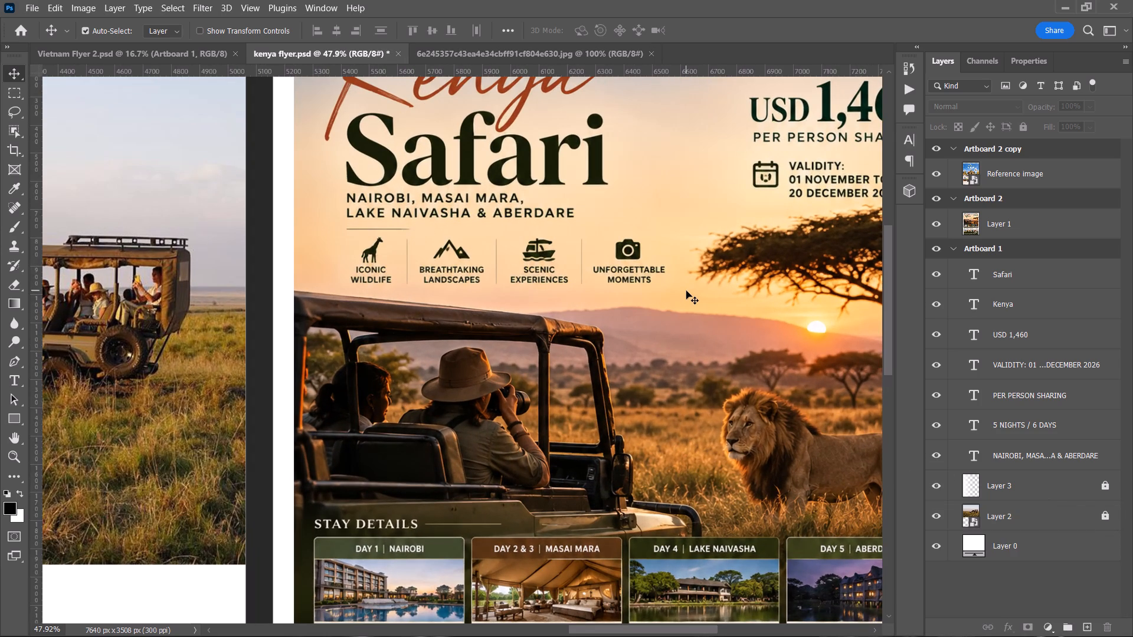
scroll(677, 293, down, 8)
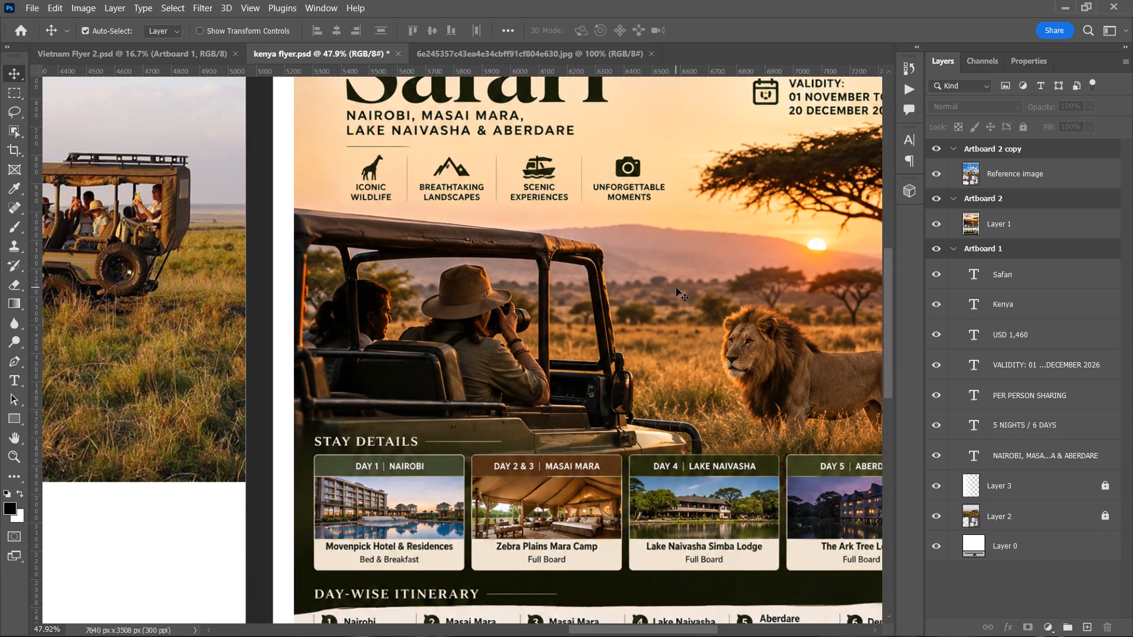
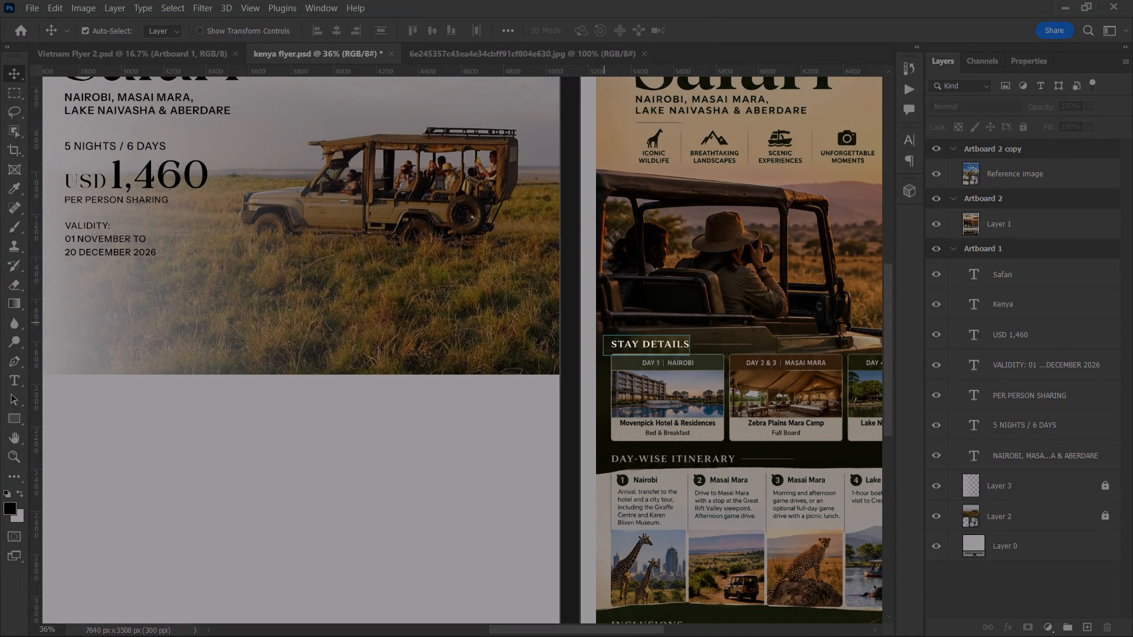
Copy the "STAY DETAILS" heading from the reference flyer using screen text capture.
drag(690, 355, 694, 352)
Duplicate the "Safari" title below the validity block, set the copy to 18 pt and place it beside the left guide.
key(space)
key(space)
key(space)
key(space)
key(space)
key(space)
key(space)
key(space)
key(space)
key(space)
key(space)
drag(434, 335, 580, 331)
drag(490, 345, 437, 348)
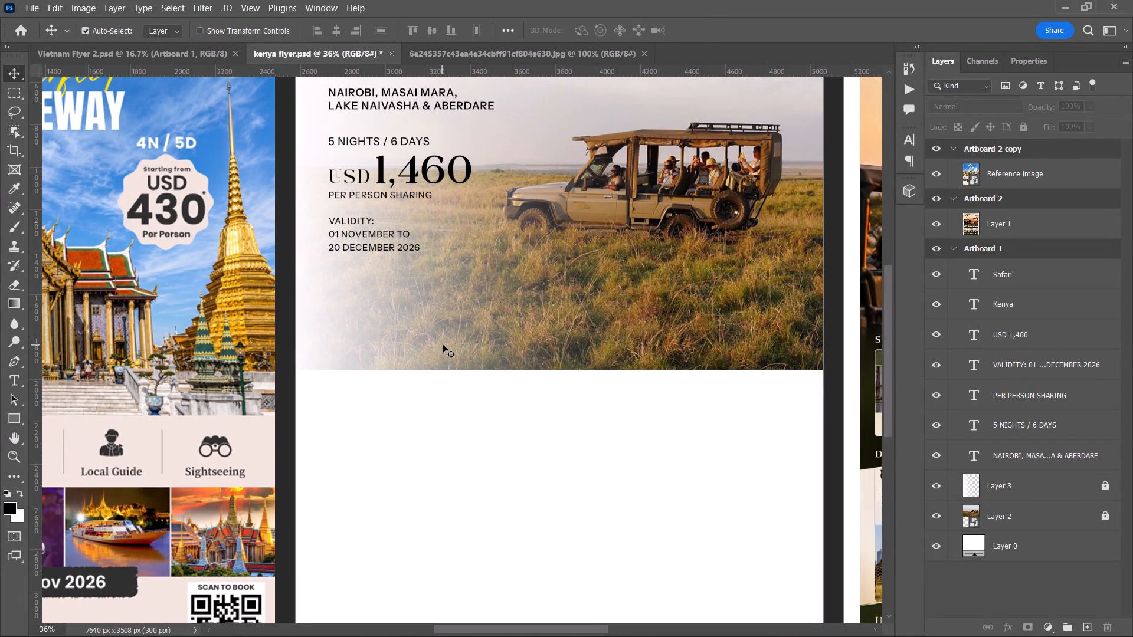
scroll(389, 185, up, 4)
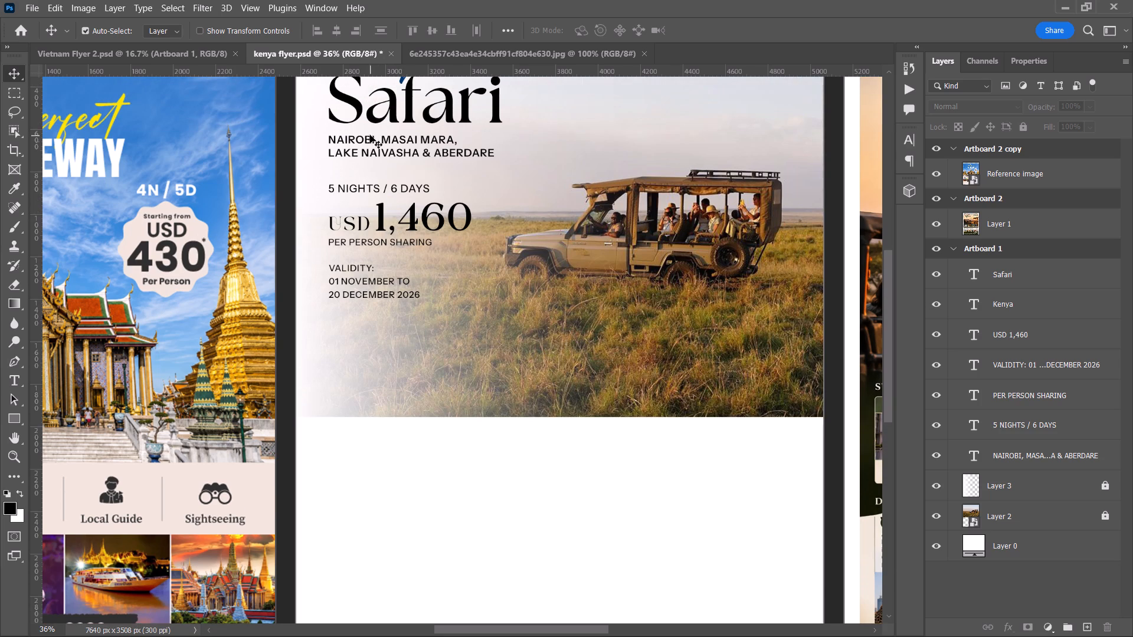
alt+drag(356, 112, 360, 357)
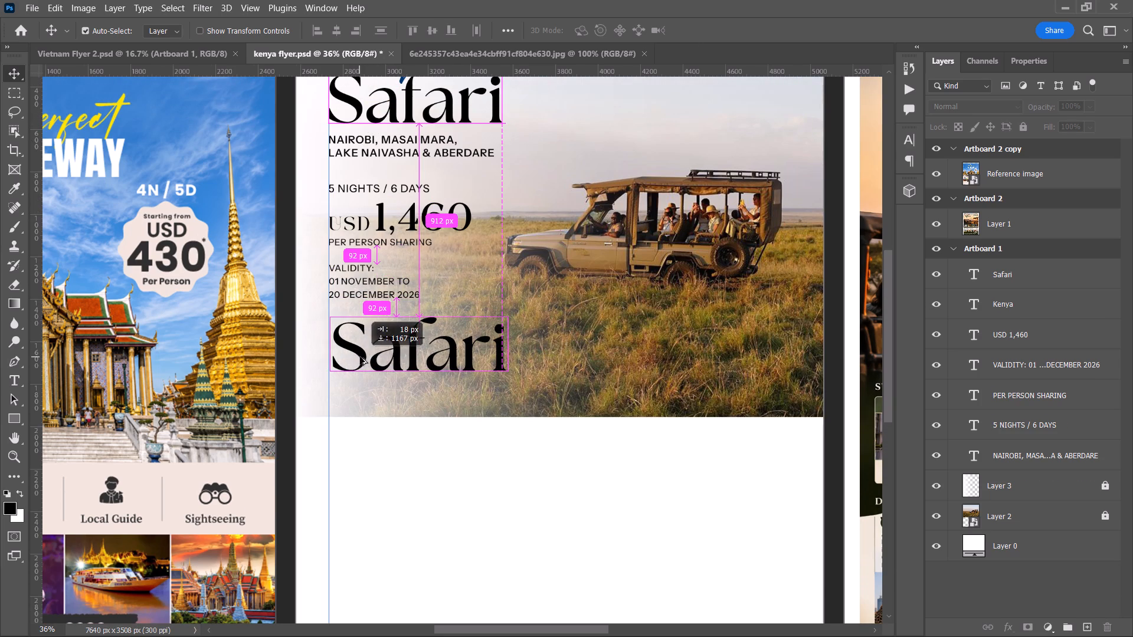
click(909, 146)
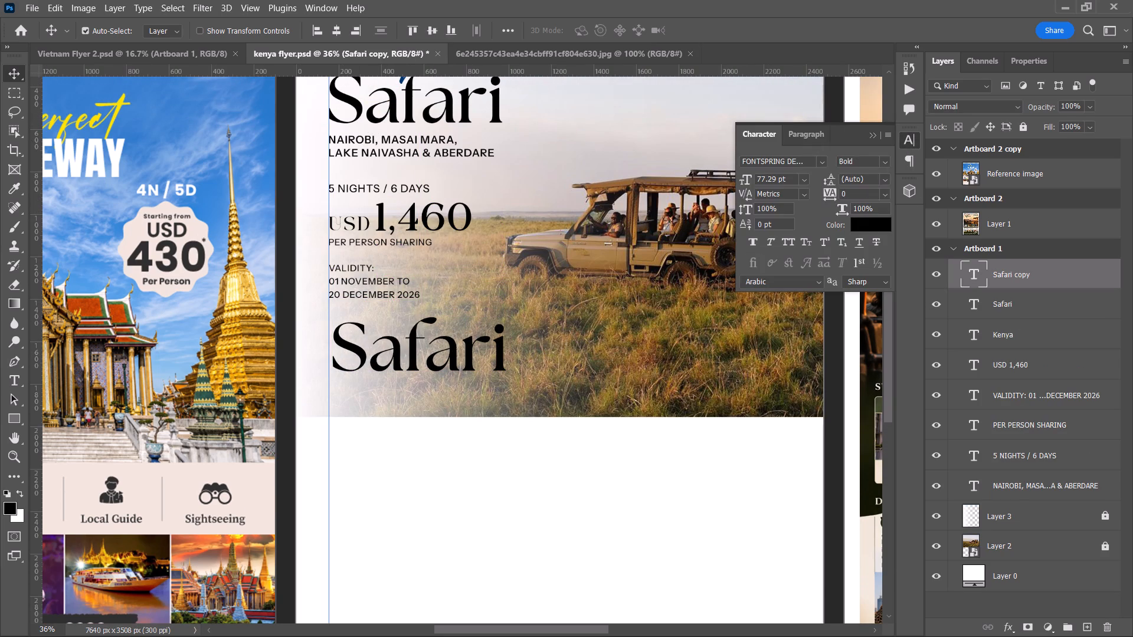
click(803, 176)
click(782, 300)
drag(425, 367, 357, 354)
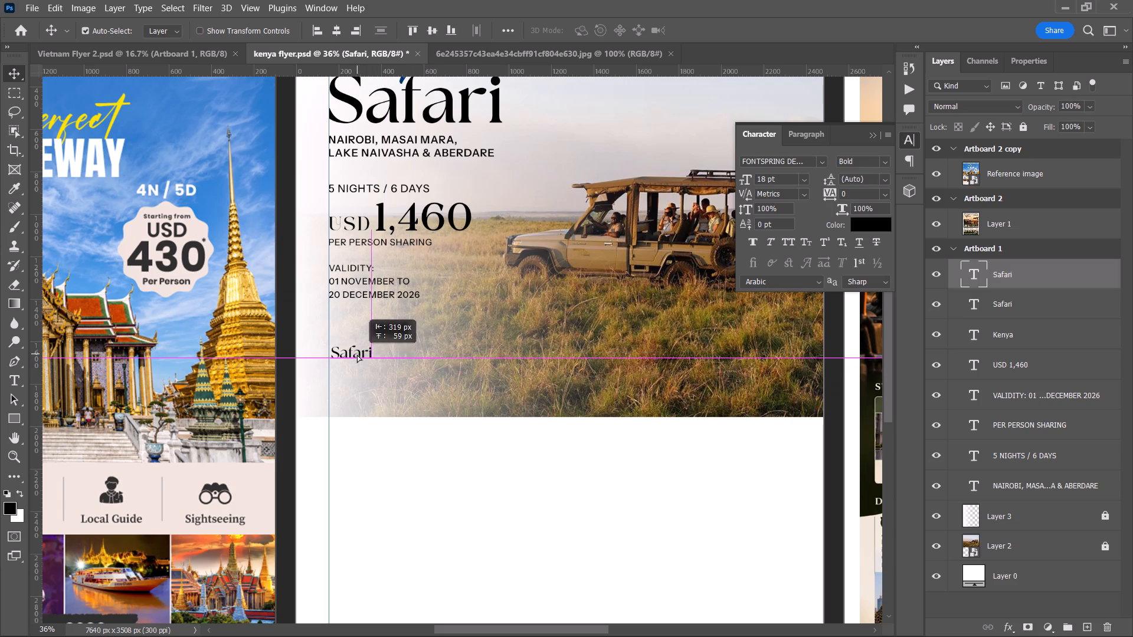
drag(357, 354, 357, 354)
Replace the small "Safari" copy's text with "STAY DETAILS" and move the heading up slightly at the left guide.
key(t)
triple_click(349, 352)
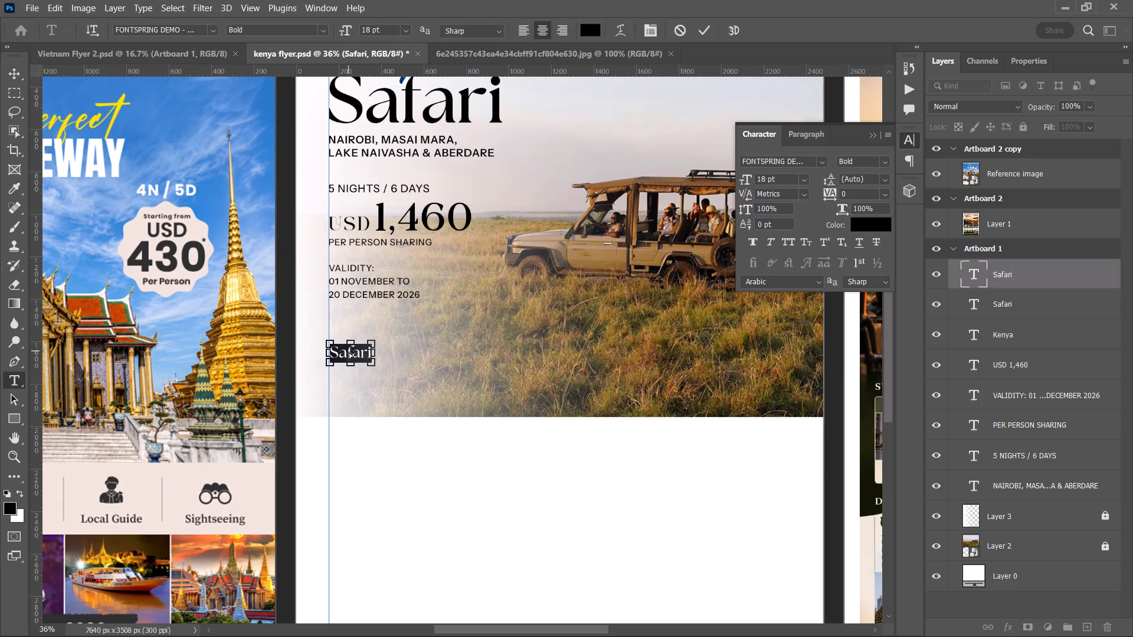
key(ctrl+v)
drag(361, 373, 388, 359)
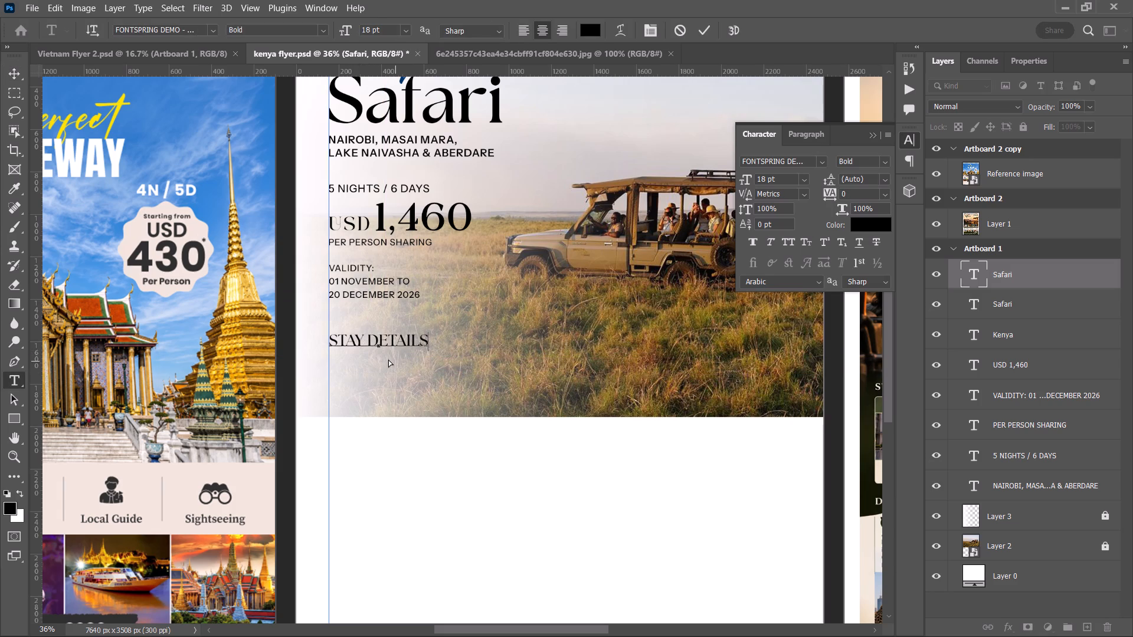
drag(388, 359, 388, 356)
click(708, 31)
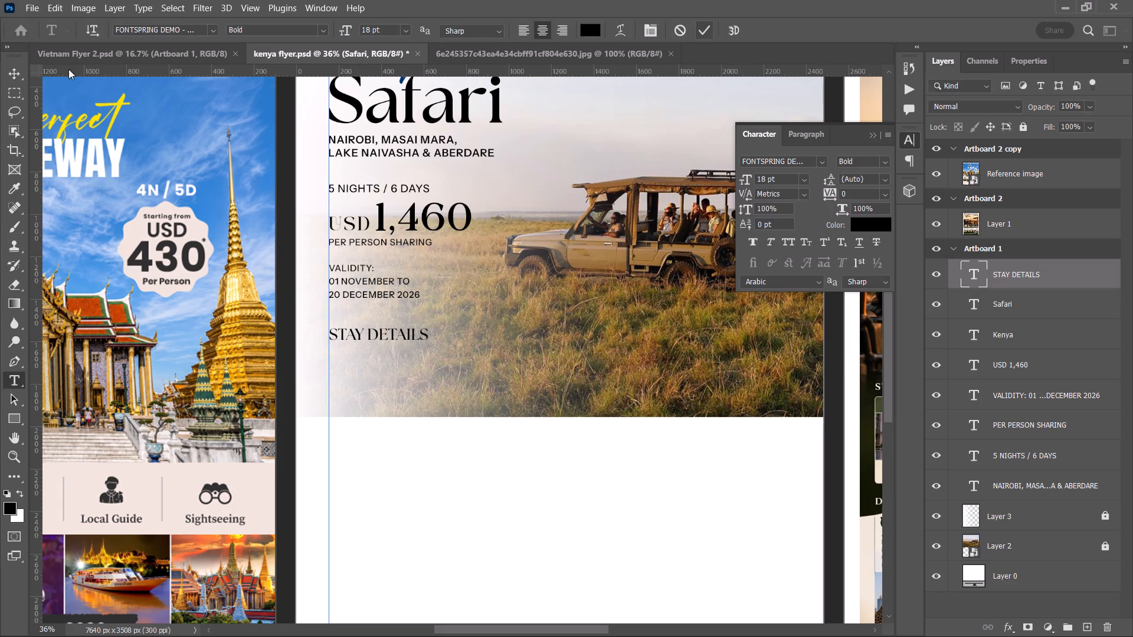
click(14, 75)
Examine the reference flyer's stay details section and hotel card layout against the space below the new heading.
alt+scroll(358, 436, down, 1)
key(space)
key(space)
key(space)
key(space)
key(space)
key(space)
key(space)
key(space)
drag(455, 432, 246, 457)
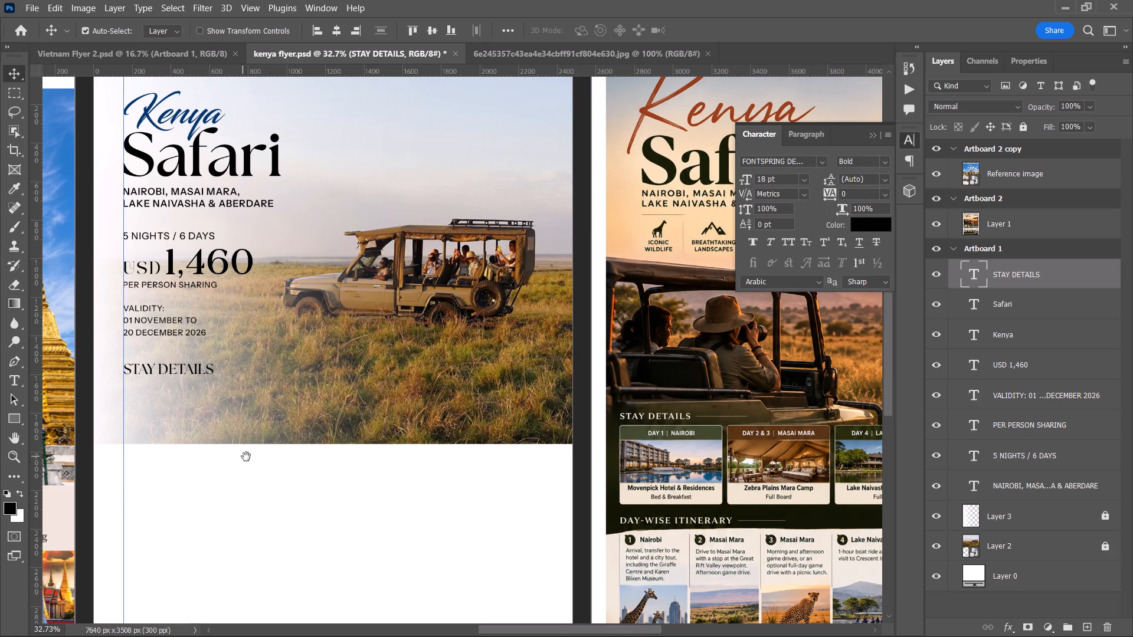
drag(246, 457, 251, 457)
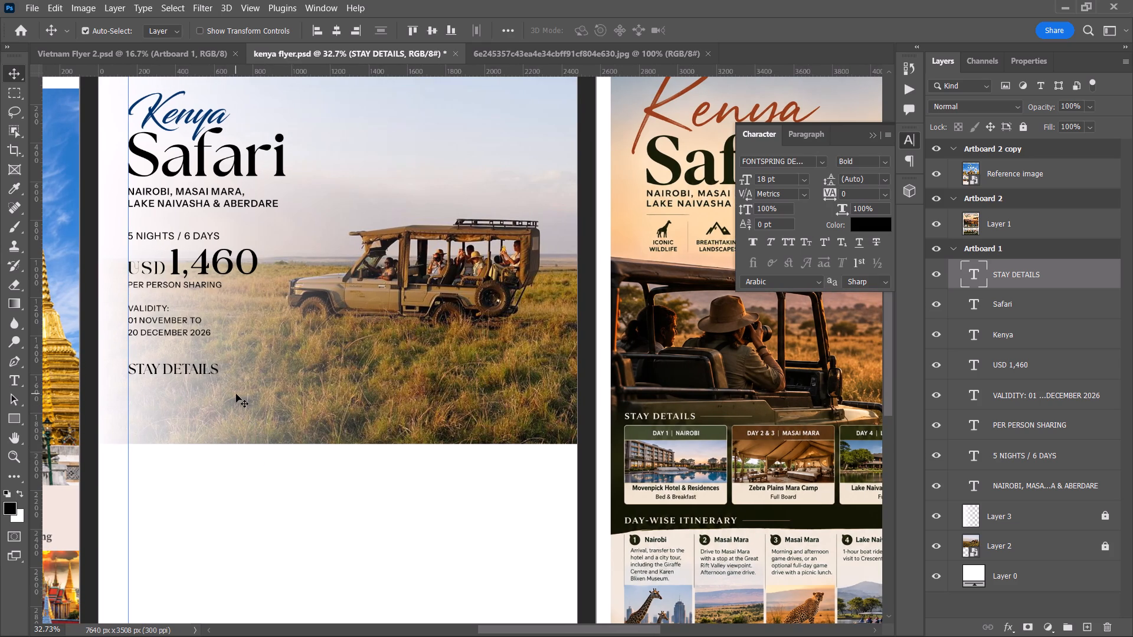
key(space)
key(space)
key(space)
key(space)
key(space)
key(space)
key(space)
key(space)
key(space)
key(space)
key(space)
key(space)
key(space)
key(space)
key(space)
key(space)
key(space)
key(space)
key(space)
key(space)
drag(236, 394, 219, 385)
drag(409, 437, 117, 418)
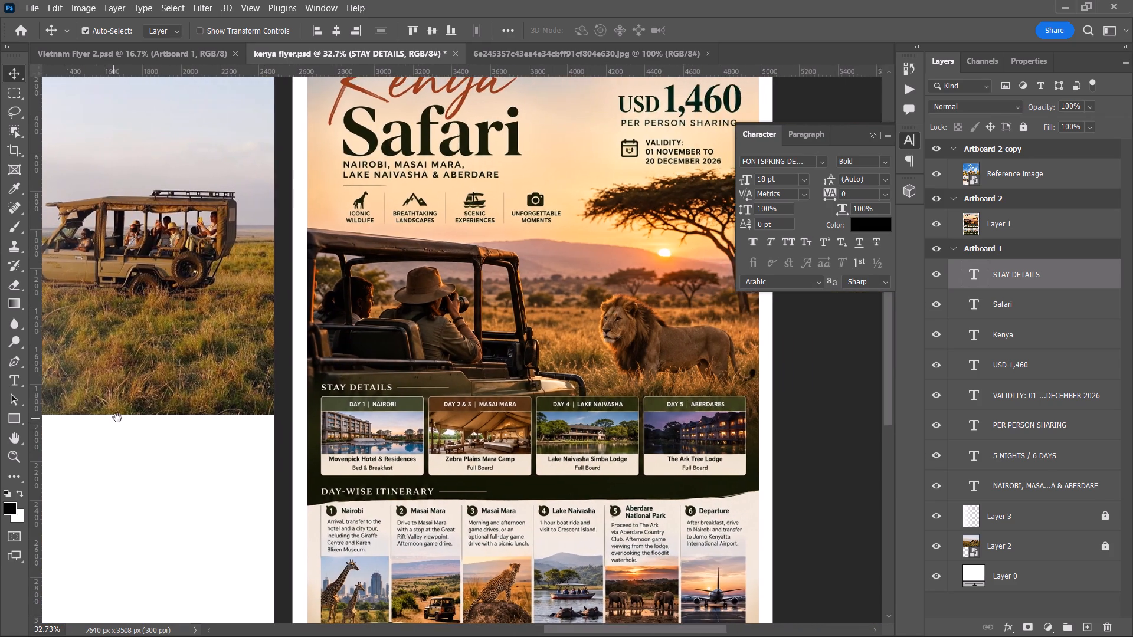
drag(117, 418, 469, 407)
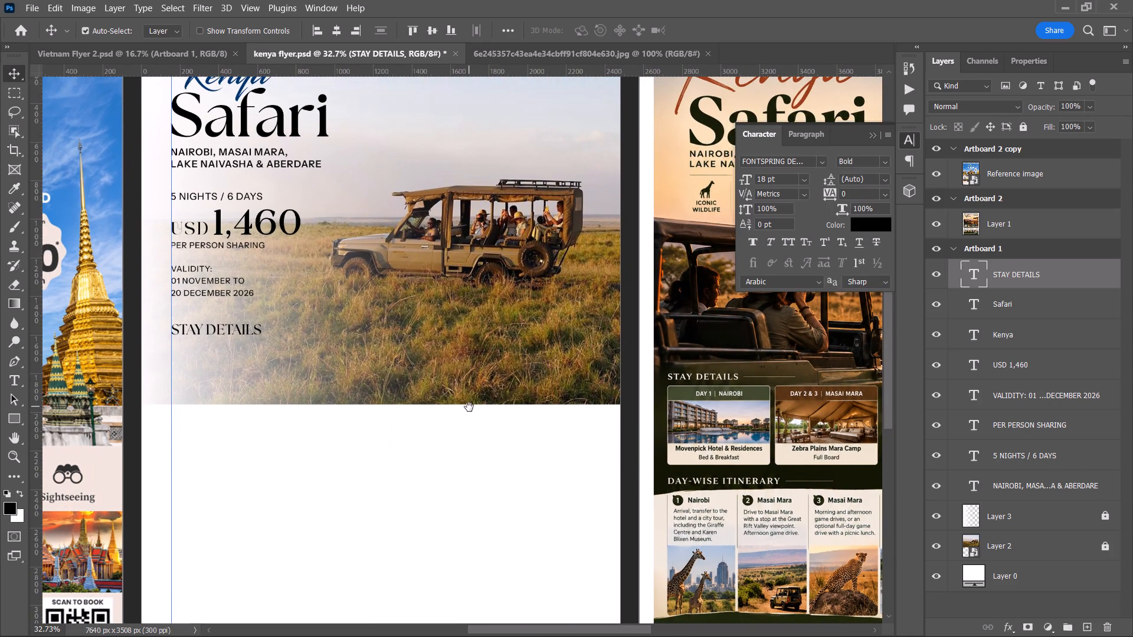
drag(469, 407, 471, 399)
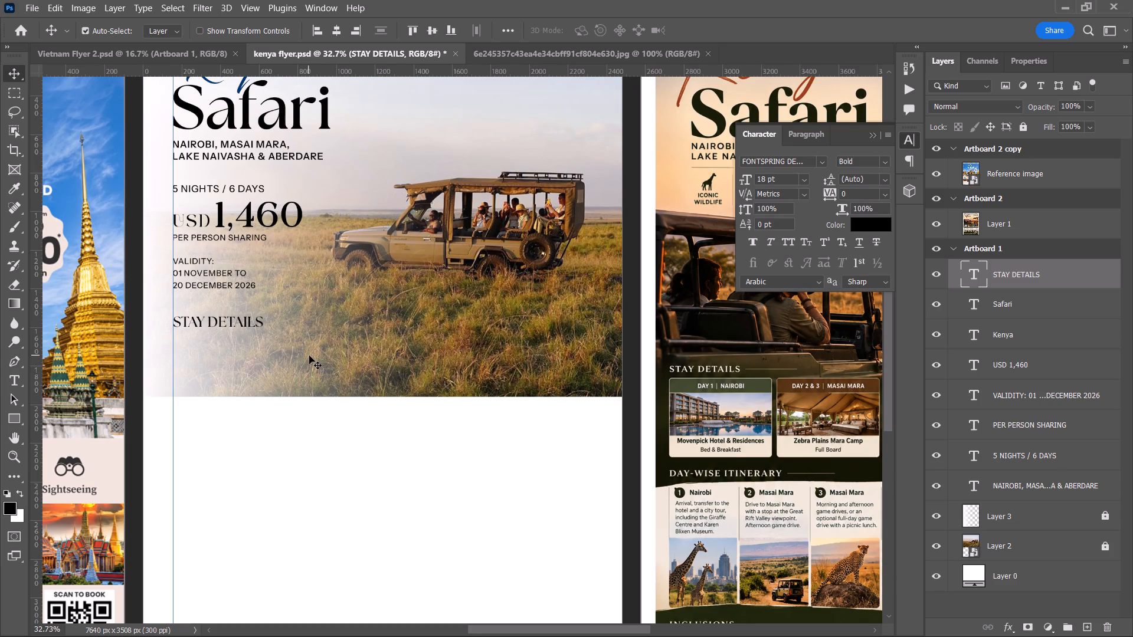
Draw a white rectangle about 585 × 455 px below the "STAY DETAILS" heading, starting at the left guide.
key(u)
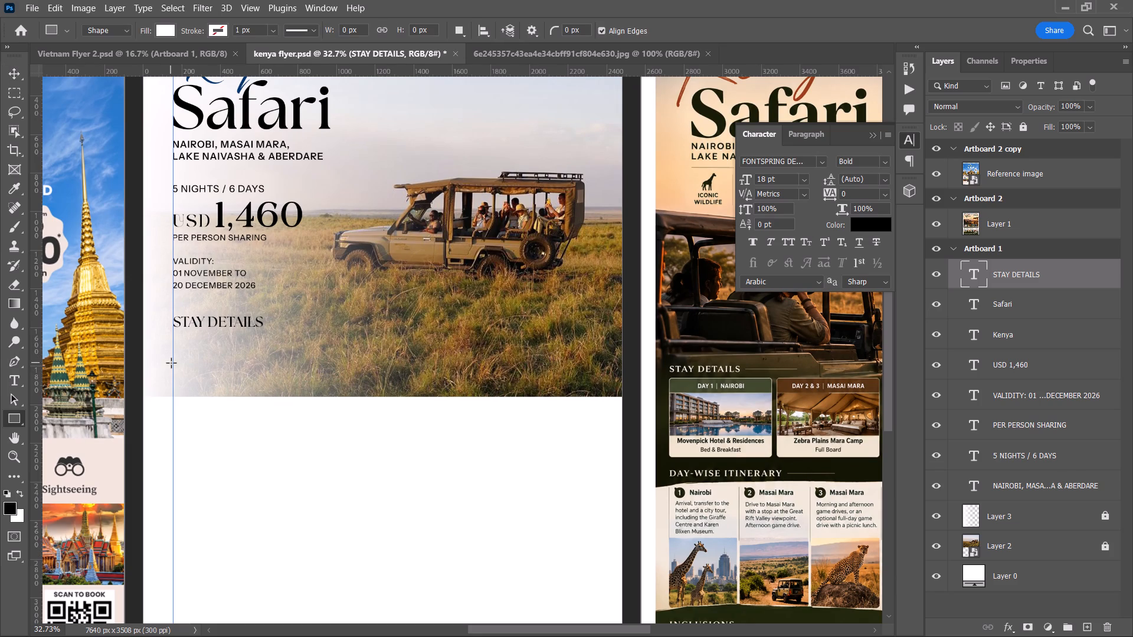
drag(175, 344, 287, 422)
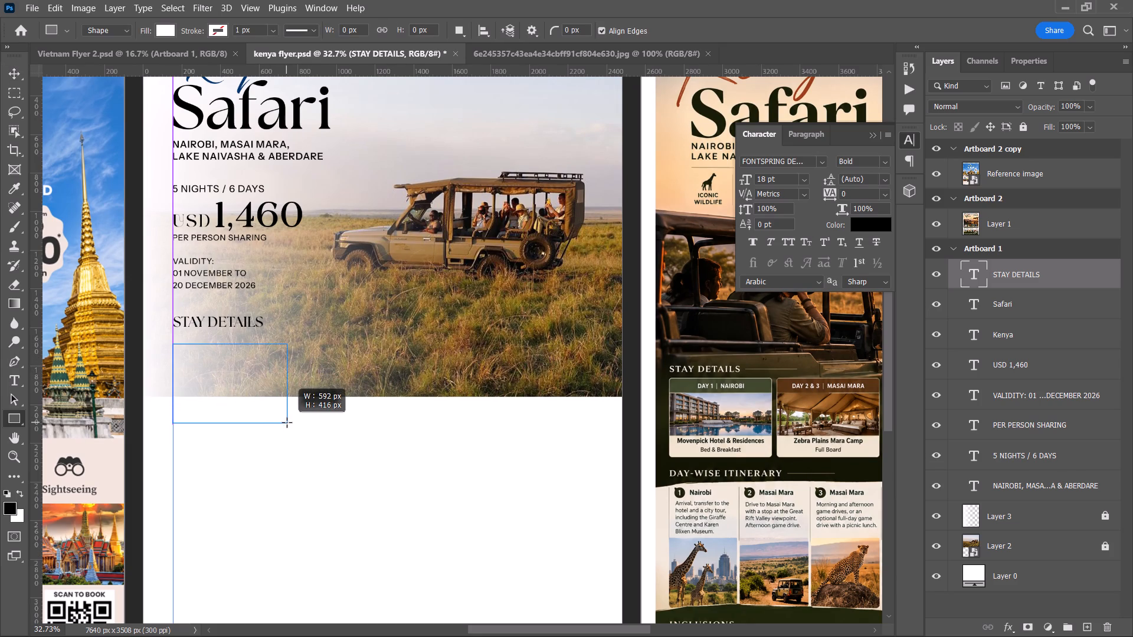
drag(287, 422, 279, 421)
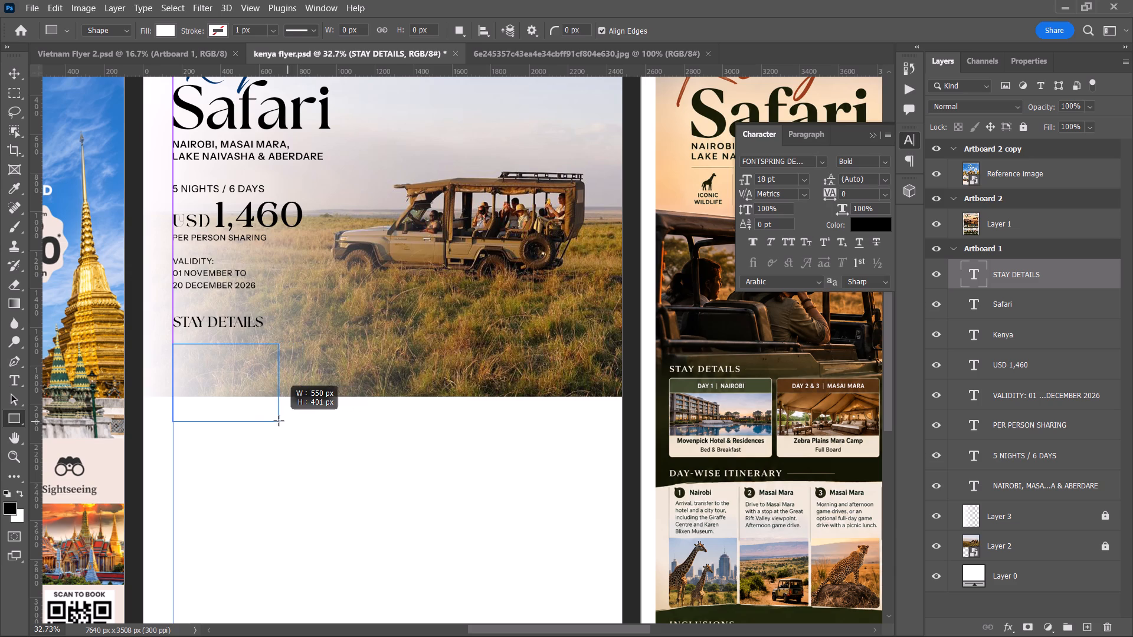
drag(279, 421, 286, 429)
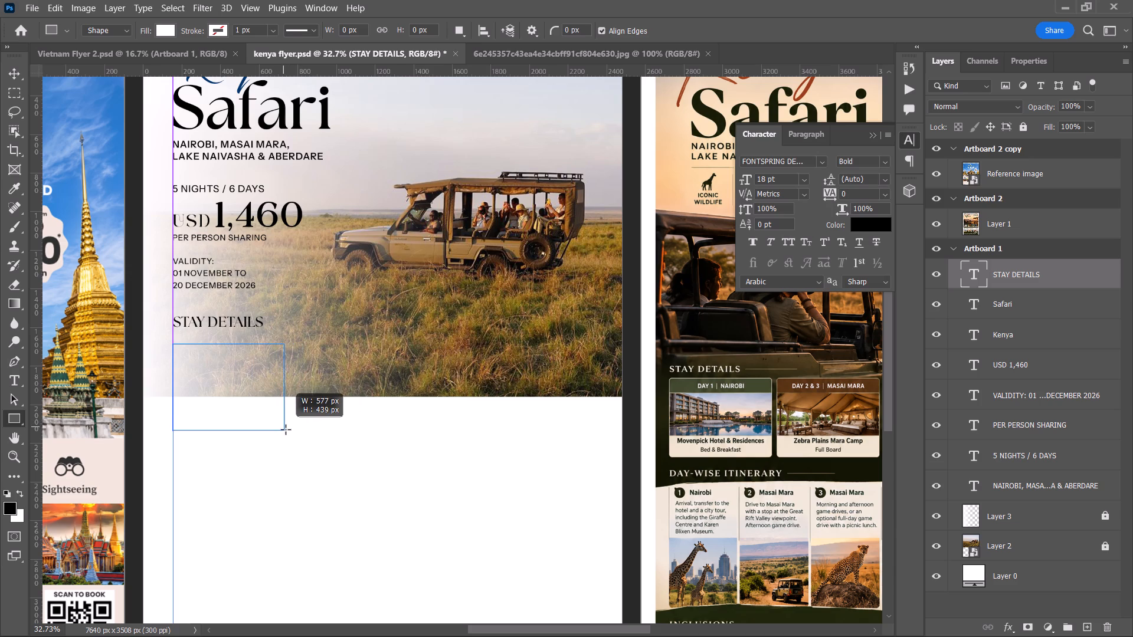
drag(286, 429, 286, 431)
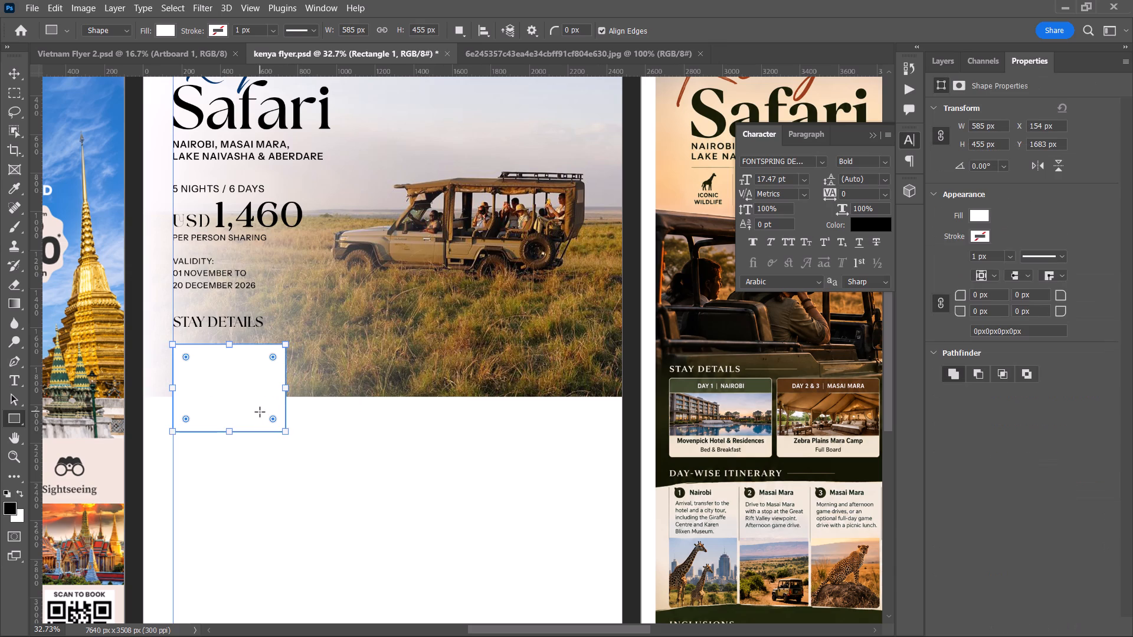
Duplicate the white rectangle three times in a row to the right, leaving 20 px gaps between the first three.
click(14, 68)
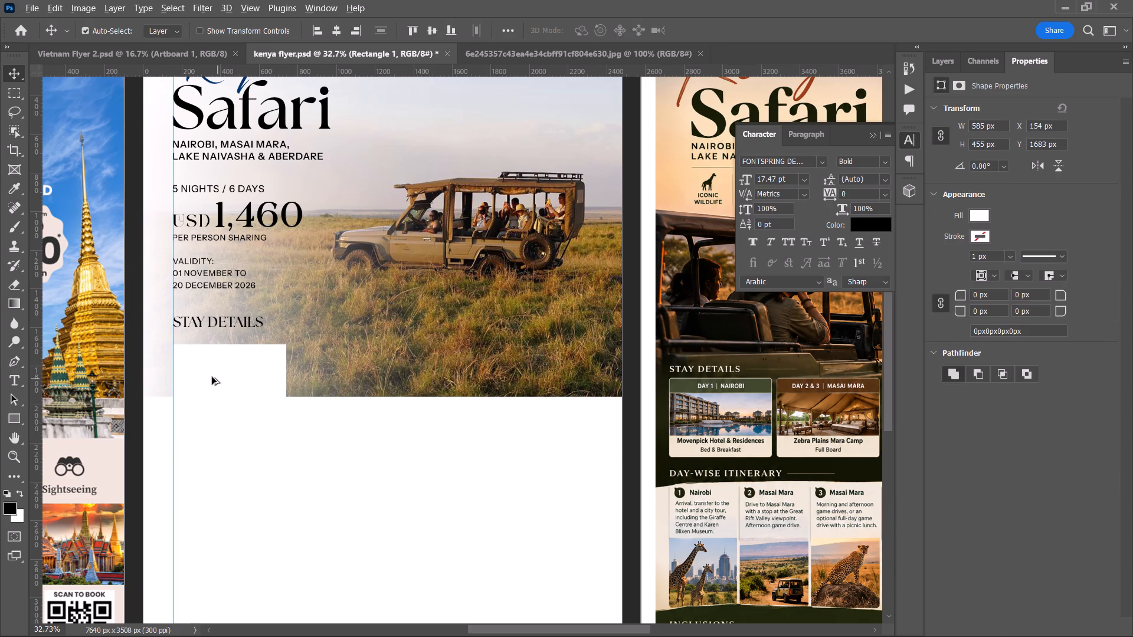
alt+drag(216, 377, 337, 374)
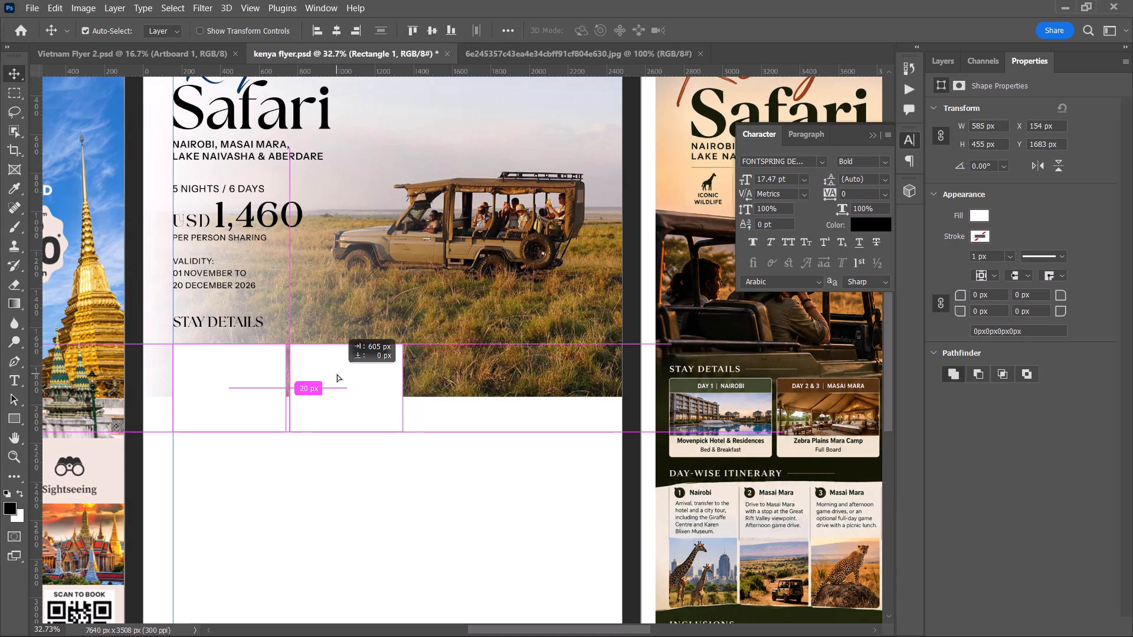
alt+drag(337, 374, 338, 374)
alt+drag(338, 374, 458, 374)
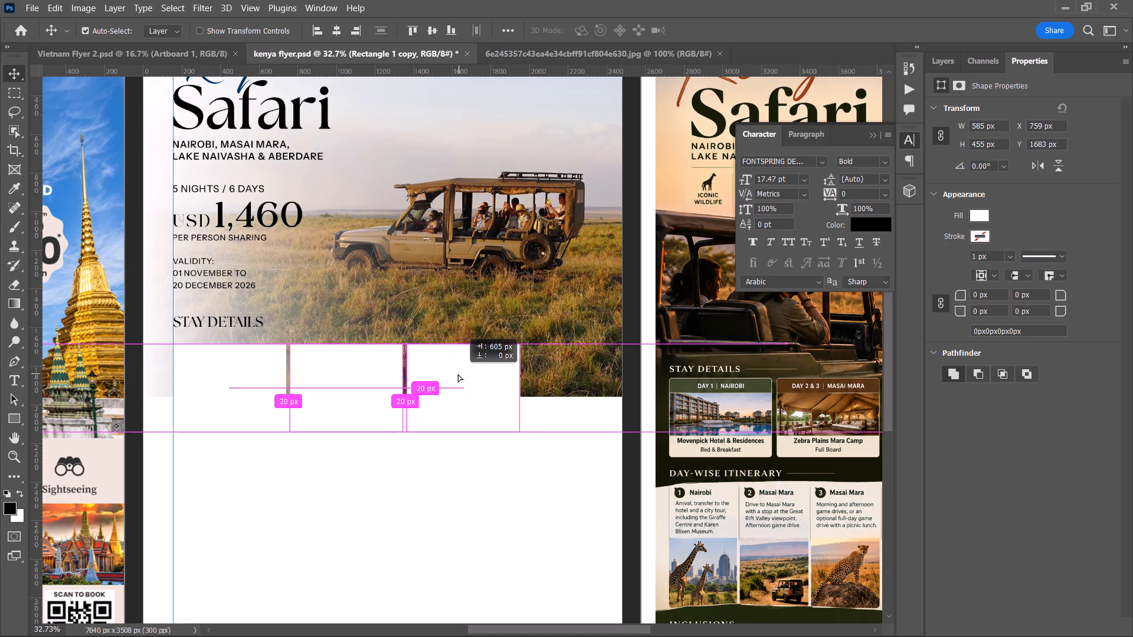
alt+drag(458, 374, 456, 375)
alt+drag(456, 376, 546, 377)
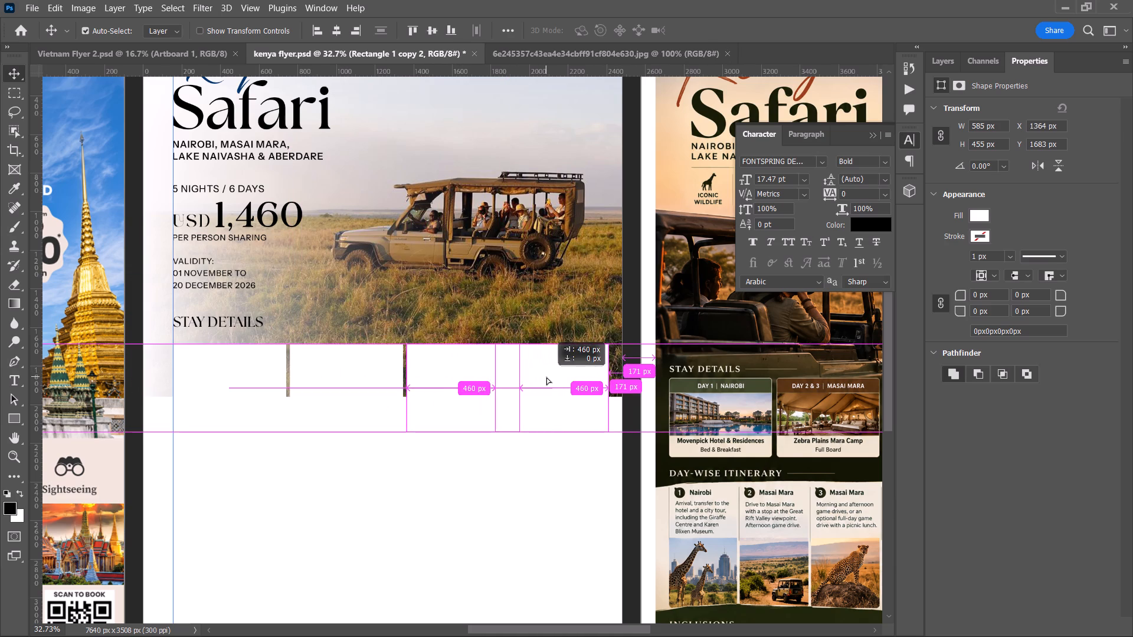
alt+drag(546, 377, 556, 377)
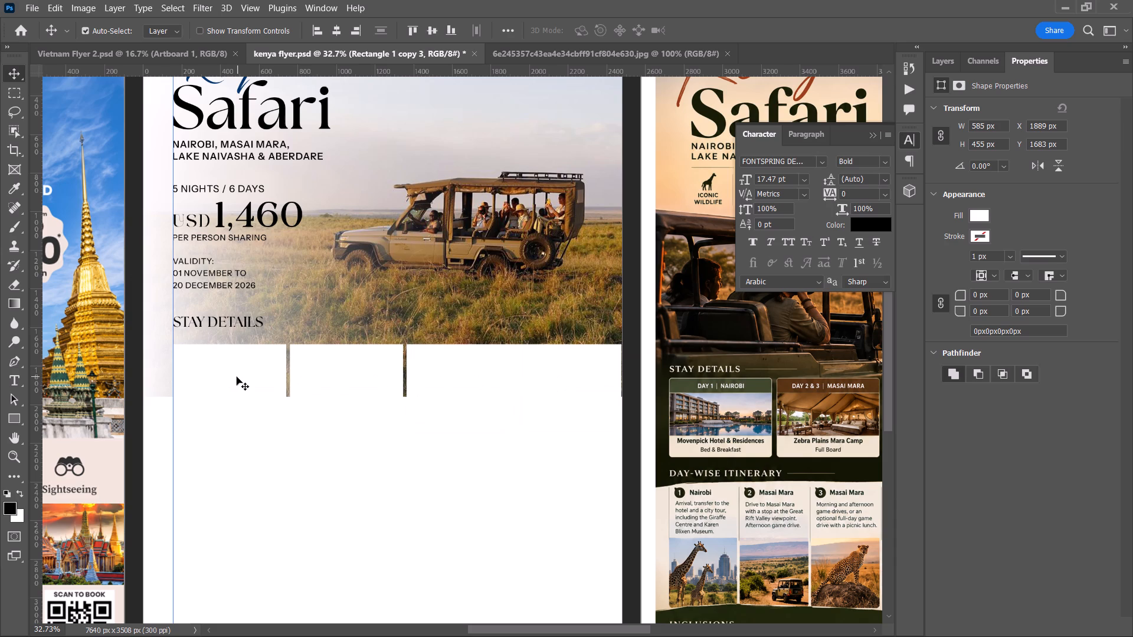
Narrow the first white rectangle to a width of about 527 px, keeping its left edge at the guide.
click(263, 385)
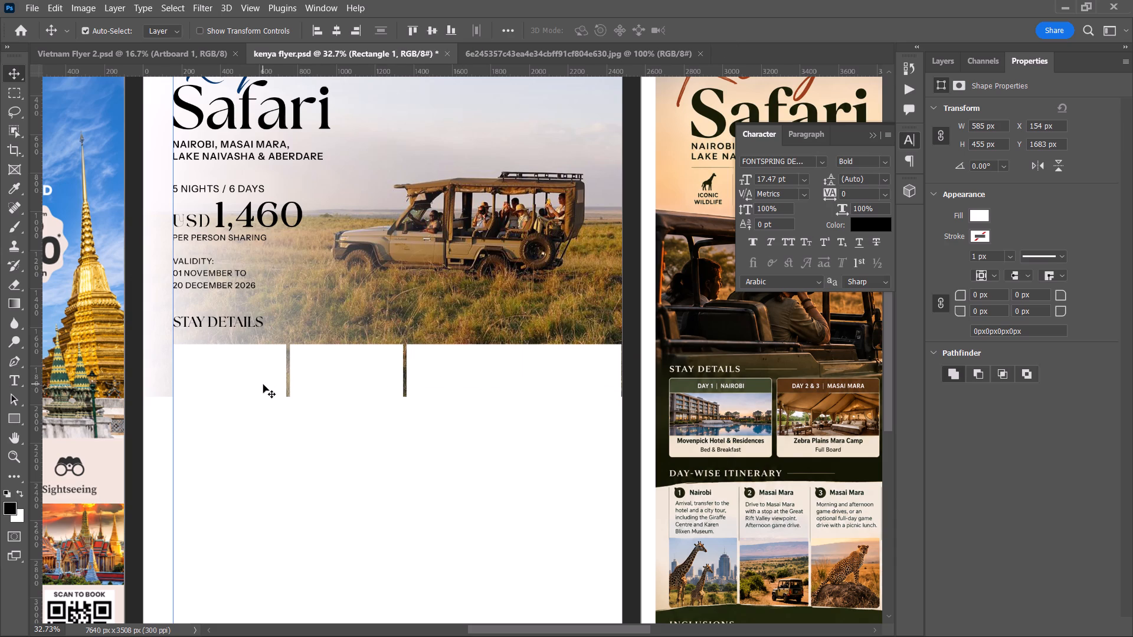
key(ctrl+t)
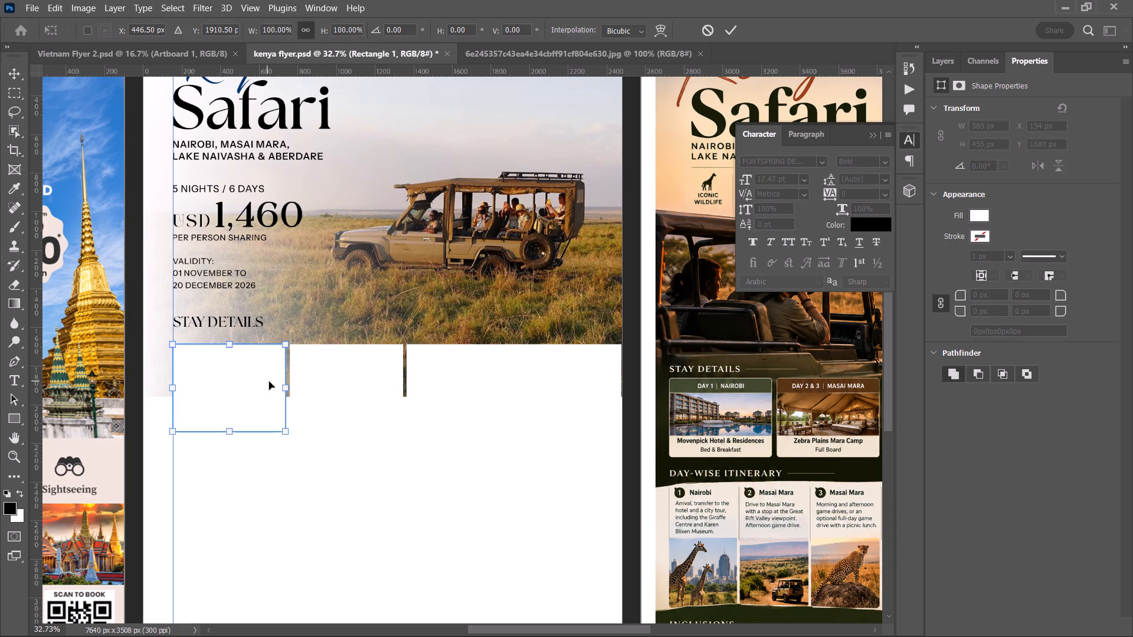
drag(285, 389, 276, 388)
key(ctrl+z)
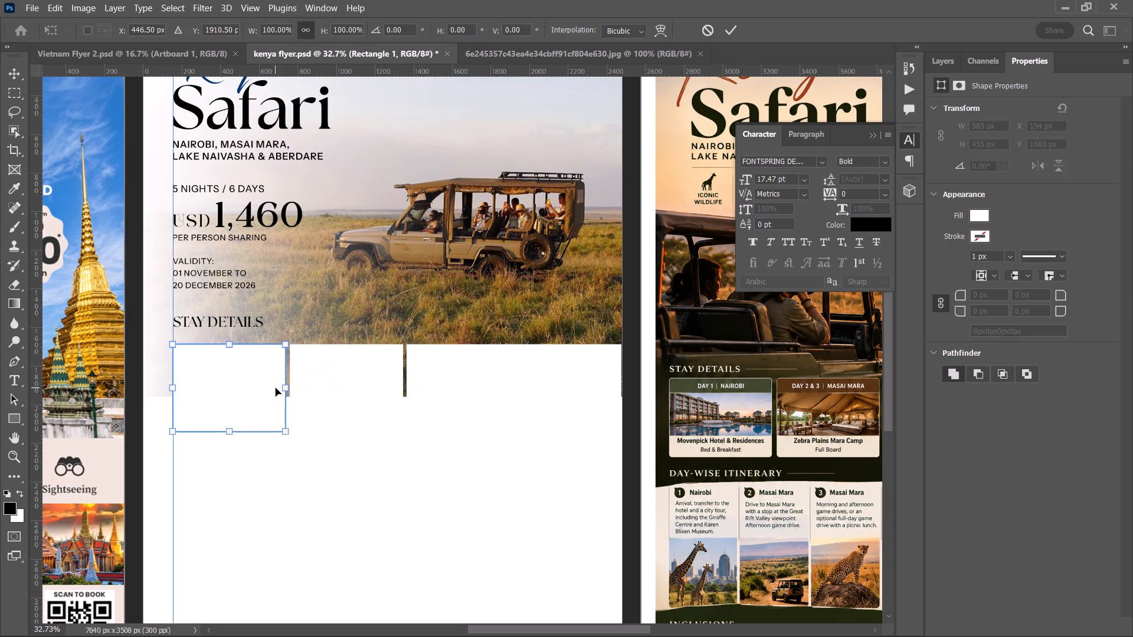
shift+drag(283, 391, 274, 390)
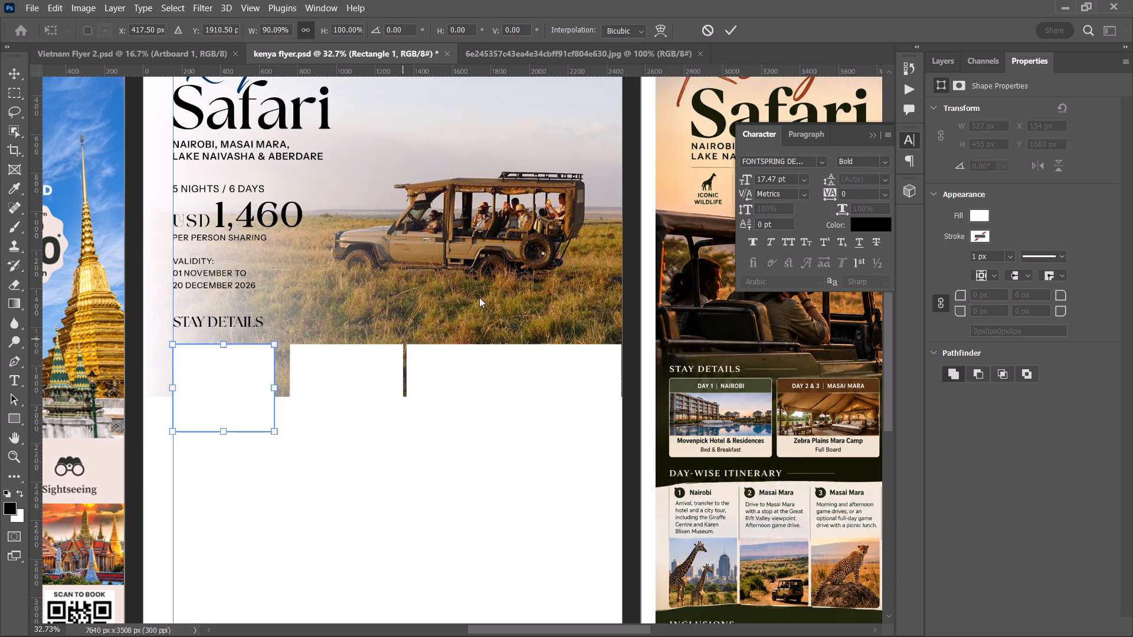
click(729, 24)
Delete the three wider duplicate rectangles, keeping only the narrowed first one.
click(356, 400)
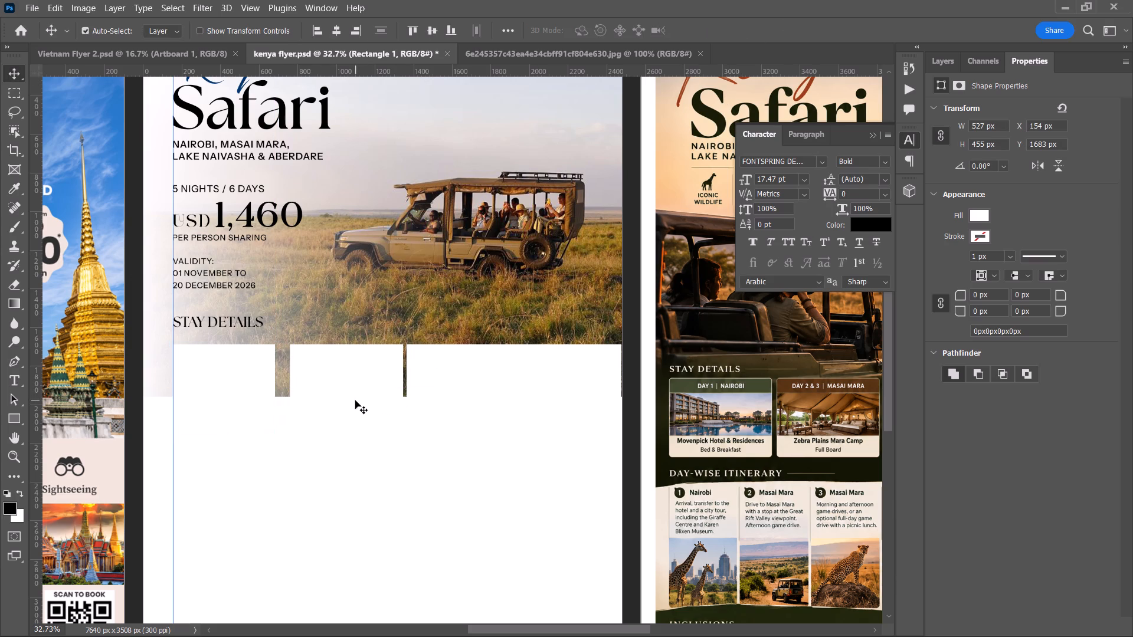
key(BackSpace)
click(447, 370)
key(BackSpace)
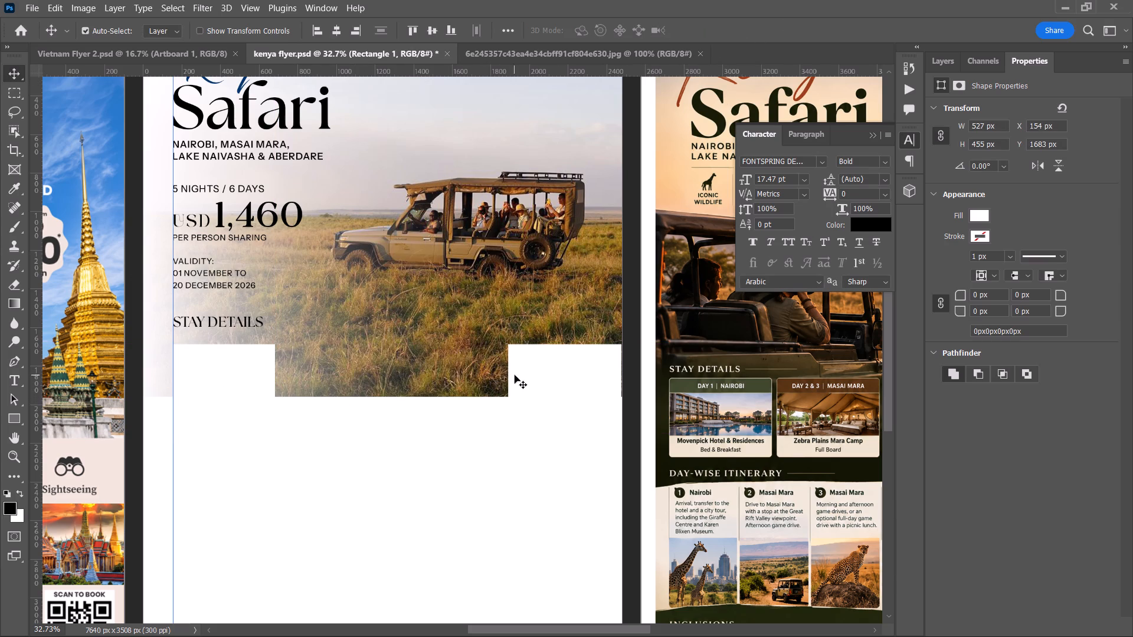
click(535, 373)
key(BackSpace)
Duplicate the narrowed white rectangle to the right for the row of stay cards.
alt+drag(255, 375, 316, 381)
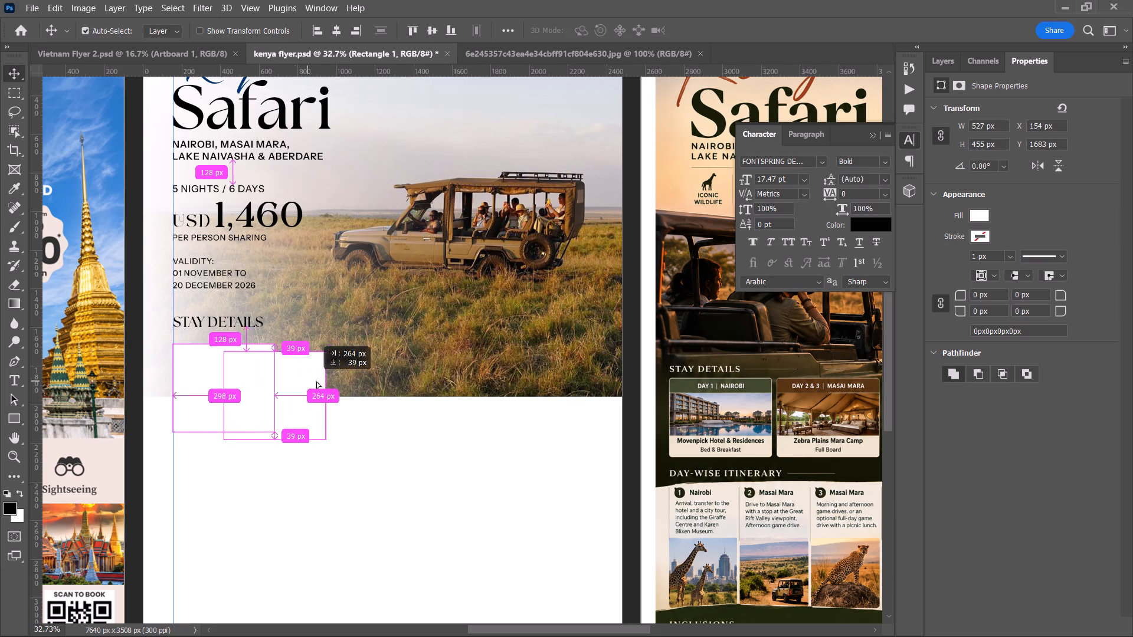
Place duplicates of the narrowed white rectangle to form a row of four cards with equal gaps of about 32 px.
alt+drag(316, 381, 363, 374)
alt+drag(330, 389, 439, 388)
alt+drag(434, 387, 546, 385)
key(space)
drag(534, 384, 447, 385)
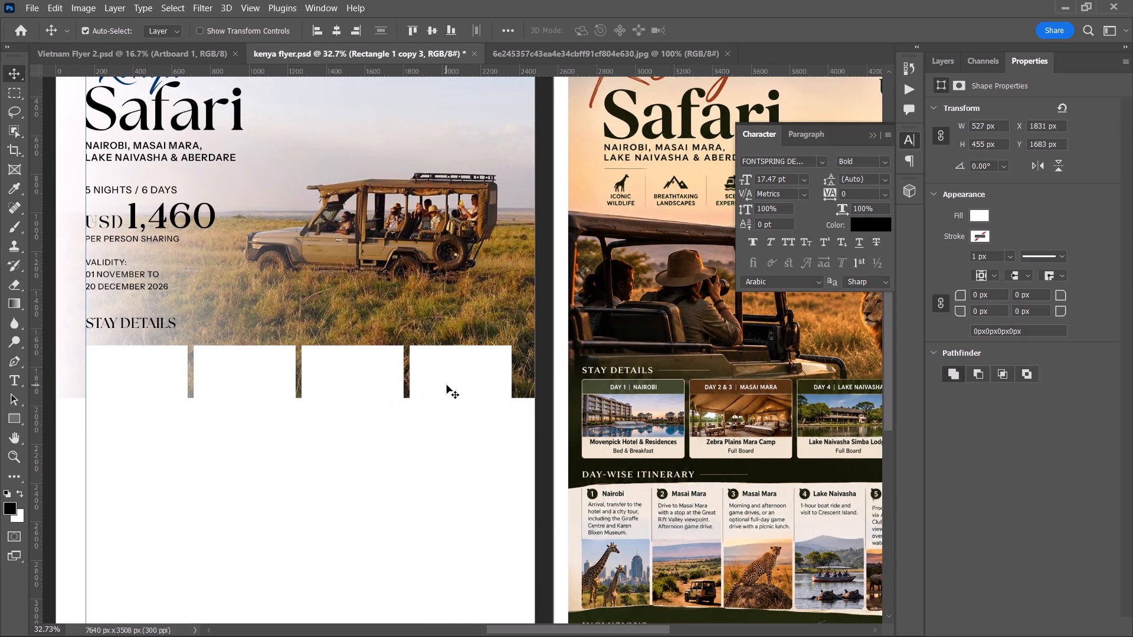
alt+scroll(447, 385, down, 3)
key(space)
drag(447, 385, 464, 385)
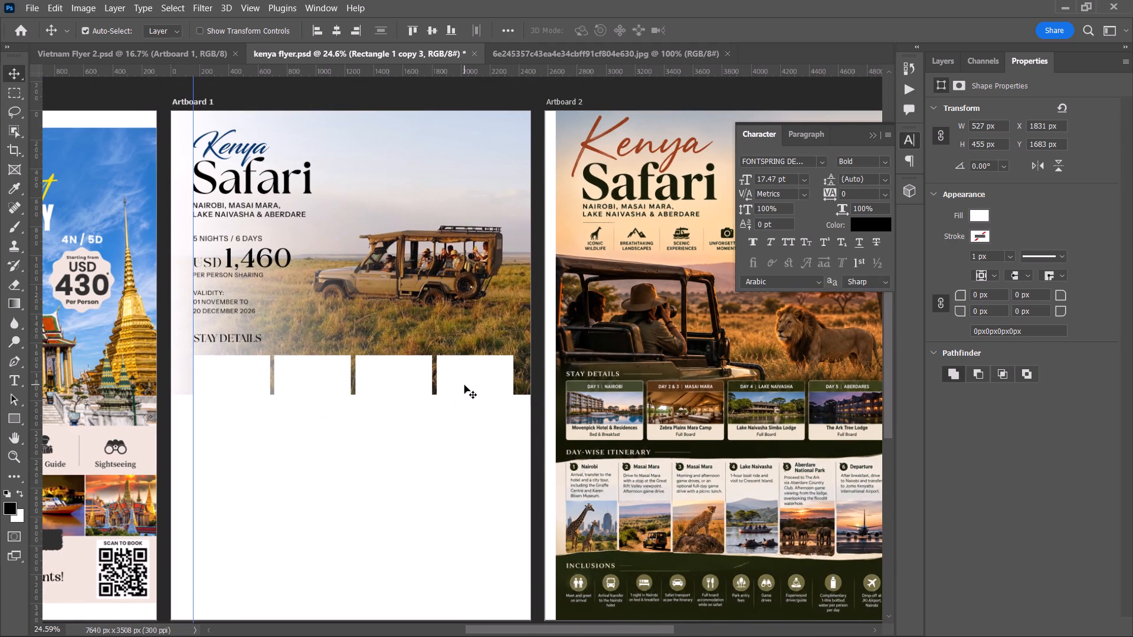
click(527, 101)
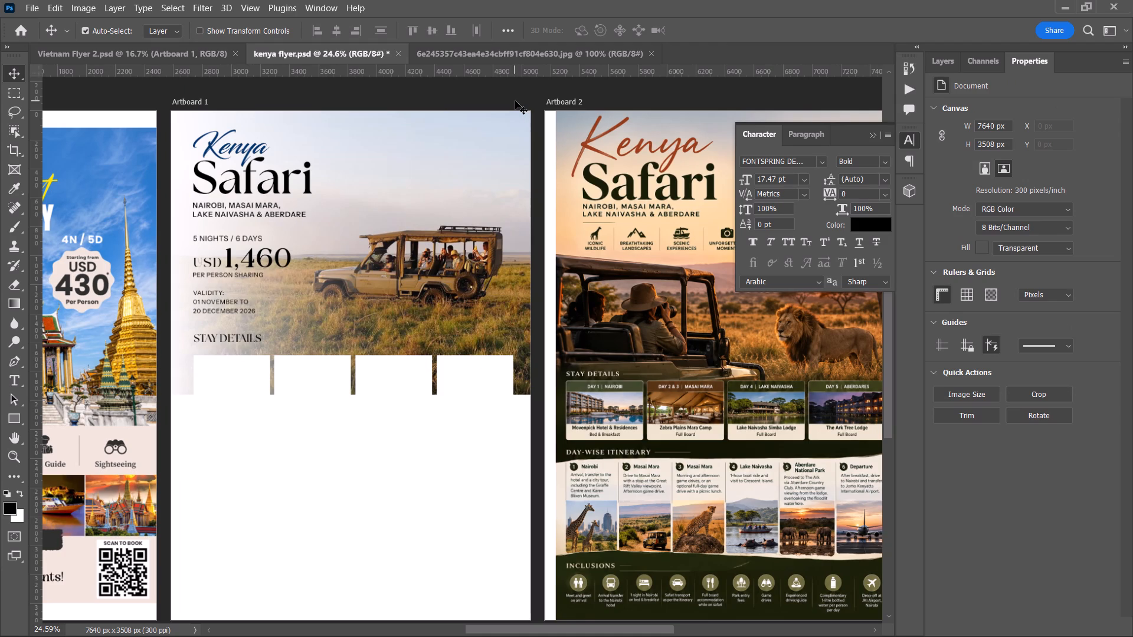
Nudge the STAY DETAILS heading down slightly, closer to the row of white rectangles.
click(230, 335)
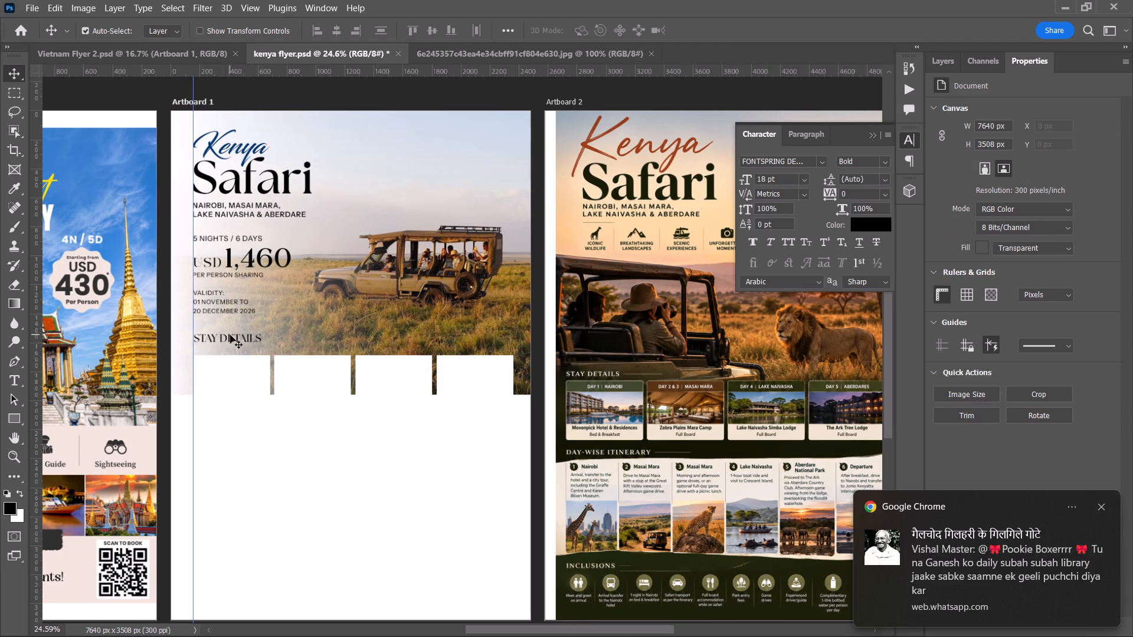
key(Down)
key(Down)
key(Down)
key(Down)
key(Down)
key(Down)
key(Down)
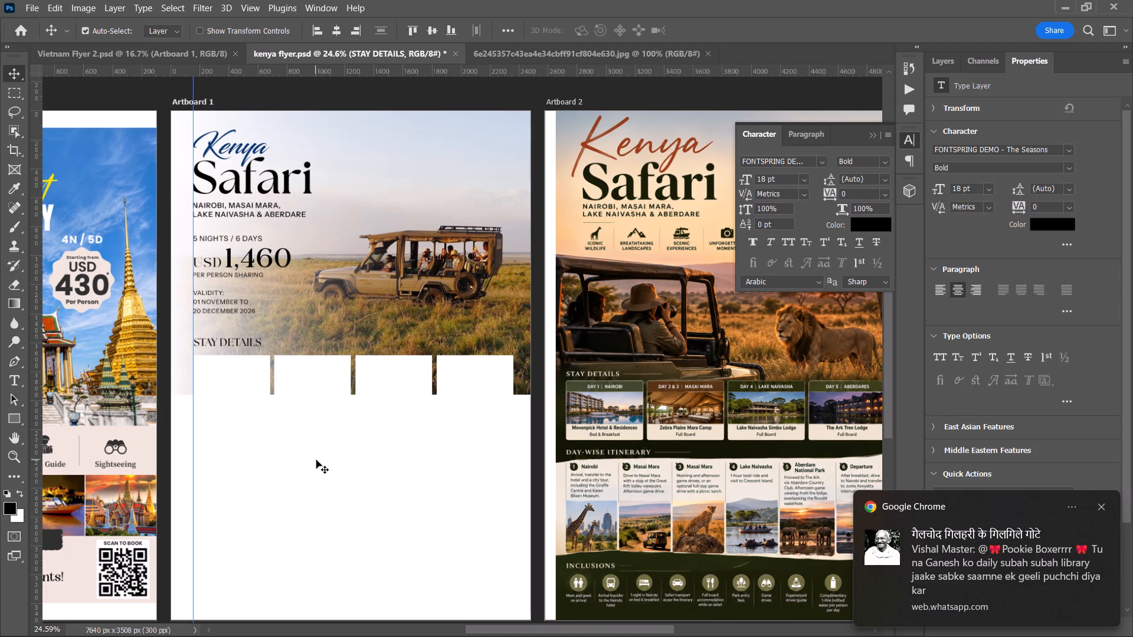
click(1108, 505)
Round all corners of the first white rectangle to a 20 px radius.
click(941, 70)
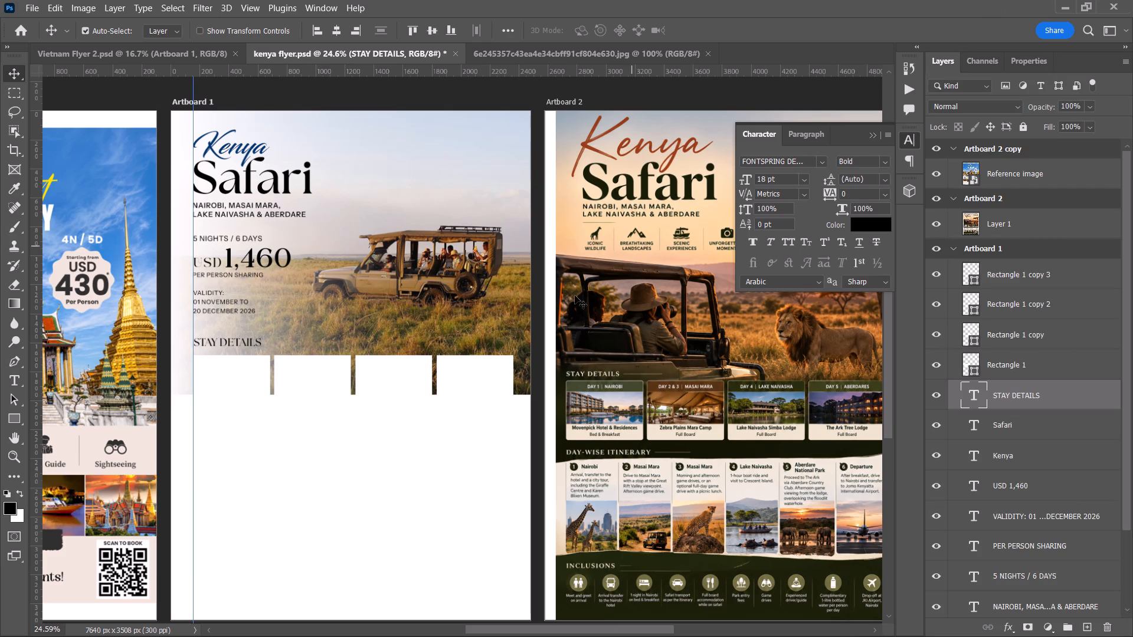
click(260, 382)
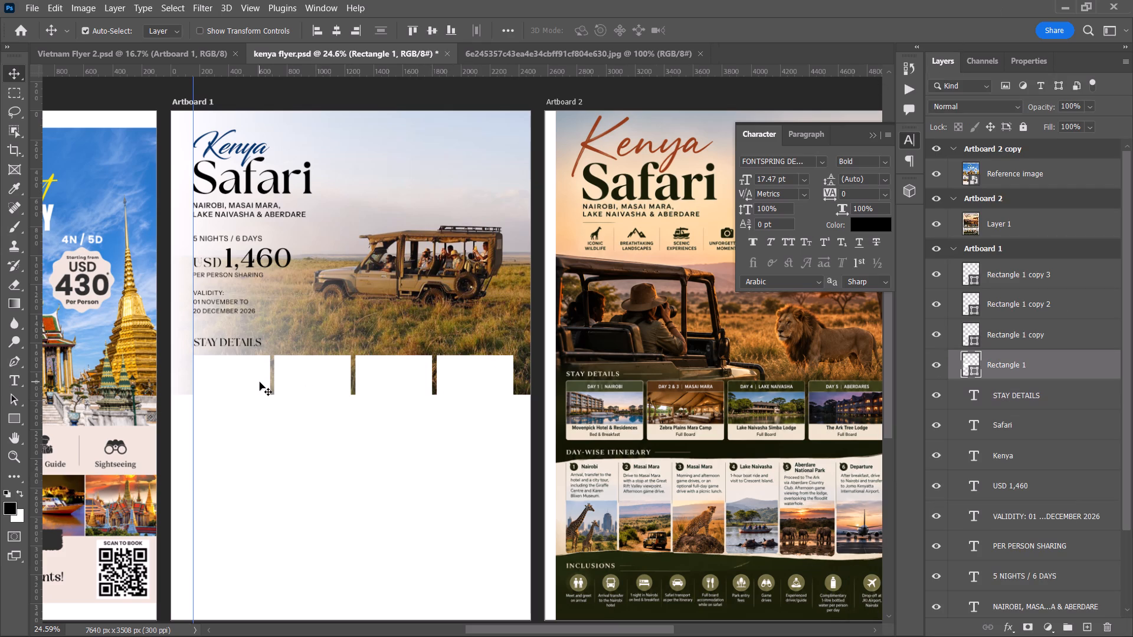
alt+scroll(211, 366, up, 8)
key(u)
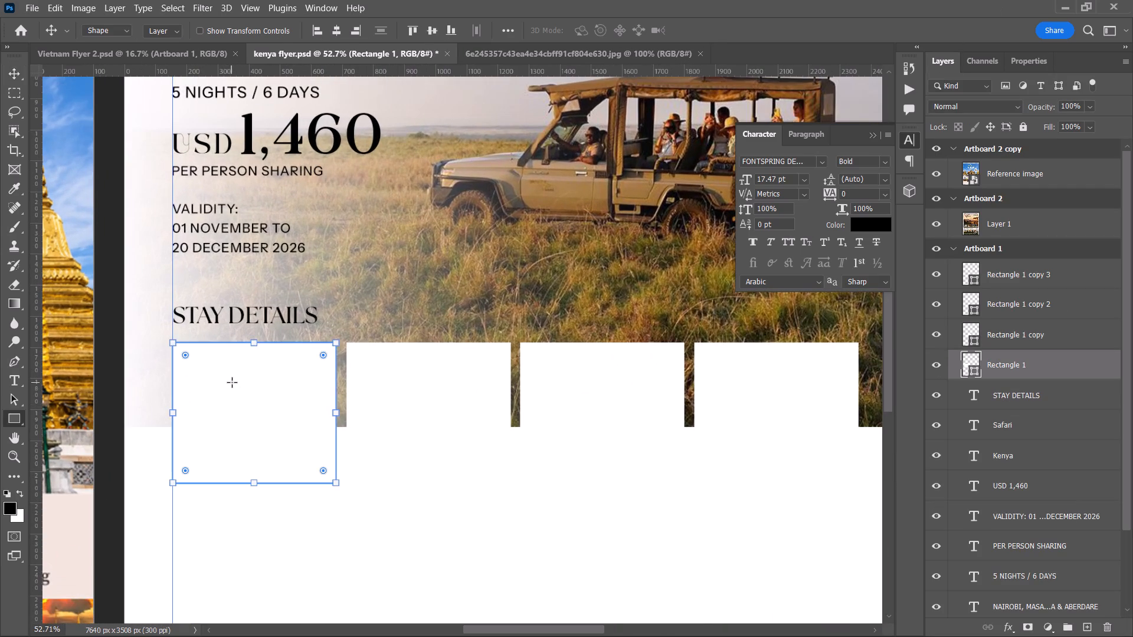
drag(184, 354, 181, 352)
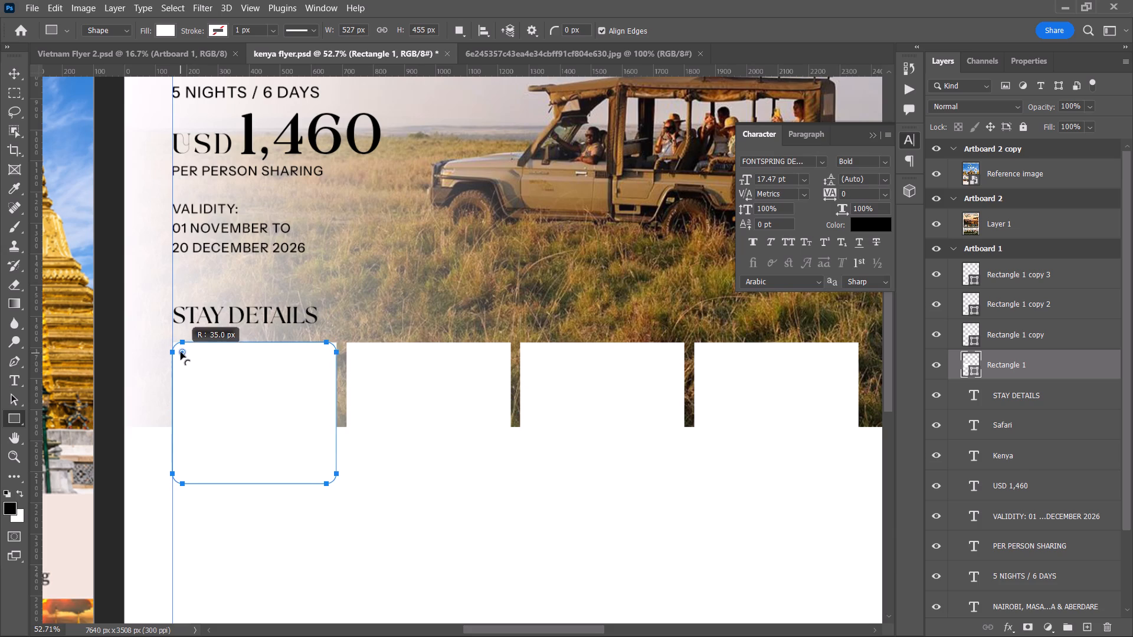
drag(181, 352, 178, 350)
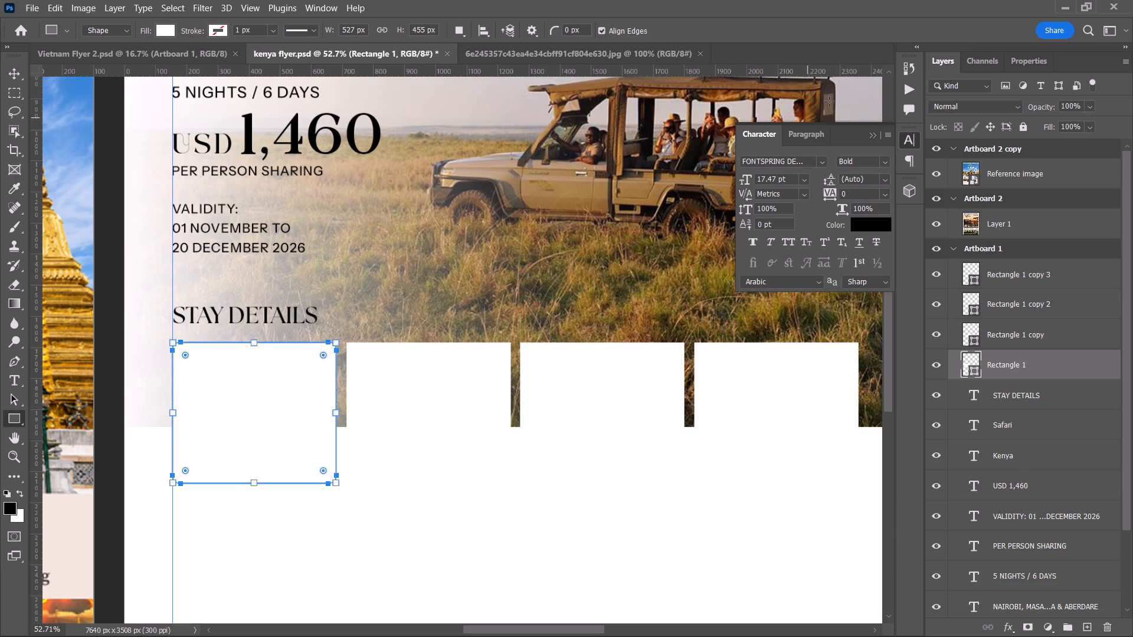
click(1025, 64)
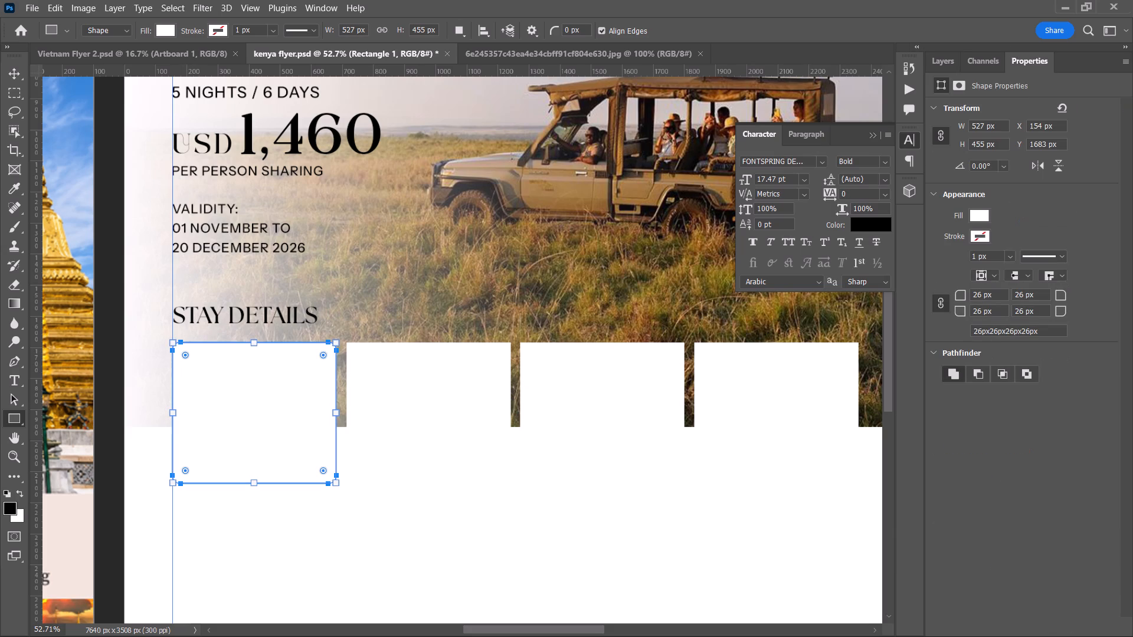
double_click(978, 295)
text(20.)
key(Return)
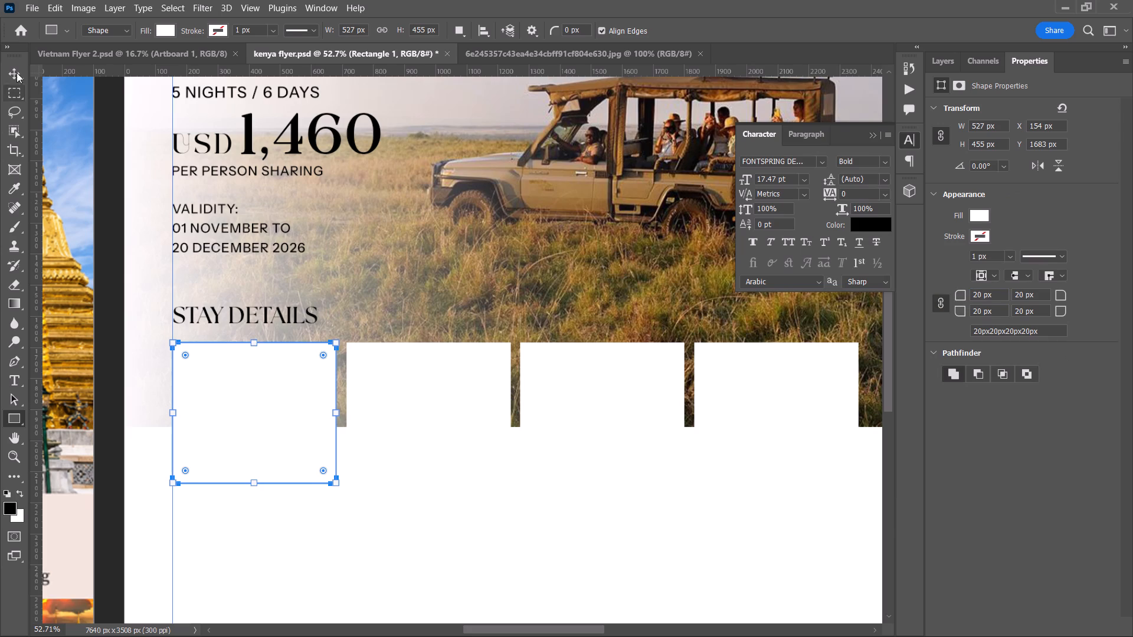
Set the corner radius of the other three white rectangles to 20 px, matching the first card.
click(15, 65)
click(414, 406)
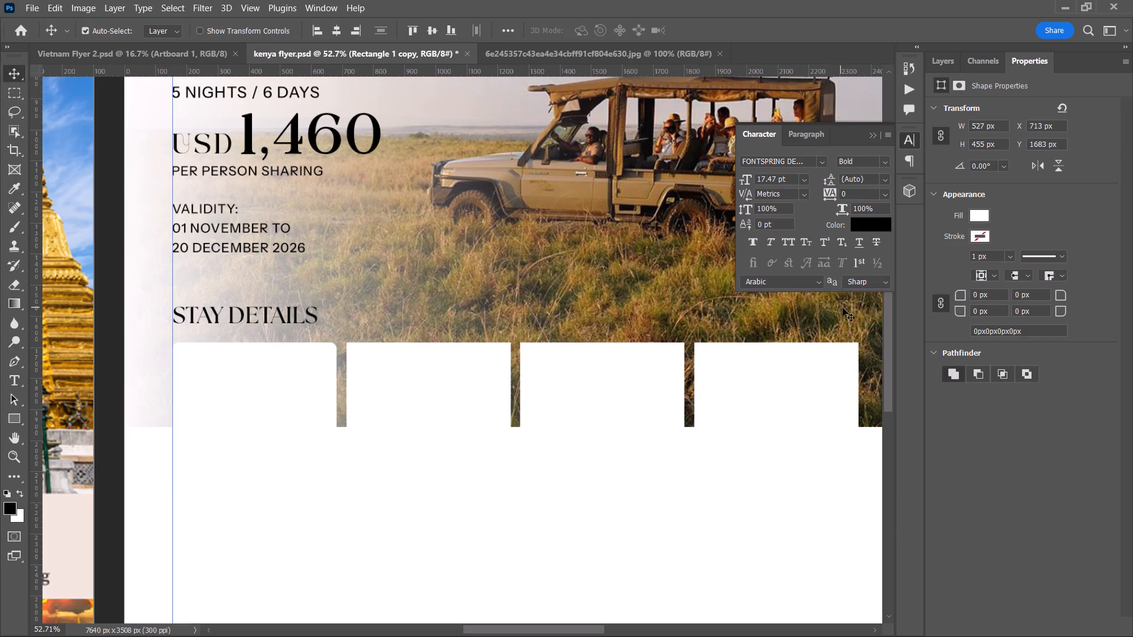
double_click(973, 295)
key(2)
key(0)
key(Return)
click(622, 362)
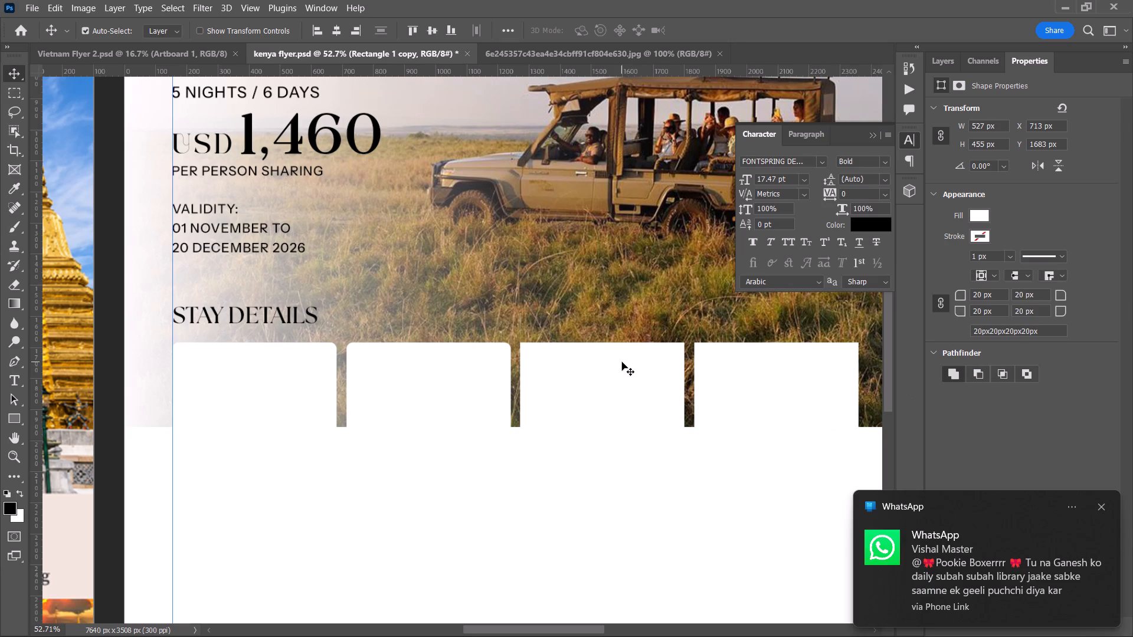
double_click(971, 294)
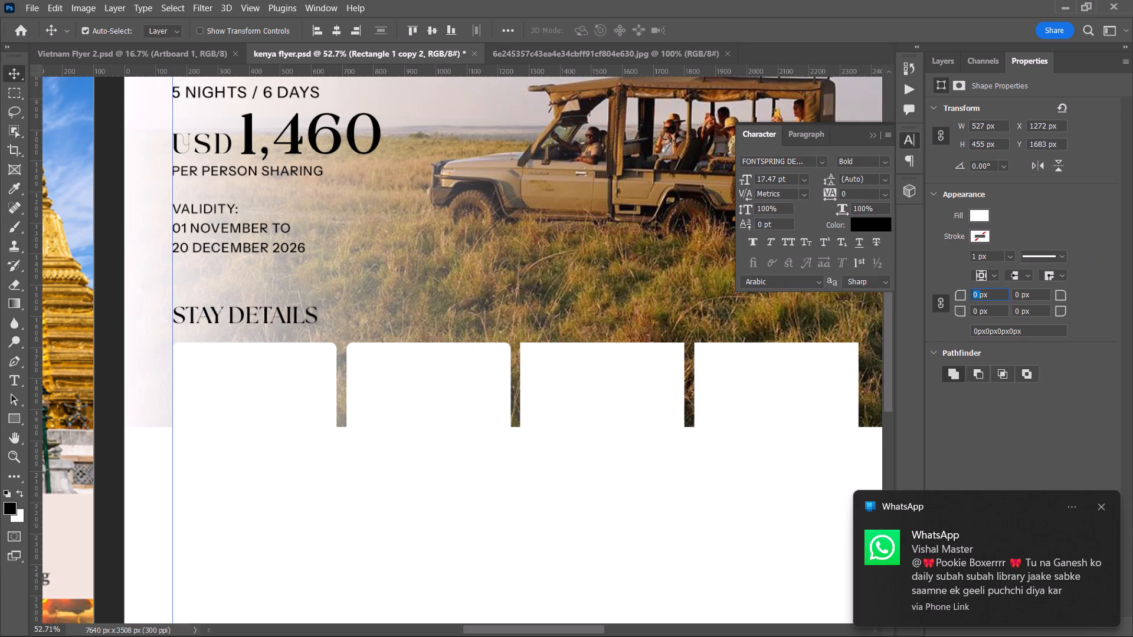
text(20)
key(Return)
click(774, 395)
double_click(1019, 297)
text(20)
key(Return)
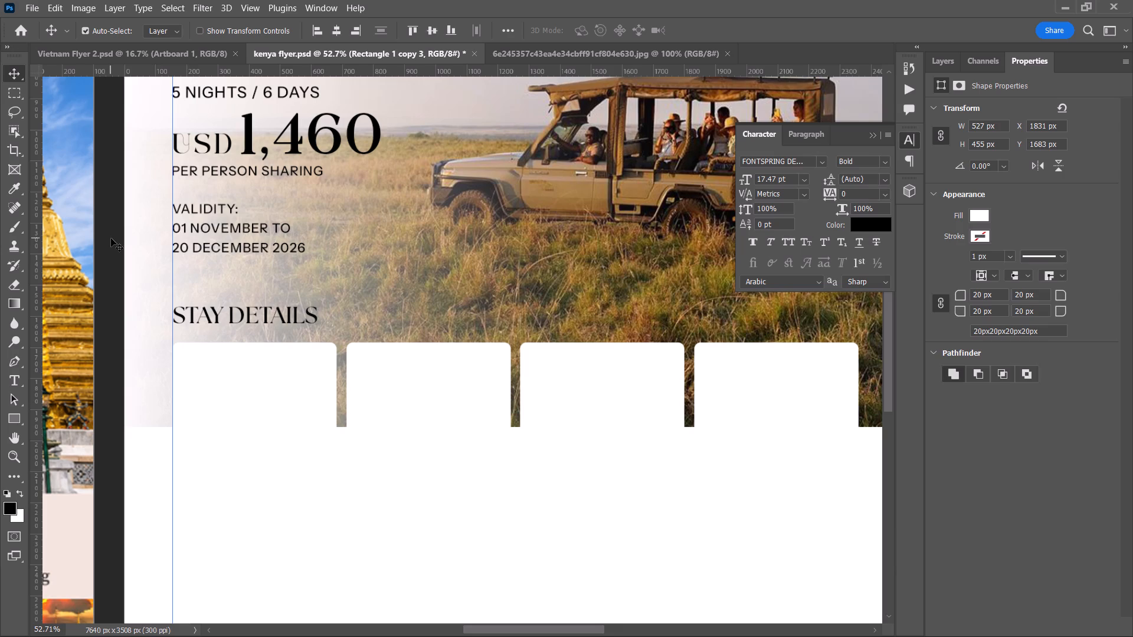
Select all four rounded white cards together for even horizontal distribution.
click(111, 238)
alt+scroll(111, 238, down, 2)
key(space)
drag(111, 238, 135, 245)
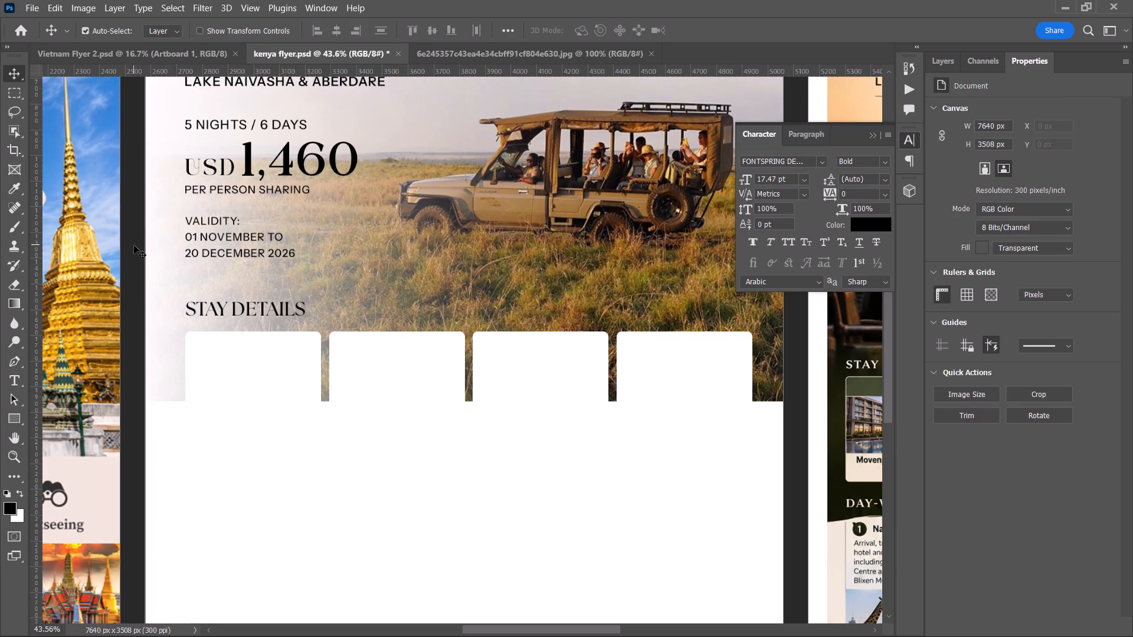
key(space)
drag(134, 245, 116, 243)
click(193, 357)
shift+click(377, 364)
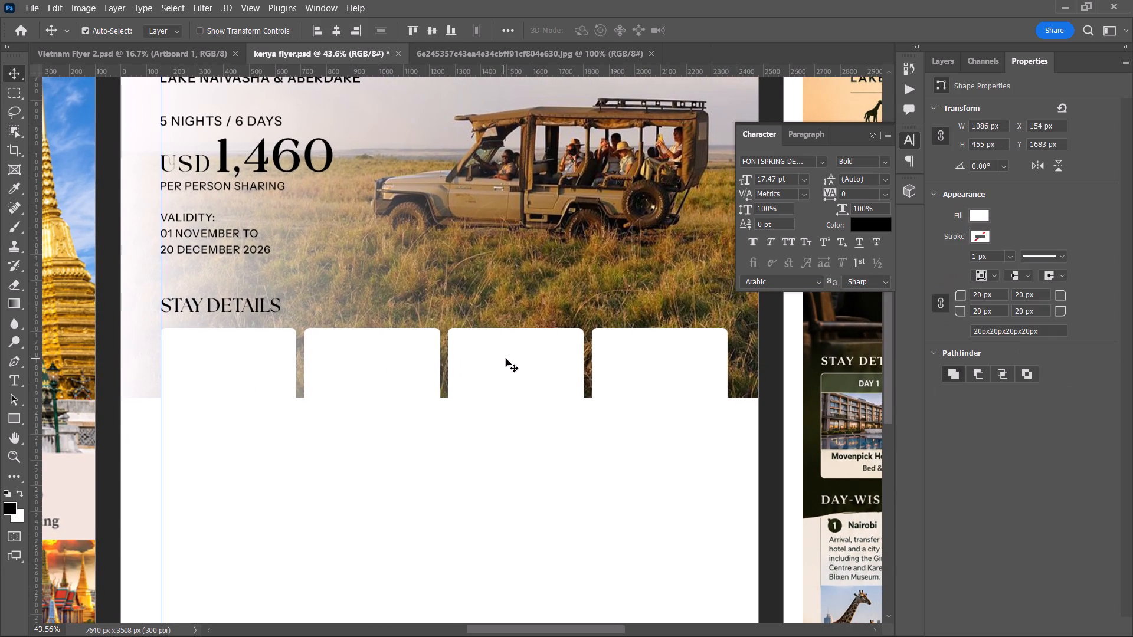
shift+click(506, 359)
shift+click(620, 364)
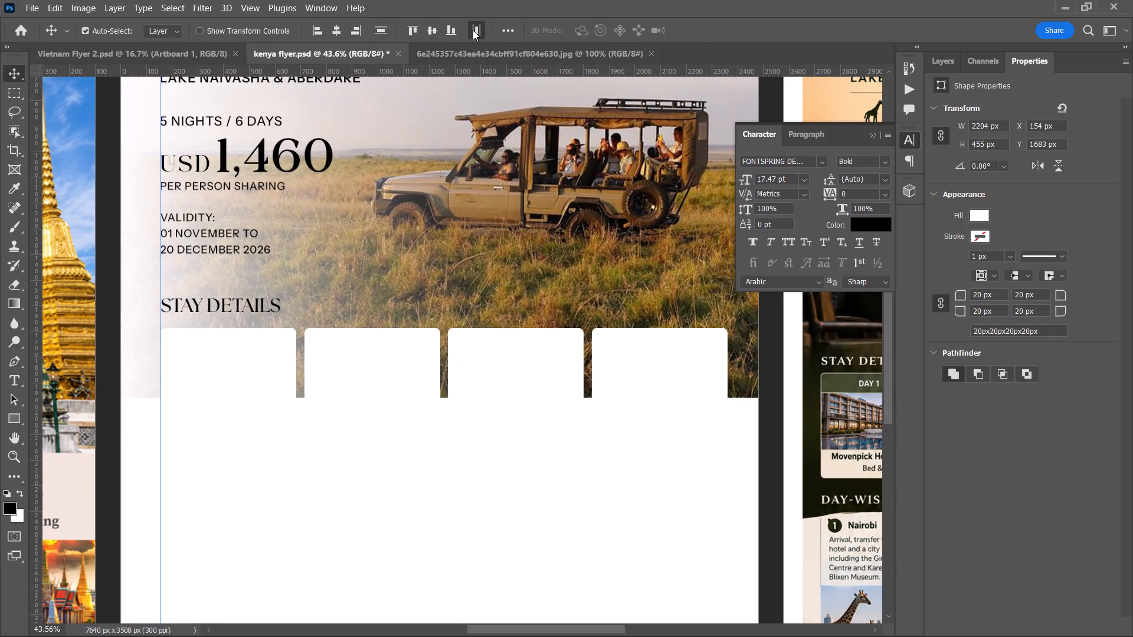
Distribute the four rounded white stay cards horizontally and vertically, and align their top edges and vertical centres.
click(473, 30)
click(381, 34)
click(412, 28)
click(412, 28)
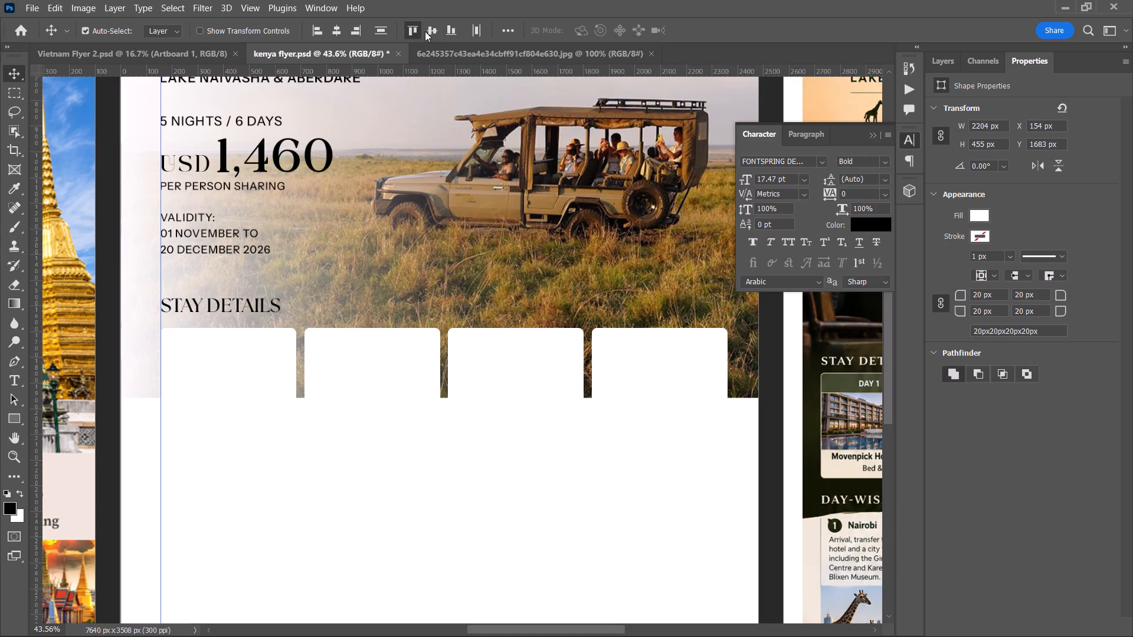
click(434, 31)
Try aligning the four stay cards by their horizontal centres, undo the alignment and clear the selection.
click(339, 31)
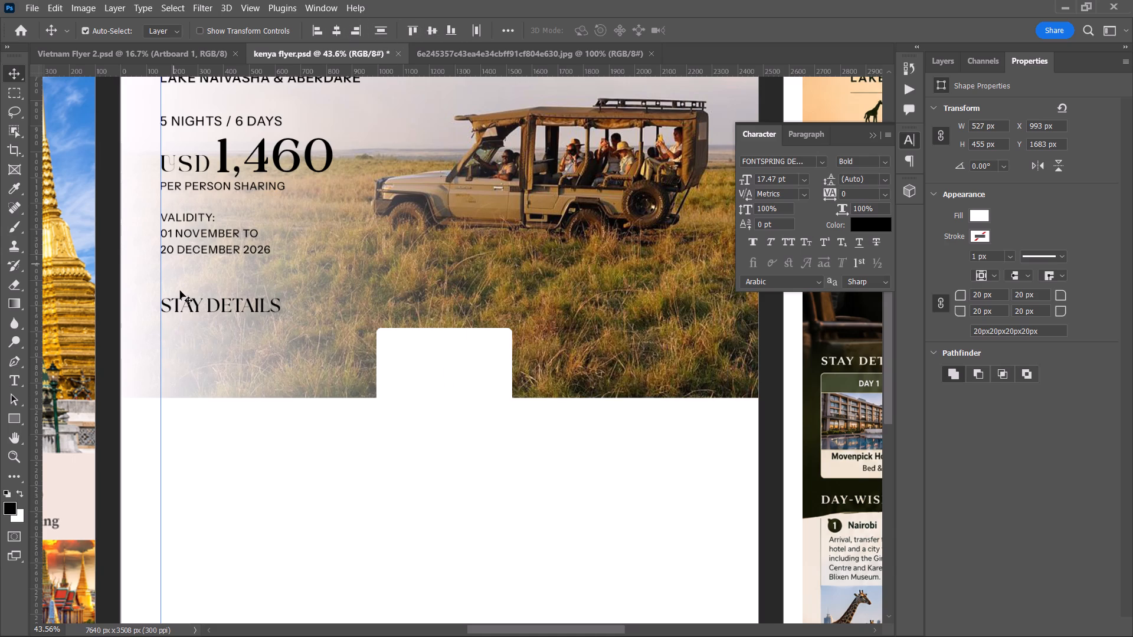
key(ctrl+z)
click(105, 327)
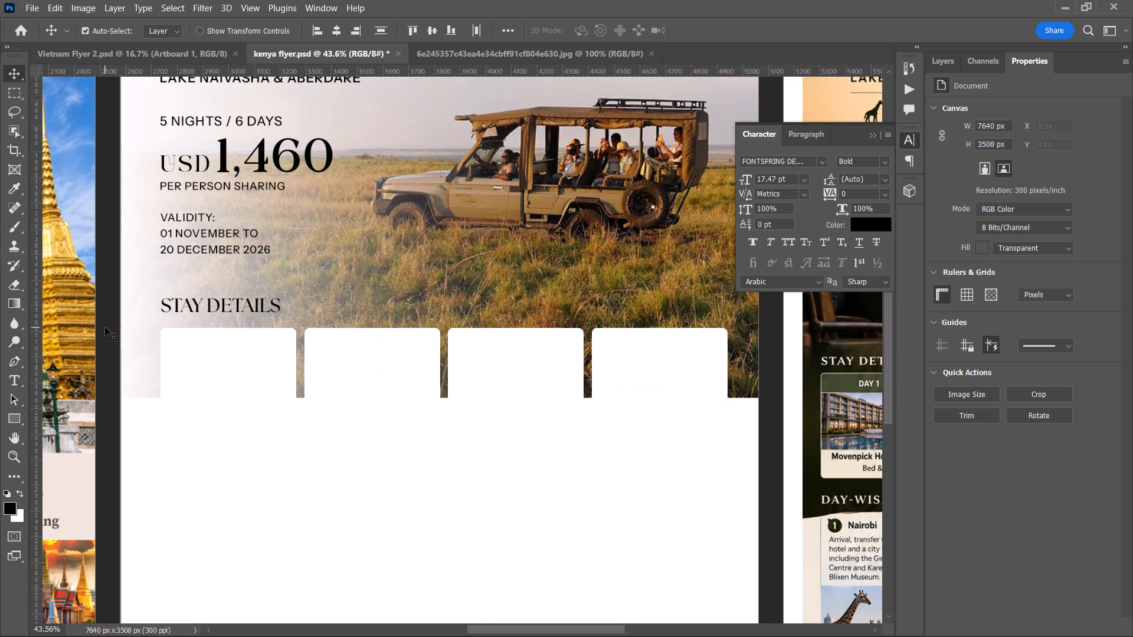
Compare the four blank stay cards on Artboard 1 with the Stay Details section of the reference flyer on Artboard 2.
alt+scroll(105, 327, down, 1)
key(space)
drag(106, 327, 142, 324)
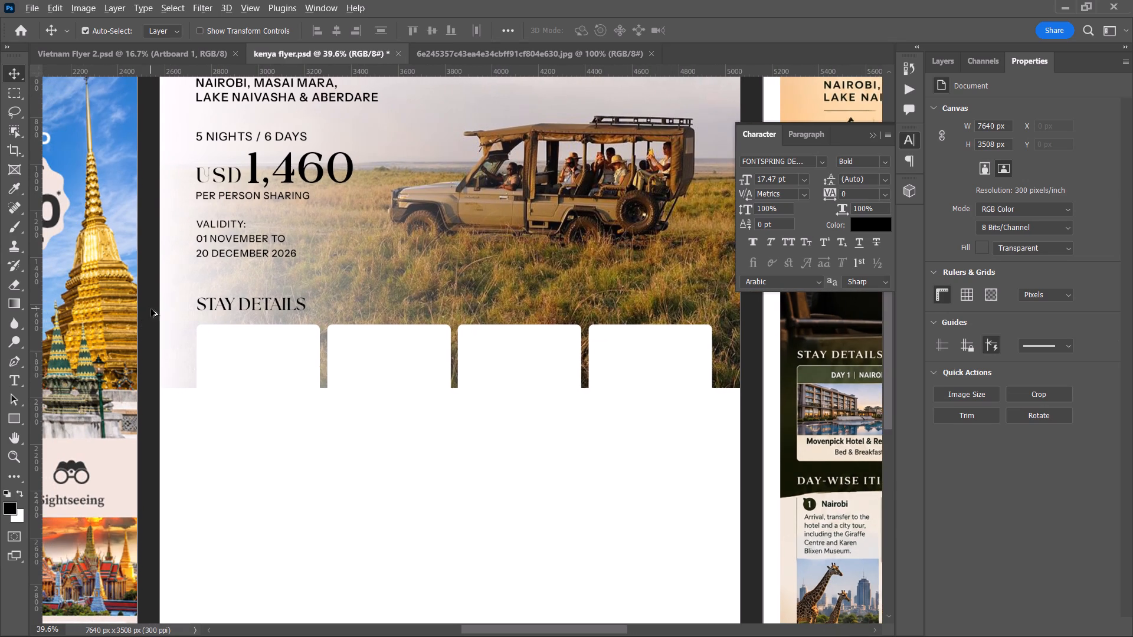
scroll(150, 314, down, 2)
key(space)
key(space)
key(space)
key(space)
key(space)
key(space)
key(space)
key(space)
key(space)
key(space)
key(space)
key(space)
key(space)
key(space)
key(space)
key(space)
key(space)
drag(150, 314, 12, 306)
scroll(225, 347, down, 4)
alt+scroll(228, 347, down, 3)
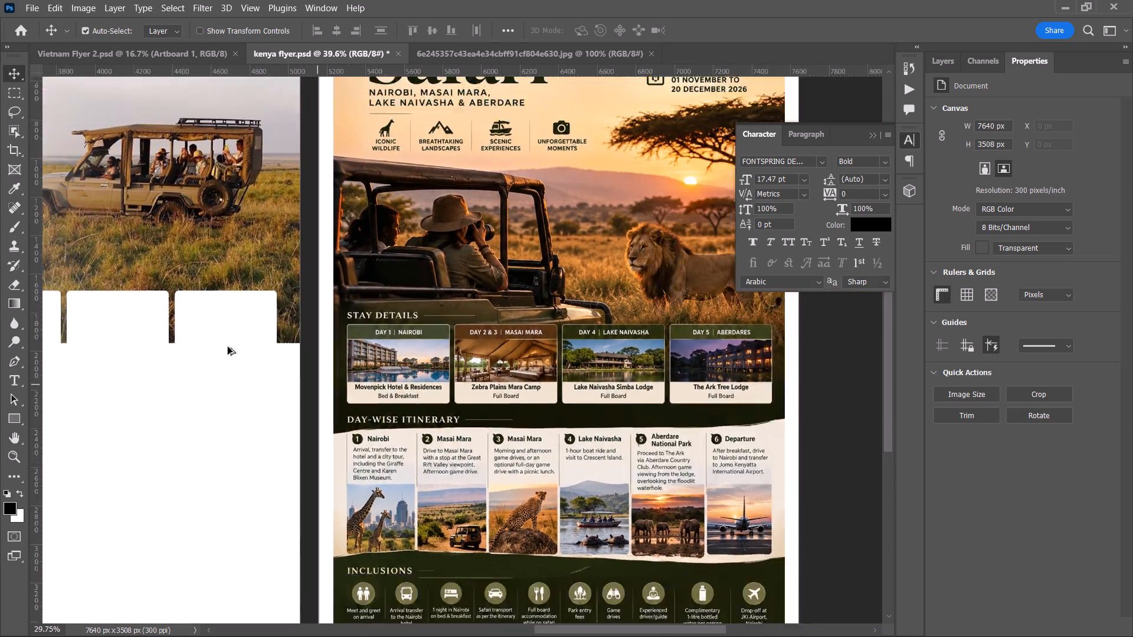
key(space)
key(space)
key(space)
key(space)
key(space)
key(space)
key(space)
key(space)
key(space)
key(space)
drag(235, 352, 556, 363)
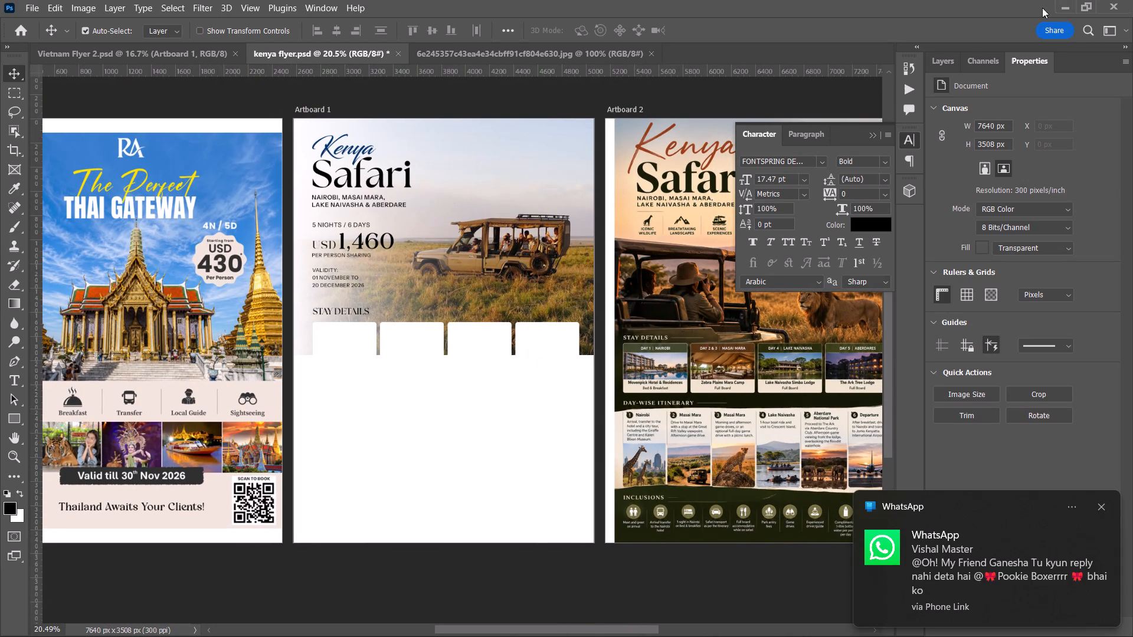
Draw a rectangle about 2705 × 1766 px on a new layer above the hero photo, covering the artboard's lower half behind the stay cards.
click(938, 71)
click(1099, 508)
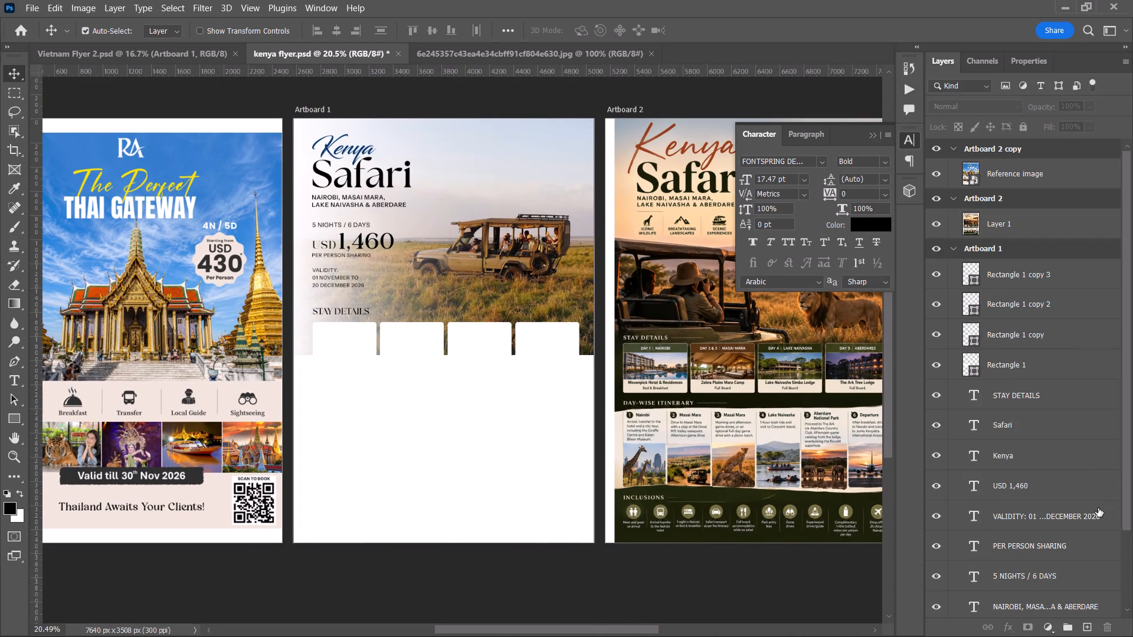
scroll(1056, 487, down, 13)
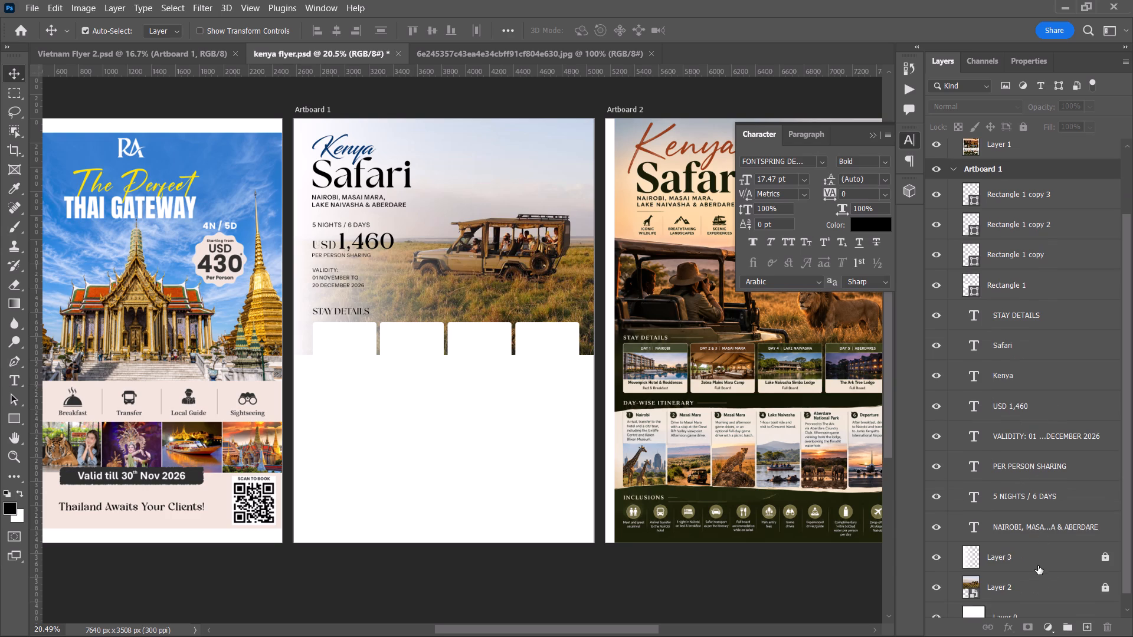
click(1037, 564)
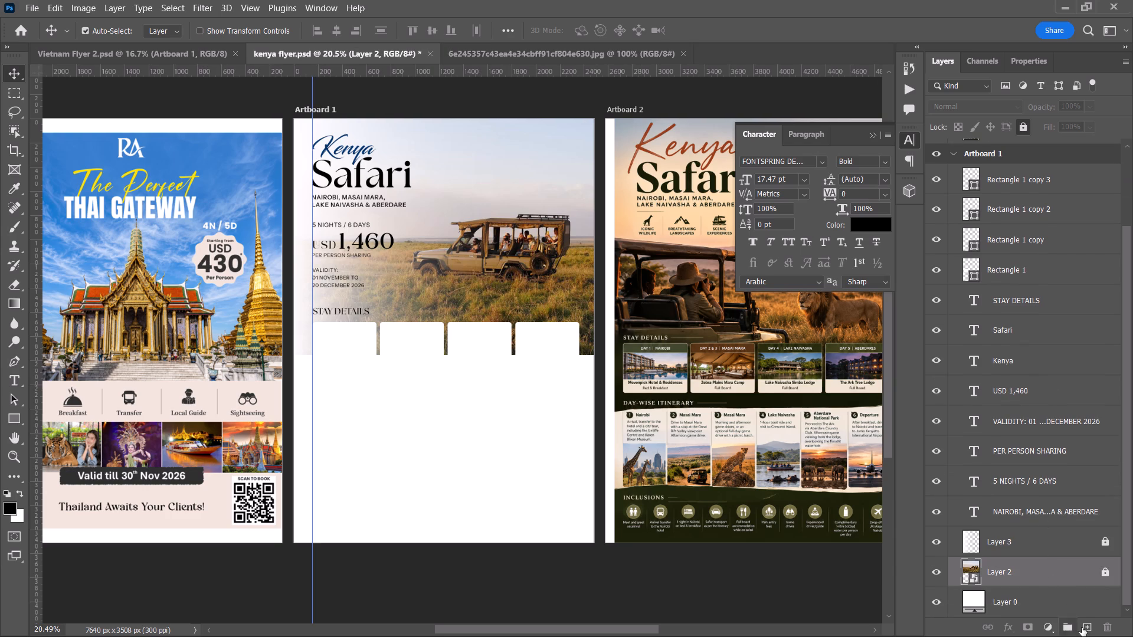
click(1082, 628)
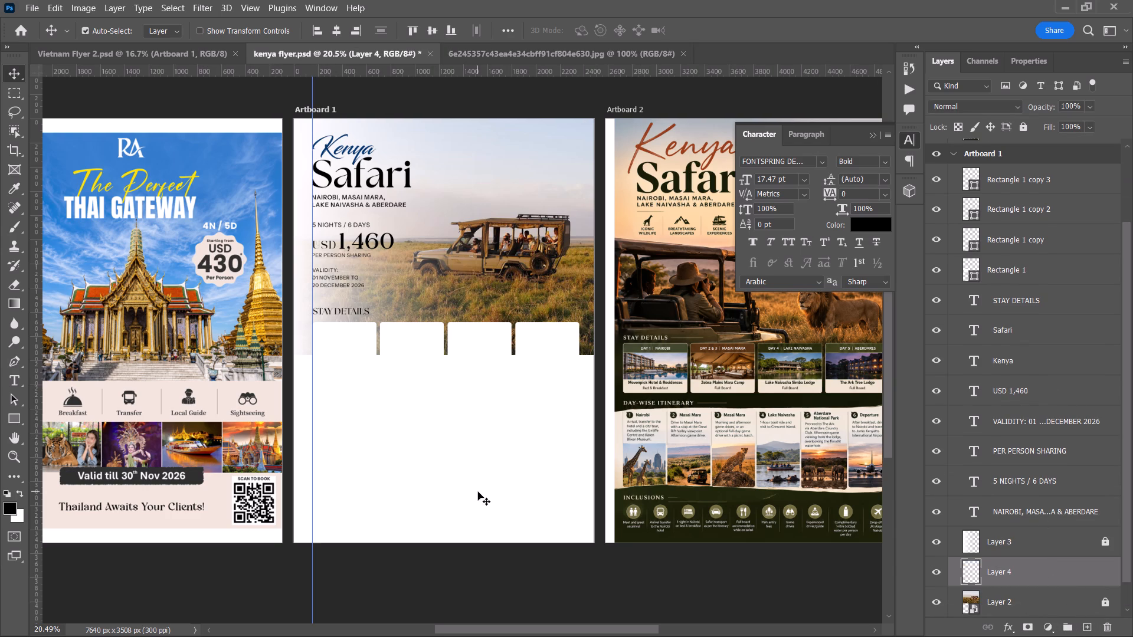
key(m)
key(u)
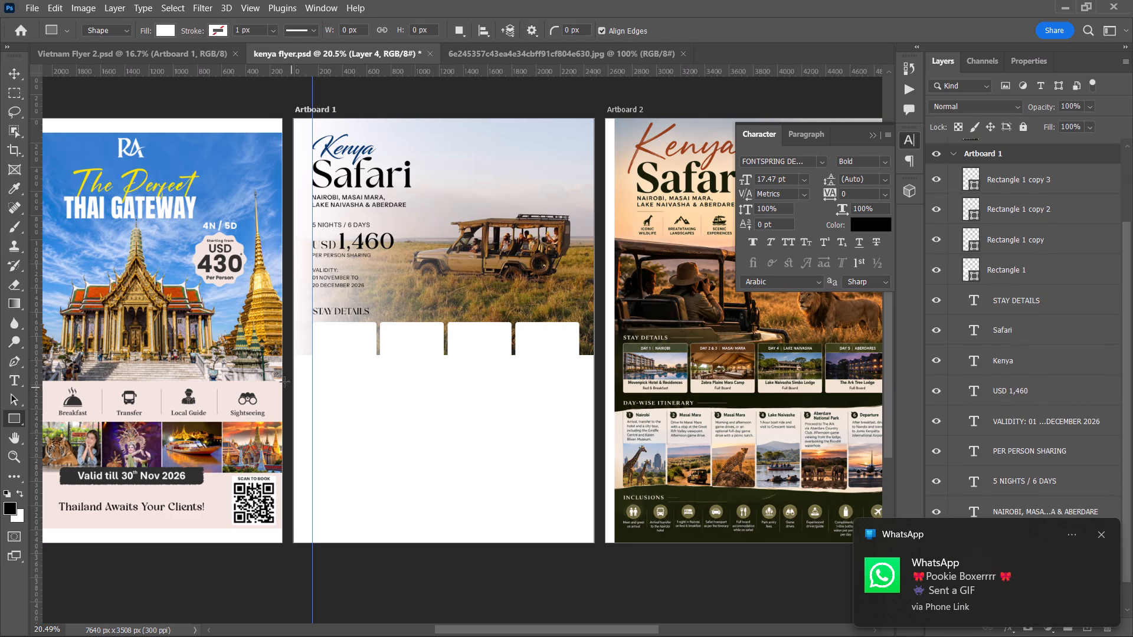
drag(286, 343, 613, 556)
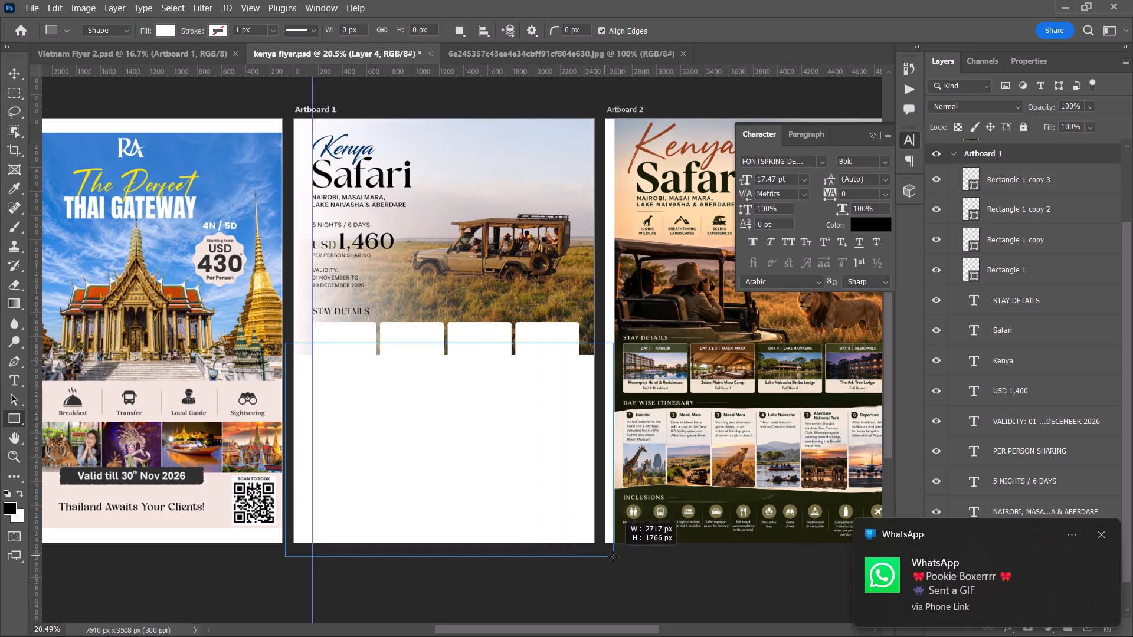
drag(613, 556, 612, 556)
Fill the large lower rectangle with the recently used navy blue and clear the selection.
click(979, 218)
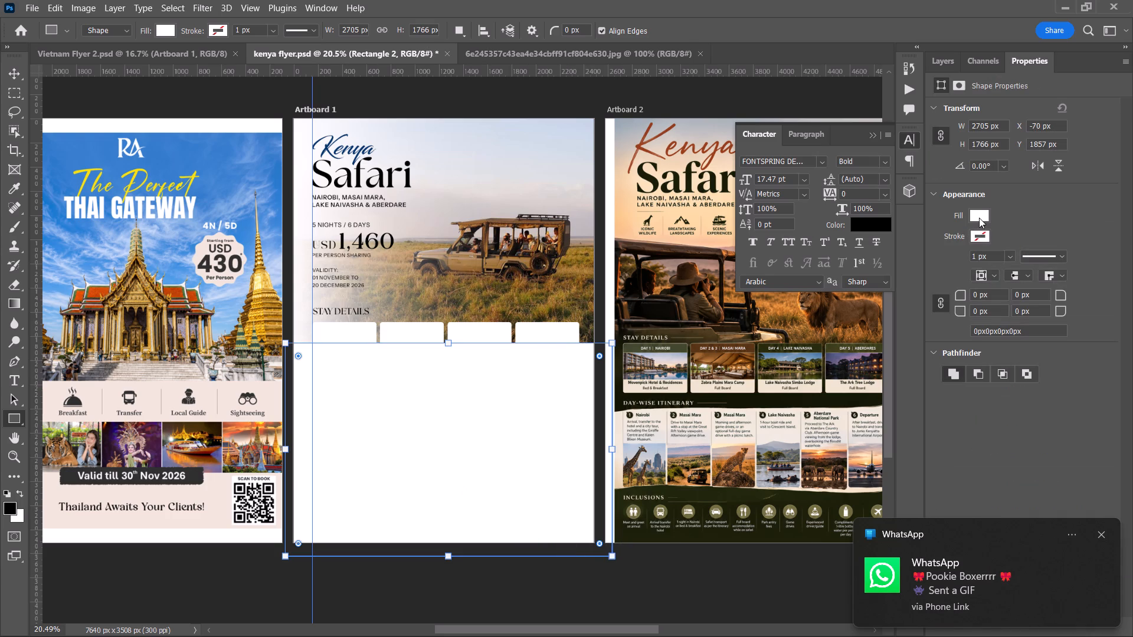
click(979, 218)
triple_click(979, 218)
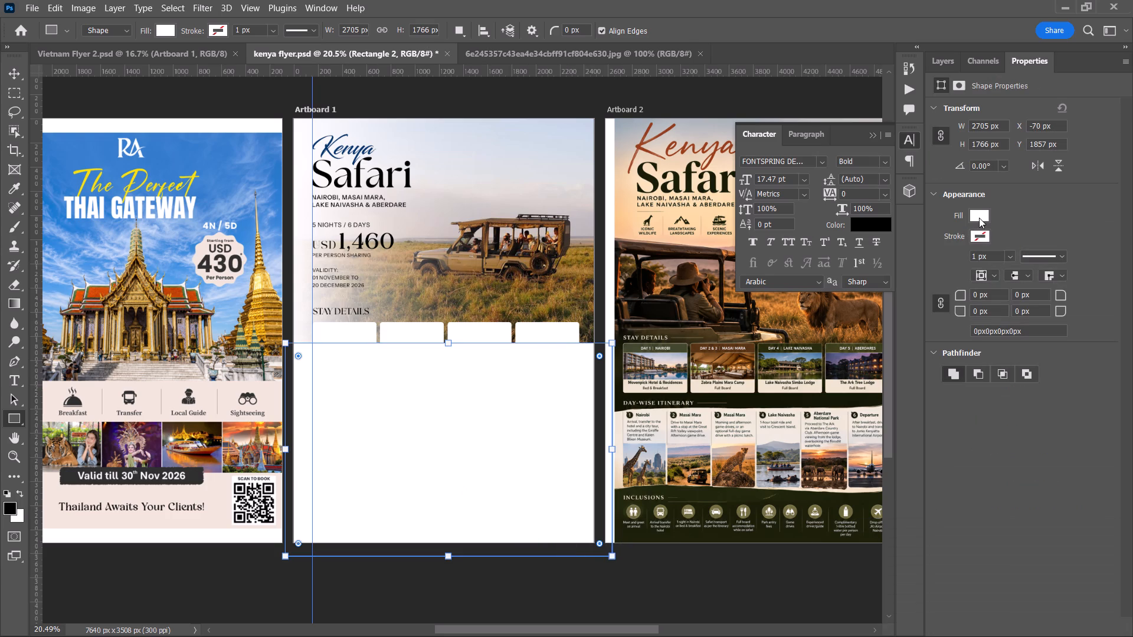
click(979, 218)
click(947, 293)
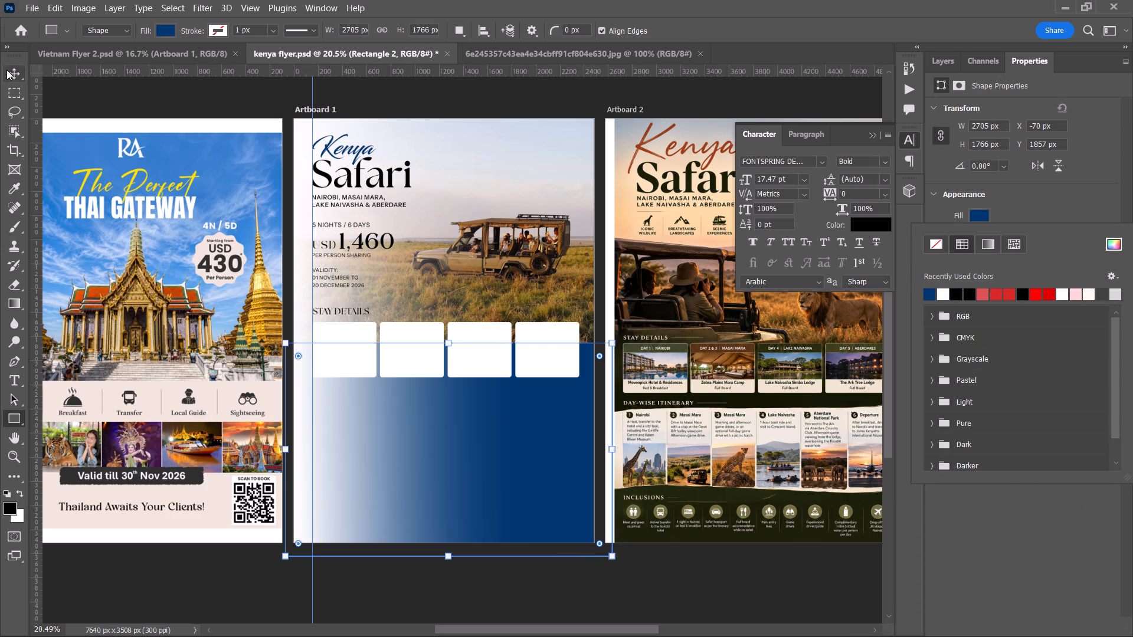
click(12, 73)
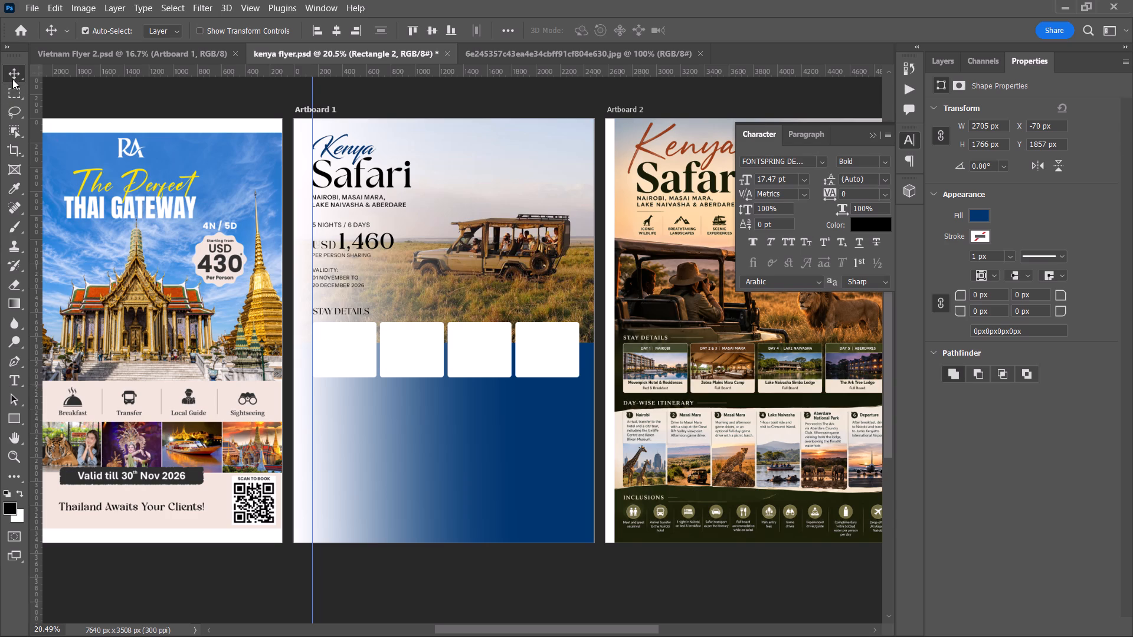
click(12, 74)
click(128, 90)
Move the navy rectangle's layer above the white fade layer, Layer 3, keeping it beneath the text and cards.
click(949, 64)
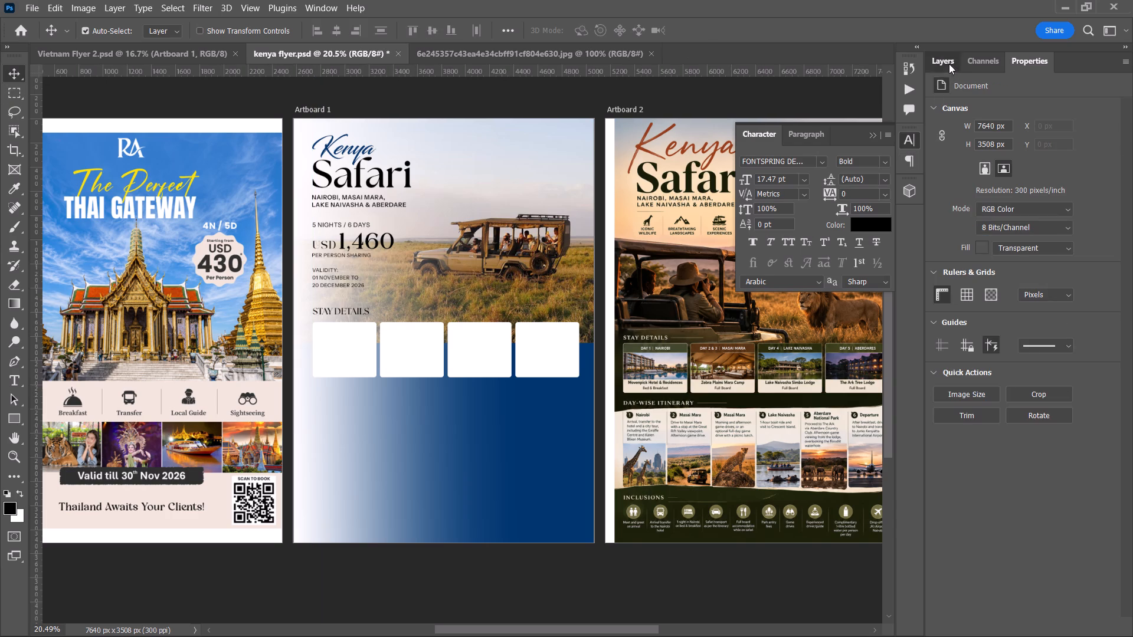
drag(1033, 573, 1032, 532)
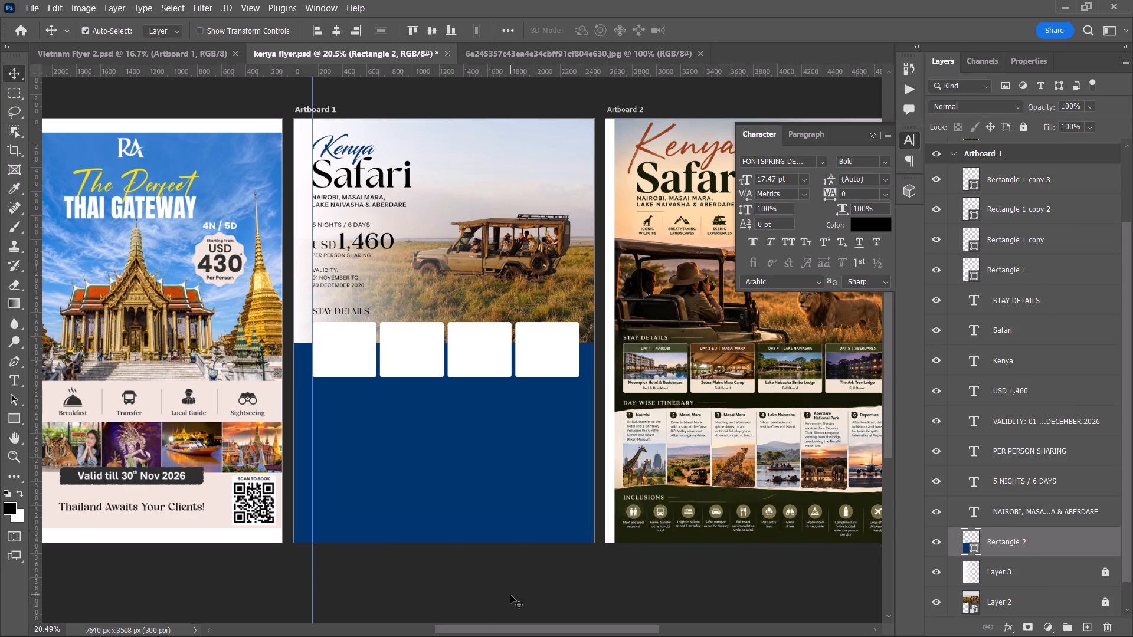
click(510, 607)
Lock the navy rectangle's layer on Artboard 1.
alt+scroll(389, 463, up, 1)
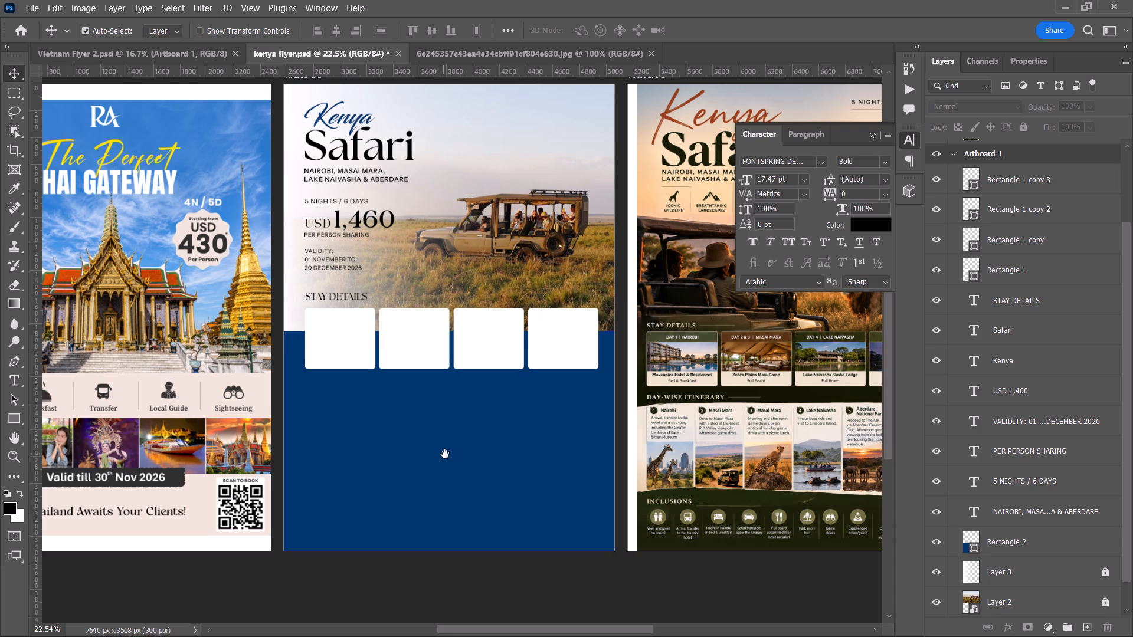
key(space)
key(space)
key(space)
key(space)
key(space)
key(space)
key(space)
key(space)
key(space)
key(space)
drag(443, 452, 397, 485)
alt+scroll(397, 485, up, 4)
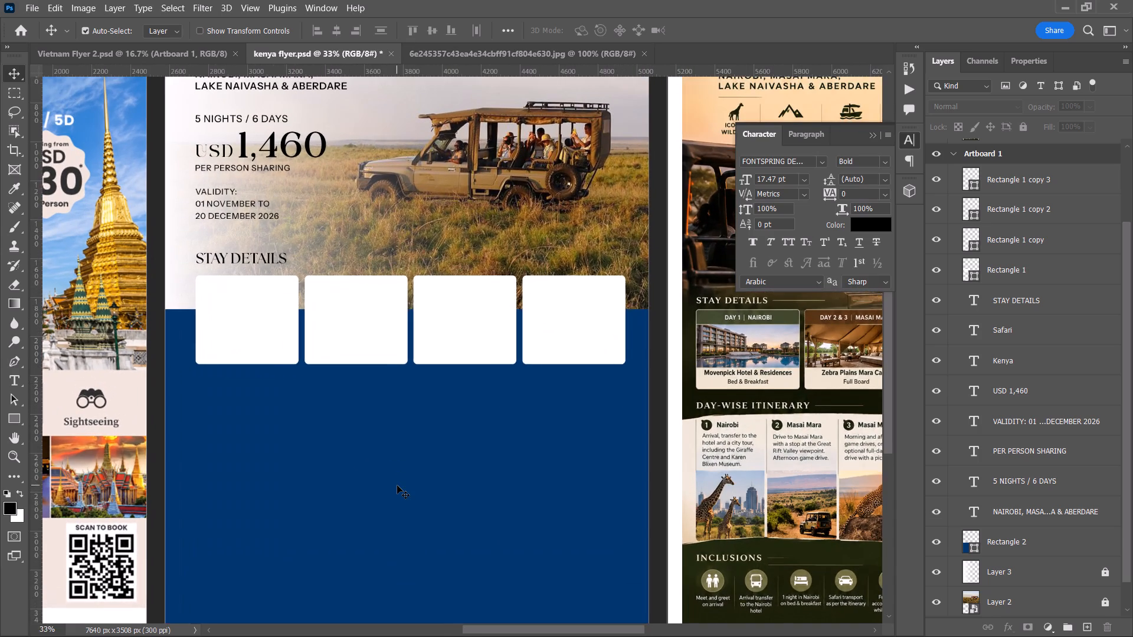
key(space)
key(space)
key(space)
key(space)
key(space)
key(space)
drag(406, 478, 444, 580)
key(space)
drag(431, 561, 402, 569)
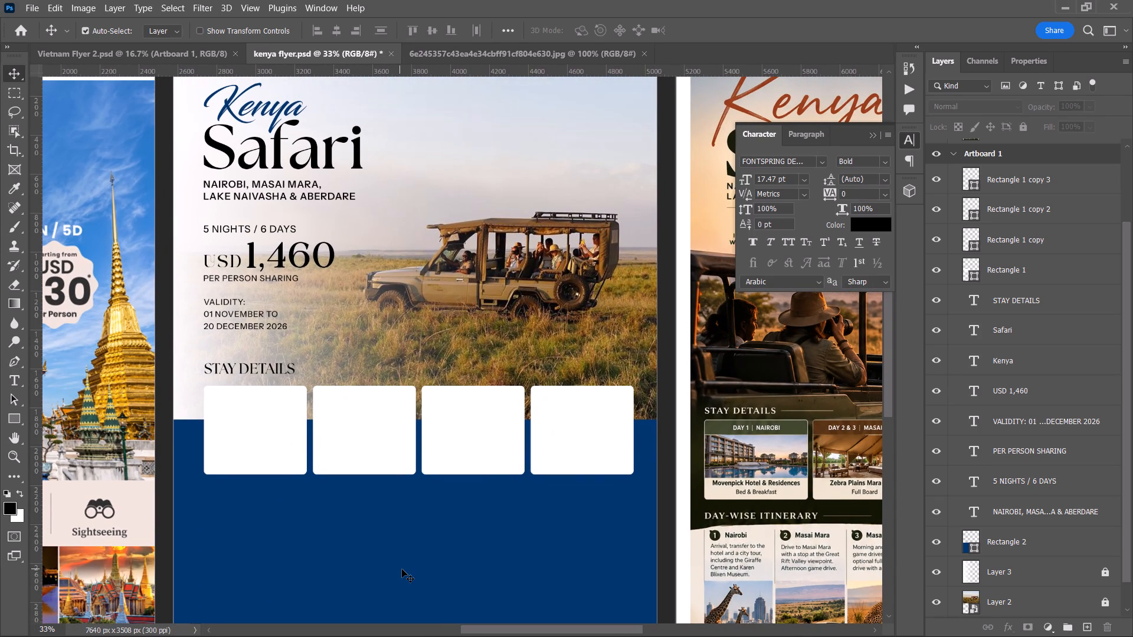
scroll(402, 569, up, 3)
alt+scroll(402, 569, down, 3)
click(402, 569)
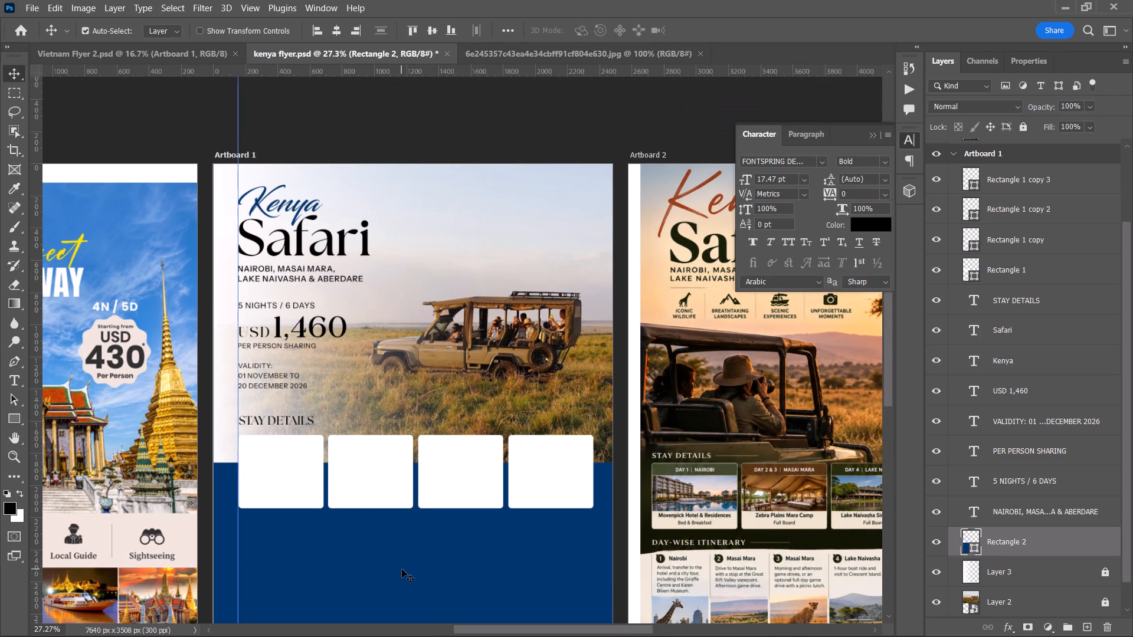
key(ctrl+slash)
Select all the flyer's text and the four stay cards and nudge them slightly left together.
alt+scroll(321, 500, down, 2)
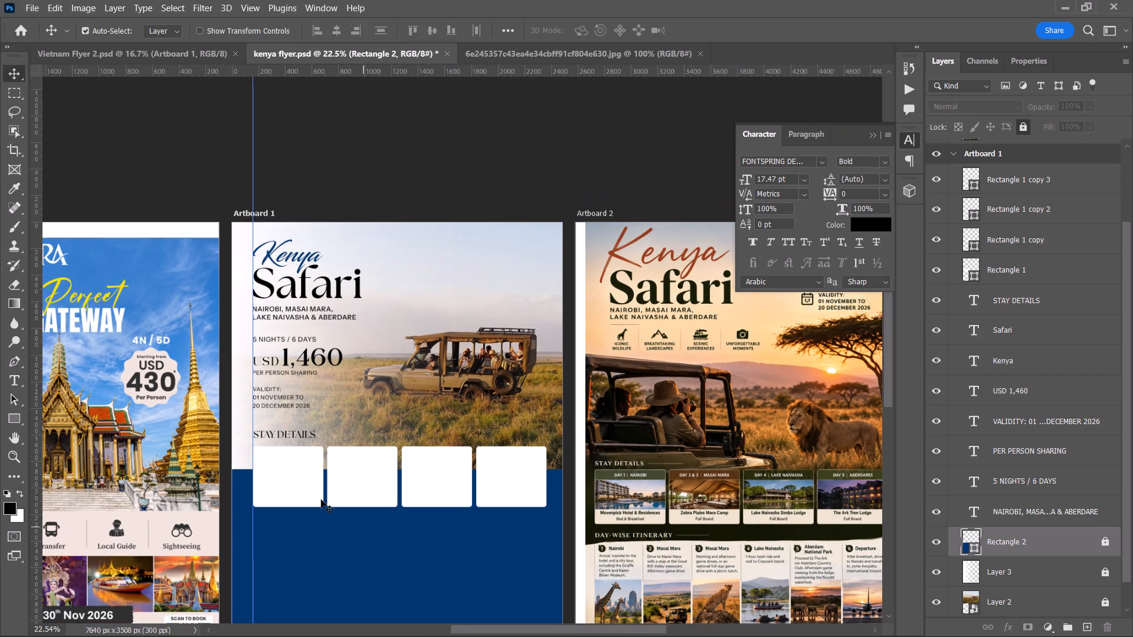
alt+scroll(321, 500, down, 1)
drag(228, 169, 489, 477)
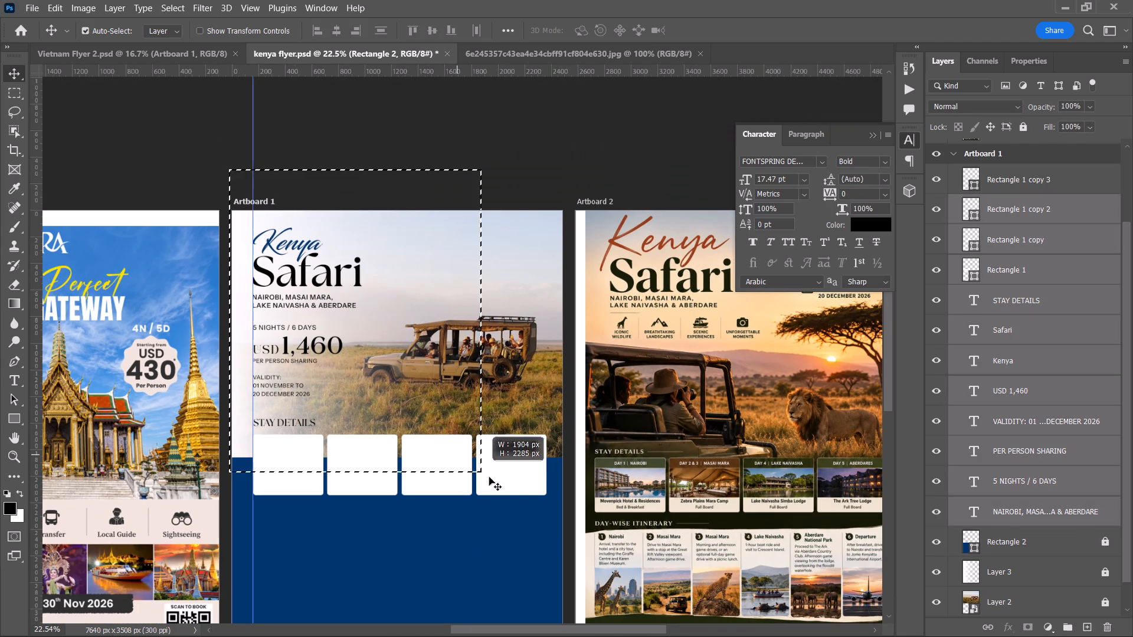
drag(489, 477, 528, 487)
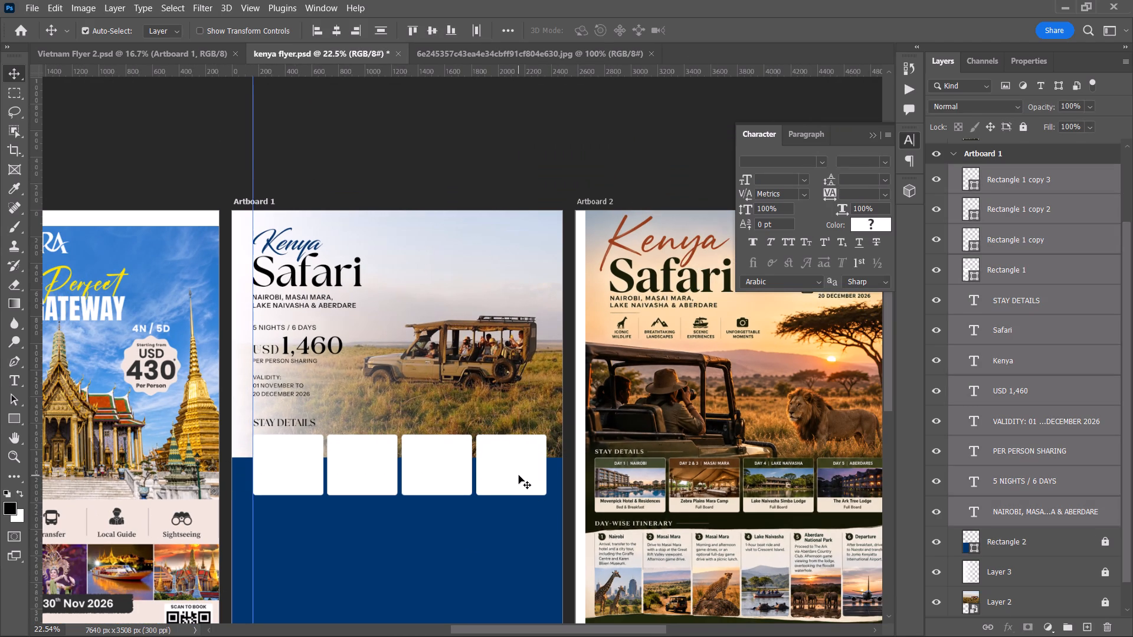
key(Left)
key(Left)
key(Left)
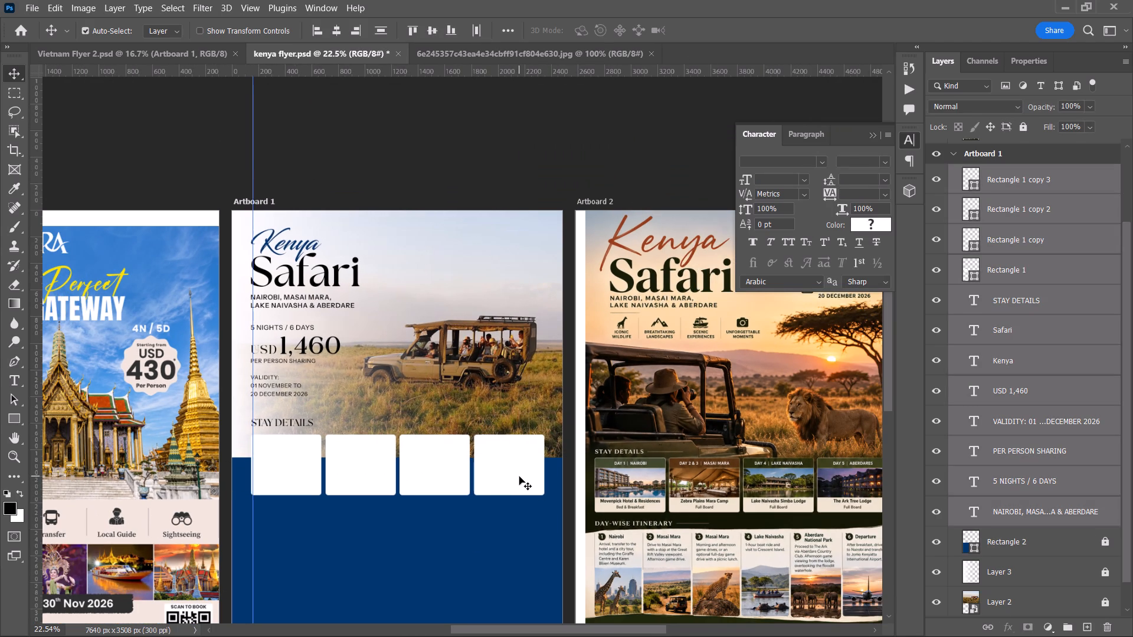
key(Left)
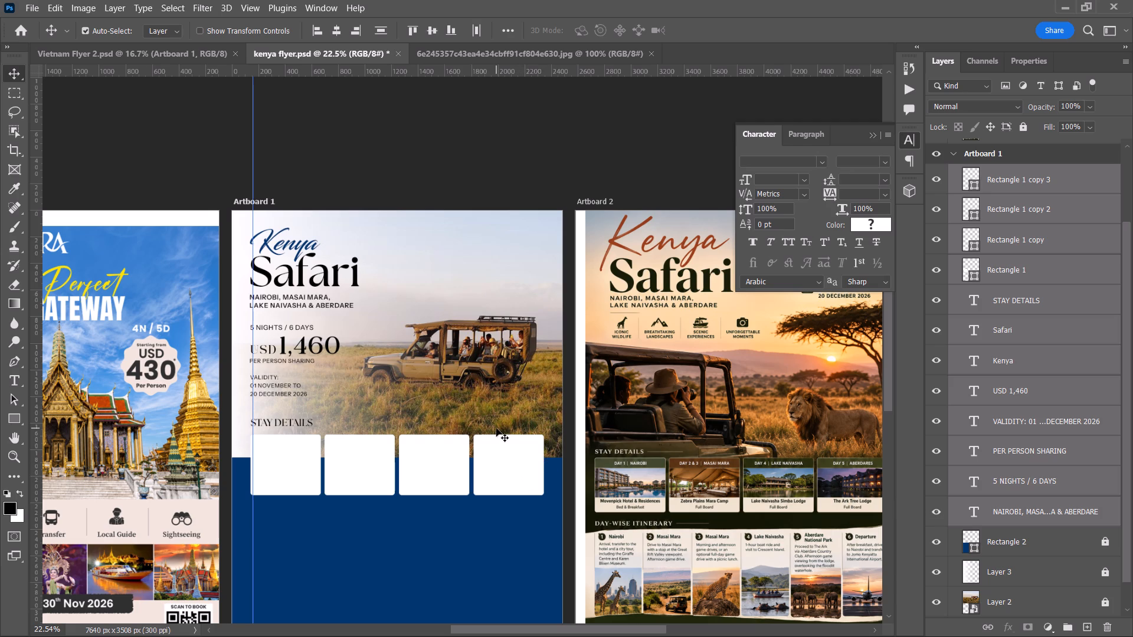
Shift the vertical margin guide slightly left to the new left edge of the text and cards, and clear the selection.
click(254, 168)
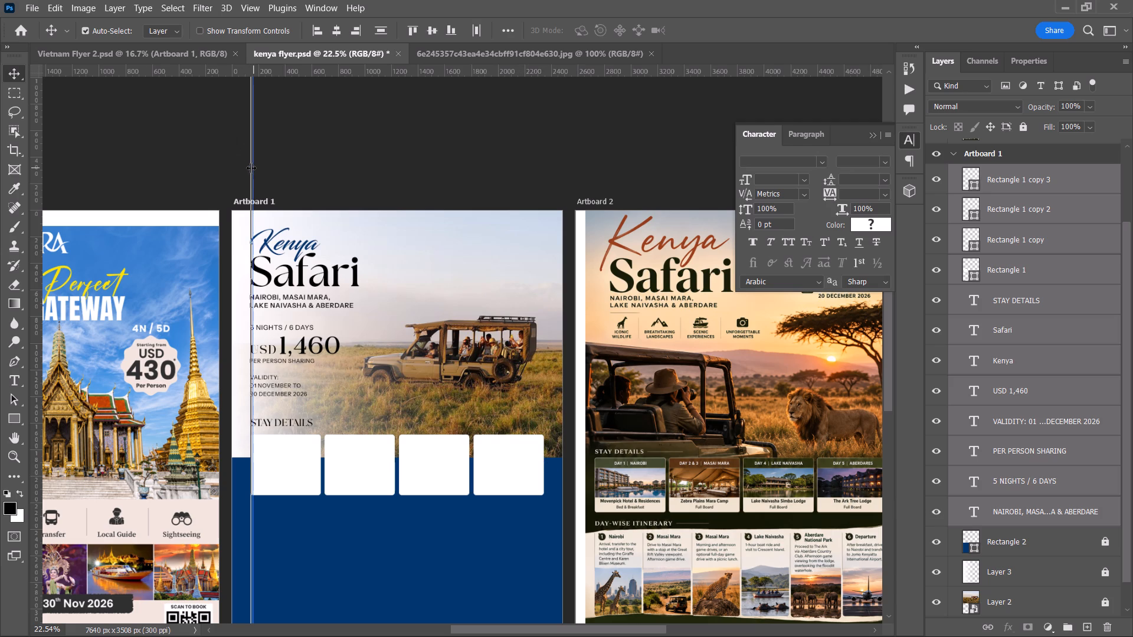
click(323, 160)
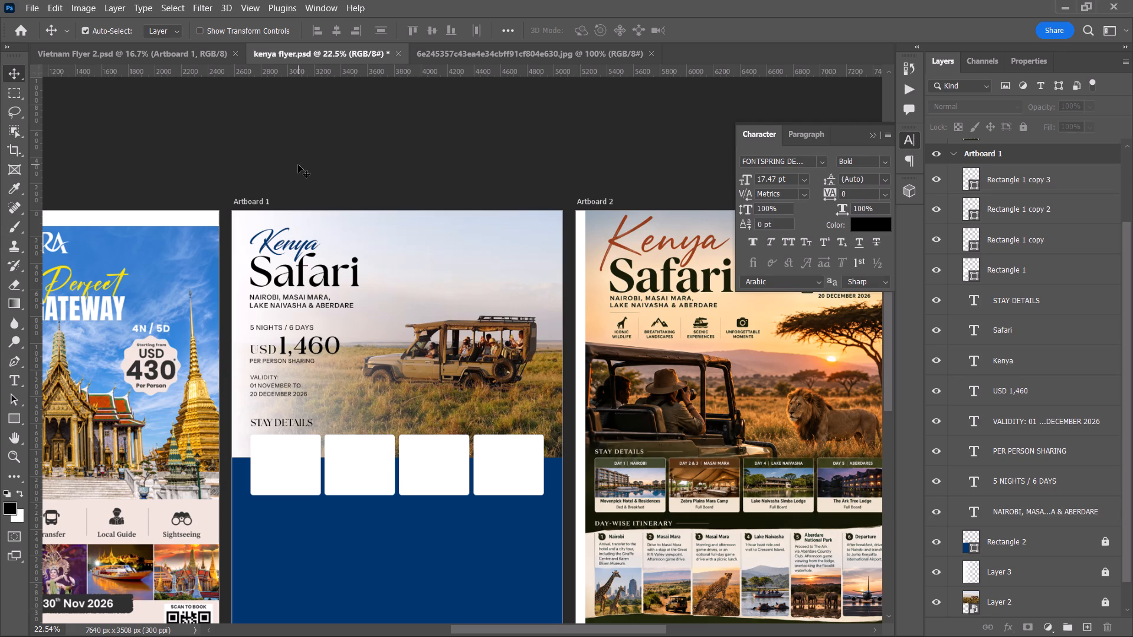
Save kenya flyer.psd and close the separate JPG image document.
key(ctrl+s)
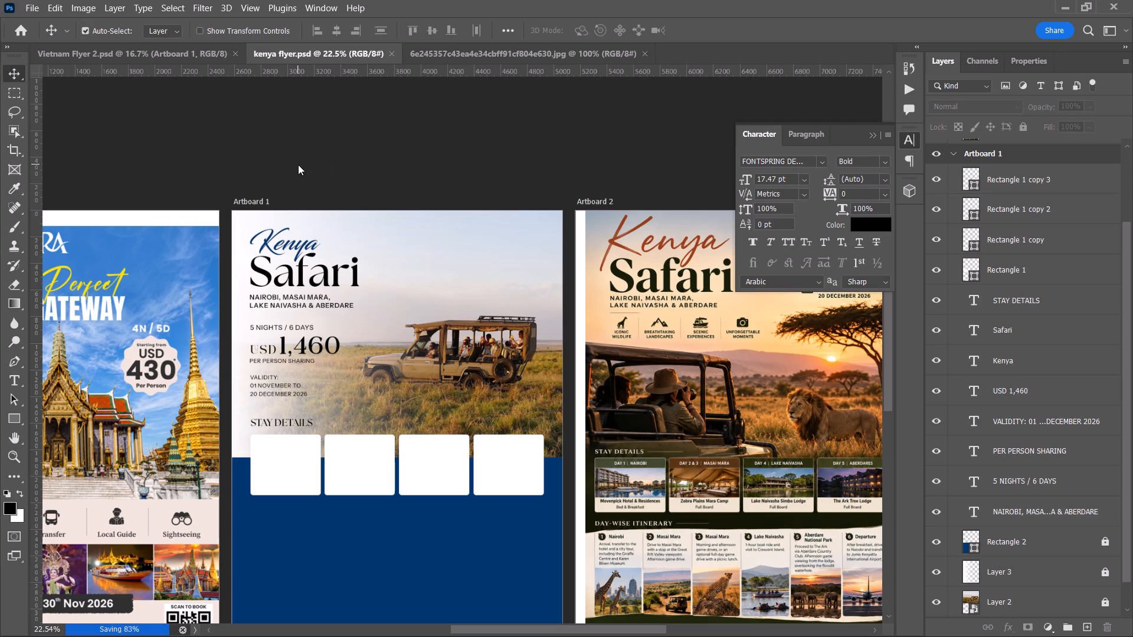
click(649, 52)
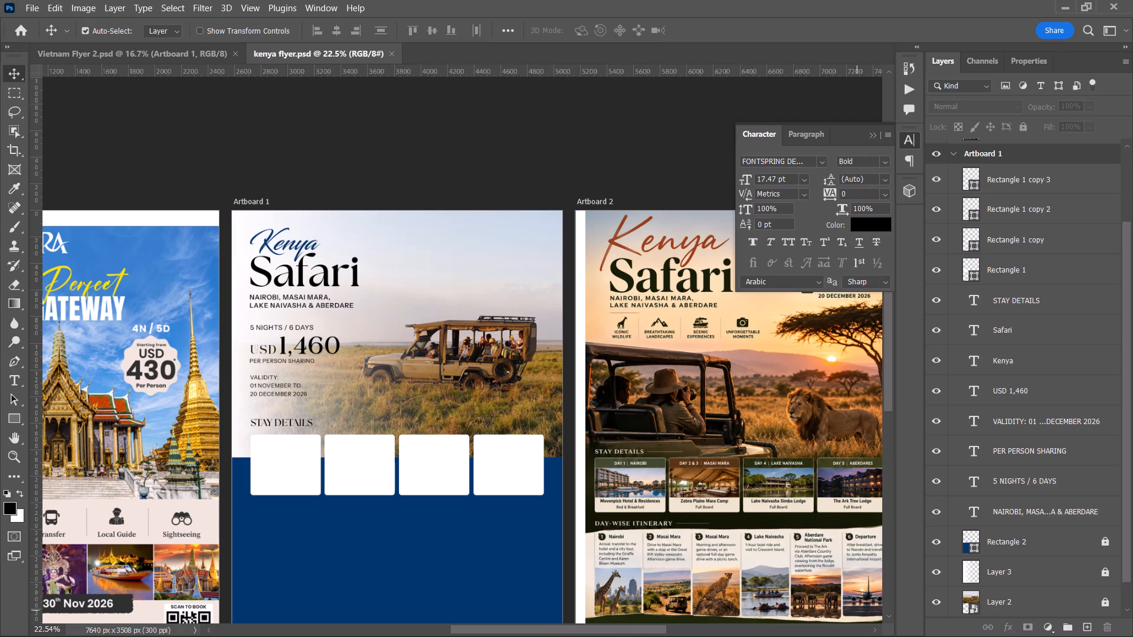
Examine the flyer's margins and stay cards over the navy background against the reference flyer's Stay Details and itinerary sections.
alt+scroll(349, 377, up, 1)
scroll(349, 377, down, 4)
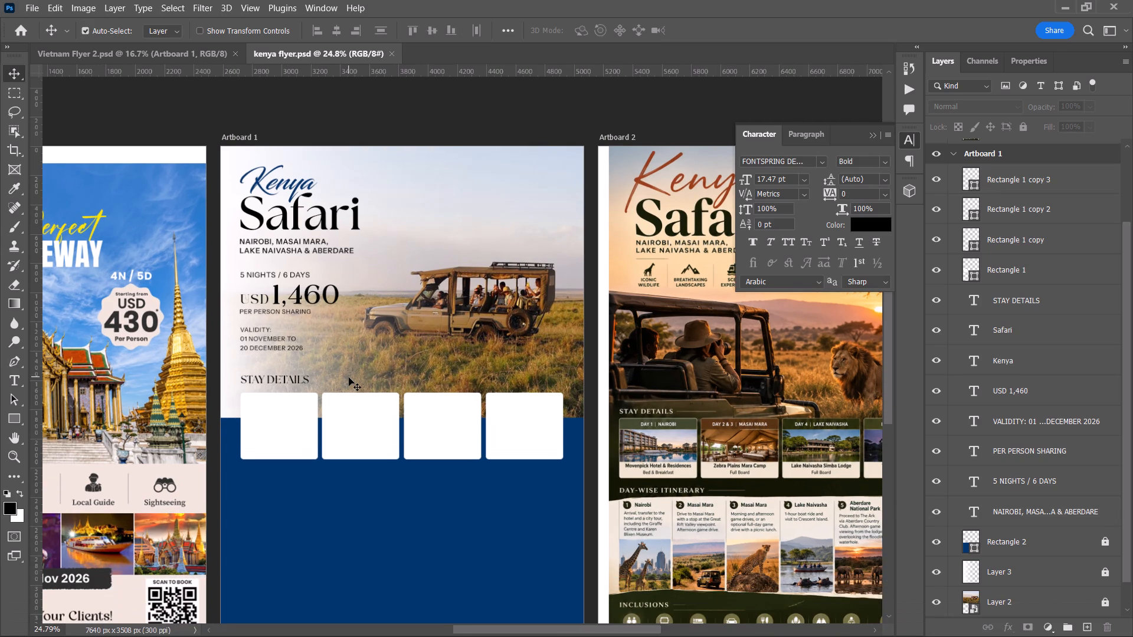
key(space)
drag(394, 409, 343, 400)
key(space)
key(space)
drag(343, 416, 254, 417)
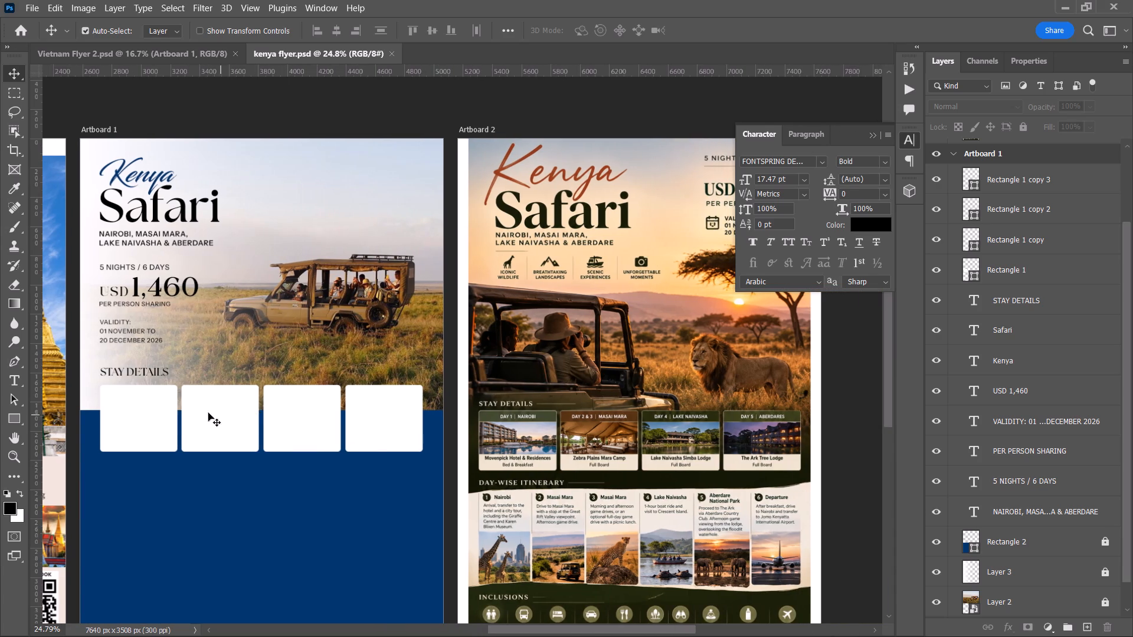
alt+scroll(130, 413, up, 2)
key(space)
drag(160, 421, 142, 419)
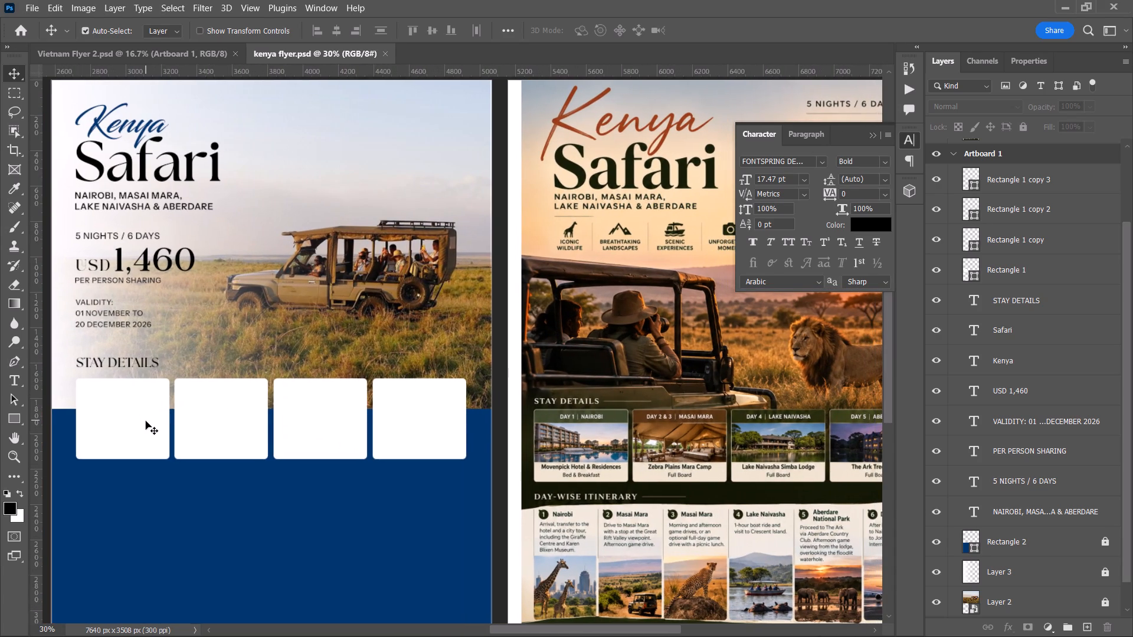
key(space)
key(space)
key(space)
key(space)
key(space)
key(space)
key(space)
key(space)
key(space)
key(space)
key(space)
key(space)
key(space)
key(space)
key(space)
key(space)
key(space)
key(space)
key(space)
key(space)
drag(146, 421, 142, 421)
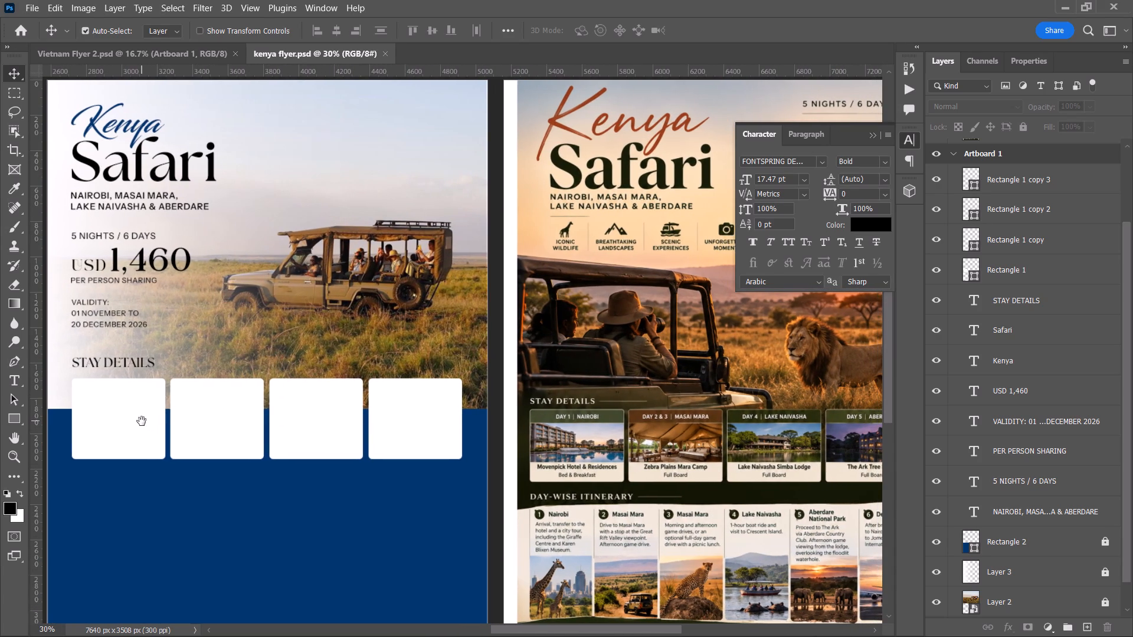
drag(142, 421, 203, 425)
alt+scroll(637, 464, up, 4)
alt+scroll(420, 455, up, 2)
key(space)
key(space)
key(space)
key(space)
key(space)
key(space)
key(space)
key(space)
key(space)
key(space)
key(space)
key(space)
key(space)
key(space)
key(space)
key(space)
key(space)
key(space)
key(space)
key(space)
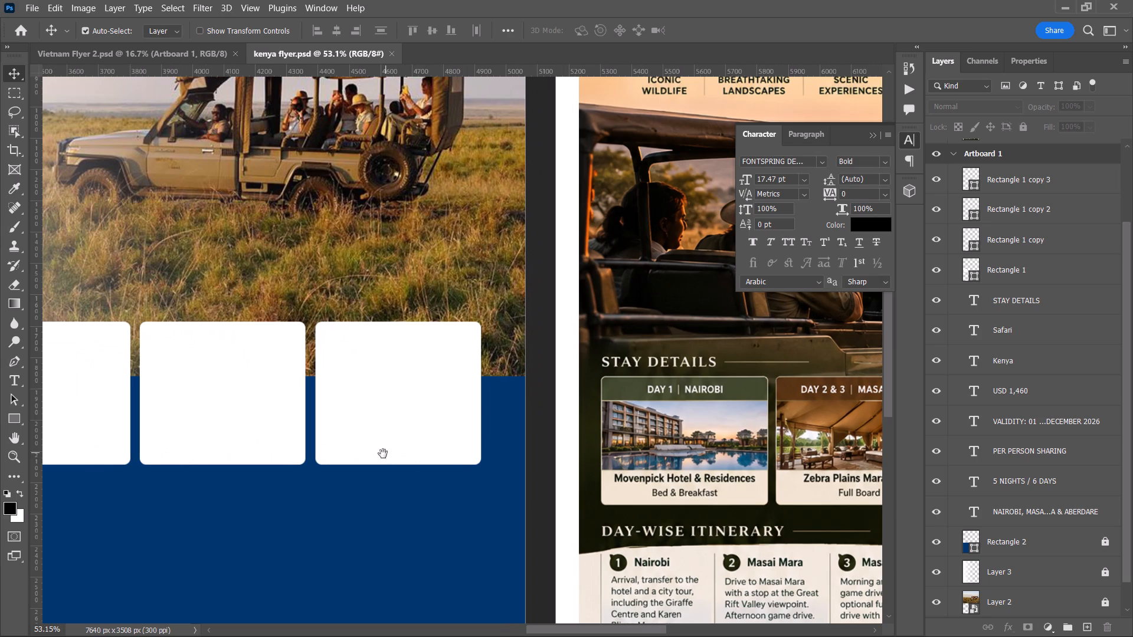
drag(383, 454, 729, 481)
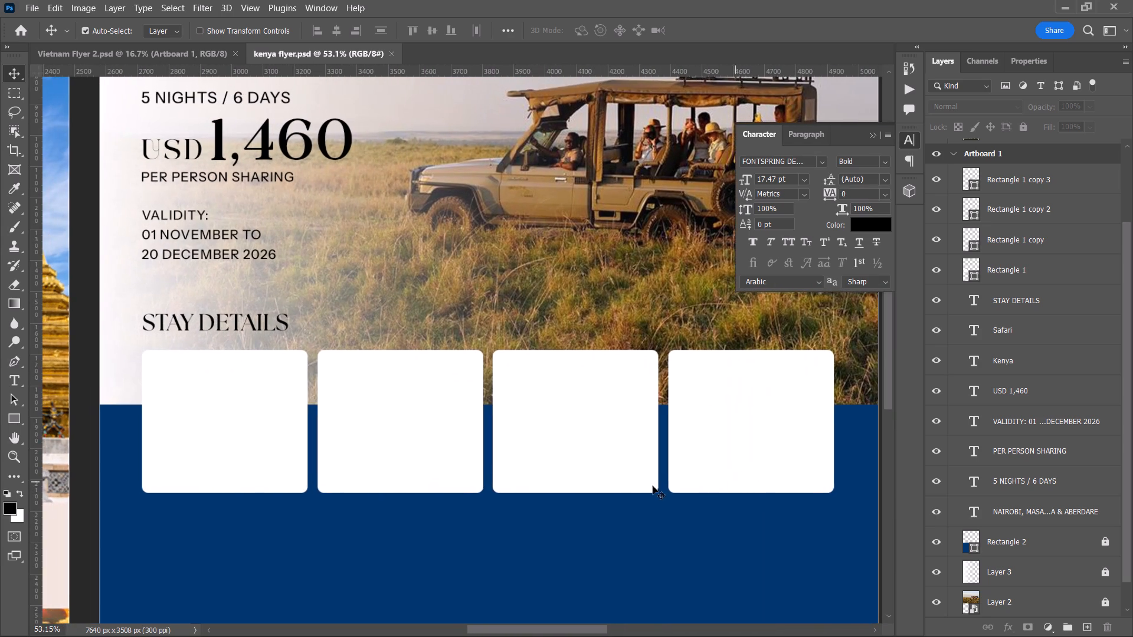
alt+scroll(425, 460, up, 1)
key(space)
drag(415, 463, 362, 462)
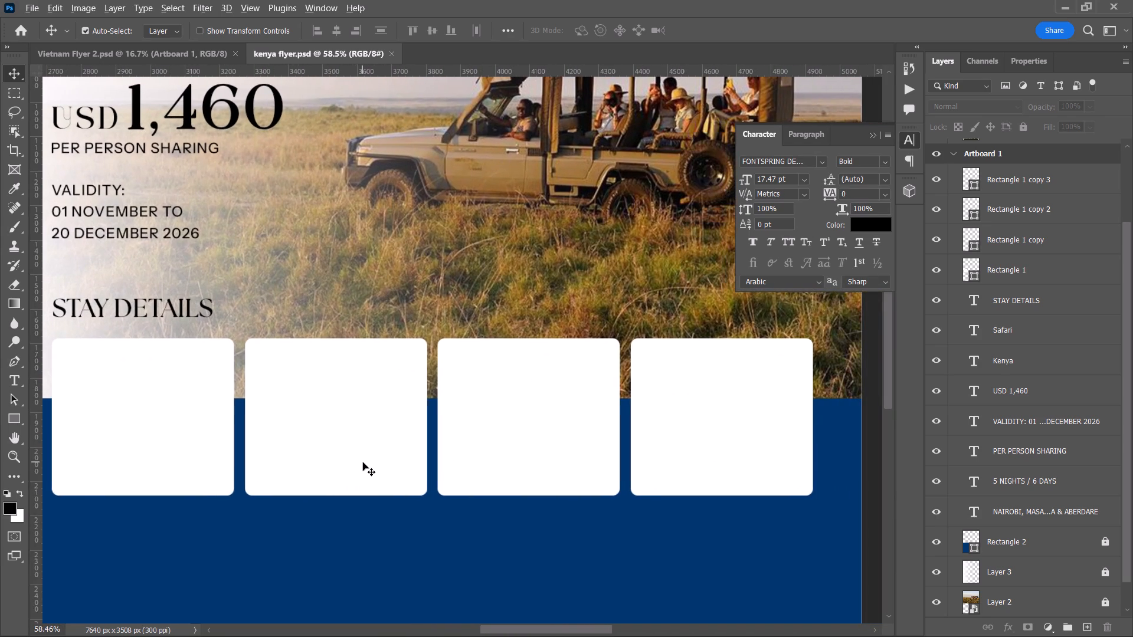
alt+scroll(363, 462, down, 1)
alt+scroll(186, 413, down, 3)
key(space)
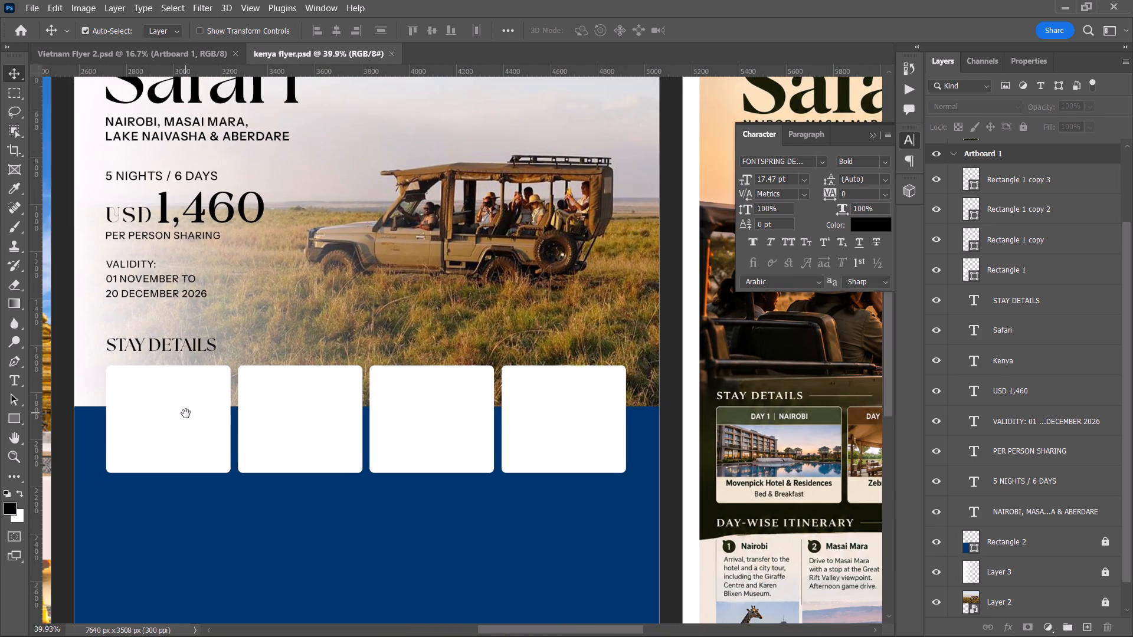
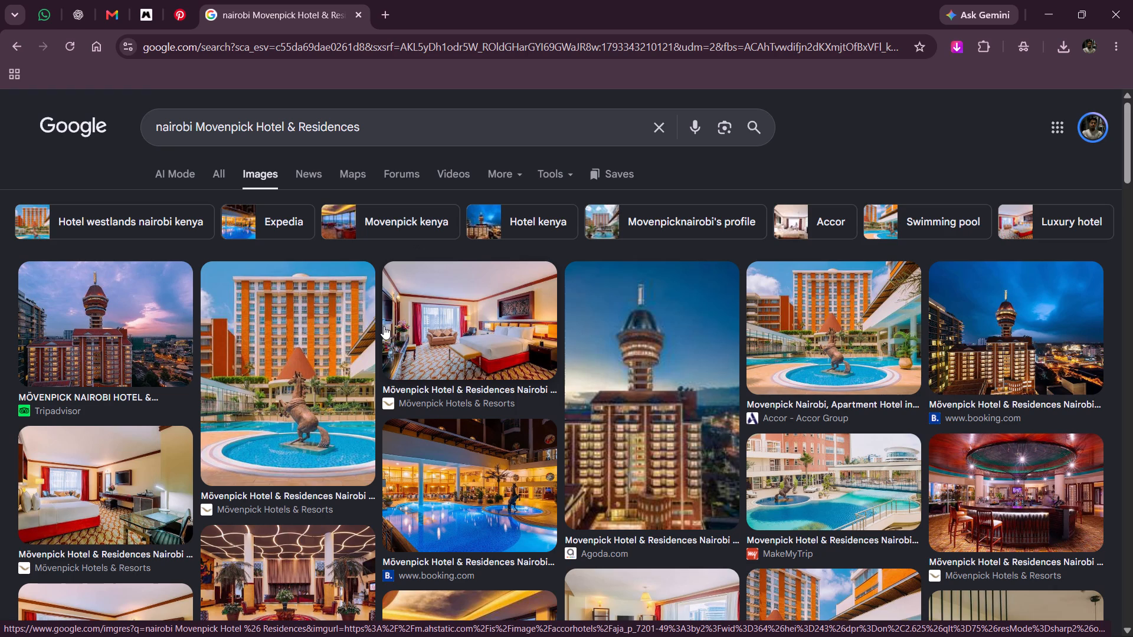
Browse the nairobi Movenpick Hotel & Residences image results, previewing exterior, bar and living room photos as candidates for the stay card.
scroll(384, 326, down, 1)
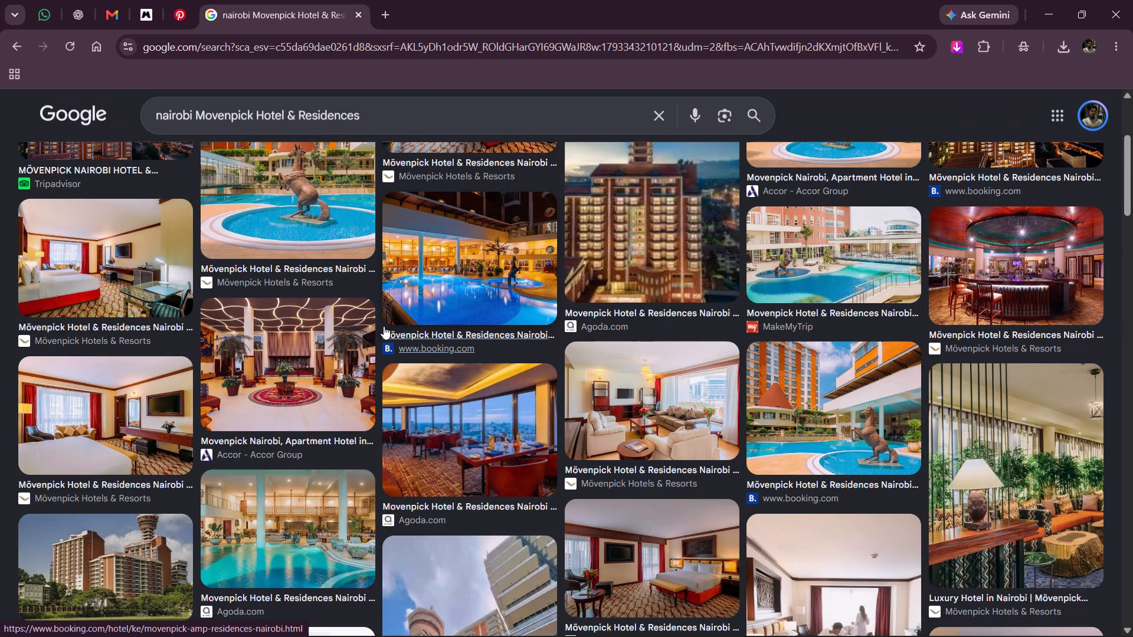
scroll(384, 326, down, 1)
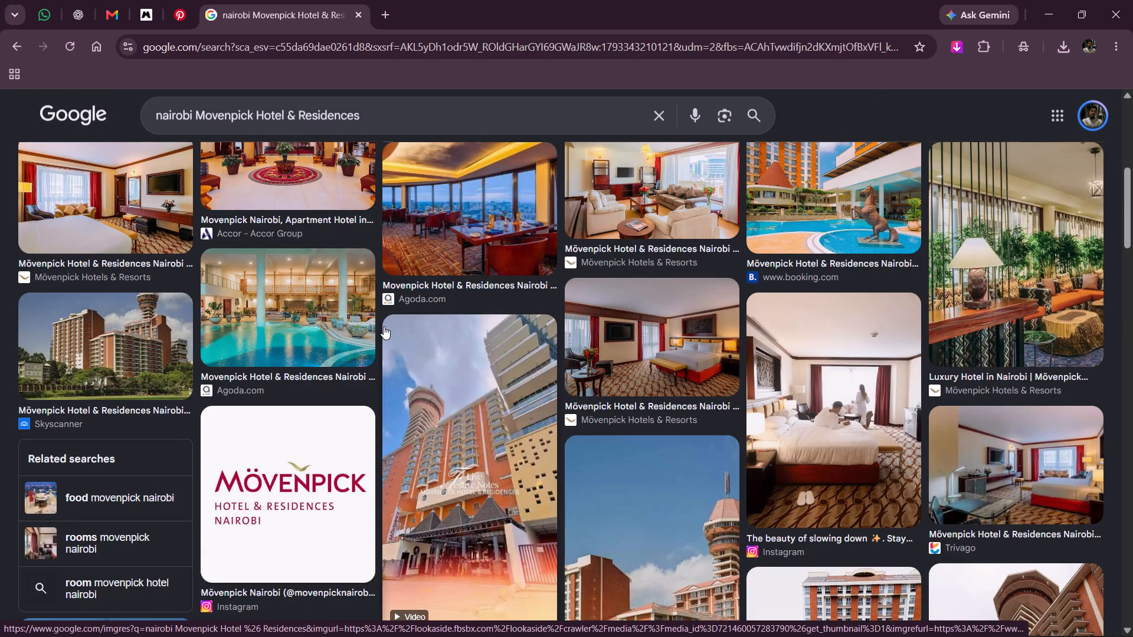
scroll(384, 326, up, 2)
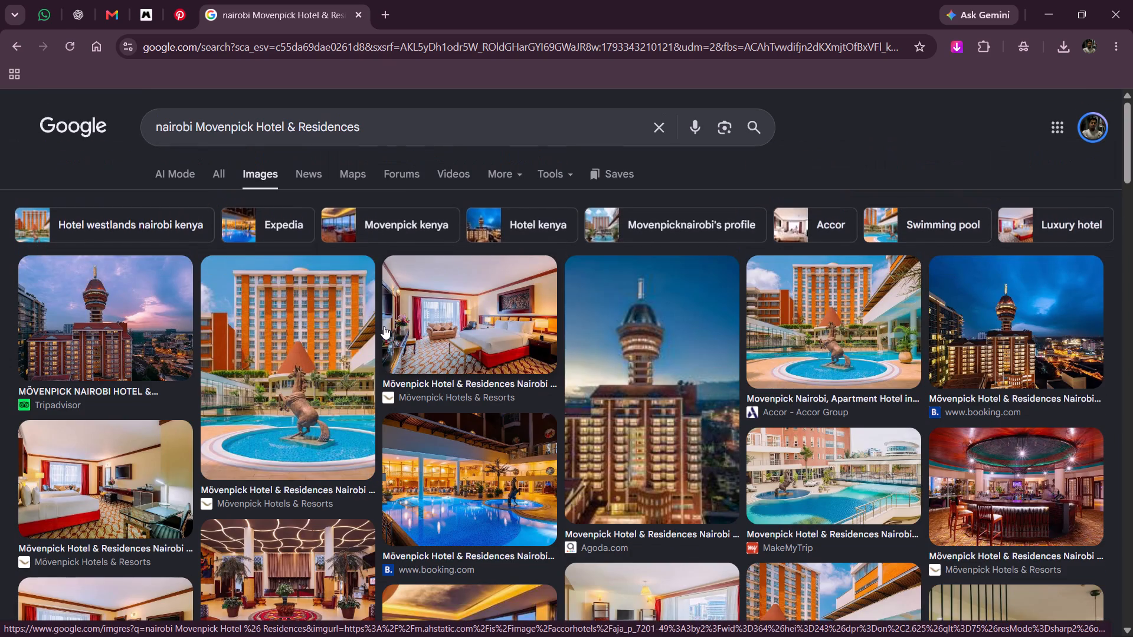
click(132, 307)
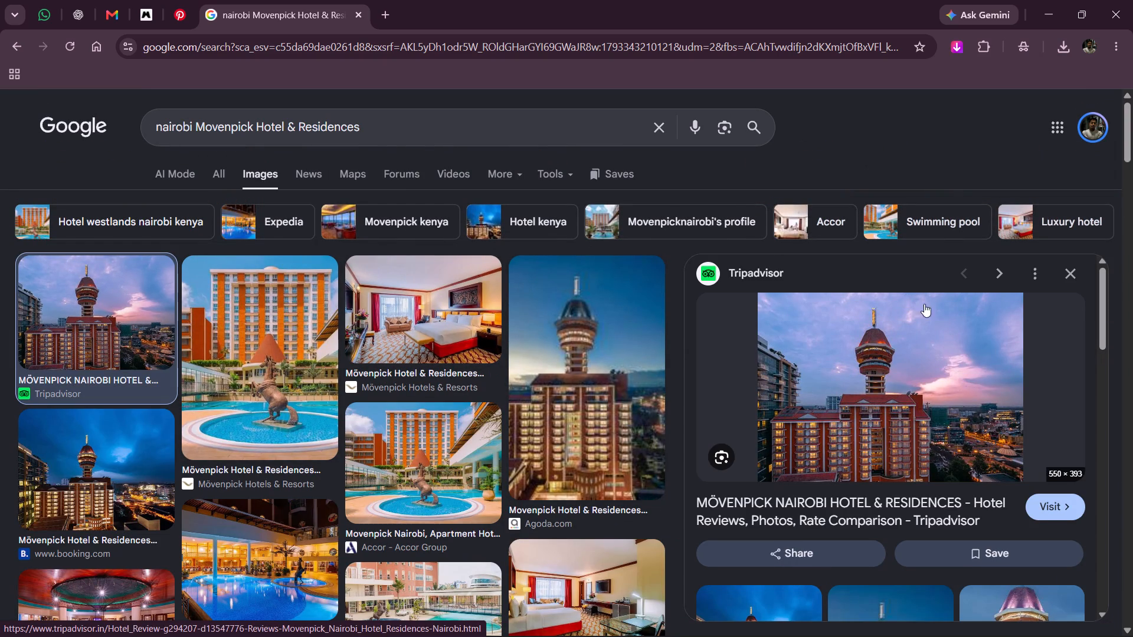
click(1079, 272)
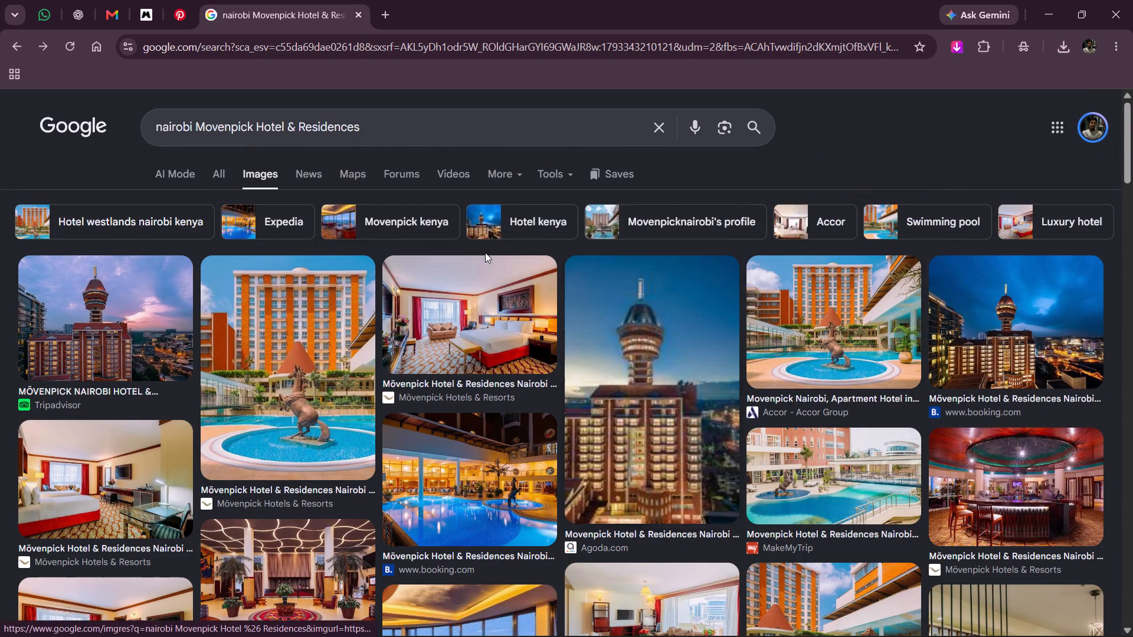
scroll(570, 367, down, 1)
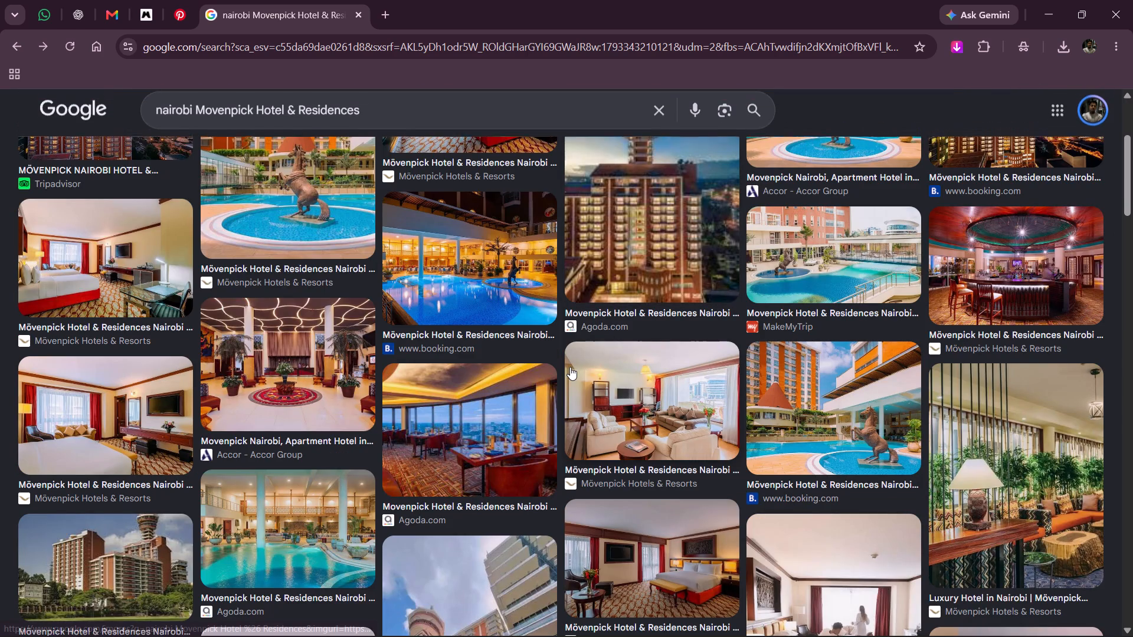
click(994, 293)
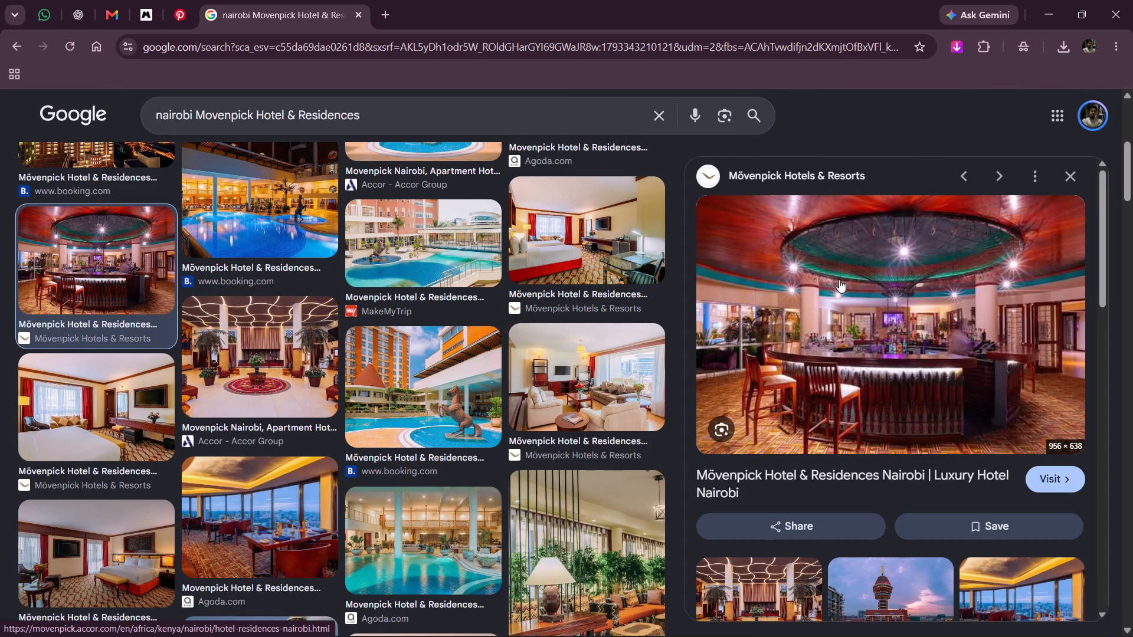
scroll(839, 280, down, 1)
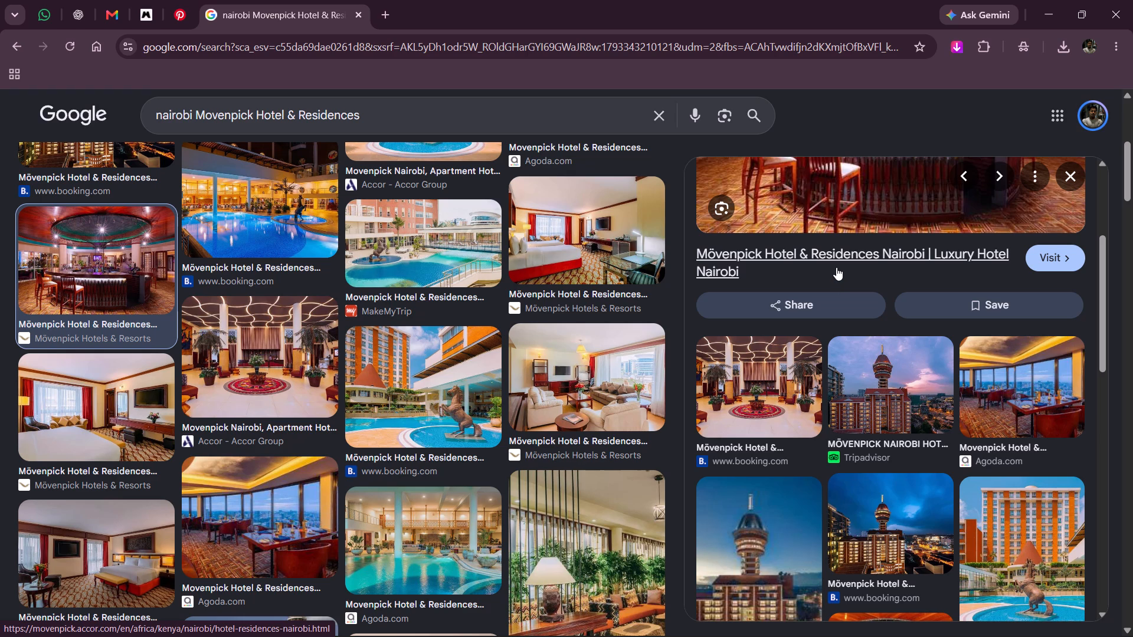
click(587, 386)
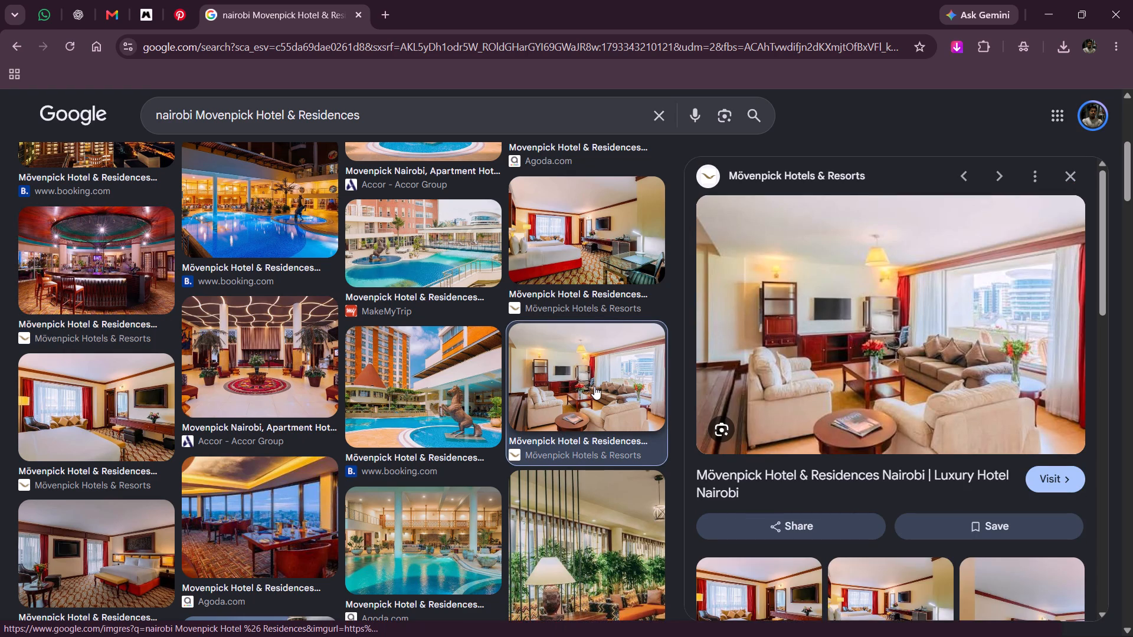
scroll(364, 367, up, 1)
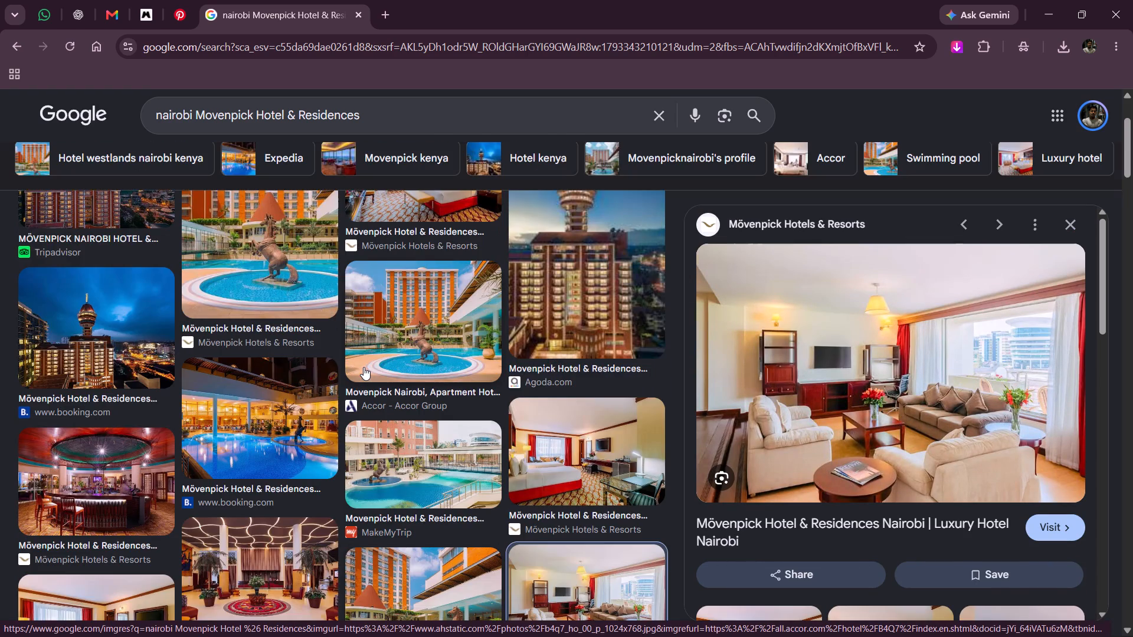
Find the Timbuktu Travel daytime exterior photo of Mövenpick Residences Nairobi in the image results and save it to the Downloads folder.
scroll(364, 367, up, 1)
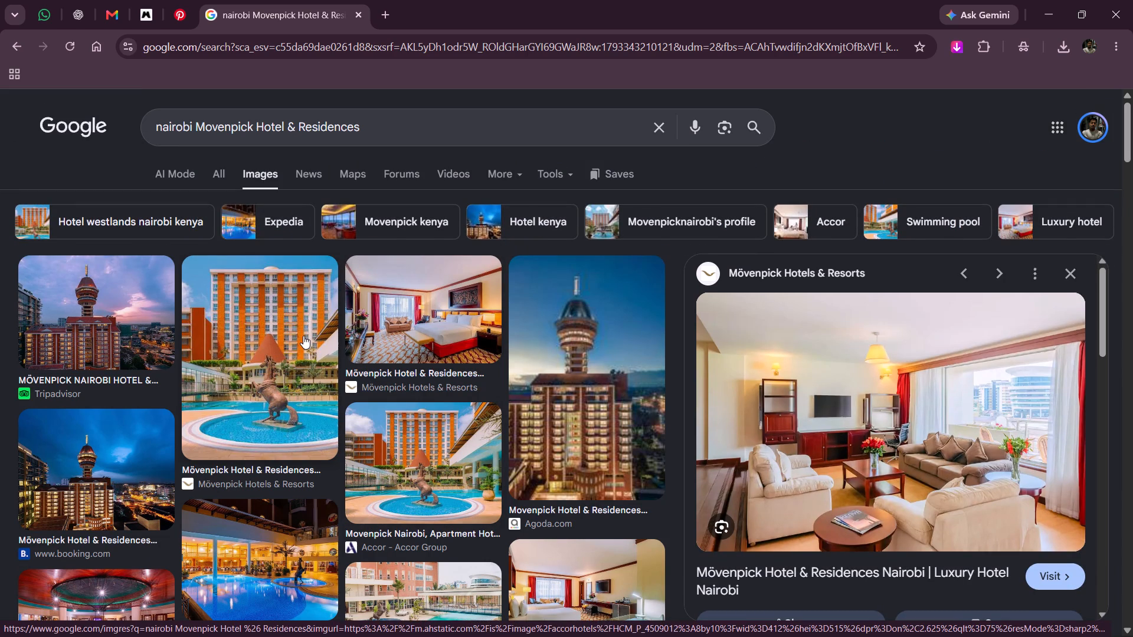
scroll(303, 336, down, 2)
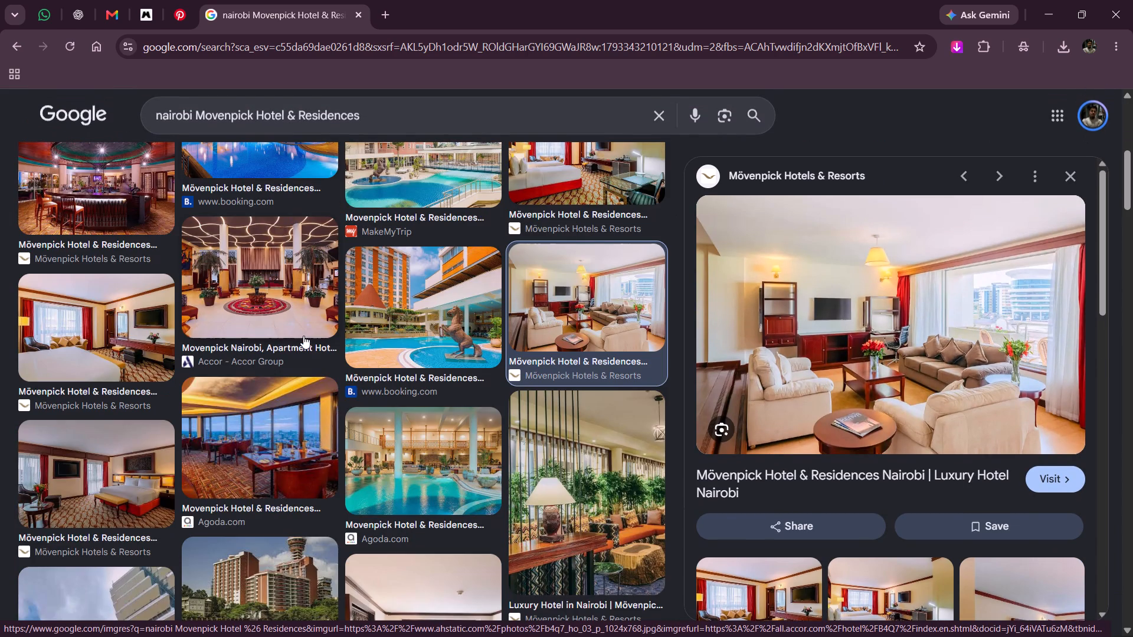
scroll(303, 336, down, 2)
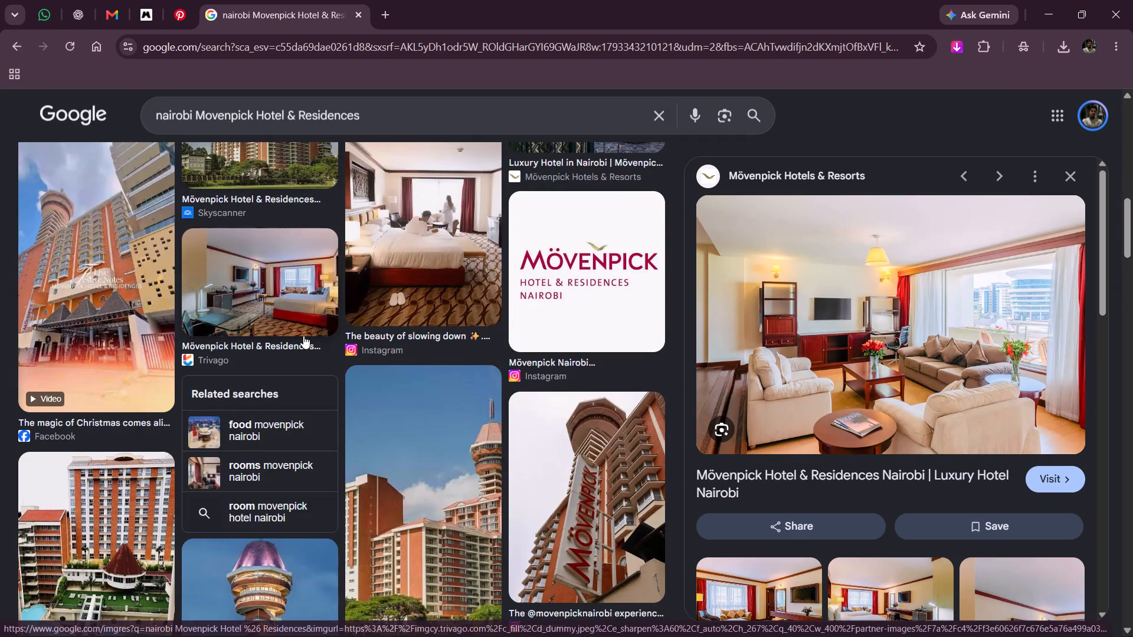
scroll(303, 336, down, 1)
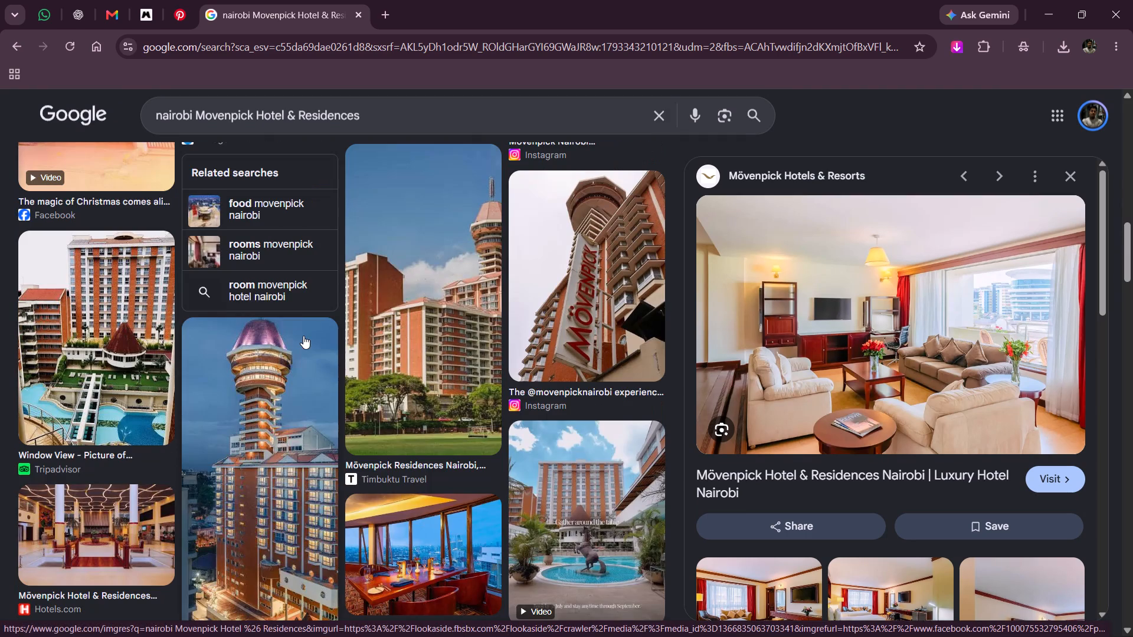
click(426, 318)
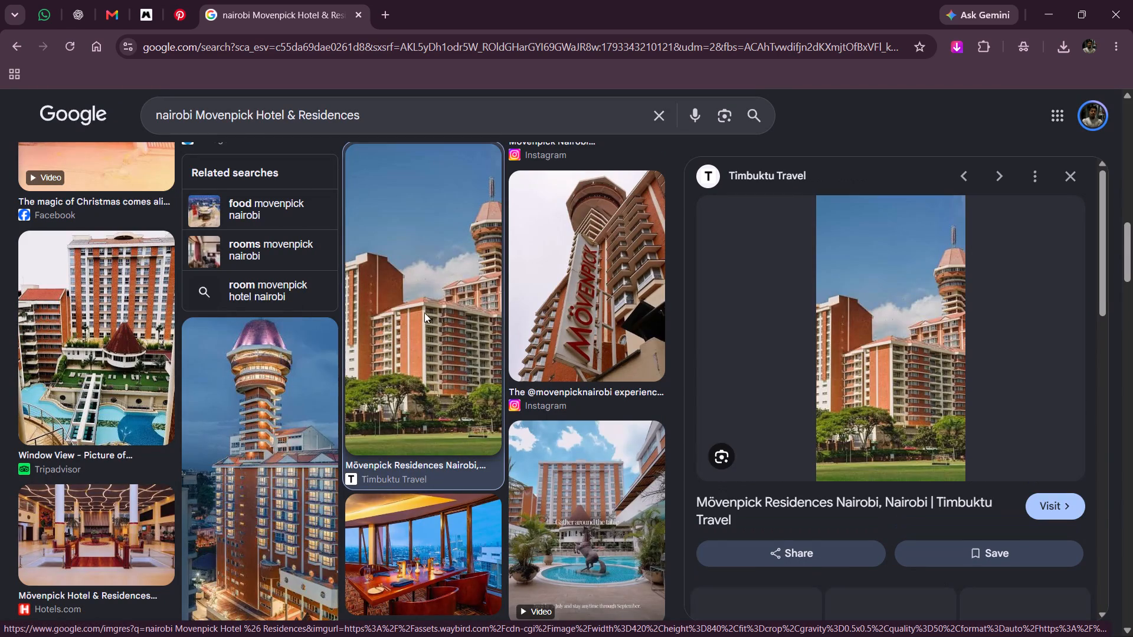
scroll(885, 386, down, 1)
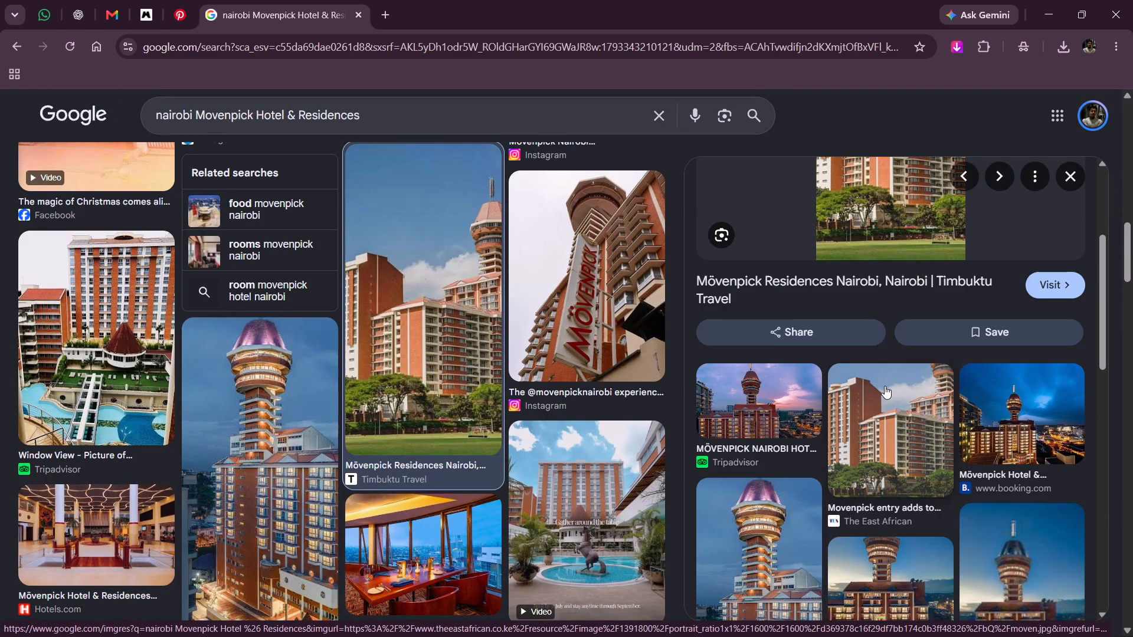
scroll(885, 386, up, 1)
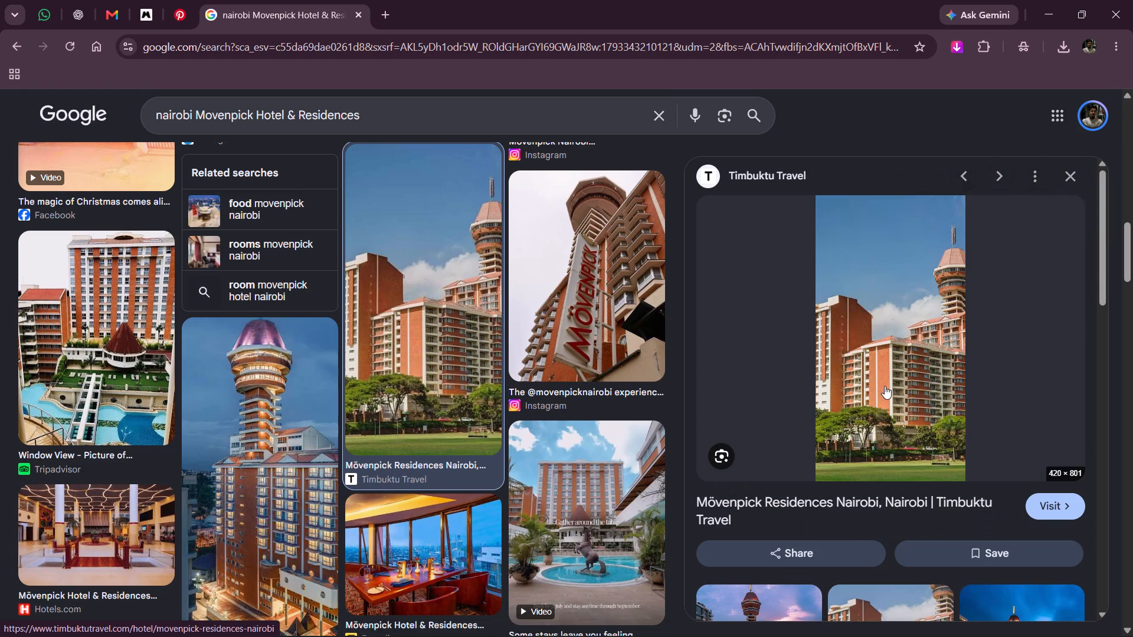
right_click(882, 386)
click(1013, 269)
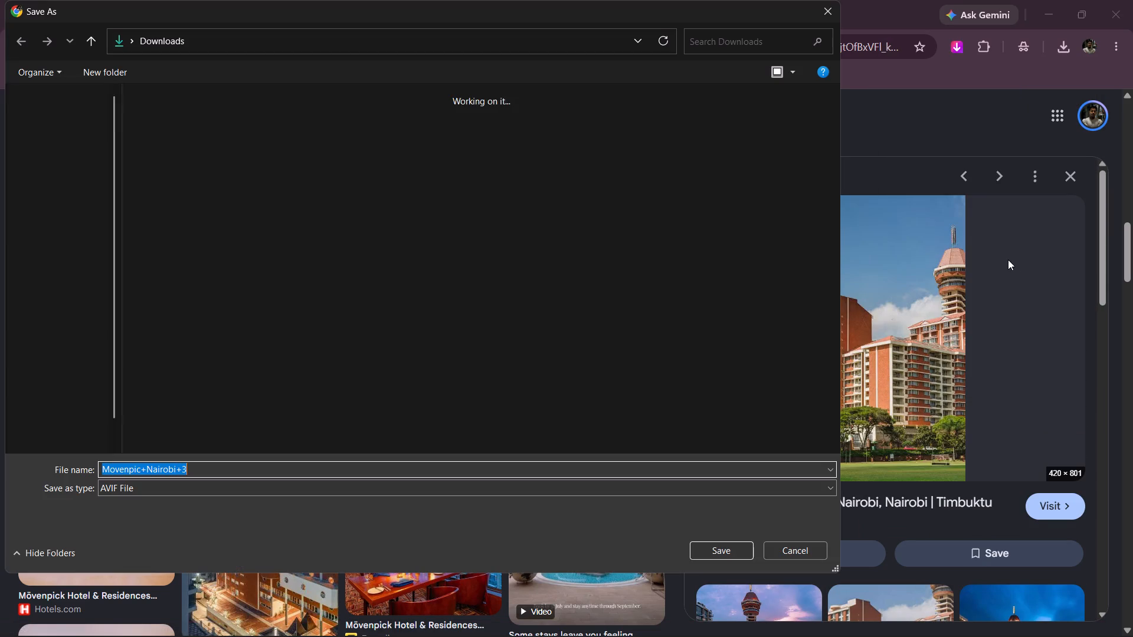
key(Return)
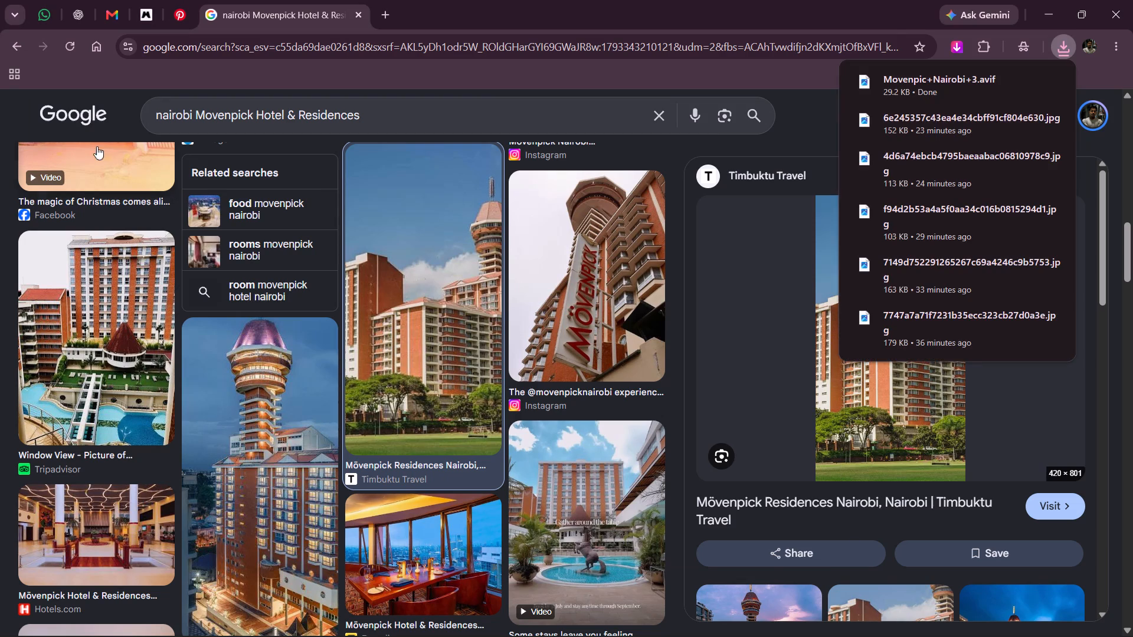
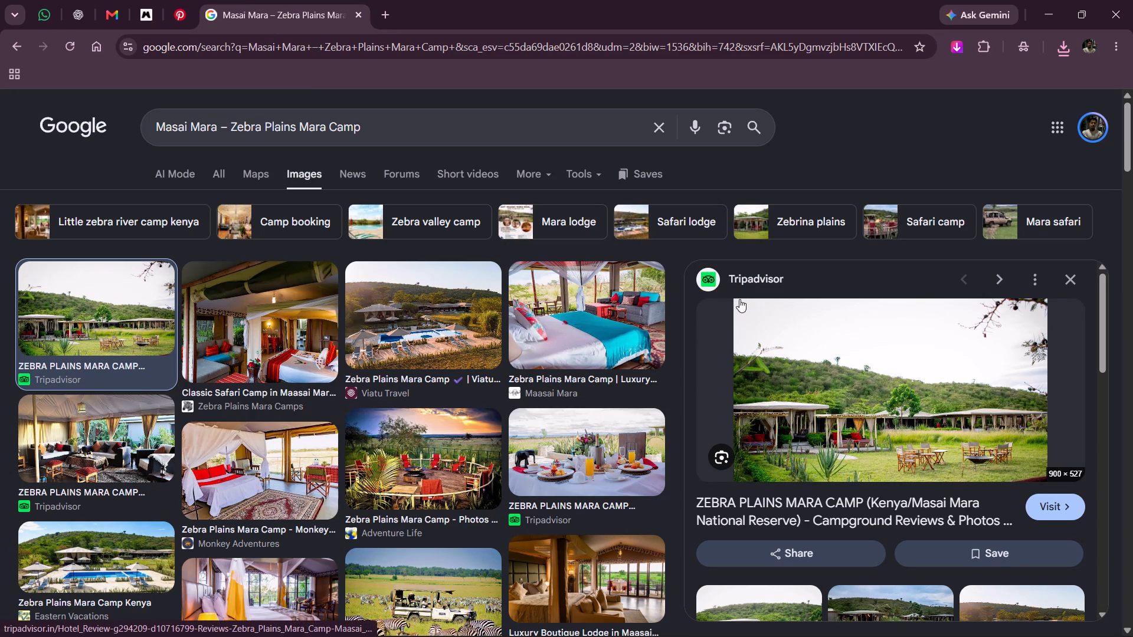
Compare the Viatu Travel pool photo, then start saving Tripadvisor's Zebra Plains Mara Camp photo of the lawn and hillside as an image file.
click(397, 332)
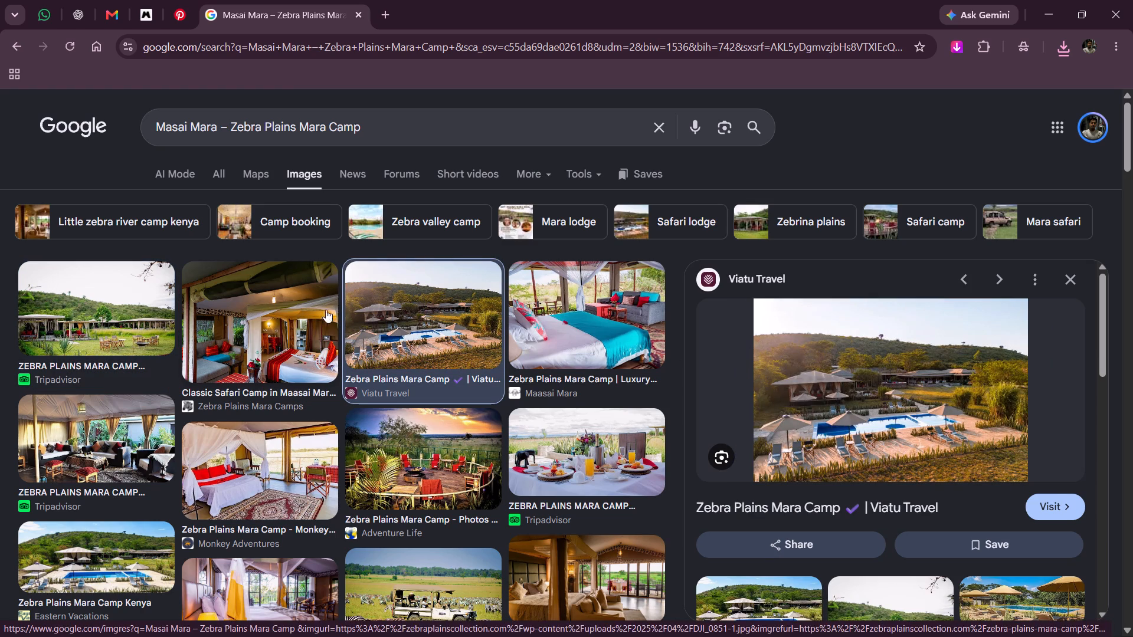
click(153, 309)
right_click(886, 359)
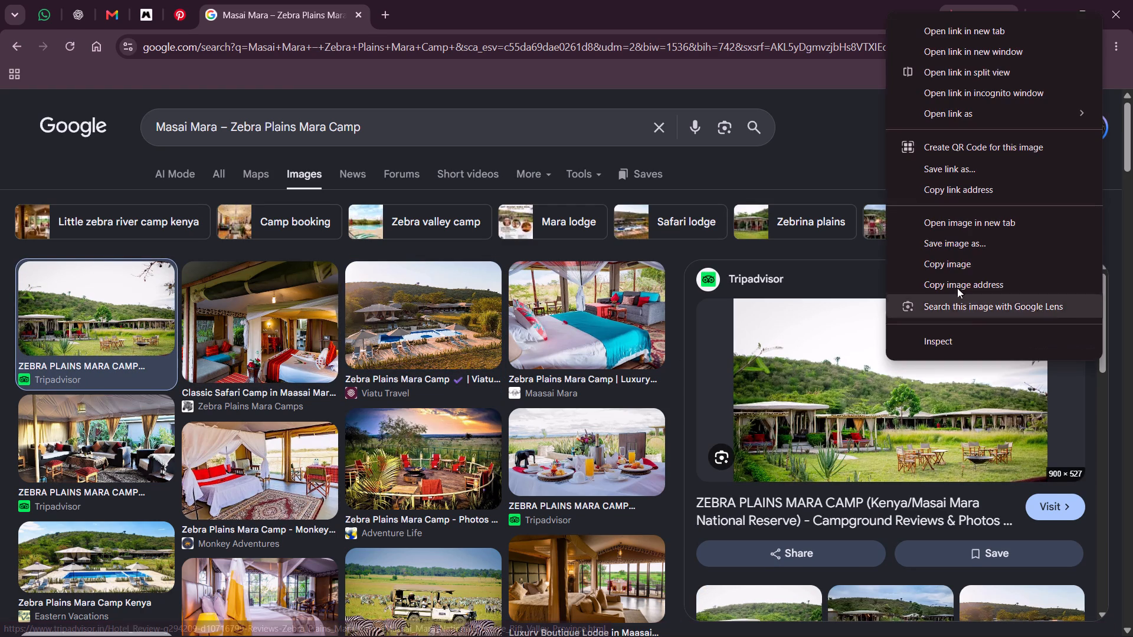
click(955, 244)
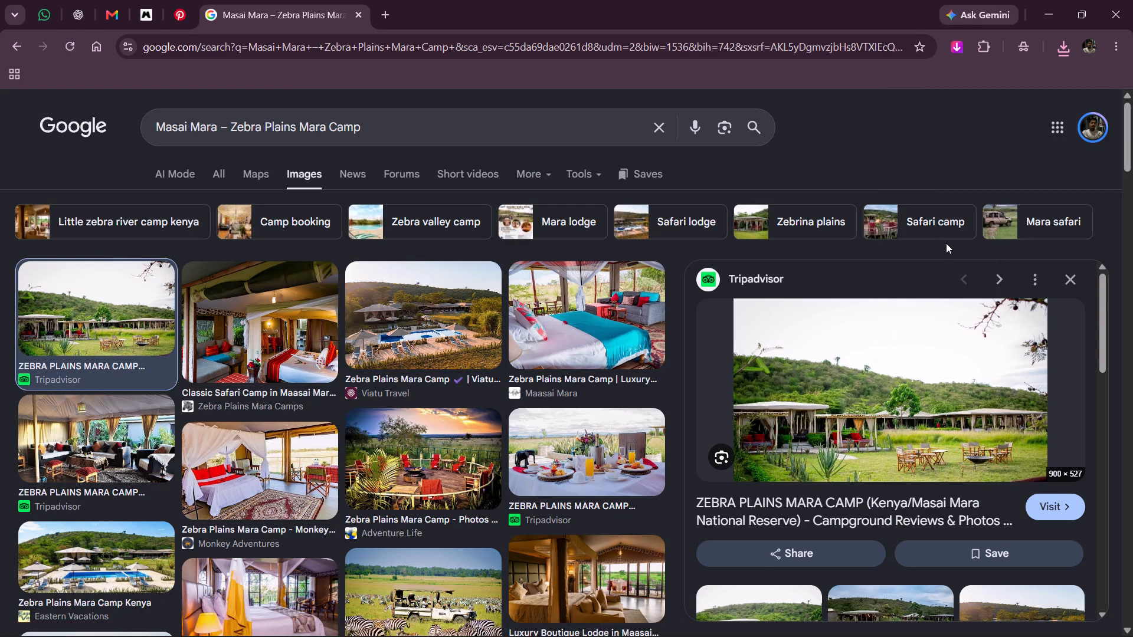
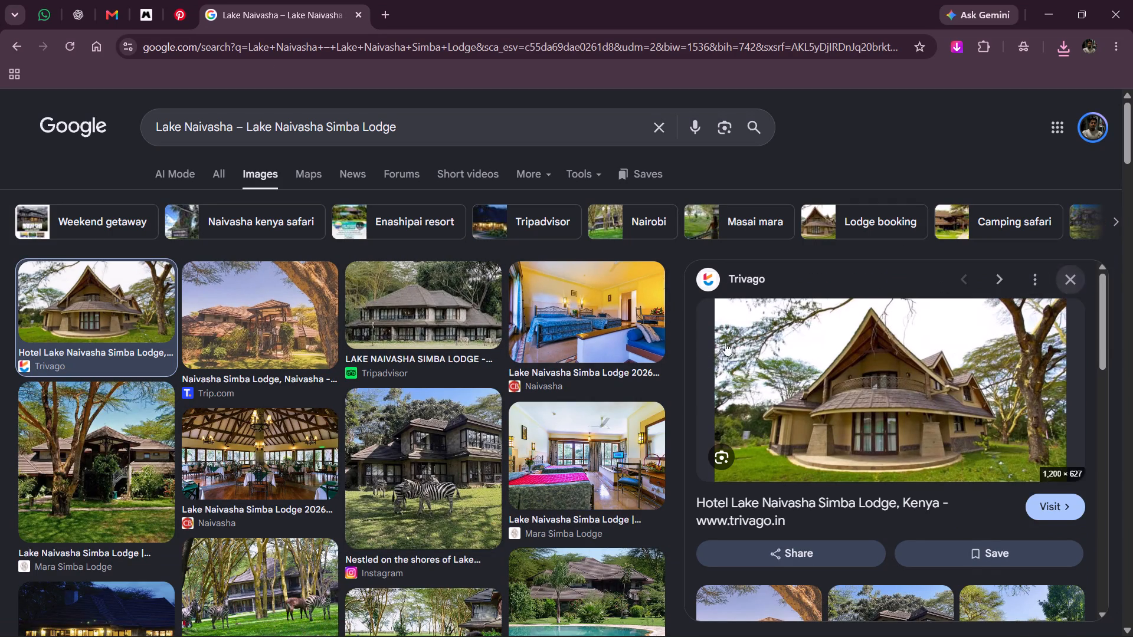
Save Africa Safari Discovery Tours' poolside photo of Lake Naivasha Simba Lodge as a JPEG named images (1).
scroll(354, 554, down, 1)
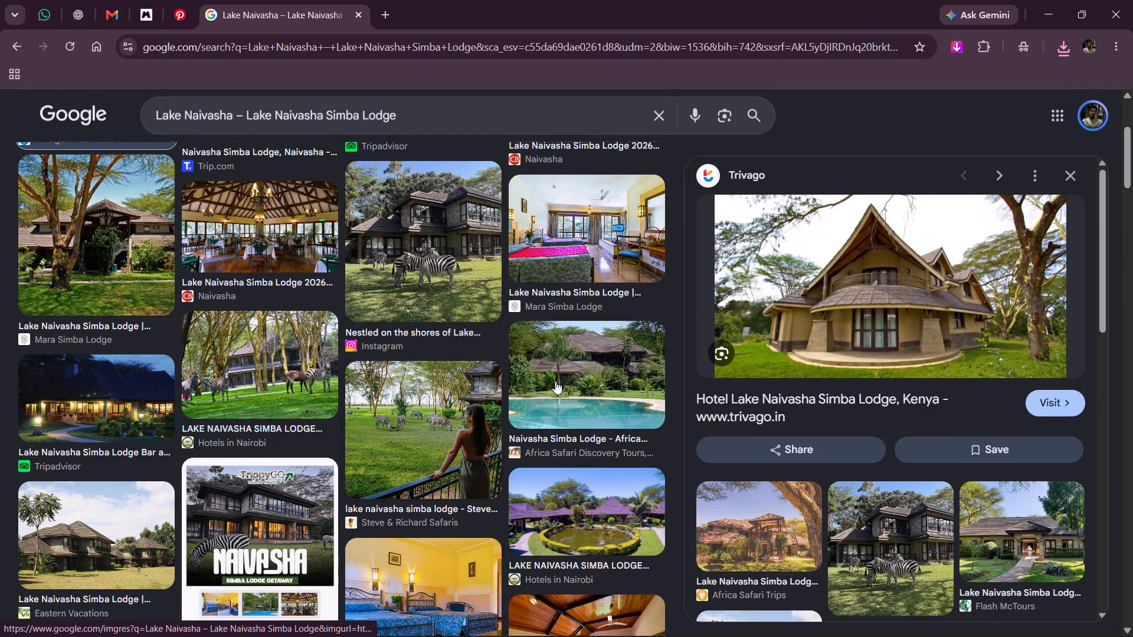
click(563, 379)
right_click(841, 339)
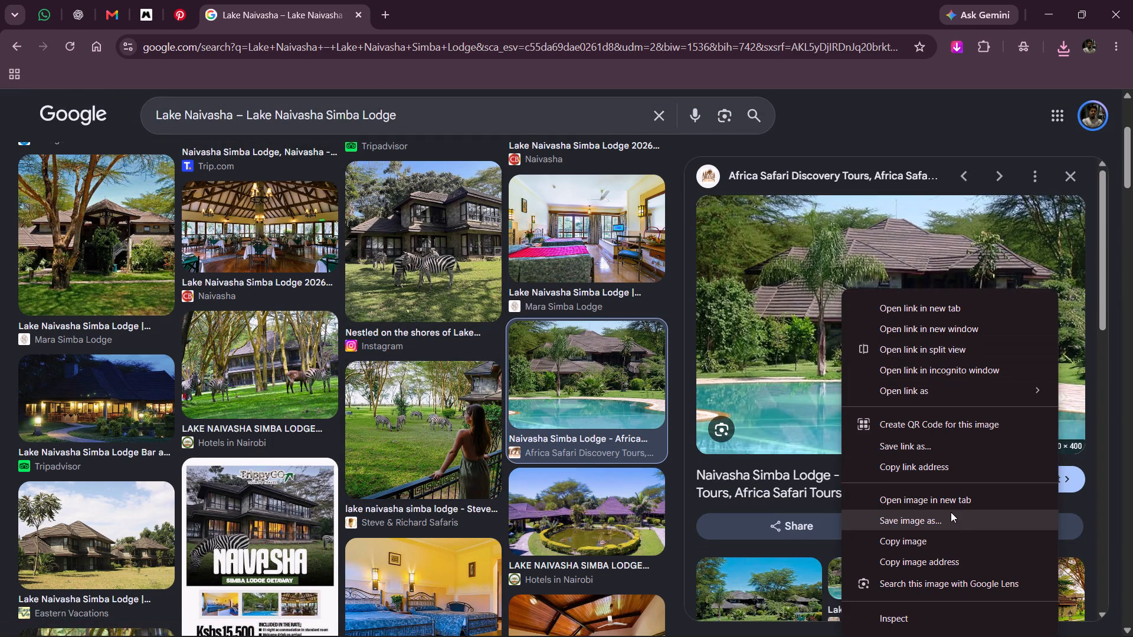
click(957, 520)
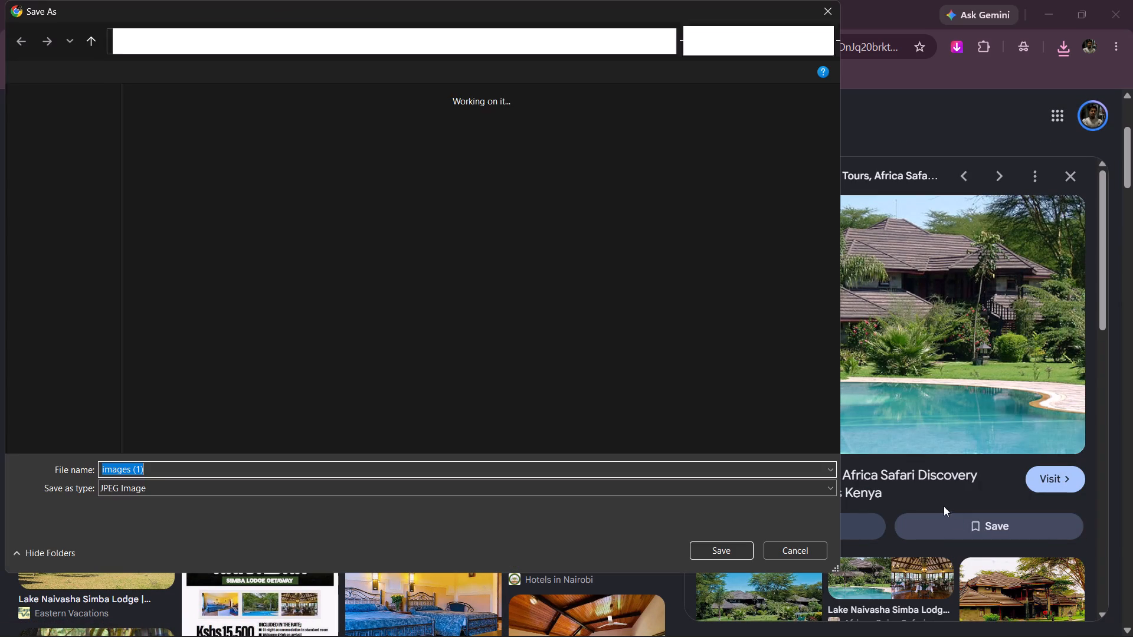
click(736, 556)
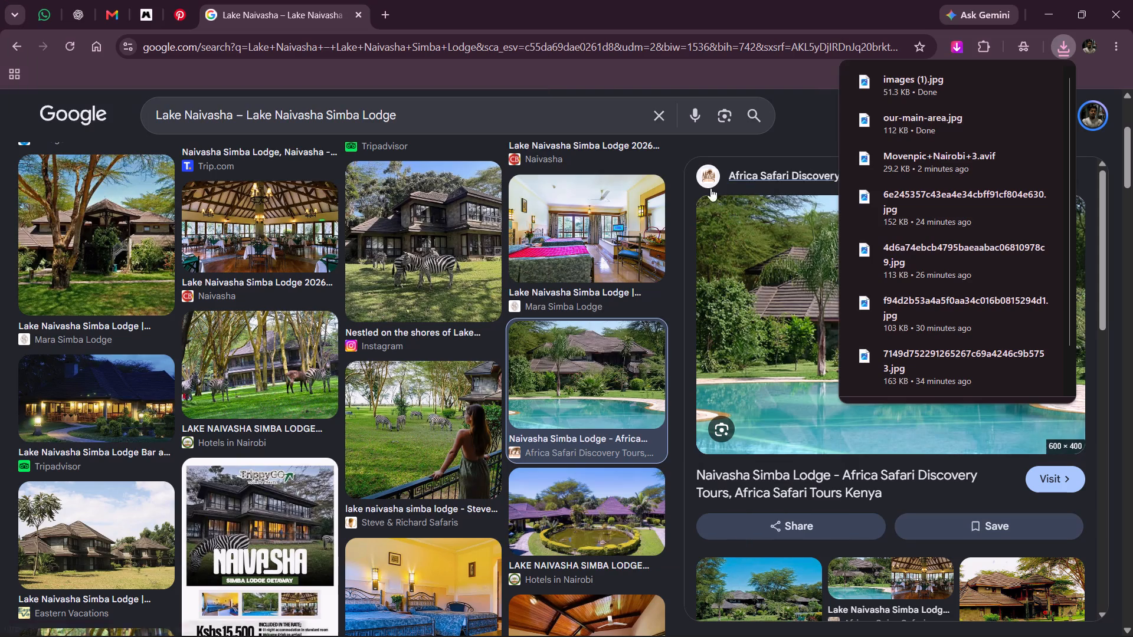
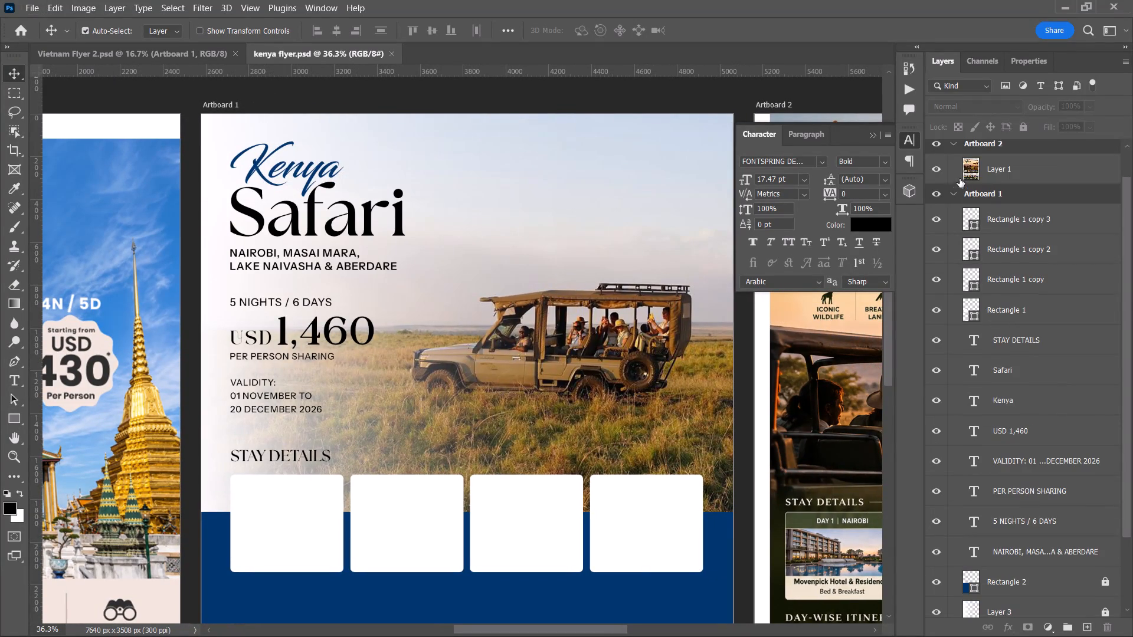
Hide Artboard 2, which holds the Kenya safari reference flyer, leaving Artboard 1 visible.
scroll(951, 168, up, 2)
click(936, 196)
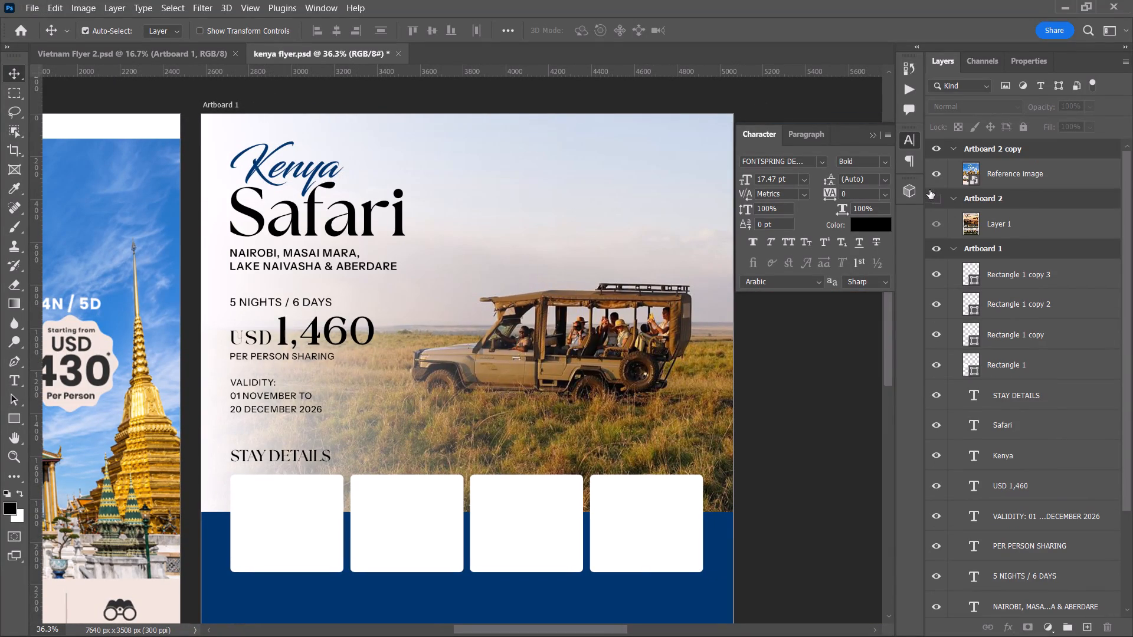
key(space)
drag(665, 364, 691, 357)
alt+scroll(709, 369, down, 1)
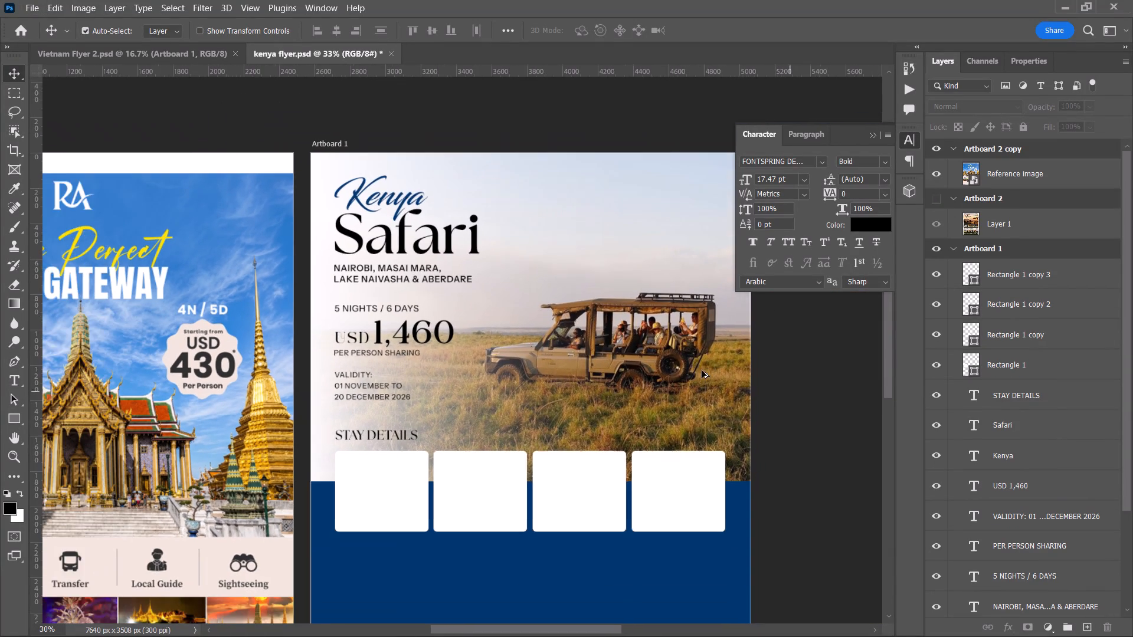
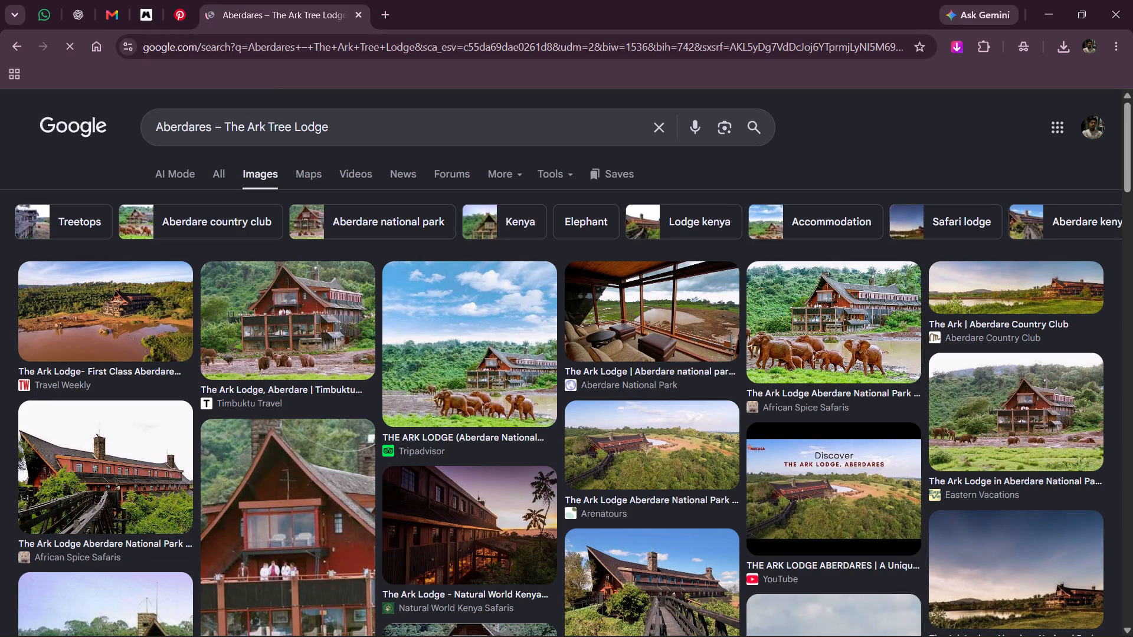
Preview Timbuktu Travel's photo of The Ark Lodge, Aberdare, as a candidate for the Aberdares stay card.
click(256, 340)
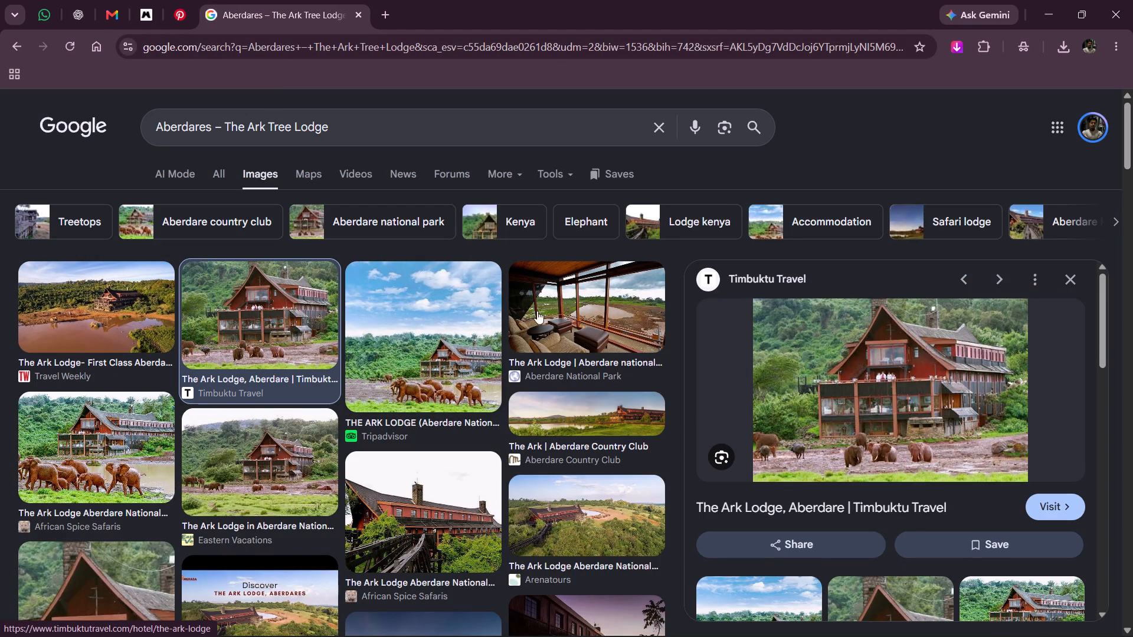
Browse photos of The Ark Lodge and save the Natural World Kenya Safaris dusk exterior image to Downloads as ark_main.jpg.
click(1069, 285)
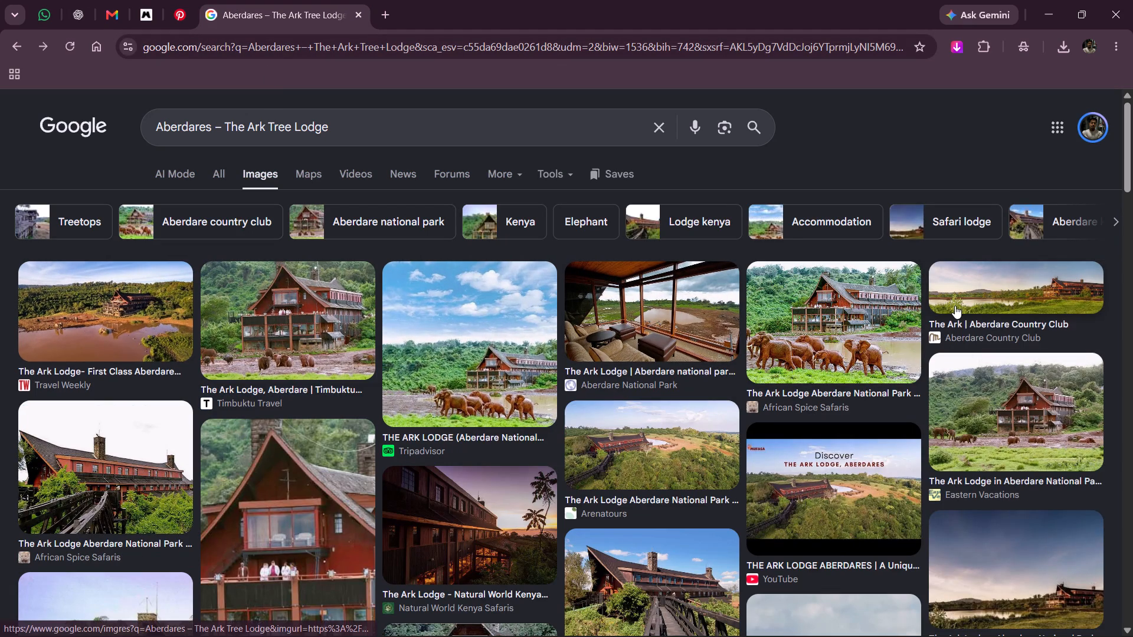
click(482, 527)
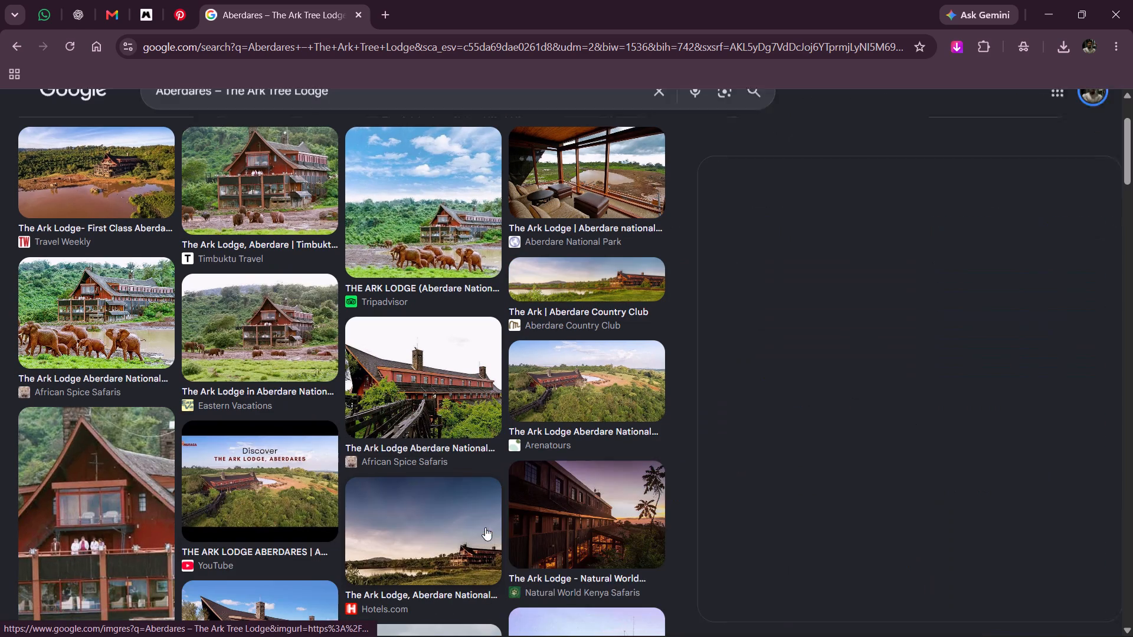
click(1075, 183)
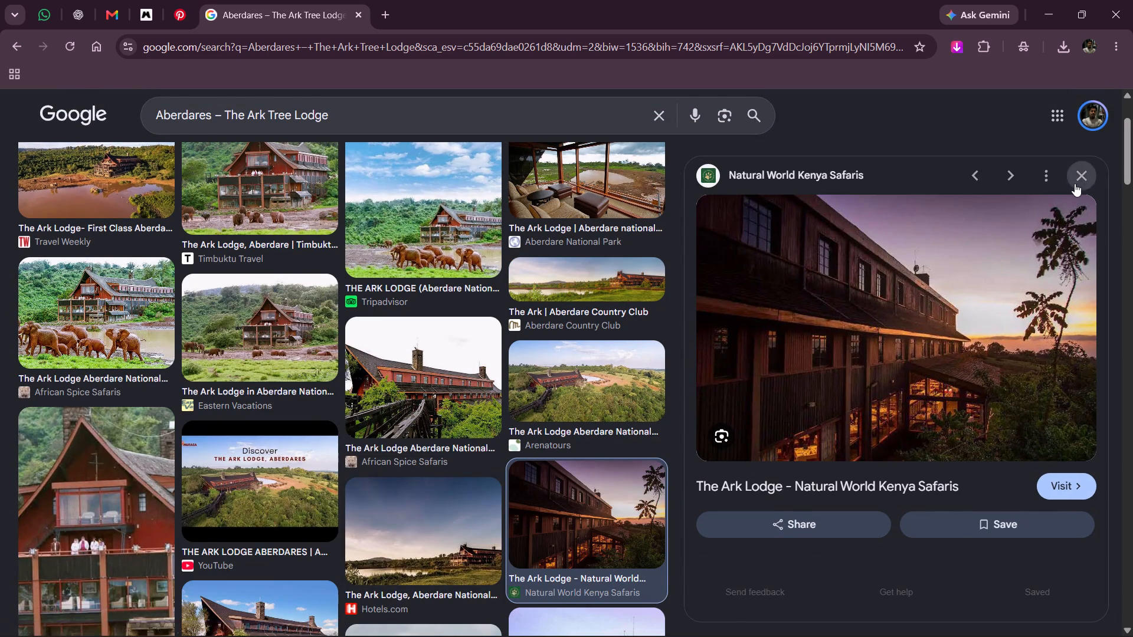
scroll(590, 445, down, 1)
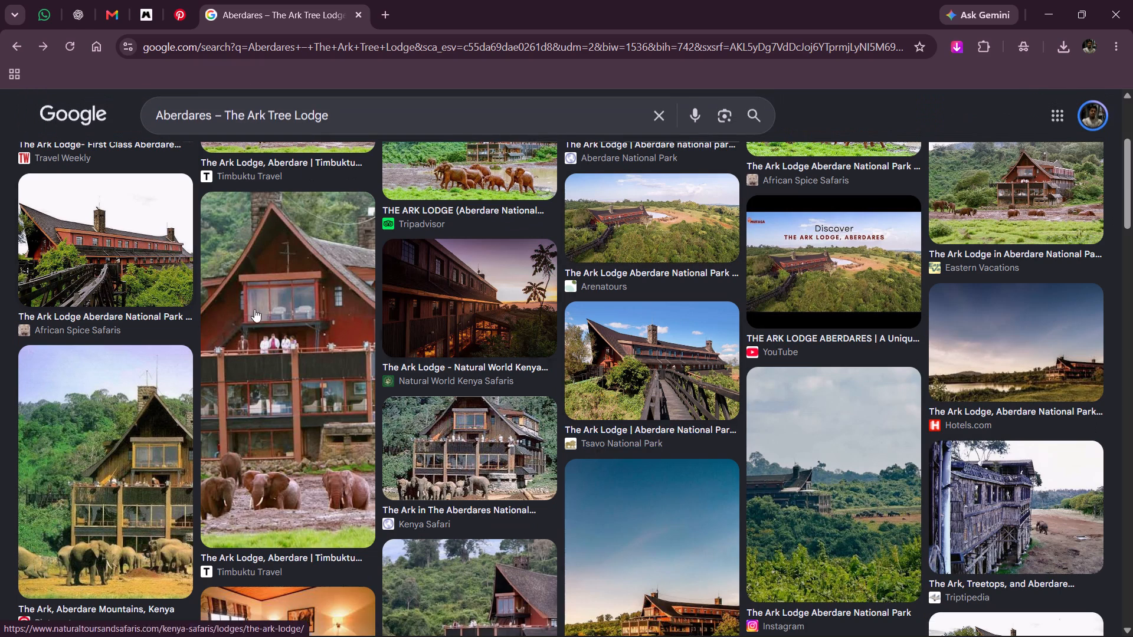
click(136, 275)
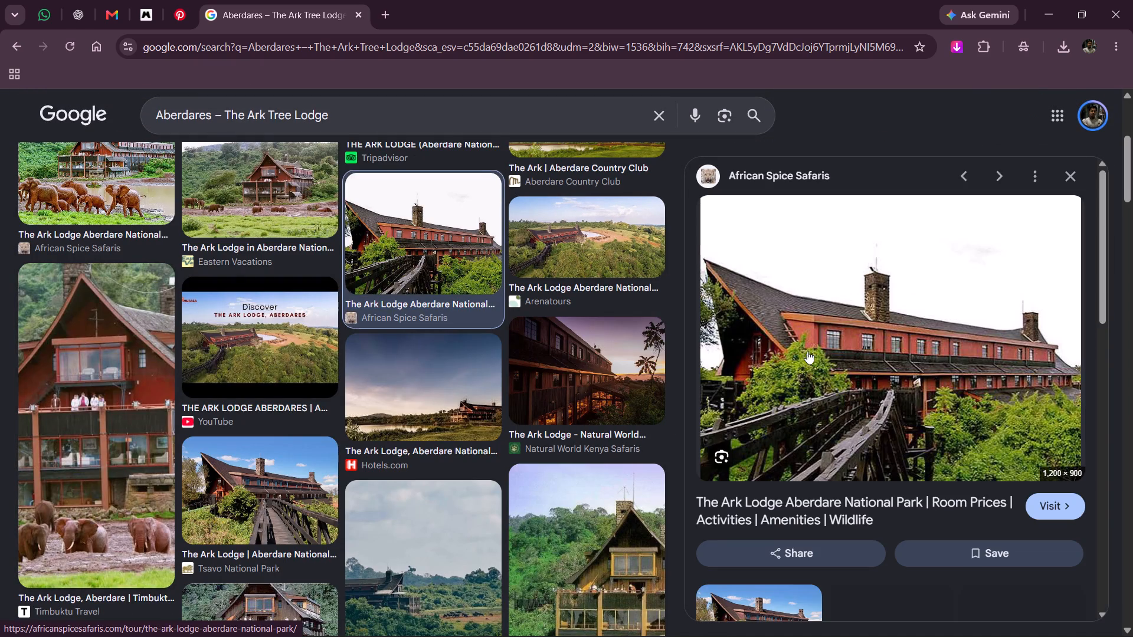
click(1066, 178)
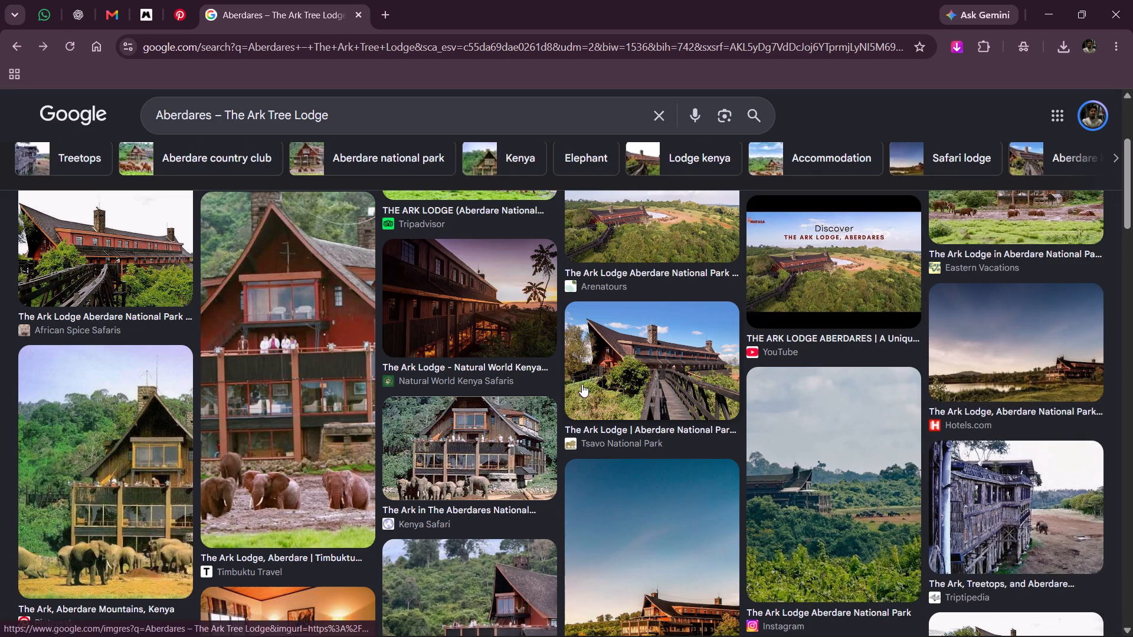
click(464, 295)
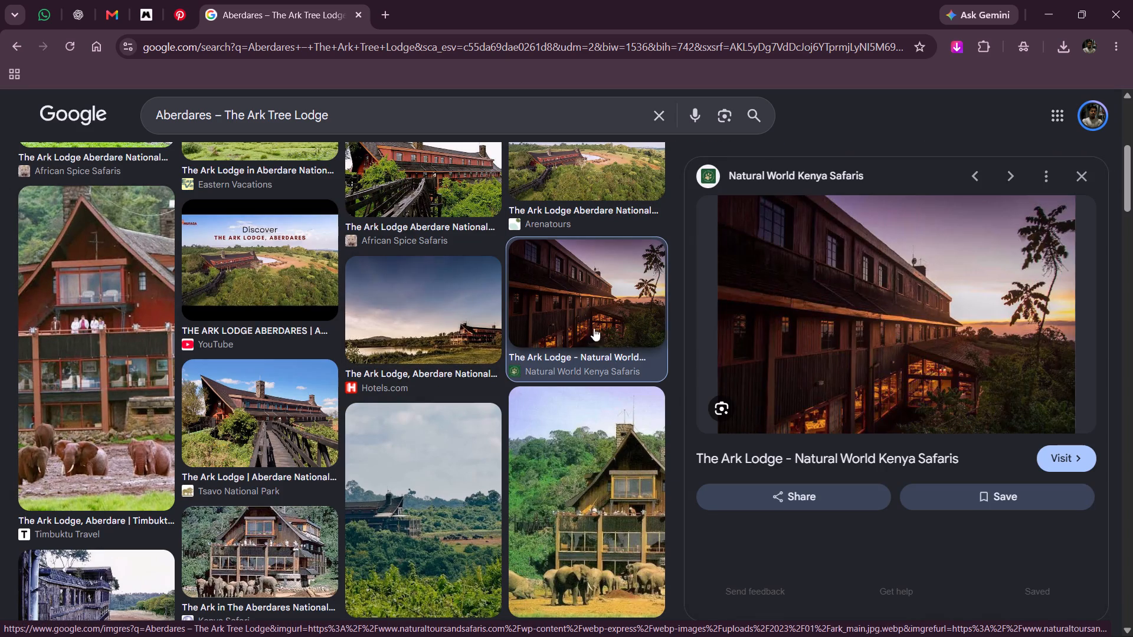
right_click(860, 326)
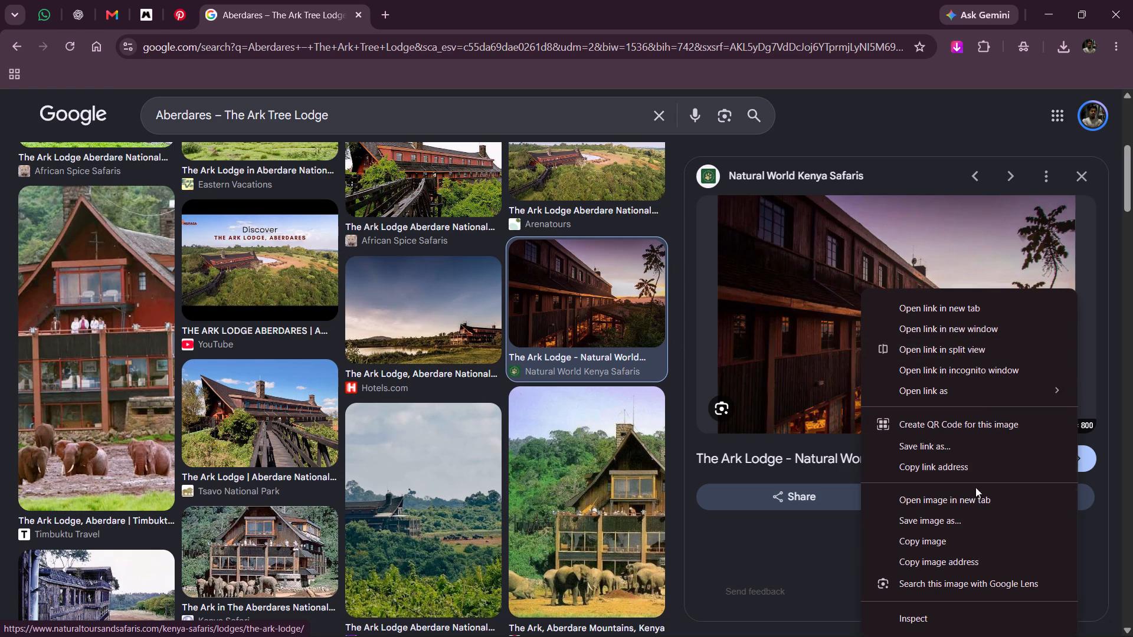
click(975, 516)
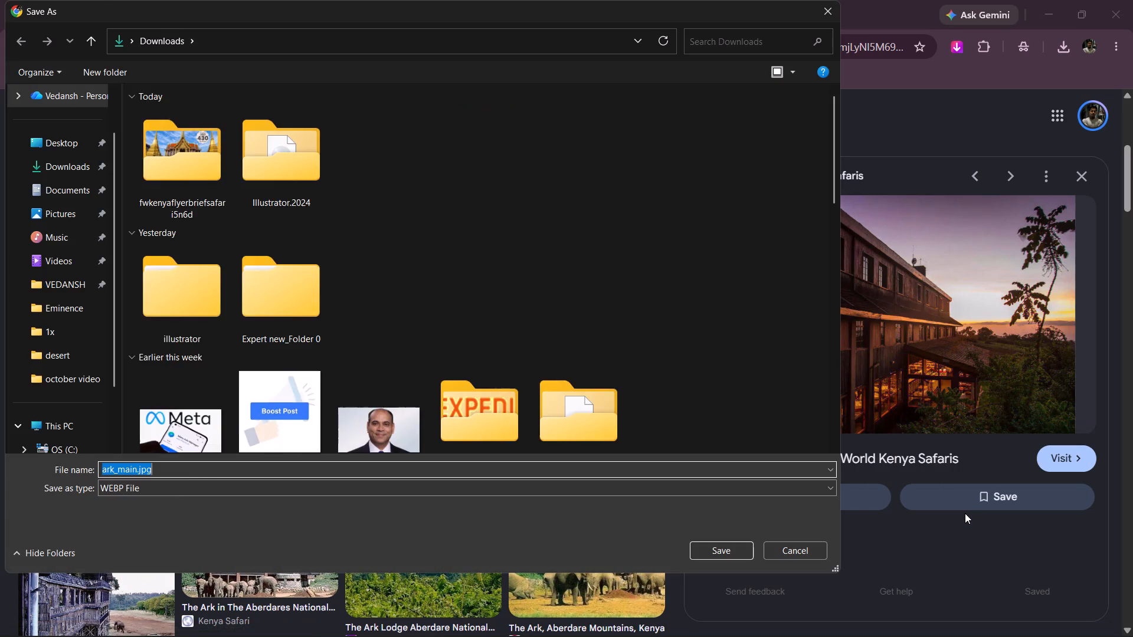
key(Return)
key(Return)
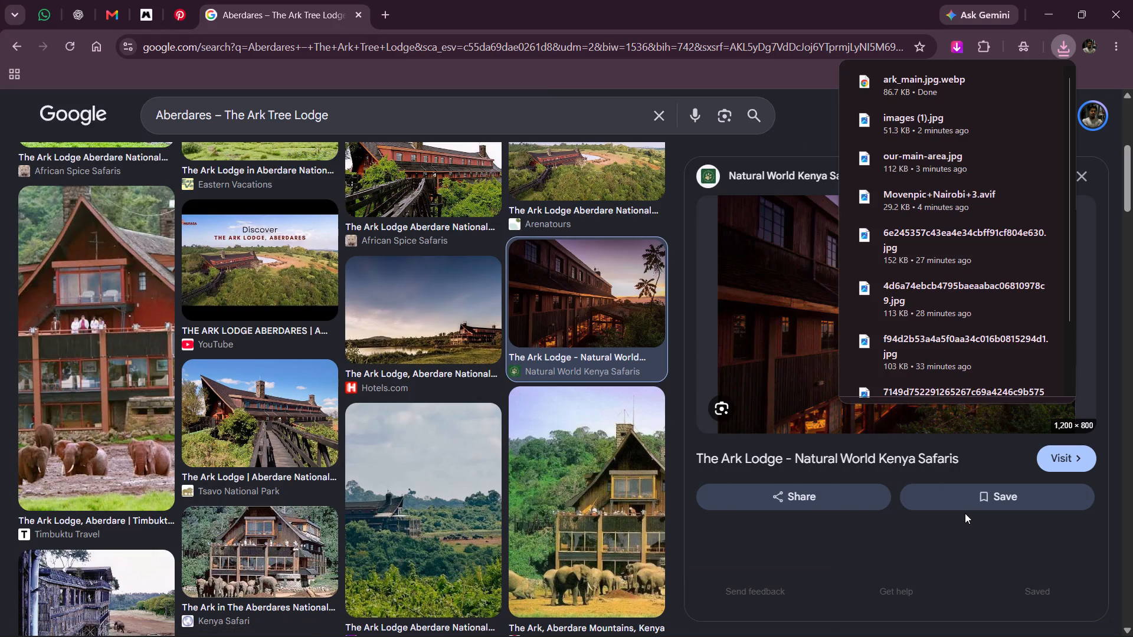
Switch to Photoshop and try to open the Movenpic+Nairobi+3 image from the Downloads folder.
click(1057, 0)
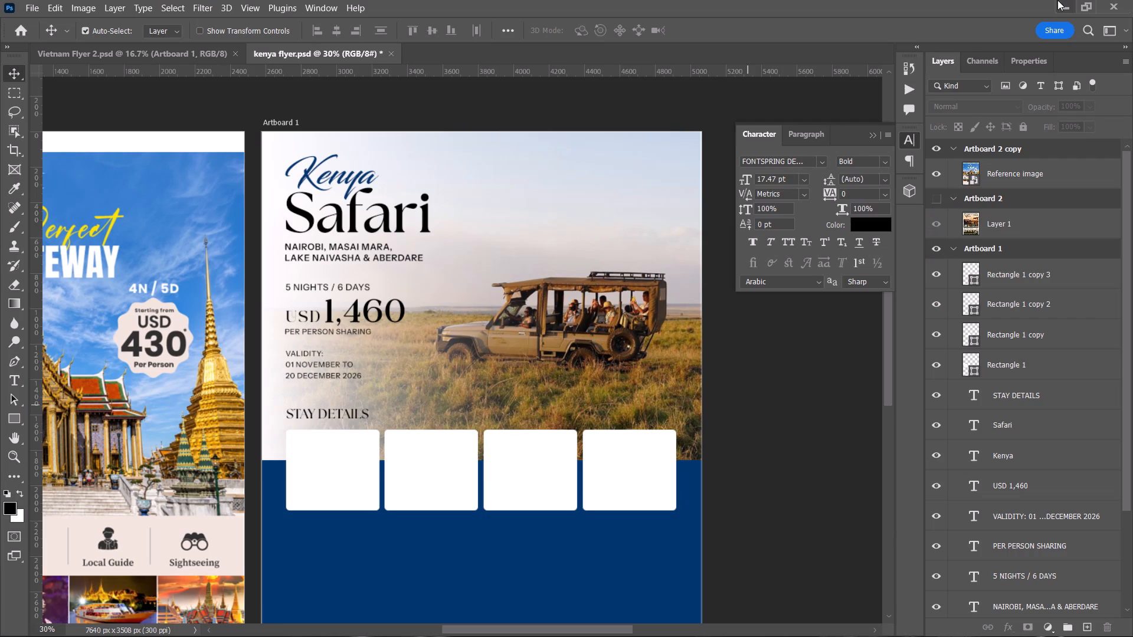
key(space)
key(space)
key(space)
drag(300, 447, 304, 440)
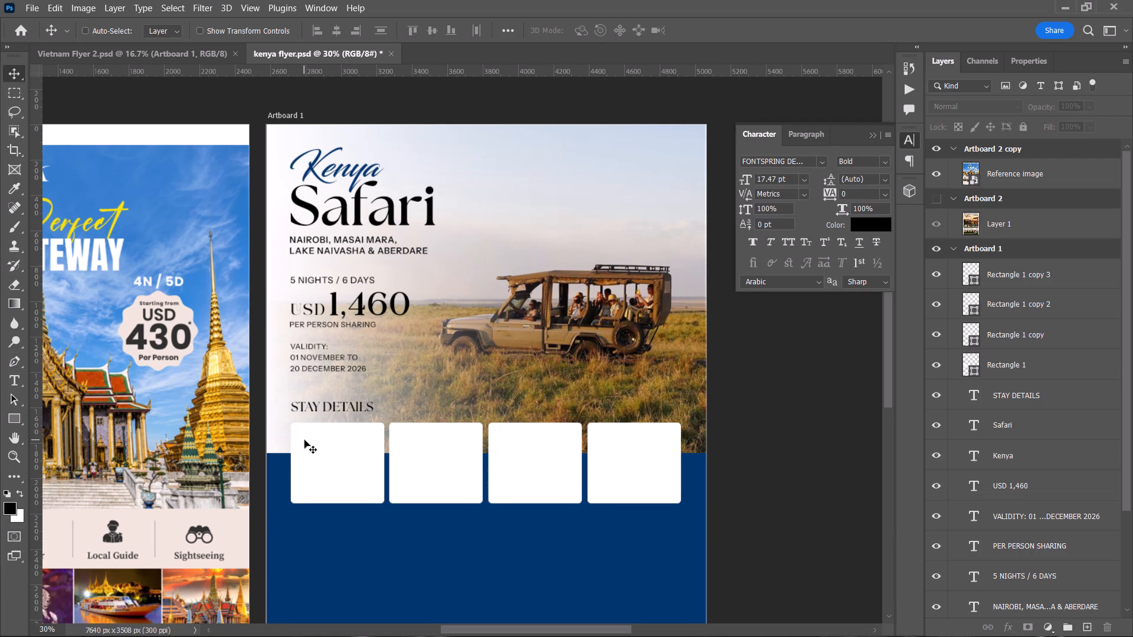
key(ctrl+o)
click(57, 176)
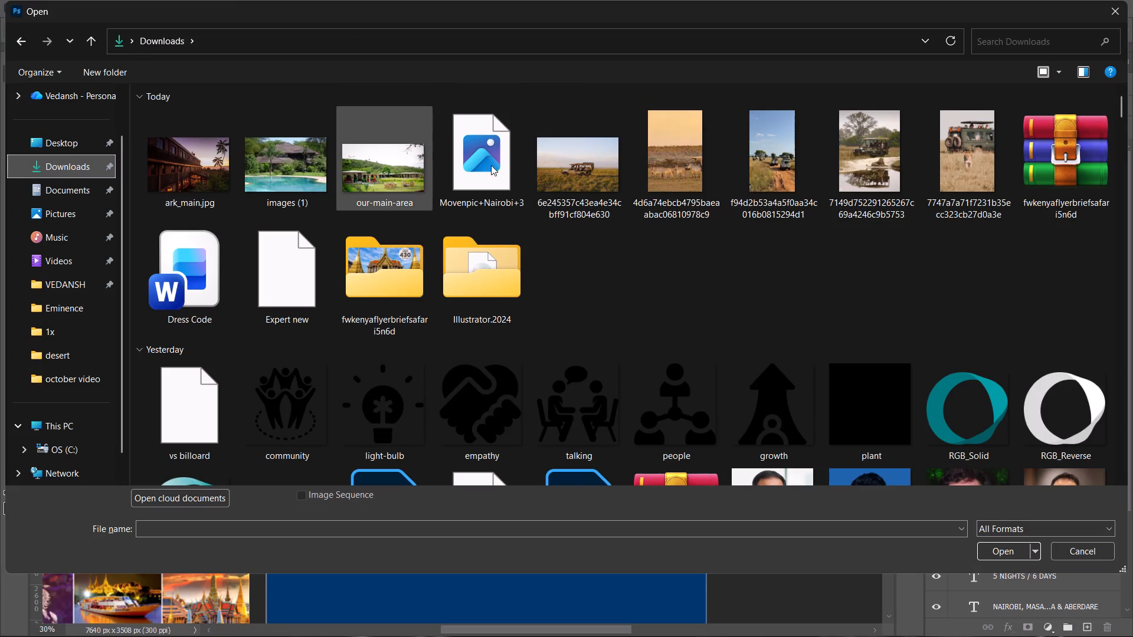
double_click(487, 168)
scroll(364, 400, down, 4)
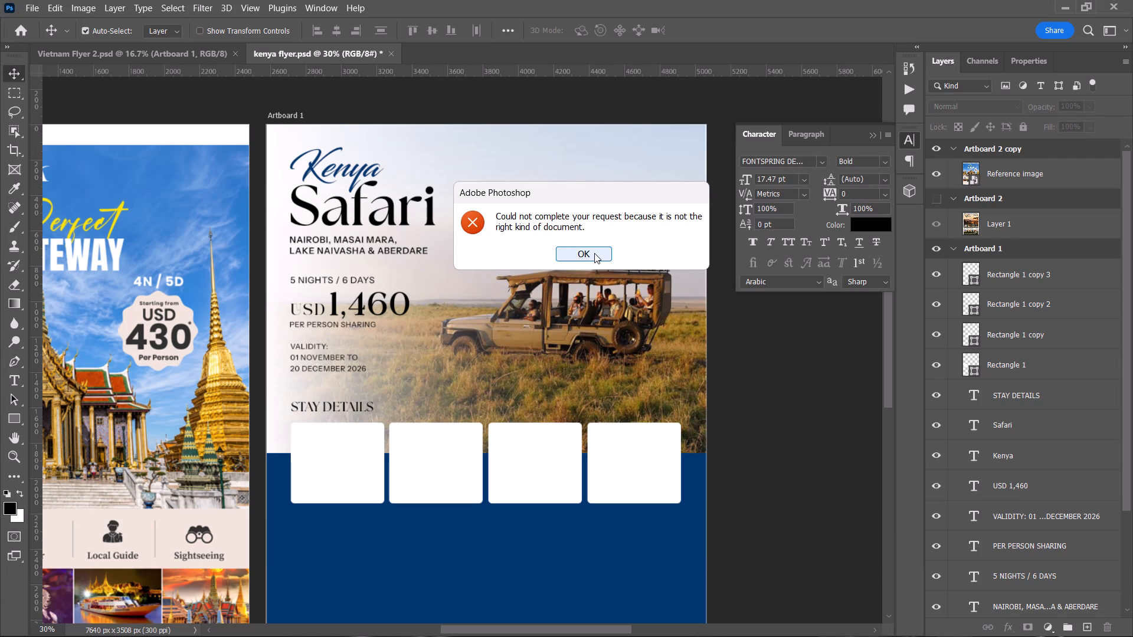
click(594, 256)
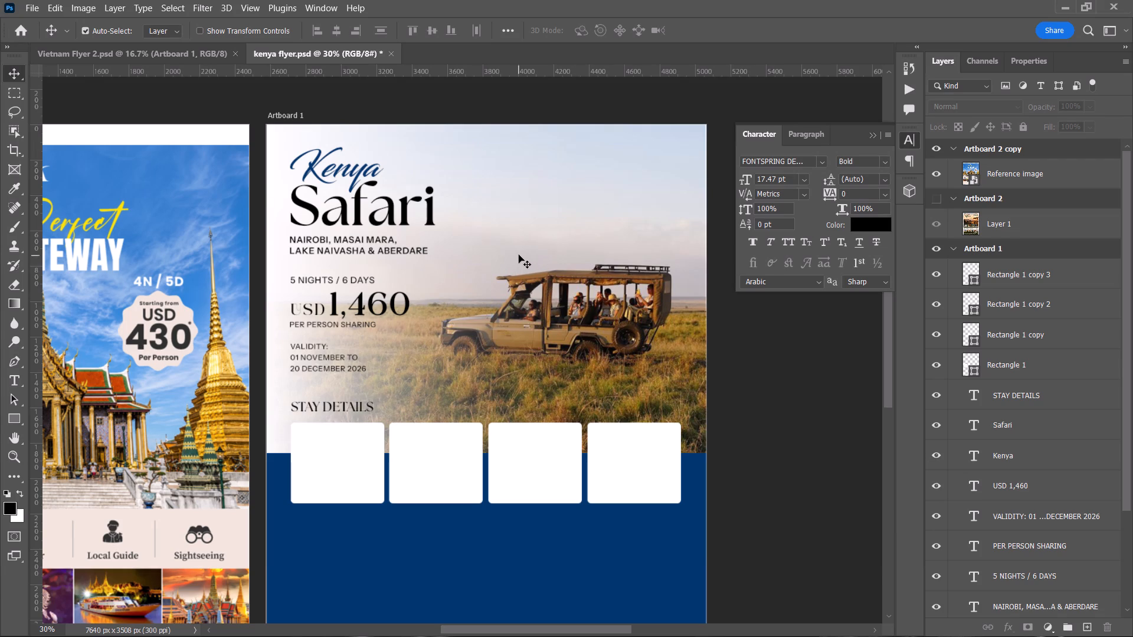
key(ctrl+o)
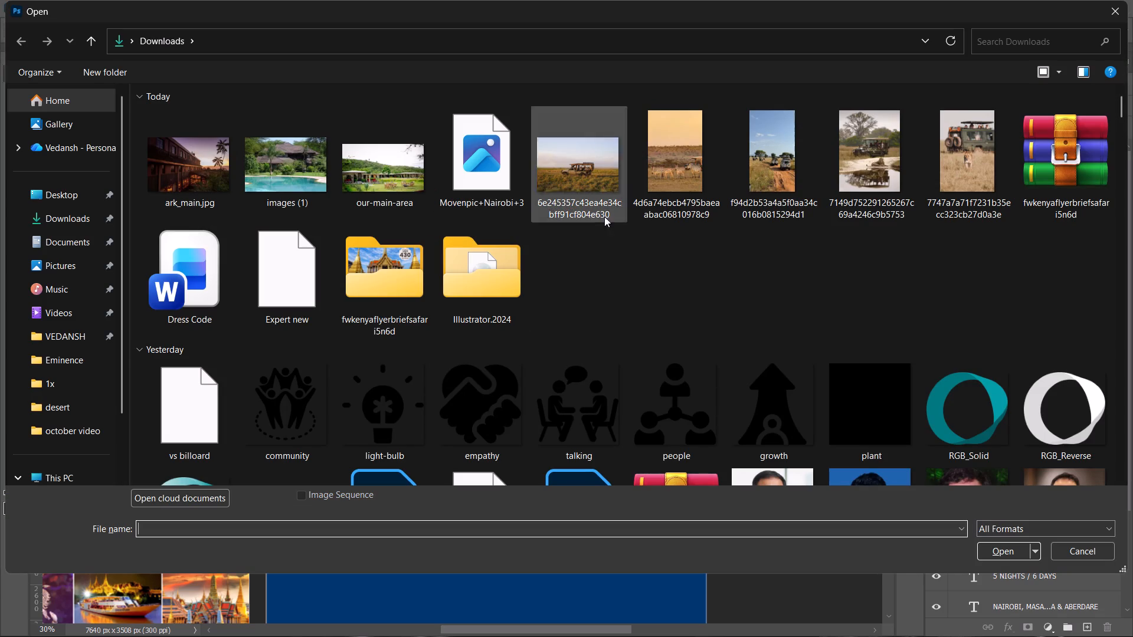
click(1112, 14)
Switch to Chrome and return to the image results for nairobi Movenpick Hotel & Residences.
key(alt+Tab)
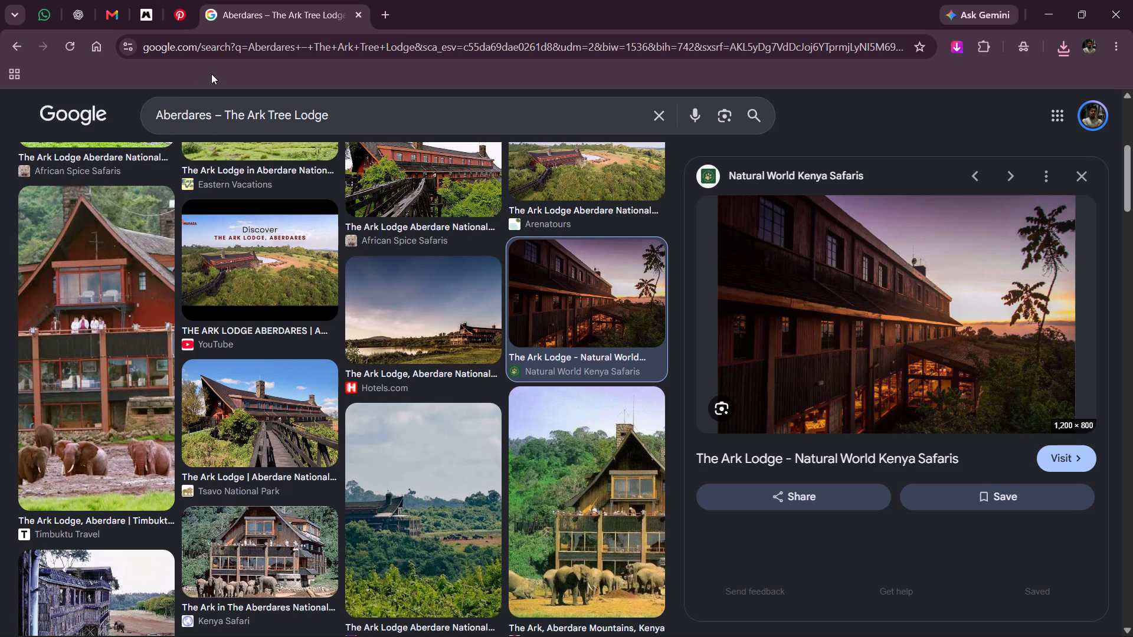
triple_click(18, 47)
click(18, 47)
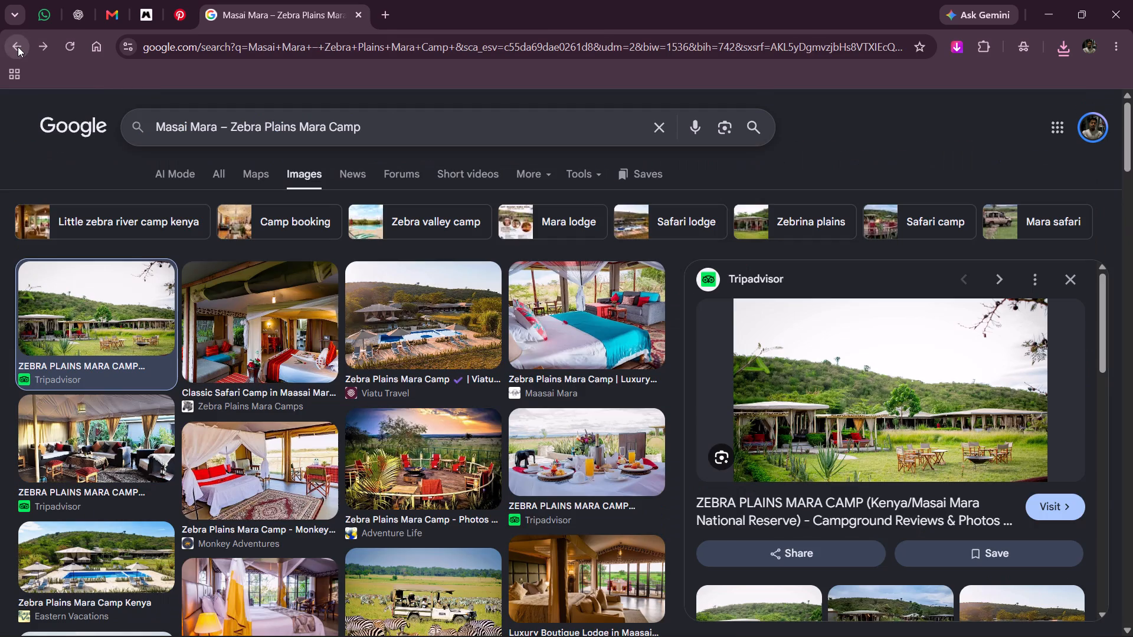
click(18, 47)
click(18, 47)
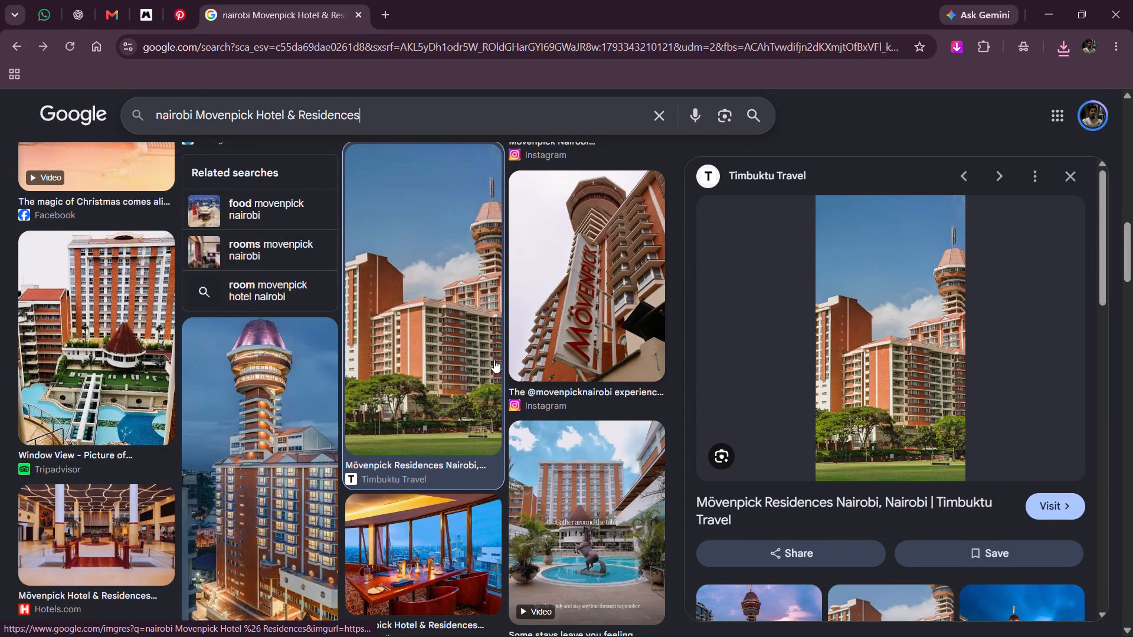
Compare Movenpick Nairobi photos and save the Mövenpick Hotels & Resorts lounge image with the table lamp to Downloads.
scroll(444, 376, up, 2)
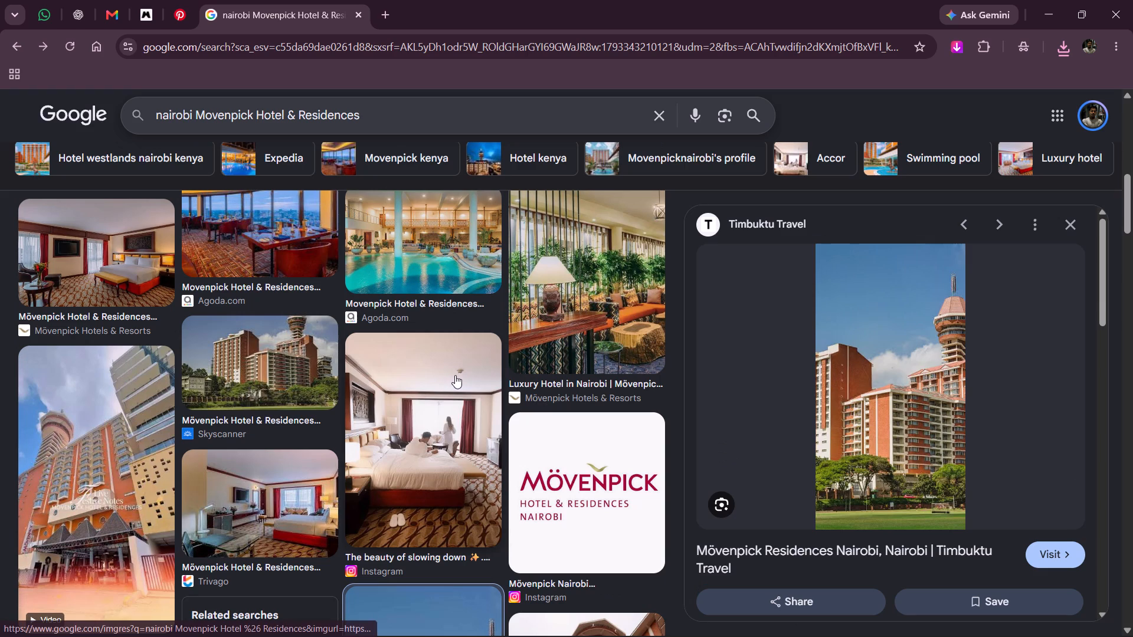
scroll(537, 365, up, 1)
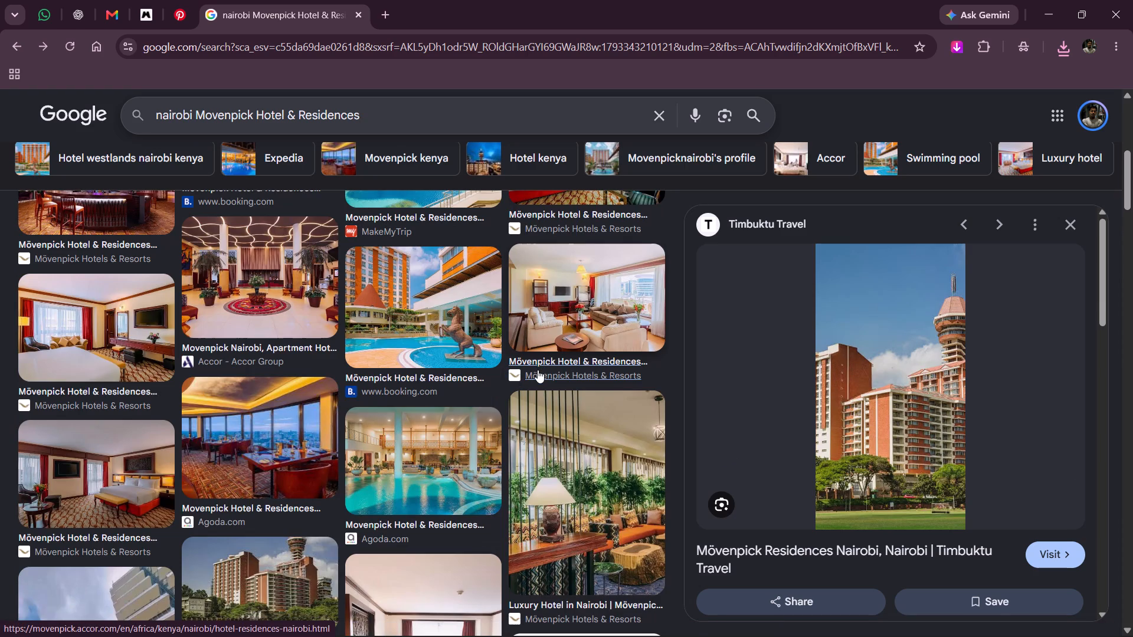
click(434, 451)
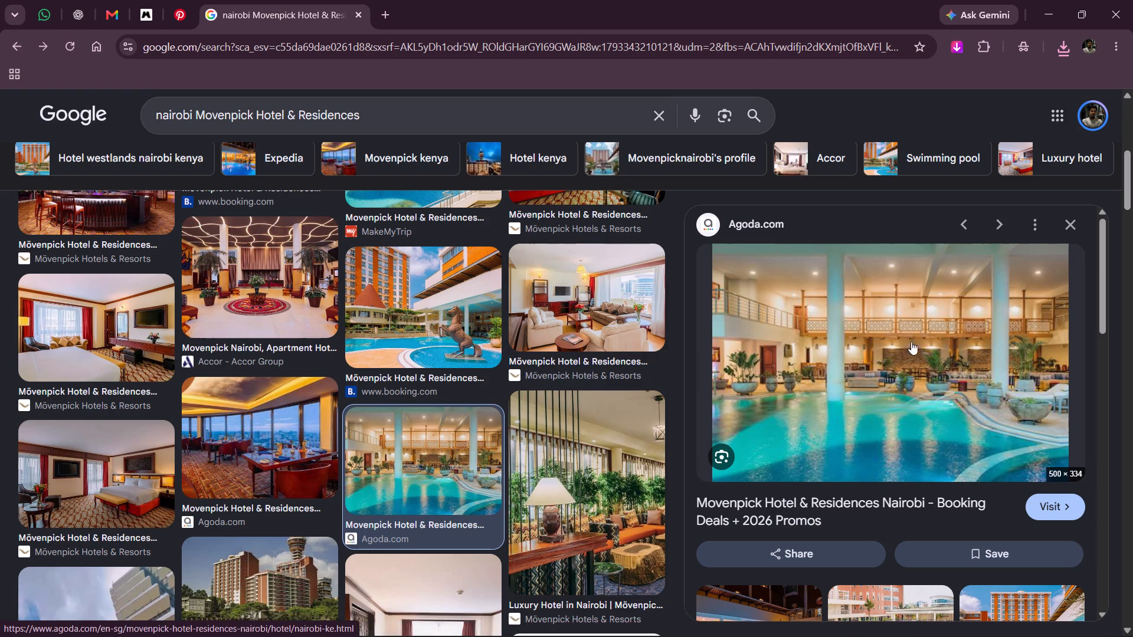
click(287, 455)
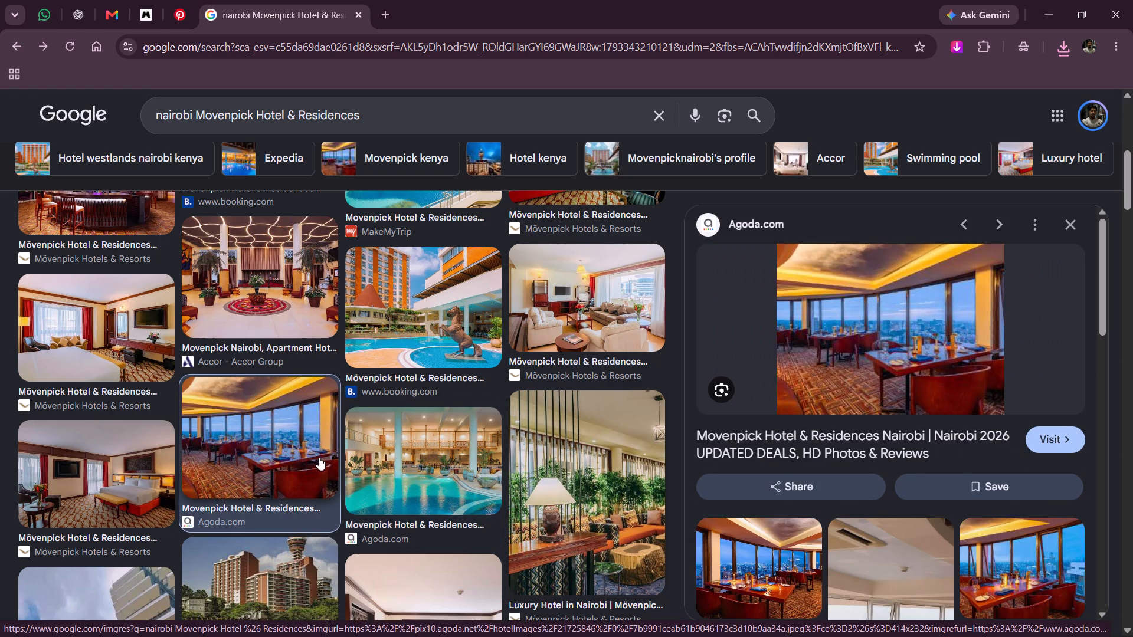
click(609, 310)
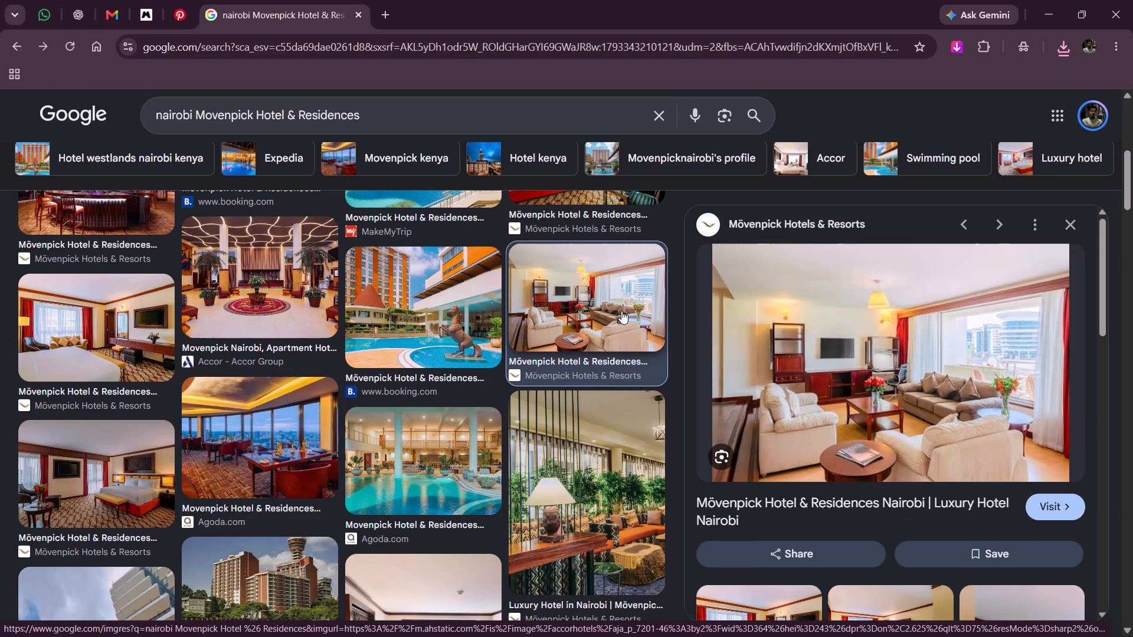
click(573, 431)
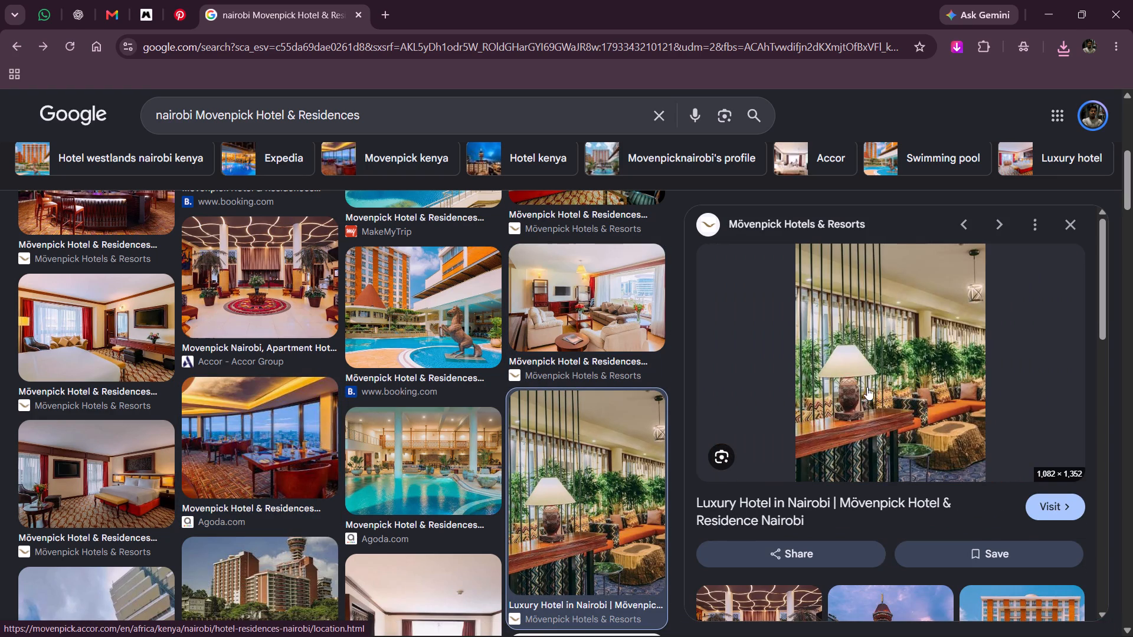
right_click(862, 382)
click(953, 258)
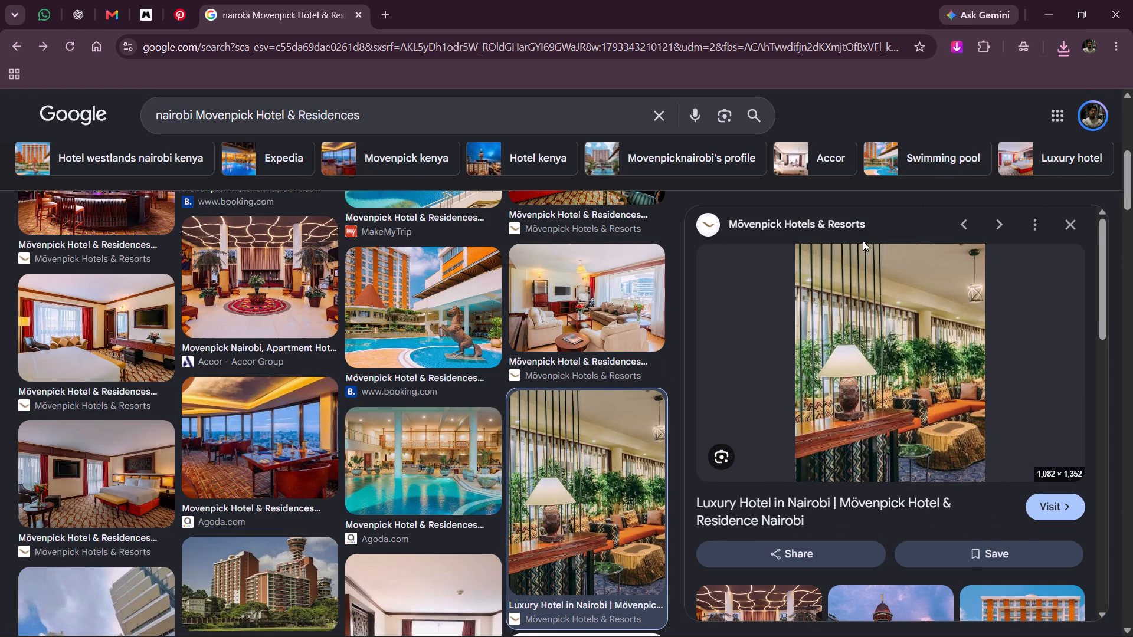
key(Return)
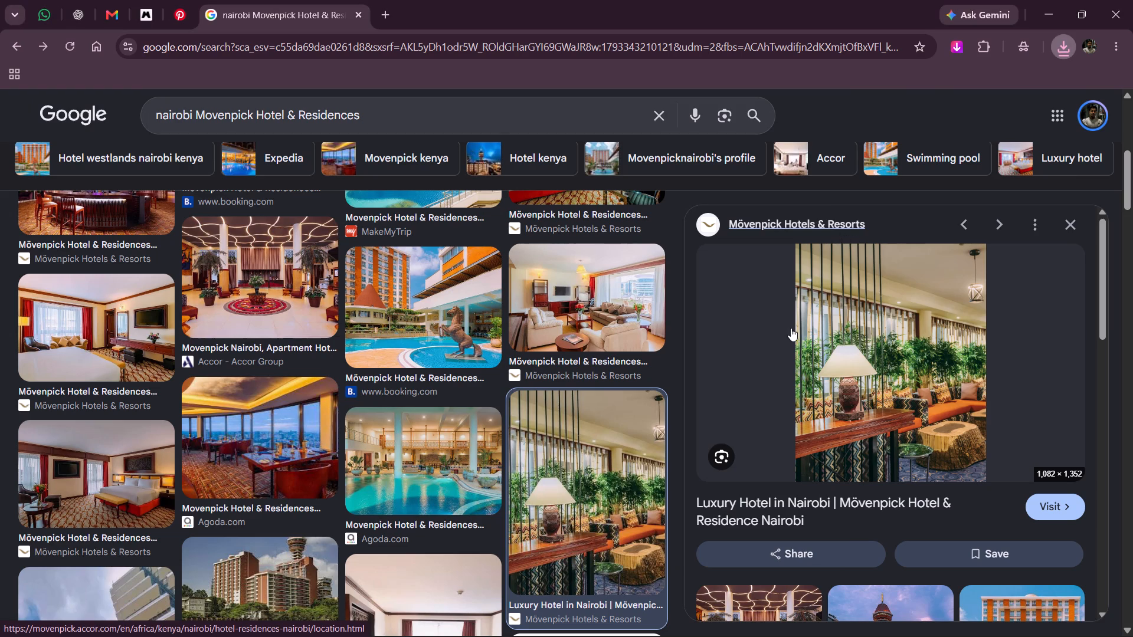
Switch to Photoshop, open images (2) from Downloads, and place the lounge photo over the first Stay Details card in kenya flyer.psd.
key(alt+Tab)
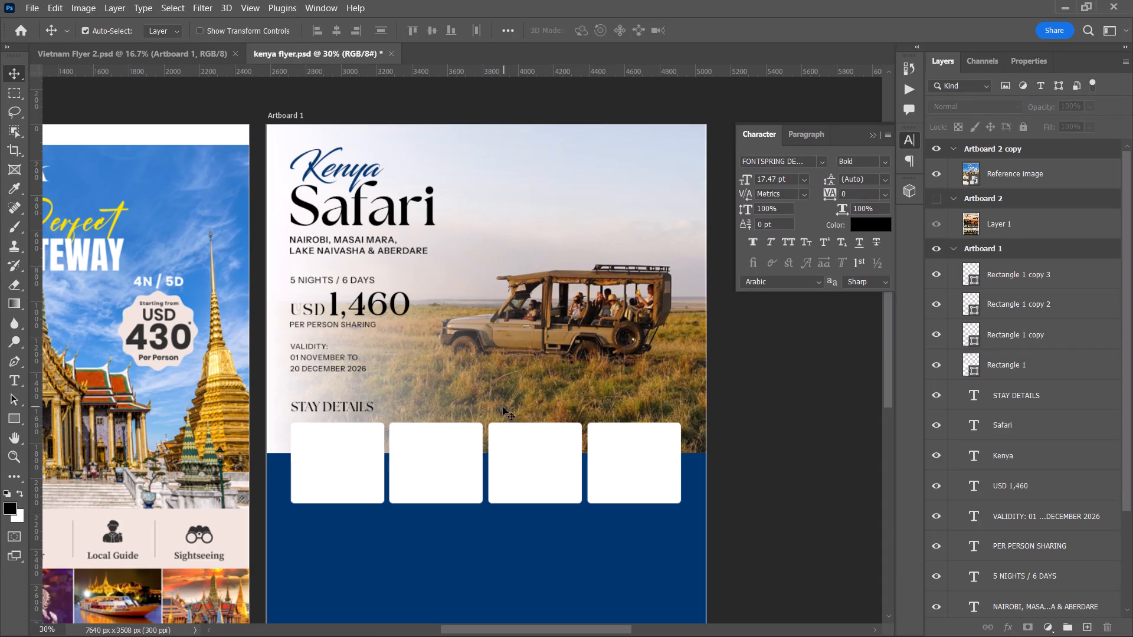
key(ctrl+o)
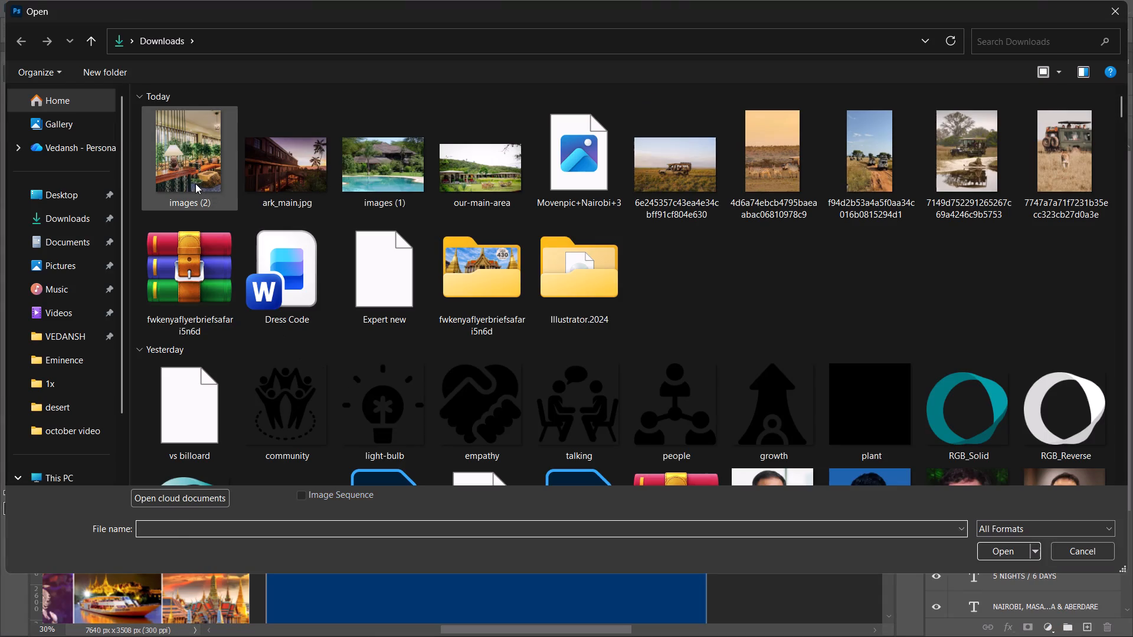
double_click(195, 183)
scroll(444, 407, down, 3)
drag(446, 376, 267, 96)
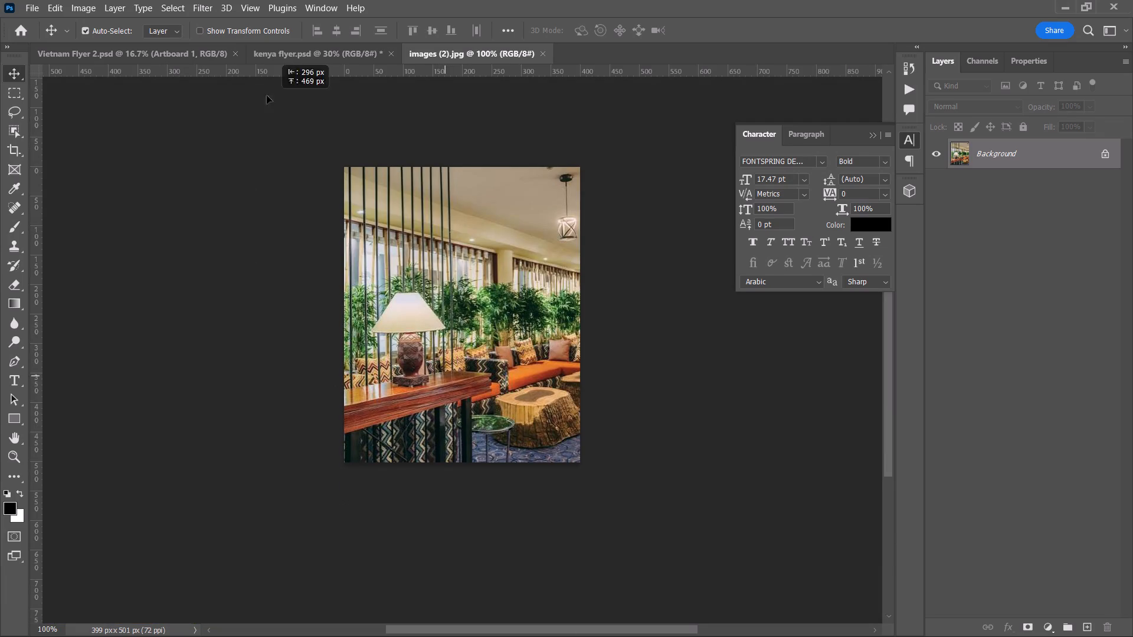
drag(267, 96, 304, 405)
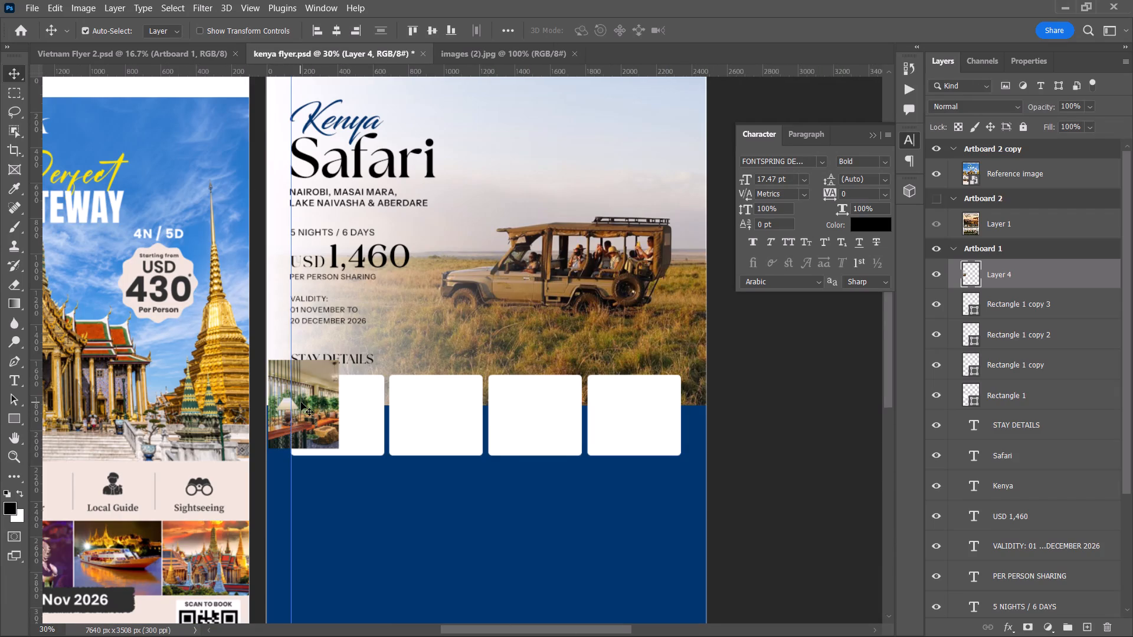
drag(301, 402, 333, 411)
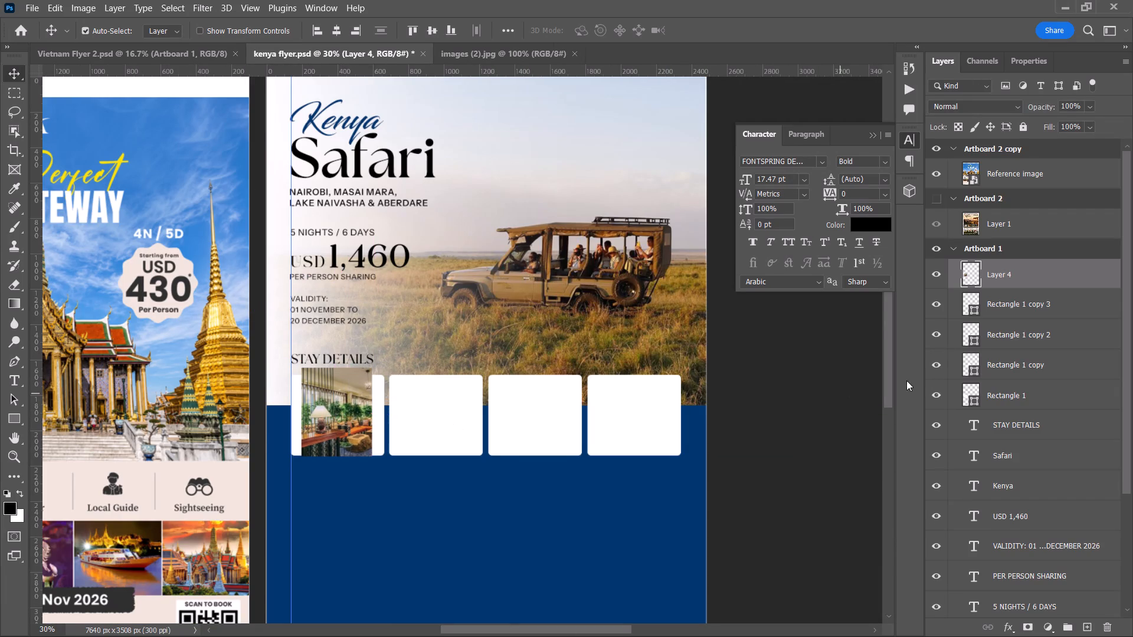
Identify the first card's rectangle layer and move the lounge photo layer directly above Rectangle 1 in the layer order.
click(1047, 391)
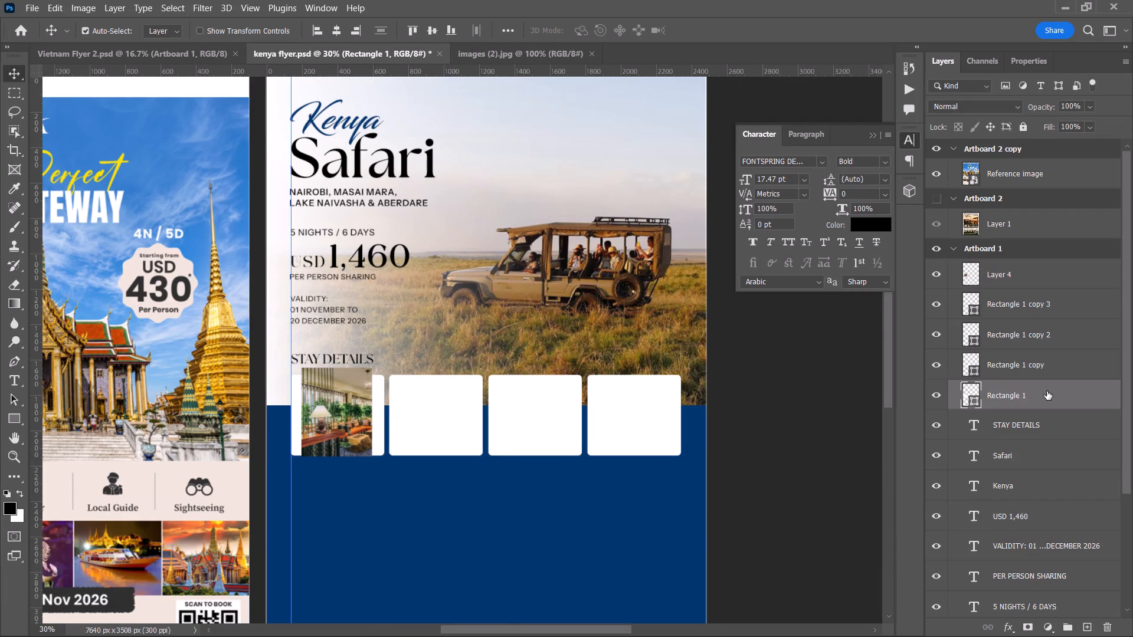
key(ctrl+t)
click(733, 29)
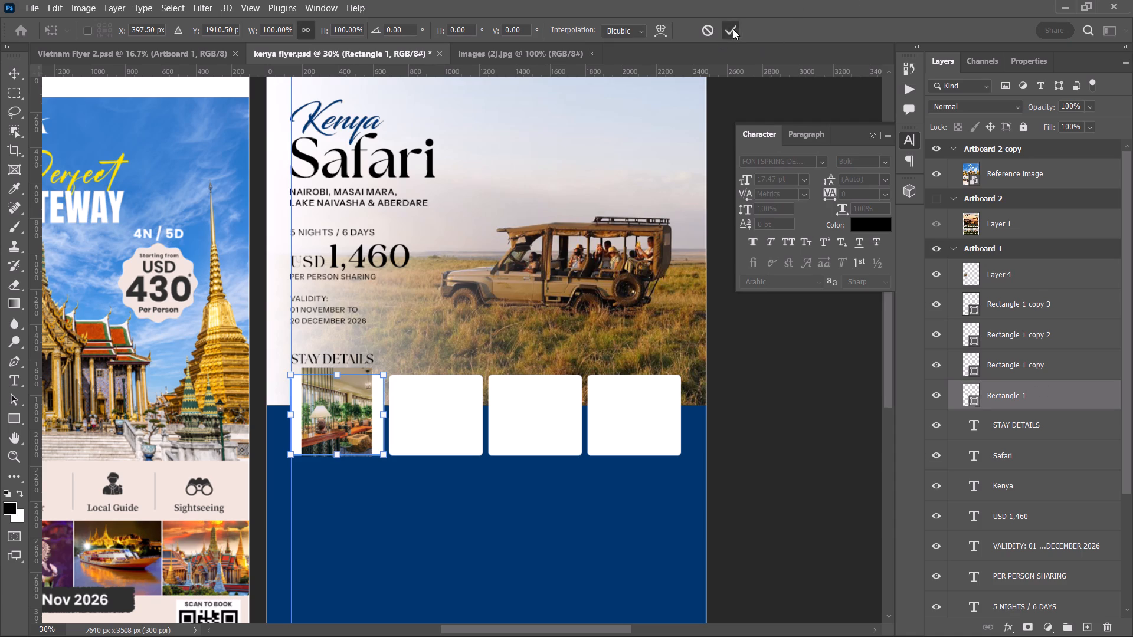
drag(1030, 274, 1023, 381)
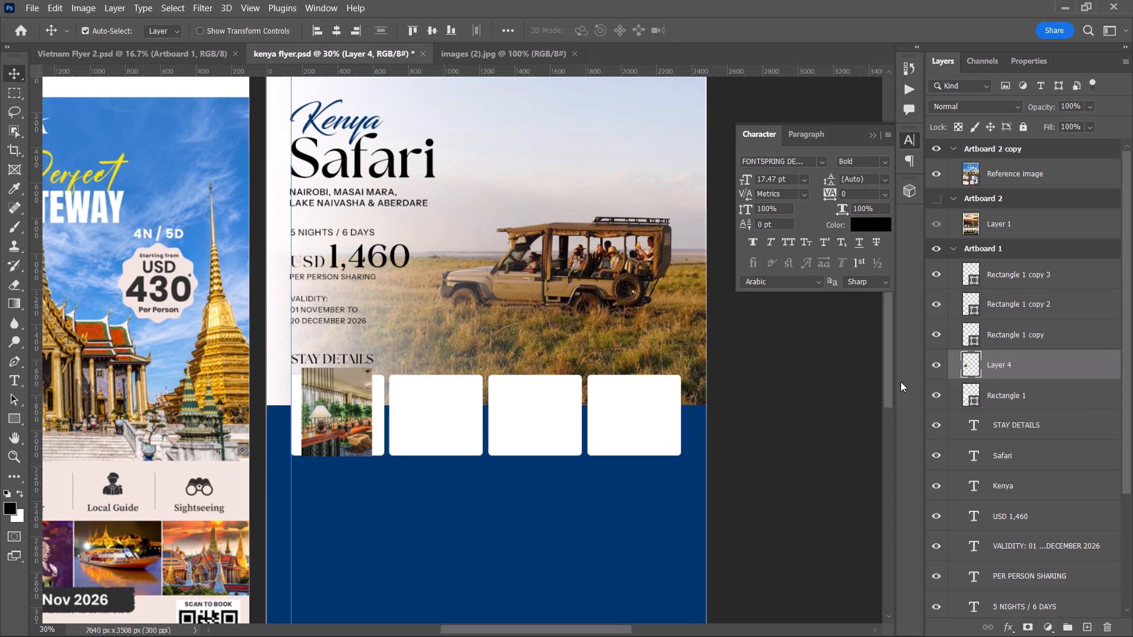
Clip the lounge photo to the first Stay Details card and scale it to 134.47% so it fills the card.
alt+click(978, 381)
click(1014, 369)
key(ctrl+t)
key(ctrl+y)
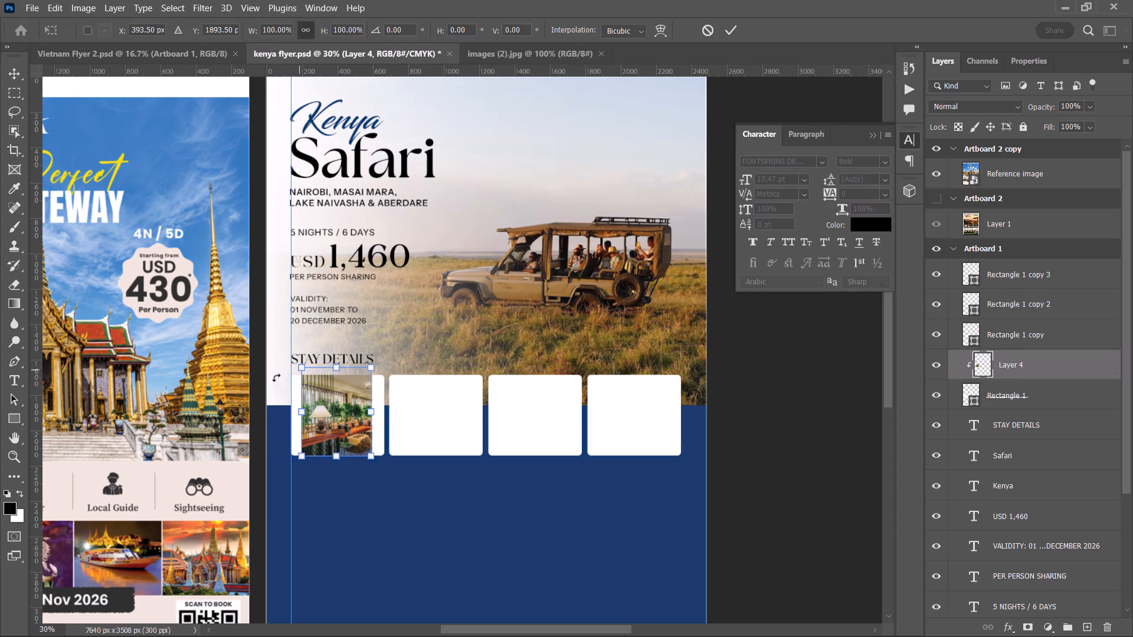
drag(330, 365, 335, 348)
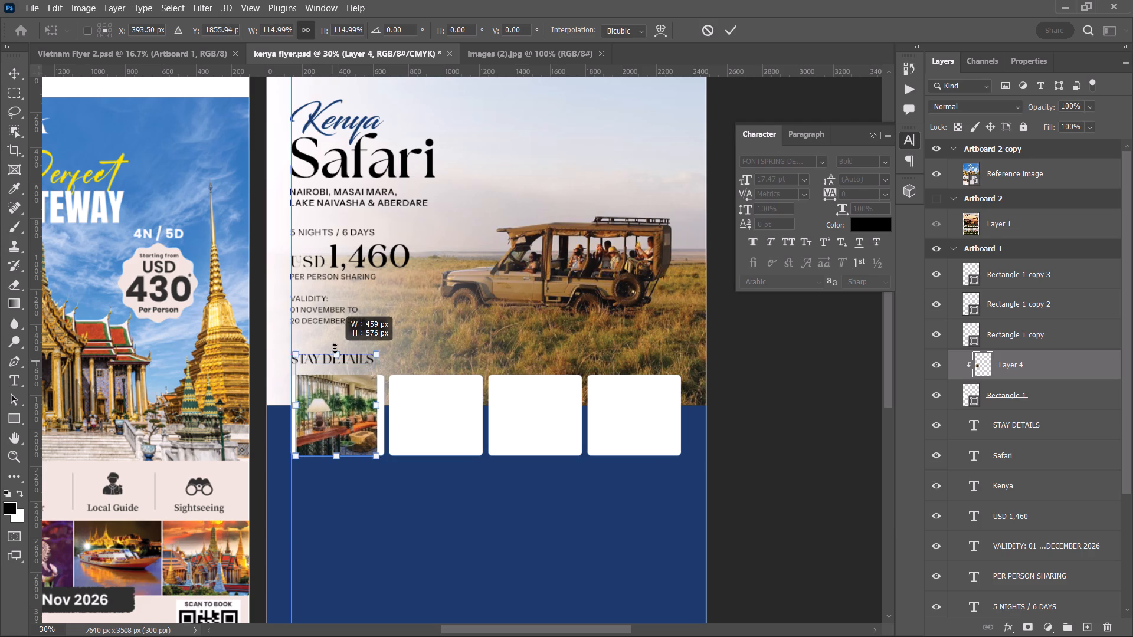
drag(335, 348, 336, 332)
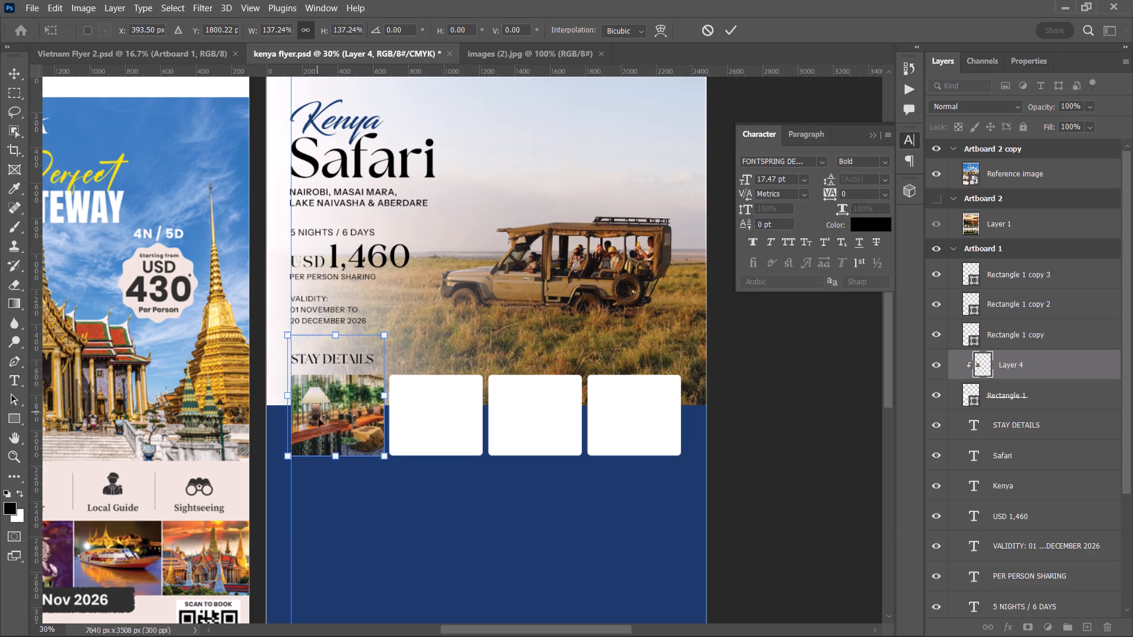
alt+scroll(319, 448, up, 13)
alt+scroll(302, 364, up, 2)
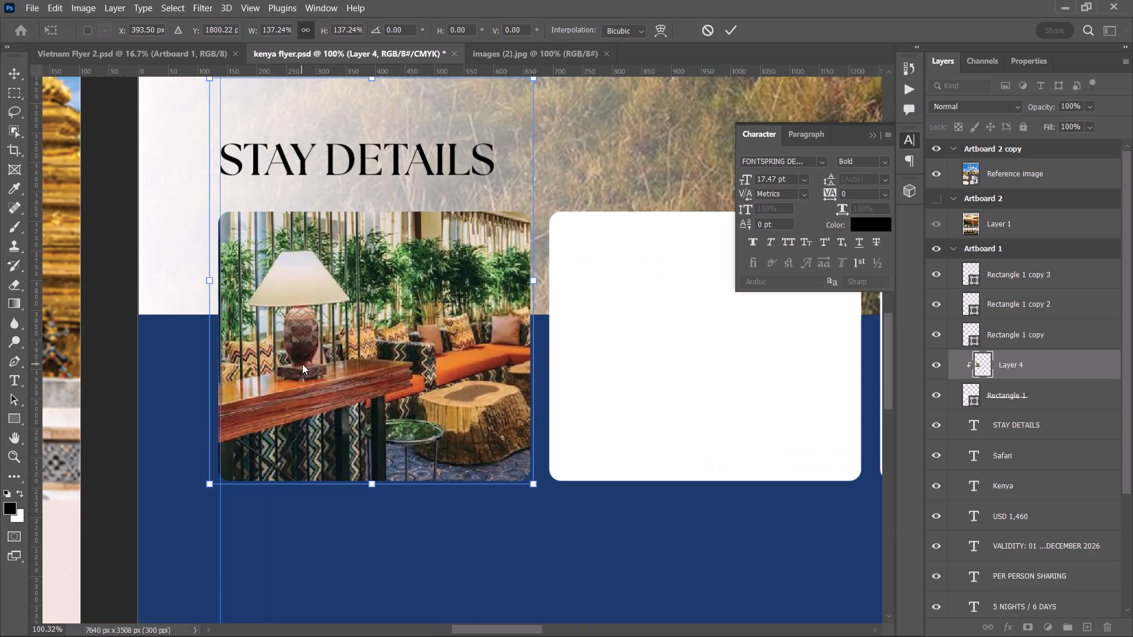
alt+scroll(302, 364, up, 1)
click(208, 281)
drag(210, 281, 217, 280)
drag(299, 291, 299, 298)
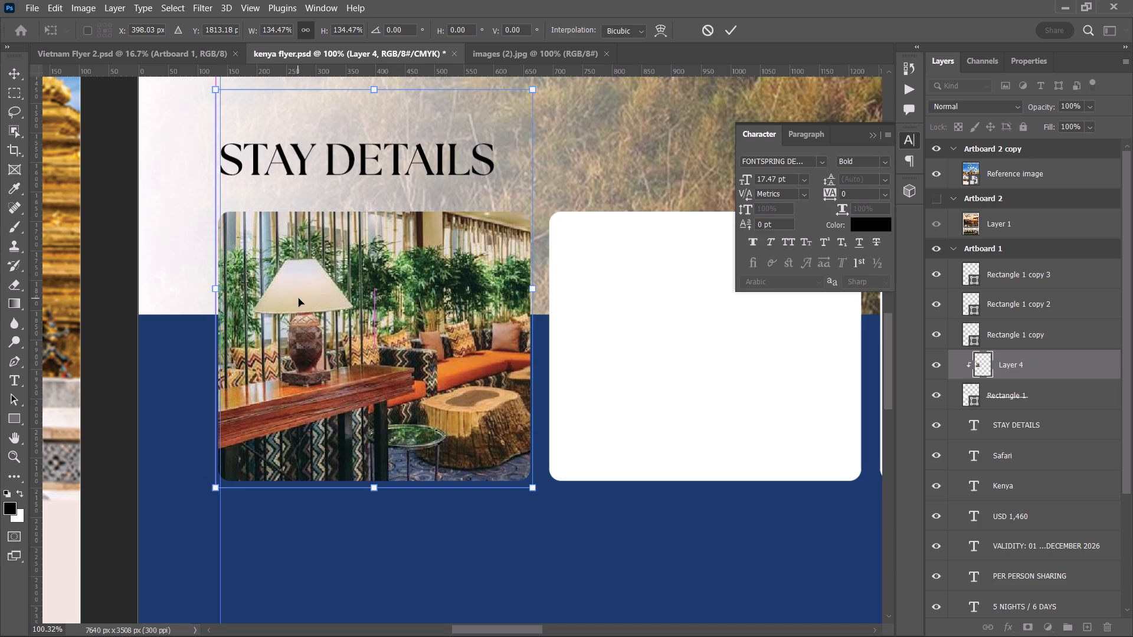
click(732, 28)
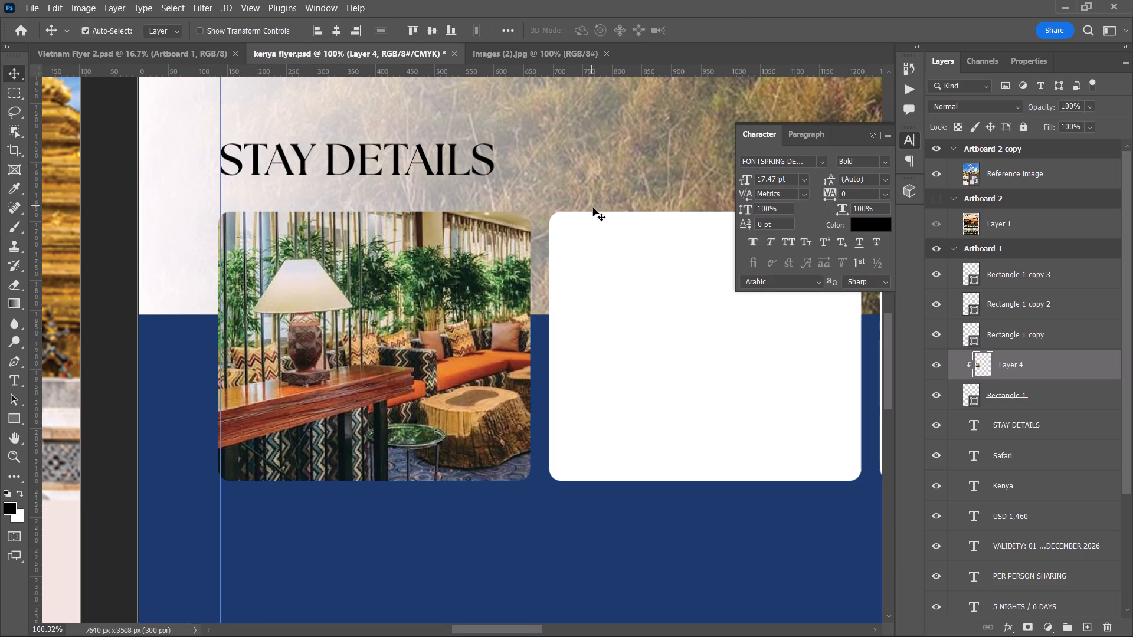
Shift the lounge photo slightly lower inside the first card so more of the upper scene is framed.
alt+scroll(585, 210, down, 1)
key(space)
key(space)
drag(574, 245, 569, 245)
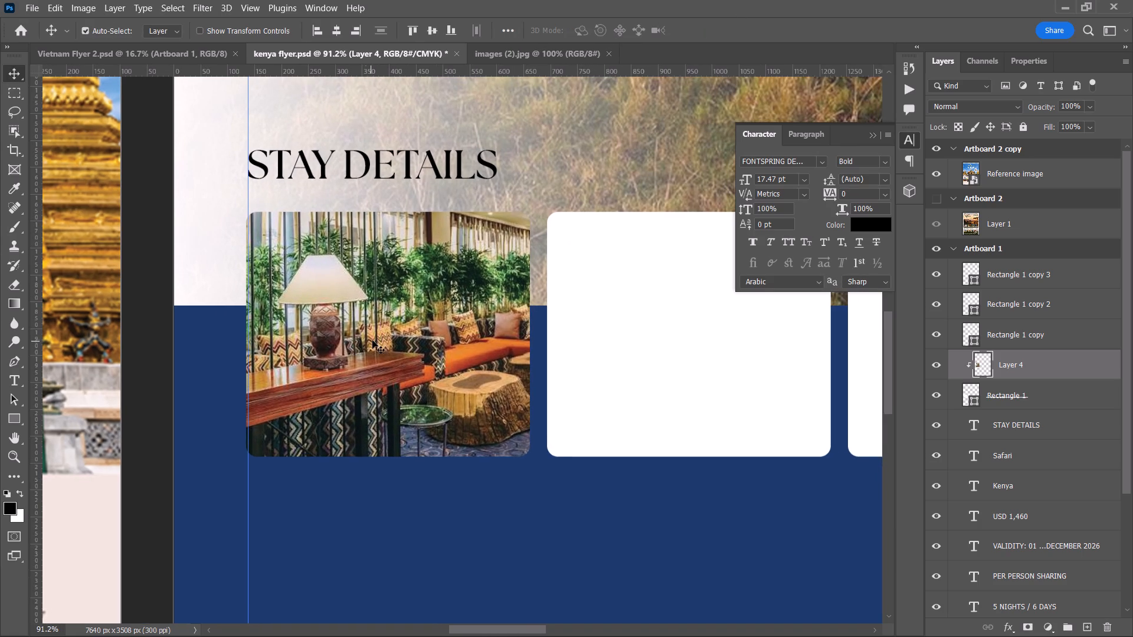
drag(374, 340, 374, 359)
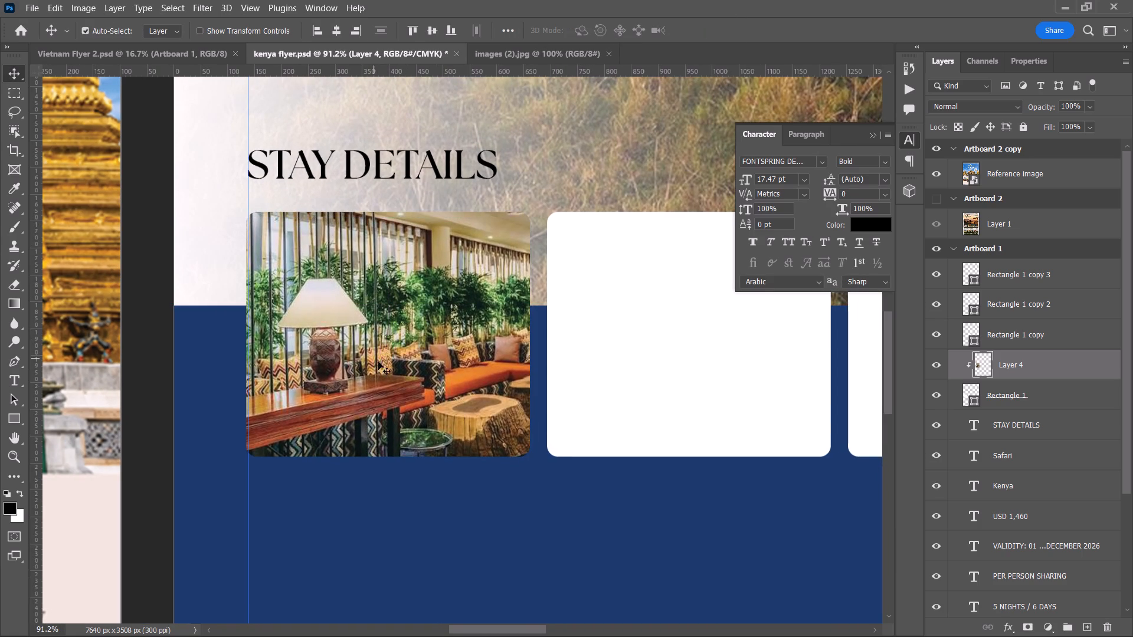
Show Artboard 2 to examine the Stay Details cards in the reference design, and hide it again.
click(419, 514)
alt+scroll(425, 515, down, 3)
key(space)
key(space)
drag(438, 514, 316, 502)
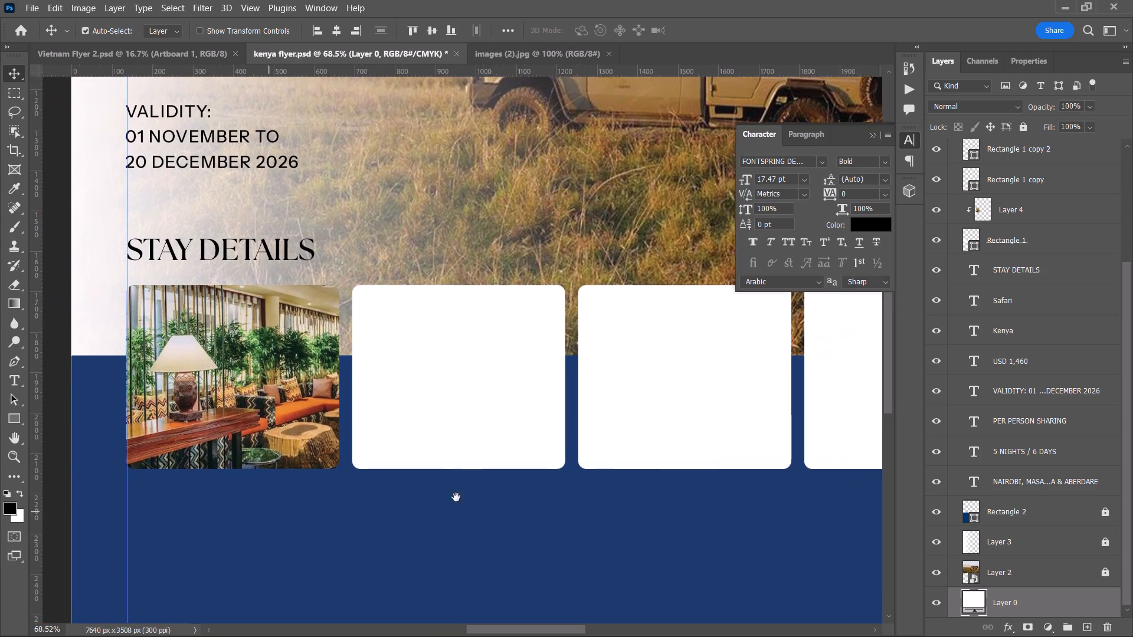
key(space)
drag(457, 504, 391, 511)
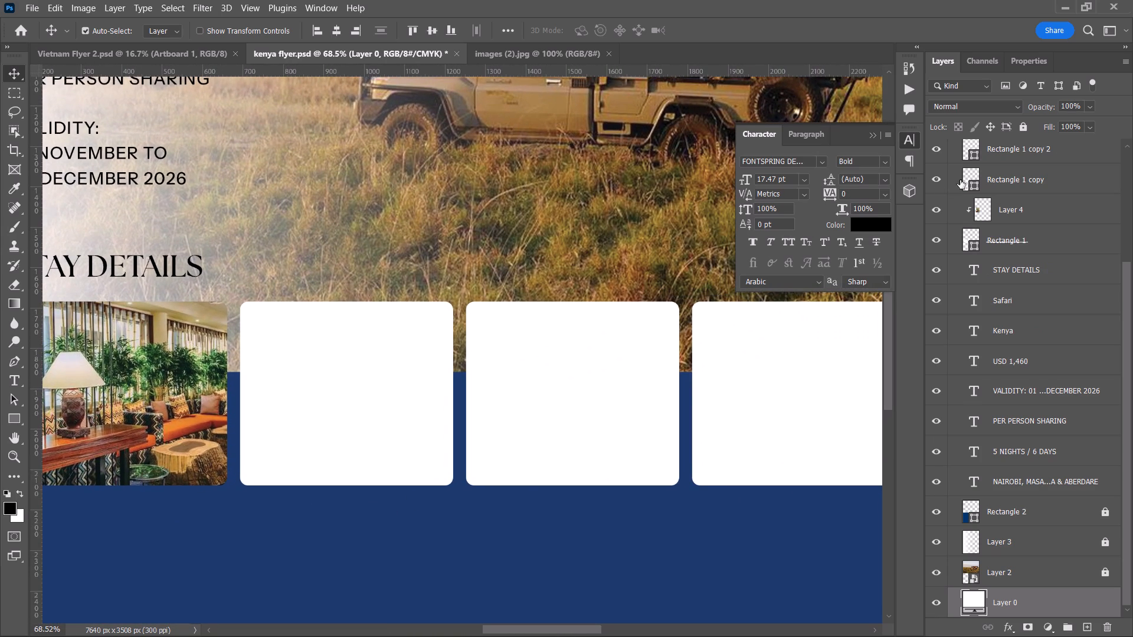
scroll(928, 294, up, 5)
click(938, 142)
alt+scroll(513, 534, down, 6)
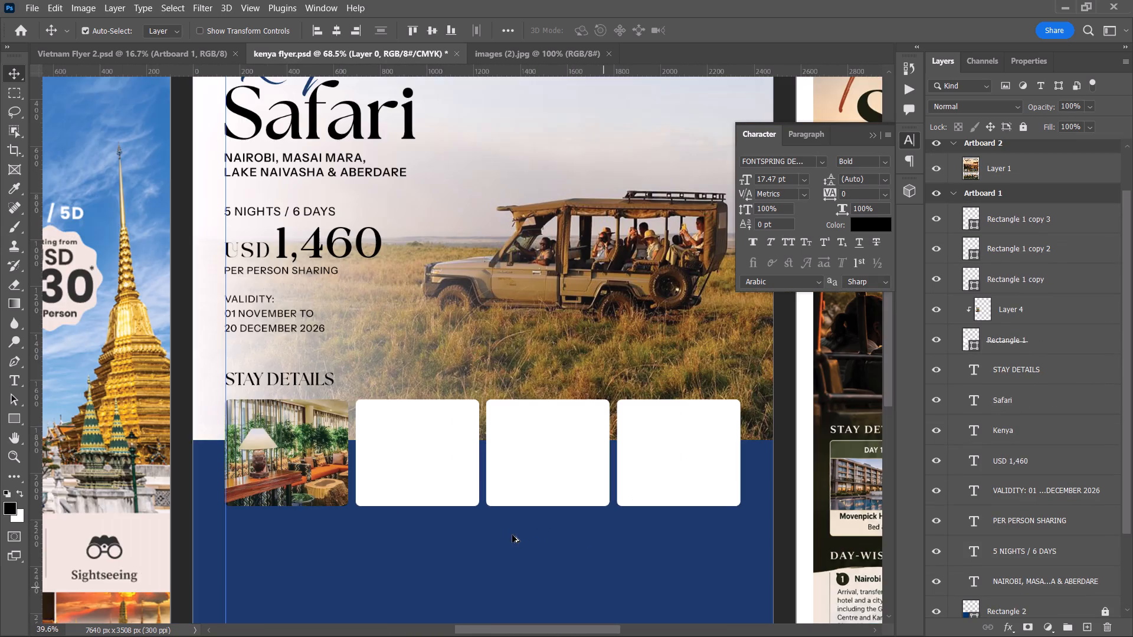
key(space)
key(space)
key(space)
key(space)
key(space)
key(space)
key(space)
key(space)
key(space)
key(space)
key(space)
key(space)
key(space)
key(space)
key(space)
key(space)
key(space)
key(space)
key(space)
key(space)
drag(613, 529, 487, 490)
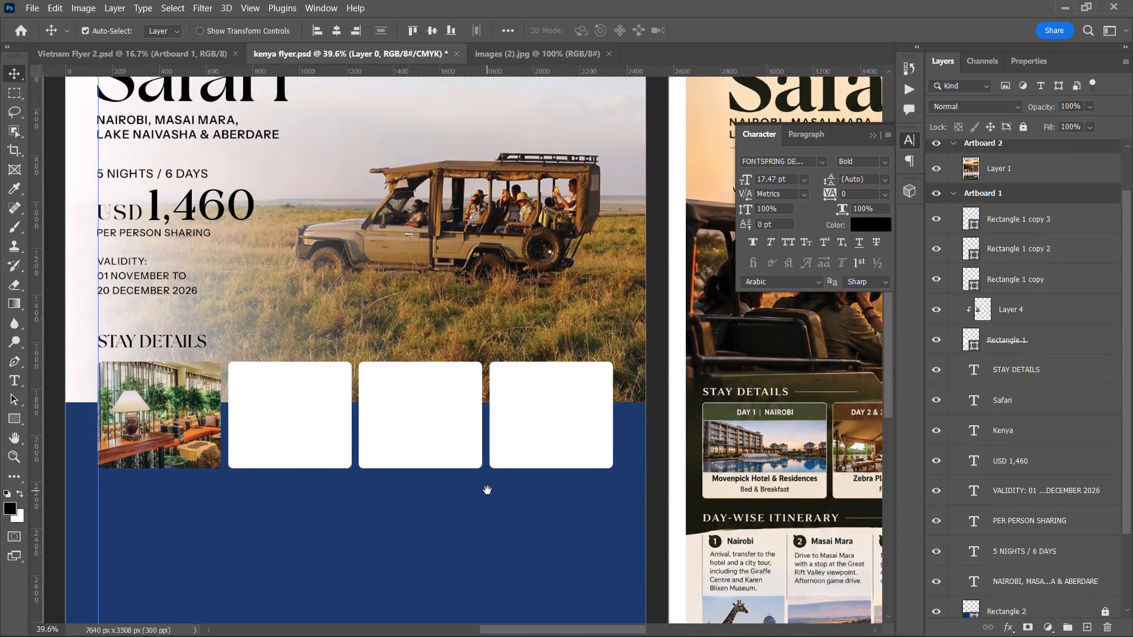
drag(487, 490, 490, 489)
click(932, 142)
key(space)
drag(503, 458, 424, 446)
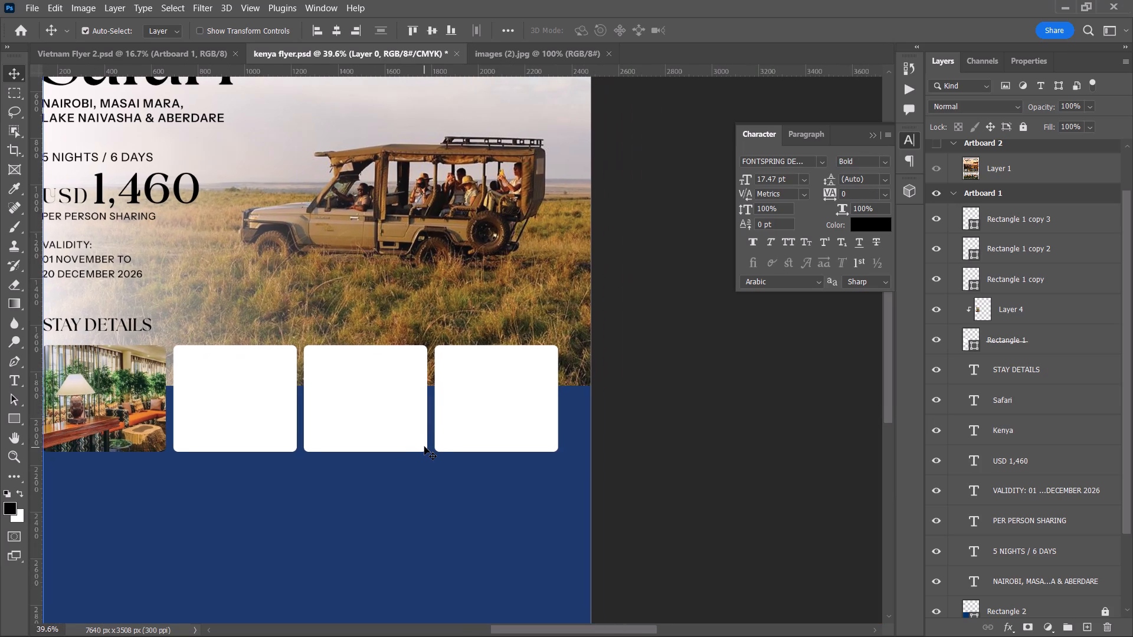
Open our-main-area from Downloads and close the images (2).jpg document.
key(ctrl+o)
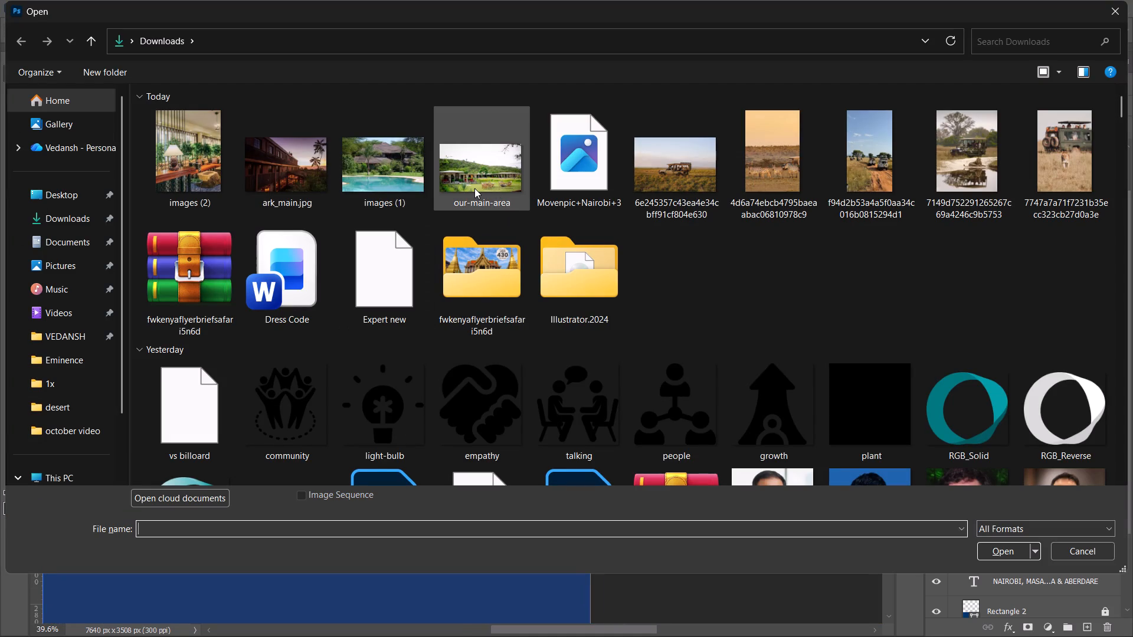
click(492, 157)
click(492, 157)
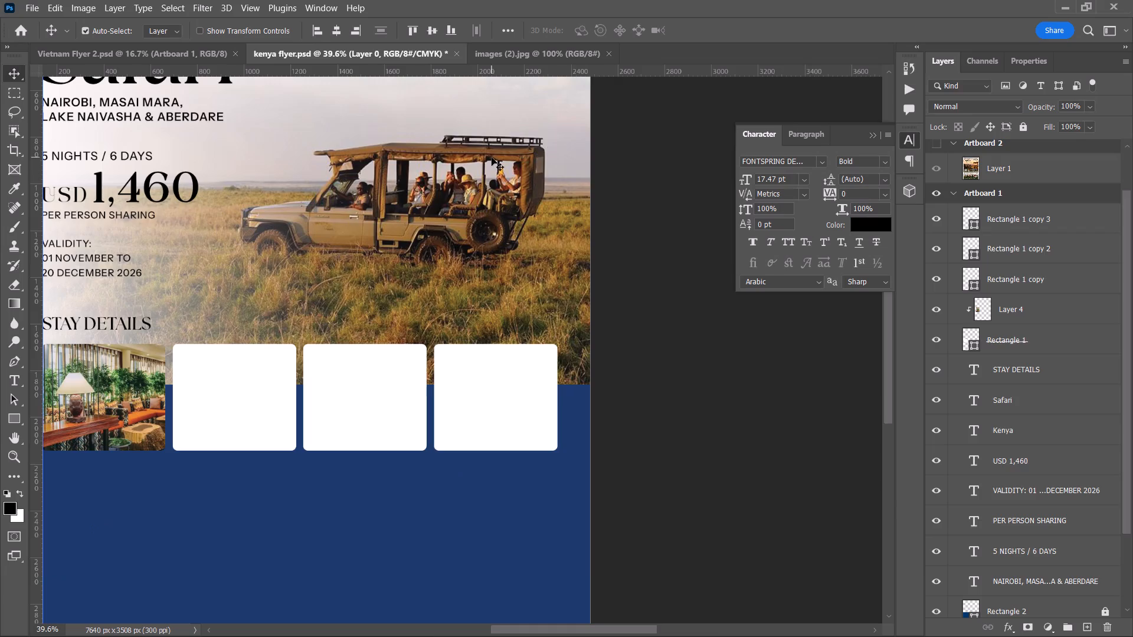
drag(447, 388, 407, 343)
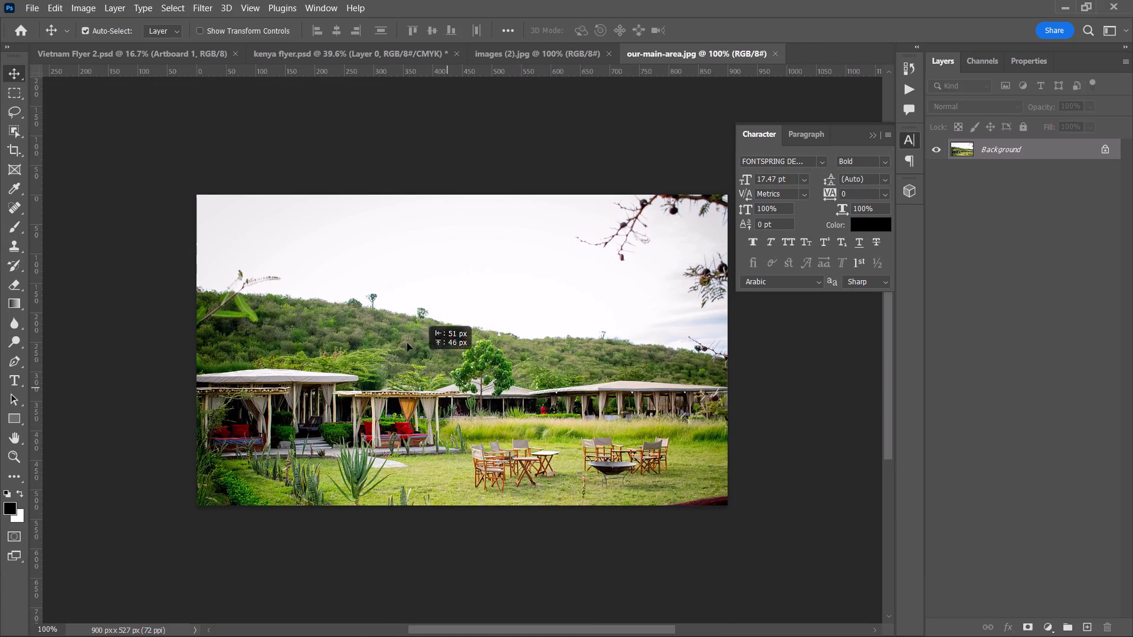
drag(407, 343, 482, 506)
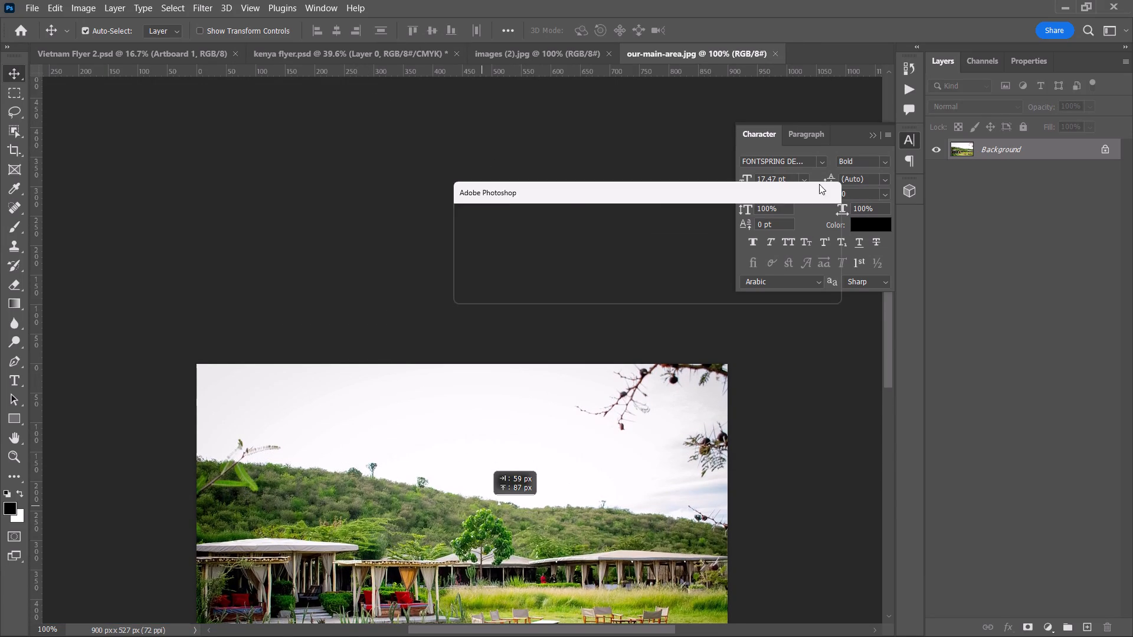
click(769, 287)
click(612, 51)
Place the our-main-area photo over the second Stay Details card in kenya flyer.psd and order its layer directly above Rectangle 1 copy.
drag(526, 474, 381, 72)
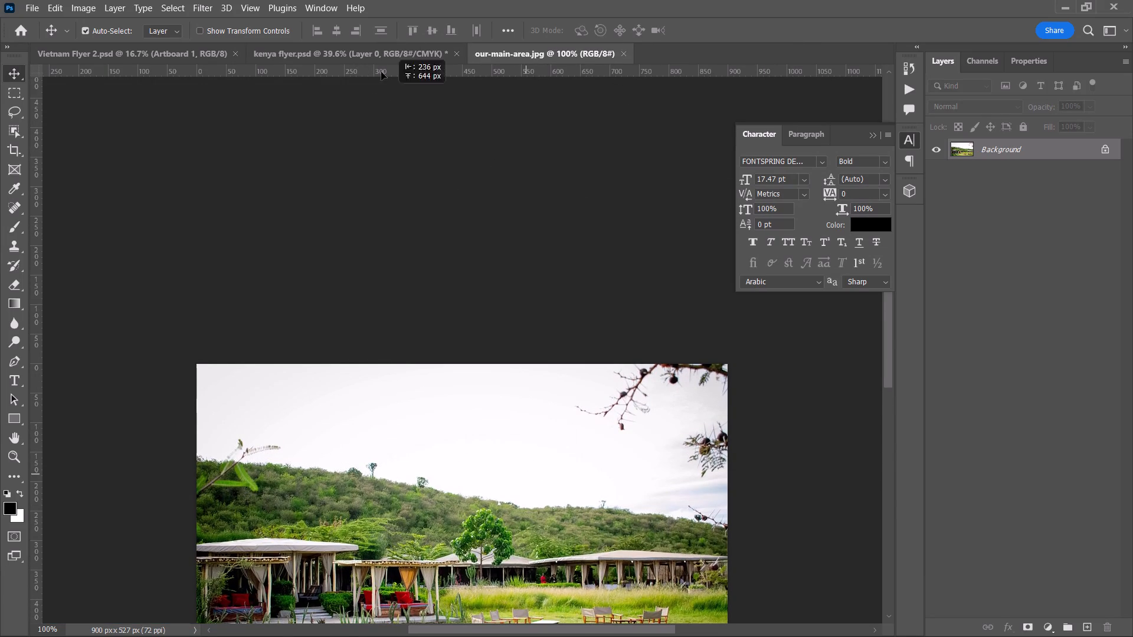
drag(381, 72, 237, 403)
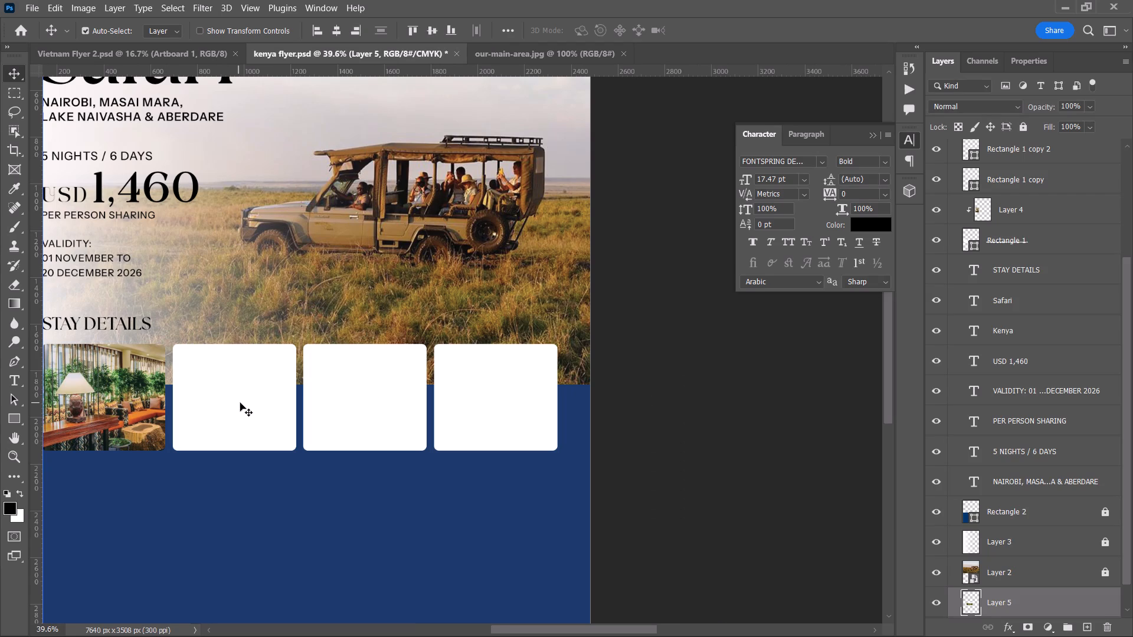
scroll(1058, 546, down, 5)
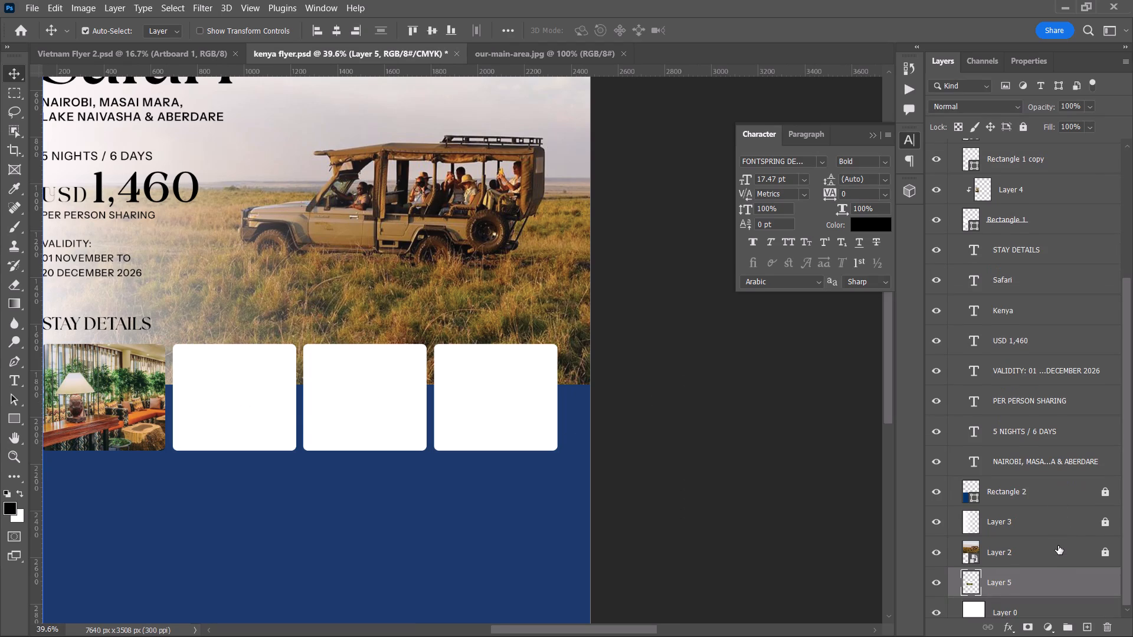
scroll(1057, 546, up, 3)
scroll(1057, 546, down, 4)
drag(1051, 576, 1037, 162)
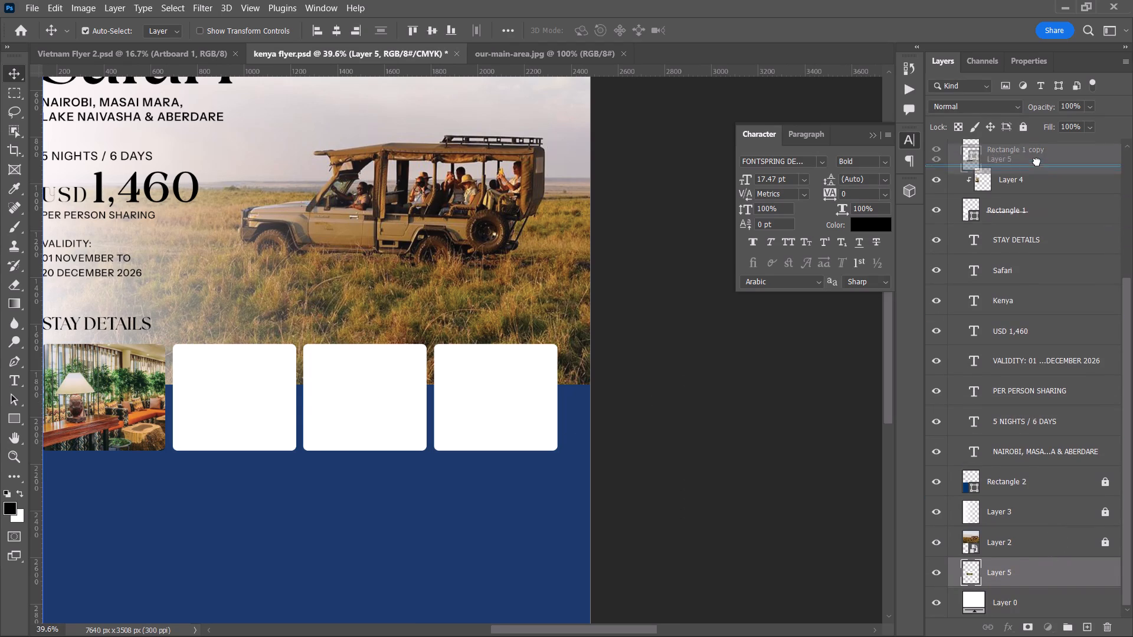
drag(1037, 162, 1037, 160)
scroll(1044, 221, up, 8)
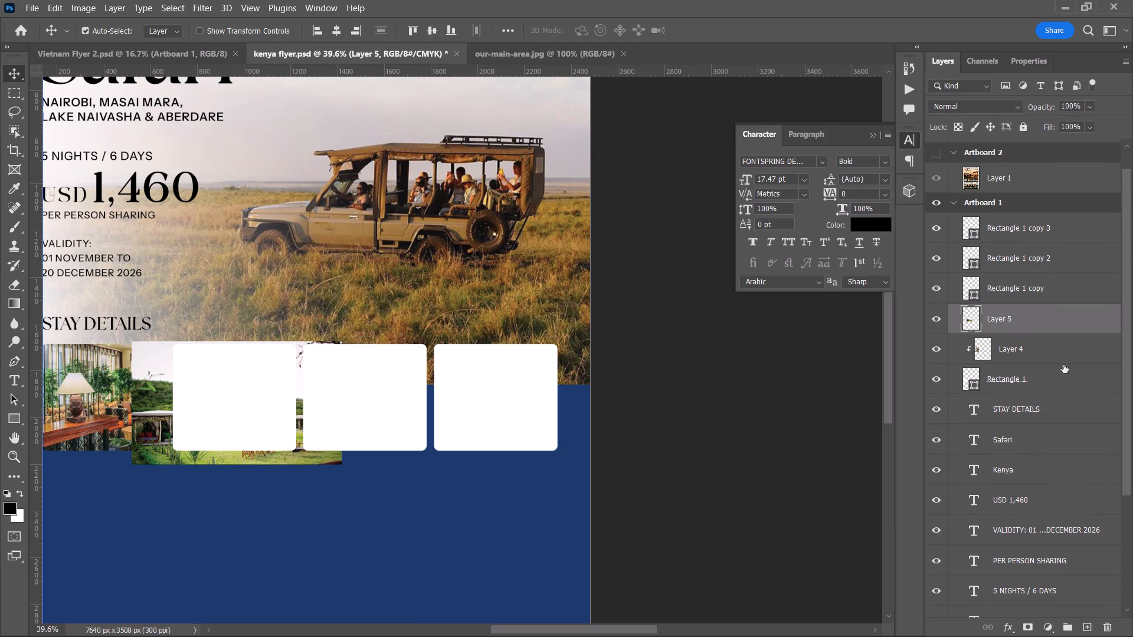
drag(1053, 337, 1049, 303)
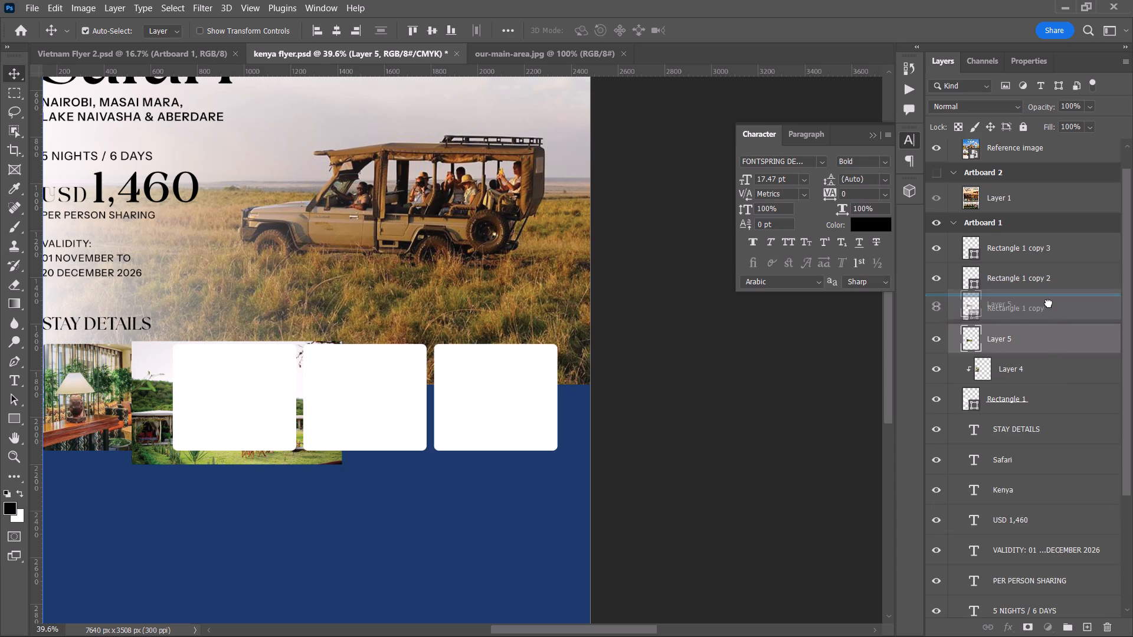
drag(1049, 303, 1048, 303)
Clip the our-main-area photo to the second card, reposition it over the card, and scale it to 83.11%.
alt+click(978, 322)
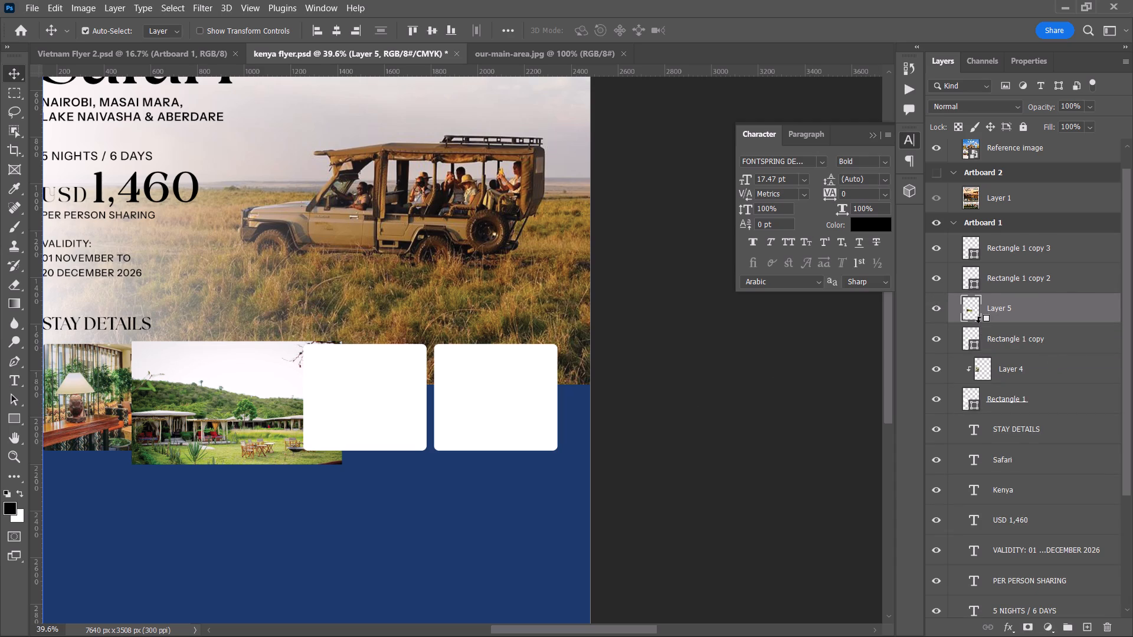
drag(251, 411, 250, 388)
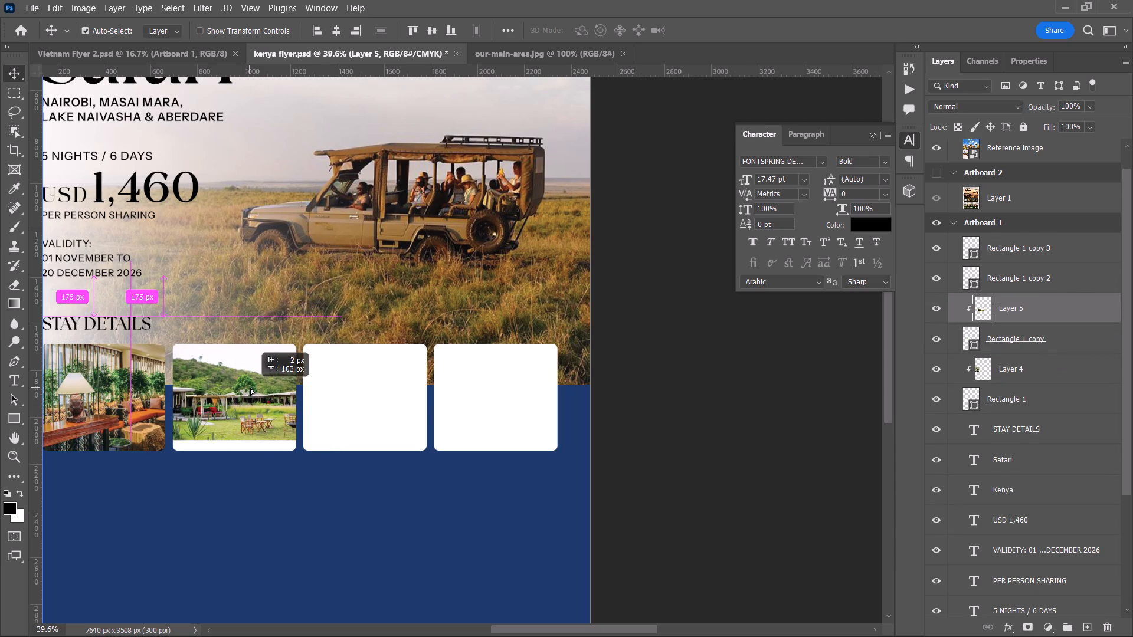
drag(250, 388, 249, 395)
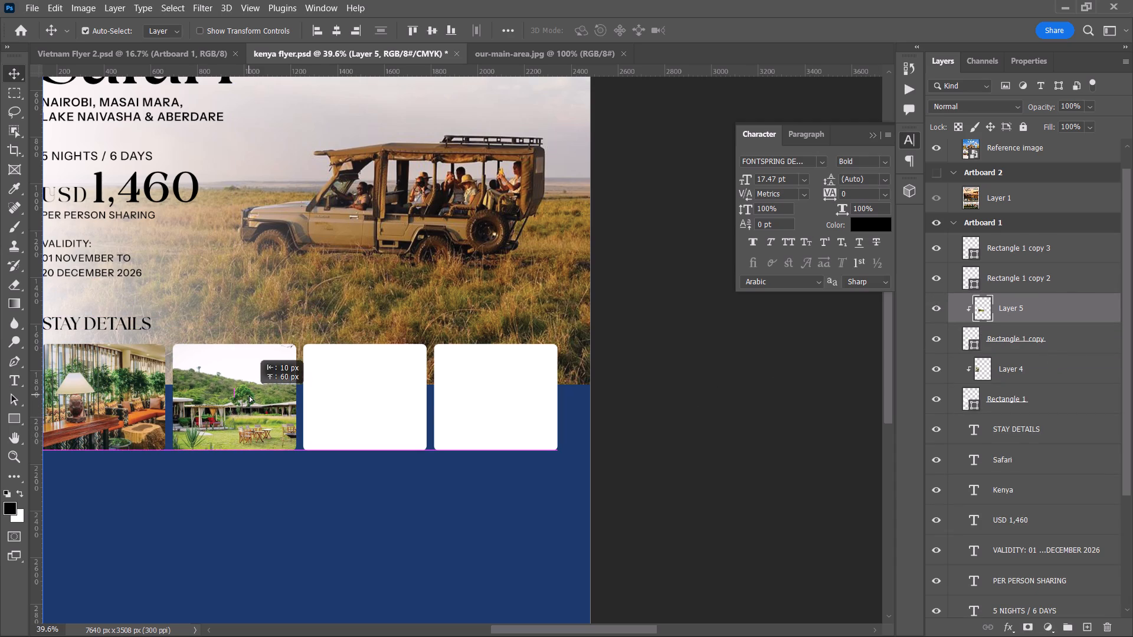
drag(249, 395, 250, 392)
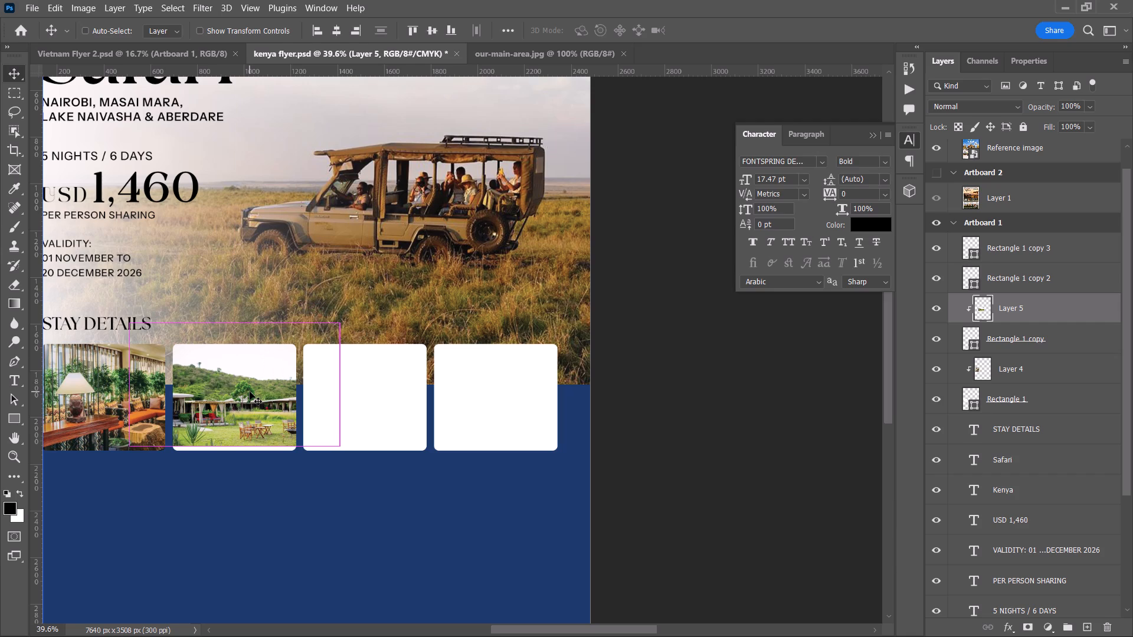
key(ctrl+t)
drag(237, 322, 237, 335)
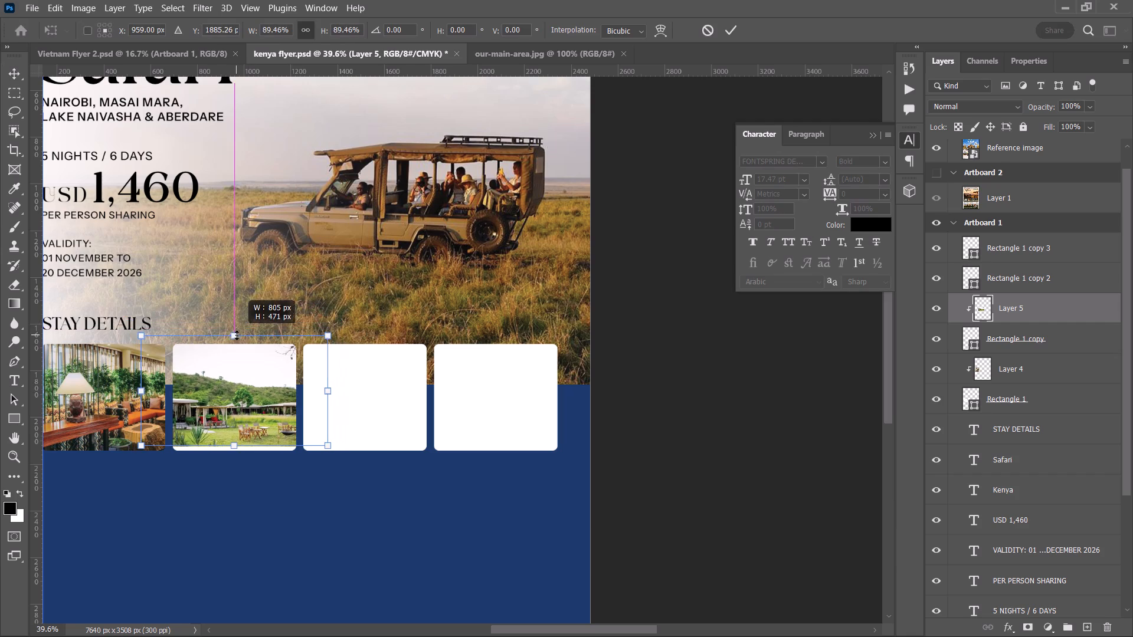
drag(237, 335, 238, 340)
click(239, 392)
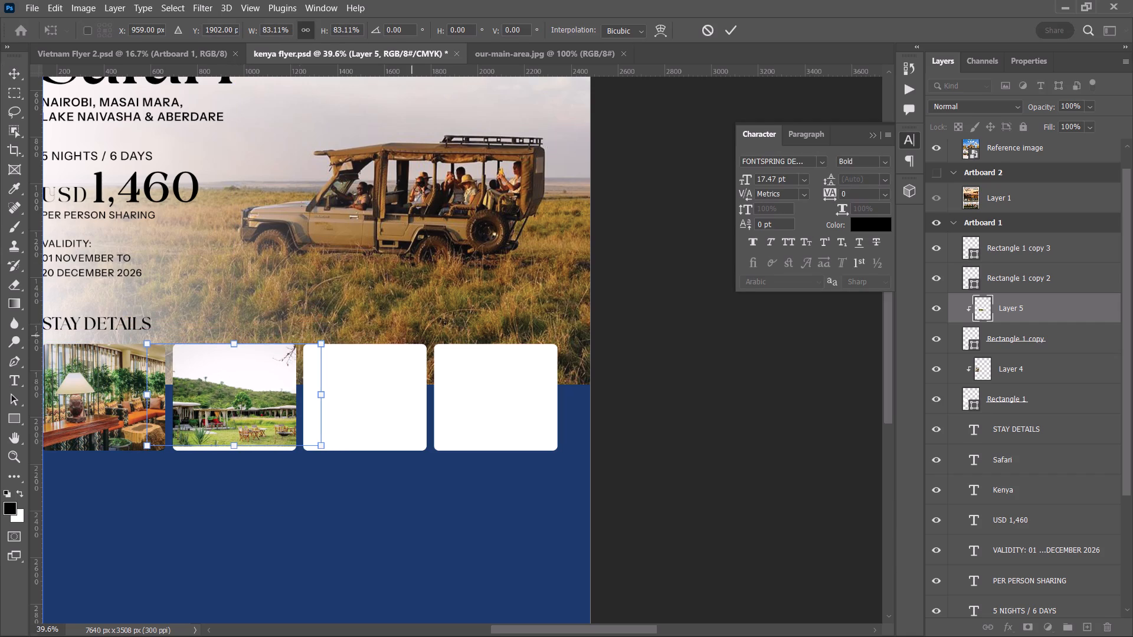
click(735, 29)
Identify the third card's rectangle layer and close the our-main-area.jpg document.
click(693, 336)
key(space)
key(space)
drag(692, 338, 660, 329)
click(354, 392)
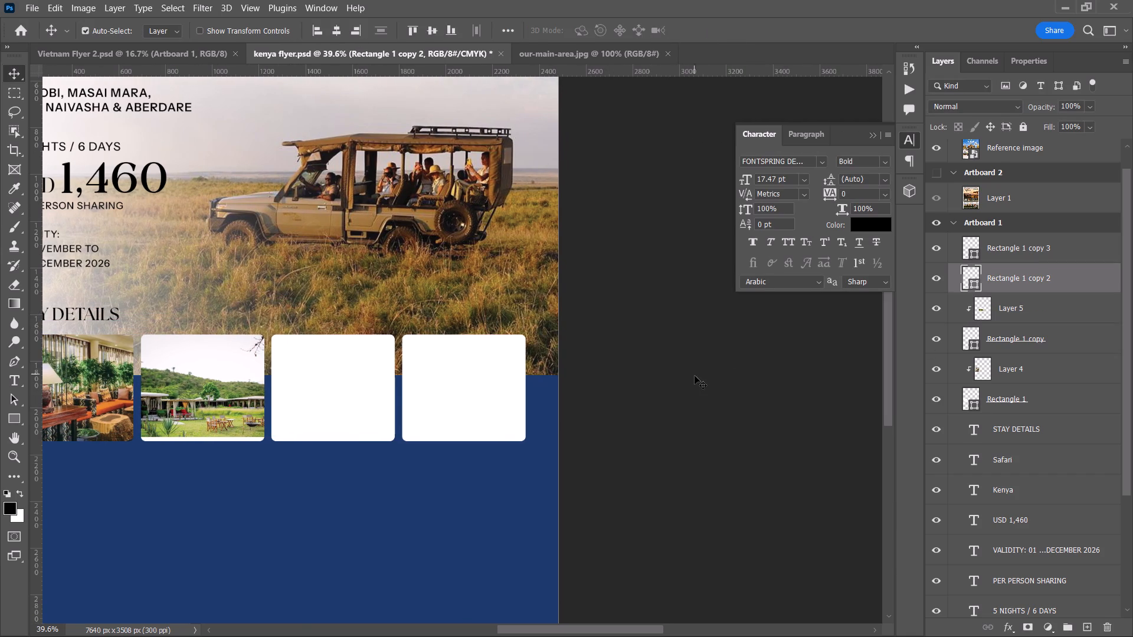
click(700, 380)
click(590, 50)
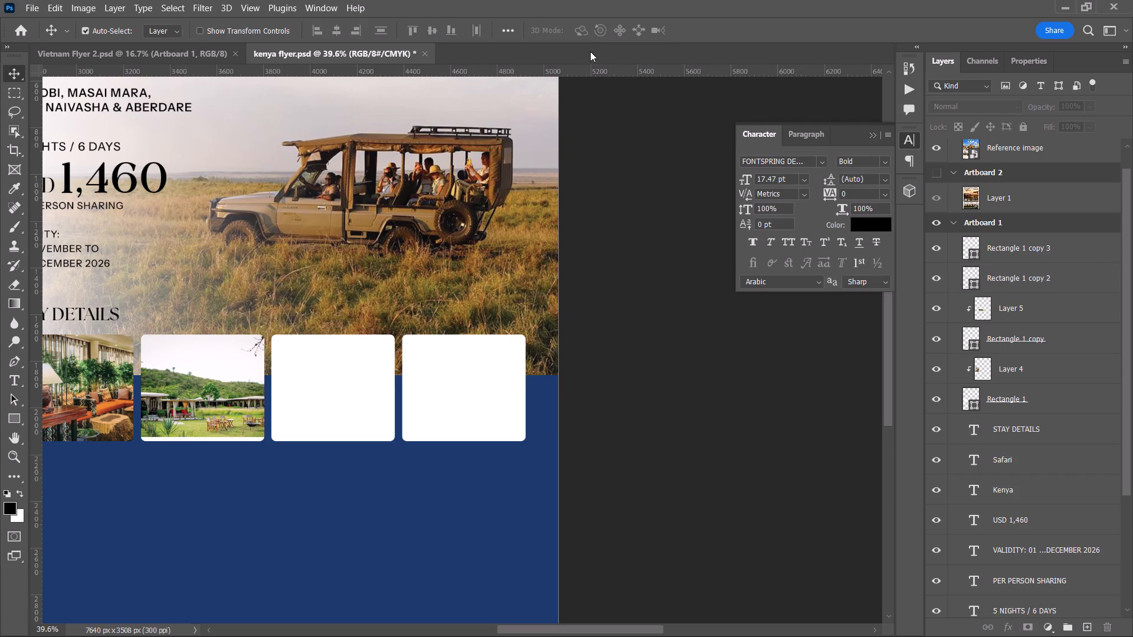
Open images (1) from Downloads and place the pool photo over the third Stay Details card in kenya flyer.psd.
key(ctrl+o)
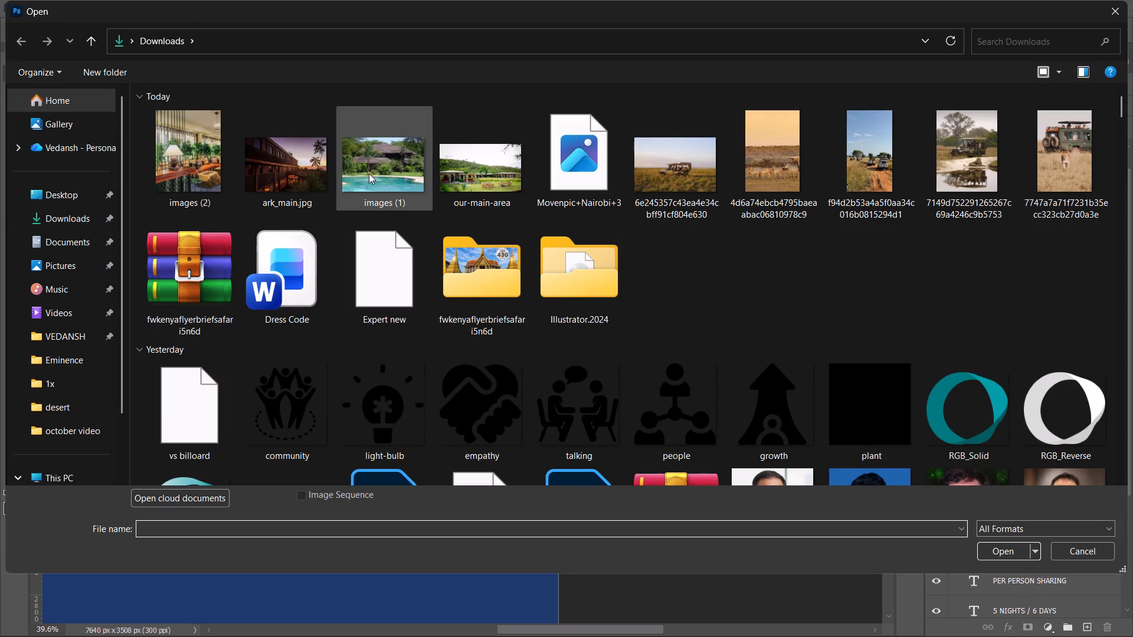
double_click(356, 172)
drag(455, 357, 394, 241)
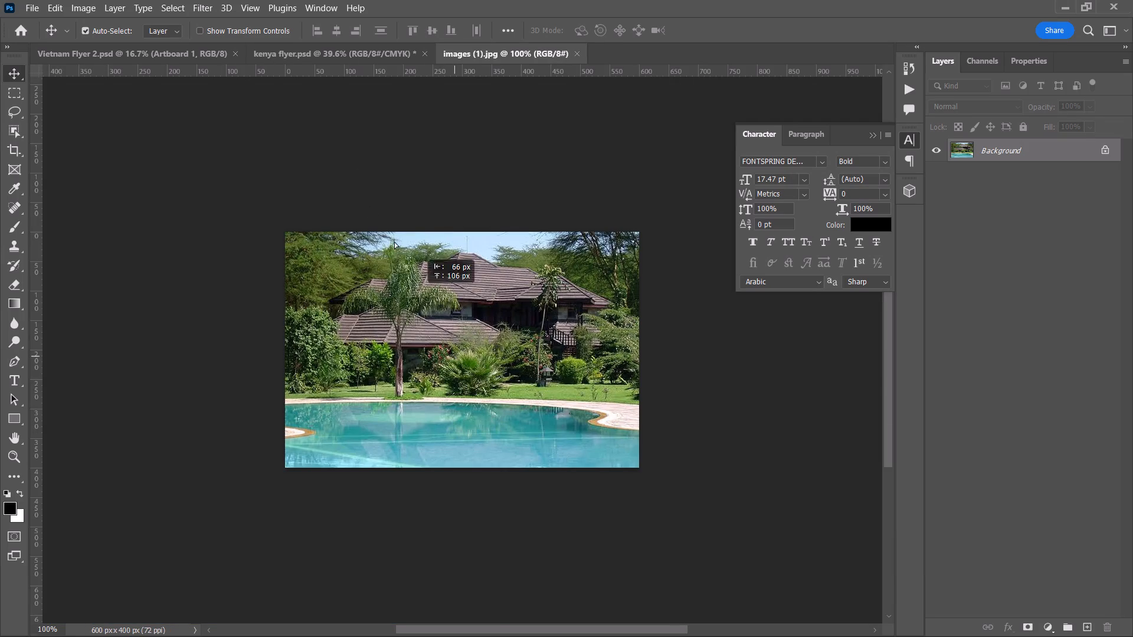
drag(394, 241, 325, 389)
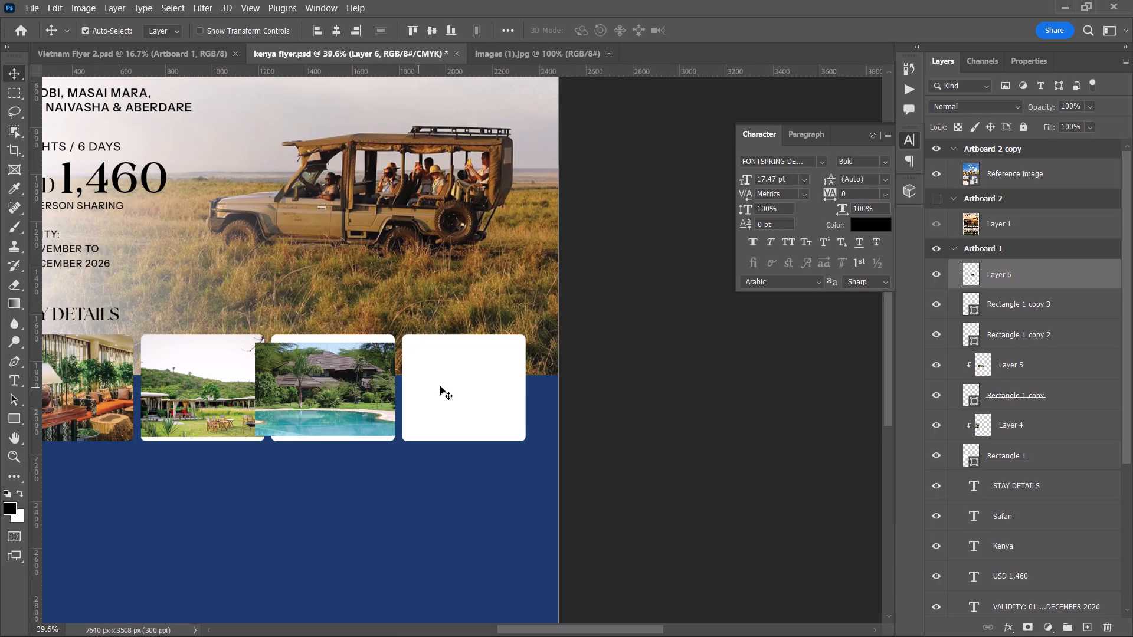
Move the pool photo's layer directly above Rectangle 1 copy 2 and clip it to the third Stay Details card.
drag(1042, 262, 1042, 301)
drag(1028, 273, 1026, 321)
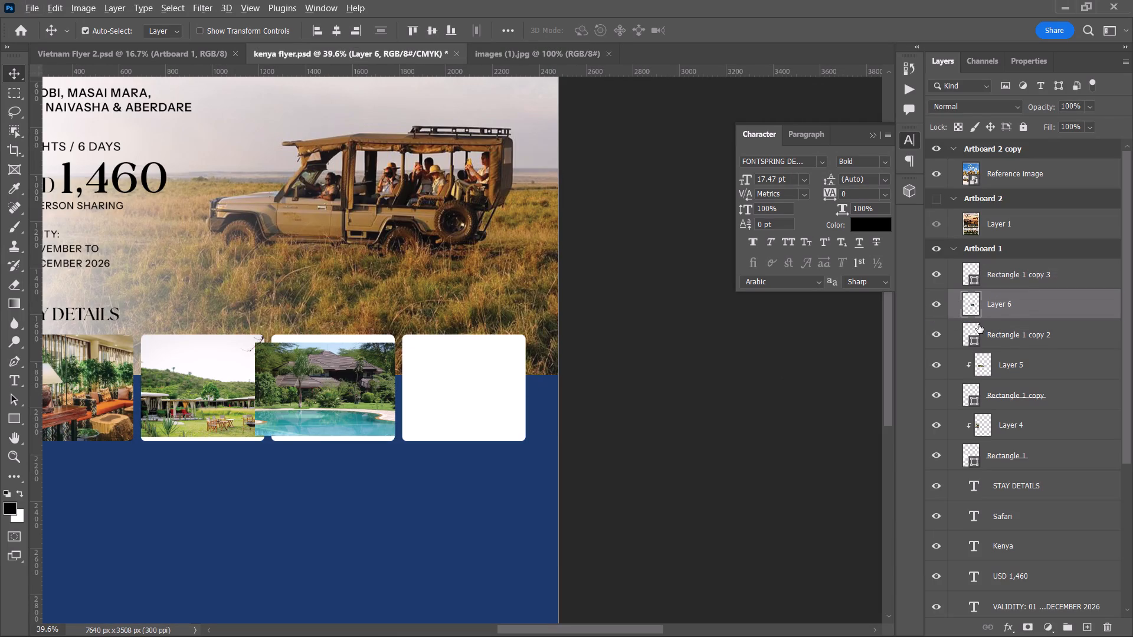
alt+click(975, 322)
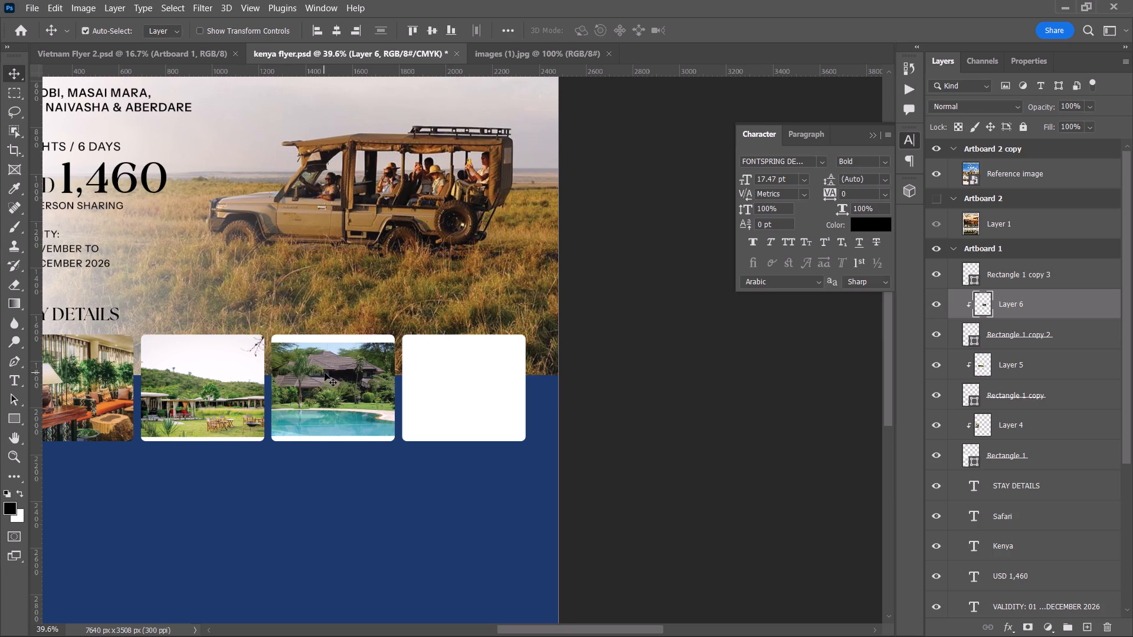
click(663, 421)
key(space)
drag(579, 419, 541, 419)
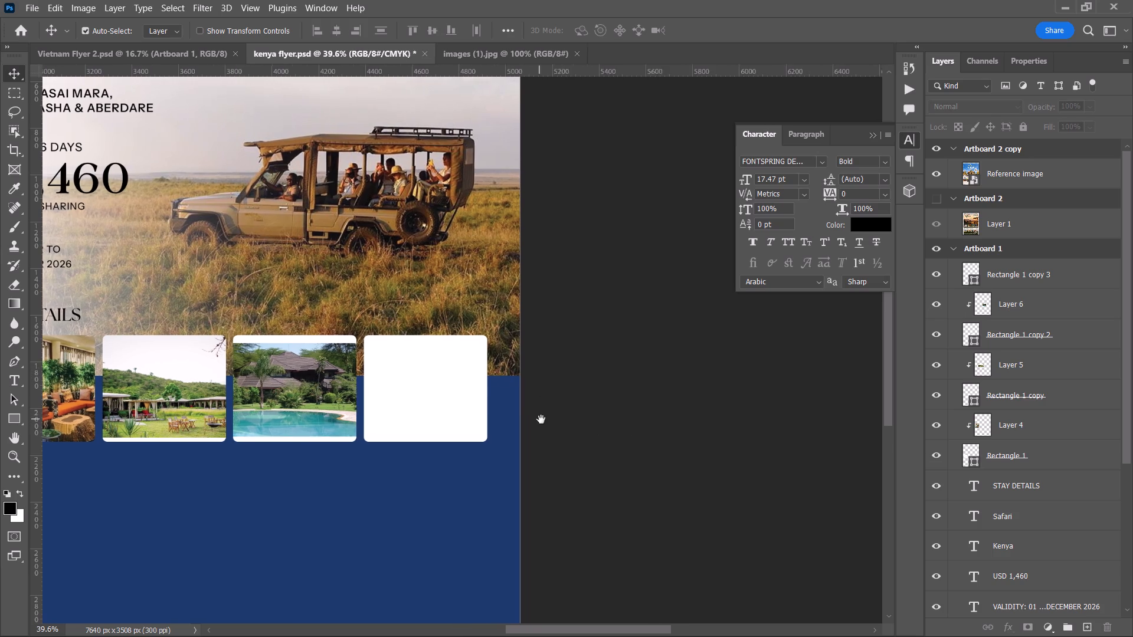
Replace the open images (1).jpg document with ark_main.jpg.webp and place its lodge photo over the fourth card in kenya flyer.psd.
click(575, 51)
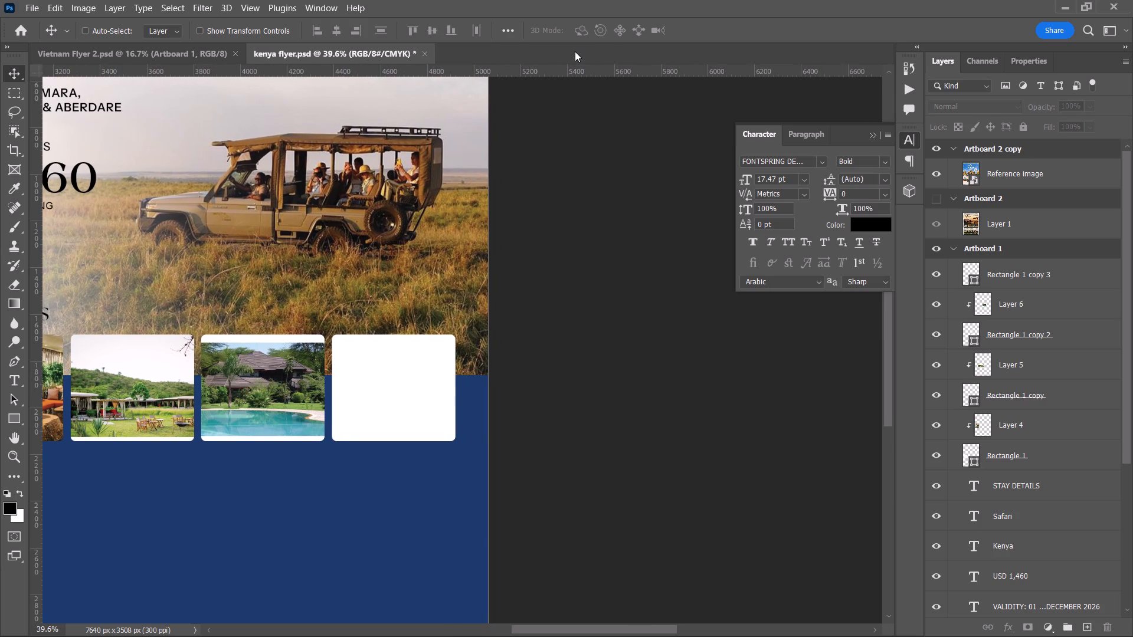
key(ctrl+o)
double_click(270, 164)
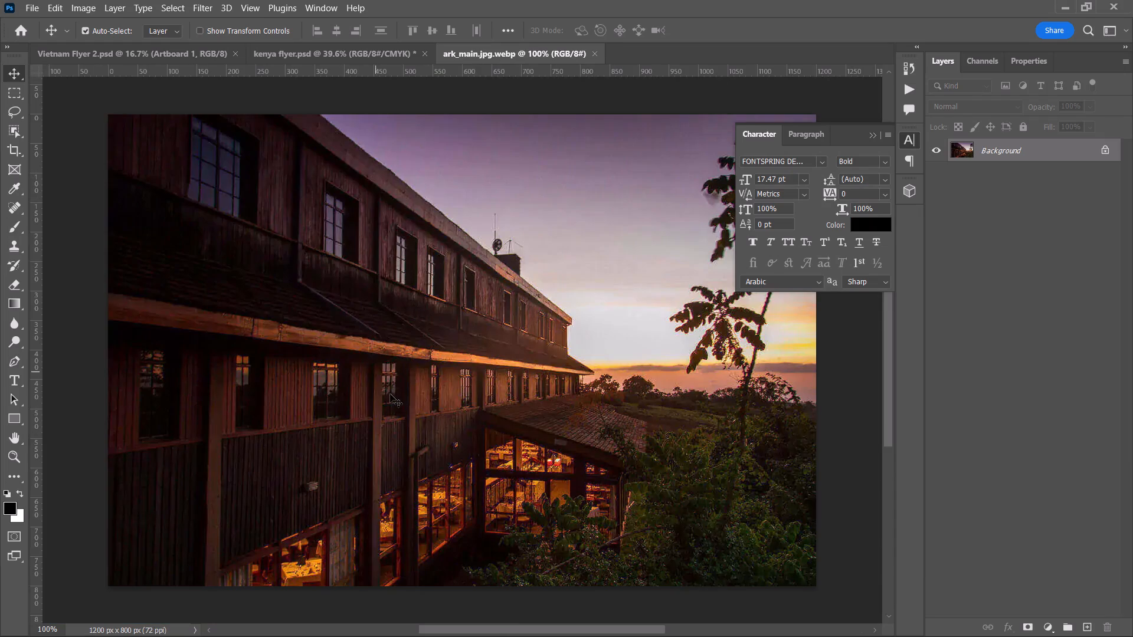
drag(532, 422, 346, 101)
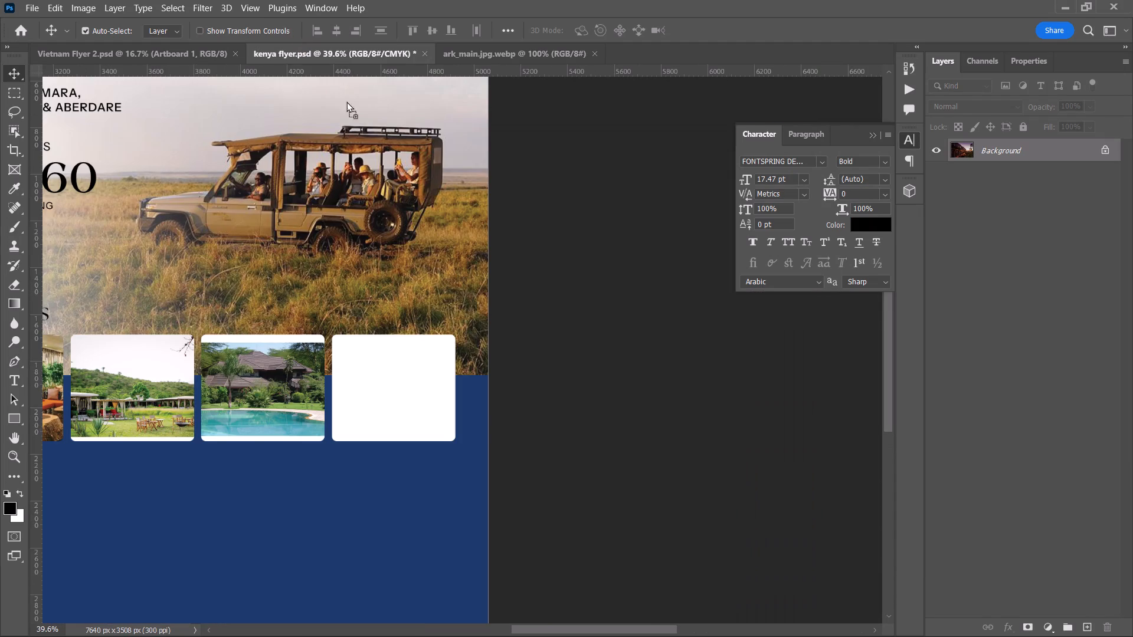
drag(346, 101, 391, 383)
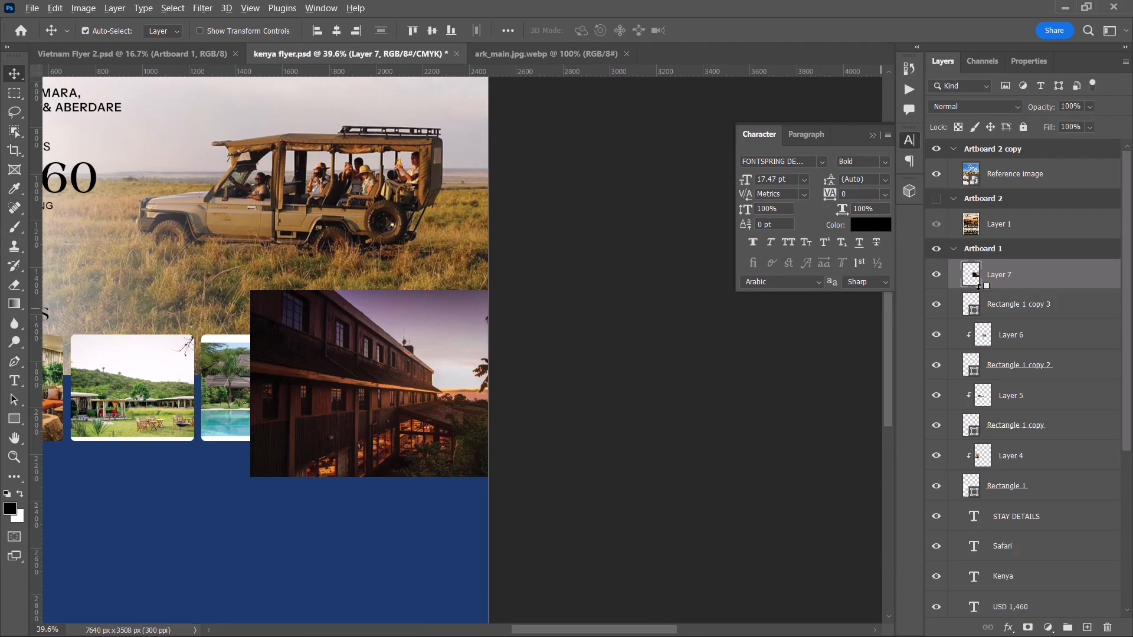
Clip the lodge photo to the fourth card and convert its layer to a smart object.
alt+click(978, 290)
right_click(1054, 287)
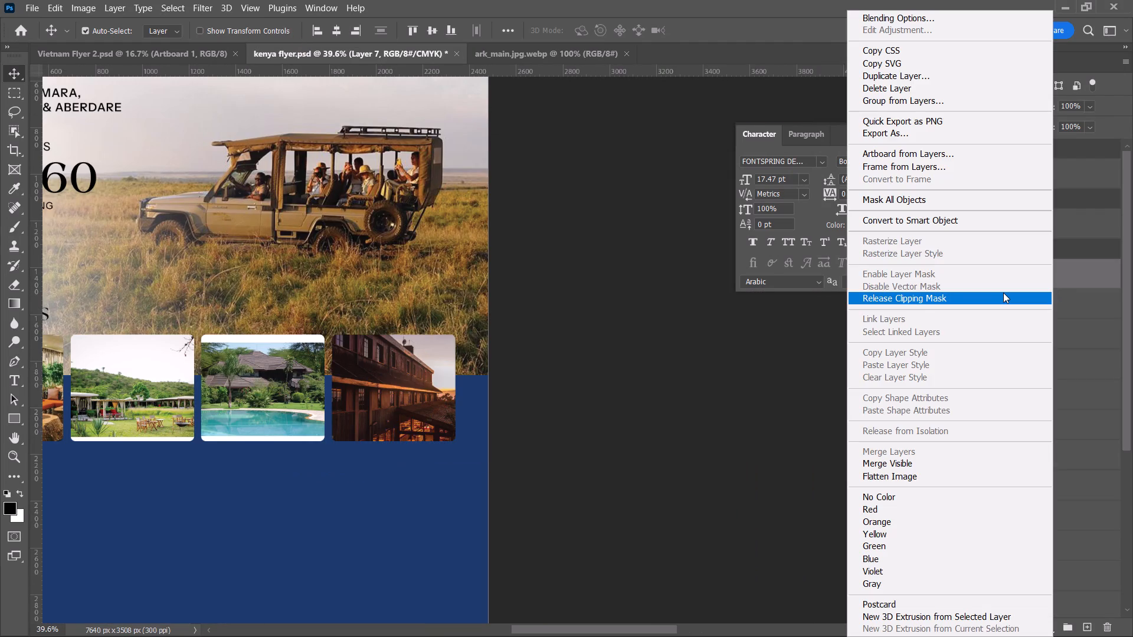
click(942, 225)
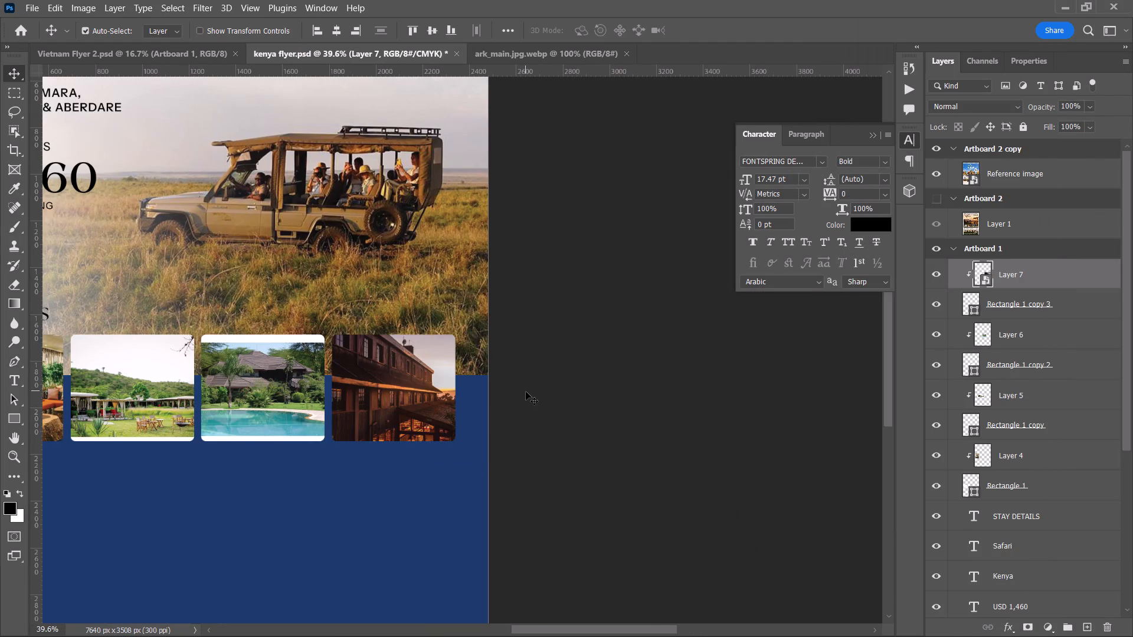
Scale the lodge photo to 72.46% and reposition it within the fourth card.
key(ctrl+t)
drag(392, 288, 396, 318)
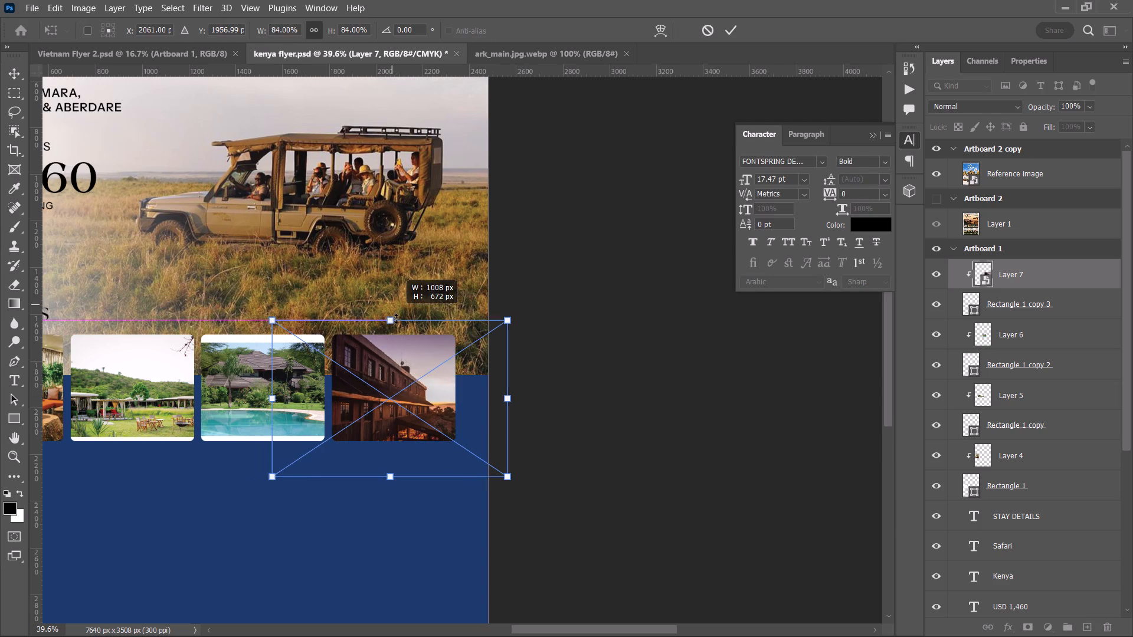
drag(396, 318, 396, 319)
drag(387, 320, 388, 334)
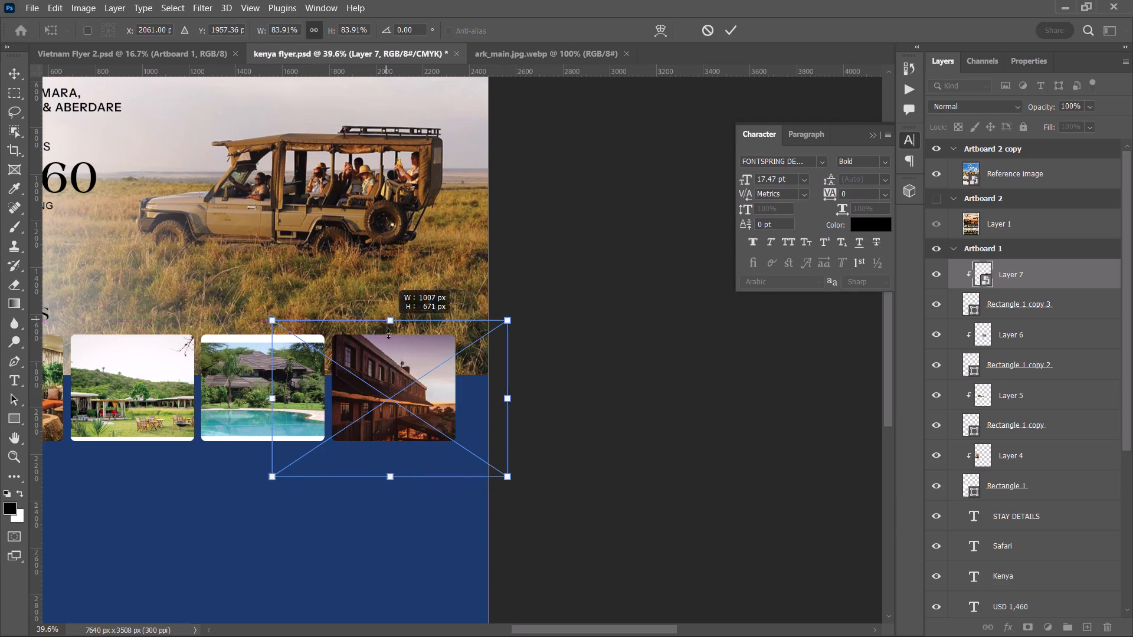
drag(388, 334, 388, 332)
drag(390, 478, 385, 449)
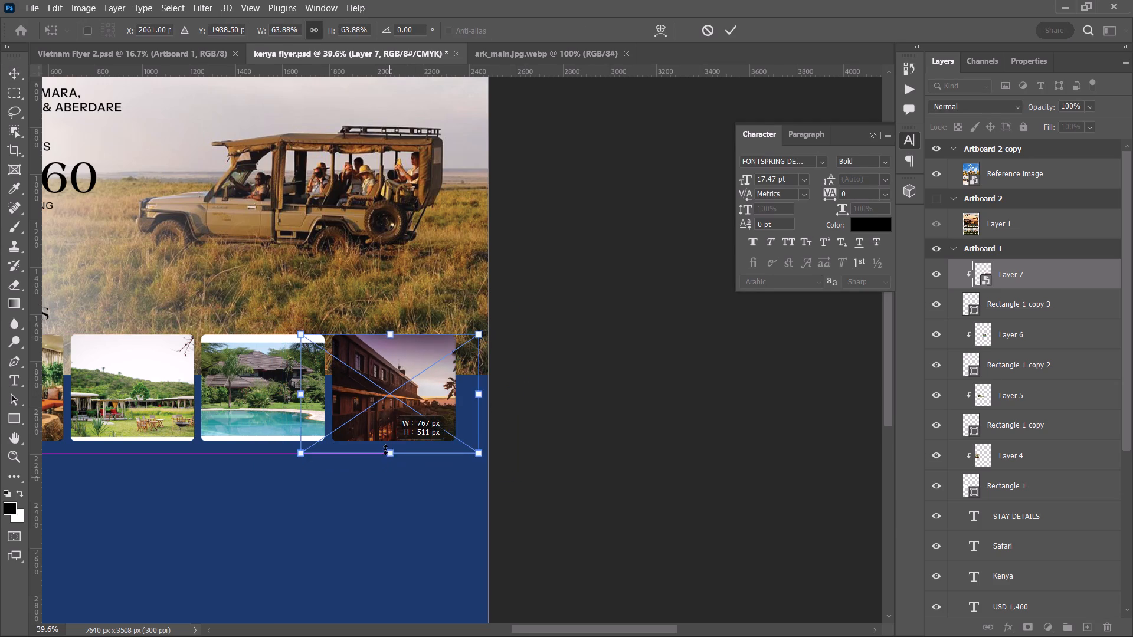
drag(385, 449, 385, 471)
drag(411, 385, 421, 372)
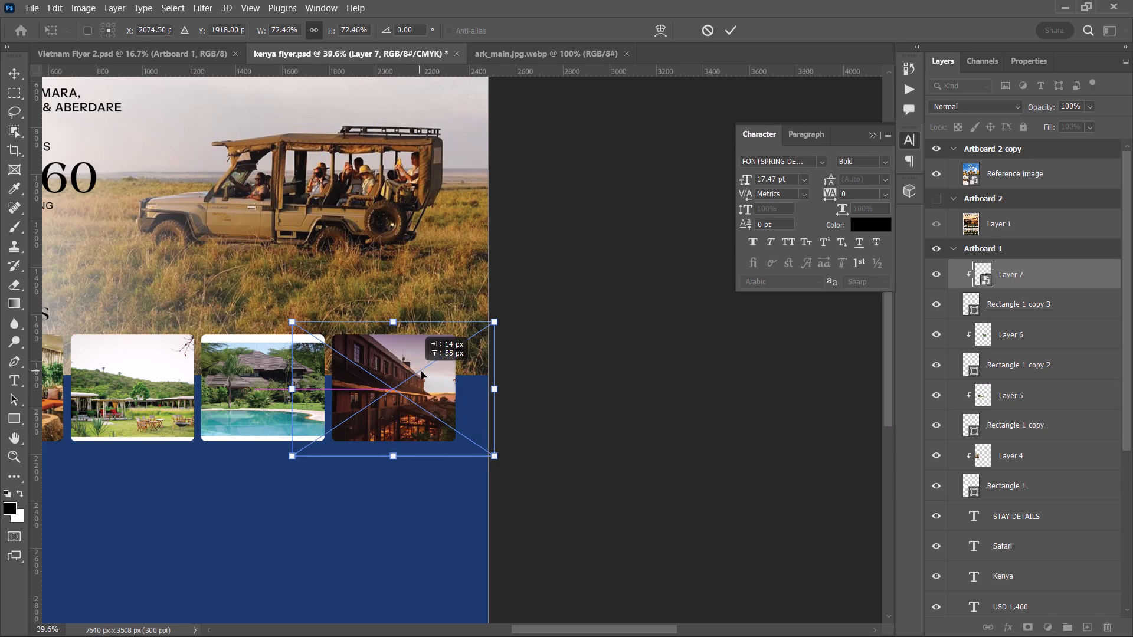
drag(421, 372, 427, 372)
click(728, 30)
click(670, 426)
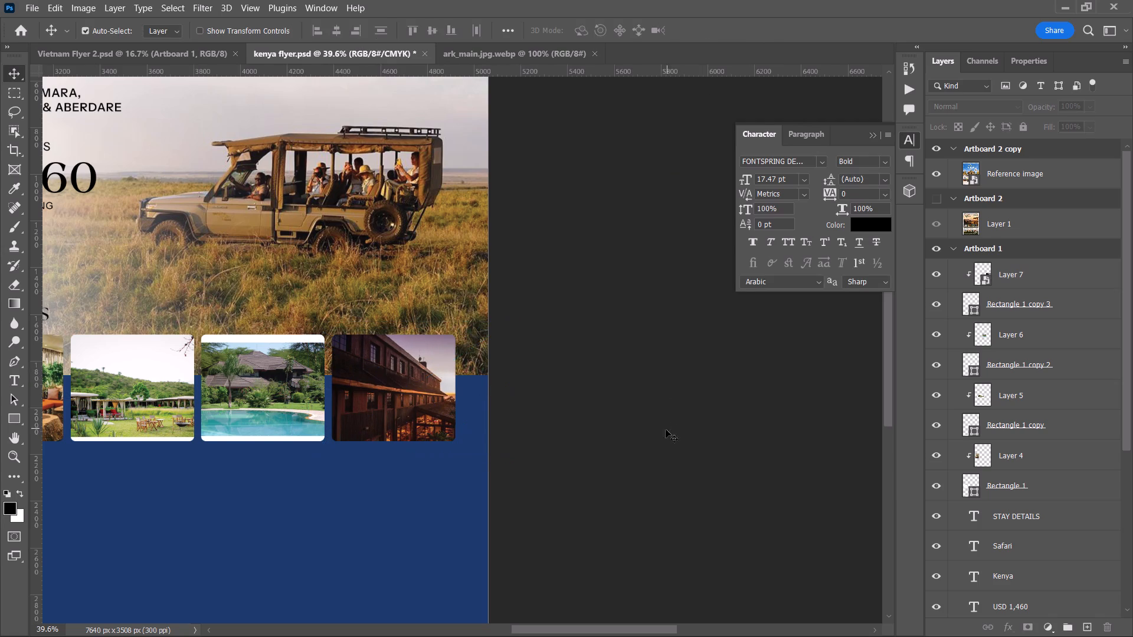
Draw a white rectangle about 615 × 149 px across the top of the first Stay Details card.
key(space)
key(space)
key(space)
key(space)
key(space)
key(space)
key(space)
key(space)
key(space)
key(space)
key(space)
key(space)
key(space)
drag(646, 432, 775, 429)
drag(732, 438, 723, 441)
alt+scroll(503, 495, up, 2)
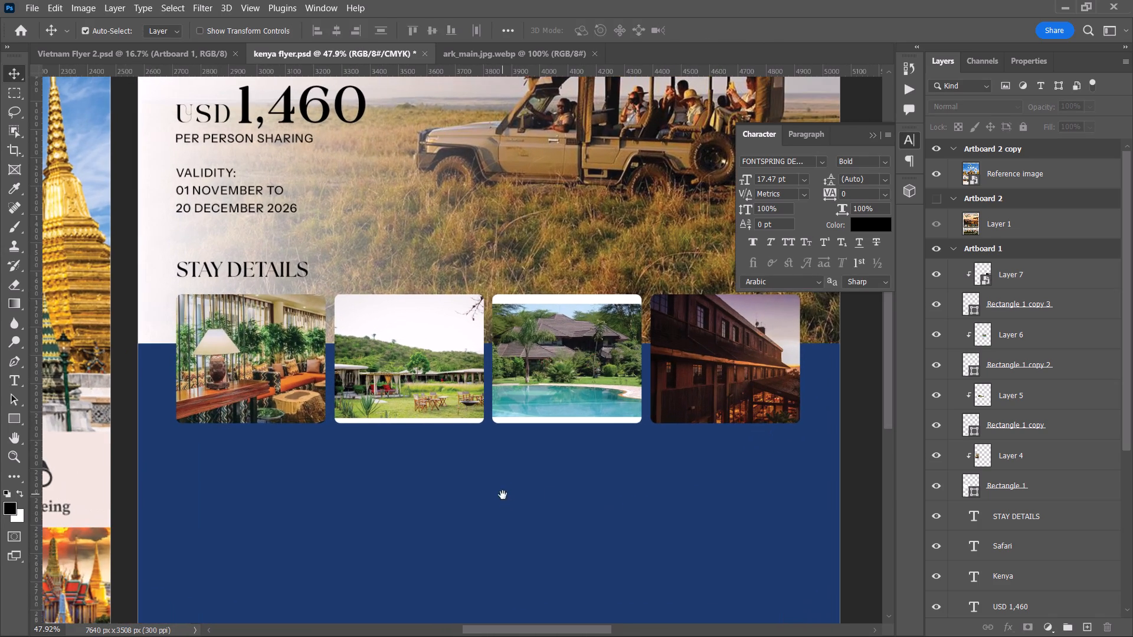
key(space)
drag(503, 495, 474, 490)
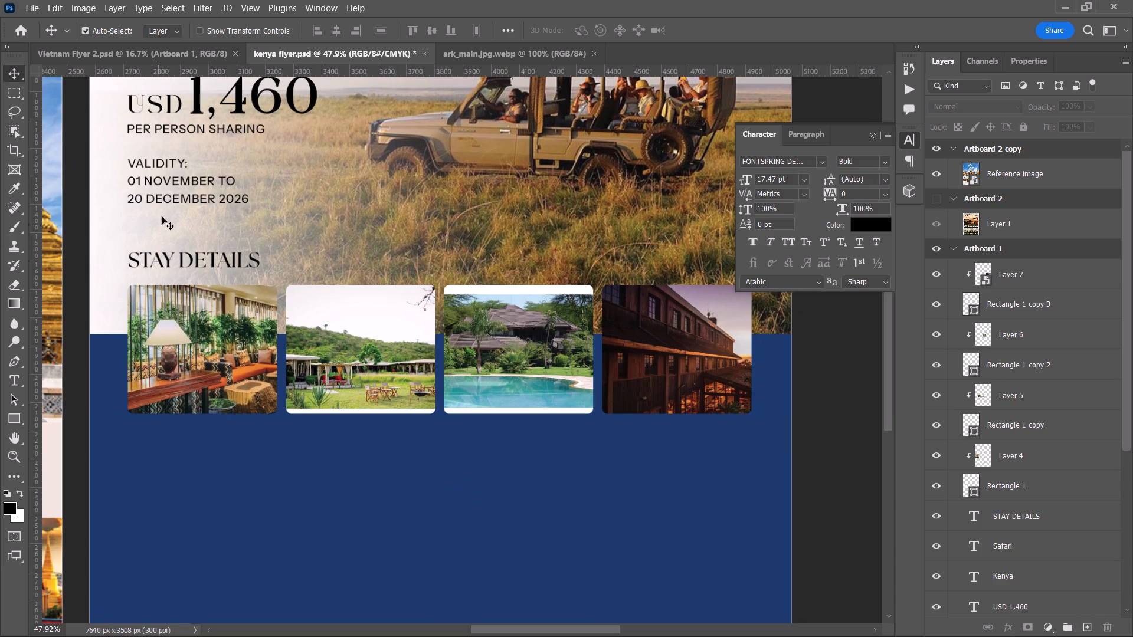
key(u)
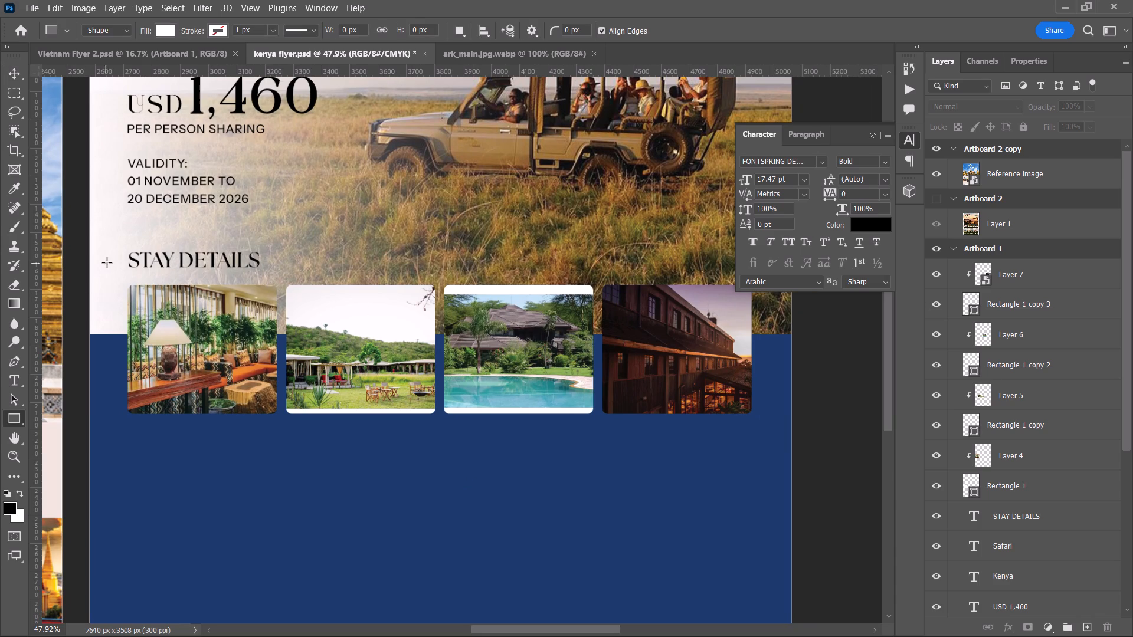
drag(113, 272, 215, 307)
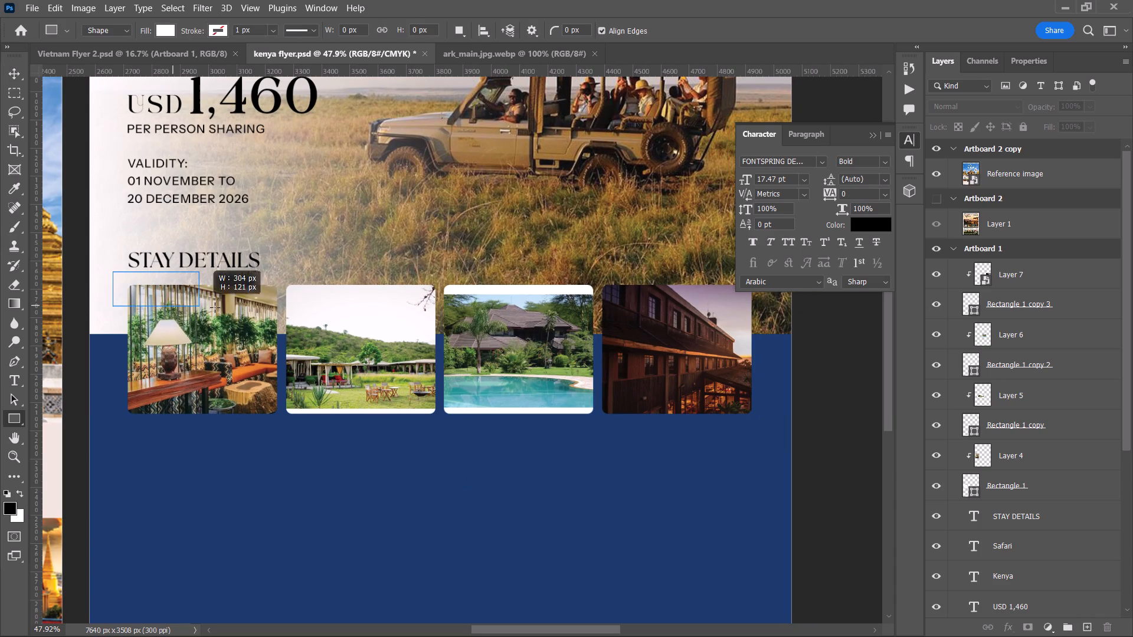
drag(215, 307, 286, 314)
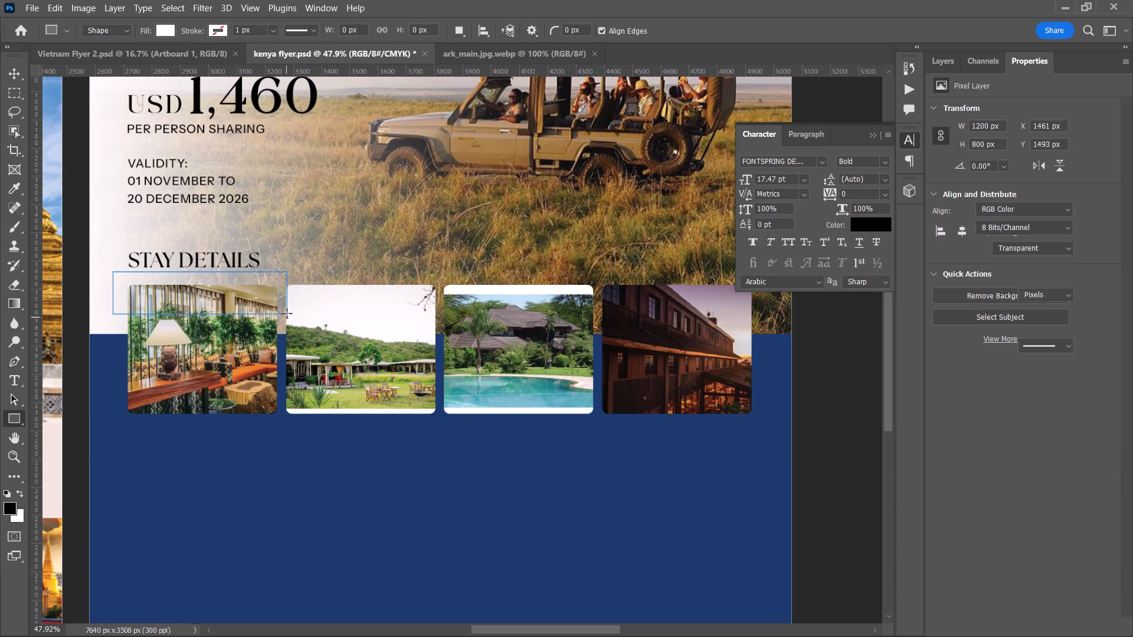
click(948, 60)
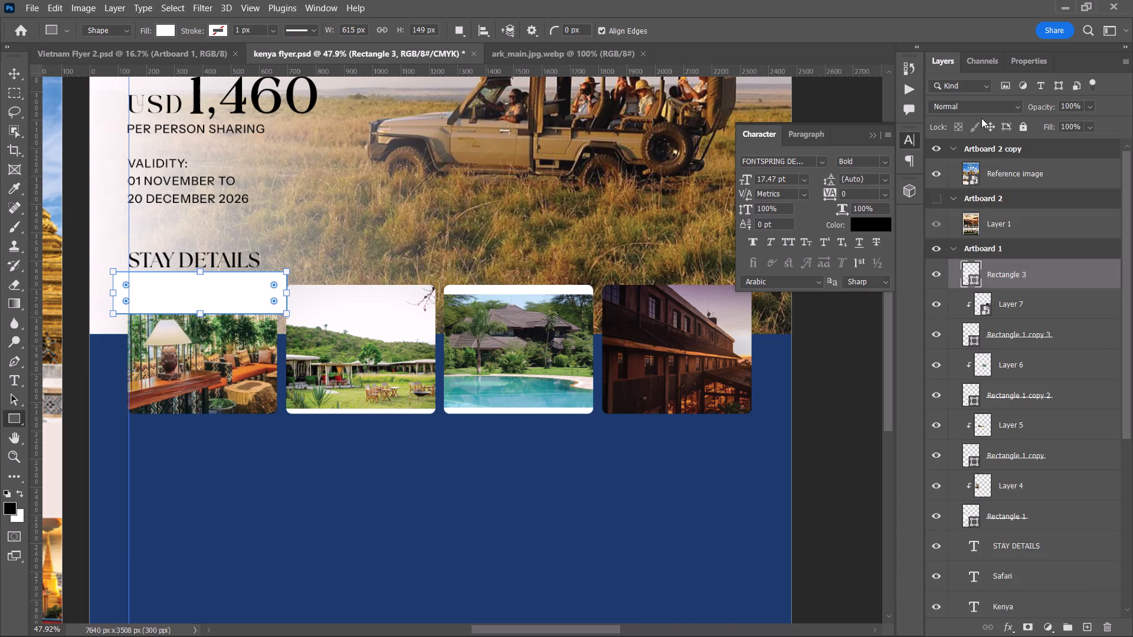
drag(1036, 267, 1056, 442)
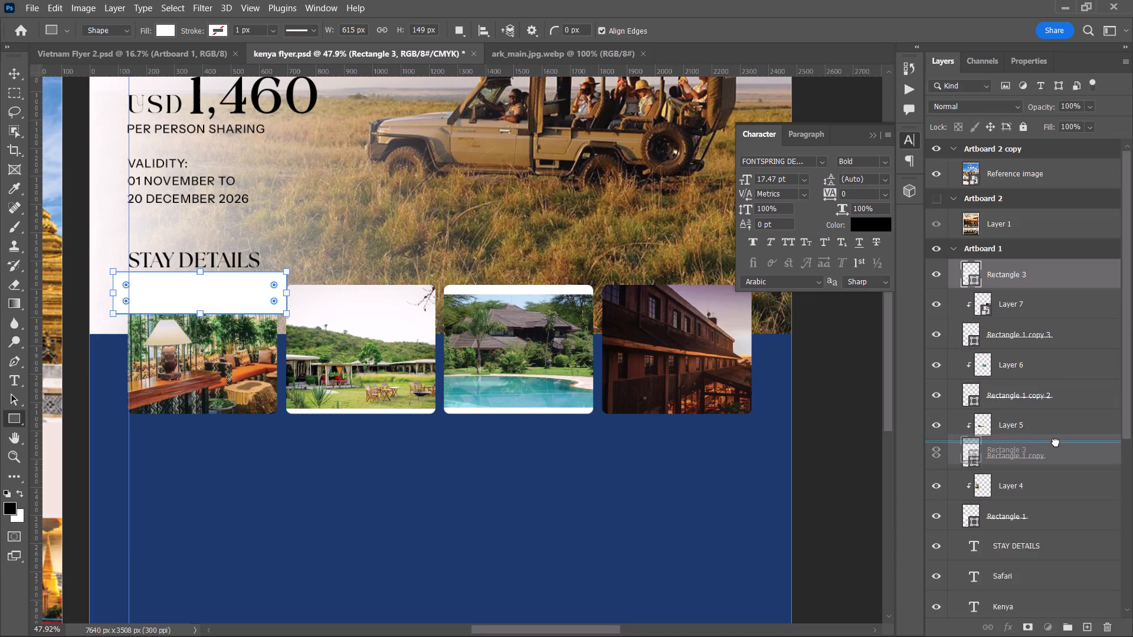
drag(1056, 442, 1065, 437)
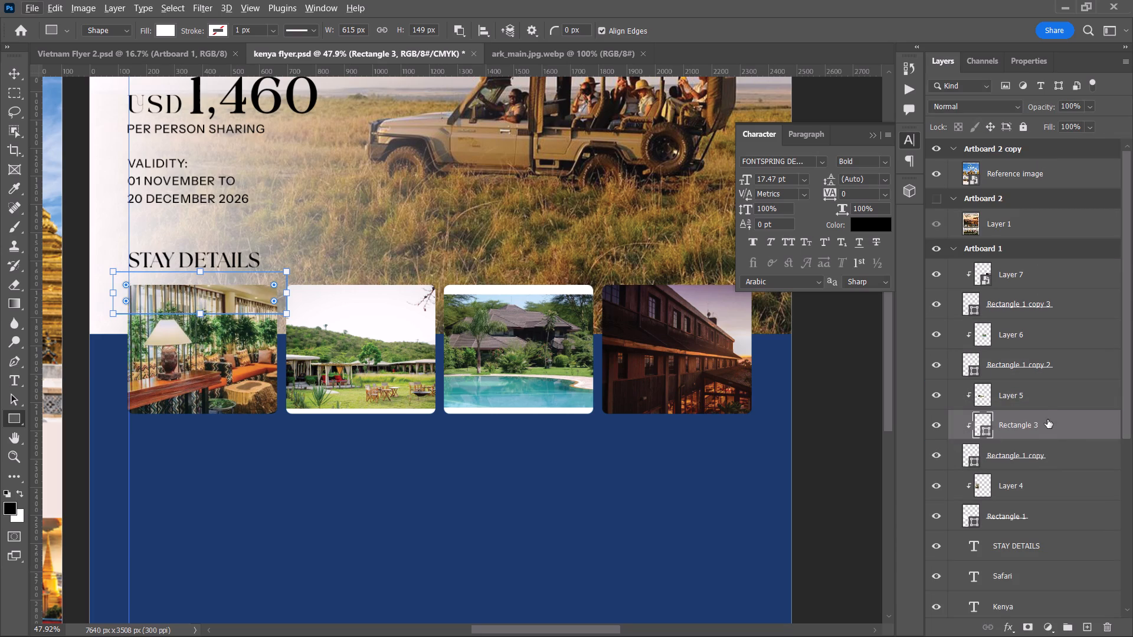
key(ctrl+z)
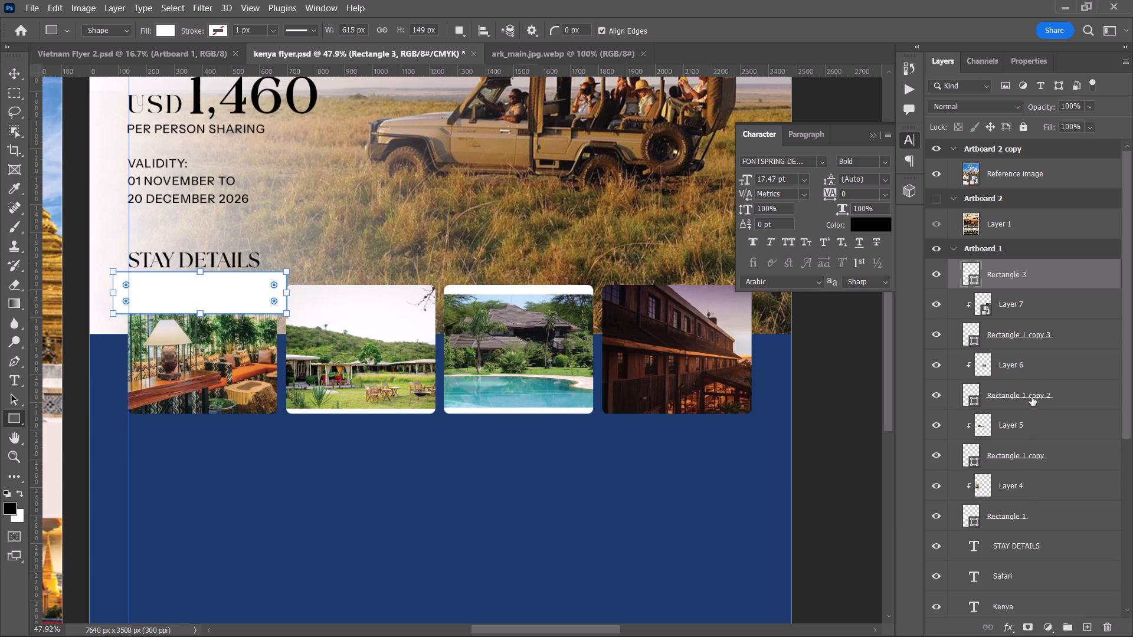
Move the Rectangle 3 layer directly above Layer 4 and clip it to the first card.
drag(1004, 282, 1003, 485)
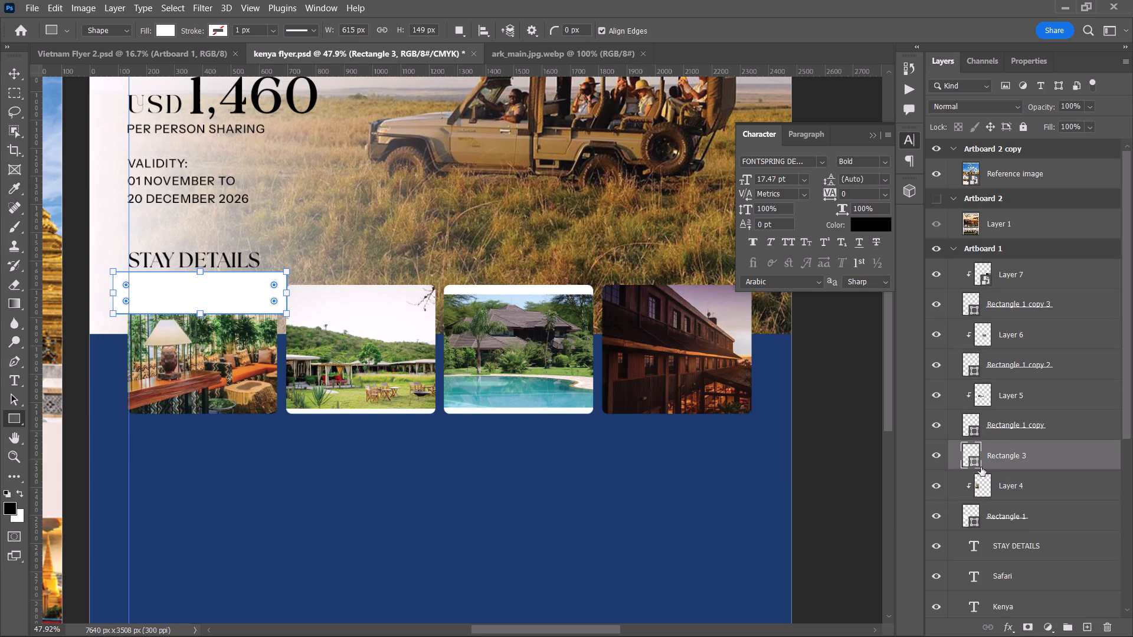
alt+click(974, 470)
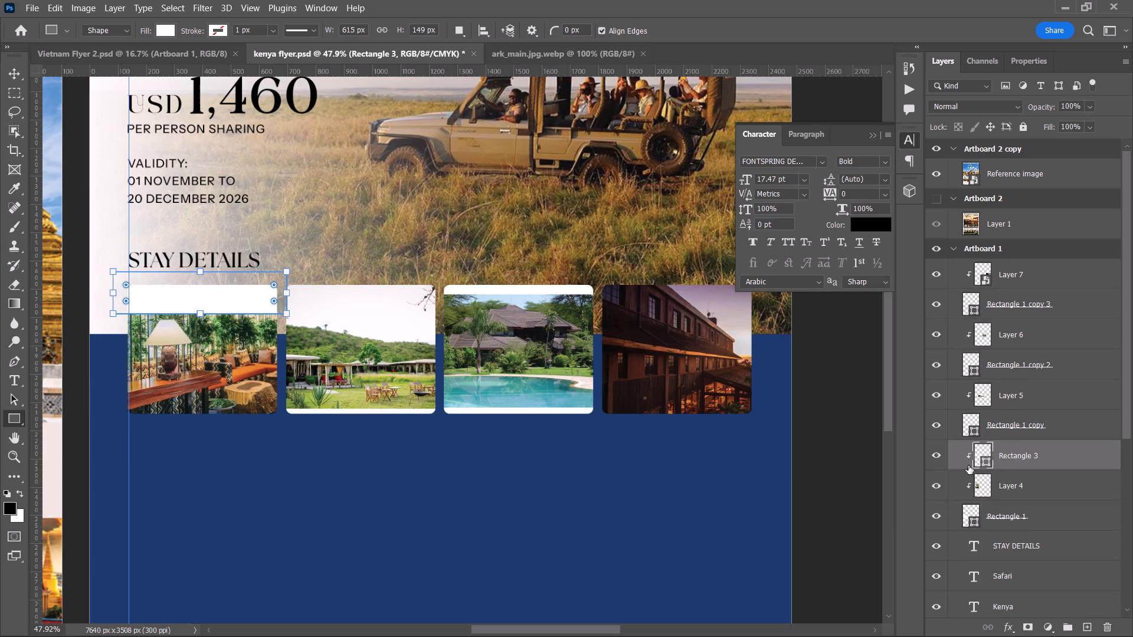
click(16, 72)
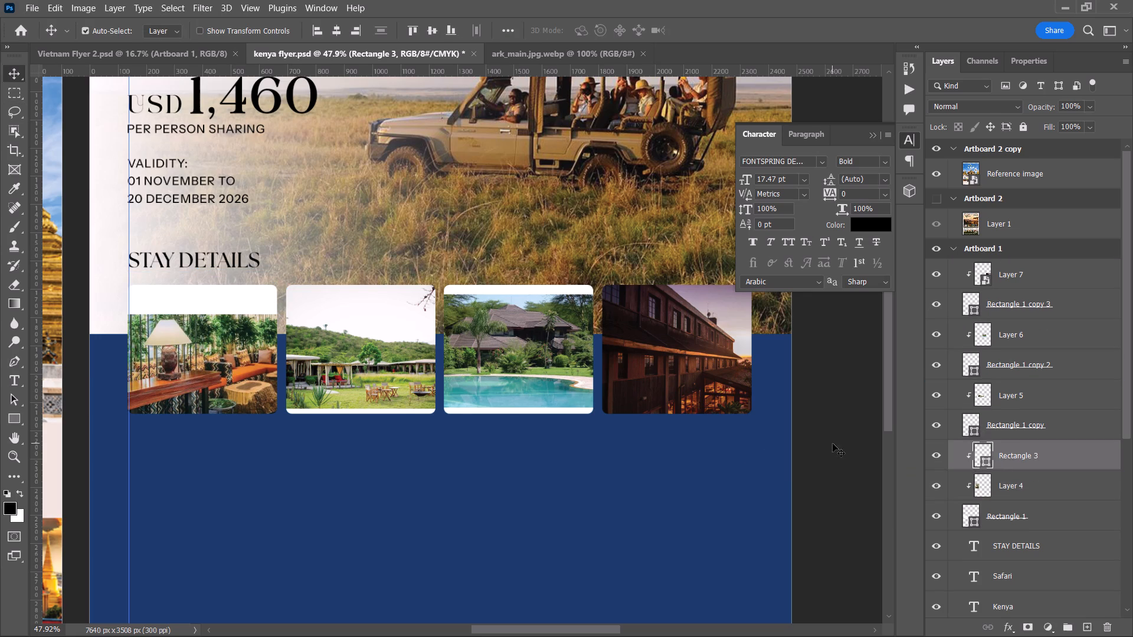
click(833, 444)
key(space)
drag(721, 459, 662, 478)
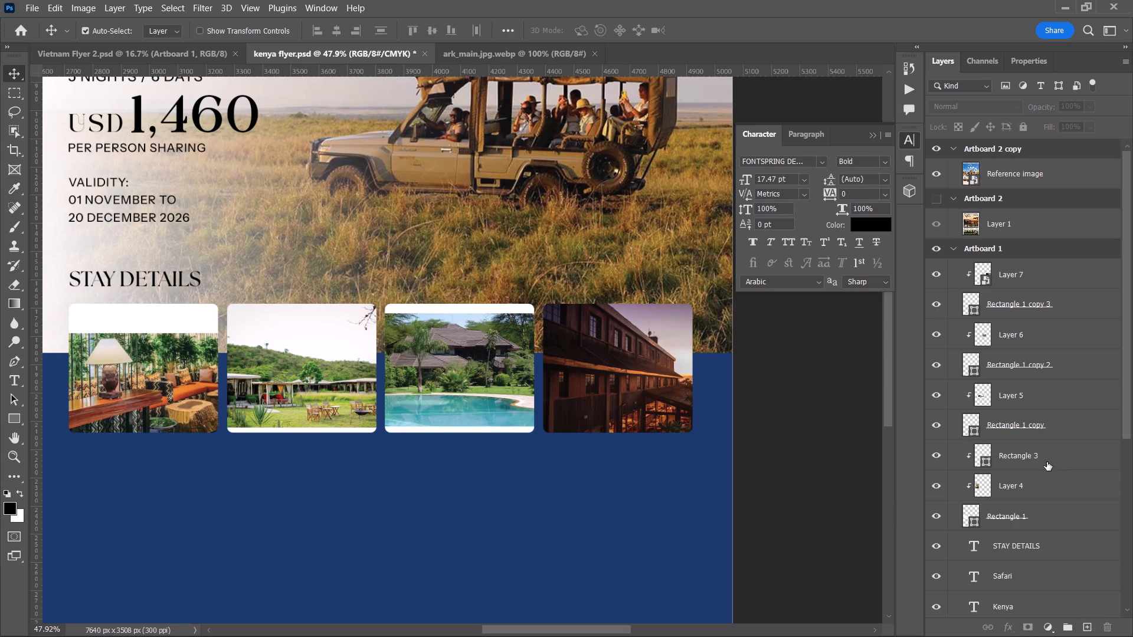
Duplicate the white rectangle over the tops of the second, third and fourth cards, ordering each copy directly above that card's photo layer.
click(1047, 462)
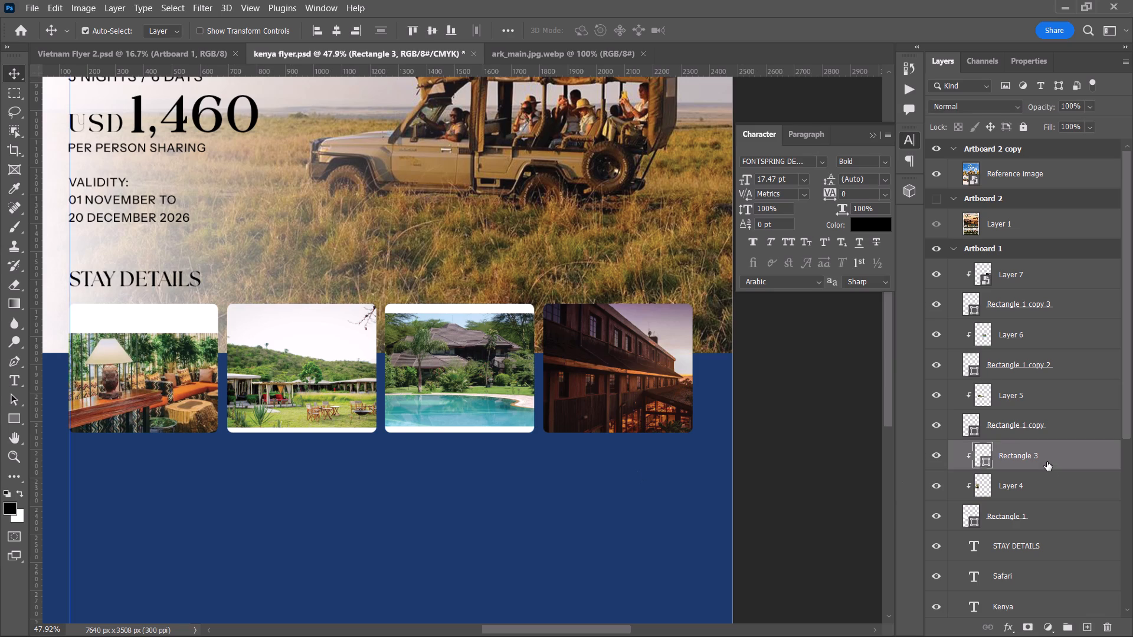
alt+drag(1047, 462, 1031, 391)
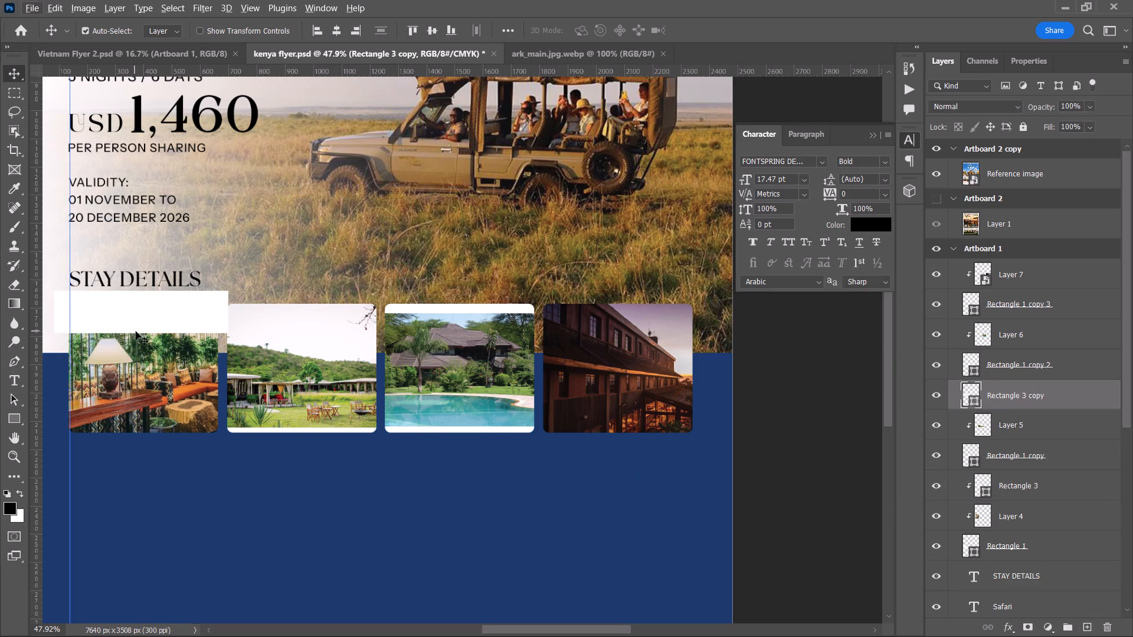
drag(143, 317, 302, 321)
alt+drag(304, 316, 465, 322)
drag(1050, 400, 1039, 330)
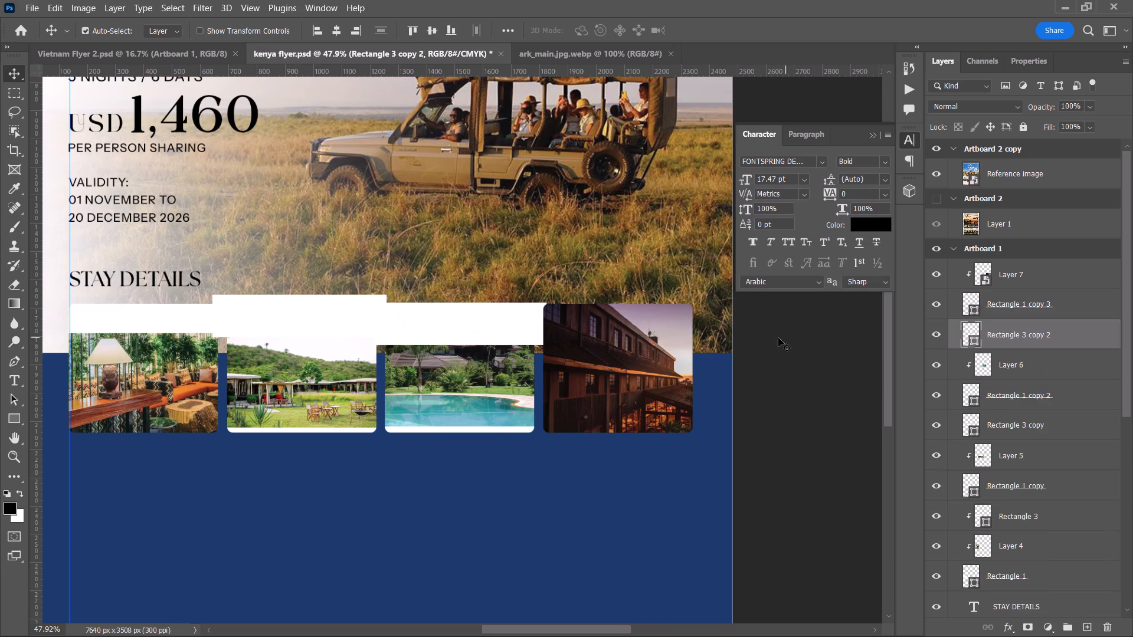
alt+drag(320, 318, 647, 323)
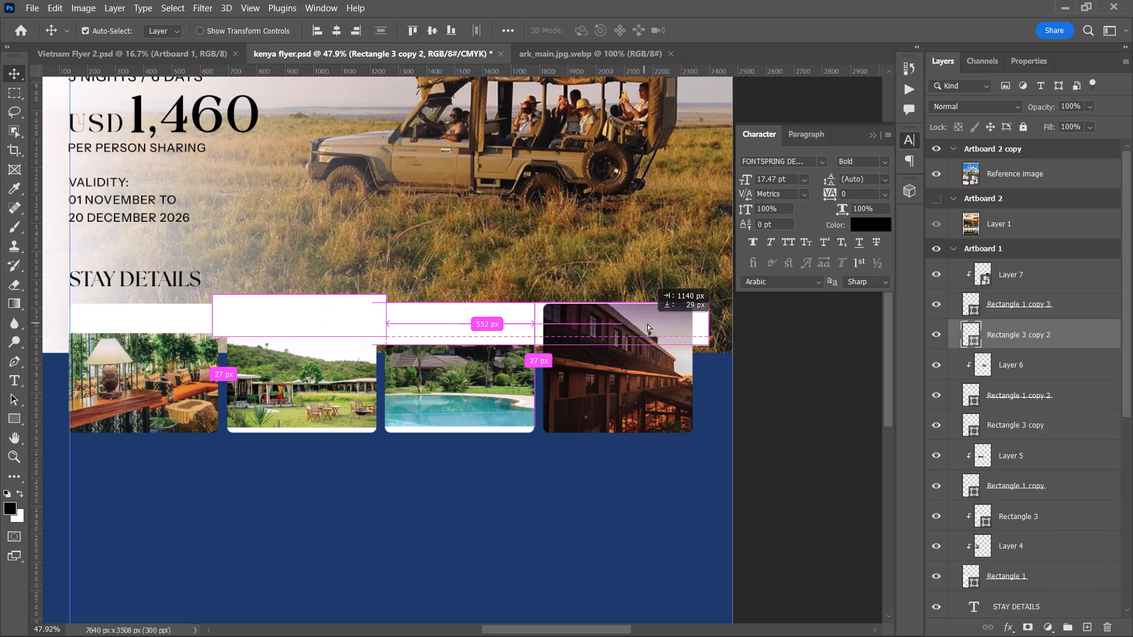
alt+drag(647, 323, 640, 321)
drag(1080, 428, 1042, 266)
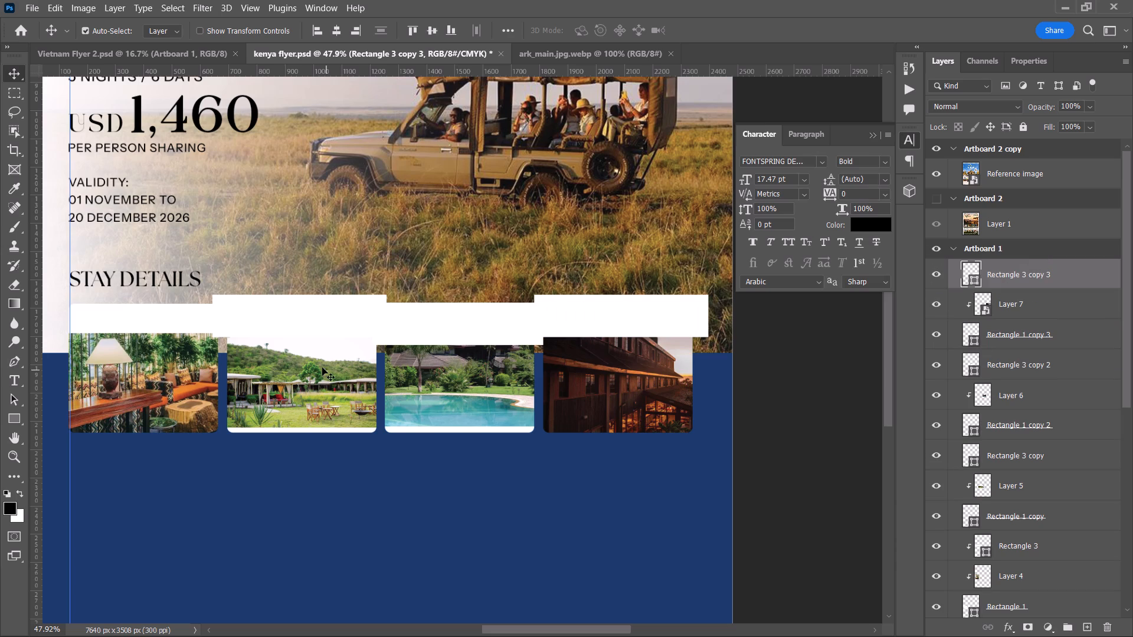
Clip the three white rectangle copies to the second, third and fourth cards.
alt+click(975, 441)
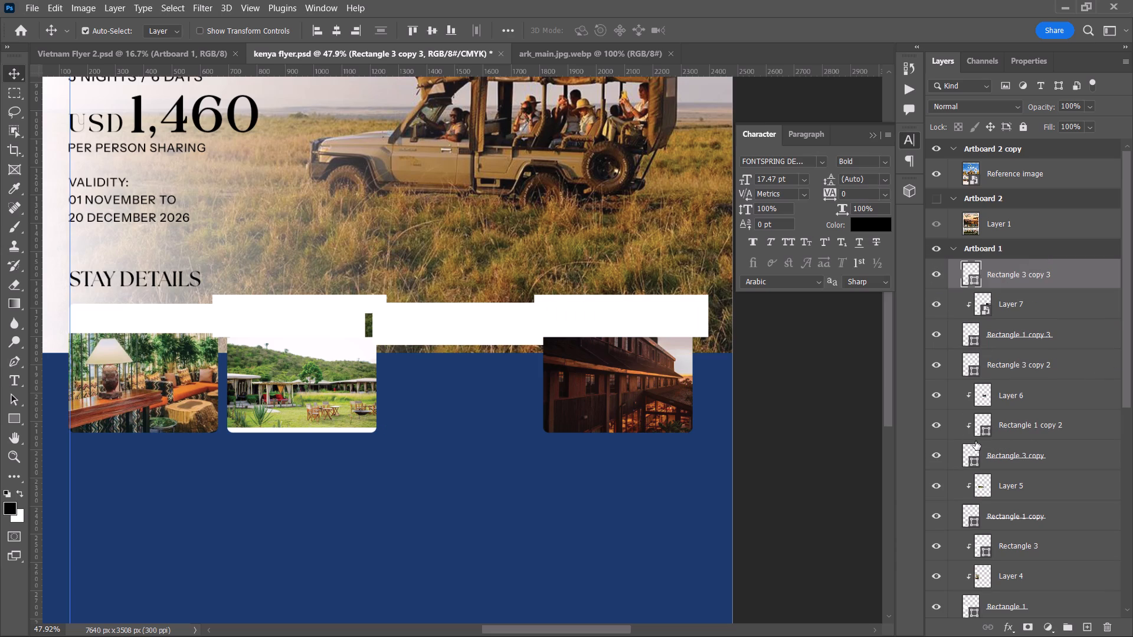
key(ctrl+z)
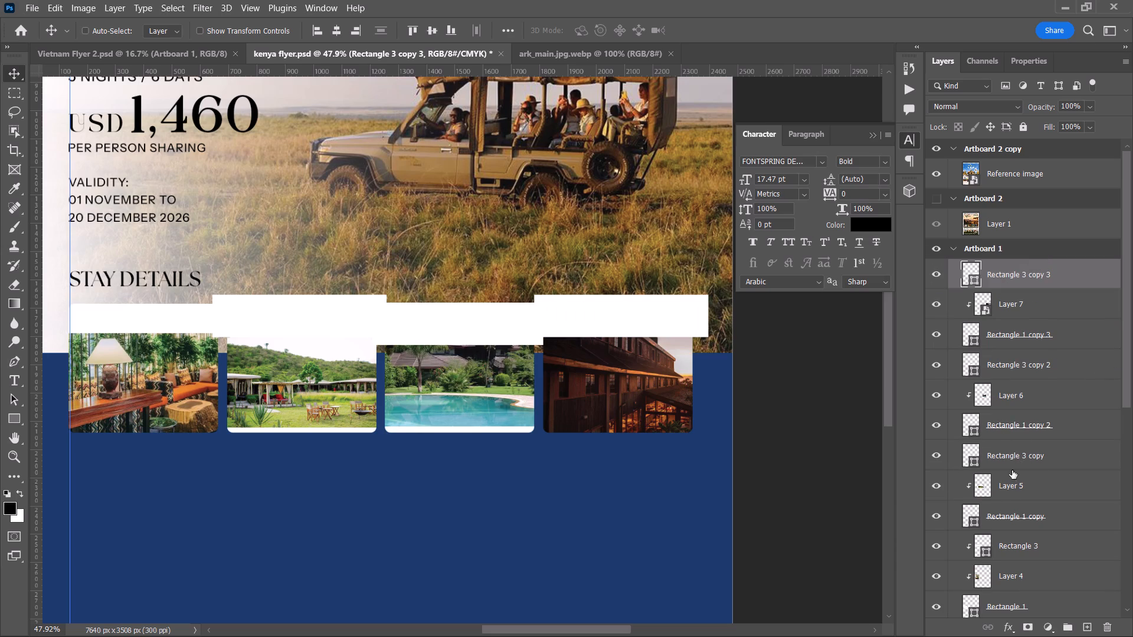
scroll(1001, 539, down, 2)
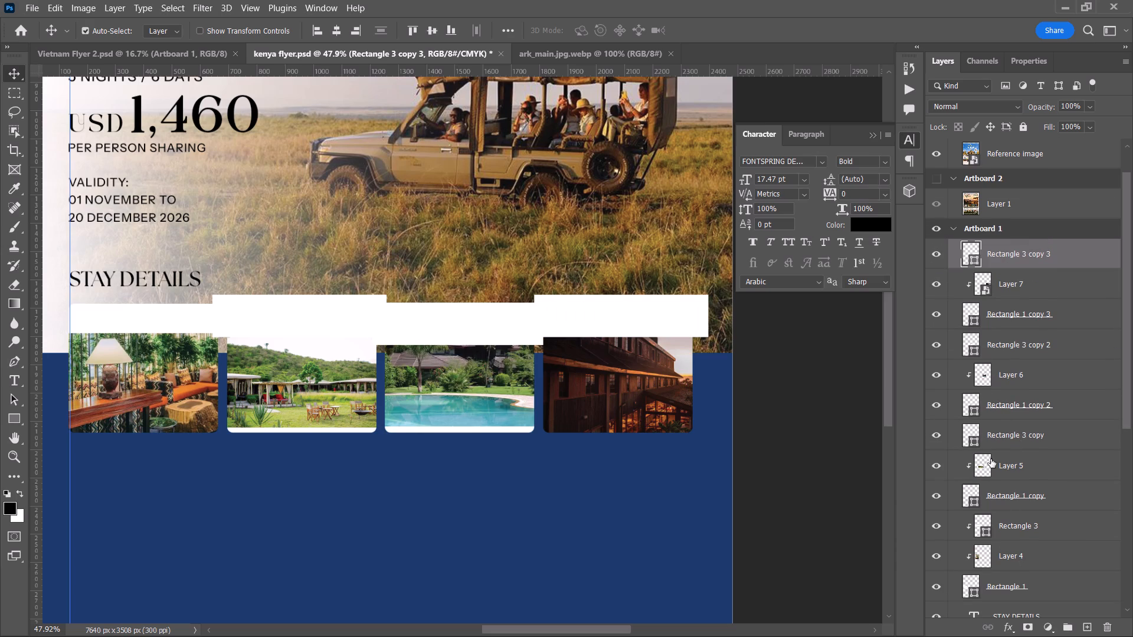
alt+click(976, 433)
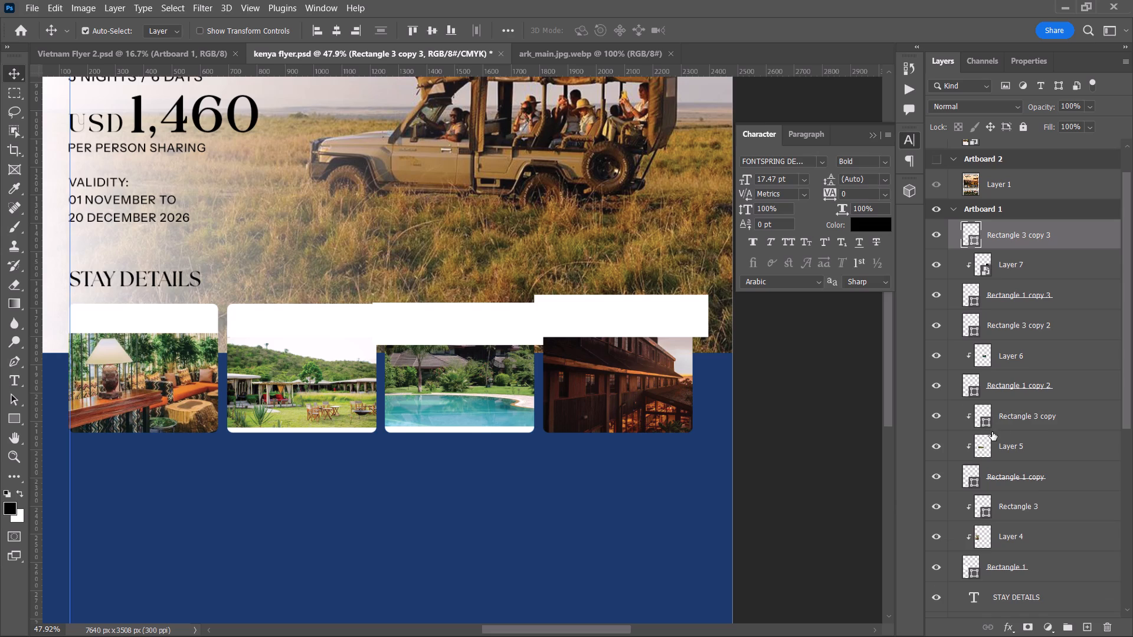
alt+click(977, 340)
alt+click(982, 251)
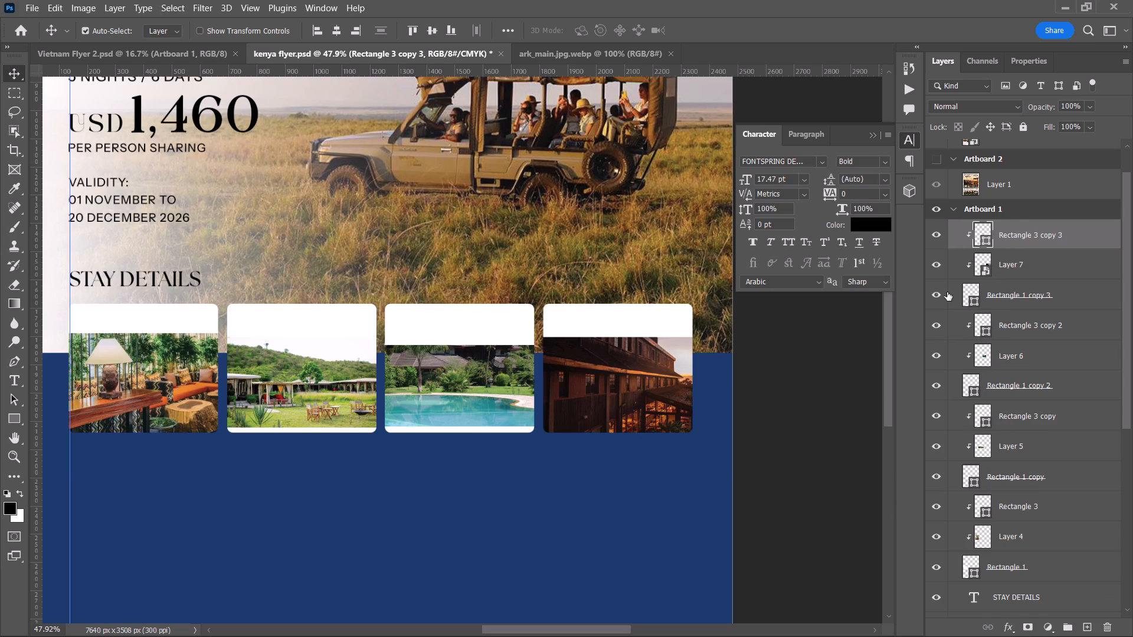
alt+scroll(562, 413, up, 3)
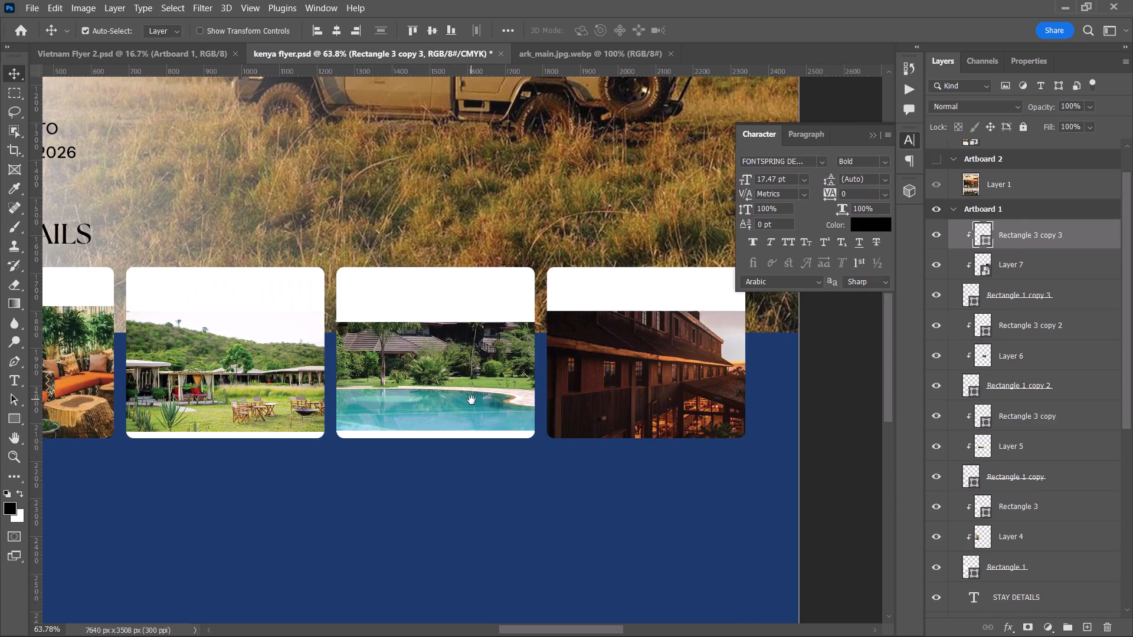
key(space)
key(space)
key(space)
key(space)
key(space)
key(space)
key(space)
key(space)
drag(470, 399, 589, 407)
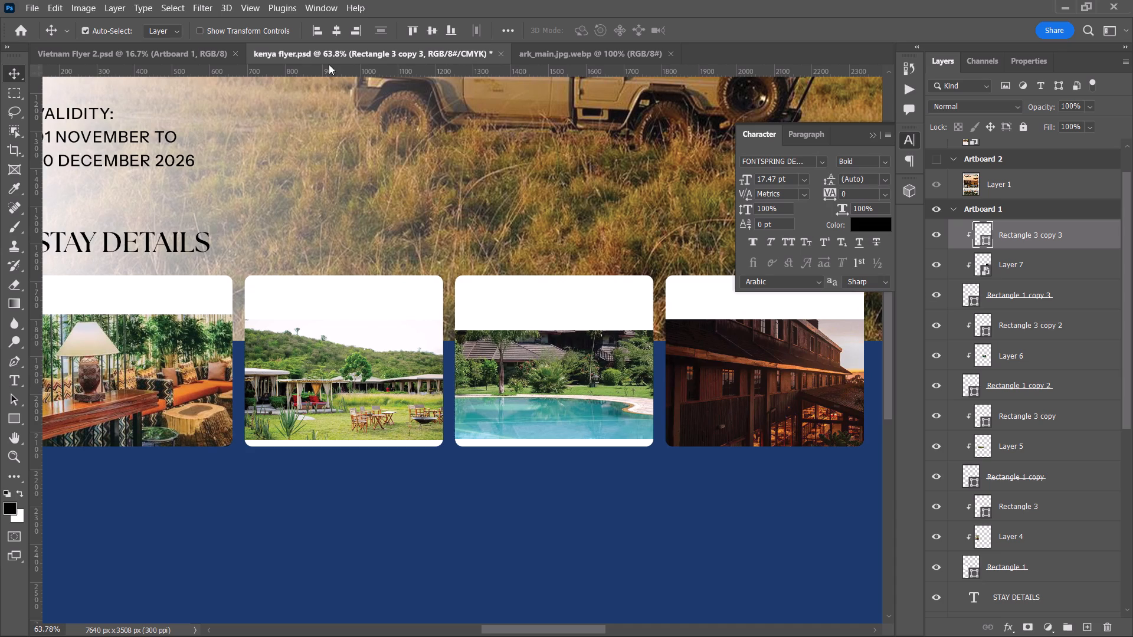
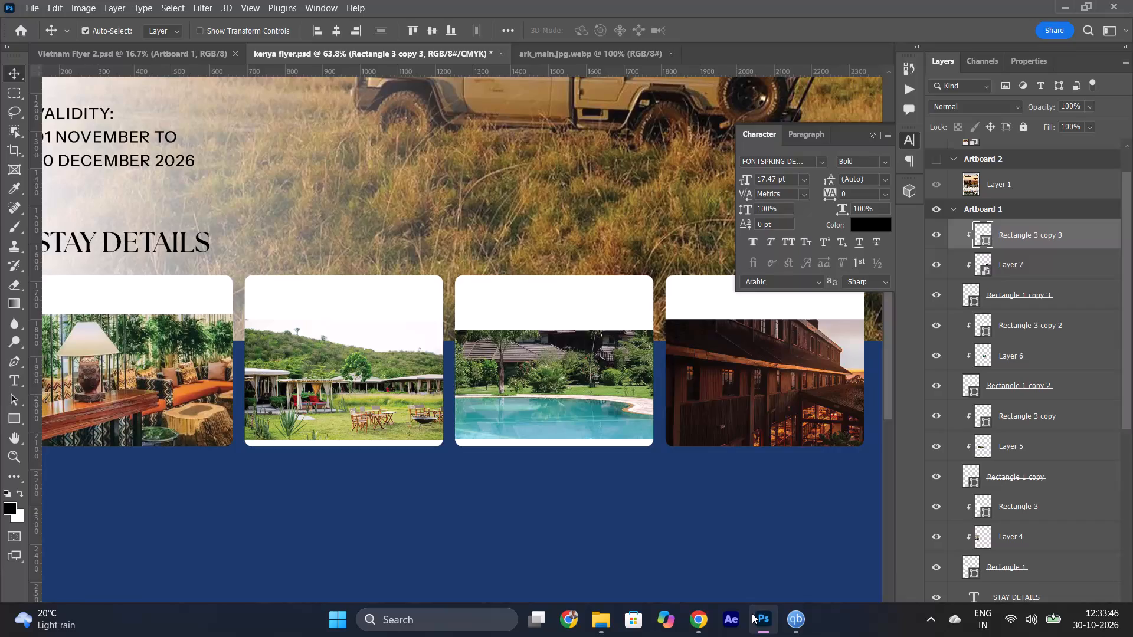
Switch to Chrome, search Google for royal arabian, and open the Royal Arabian website.
click(692, 618)
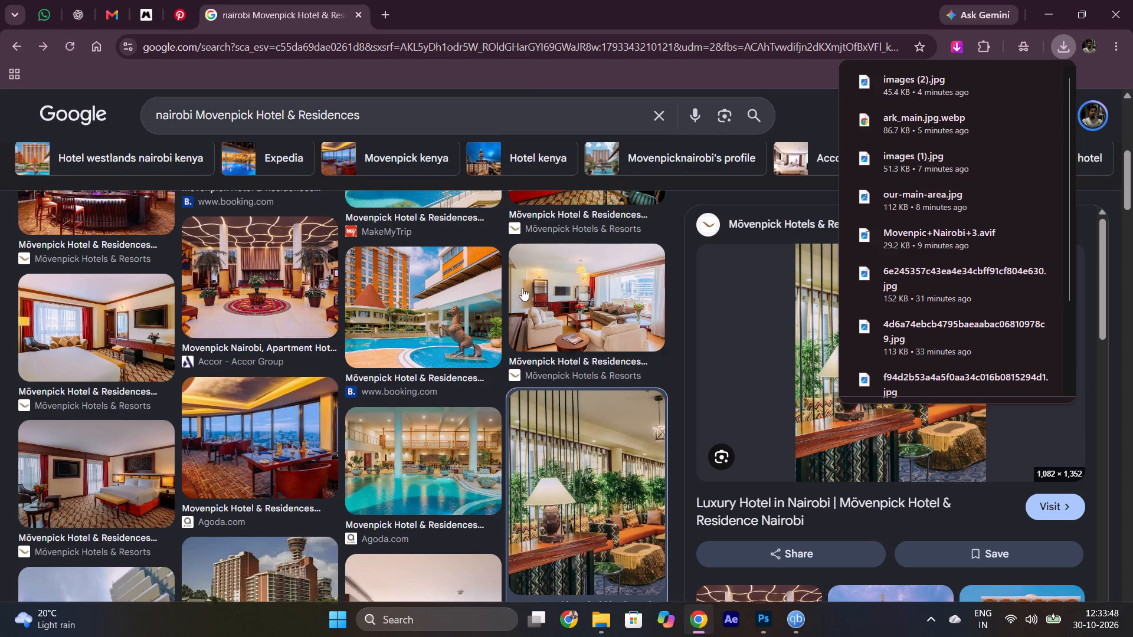
drag(456, 116, 15, 109)
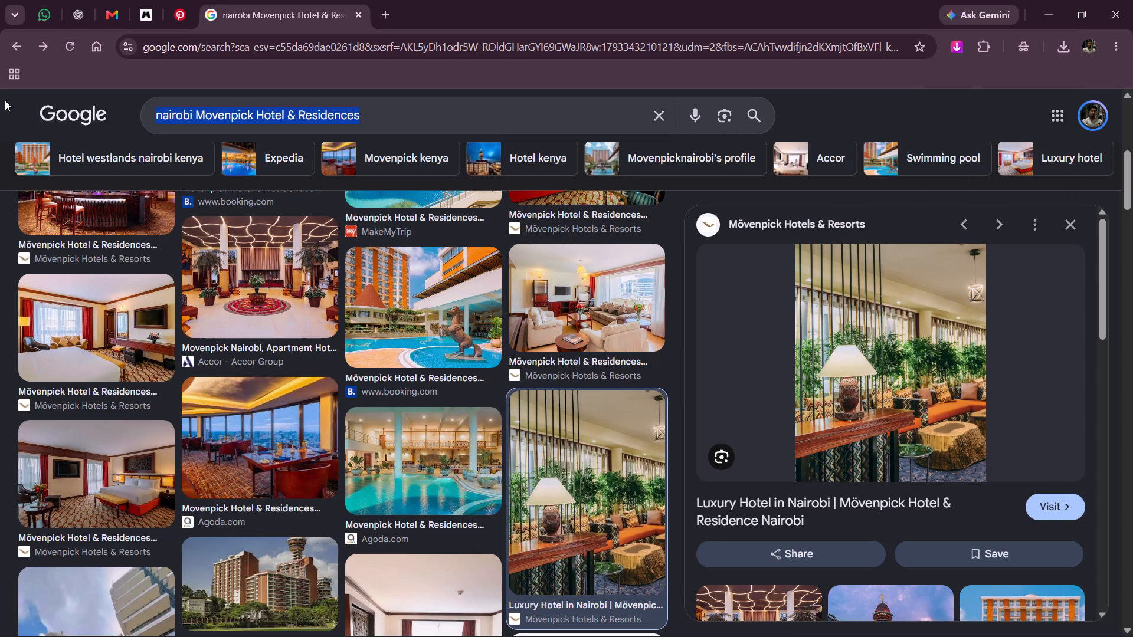
text(roya;)
text(l arabian)
key(Return)
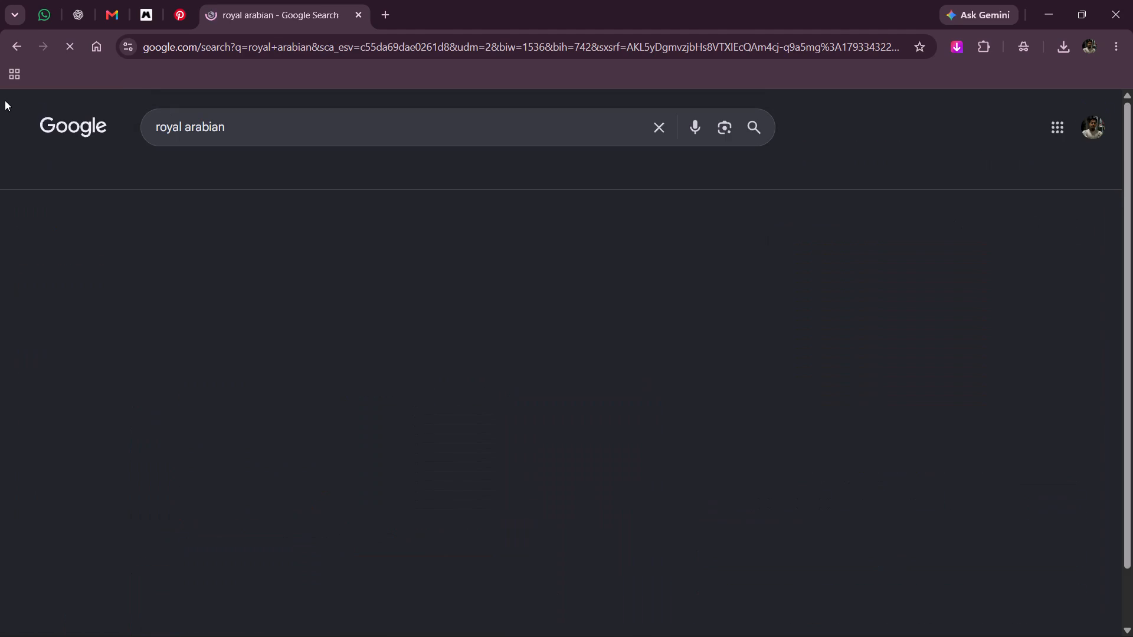
click(221, 172)
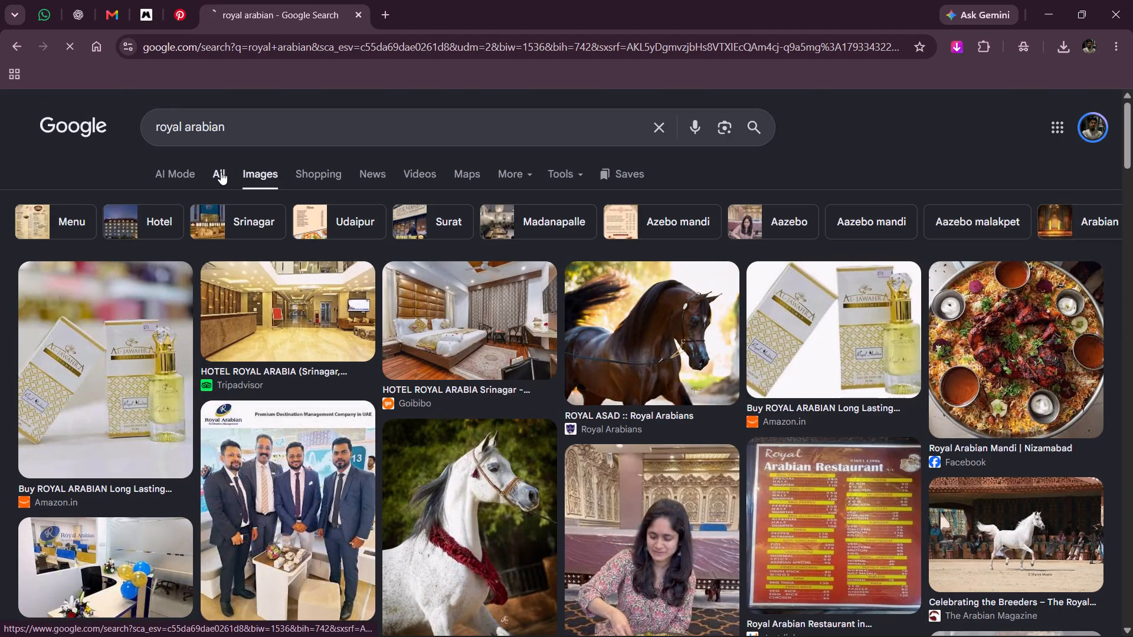
click(372, 241)
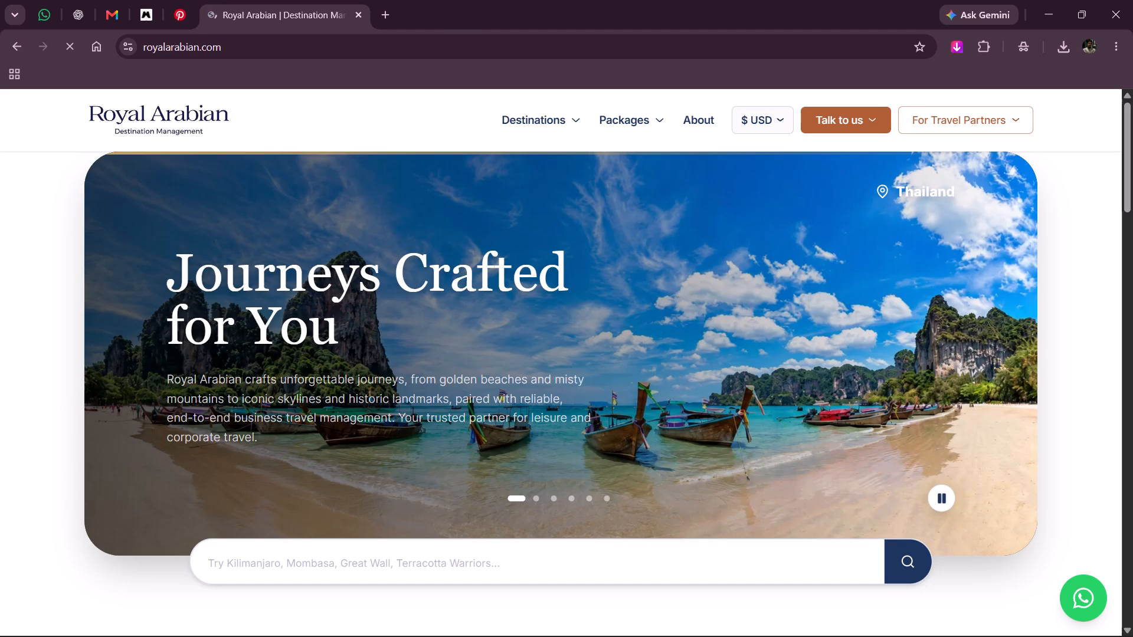
Examine the Royal Arabian homepage from the banner through the package sections for its branding and colours.
scroll(381, 296, down, 1)
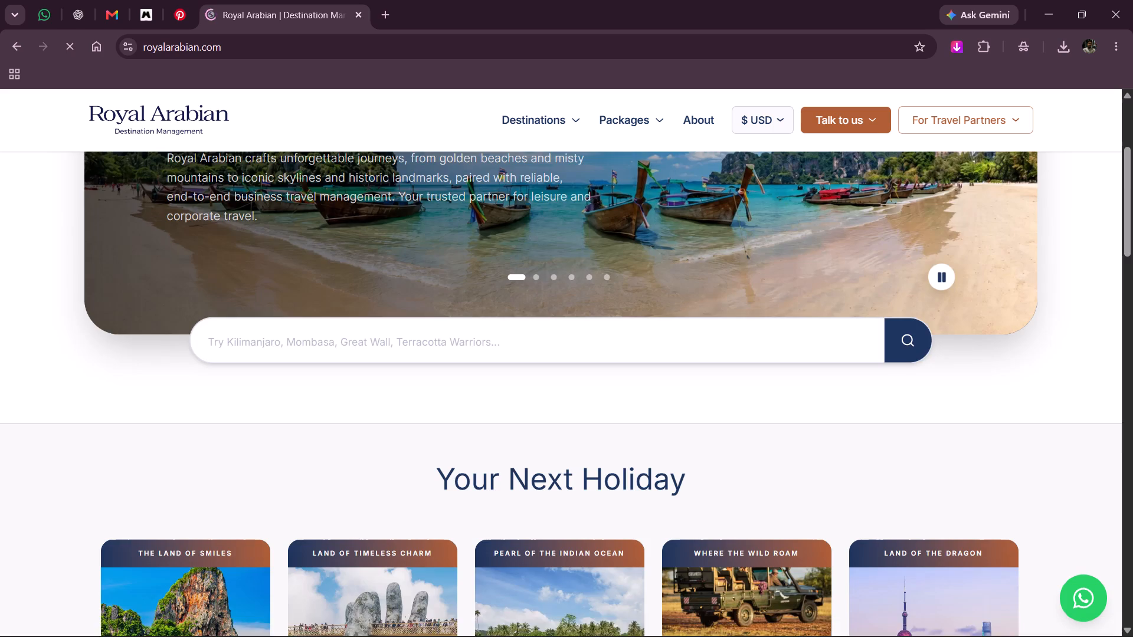
scroll(381, 296, down, 3)
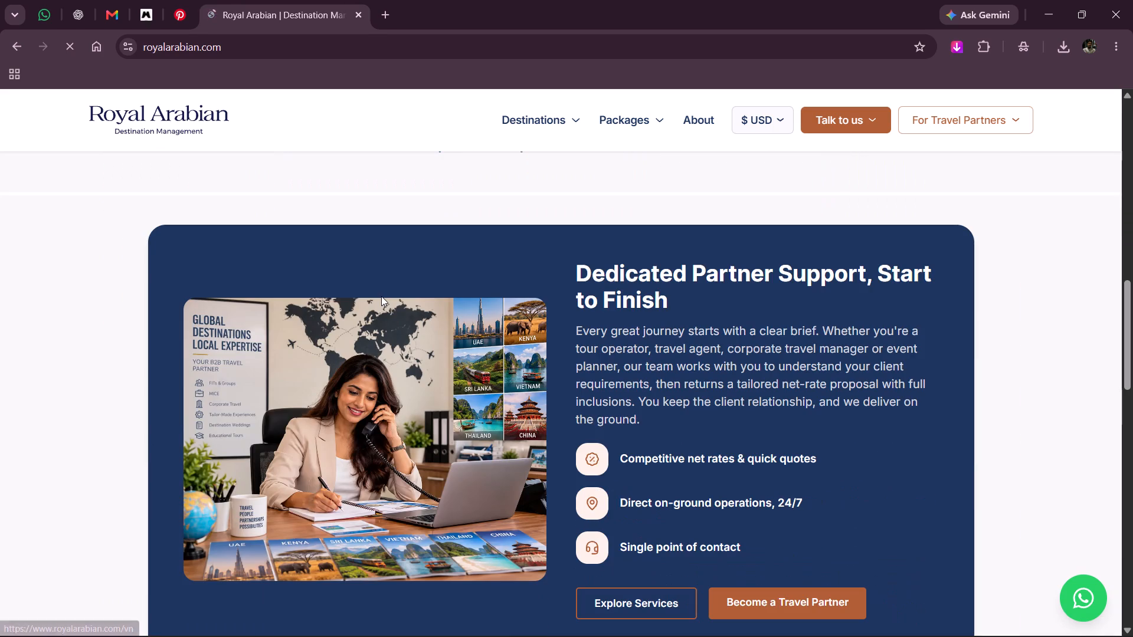
scroll(381, 296, down, 3)
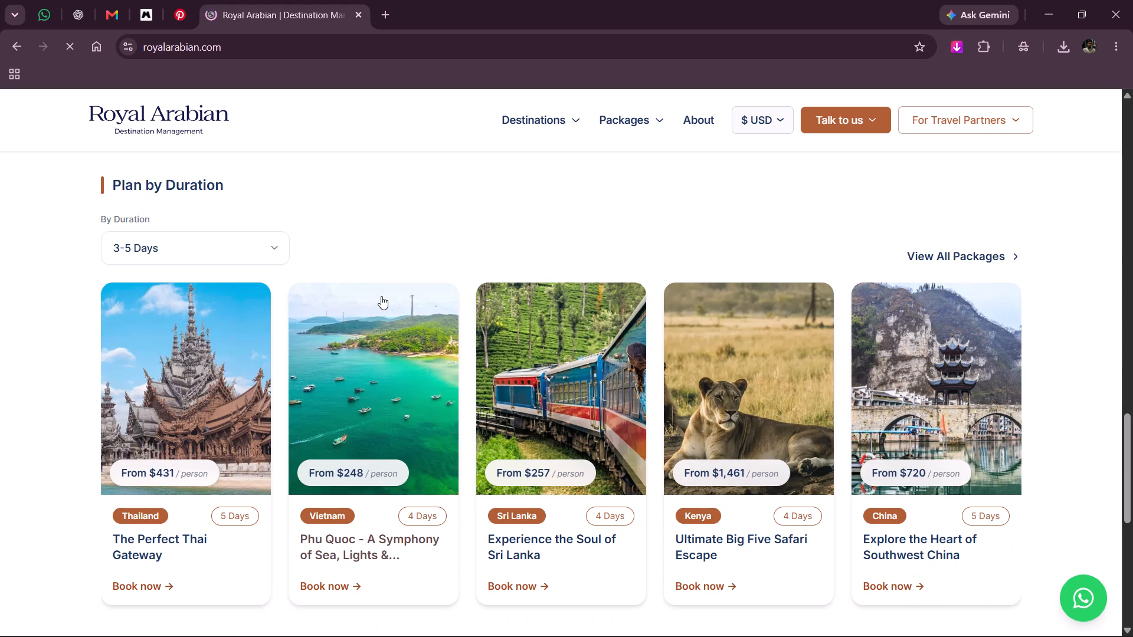
scroll(379, 298, down, 2)
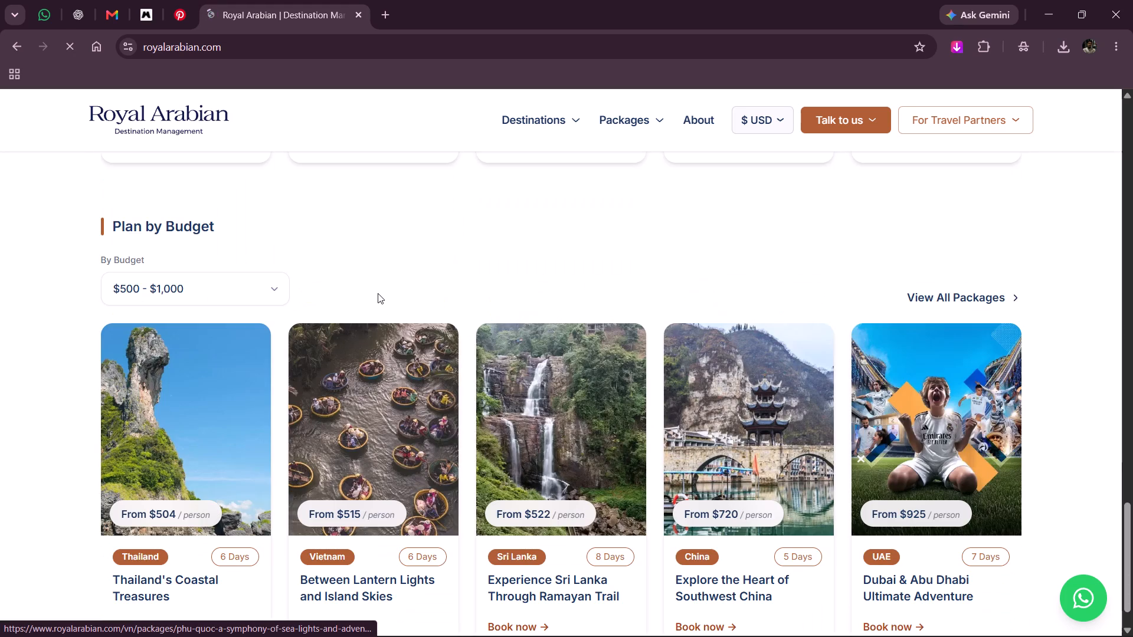
scroll(430, 262, down, 1)
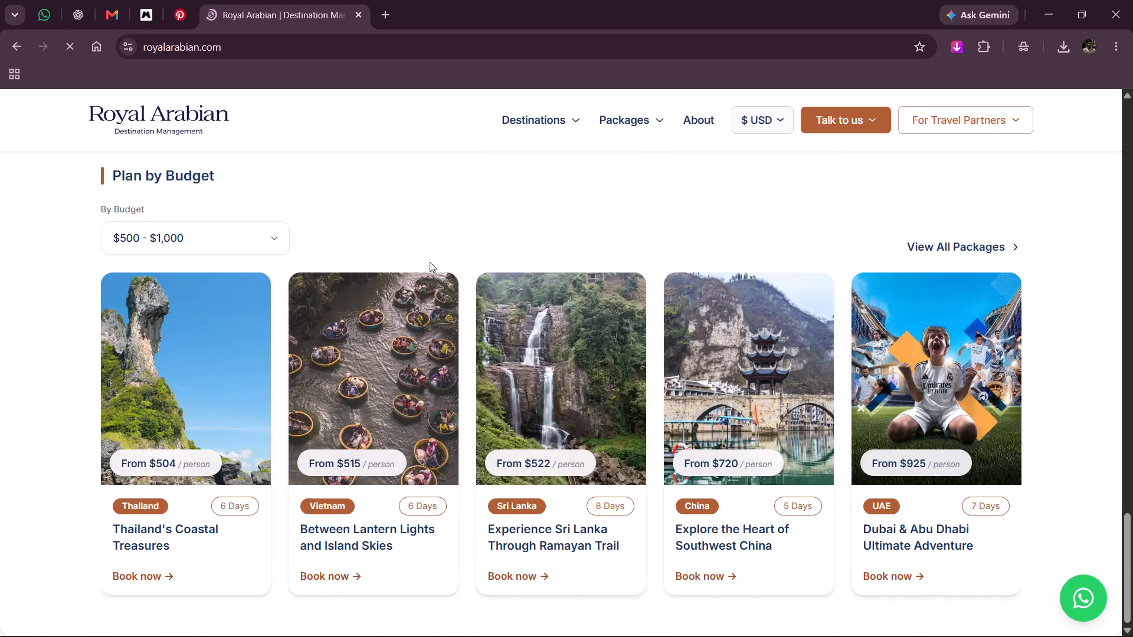
scroll(430, 262, down, 4)
scroll(434, 238, up, 1)
scroll(269, 327, up, 9)
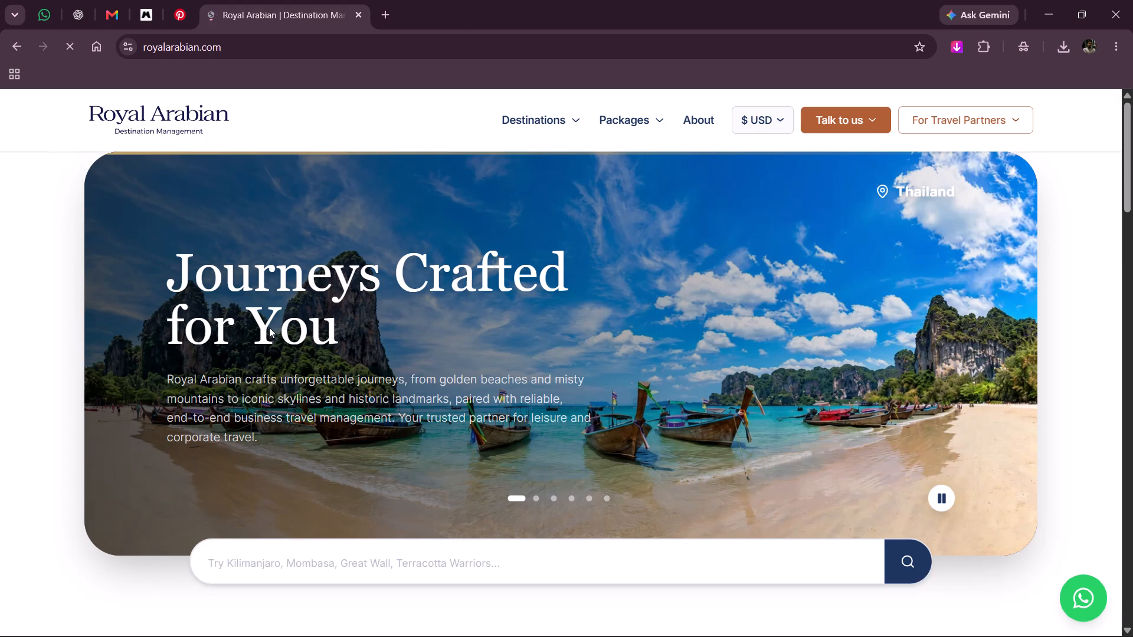
scroll(272, 328, up, 1)
Sample the navy of the Royal Arabian logo on the website and copy its hex code, 141b4d.
click(97, 113)
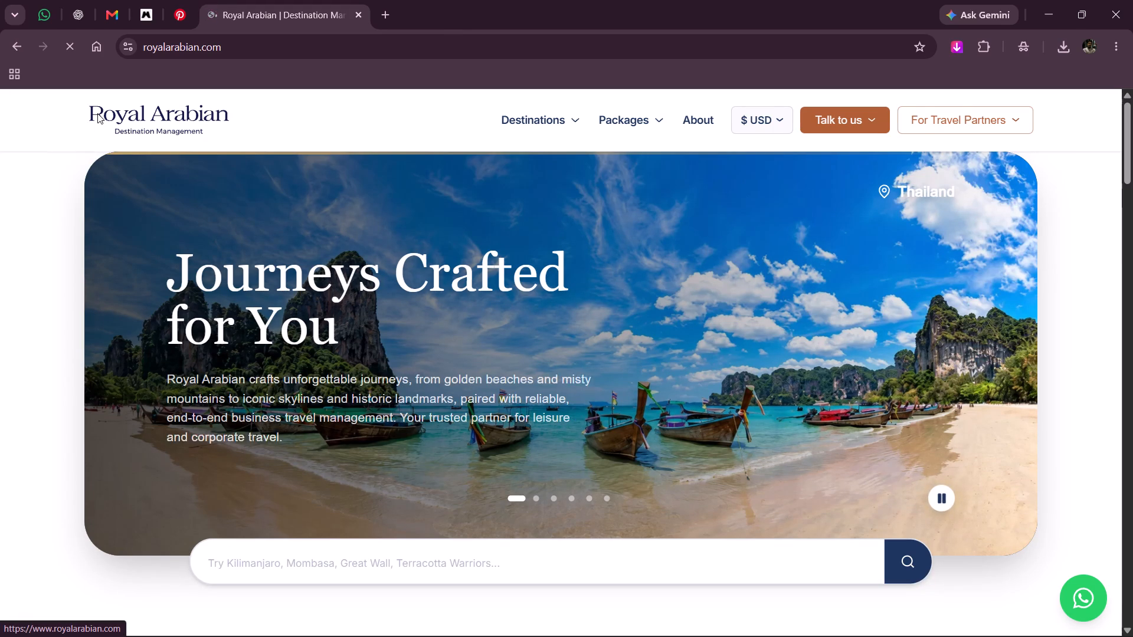
key(alt+c)
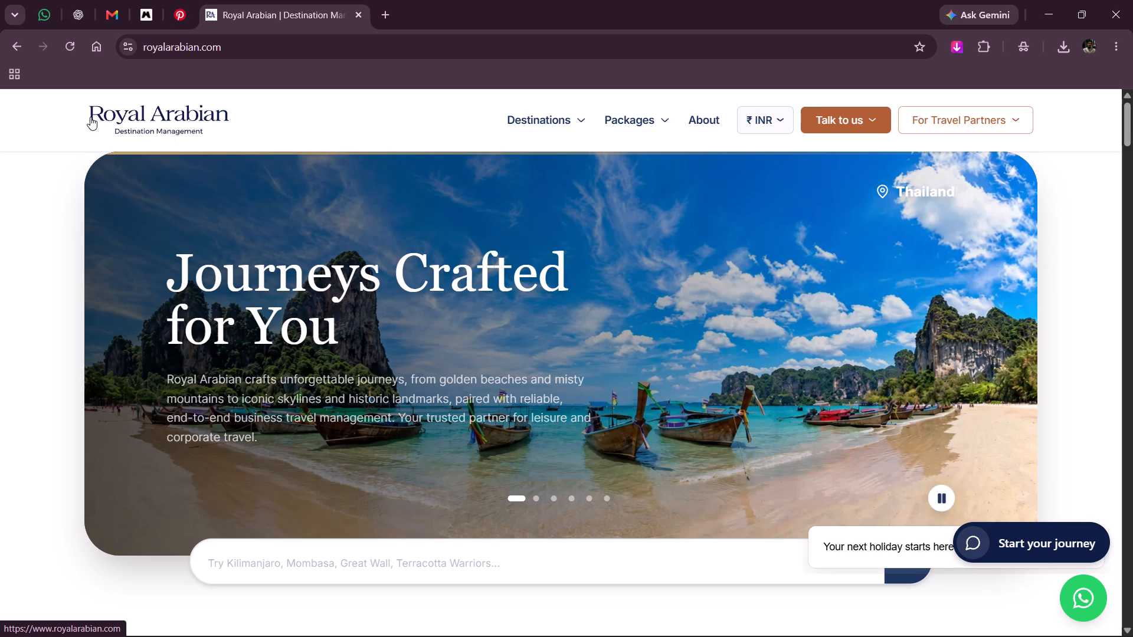
click(713, 185)
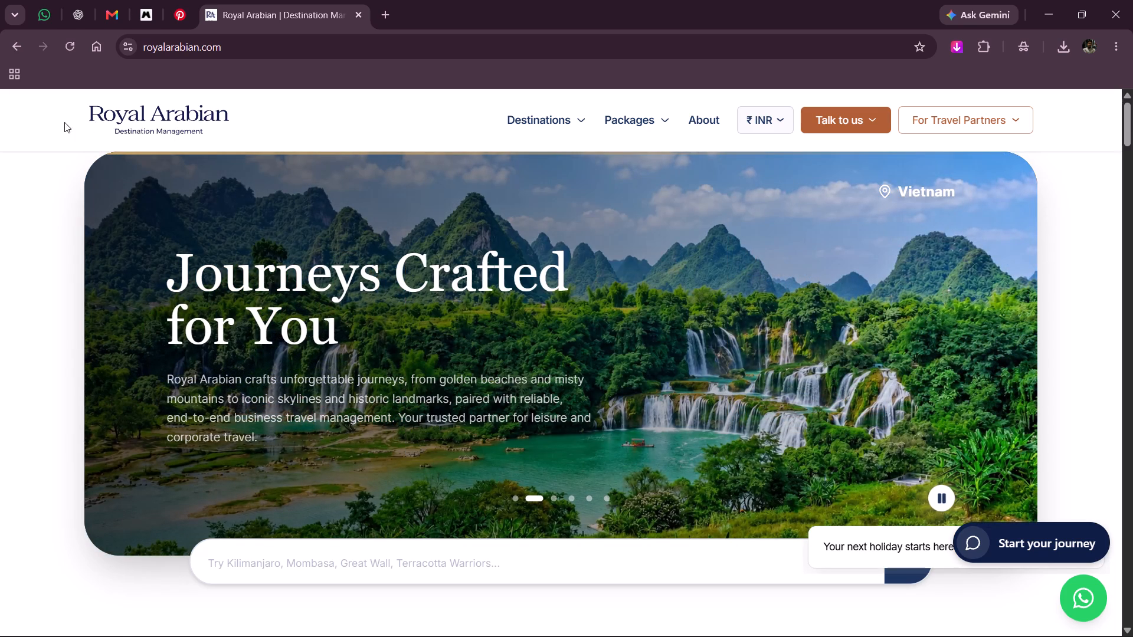
Sample the navy of the enlarged Royal Arabian logo on the website and copy its hex code, 141b4d.
alt+scroll(94, 118, up, 5)
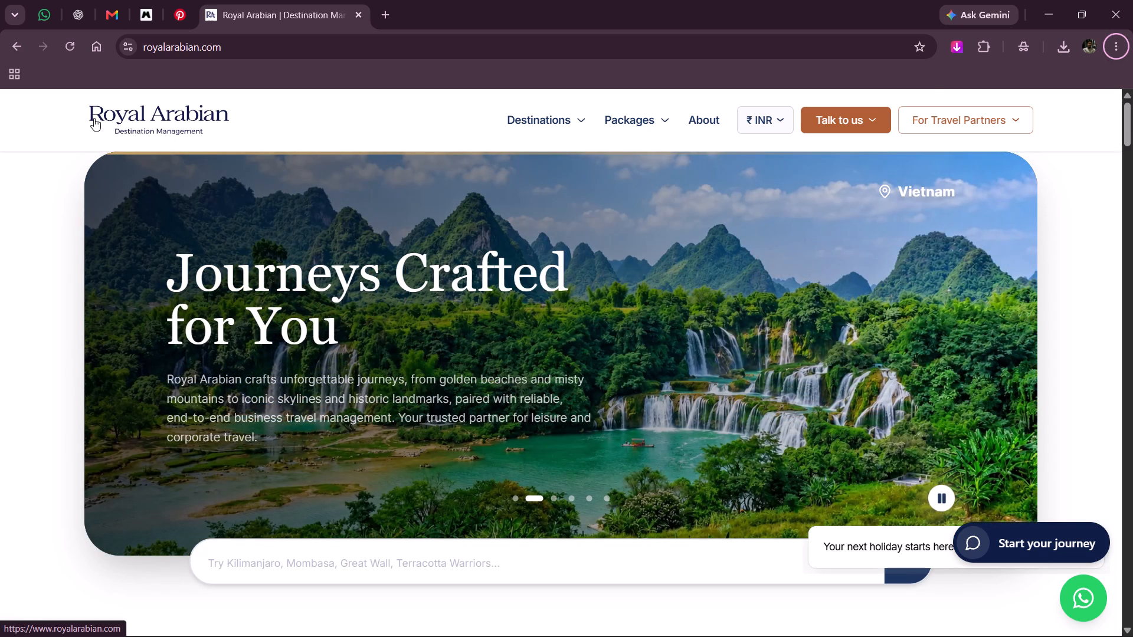
ctrl+scroll(94, 118, up, 9)
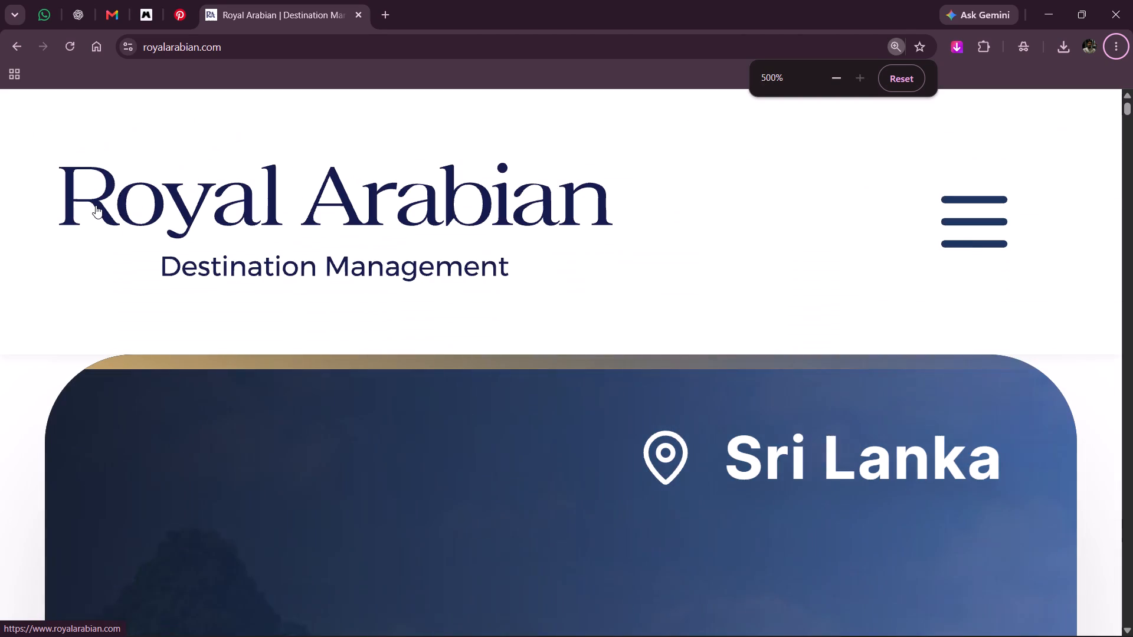
key(alt+c)
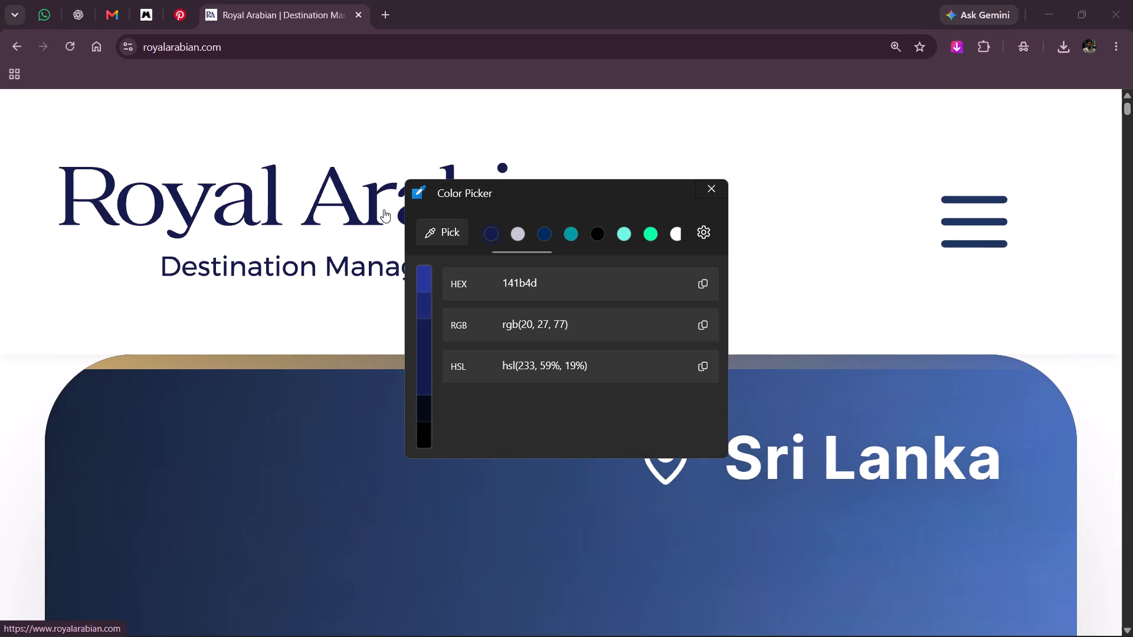
click(698, 290)
click(709, 180)
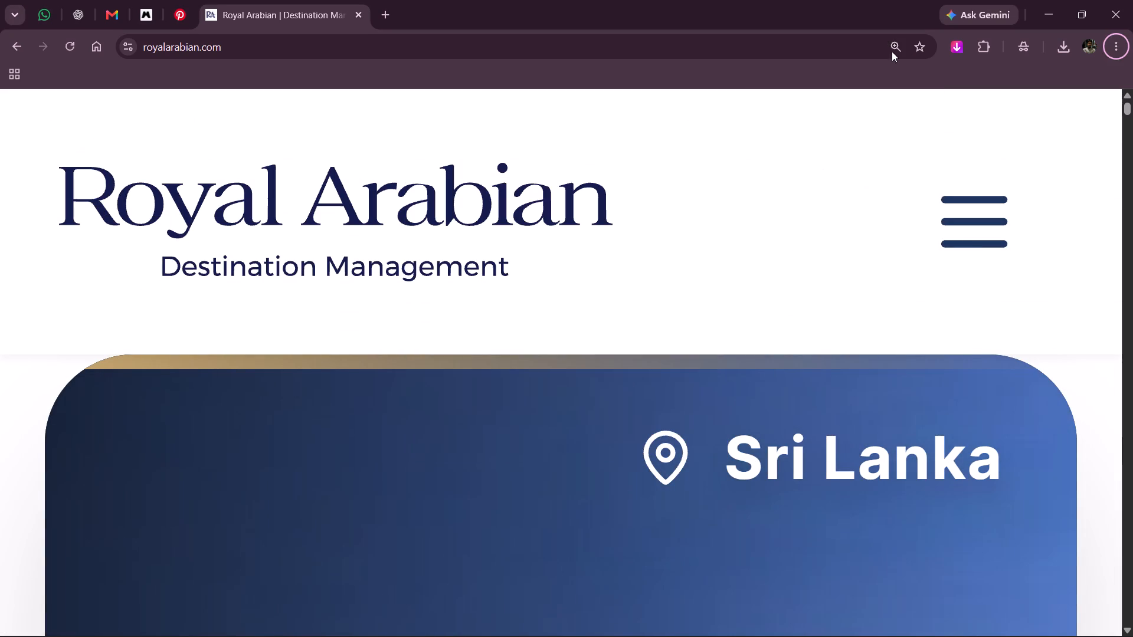
Reset the page zoom to 100% and close the Royal Arabian website.
click(892, 48)
click(883, 83)
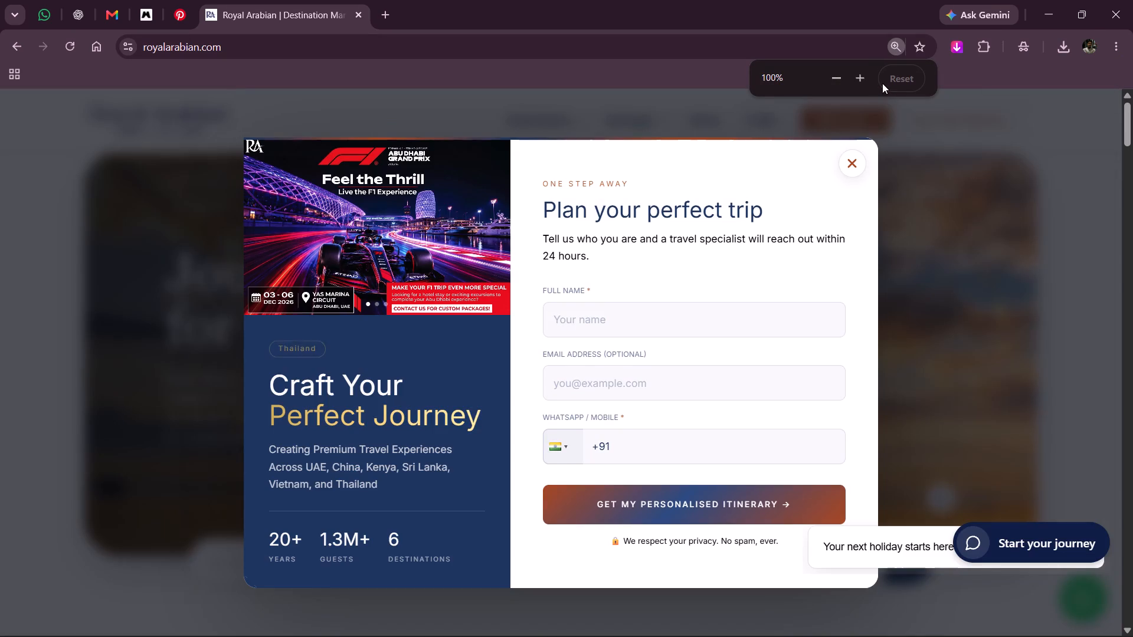
click(359, 17)
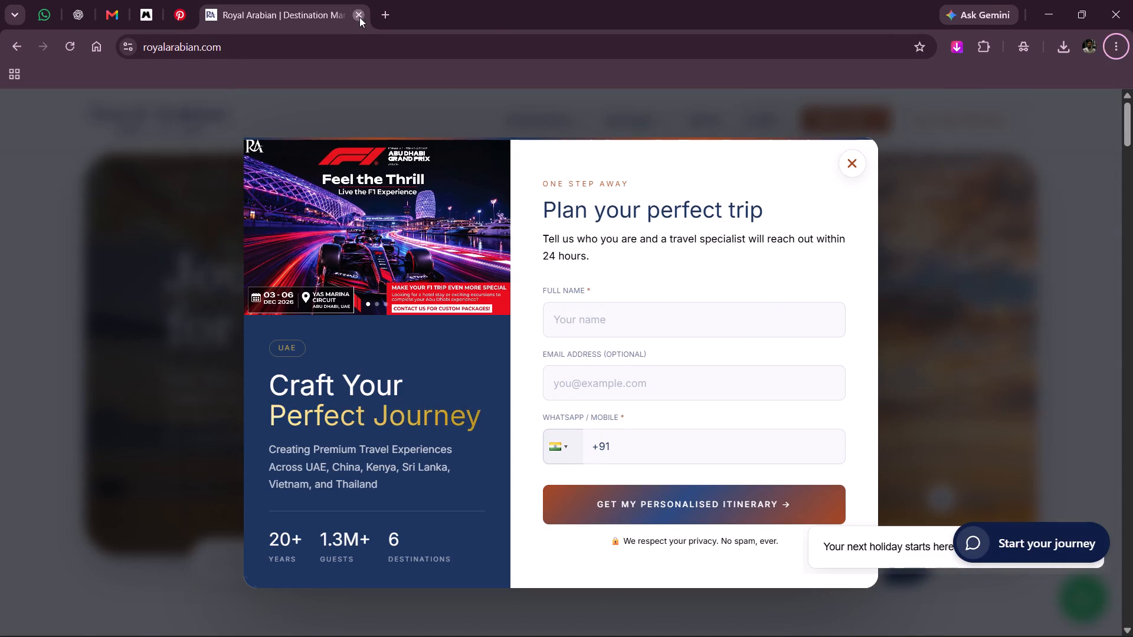
Switch to Photoshop and open the fill colour of the white Rectangle 3 on the first stay-detail card.
key(alt+Tab)
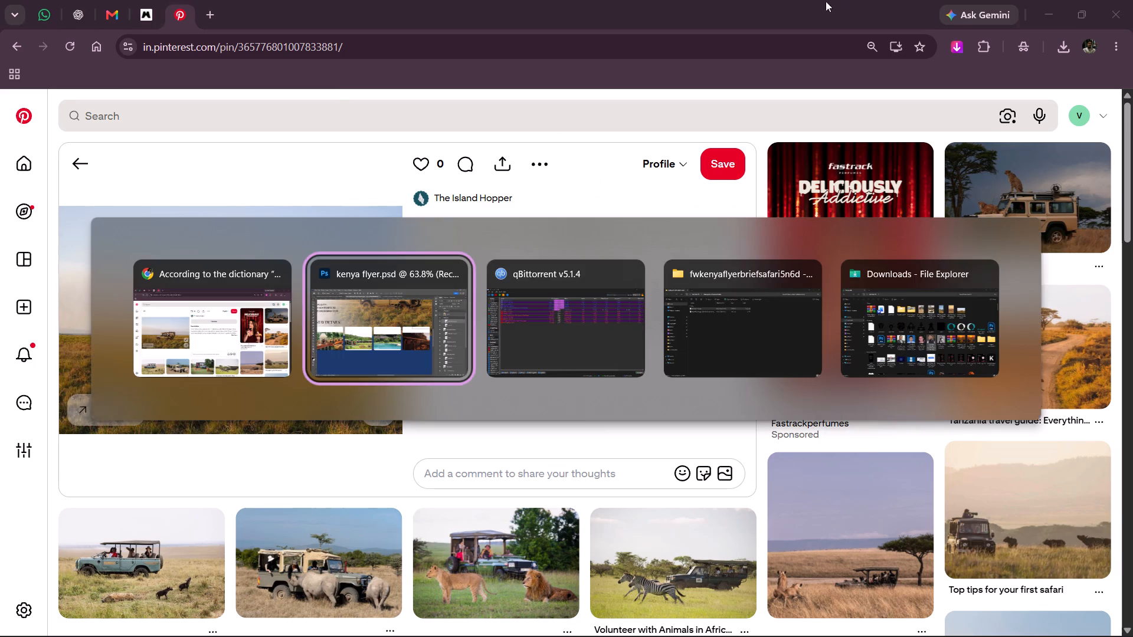
click(192, 288)
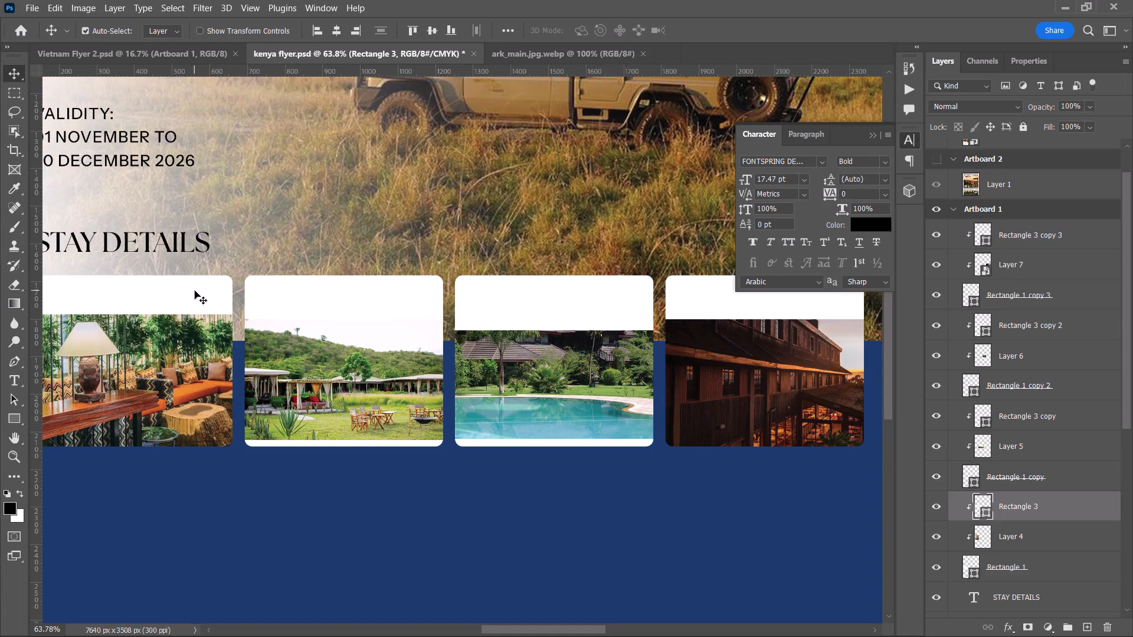
double_click(988, 518)
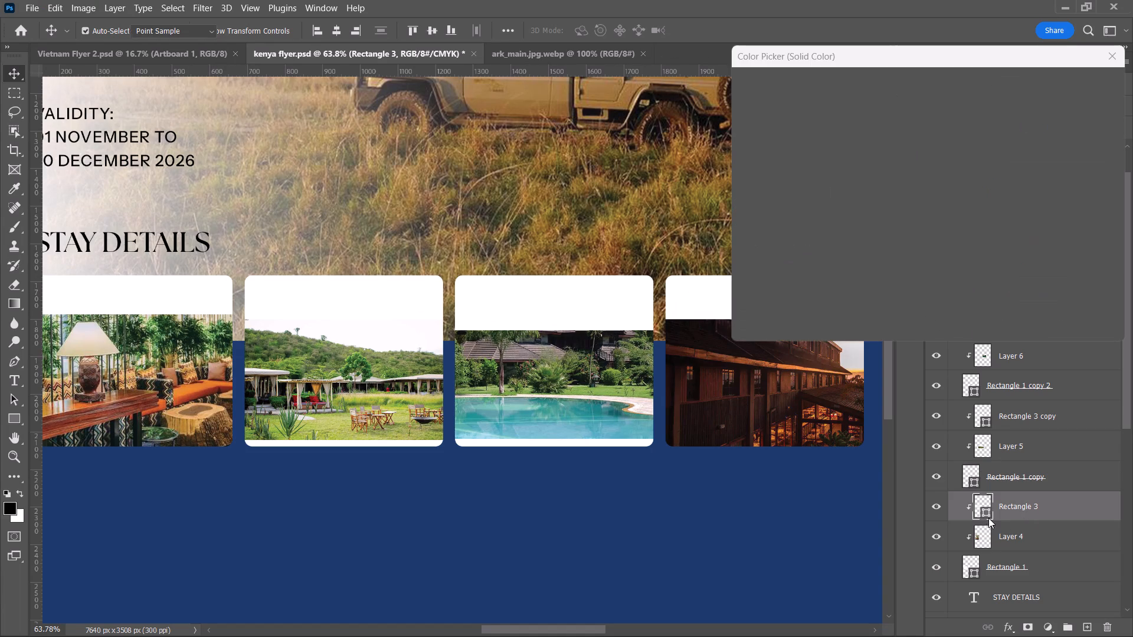
In Photoshop, set the header bars of all four stay cards, Rectangle 3 and its three copies, to navy 141b4d.
key(ctrl+v)
click(1039, 77)
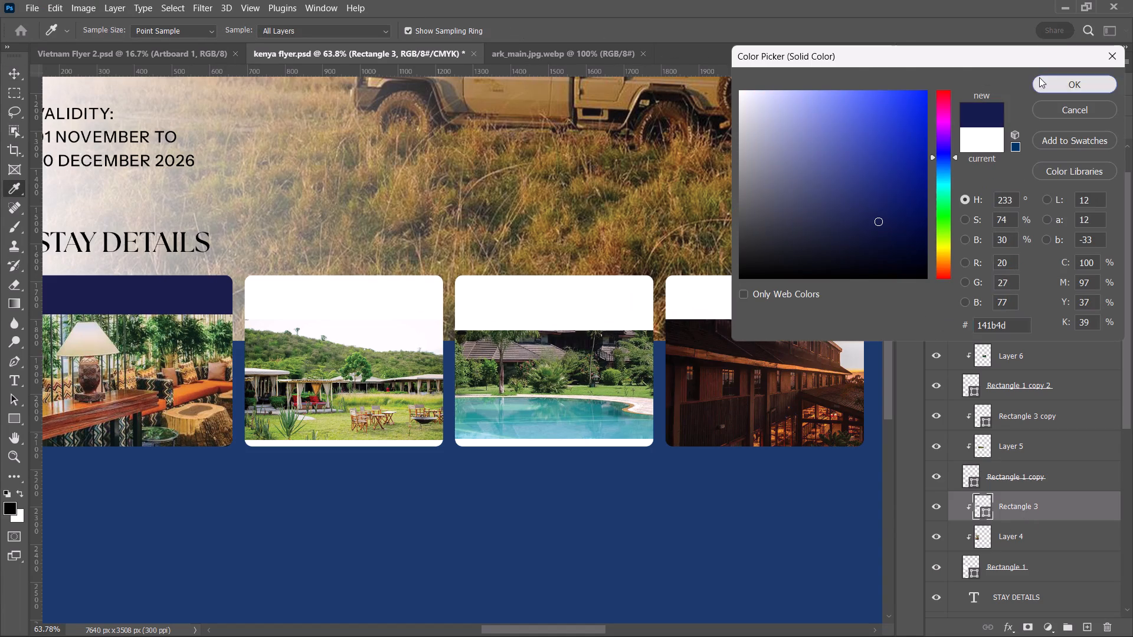
click(1014, 425)
double_click(981, 421)
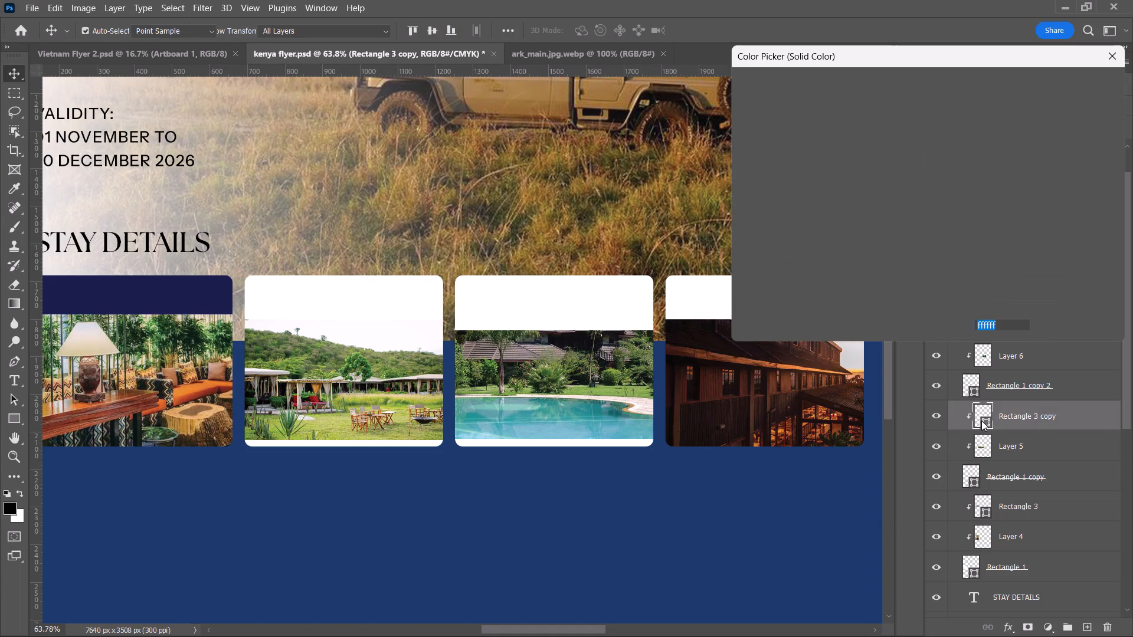
key(ctrl+v)
click(1080, 88)
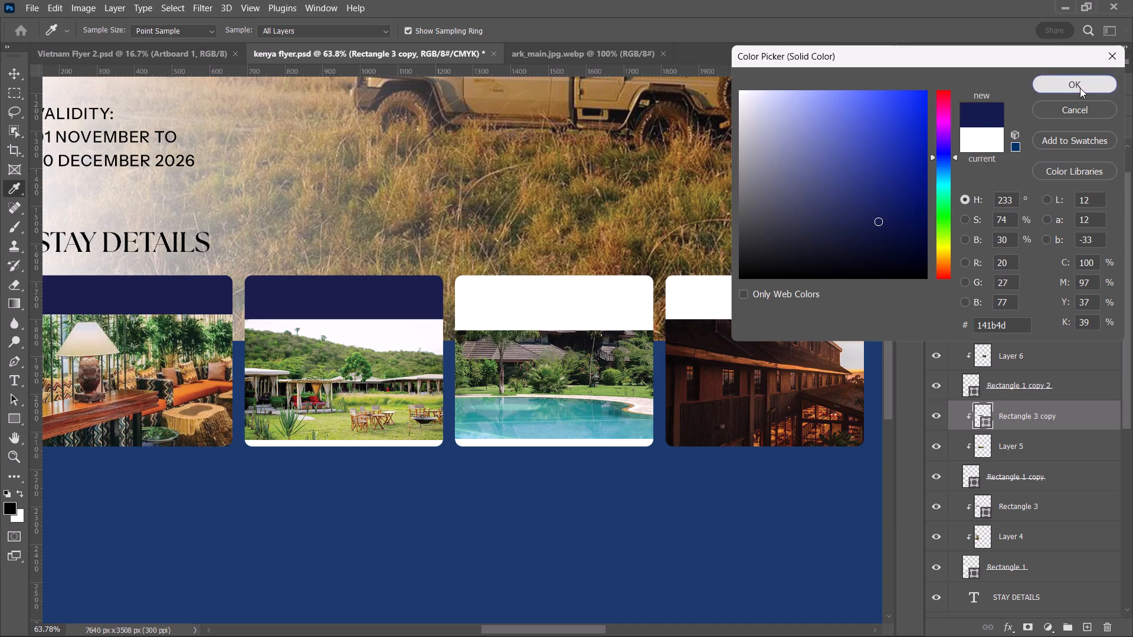
double_click(986, 328)
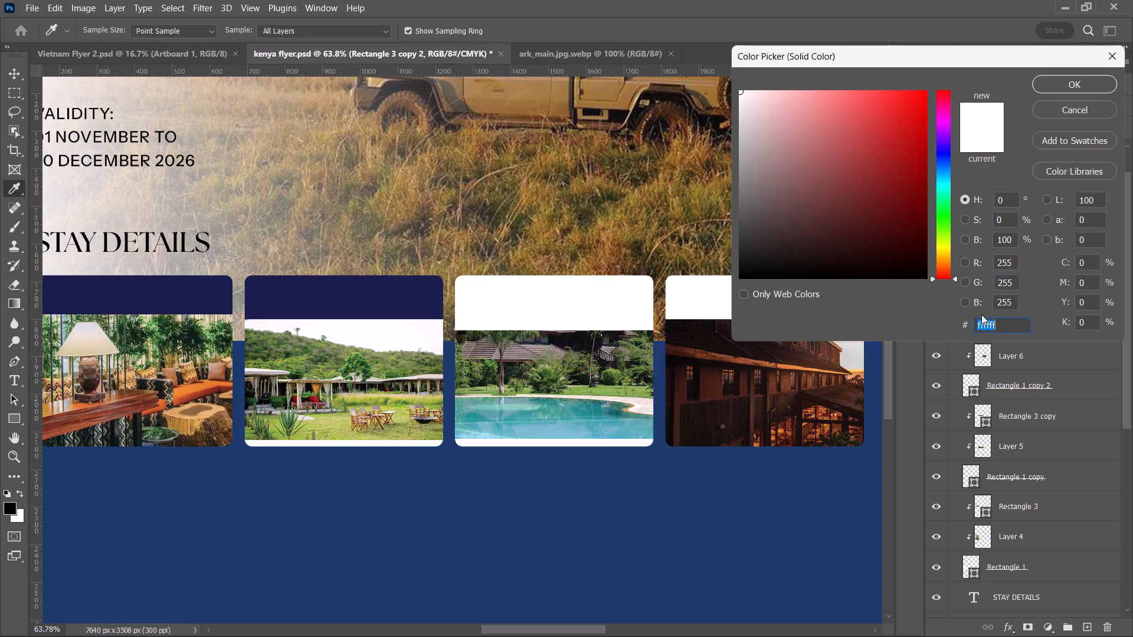
key(ctrl+v)
click(1052, 88)
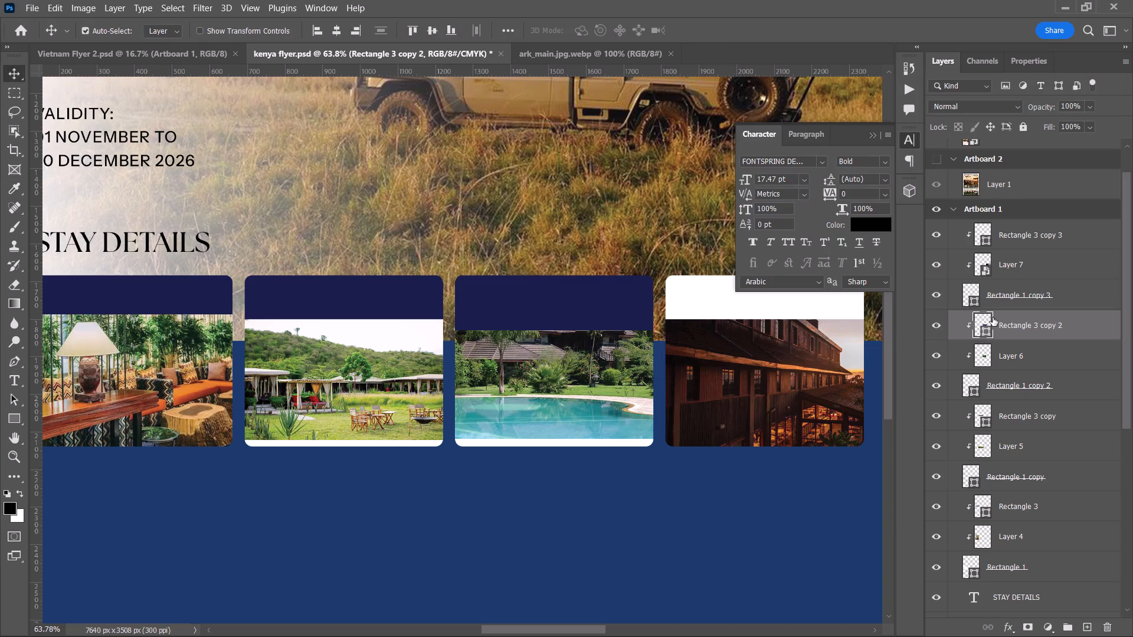
double_click(985, 240)
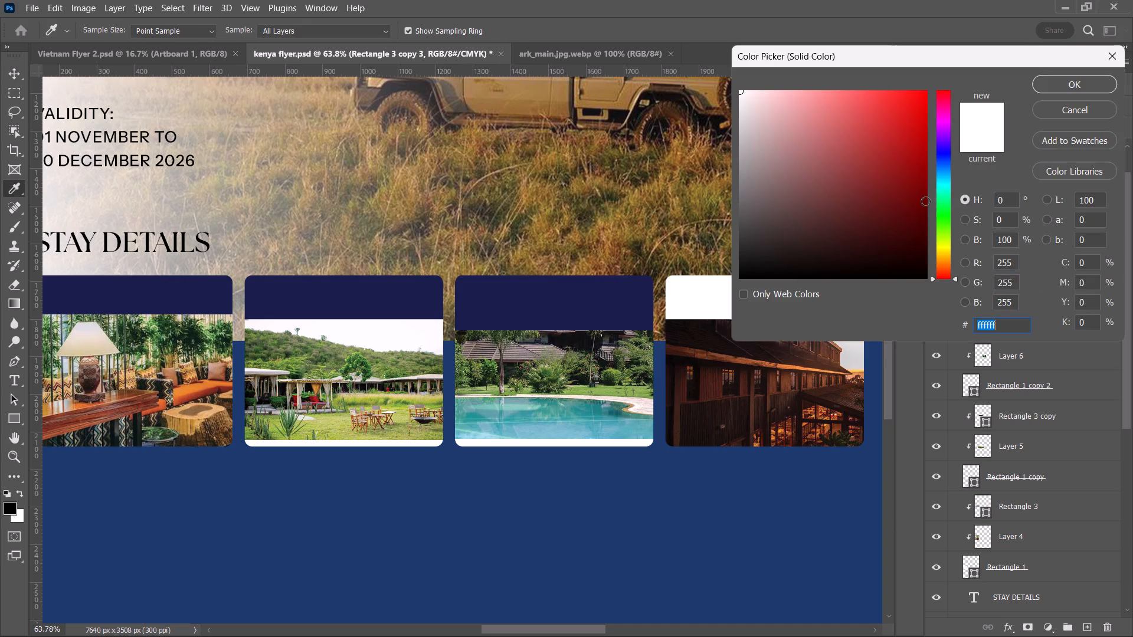
key(ctrl+v)
click(1063, 90)
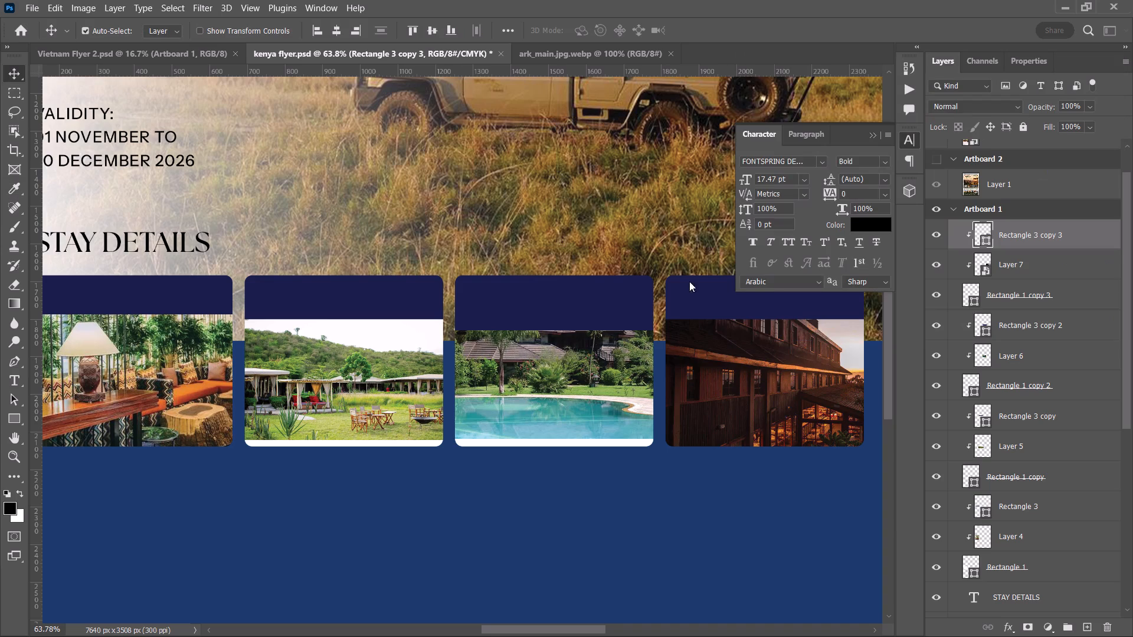
Place a horizontal guide at about Y 1785 px, along the lower edge of the first stay card's header bar.
drag(482, 71, 499, 289)
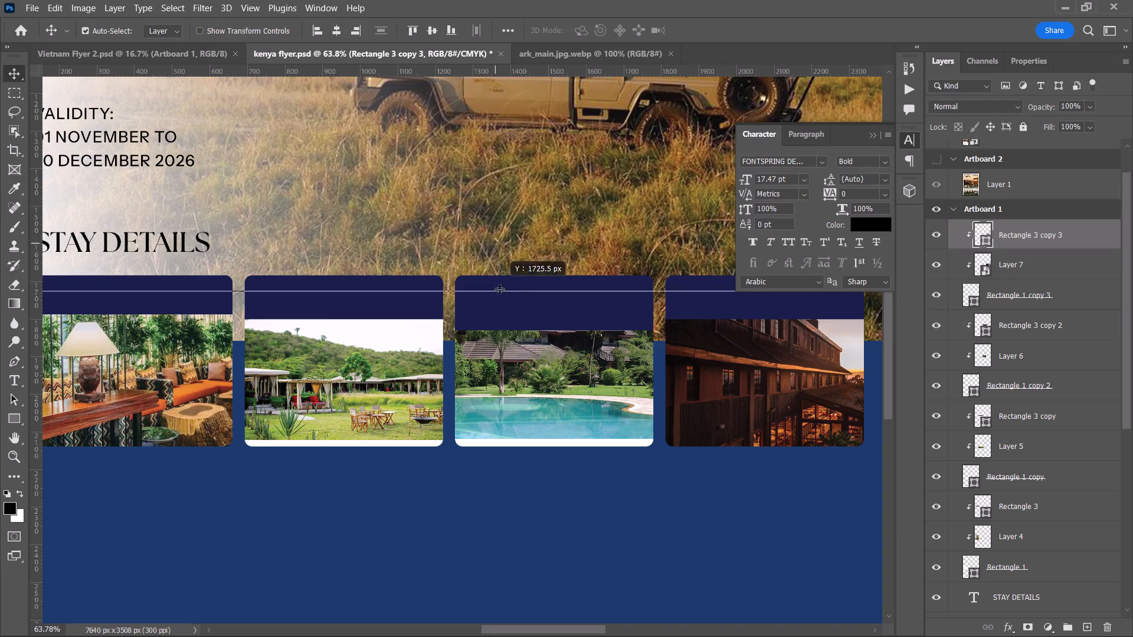
drag(499, 289, 505, 313)
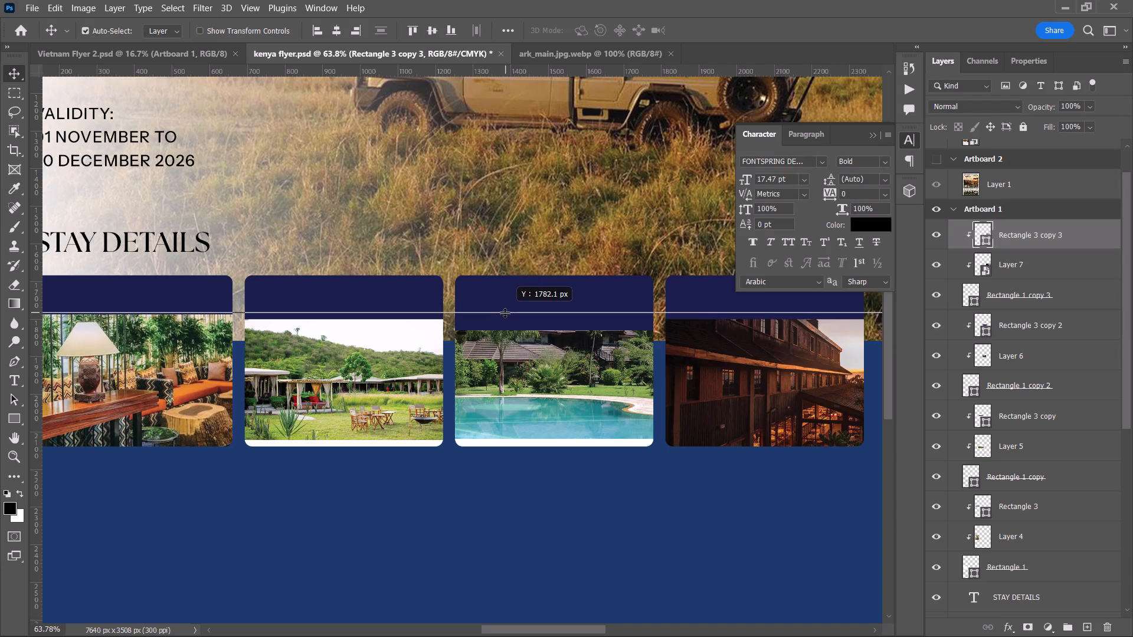
drag(505, 313, 508, 314)
alt+scroll(280, 314, up, 11)
key(space)
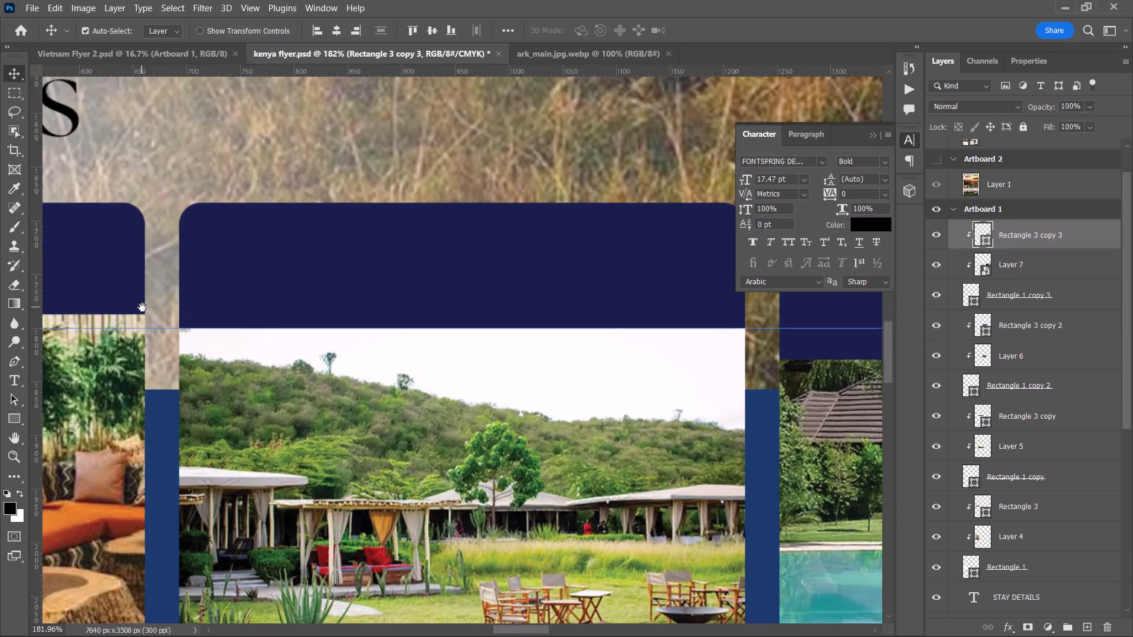
drag(151, 312, 396, 339)
drag(374, 357, 372, 340)
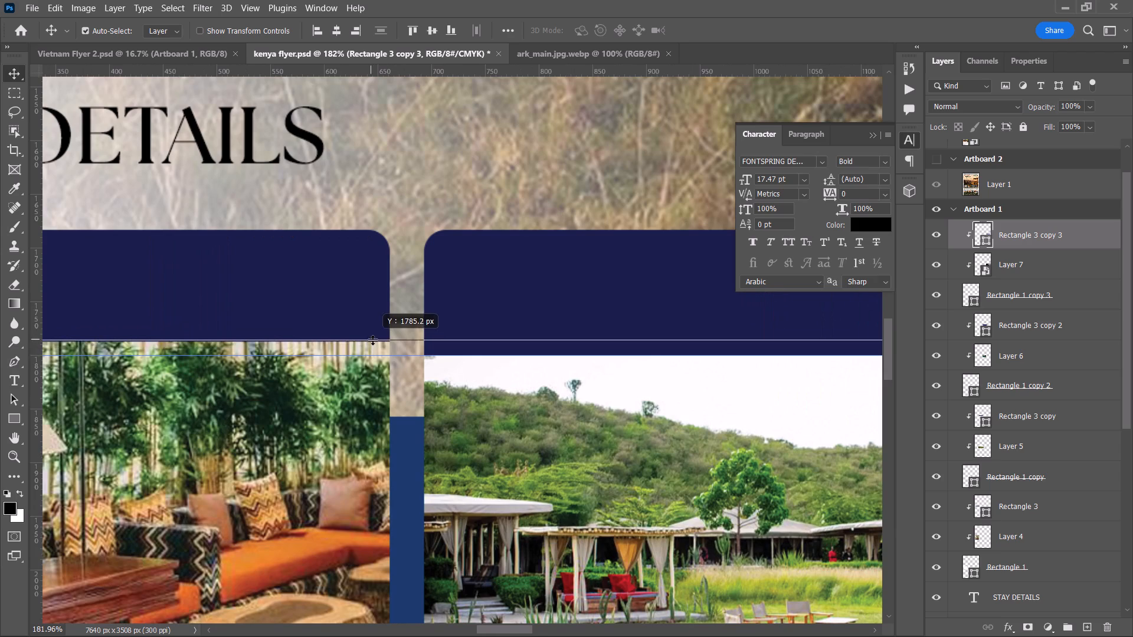
drag(372, 340, 377, 342)
Nudge the second stay card's header bar, Rectangle 3 copy, up until its lower edge meets the guide.
key(space)
drag(603, 323, 509, 340)
click(667, 343)
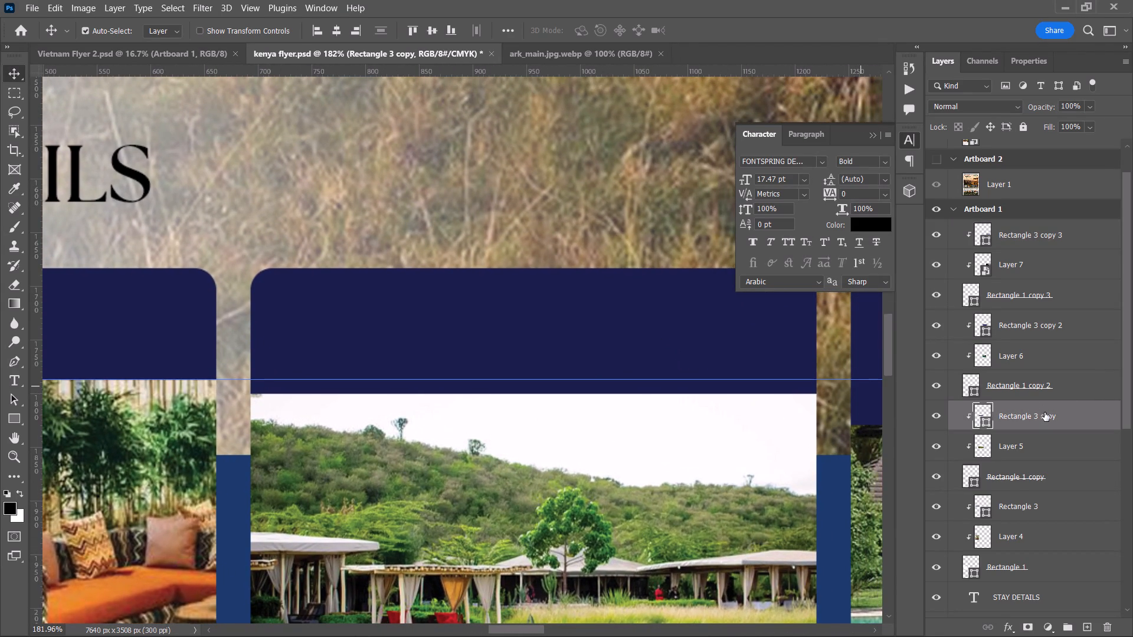
key(shift+Up)
key(Up)
key(Up)
key(Up)
Nudge the third stay card's header bar, Rectangle 3 copy 2, until its lower edge meets the guide.
key(space)
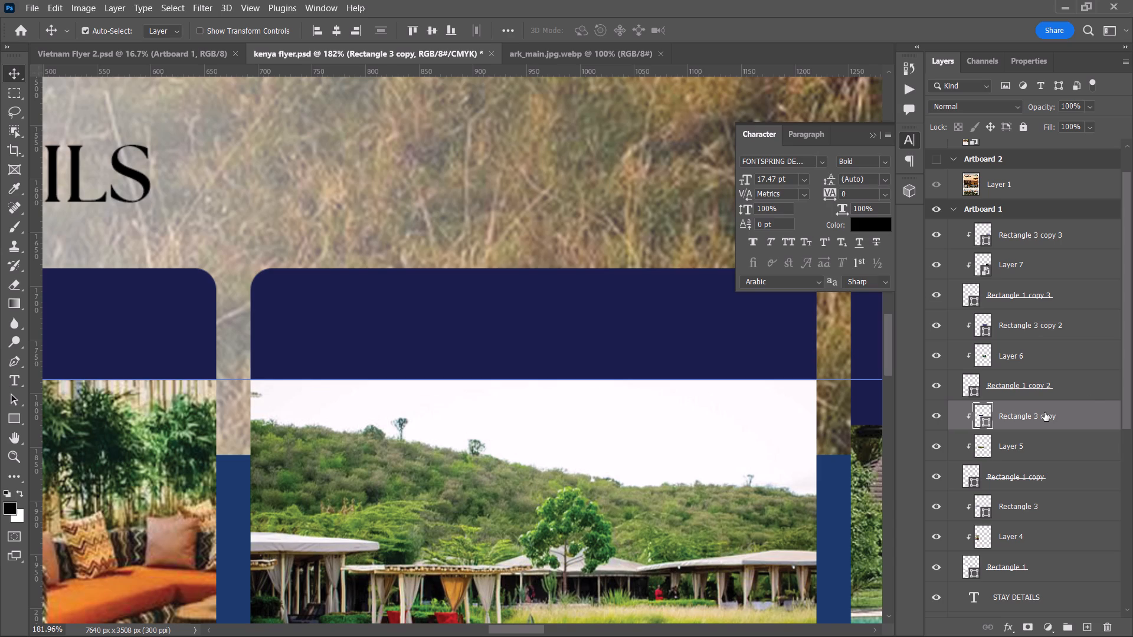
click(1033, 334)
key(space)
key(space)
key(space)
key(space)
key(space)
key(space)
drag(636, 412, 310, 426)
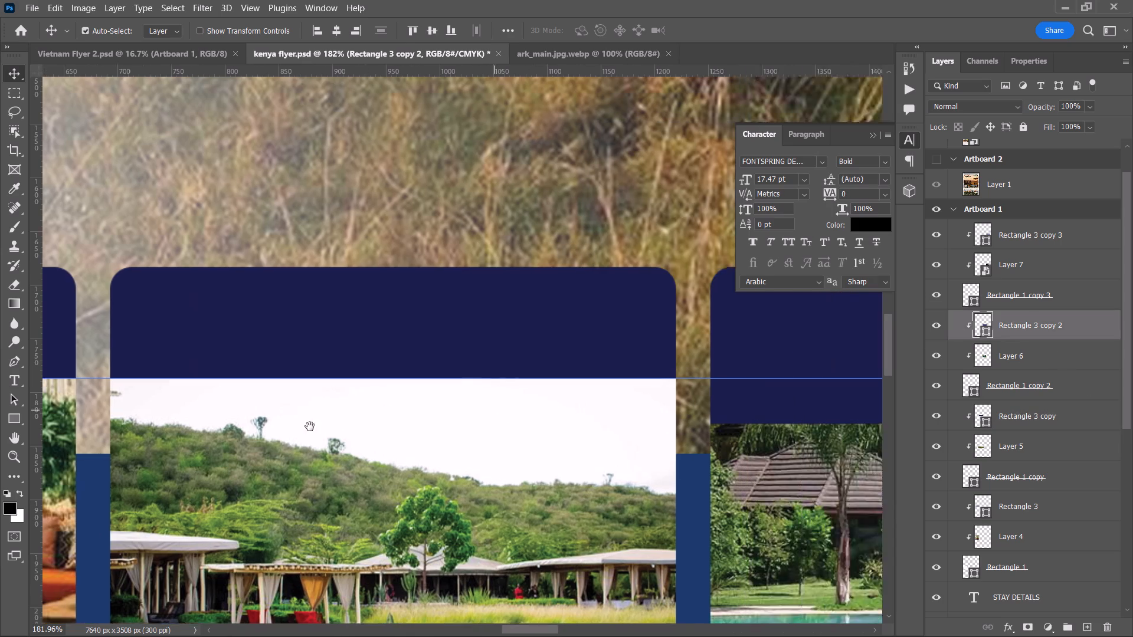
drag(310, 426, 42, 431)
key(shift+Up)
key(shift+Up)
key(shift+Up)
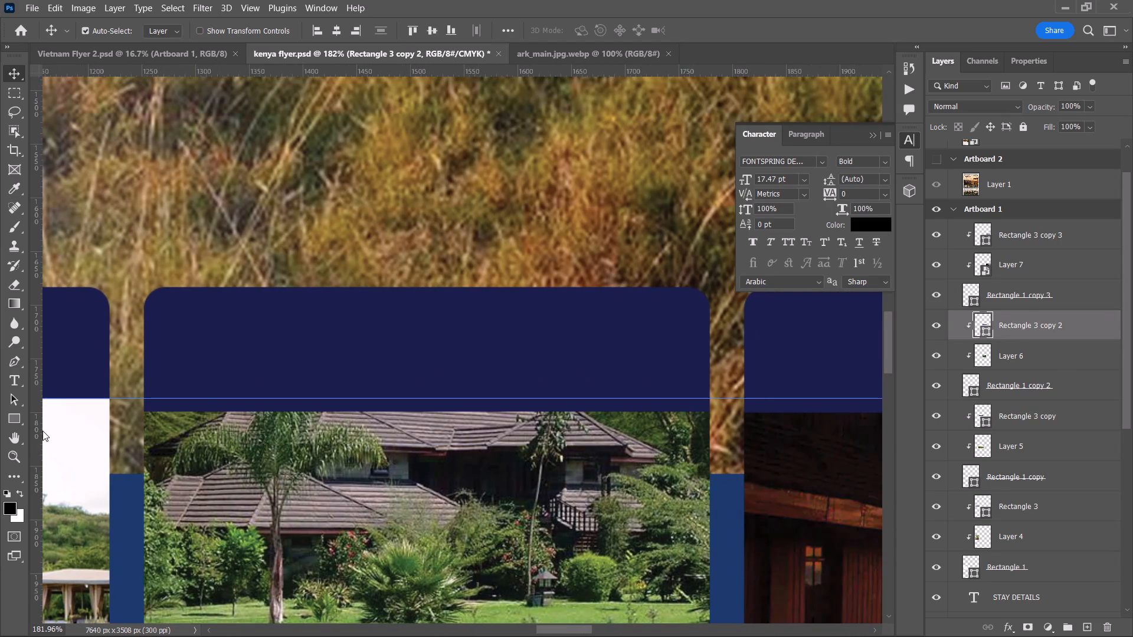
key(shift+Up)
key(shift+Up)
key(Down)
key(Down)
key(Down)
key(Down)
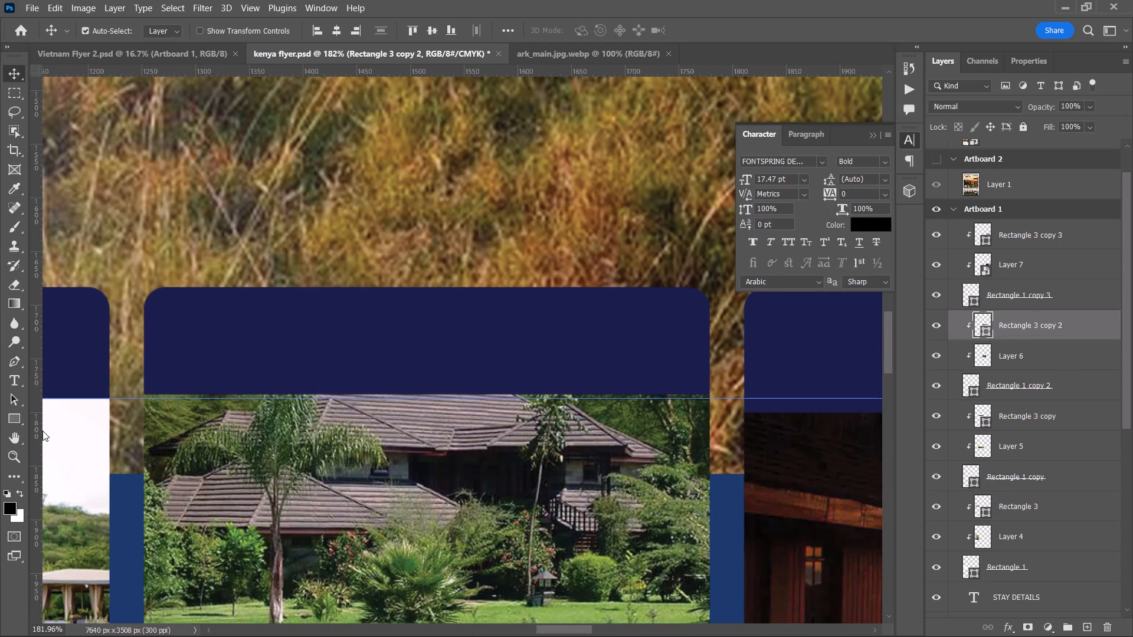
key(shift+Down)
key(Up)
key(Up)
key(Up)
key(Up)
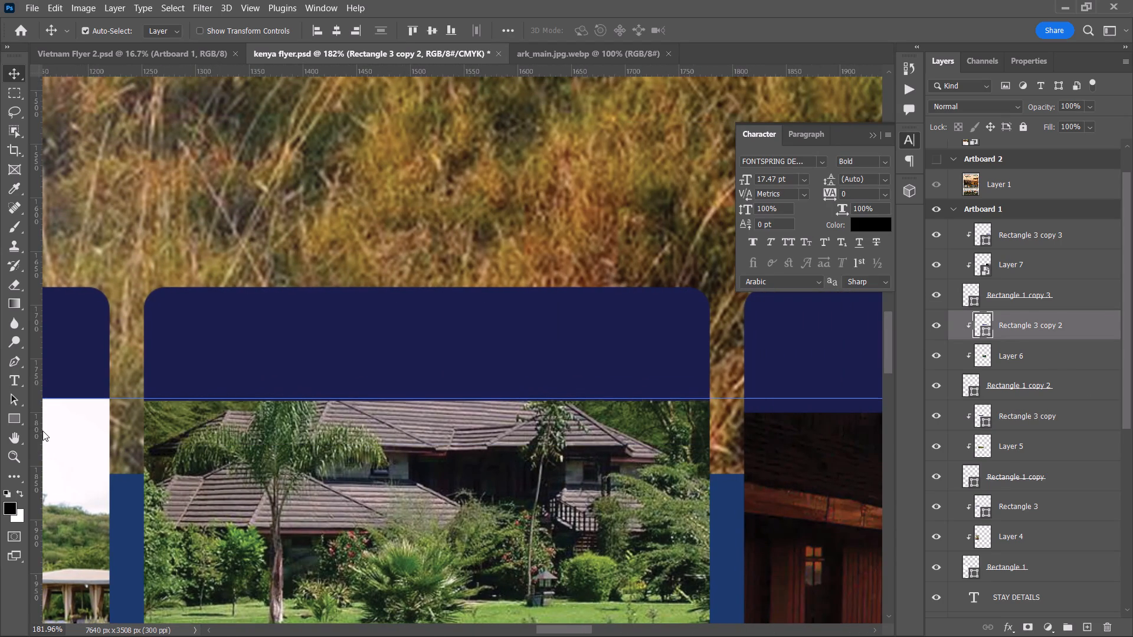
key(Up)
key(Up)
Nudge the fourth stay card's header bar, Rectangle 3 copy 3, up until its lower edge meets the guide.
key(space)
key(space)
key(space)
key(space)
key(space)
key(space)
key(space)
key(space)
key(space)
key(space)
key(space)
key(space)
key(space)
key(space)
key(space)
key(space)
key(space)
key(space)
key(space)
key(space)
drag(132, 402, 0, 400)
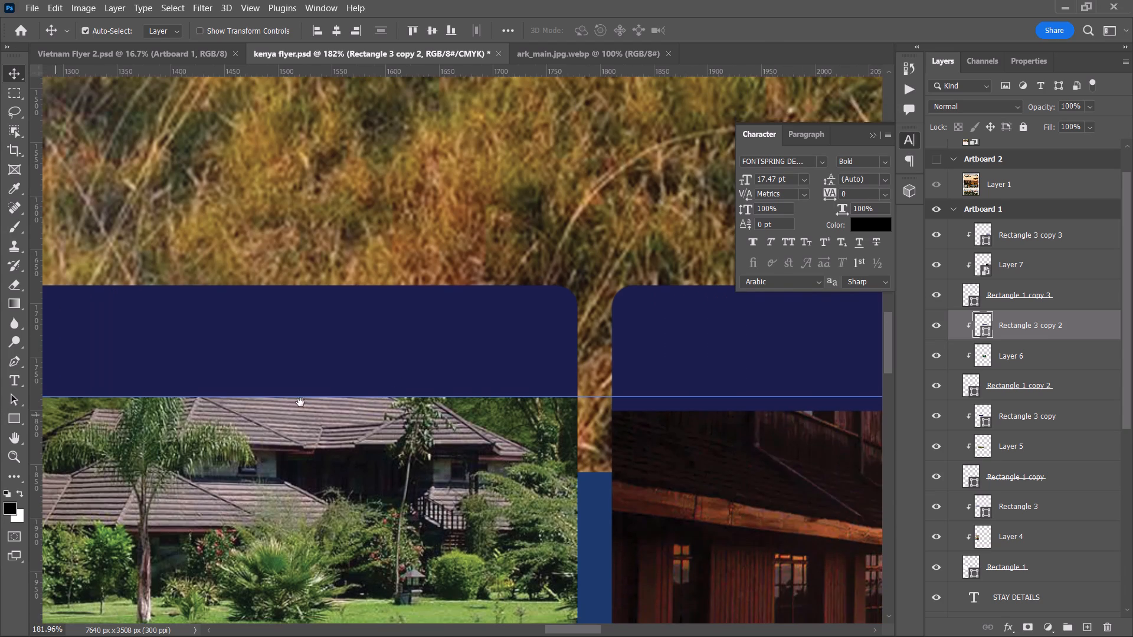
drag(483, 405, 322, 382)
drag(586, 388, 563, 389)
click(538, 299)
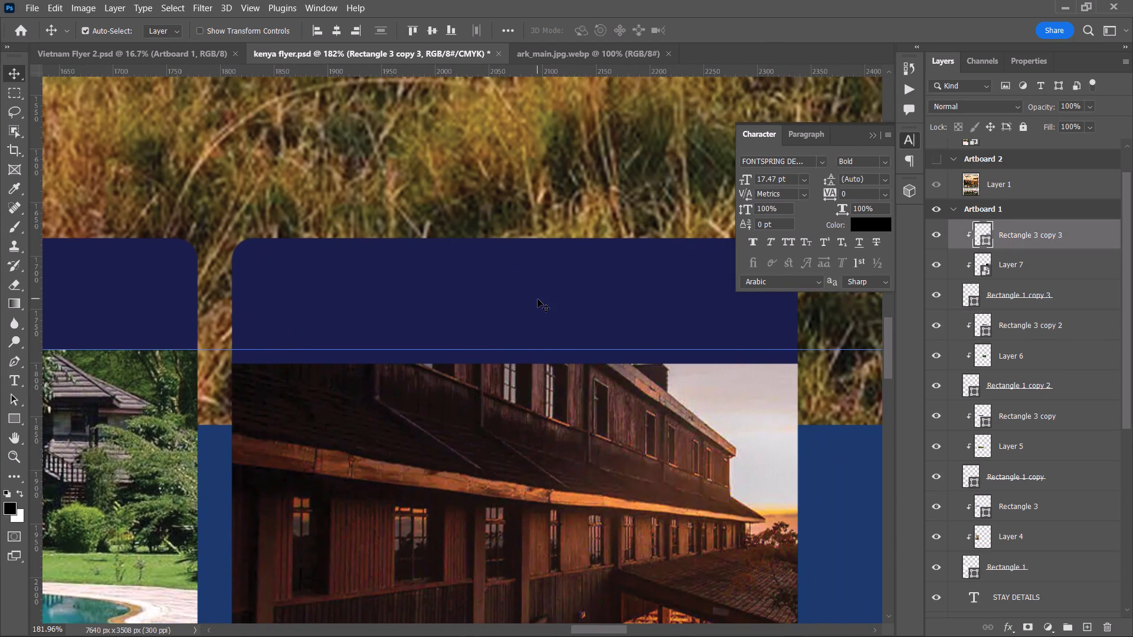
key(shift+Up)
key(Up)
key(Up)
key(Up)
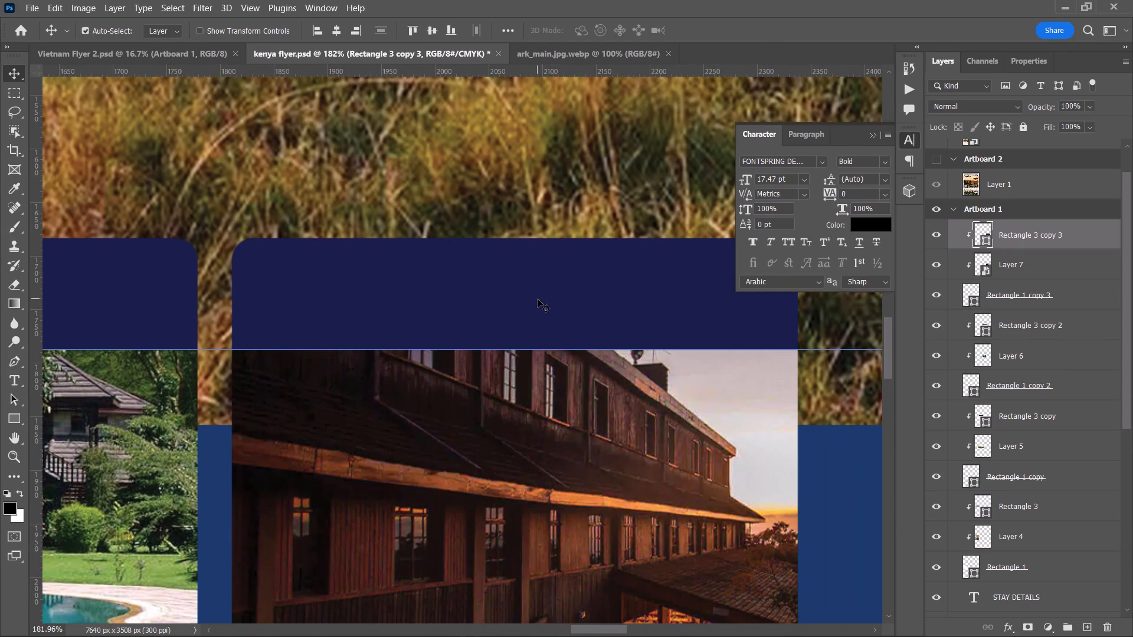
key(Up)
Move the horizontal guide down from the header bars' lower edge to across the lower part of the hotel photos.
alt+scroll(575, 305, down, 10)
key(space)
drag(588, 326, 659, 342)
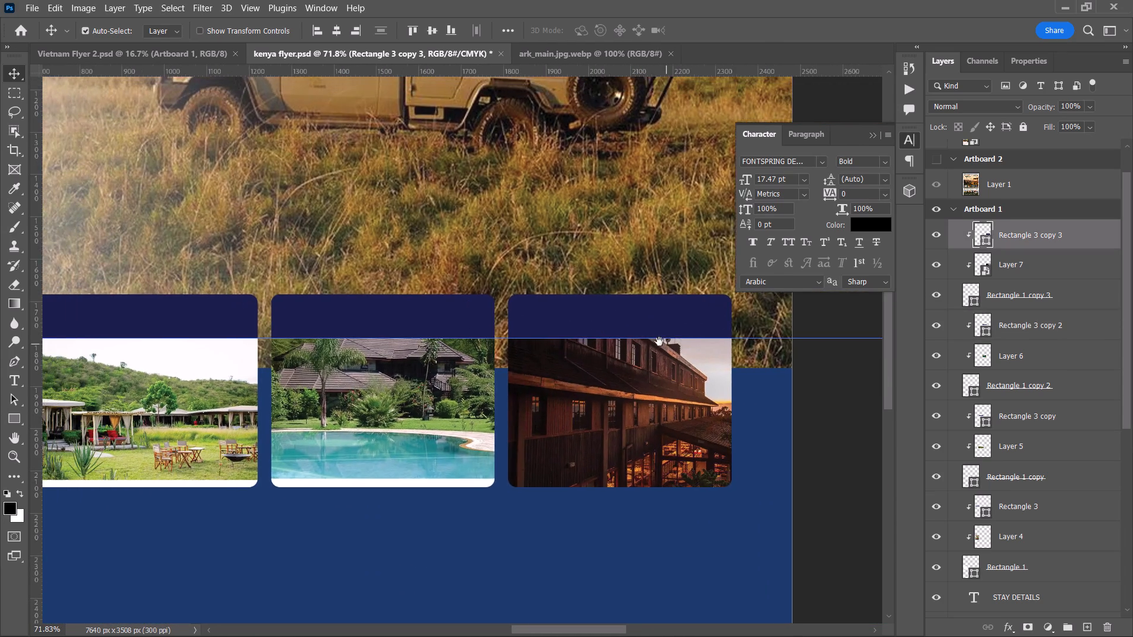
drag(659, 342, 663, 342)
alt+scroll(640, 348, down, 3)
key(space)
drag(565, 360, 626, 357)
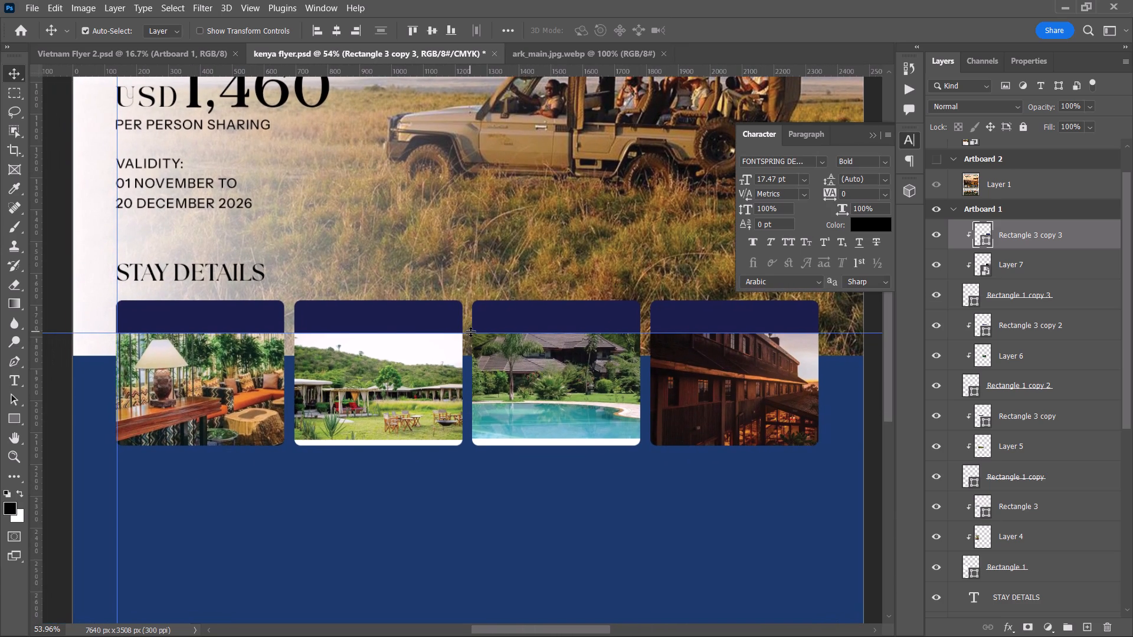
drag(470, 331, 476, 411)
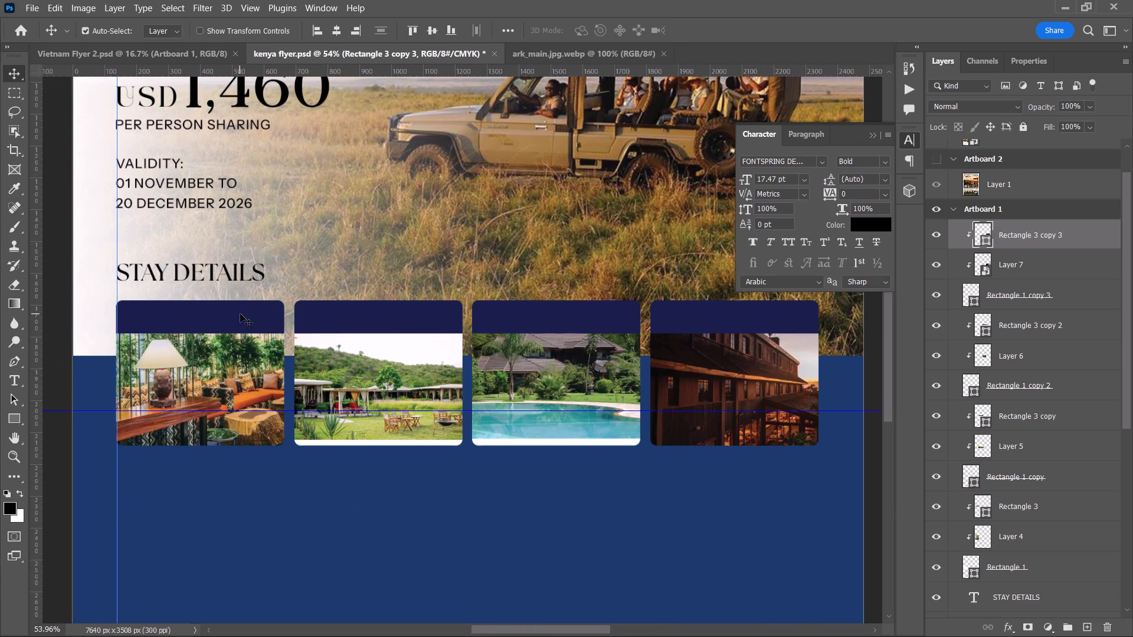
Show Artboard 2 and compare the reference flyer's Stay Details cards with the four cards on Artboard 1.
key(alt+Tab)
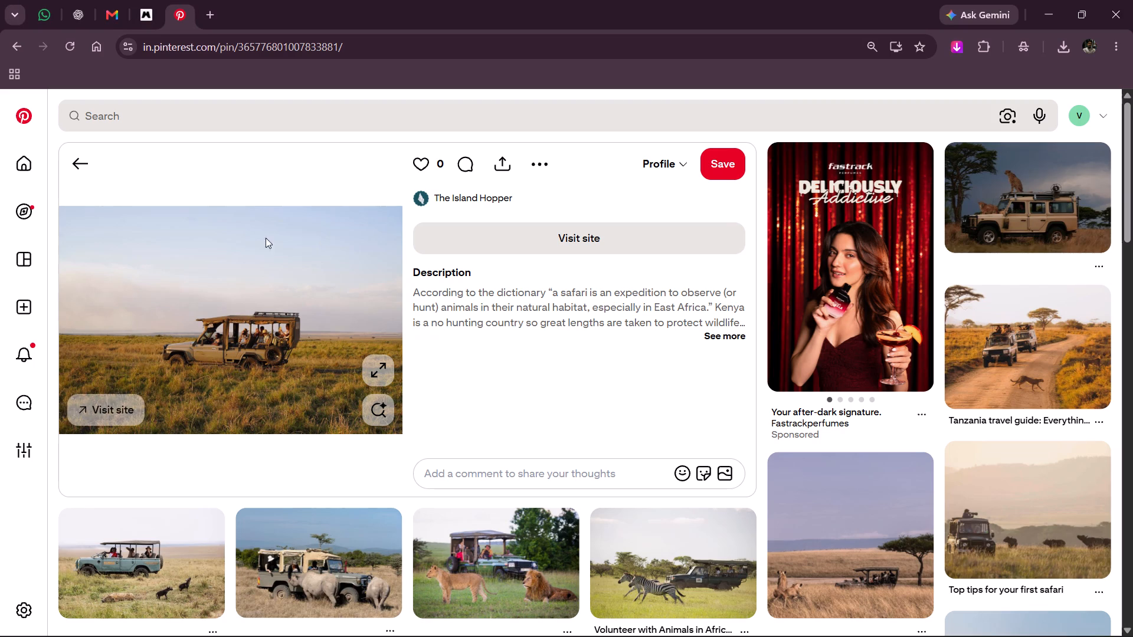
key(alt+Tab)
click(934, 157)
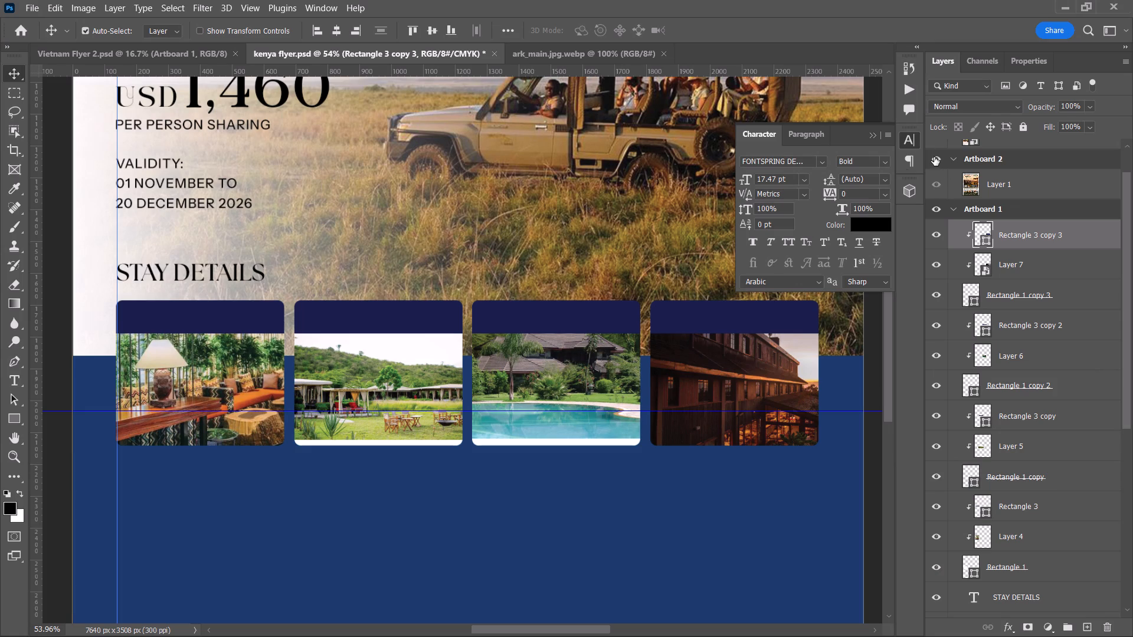
key(space)
key(space)
key(space)
key(space)
key(space)
key(space)
key(space)
key(space)
key(space)
key(space)
key(space)
key(space)
key(space)
key(space)
key(space)
key(space)
key(space)
key(space)
key(space)
key(space)
drag(634, 377, 384, 382)
click(437, 375)
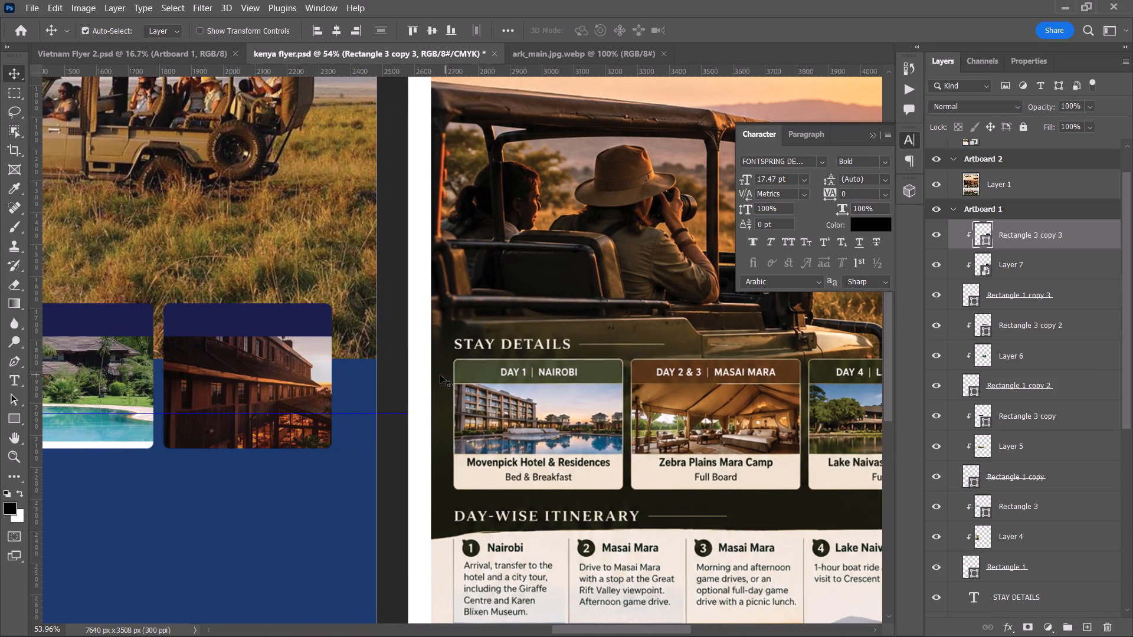
key(space)
key(space)
key(space)
key(space)
key(space)
key(space)
key(space)
key(space)
key(space)
key(space)
key(space)
key(space)
key(space)
key(space)
key(space)
key(space)
key(space)
key(space)
key(space)
key(space)
drag(434, 377, 623, 422)
drag(465, 435, 366, 308)
drag(479, 350, 479, 350)
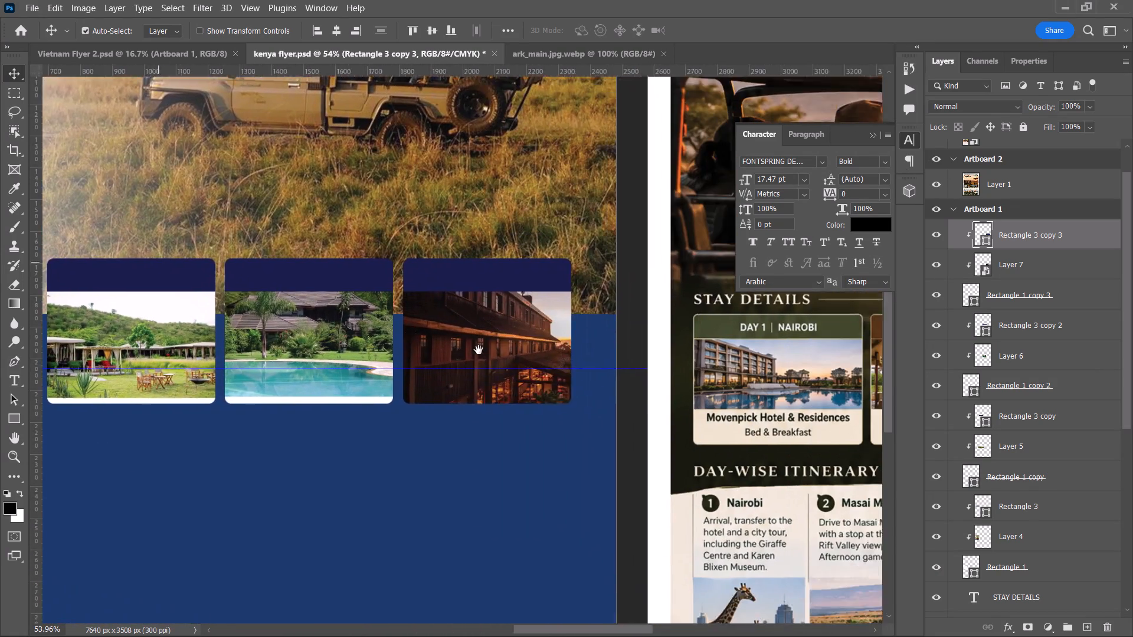
drag(479, 350, 91, 347)
drag(135, 386, 408, 385)
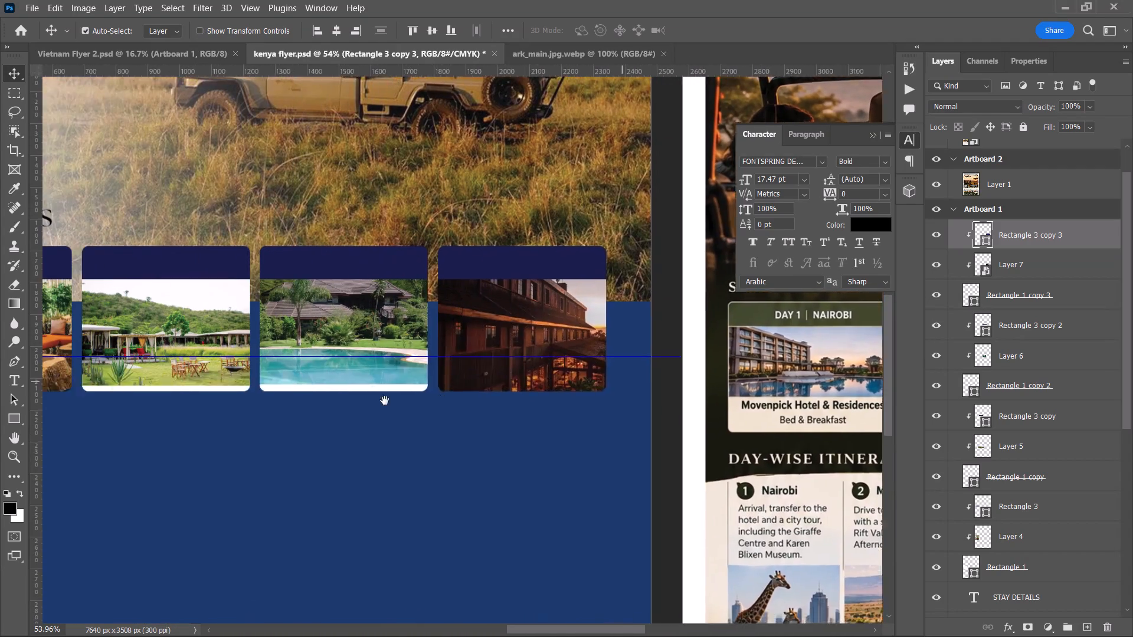
drag(389, 400, 472, 402)
Move the horizontal guide up to about Y 1754 px, across the lower part of the stay cards' header bars.
drag(441, 356, 425, 270)
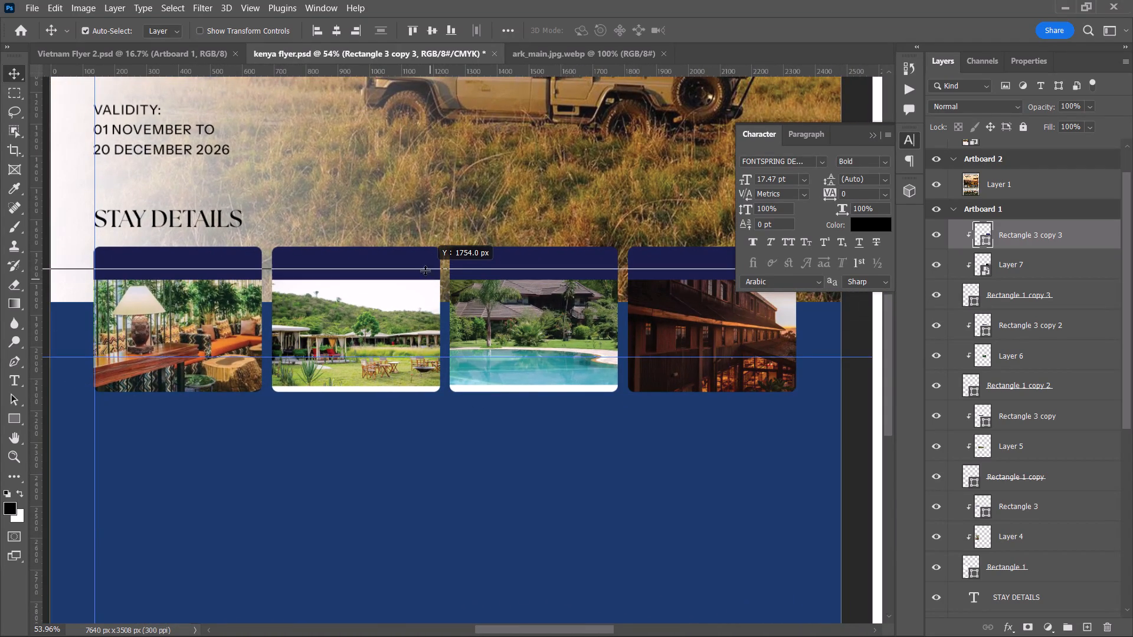
drag(425, 270, 430, 274)
alt+scroll(149, 298, up, 9)
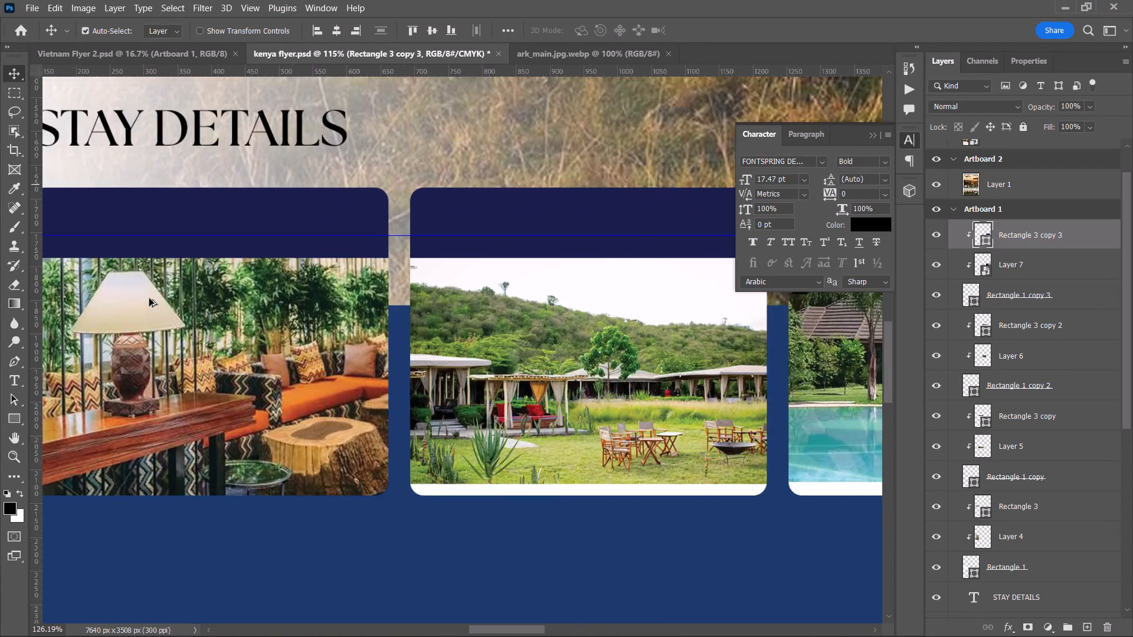
key(space)
drag(175, 296, 400, 340)
drag(292, 226, 296, 236)
key(space)
key(space)
drag(407, 235, 27, 294)
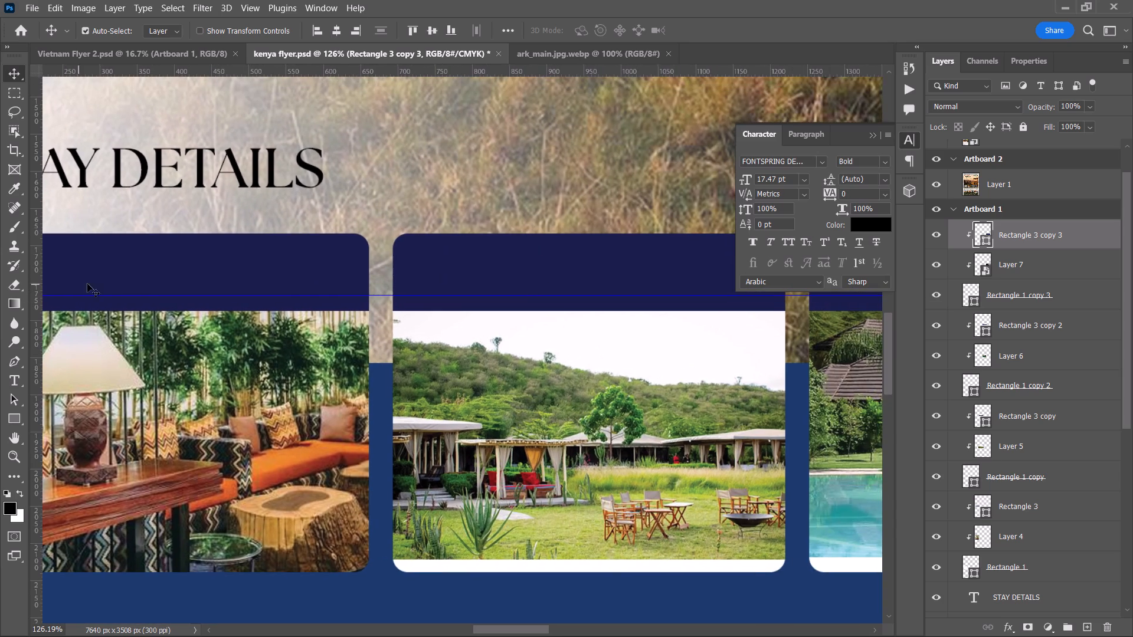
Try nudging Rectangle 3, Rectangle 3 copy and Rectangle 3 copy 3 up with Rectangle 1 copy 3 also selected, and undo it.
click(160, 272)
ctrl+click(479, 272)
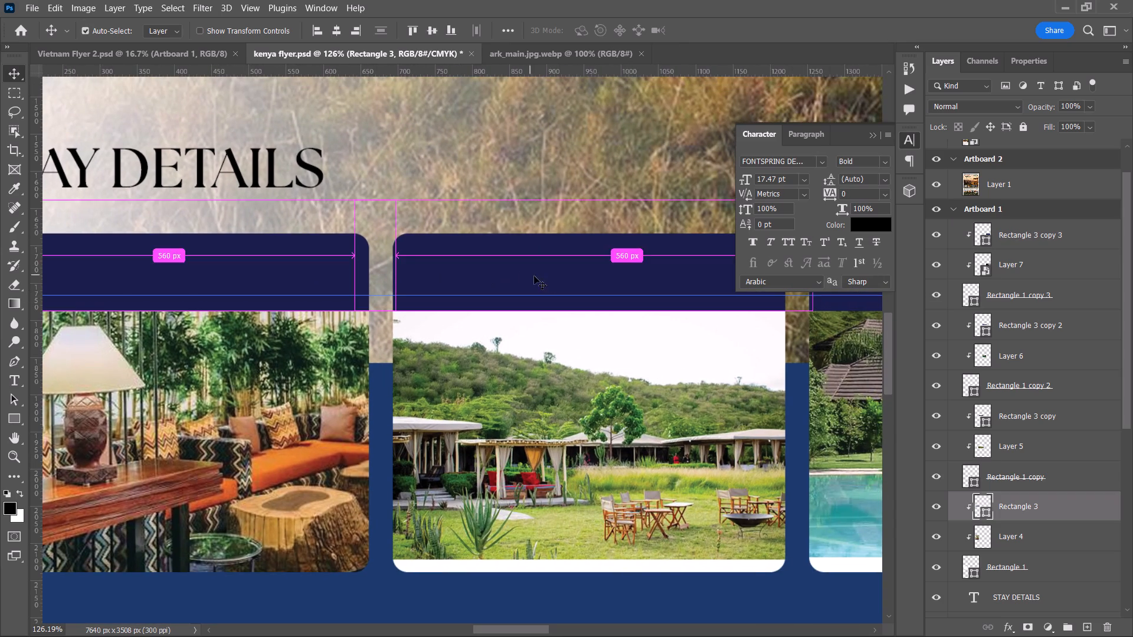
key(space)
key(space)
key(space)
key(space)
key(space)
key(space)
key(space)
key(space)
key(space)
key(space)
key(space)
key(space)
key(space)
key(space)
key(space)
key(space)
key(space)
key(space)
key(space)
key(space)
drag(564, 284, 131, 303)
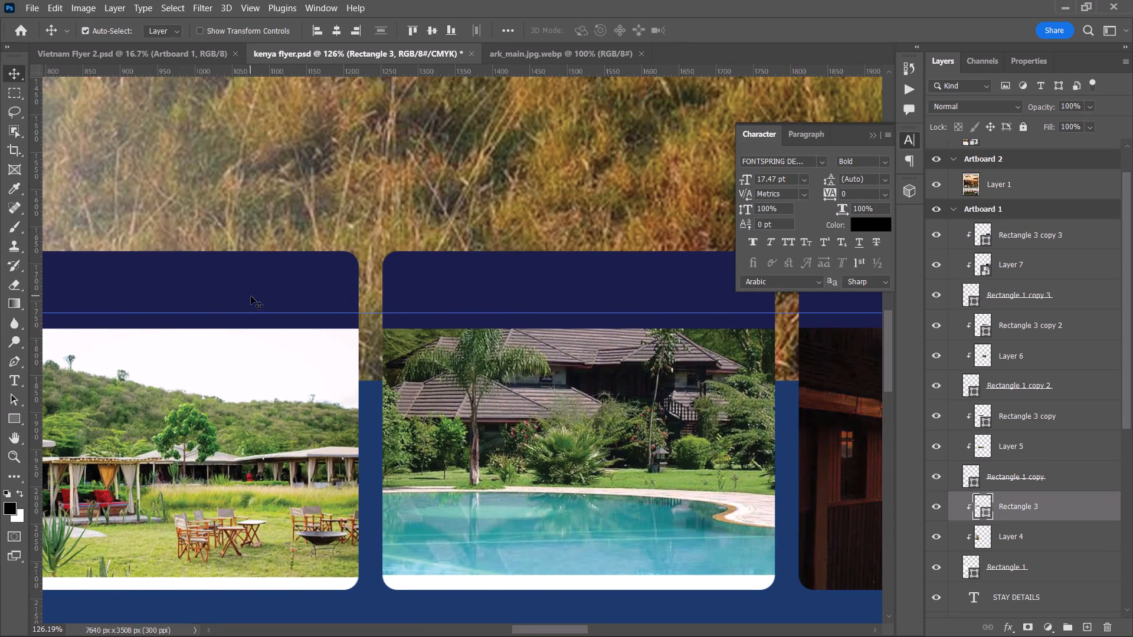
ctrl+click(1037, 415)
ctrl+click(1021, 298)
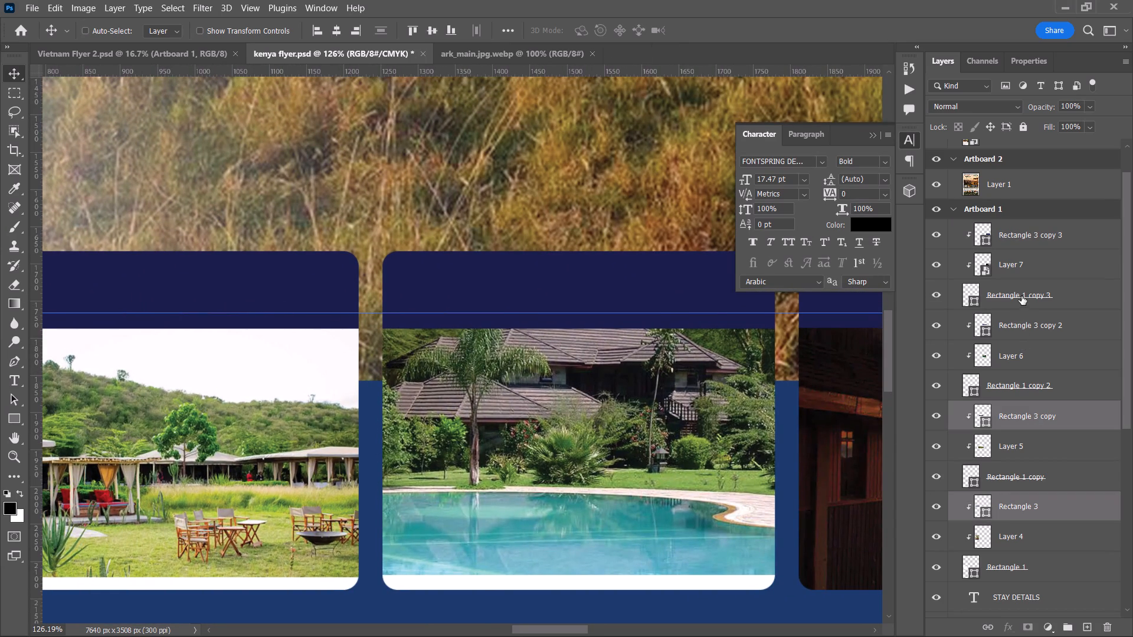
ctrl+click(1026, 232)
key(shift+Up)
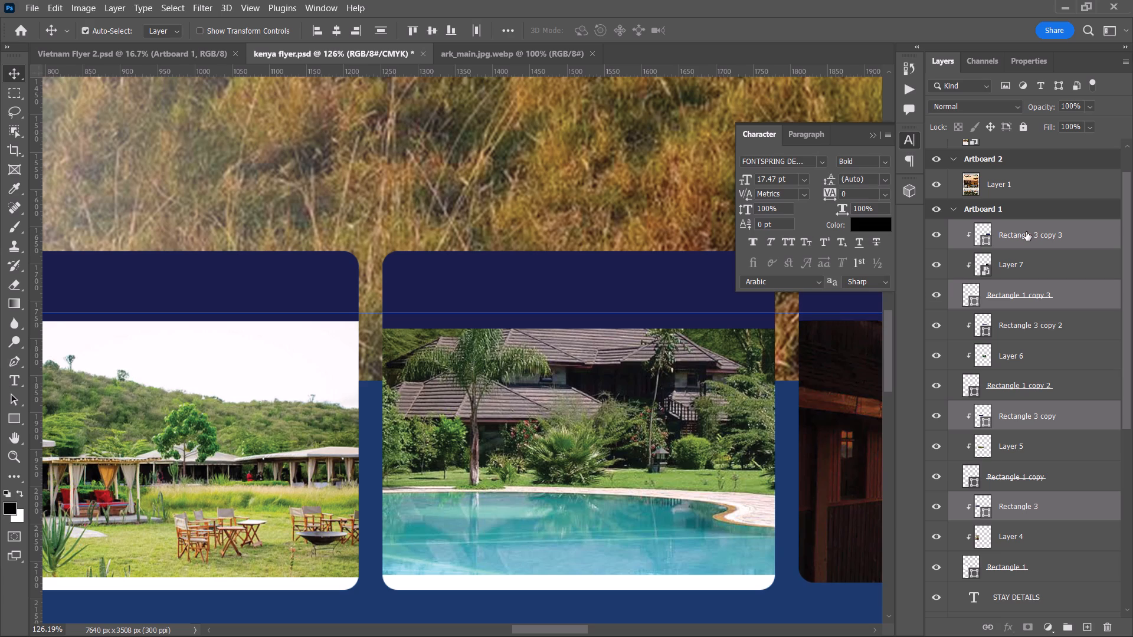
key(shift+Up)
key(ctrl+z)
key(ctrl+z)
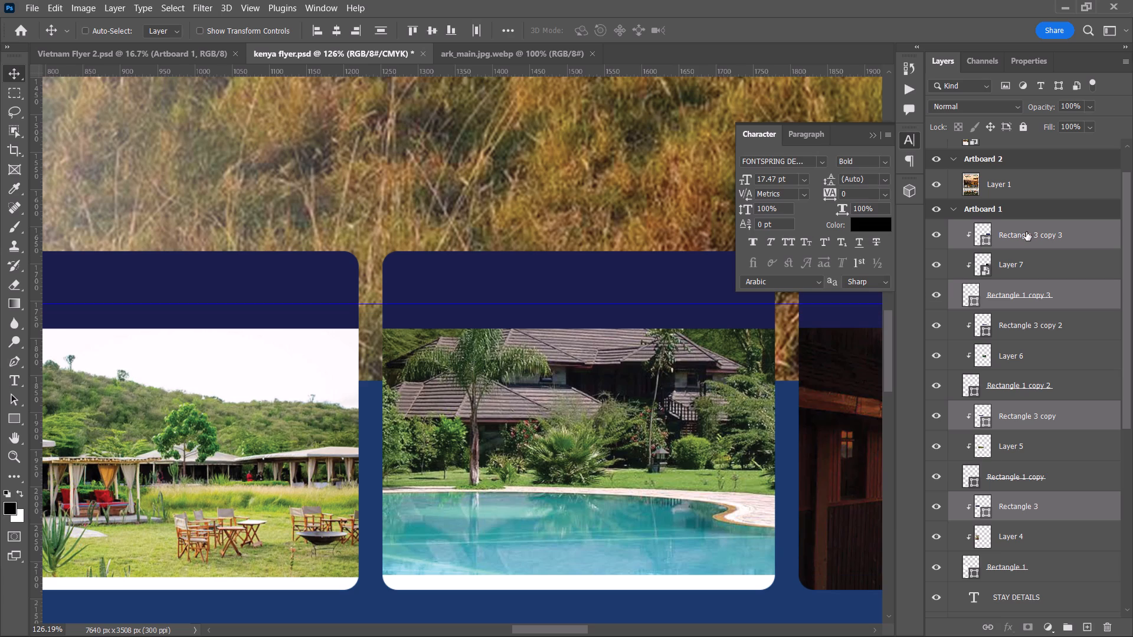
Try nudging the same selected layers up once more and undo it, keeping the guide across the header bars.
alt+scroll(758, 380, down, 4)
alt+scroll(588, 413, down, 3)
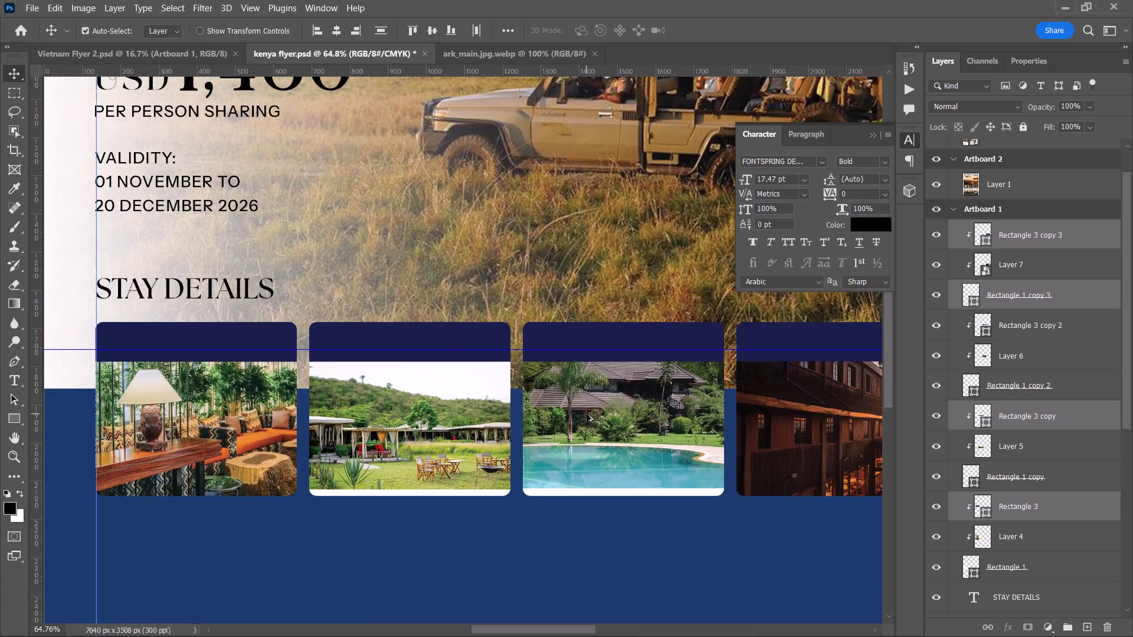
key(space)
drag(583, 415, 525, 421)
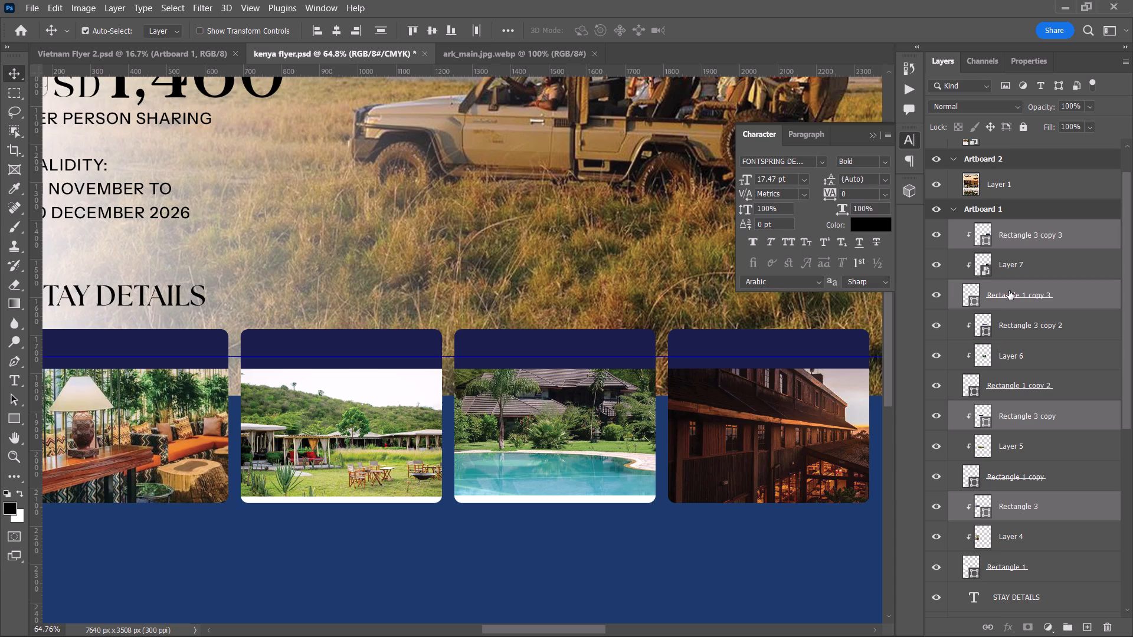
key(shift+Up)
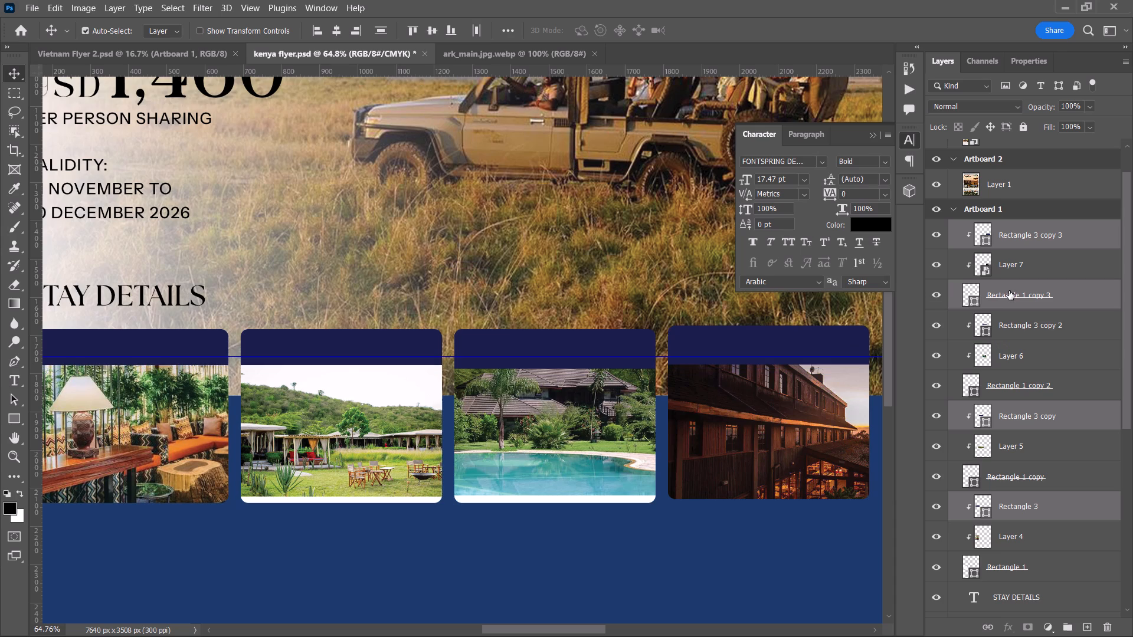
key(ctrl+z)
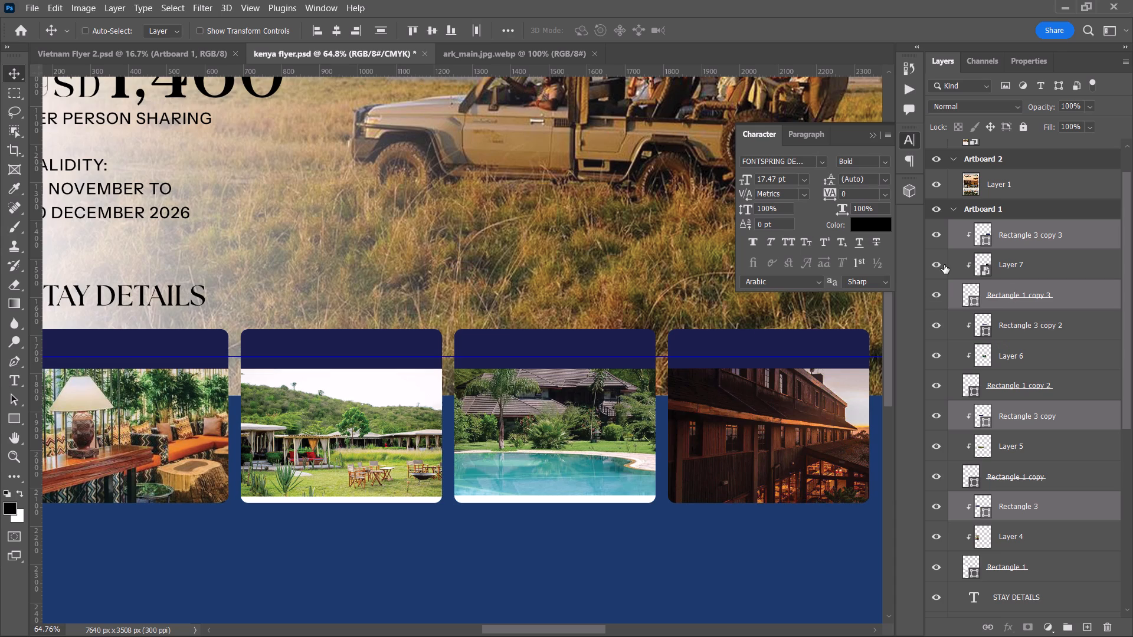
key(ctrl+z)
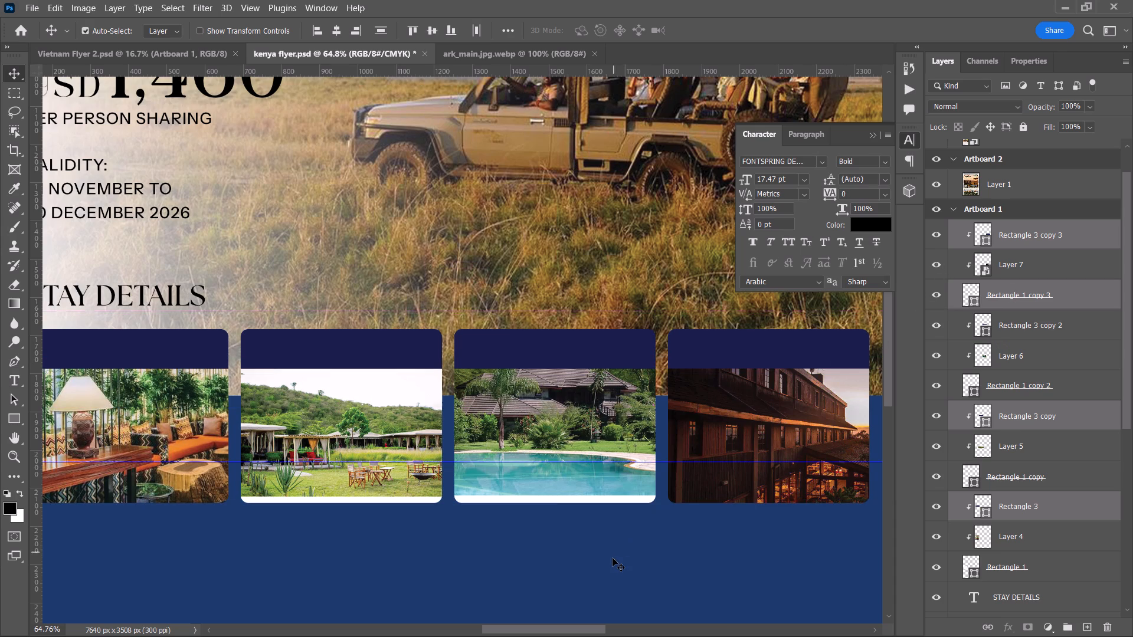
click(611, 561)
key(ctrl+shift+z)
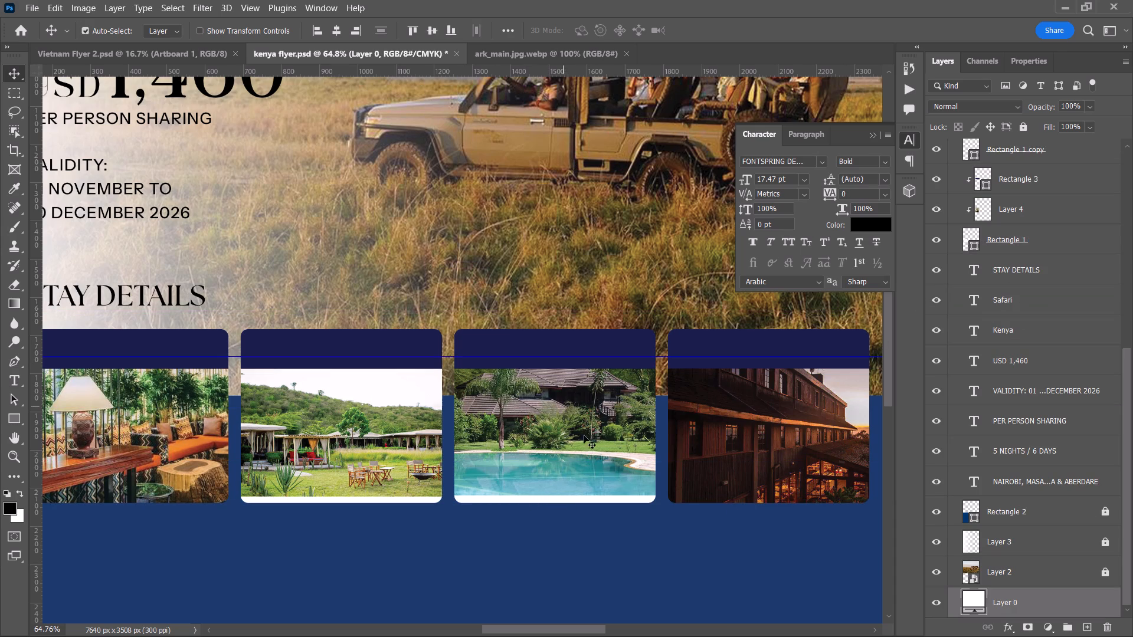
Nudge all four header bars, Rectangle 3 and its three copies, up together by about 20 px toward the guide.
click(748, 543)
click(703, 342)
scroll(963, 267, up, 4)
ctrl+click(1045, 296)
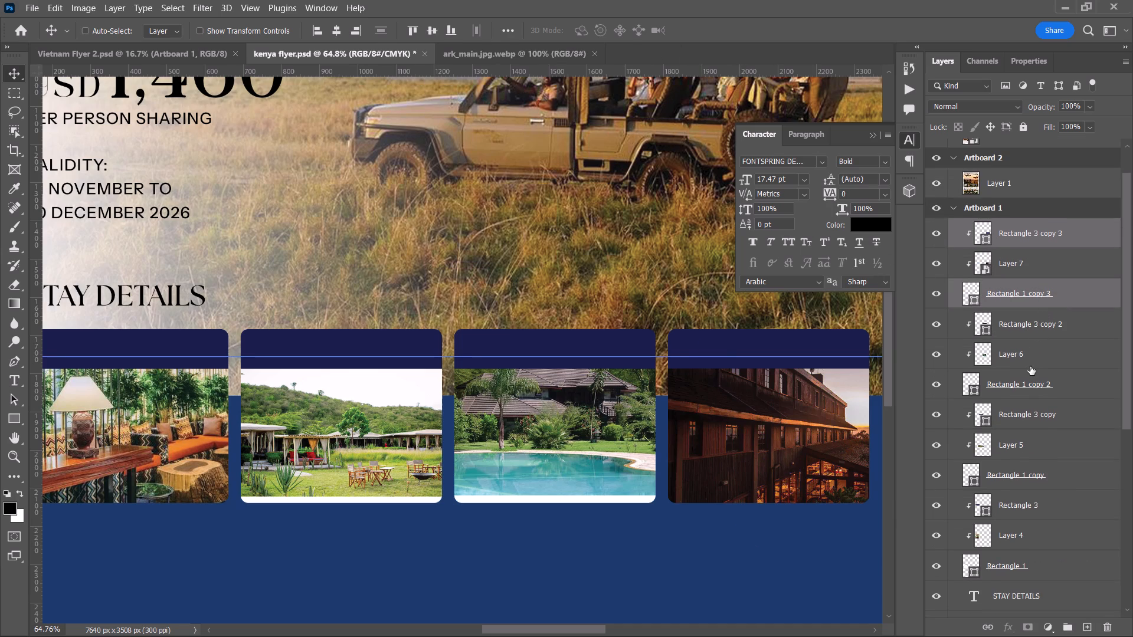
ctrl+click(1047, 294)
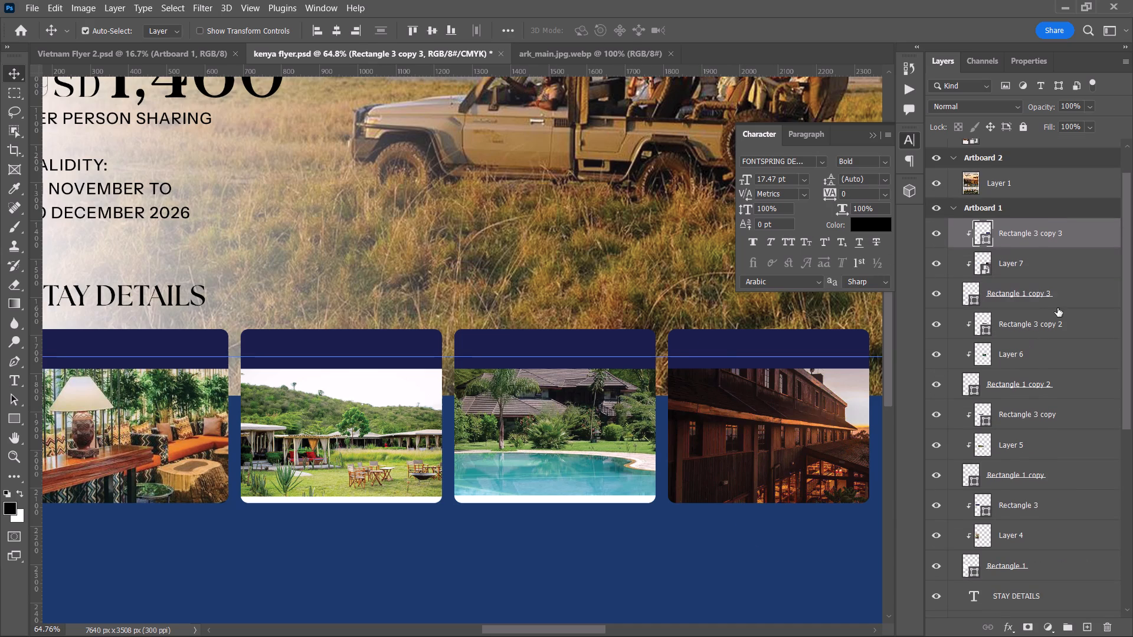
click(1049, 235)
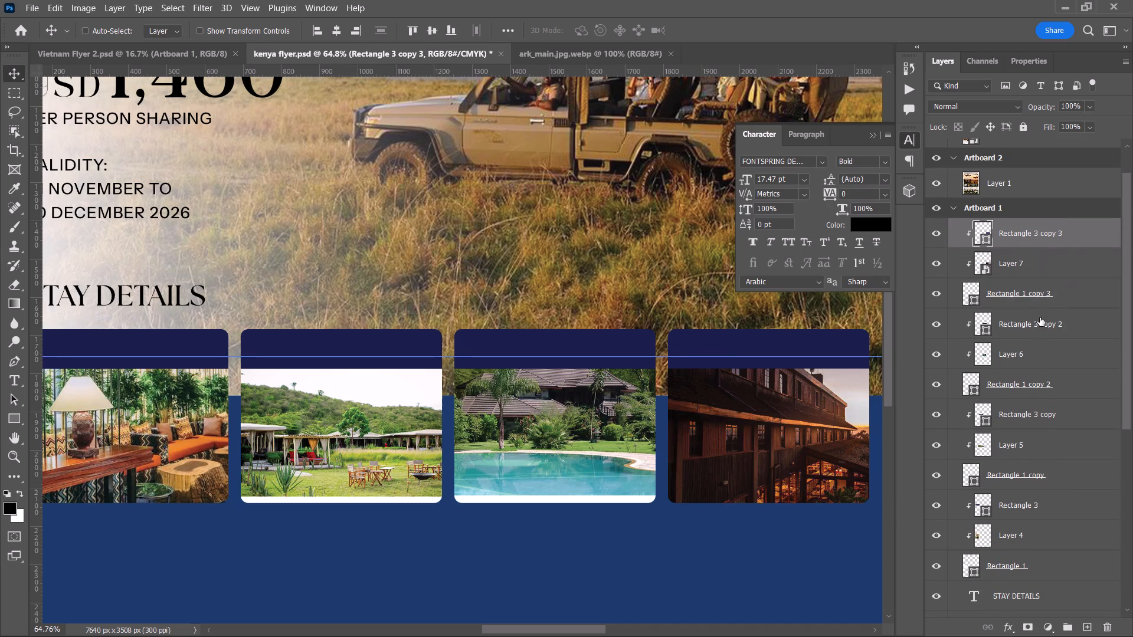
ctrl+click(1044, 326)
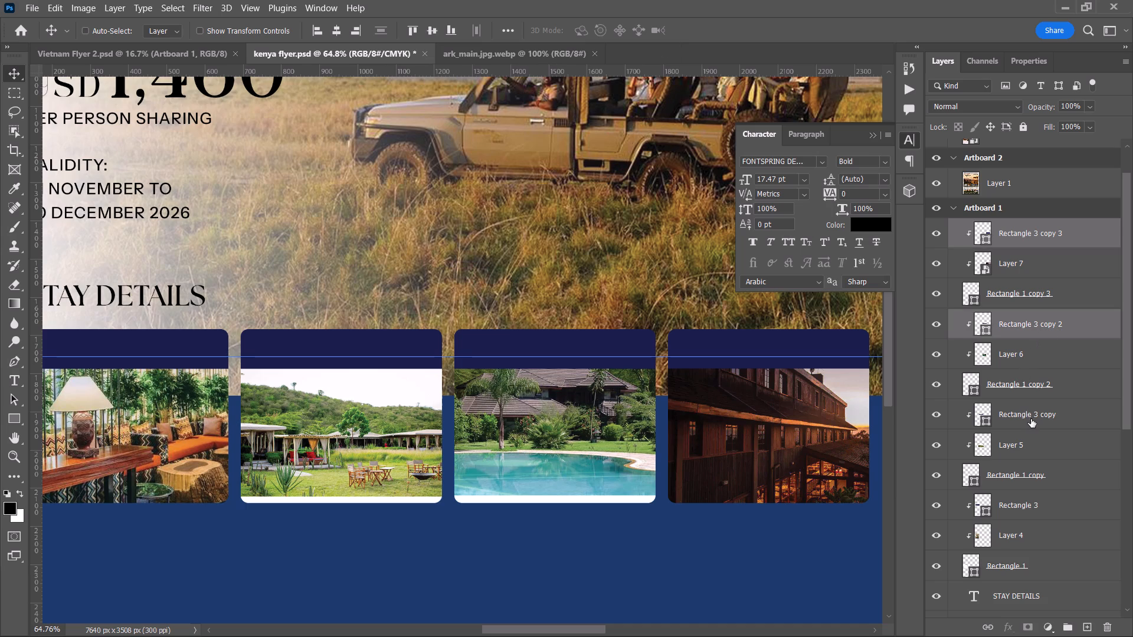
ctrl+click(1035, 417)
ctrl+click(1024, 509)
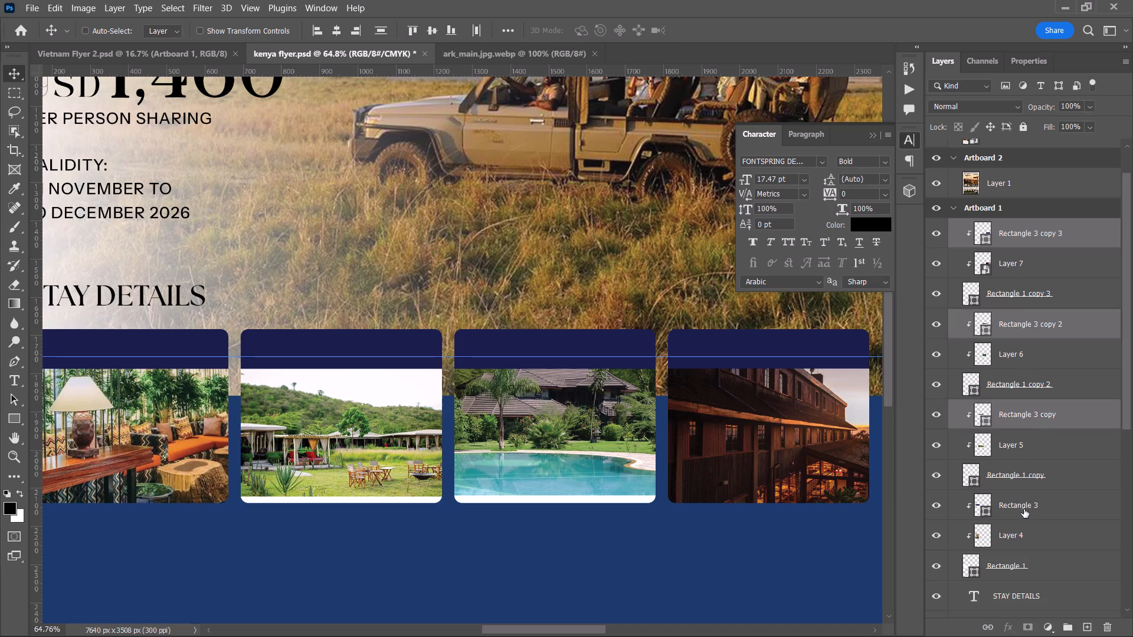
key(shift+Up)
key(shift+Up)
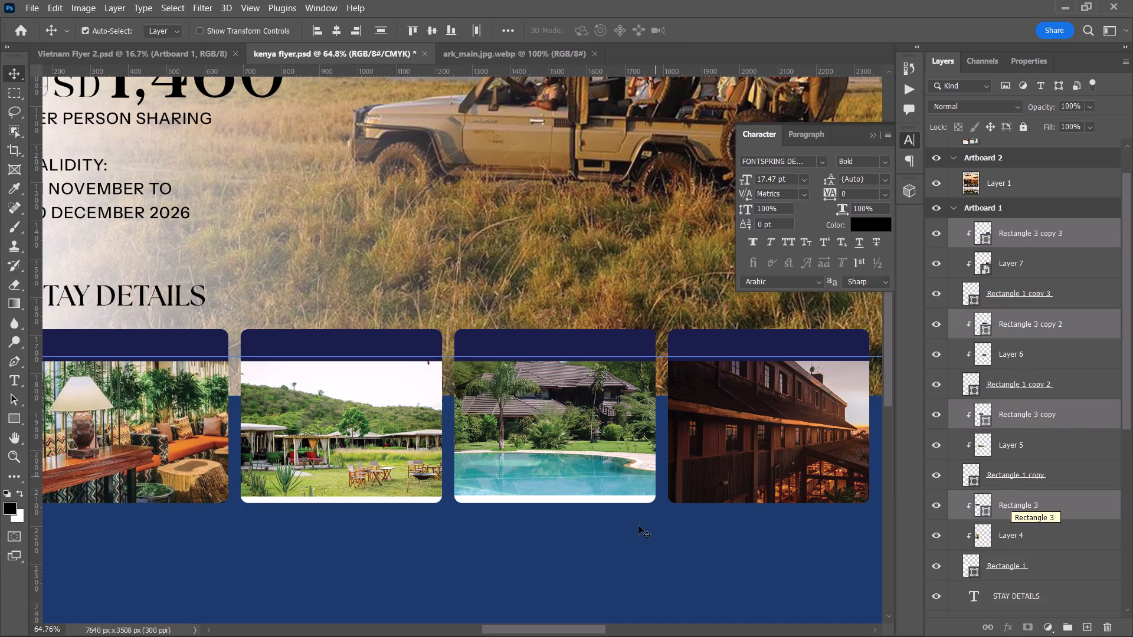
Delete the horizontal guide that crosses the stay cards' header bars.
click(618, 610)
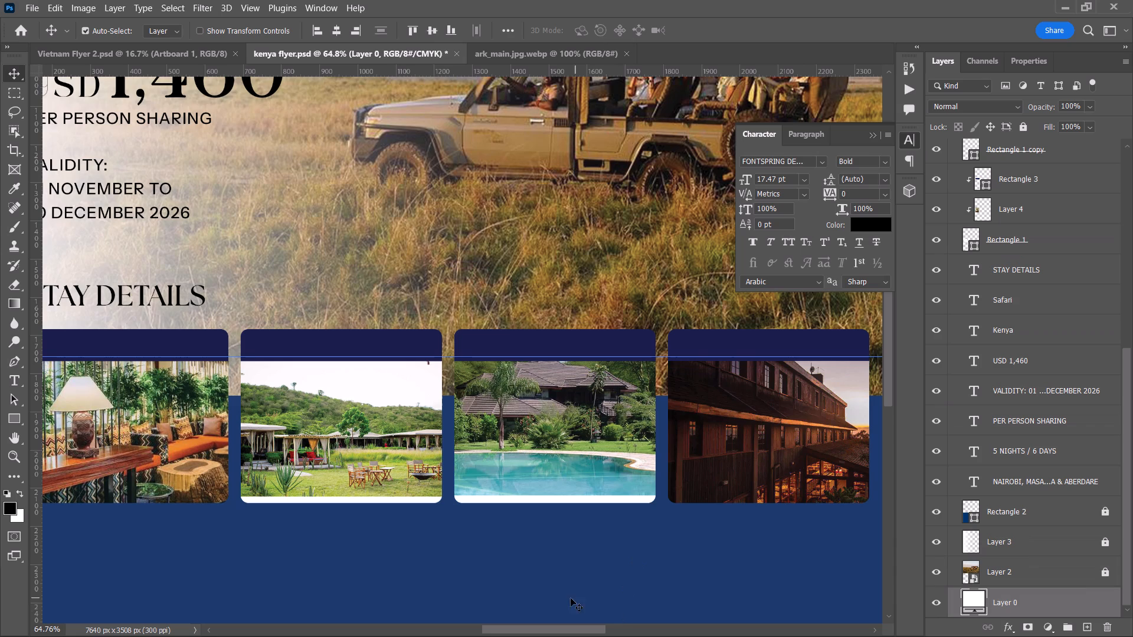
key(space)
key(space)
drag(555, 588, 627, 574)
click(440, 339)
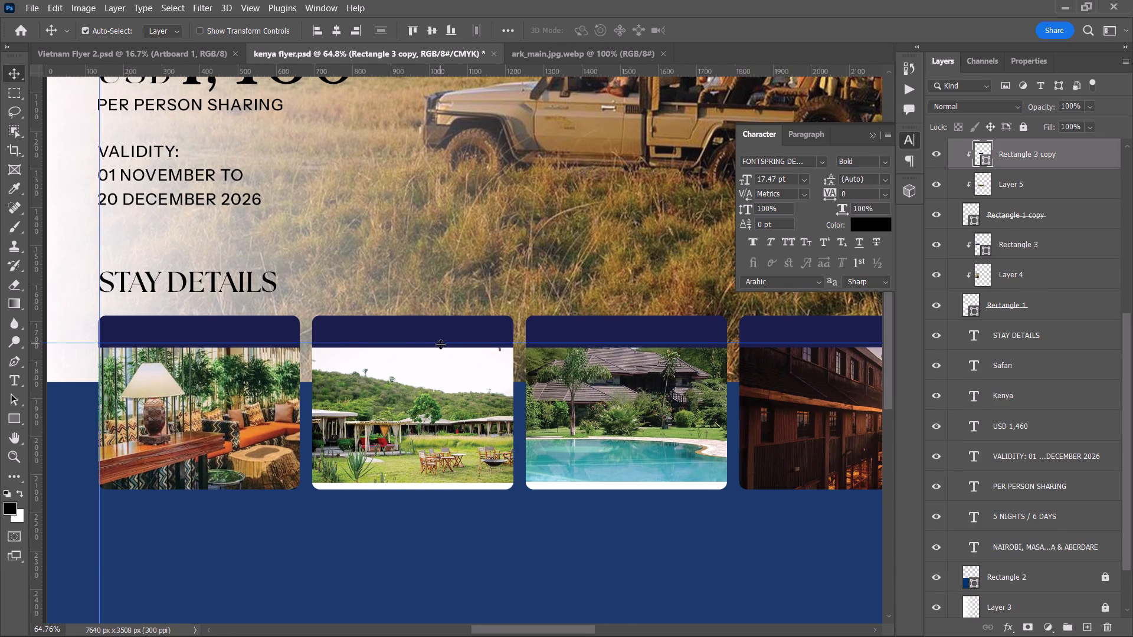
click(440, 344)
key(backslash)
key(BackSpace)
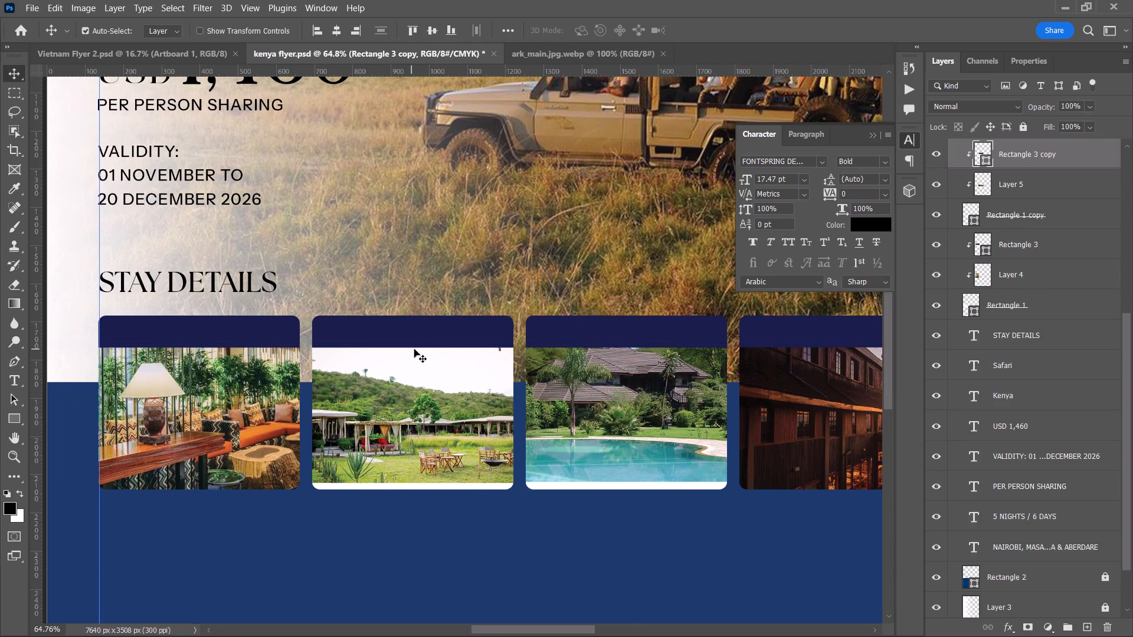
Capture the header text of the first stay card on the reference flyer with the screen text extractor.
alt+scroll(344, 257, down, 4)
key(space)
key(space)
key(space)
key(space)
key(space)
key(space)
key(space)
key(space)
key(space)
key(space)
key(space)
key(space)
key(space)
key(space)
key(space)
key(space)
key(space)
key(space)
key(space)
key(space)
drag(470, 267, 338, 262)
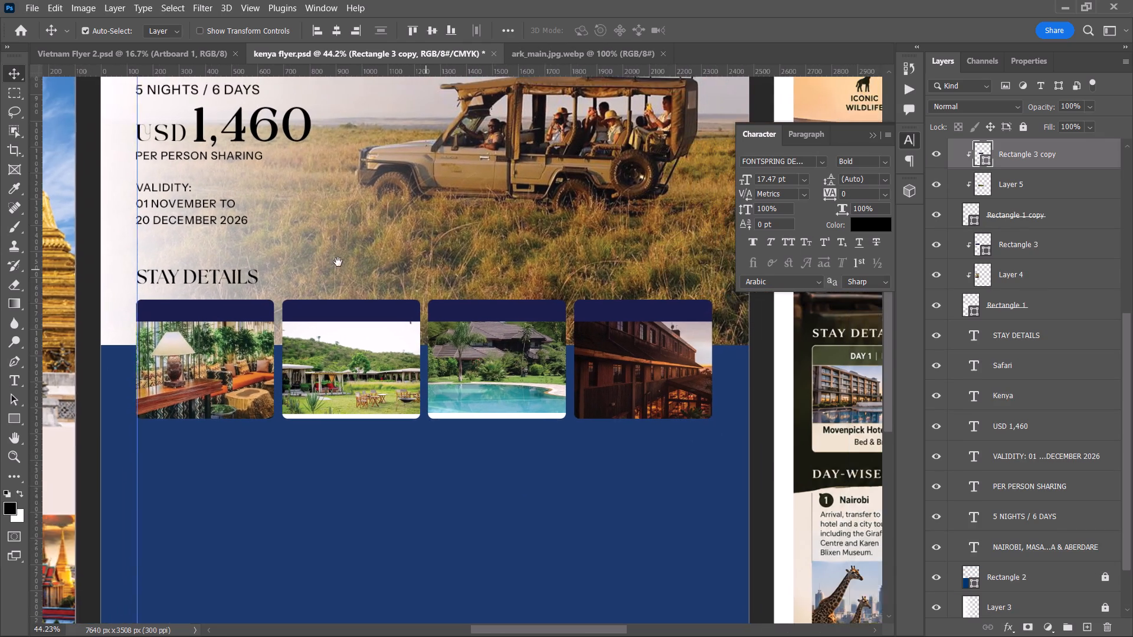
drag(338, 262, 467, 277)
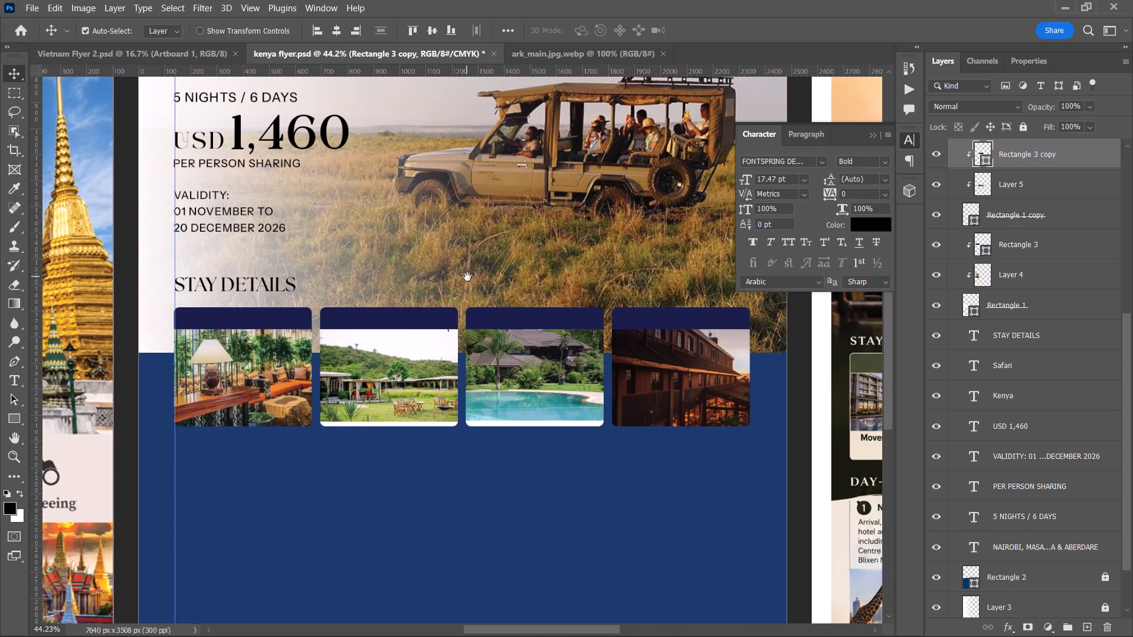
key(space)
drag(455, 277, 247, 286)
key(space)
drag(781, 390, 656, 373)
alt+scroll(572, 372, up, 9)
key(alt+t)
drag(409, 310, 581, 345)
Give the first stay card's base shape, Rectangle 1, a white 2 px stroke.
key(space)
key(space)
key(space)
key(space)
key(space)
key(space)
key(space)
key(space)
key(space)
key(space)
key(space)
key(space)
key(space)
key(space)
key(space)
key(space)
key(space)
key(space)
key(space)
key(space)
drag(476, 342, 639, 349)
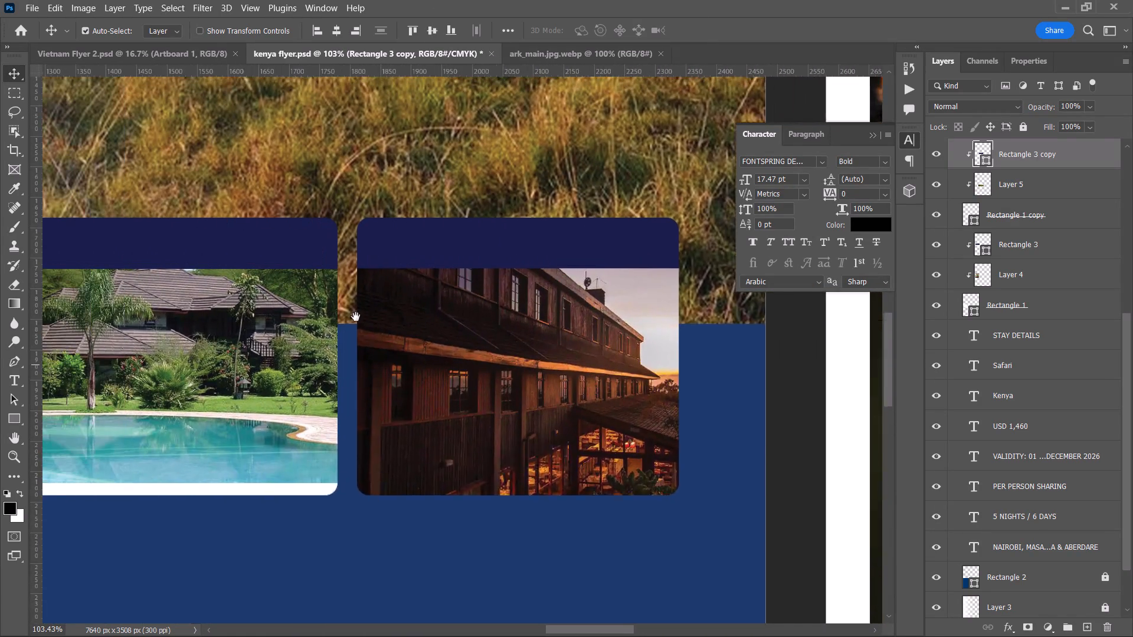
drag(414, 314, 758, 311)
drag(466, 341, 480, 341)
click(165, 341)
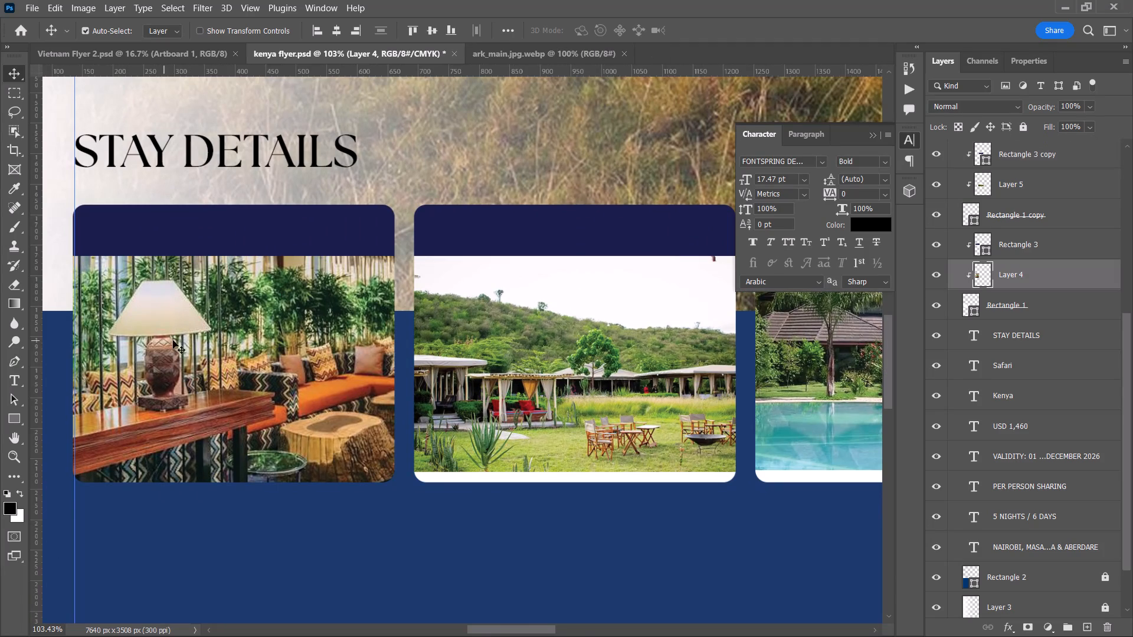
click(1036, 302)
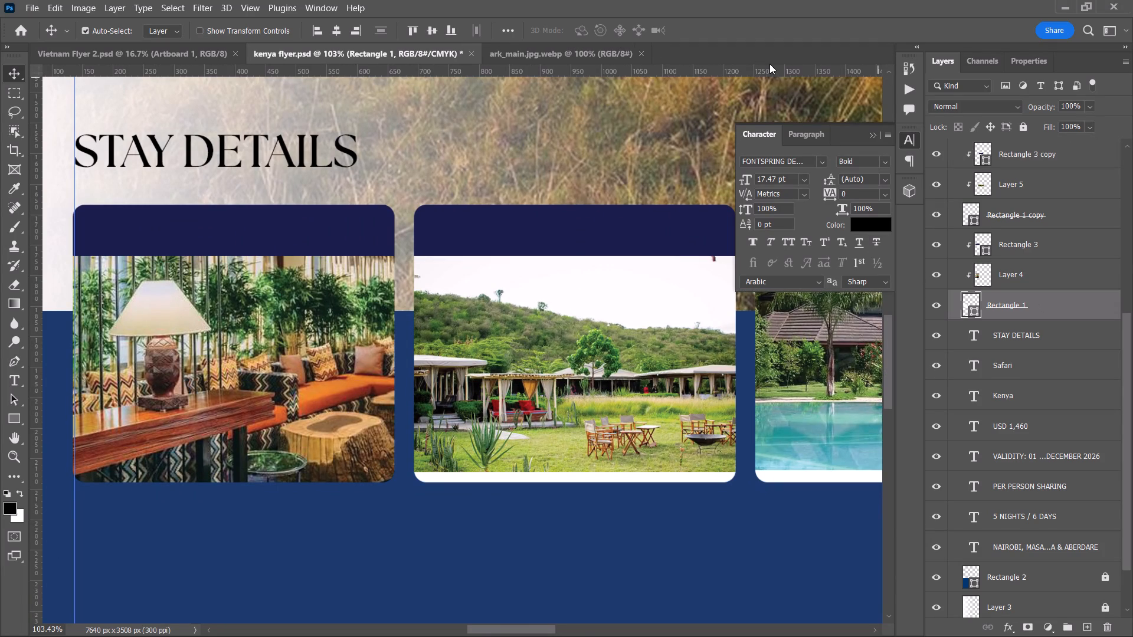
key(u)
click(218, 26)
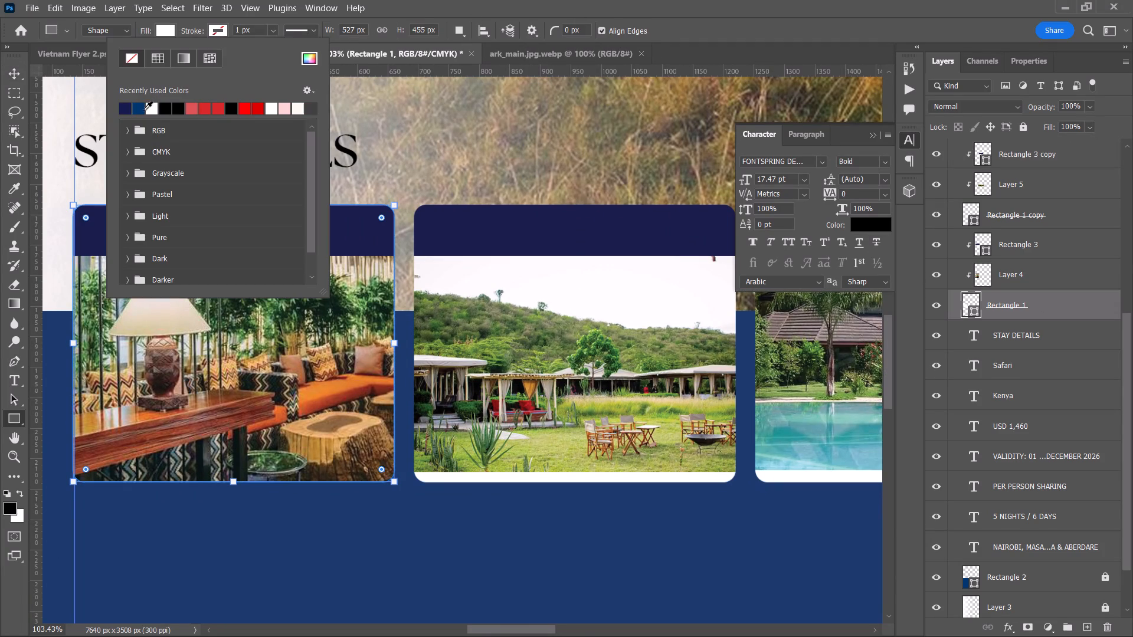
click(153, 113)
click(240, 31)
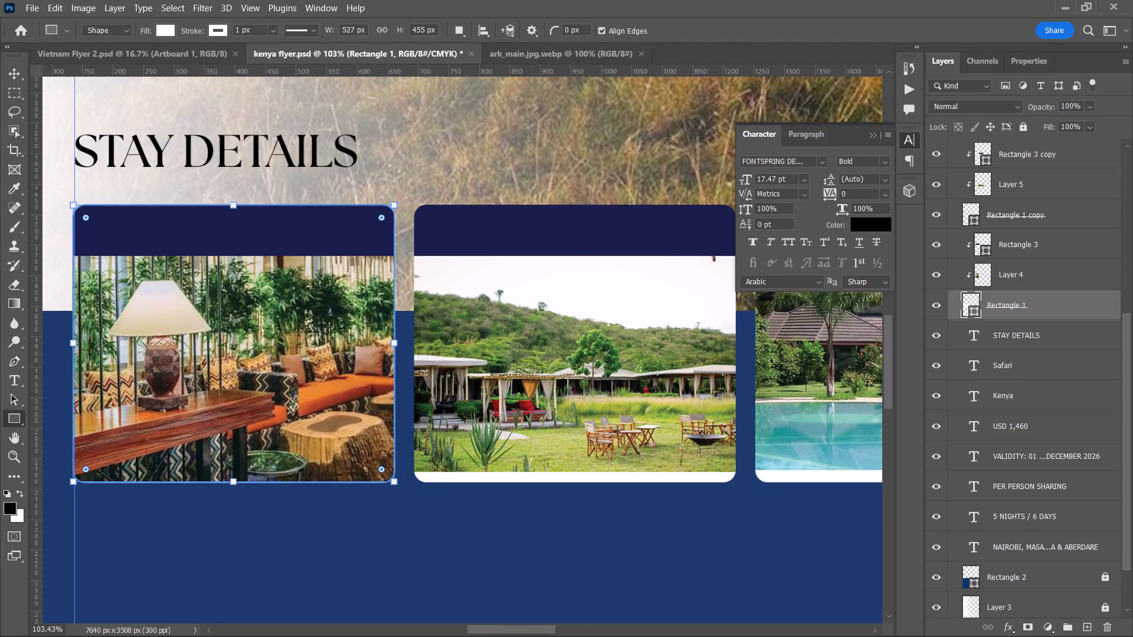
scroll(240, 31, up, 1)
key(Return)
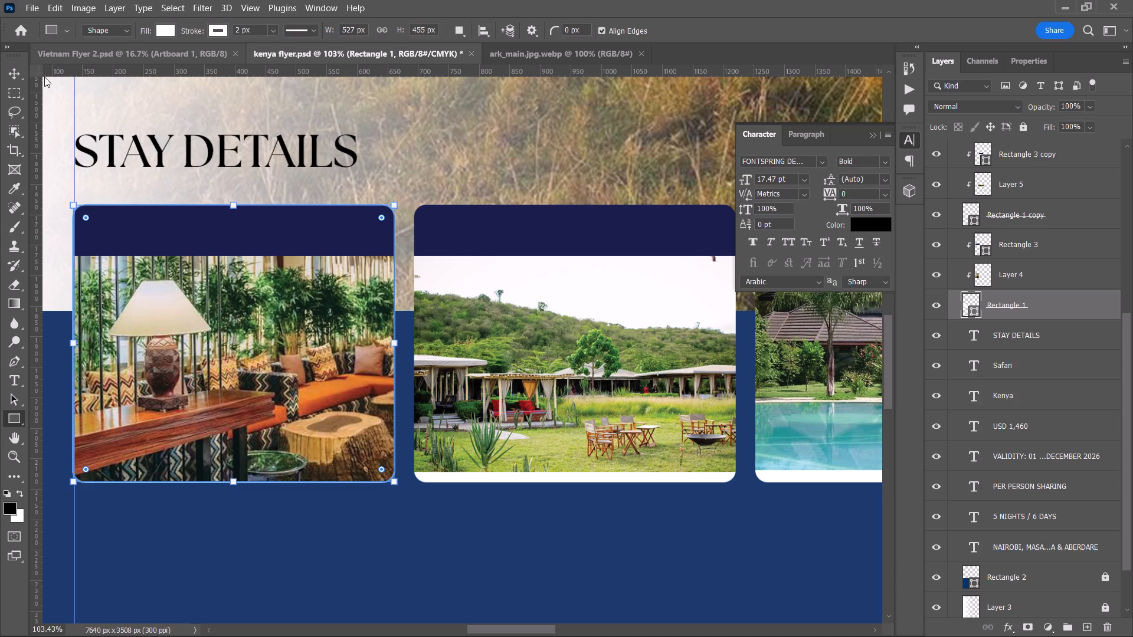
click(14, 73)
click(168, 90)
Give the second stay card's base shape, Rectangle 1 copy, a white 2 px stroke.
key(space)
drag(325, 147, 280, 150)
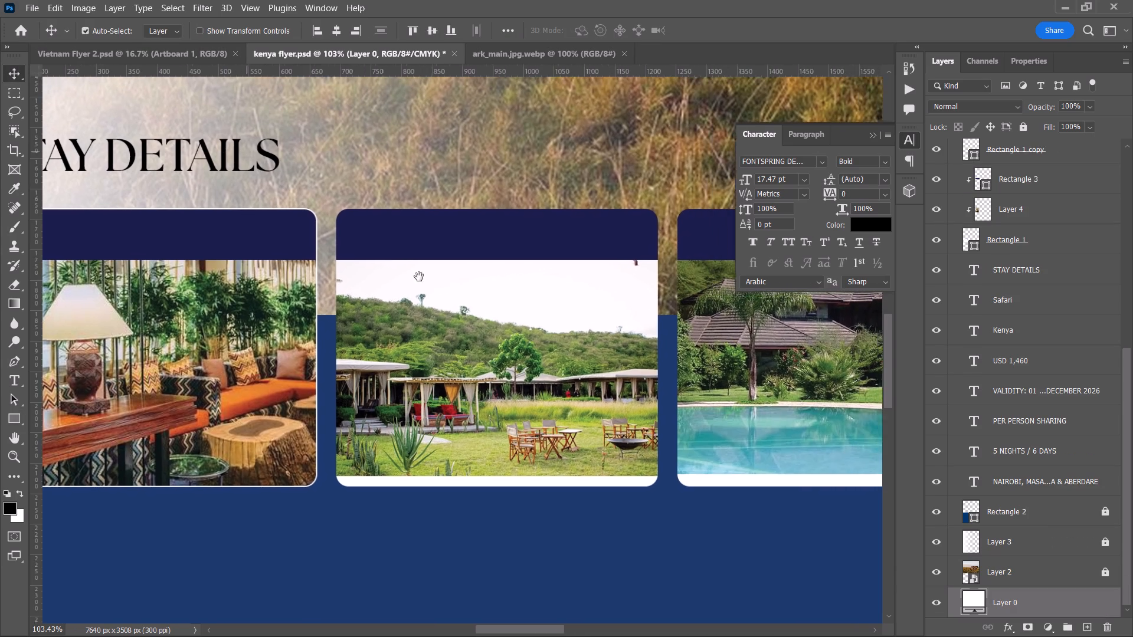
click(420, 277)
click(1013, 185)
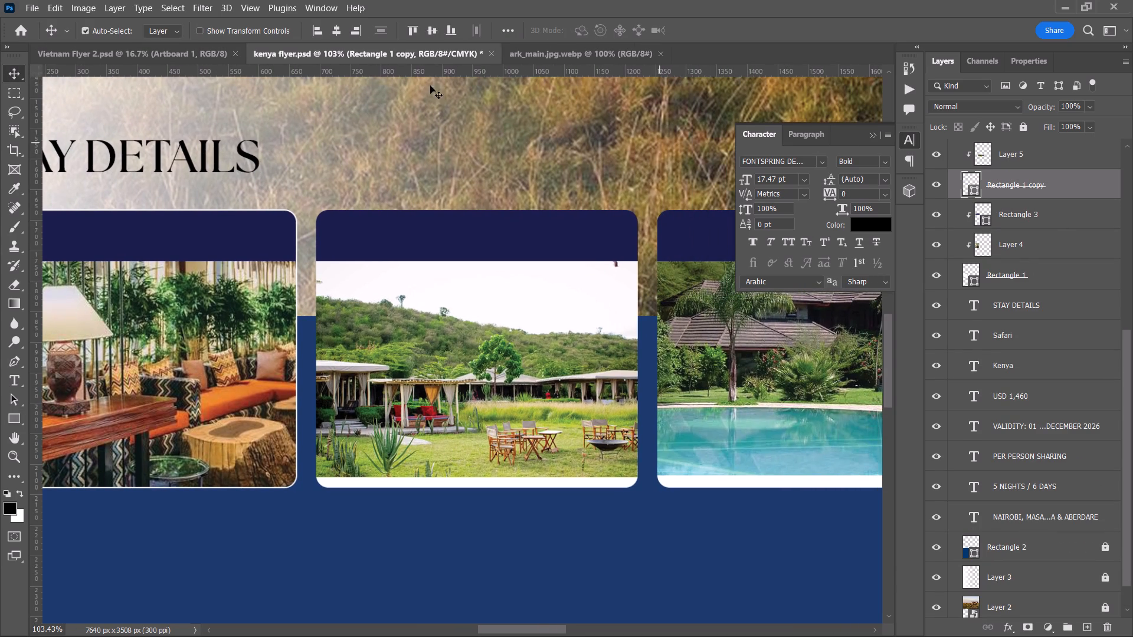
key(u)
click(215, 31)
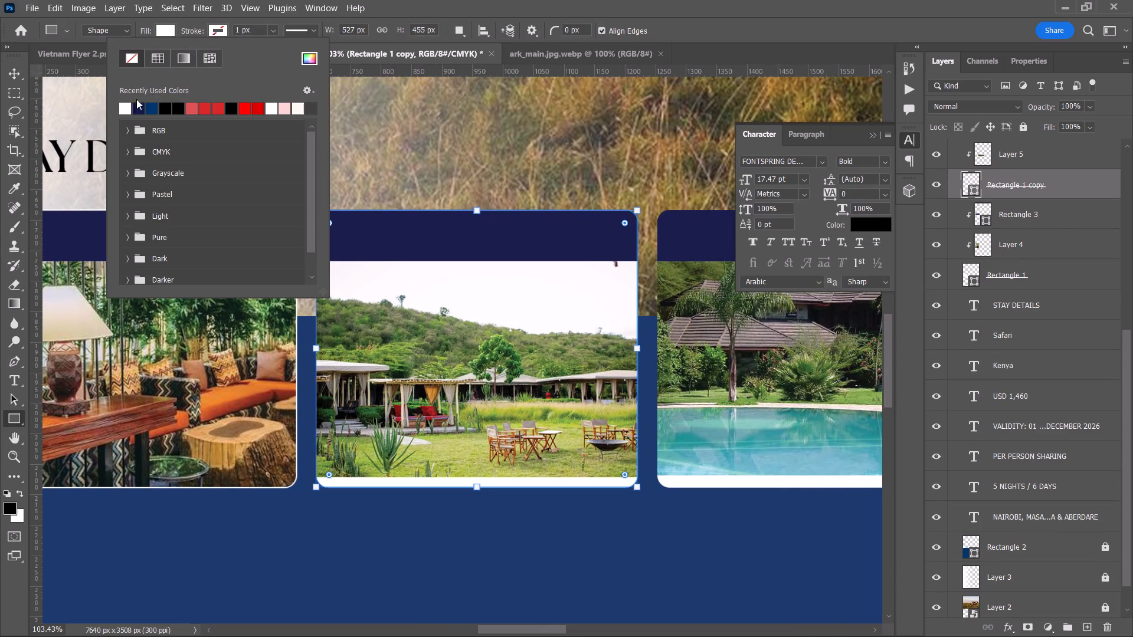
click(125, 106)
click(240, 34)
scroll(240, 34, up, 1)
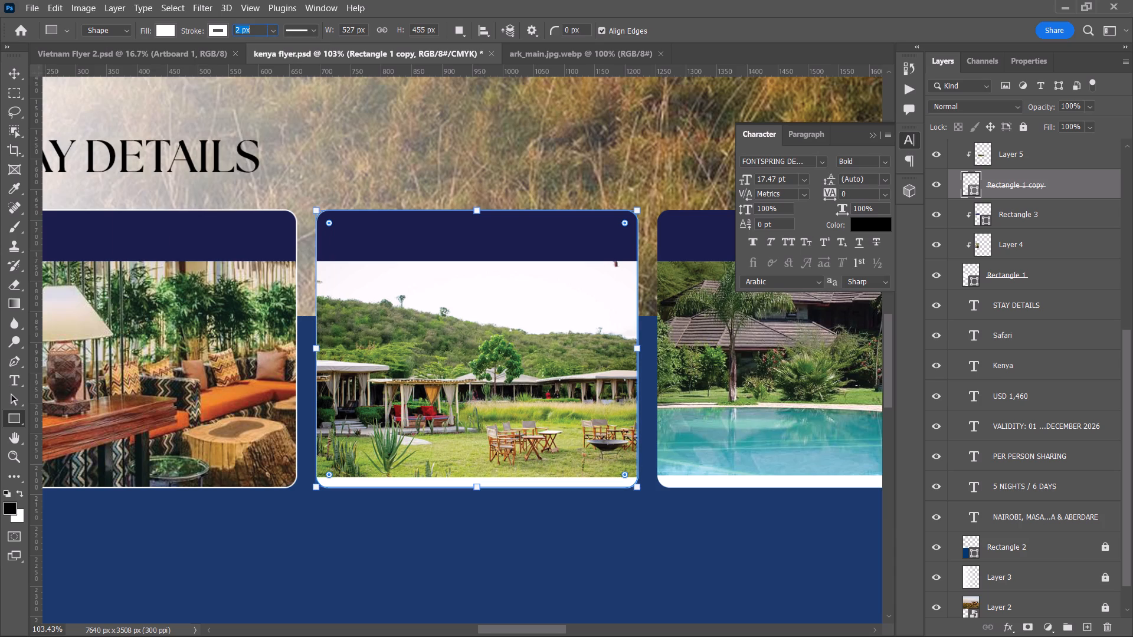
key(Return)
key(space)
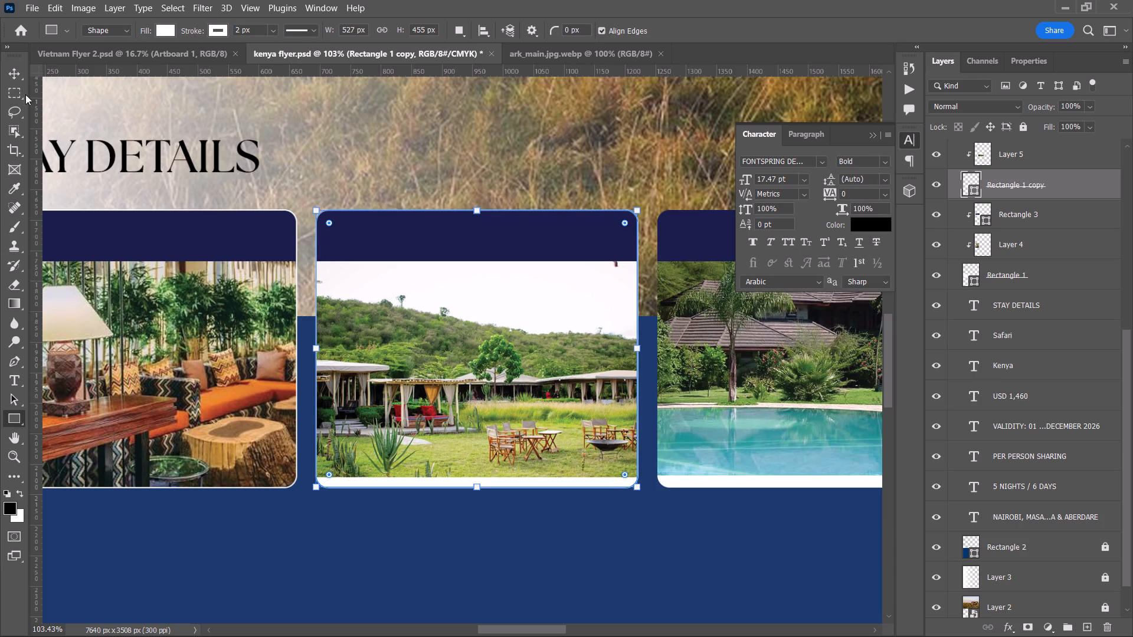
click(16, 69)
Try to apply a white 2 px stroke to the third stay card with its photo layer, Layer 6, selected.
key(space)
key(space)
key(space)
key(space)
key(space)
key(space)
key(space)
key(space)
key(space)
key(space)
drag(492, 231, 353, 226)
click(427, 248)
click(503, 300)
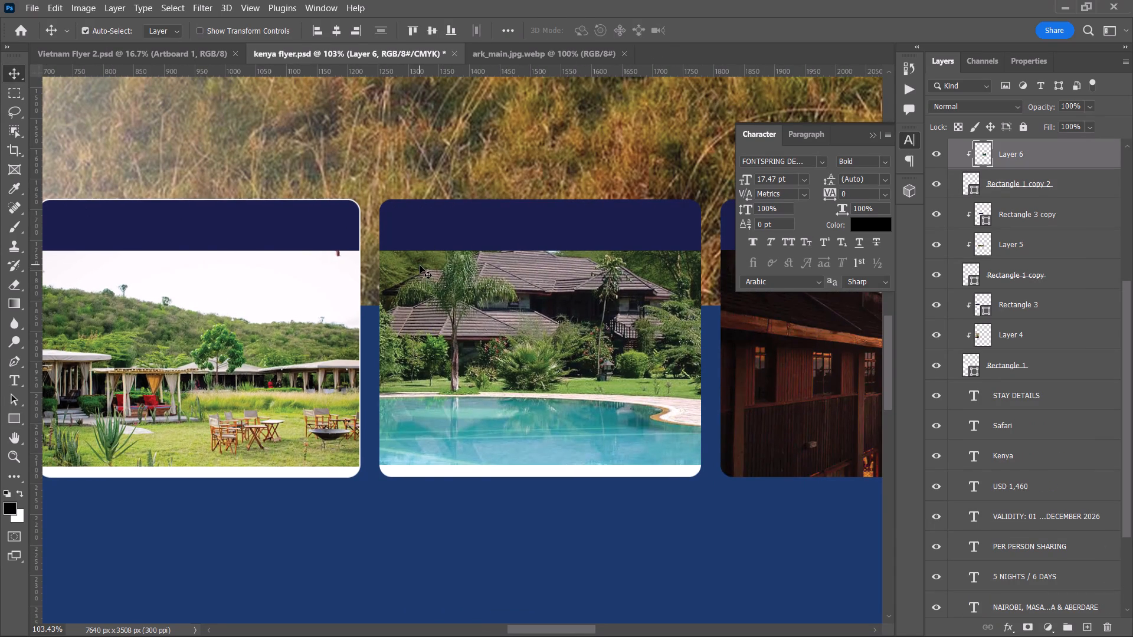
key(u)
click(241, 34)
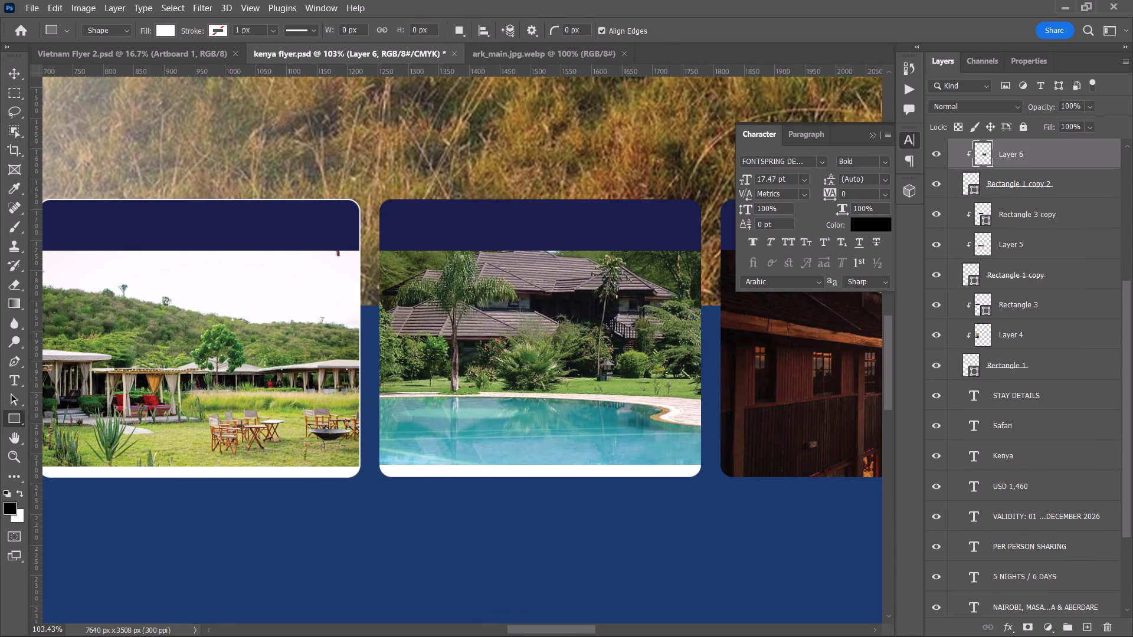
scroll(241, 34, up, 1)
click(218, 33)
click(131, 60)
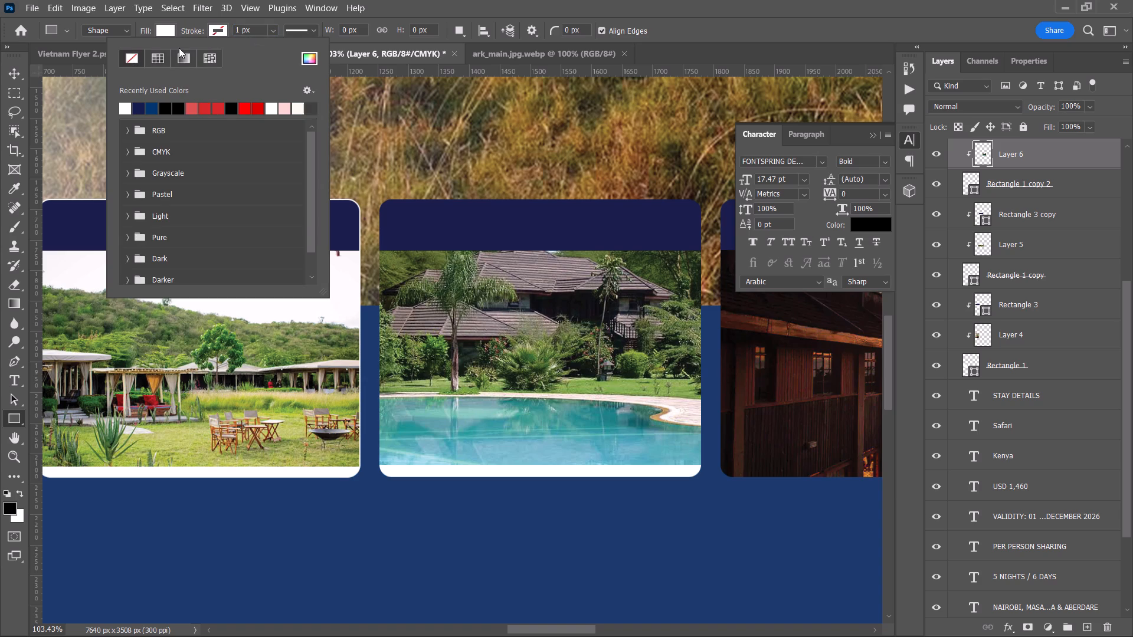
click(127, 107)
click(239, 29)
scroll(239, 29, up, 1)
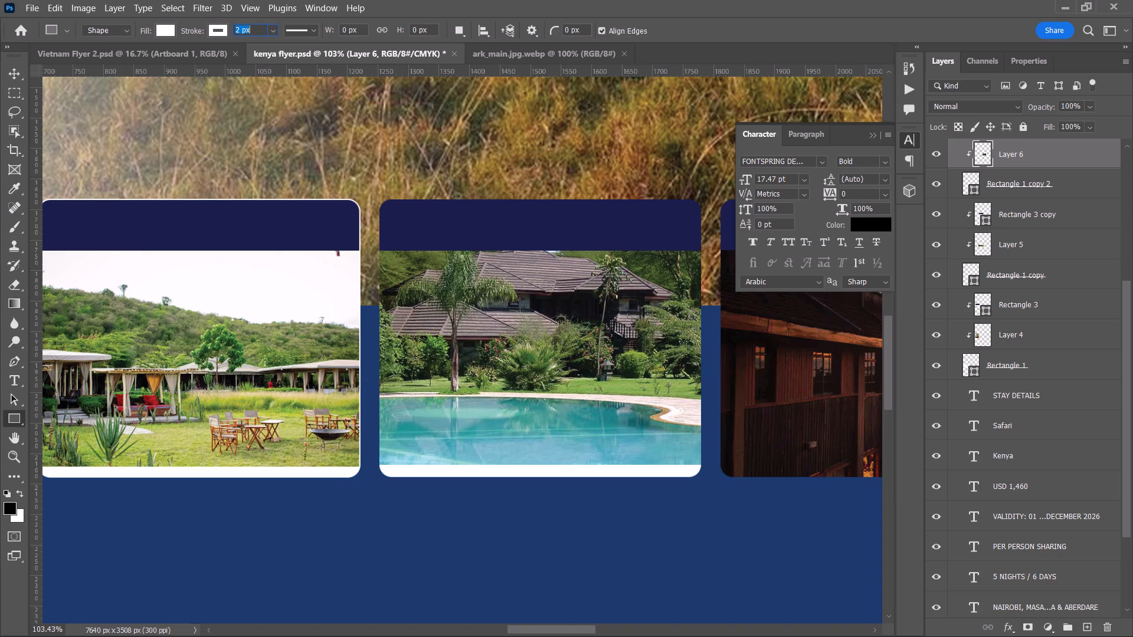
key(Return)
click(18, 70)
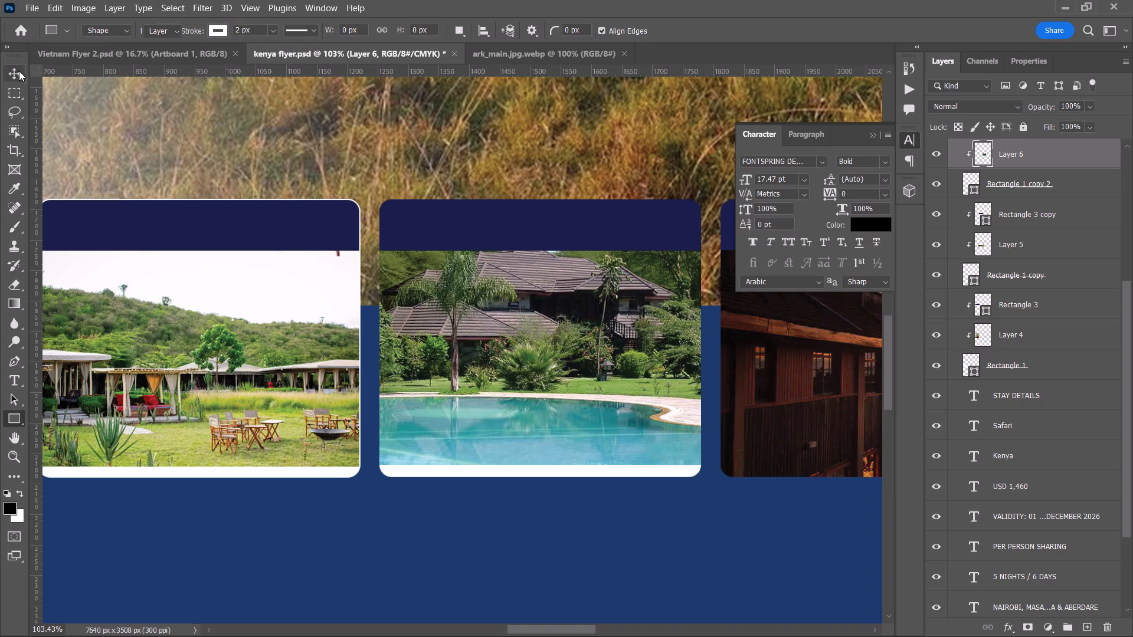
Give the third stay card's base shape, Rectangle 1 copy 2, a white 2 px stroke.
key(space)
key(space)
key(space)
key(space)
key(space)
key(space)
key(space)
key(space)
key(space)
key(space)
key(space)
key(space)
key(space)
key(space)
key(space)
key(space)
key(space)
key(space)
key(space)
key(space)
drag(446, 173, 128, 173)
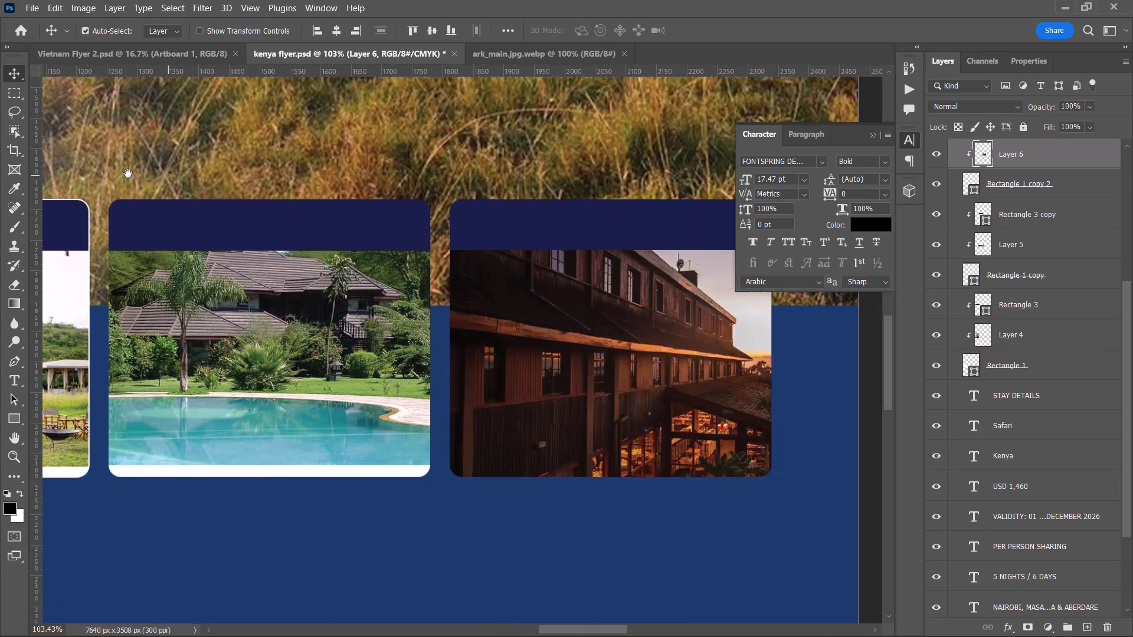
drag(128, 173, 116, 173)
click(189, 321)
click(1025, 193)
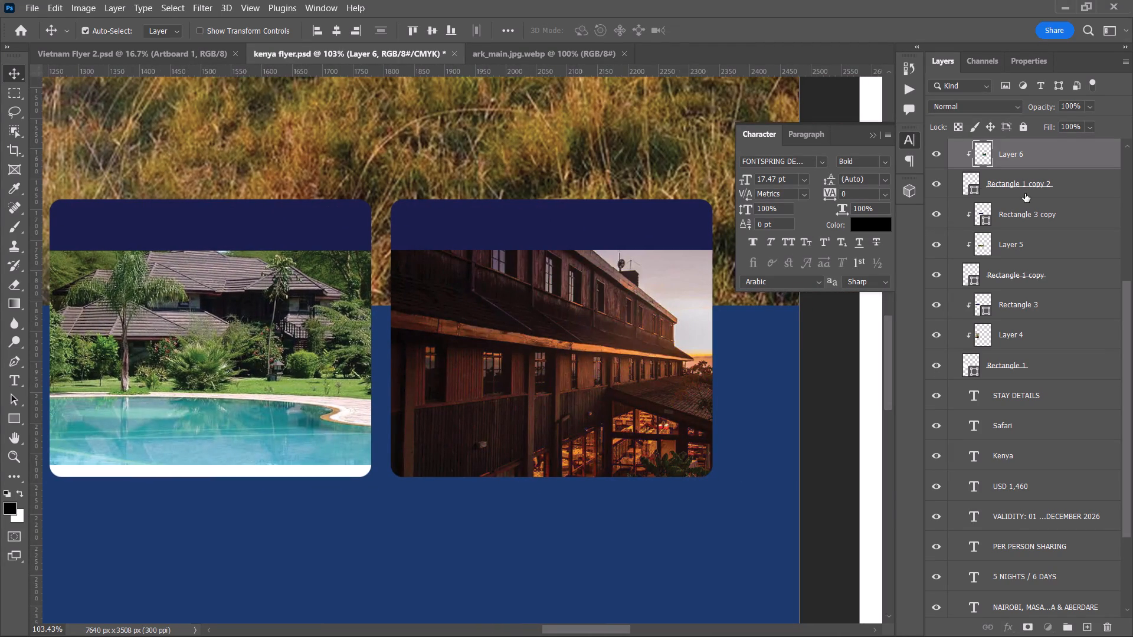
key(u)
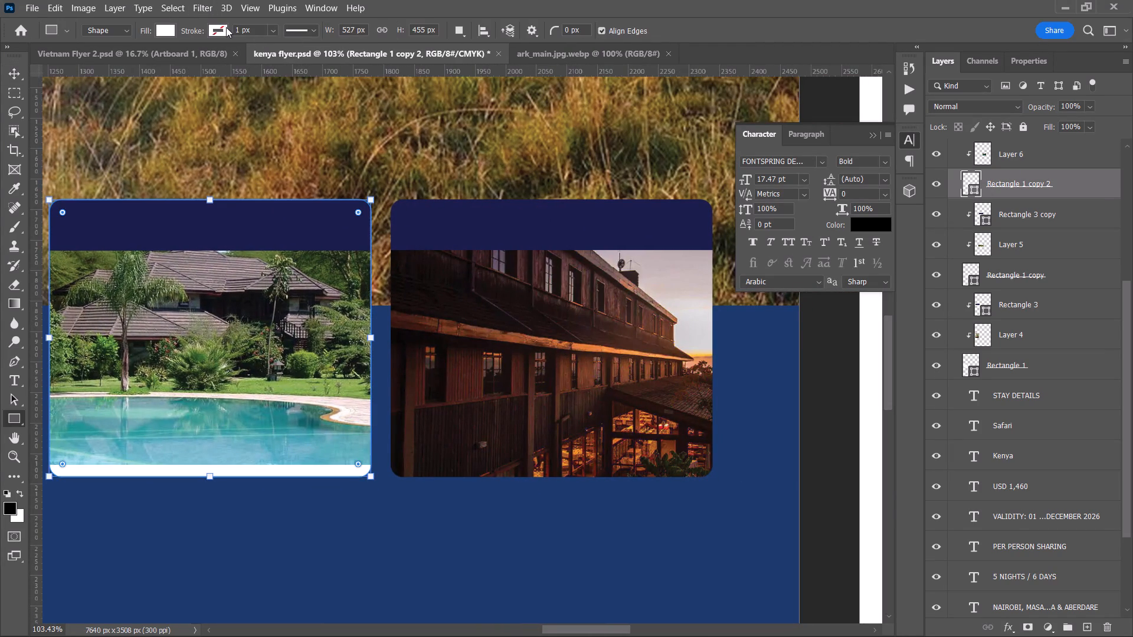
click(224, 27)
click(125, 108)
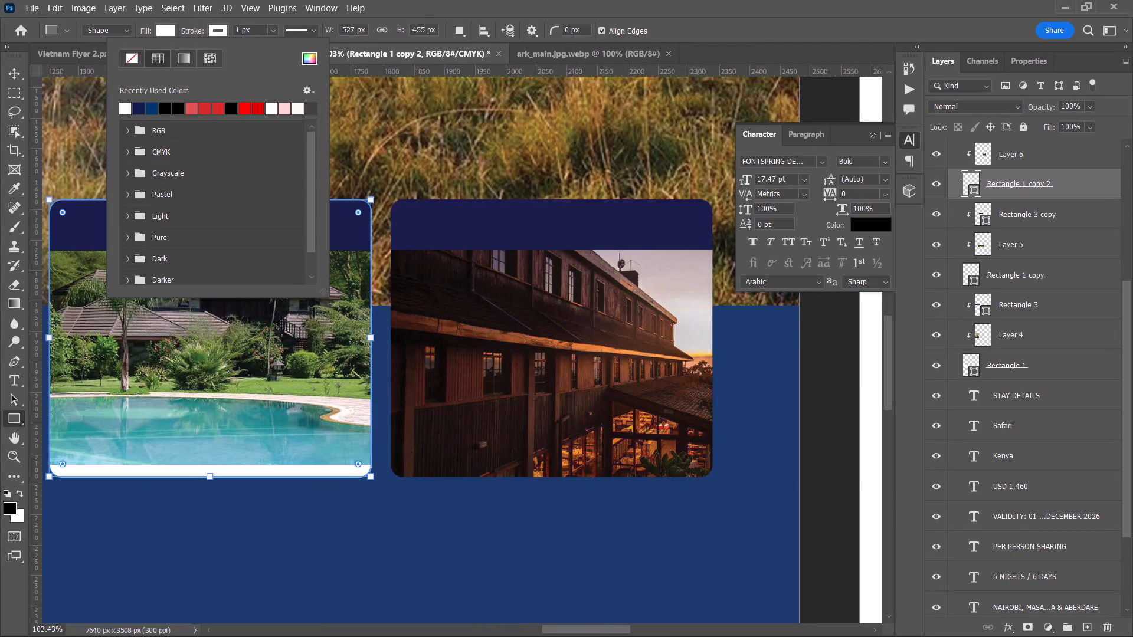
click(241, 32)
scroll(241, 32, up, 1)
key(Return)
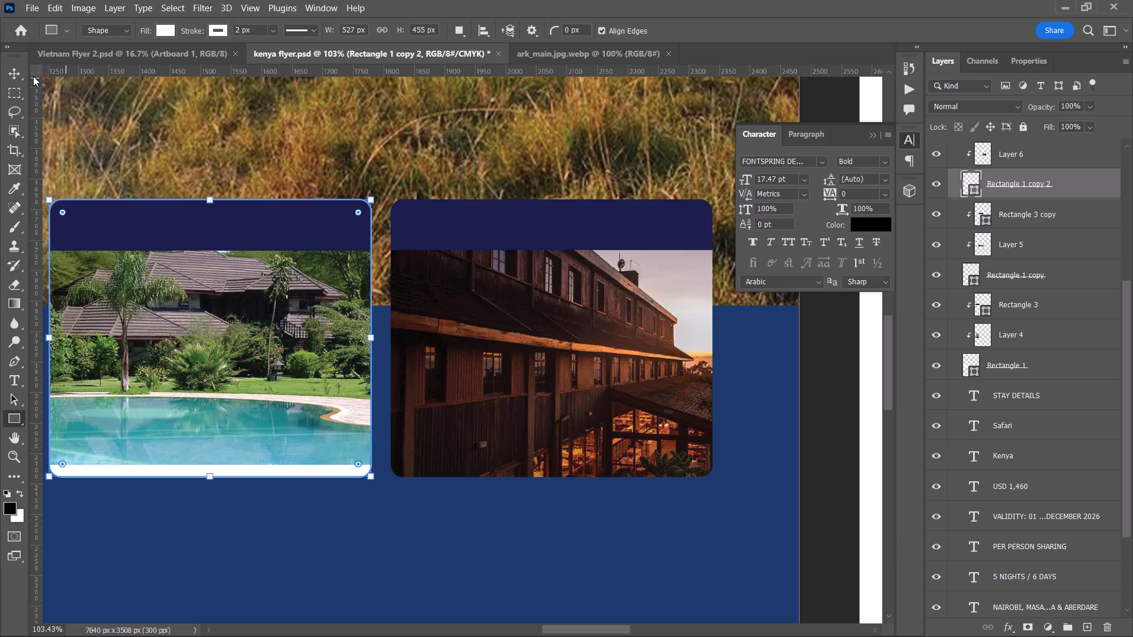
click(24, 75)
Give the fourth stay card's base shape, Rectangle 1 copy 3, a white 2 px stroke and deselect it.
key(space)
key(space)
key(space)
key(space)
key(space)
drag(554, 249, 426, 238)
click(460, 294)
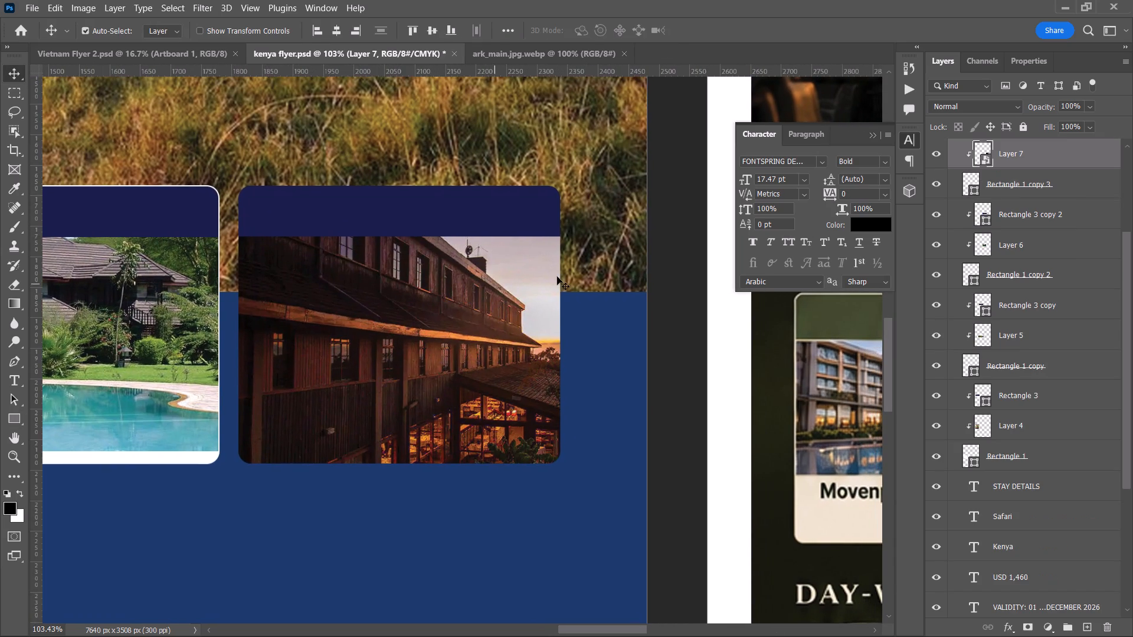
click(1045, 194)
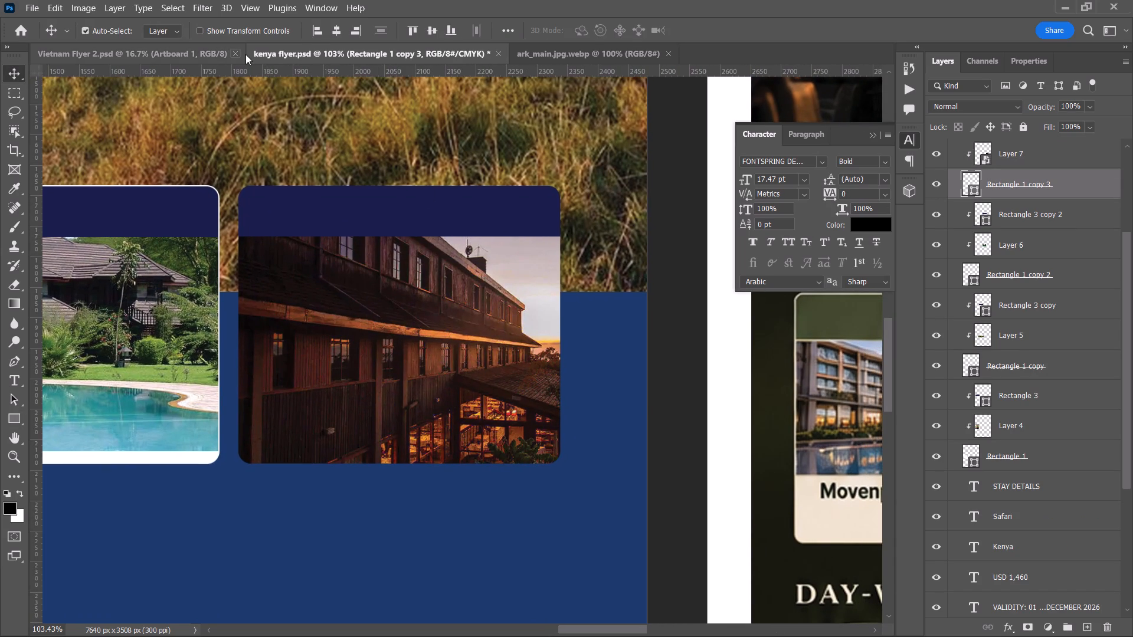
key(u)
click(215, 32)
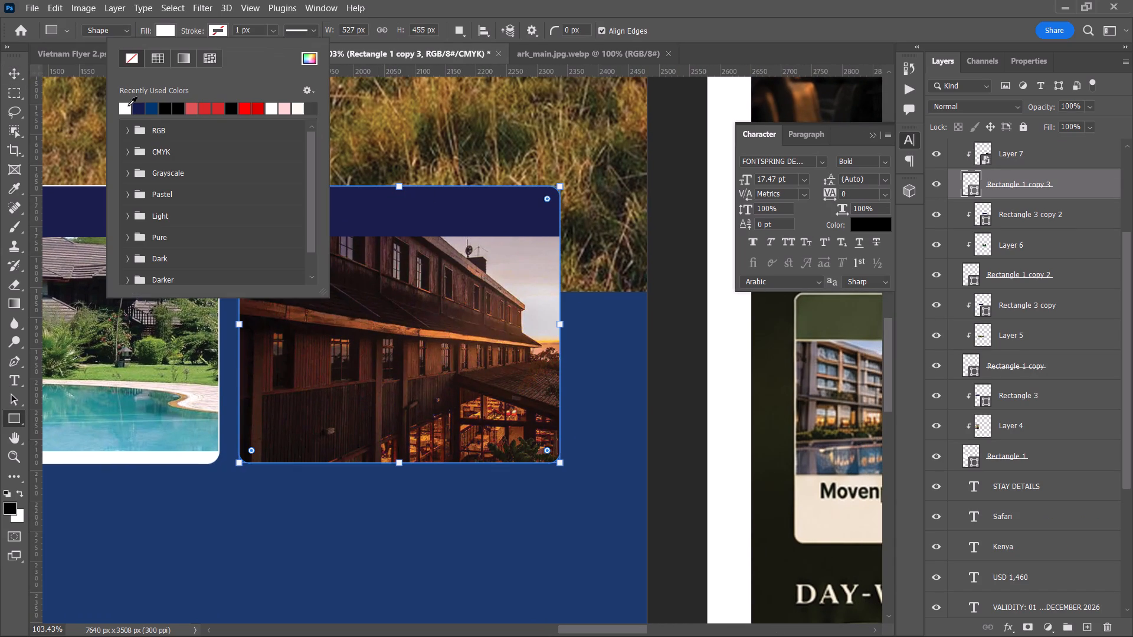
click(125, 108)
click(241, 27)
scroll(241, 27, up, 1)
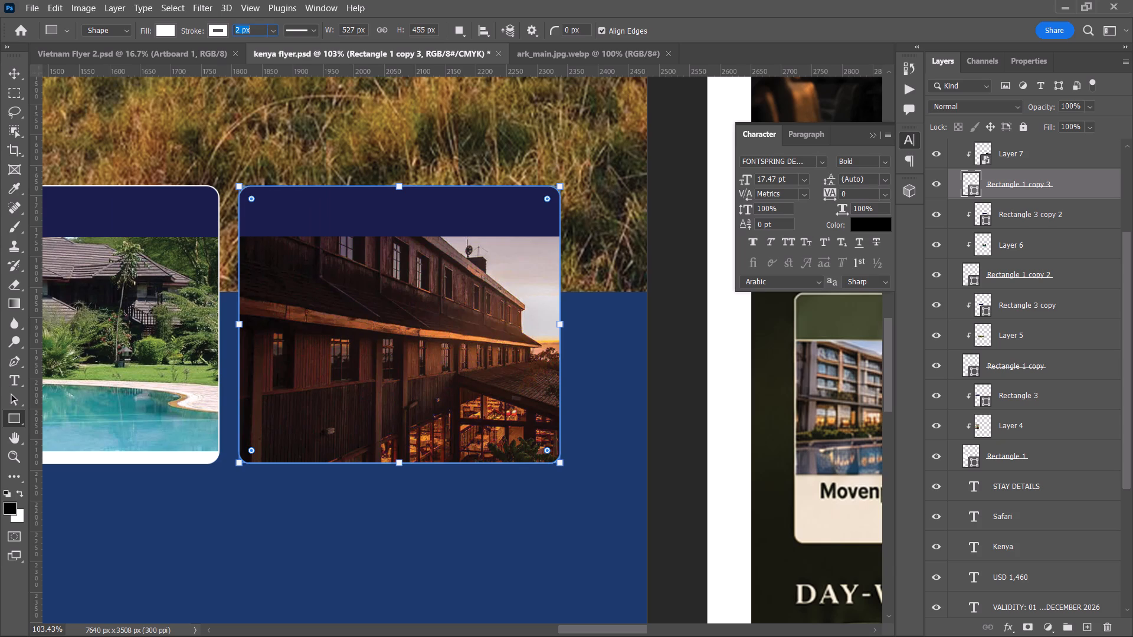
key(Return)
click(12, 76)
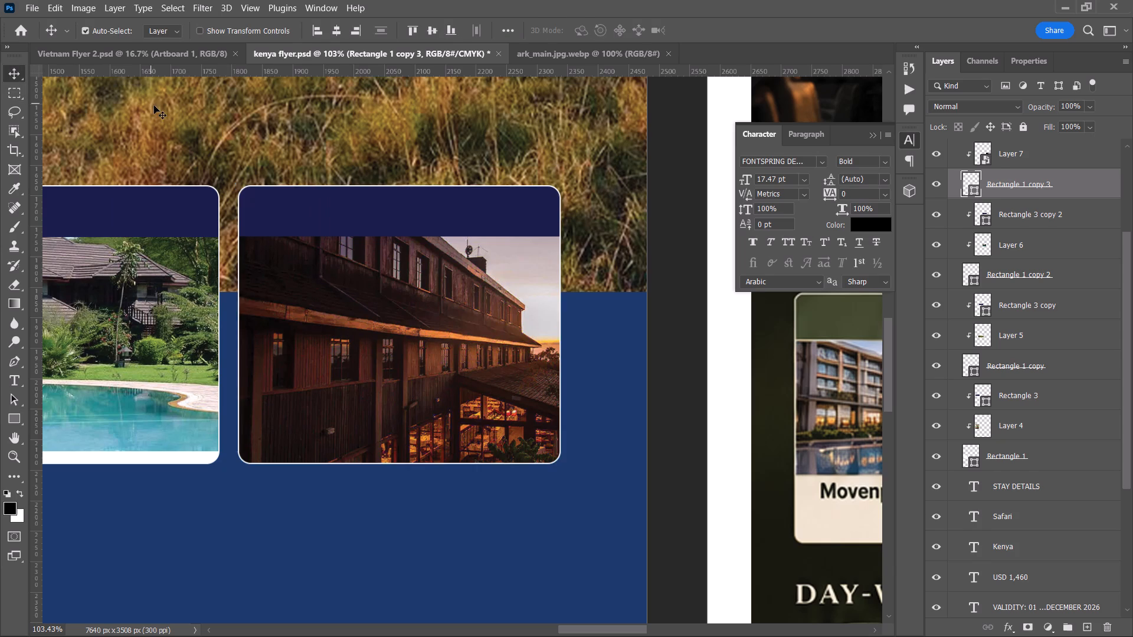
click(155, 107)
Examine the four stay cards as a row and compare them with the reference flyer's Stay Details section.
alt+scroll(173, 132, down, 4)
alt+scroll(271, 151, down, 9)
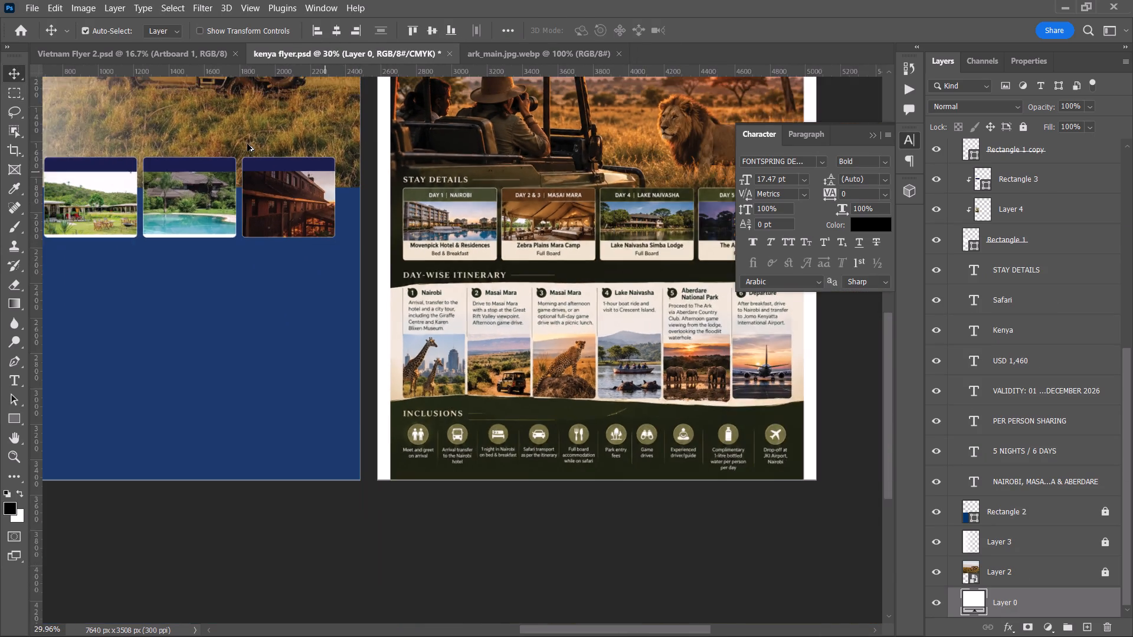
alt+scroll(247, 144, down, 5)
key(space)
key(space)
key(space)
key(space)
key(space)
key(space)
drag(225, 145, 410, 227)
alt+scroll(287, 241, up, 5)
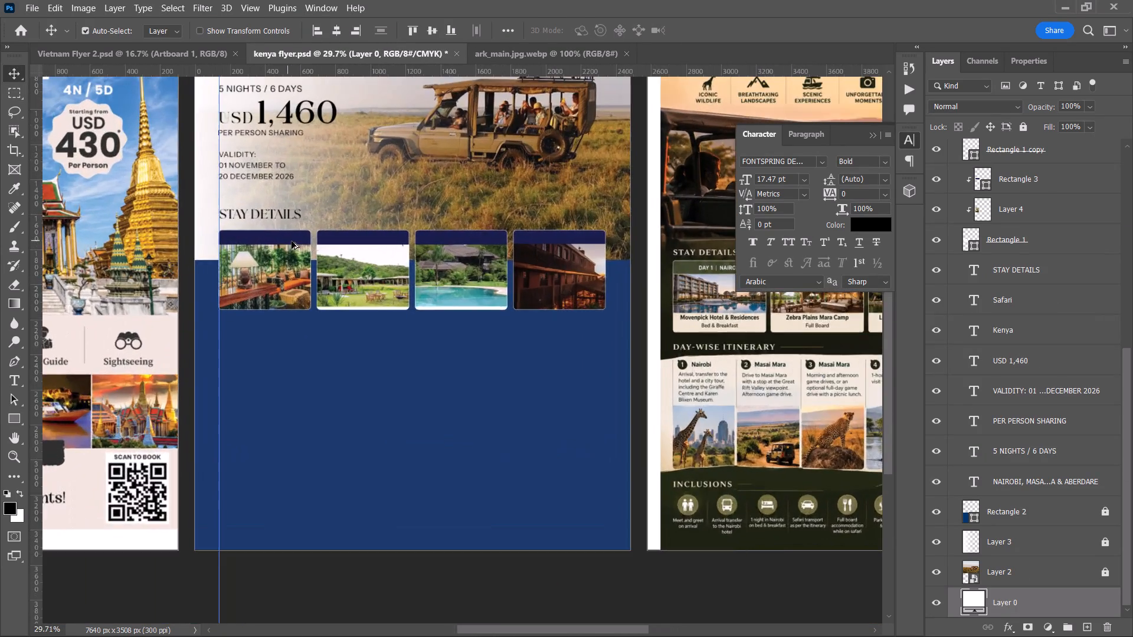
Capture the day heading text "DAY 1 | NAIROBI" from the reference flyer's first stay card with on-screen text recognition.
alt+scroll(292, 241, up, 12)
key(space)
drag(411, 237, 400, 224)
alt+scroll(399, 224, down, 3)
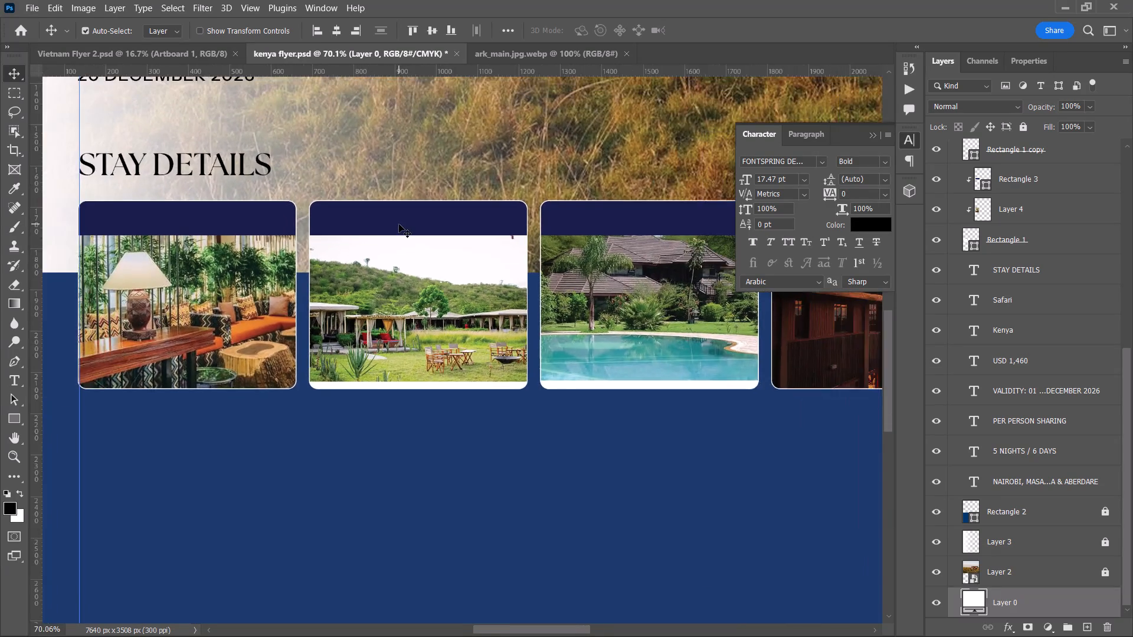
alt+scroll(399, 224, down, 2)
click(1099, 568)
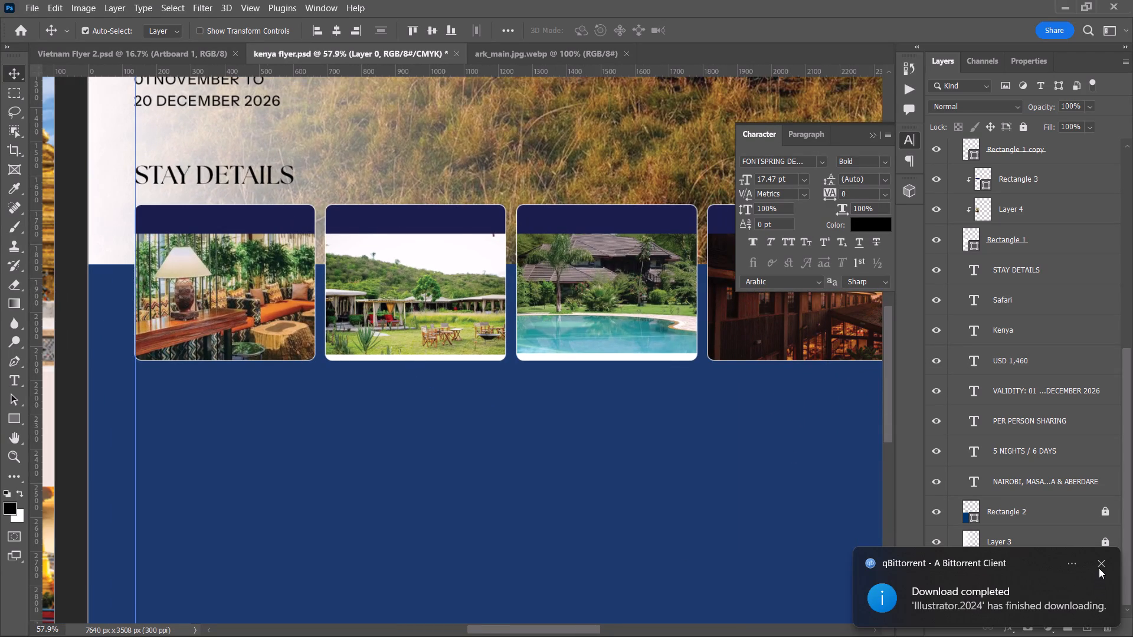
click(538, 530)
key(space)
key(space)
key(space)
key(space)
drag(588, 486, 516, 511)
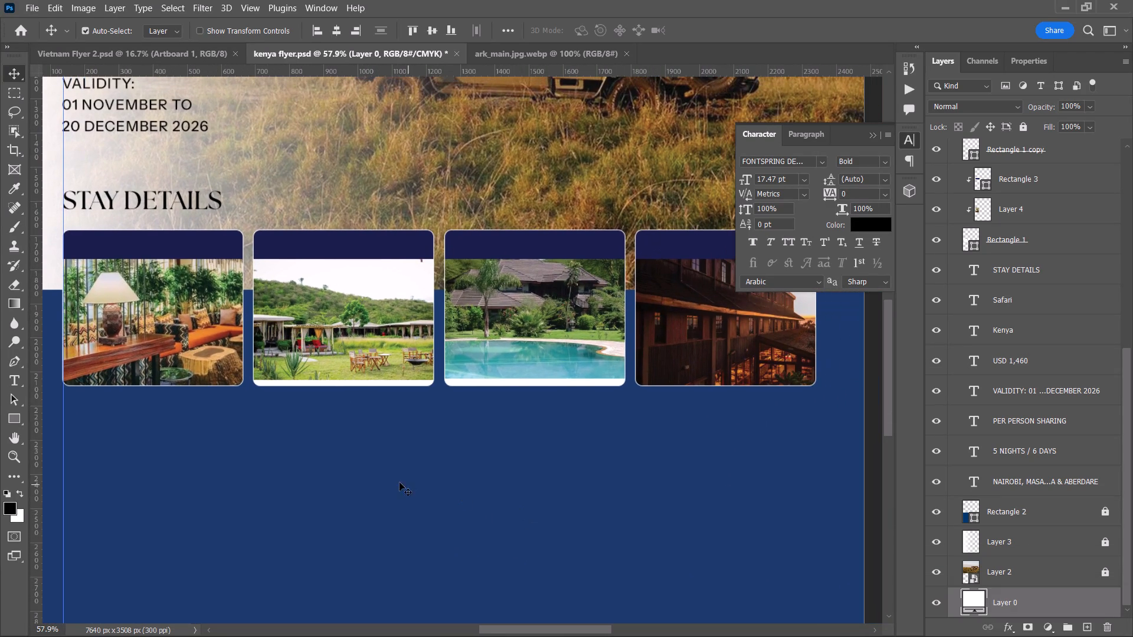
key(space)
drag(356, 473, 346, 473)
key(space)
key(space)
key(space)
key(space)
key(space)
key(space)
key(space)
key(space)
key(space)
key(space)
key(space)
key(space)
key(space)
drag(425, 462, 263, 466)
drag(481, 459, 355, 452)
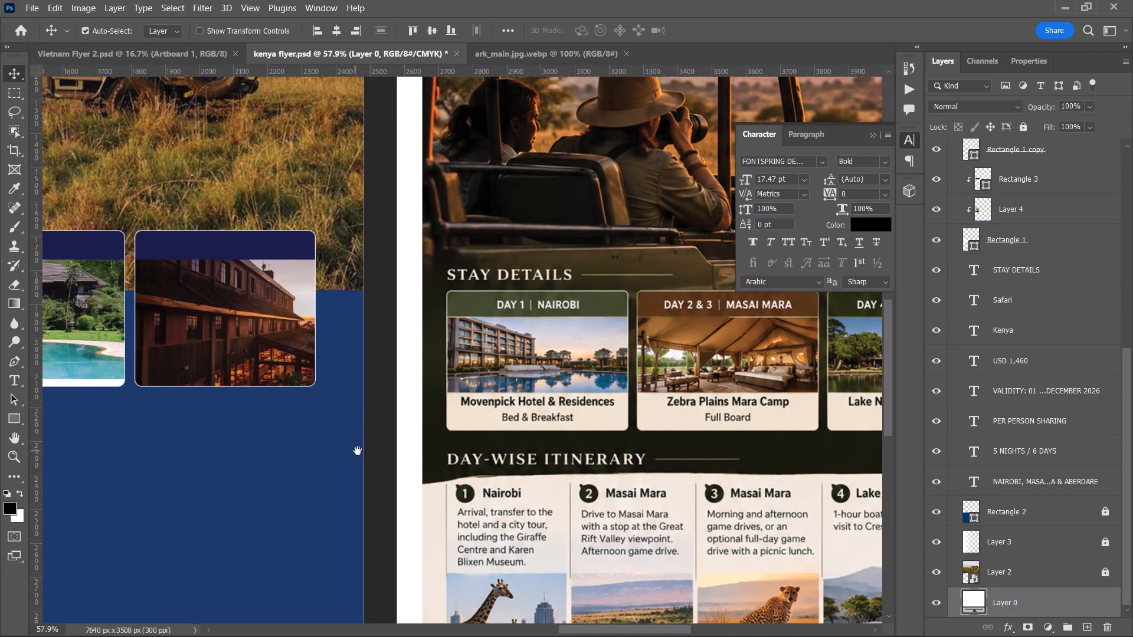
alt+scroll(516, 324, up, 7)
key(alt+t)
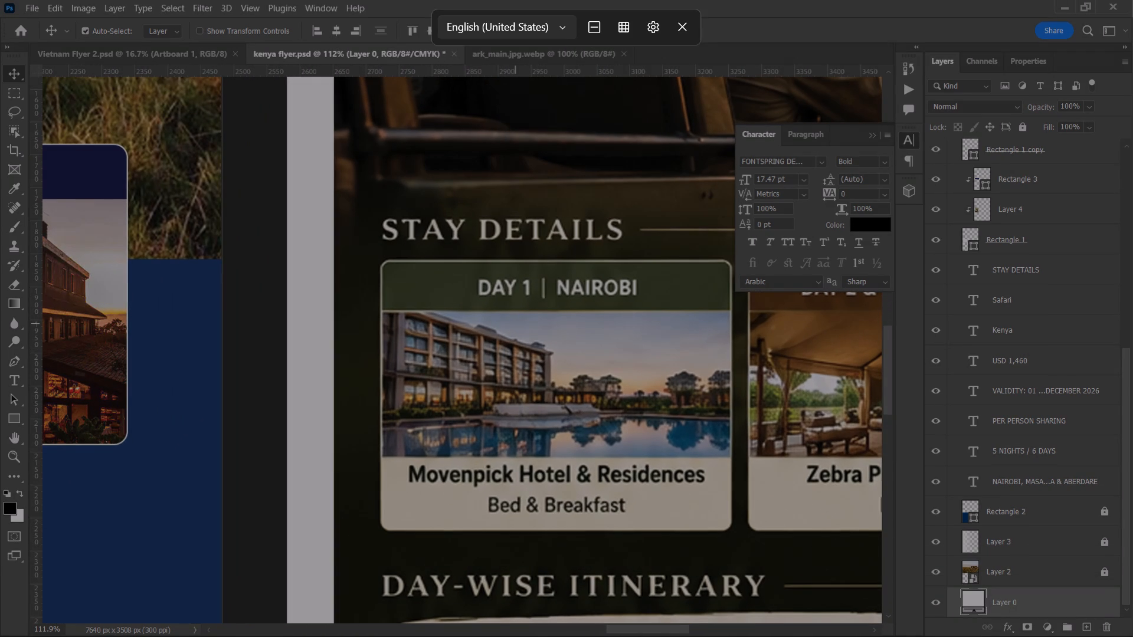
drag(467, 275, 648, 305)
Duplicate the PER PERSON SHARING text onto the first stay card's navy header bar and bring the copy to the front.
key(space)
key(space)
key(space)
key(space)
key(space)
key(space)
key(space)
key(space)
key(space)
key(space)
key(space)
key(space)
key(space)
key(space)
key(space)
key(space)
key(space)
key(space)
key(space)
key(space)
drag(339, 303, 669, 269)
drag(450, 272, 719, 496)
key(space)
key(space)
key(space)
key(space)
key(space)
key(space)
key(space)
key(space)
key(space)
key(space)
drag(411, 265, 438, 448)
drag(421, 428, 397, 389)
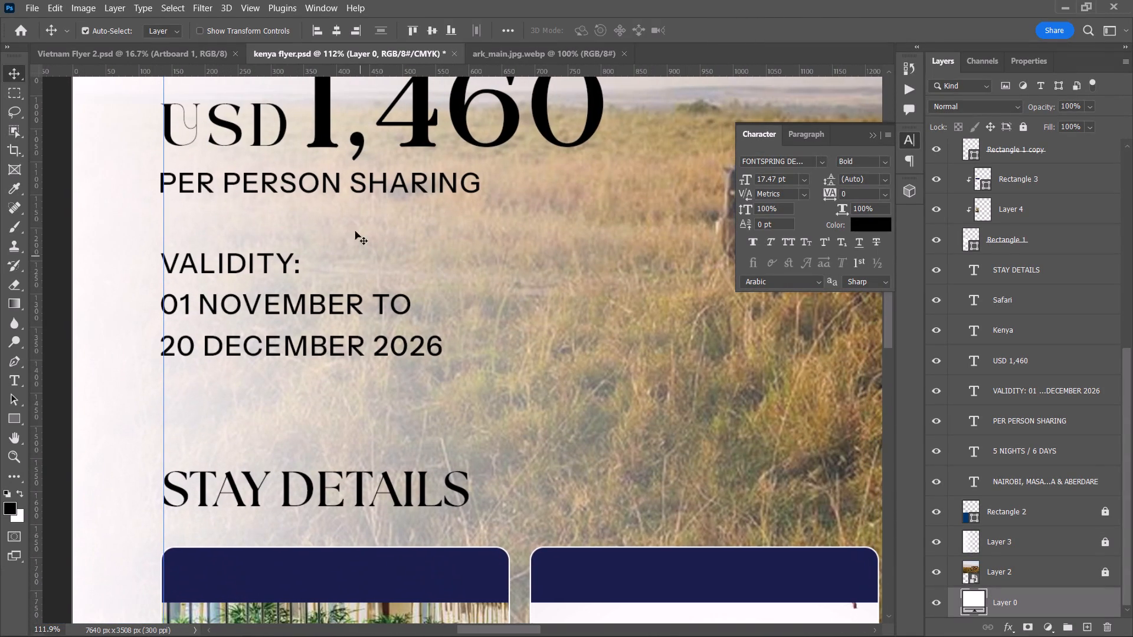
alt+drag(331, 179, 348, 563)
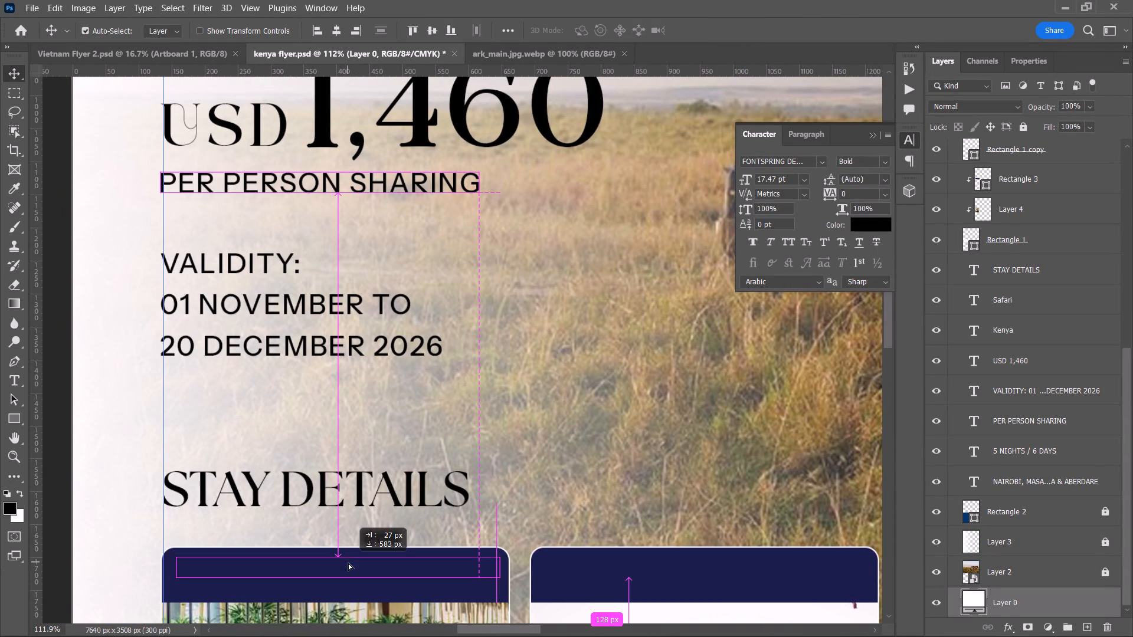
key(ctrl+shift+bracketright)
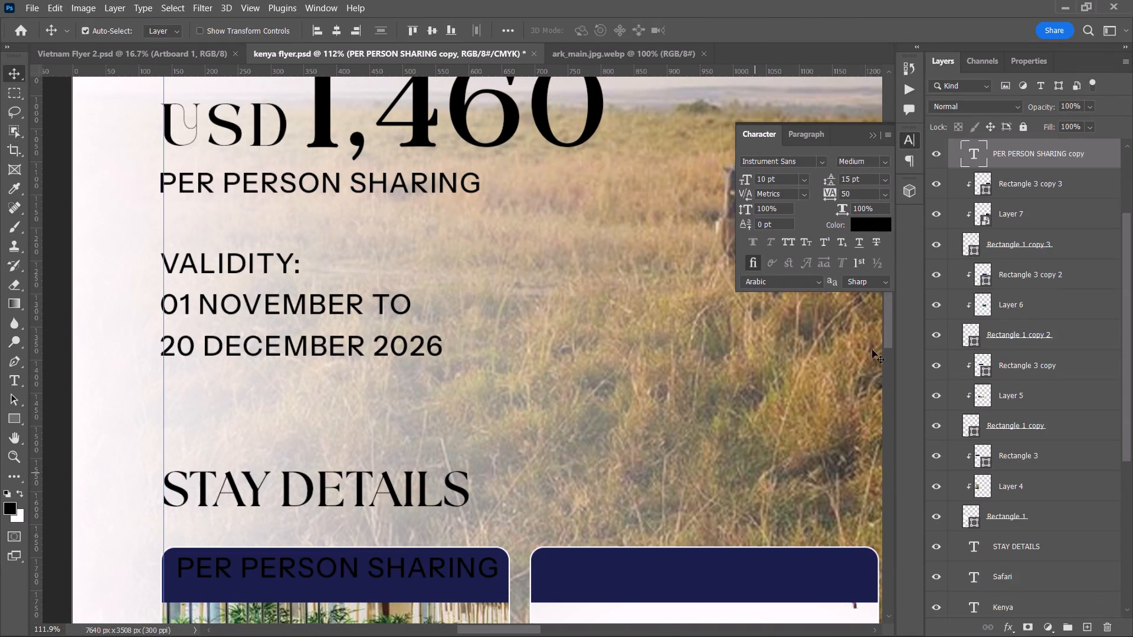
Set the duplicated text's colour to white, ffffff.
click(857, 225)
drag(794, 189, 714, 44)
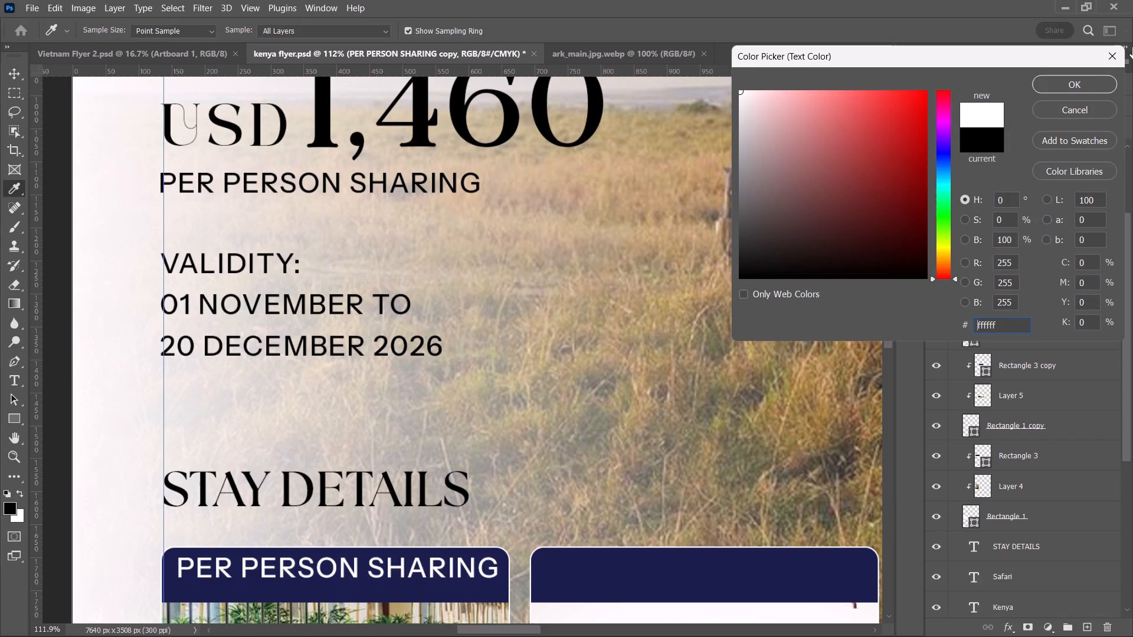
click(1081, 78)
Replace the duplicated text with the captured heading, DAYI I NAIROBI, and centre it in the first card's header bar.
scroll(574, 324, down, 19)
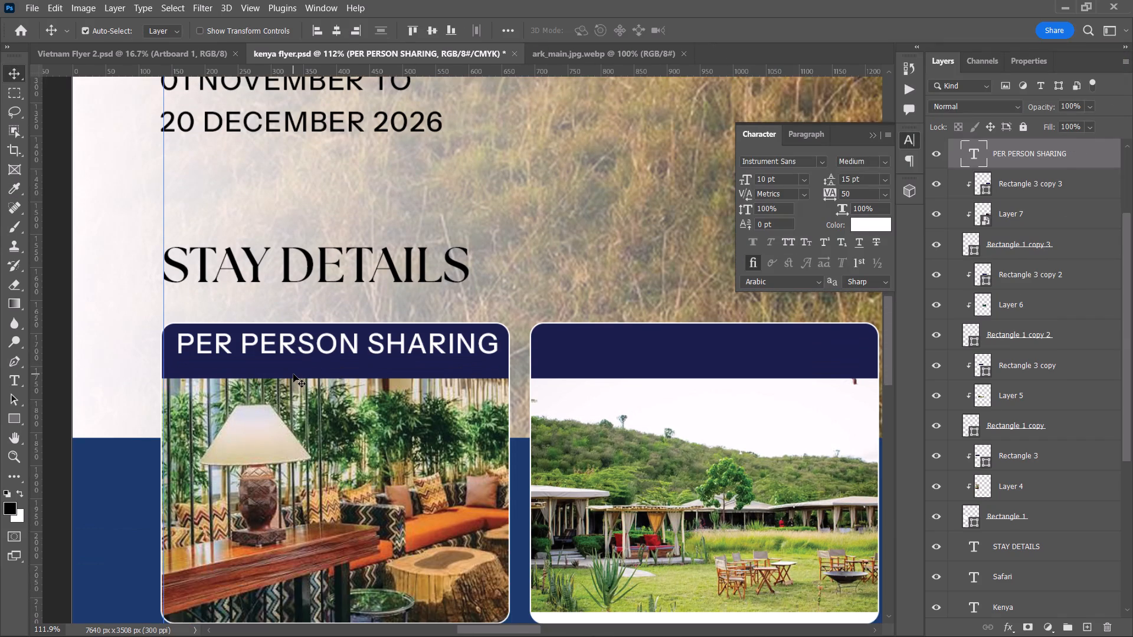
key(t)
triple_click(309, 349)
click(309, 349)
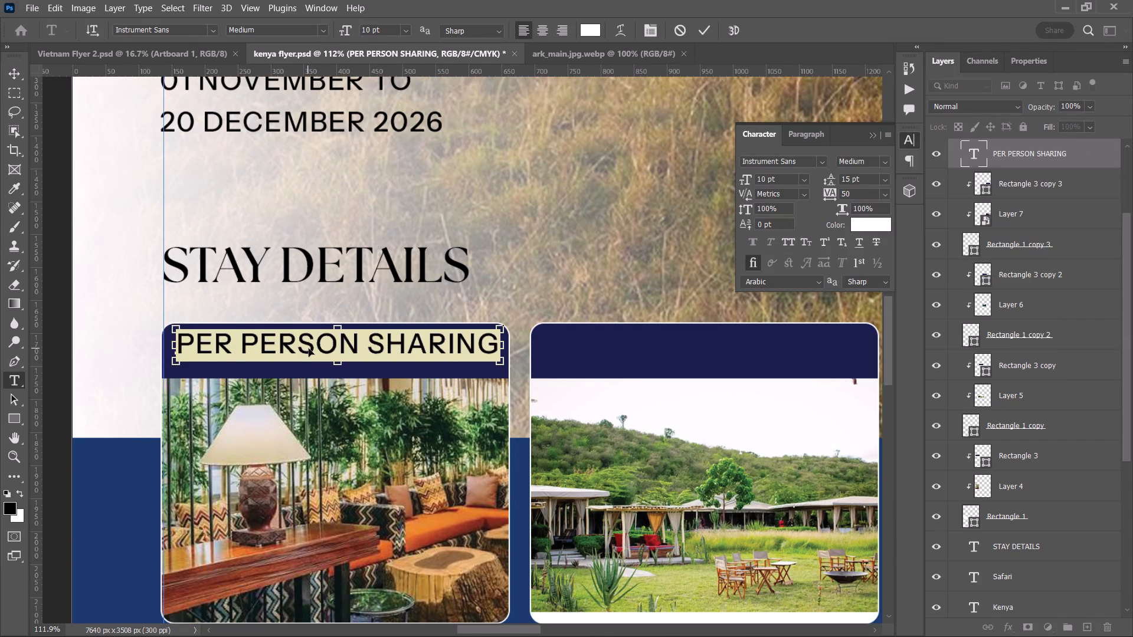
key(ctrl+v)
drag(374, 376, 428, 381)
click(703, 29)
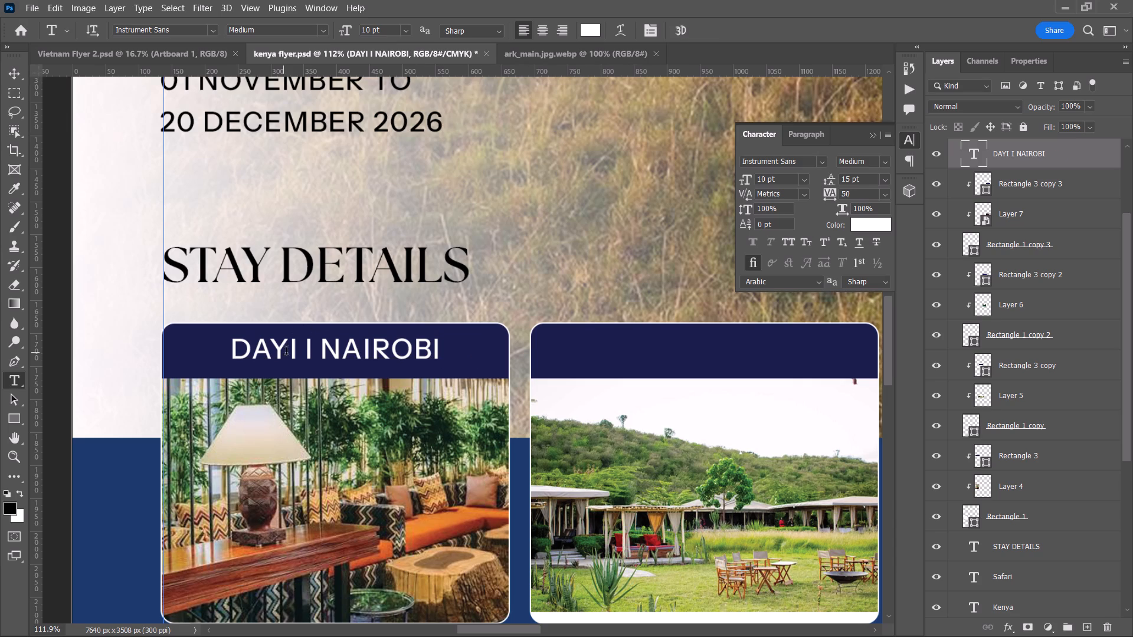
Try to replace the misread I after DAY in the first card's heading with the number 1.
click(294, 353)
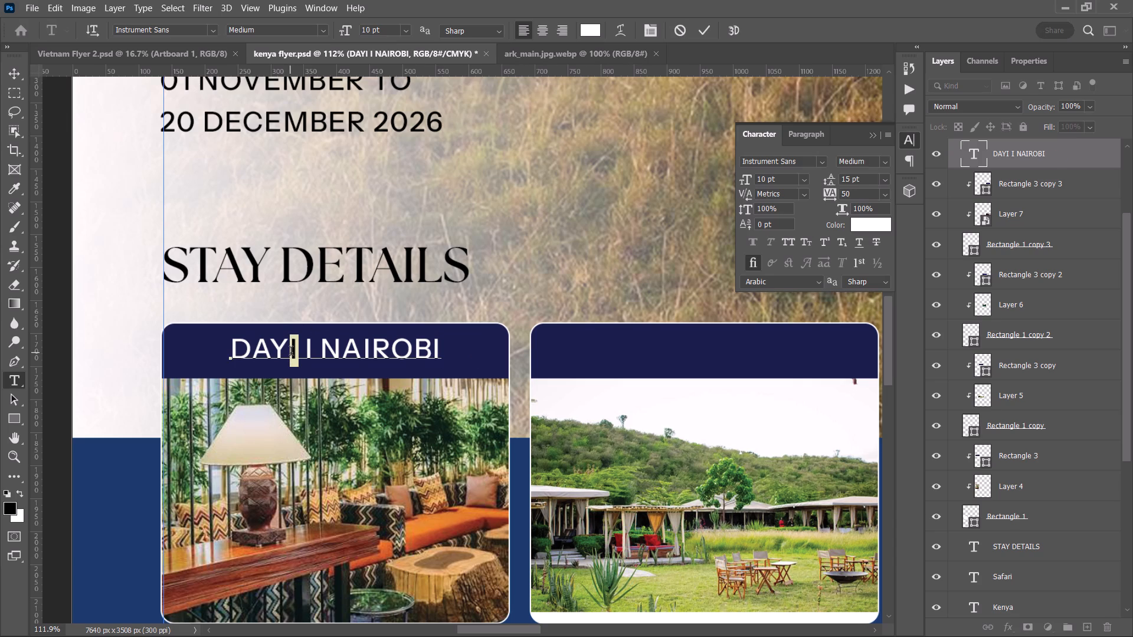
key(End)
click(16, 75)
Compare the first card's heading and the other blank header bars with the day headings on the reference flyer's stay cards.
alt+scroll(604, 250, down, 4)
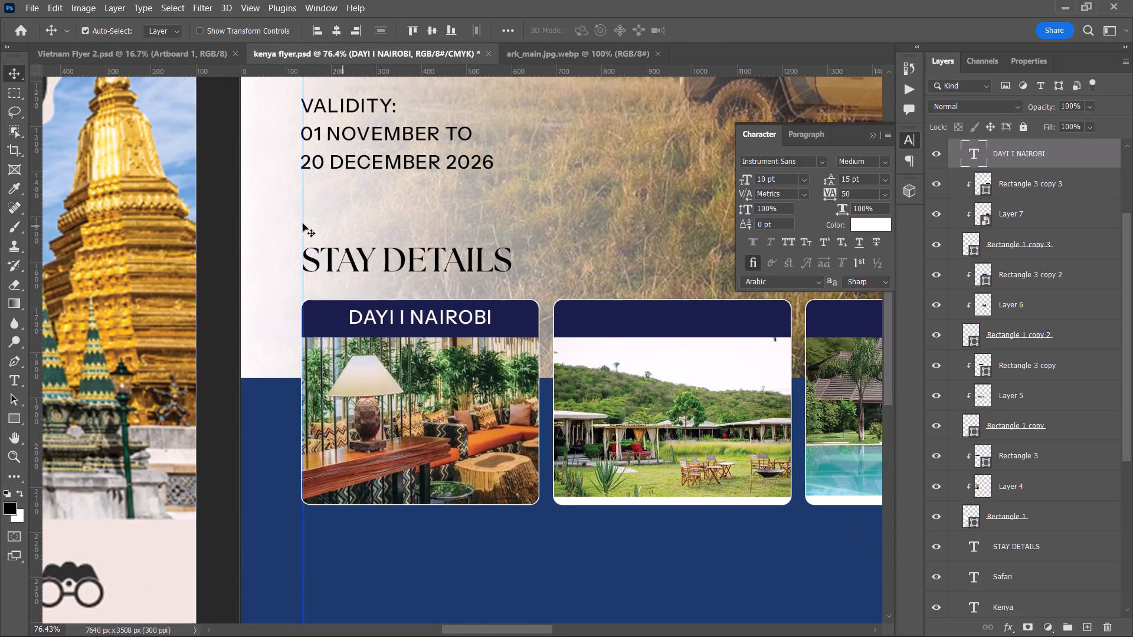
key(space)
drag(269, 218, 238, 224)
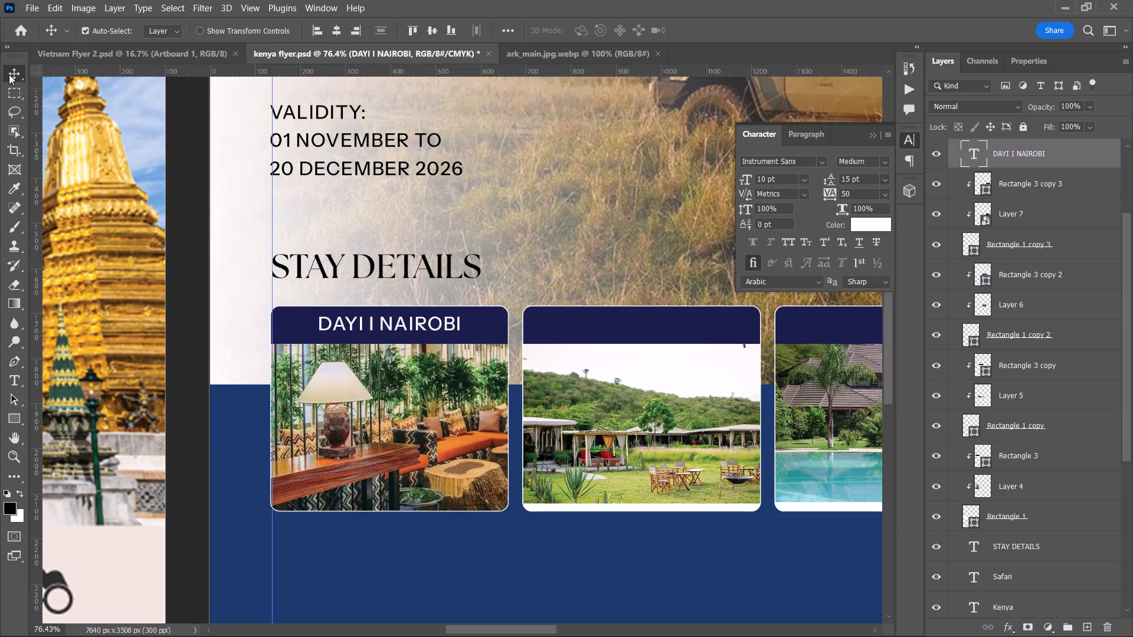
key(space)
key(space)
key(space)
key(space)
key(space)
key(space)
key(space)
key(space)
key(space)
key(space)
key(space)
key(space)
key(space)
key(space)
key(space)
key(space)
key(space)
key(space)
key(space)
key(space)
drag(565, 336, 500, 343)
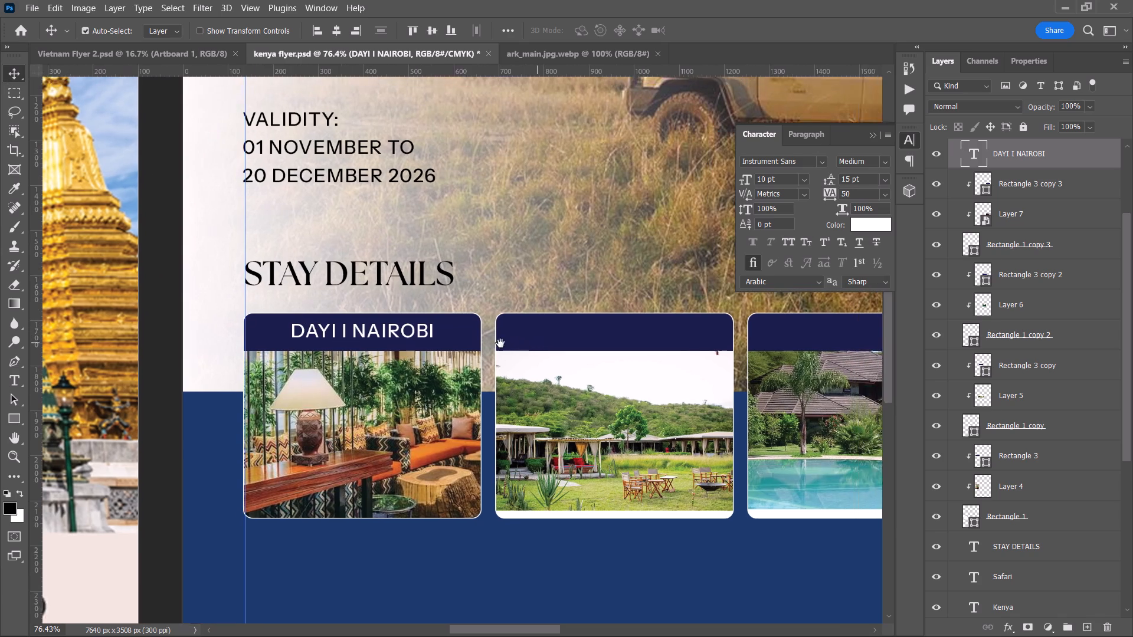
drag(500, 343, 88, 347)
drag(358, 362, 296, 350)
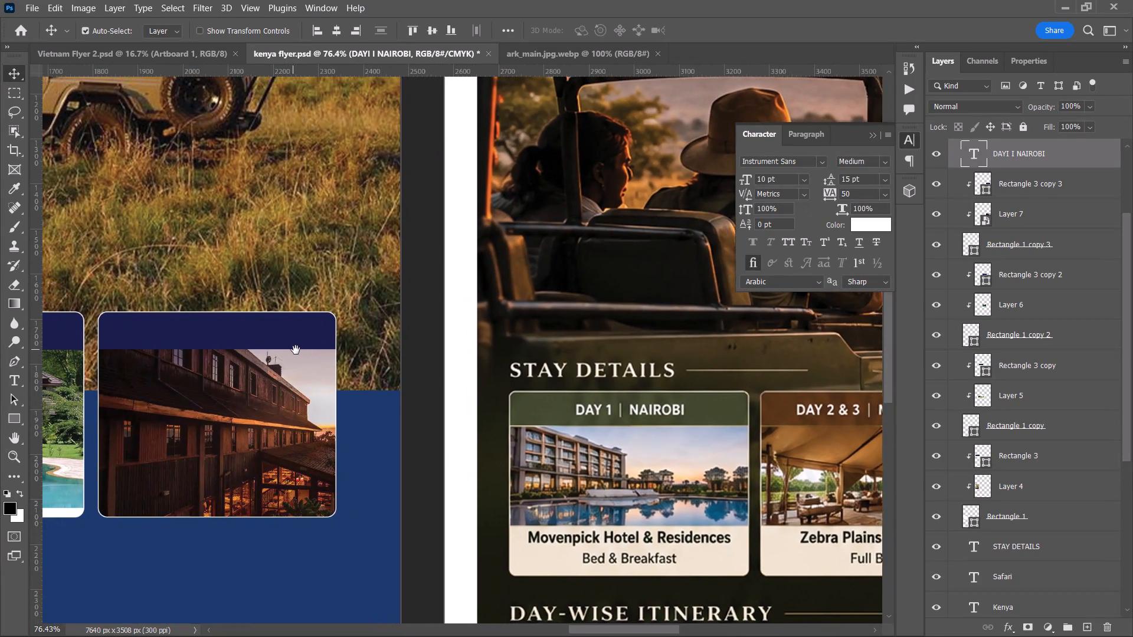
drag(296, 350, 554, 352)
drag(323, 348, 440, 353)
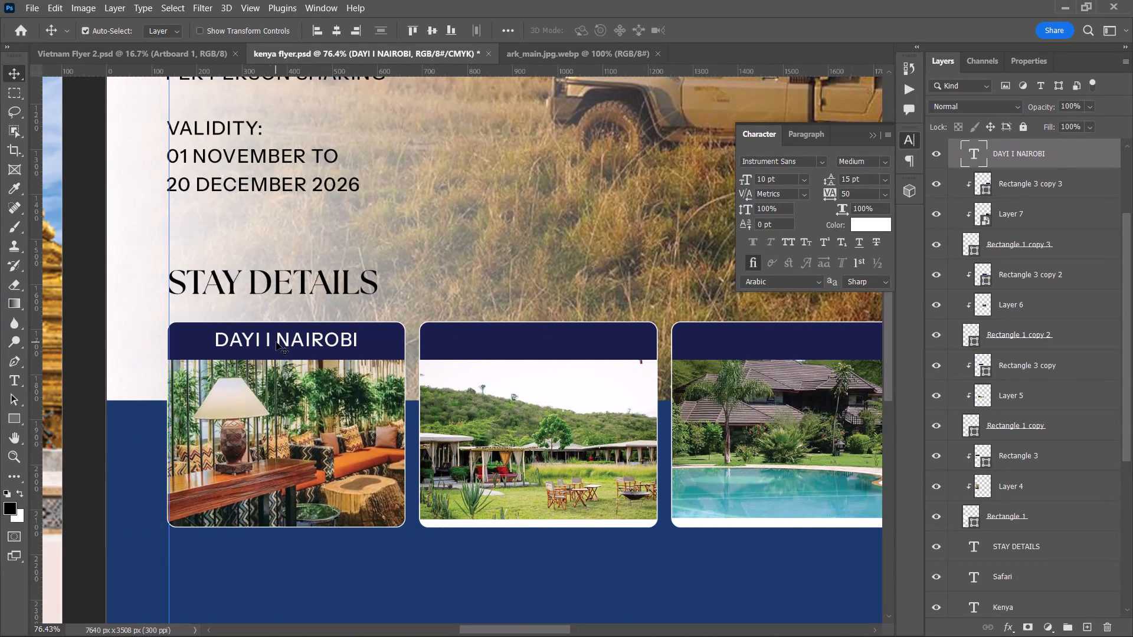
key(space)
key(space)
key(space)
key(space)
key(space)
key(space)
key(space)
key(space)
key(space)
key(space)
key(space)
key(space)
key(space)
key(space)
key(space)
key(space)
key(space)
key(space)
key(space)
key(space)
drag(319, 344, 143, 369)
drag(177, 365, 14, 330)
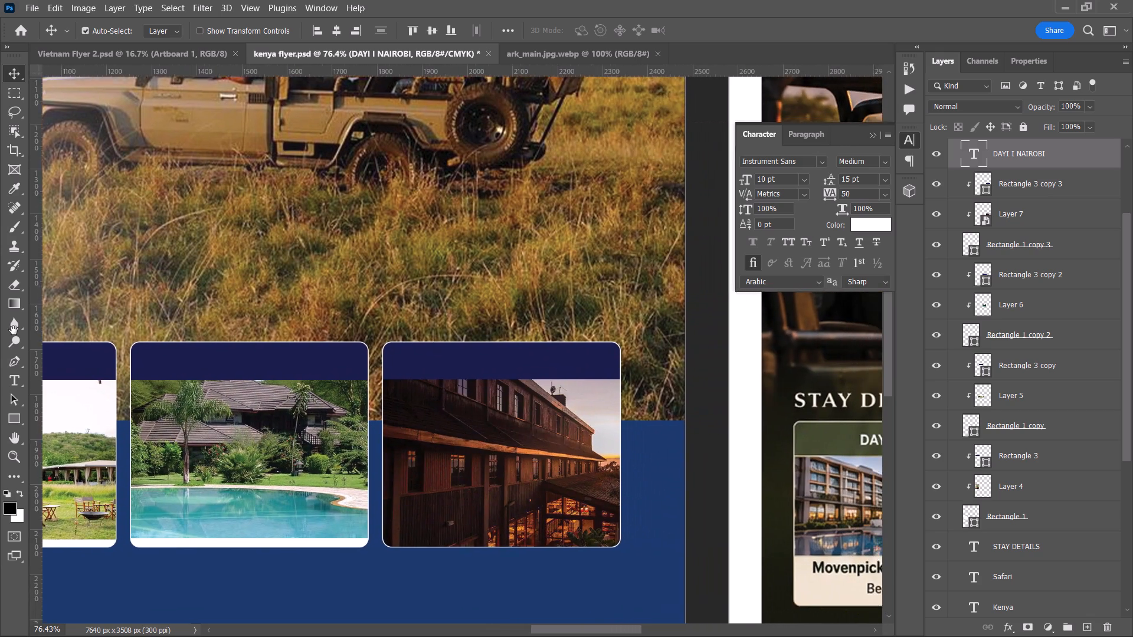
drag(14, 330, 317, 284)
drag(244, 309, 233, 396)
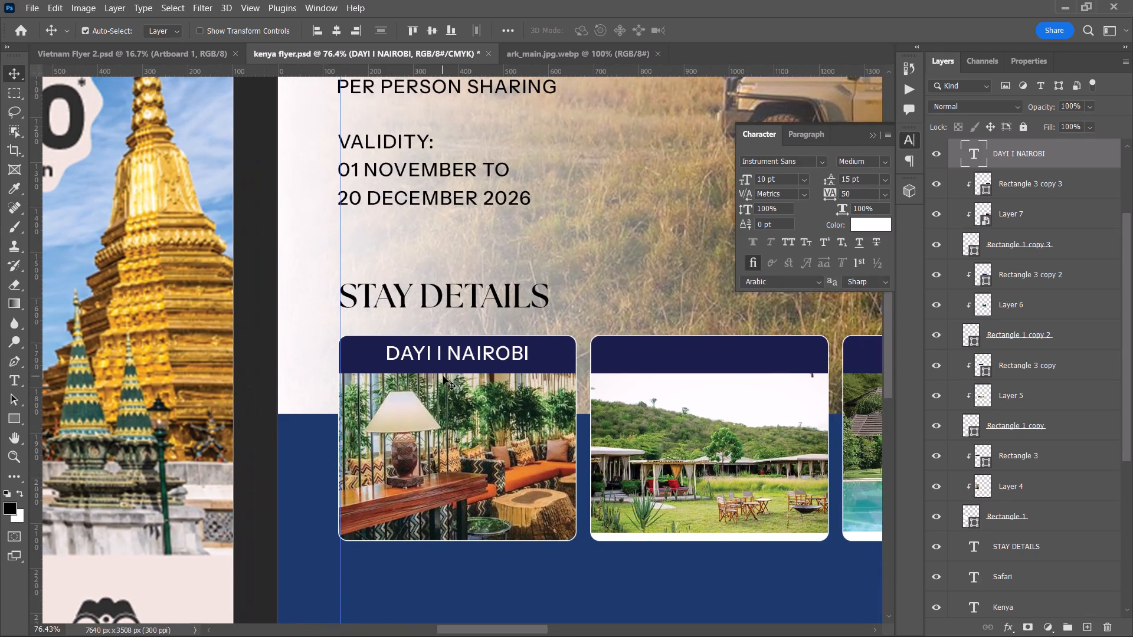
Replace the separator I before NAIROBI in the first card's heading with a slash.
key(t)
click(442, 360)
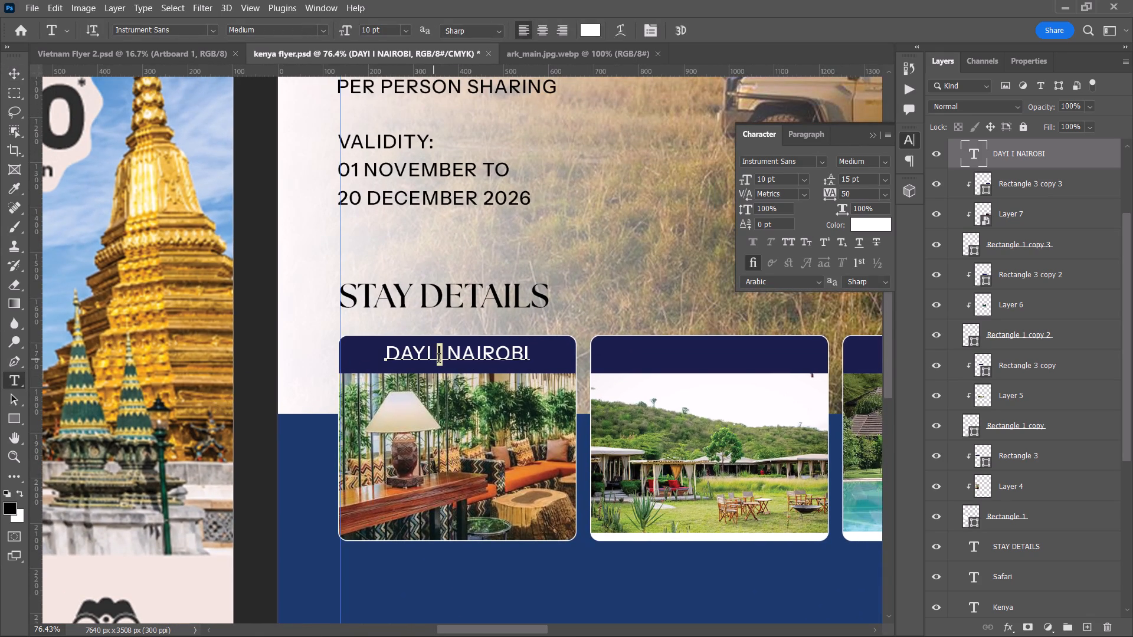
key(slash)
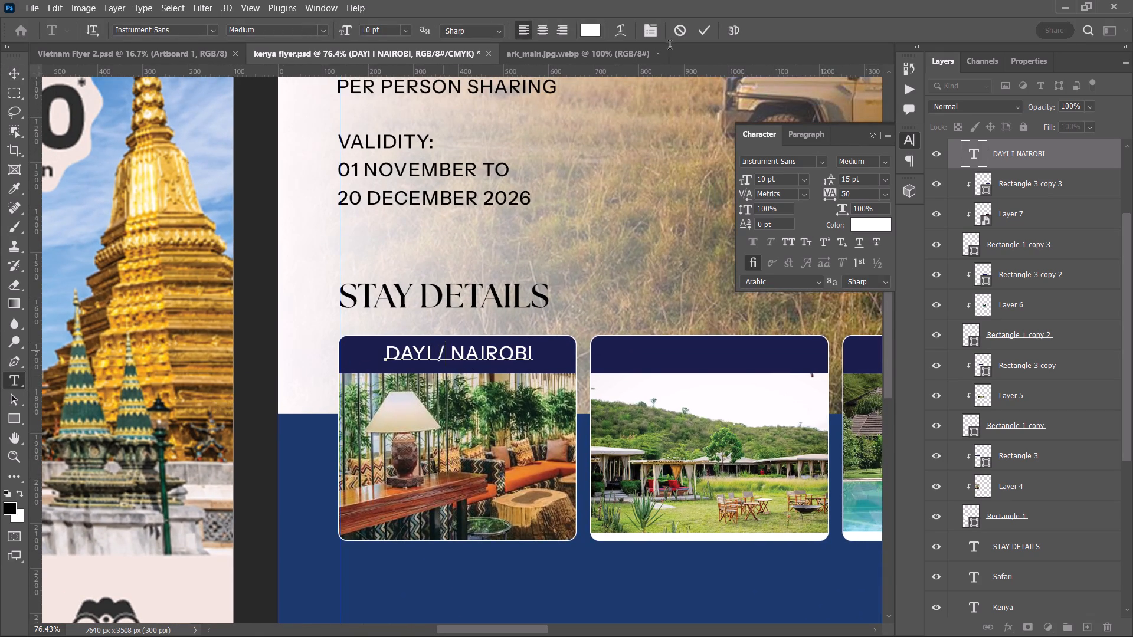
click(706, 37)
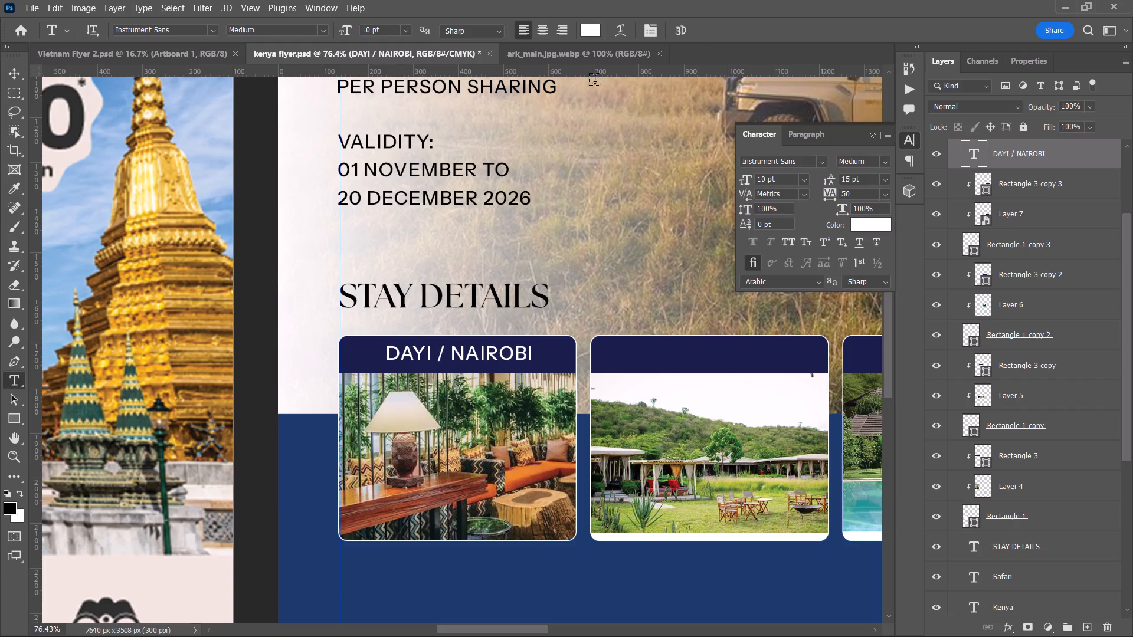
Delete the misread I attached to DAY in the first card's heading, keeping a space before the slash.
drag(431, 354, 423, 353)
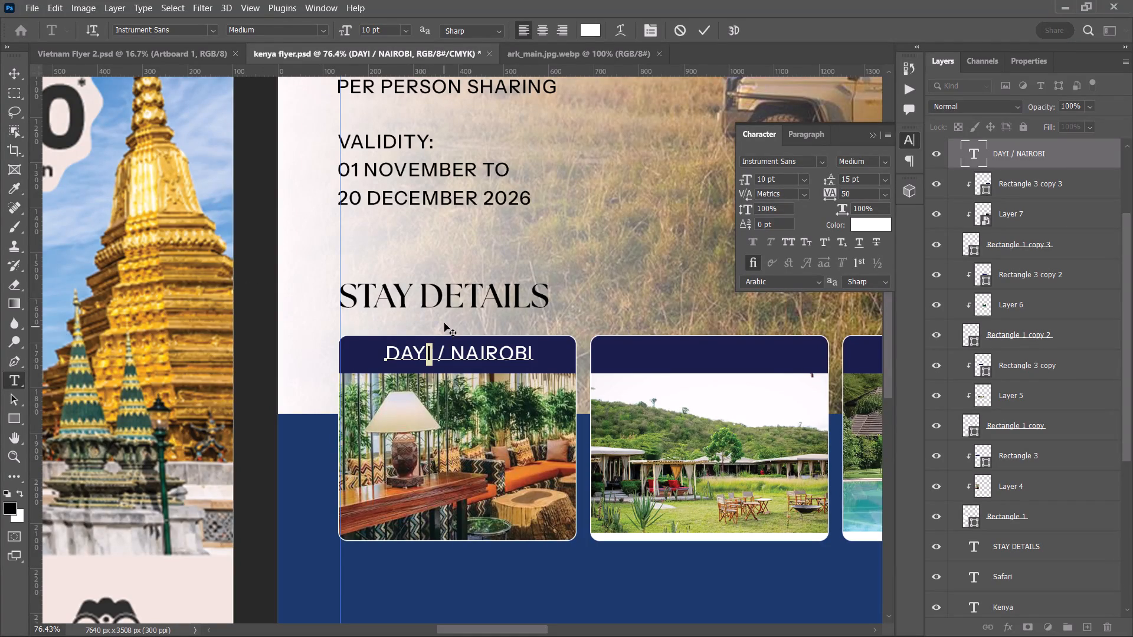
key(BackSpace)
key(Delete)
key(space)
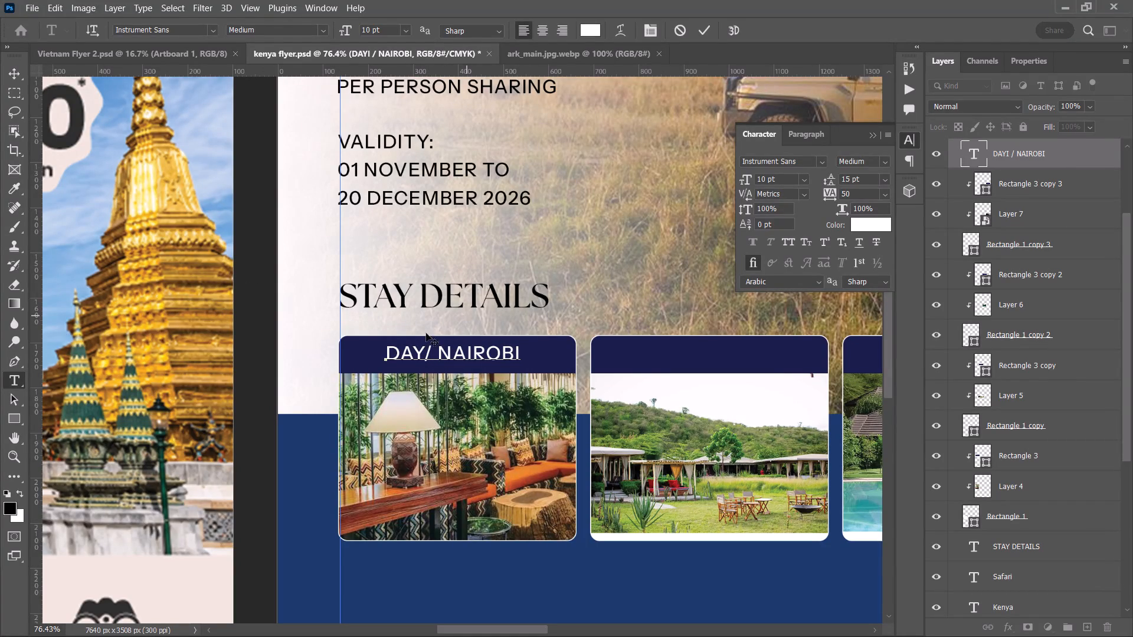
key(space)
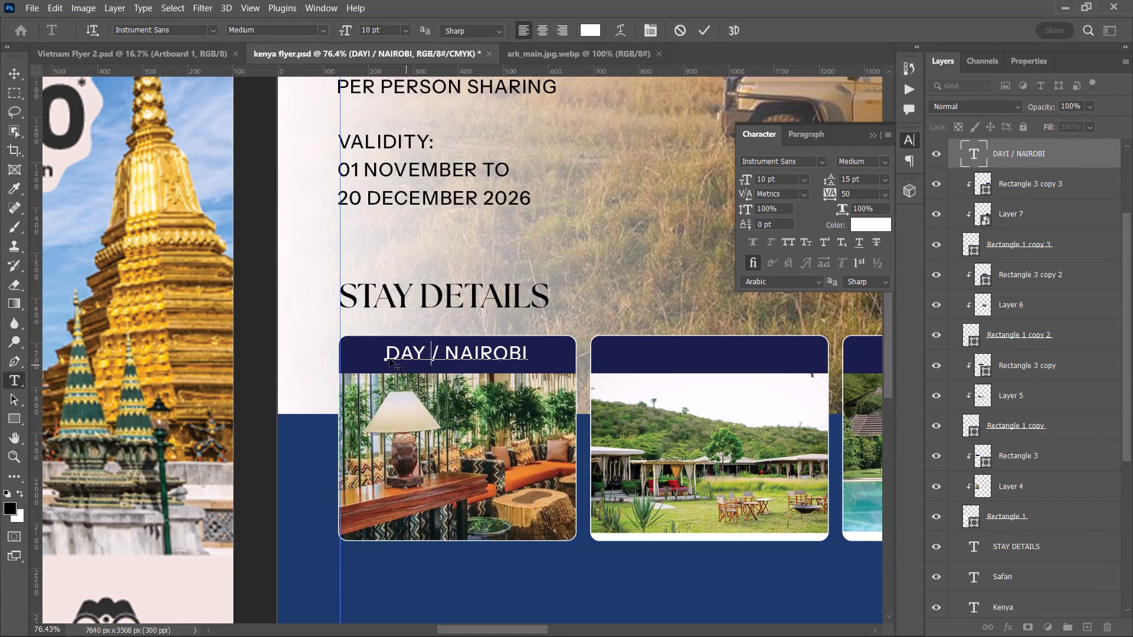
Add the number 1 before DAY and drop the final I in the first card's heading, making it 1 DAY / NAIROB.
click(387, 351)
key(Left)
key(End)
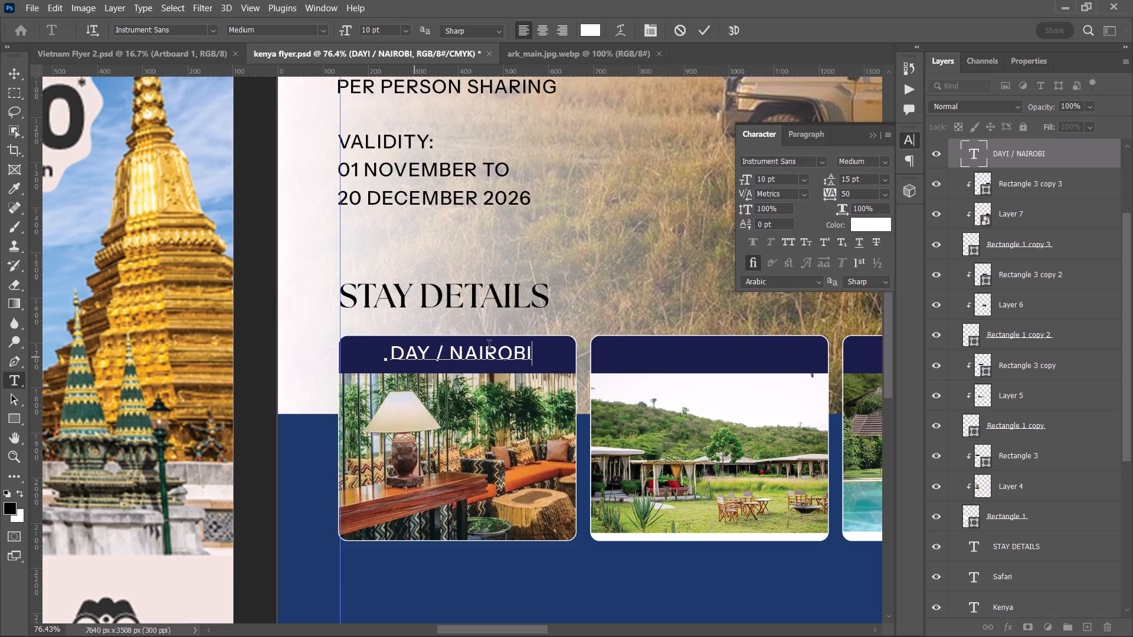
key(BackSpace)
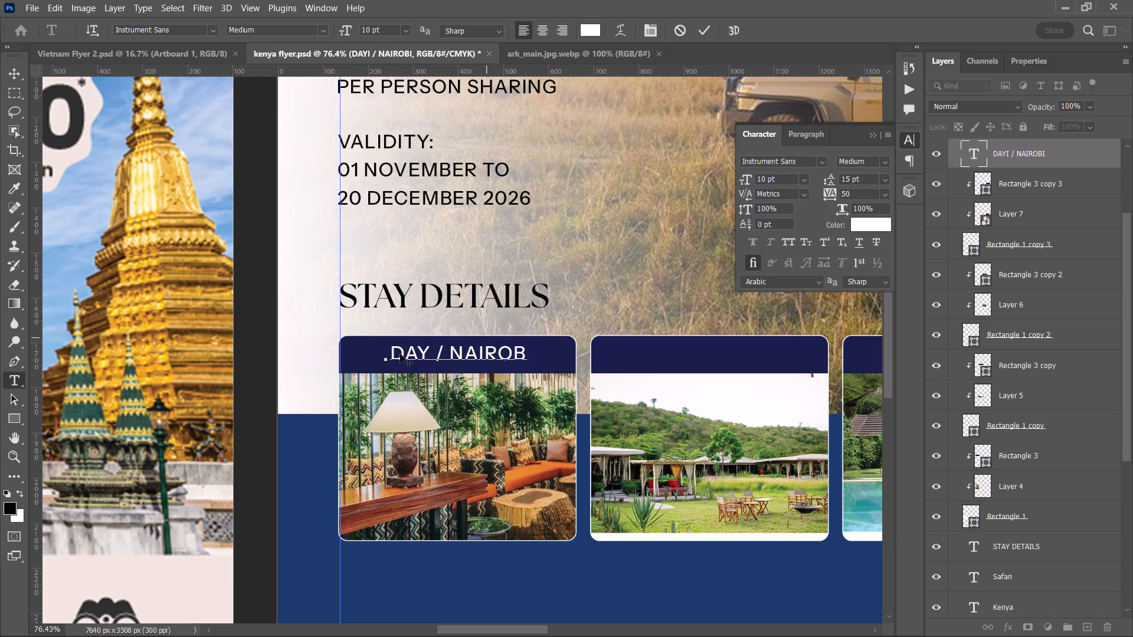
click(390, 356)
key(End)
key(End)
key(End)
click(397, 359)
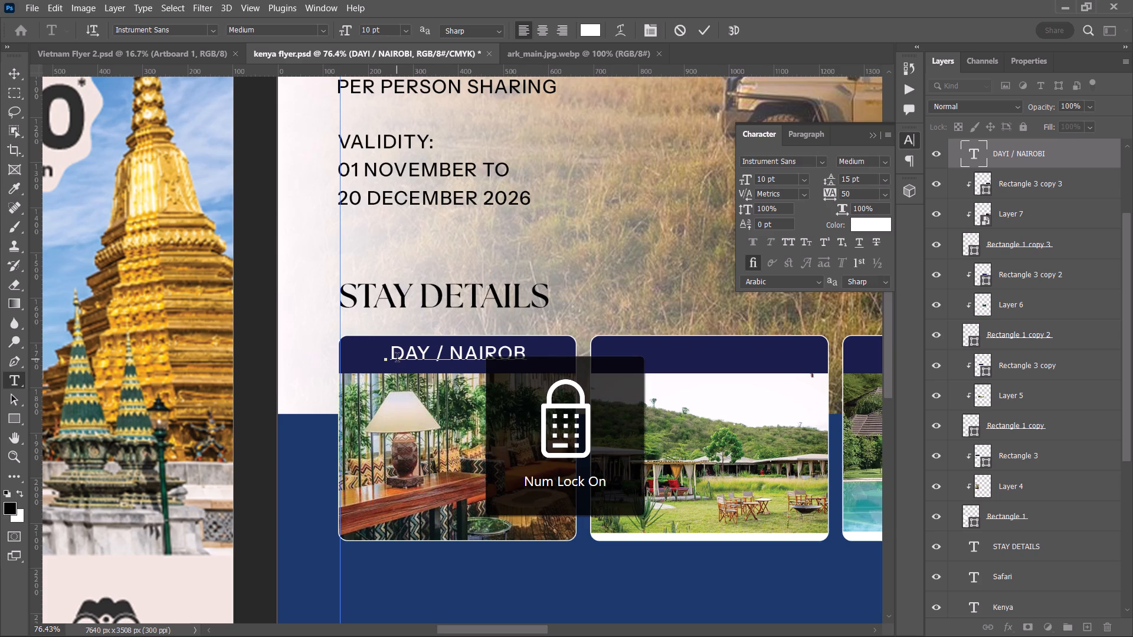
click(394, 358)
key(1)
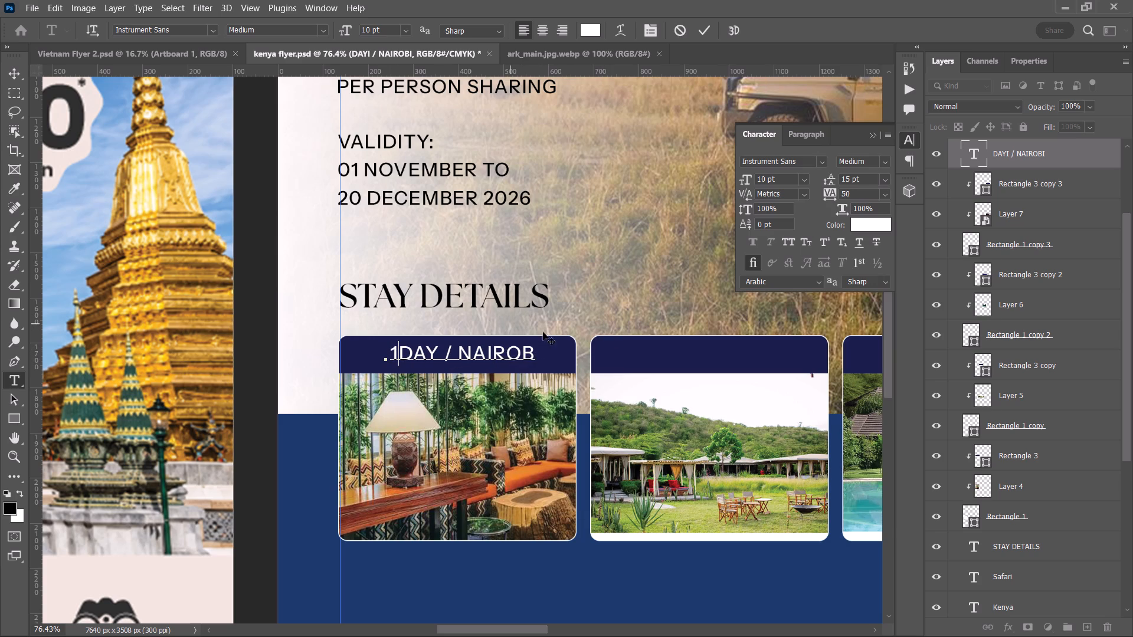
key(space)
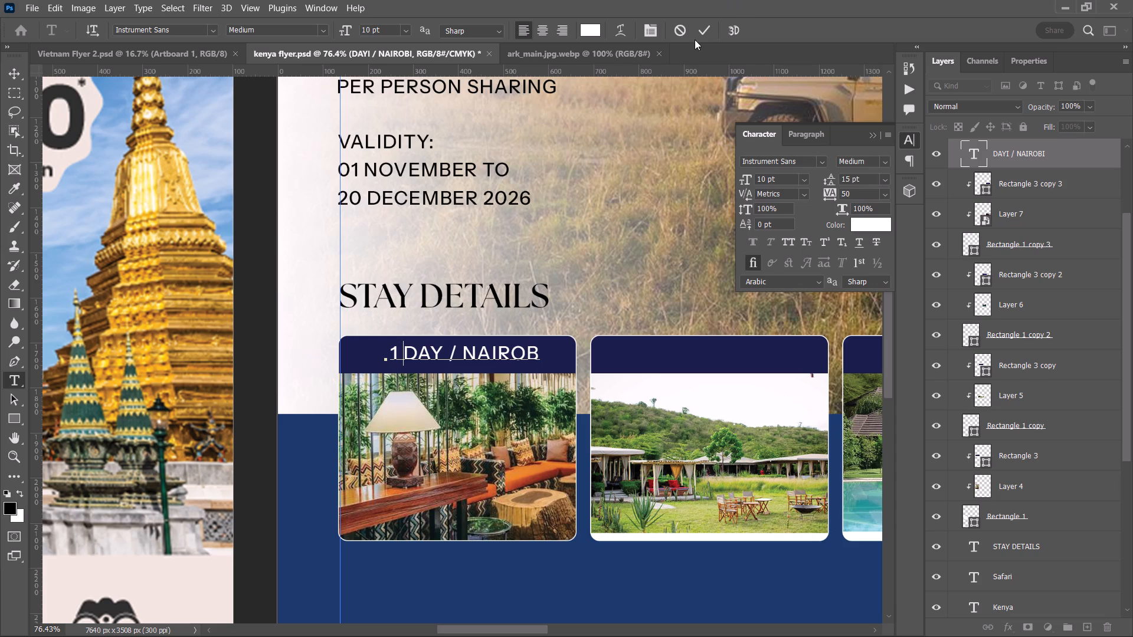
click(702, 31)
Shift the first card's heading leftward and slightly down toward the middle of its navy header bar.
click(12, 62)
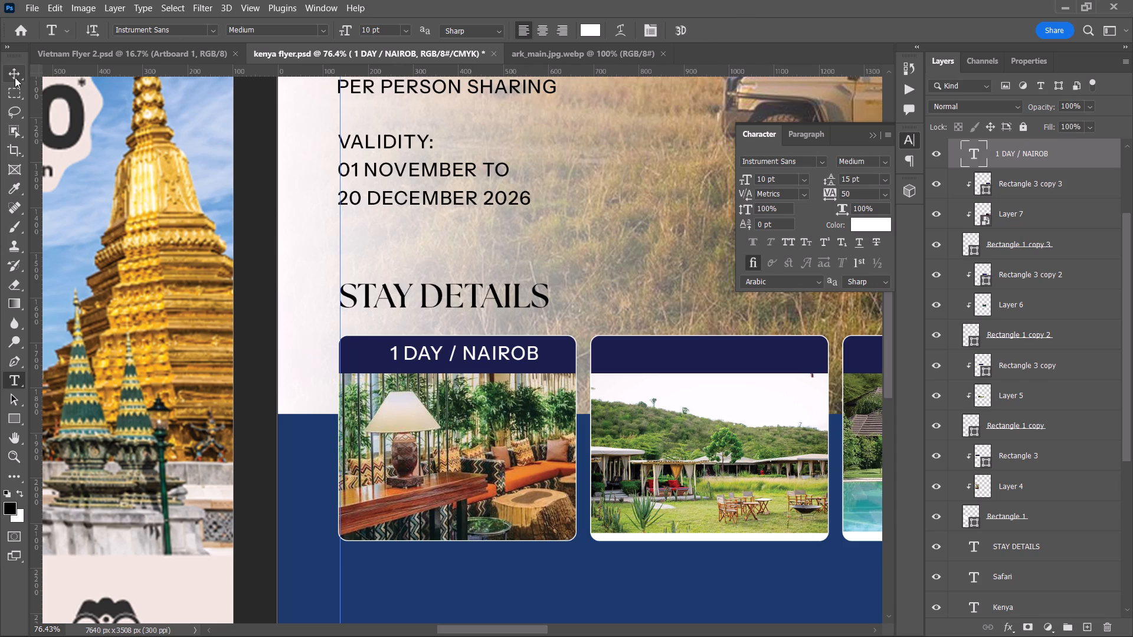
click(15, 77)
click(258, 320)
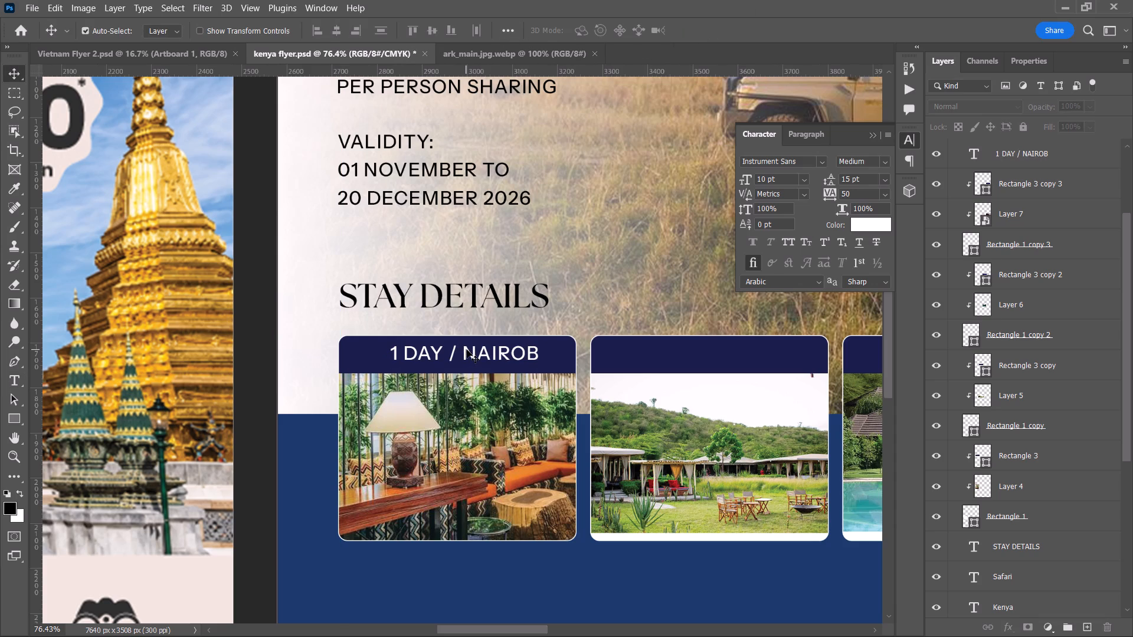
drag(467, 350, 461, 350)
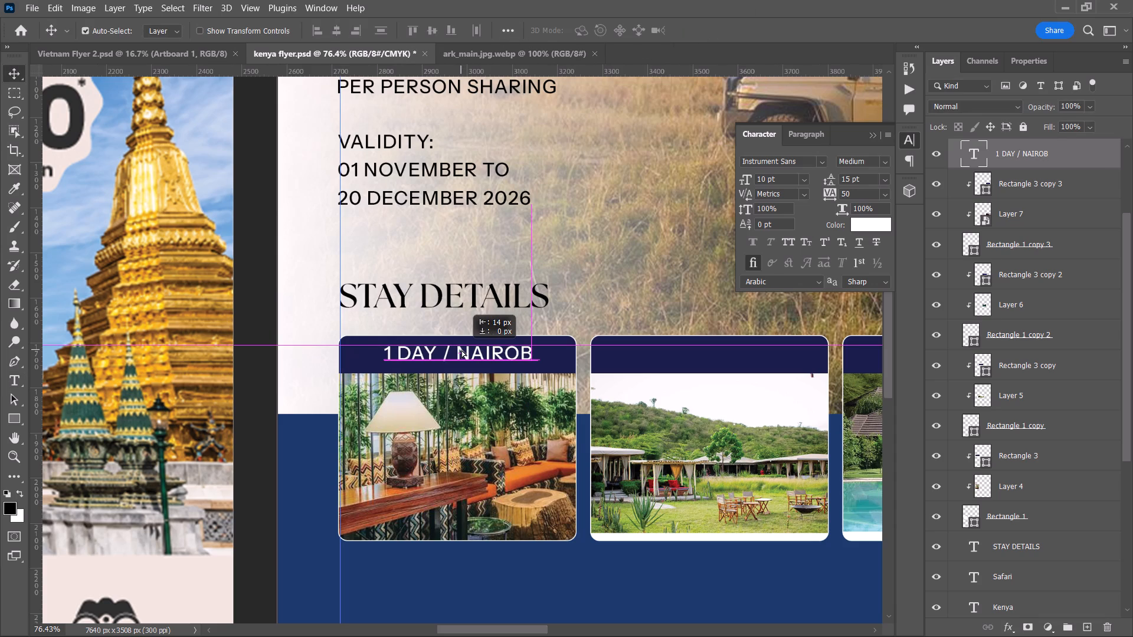
drag(461, 350, 459, 349)
key(space)
key(space)
key(space)
key(space)
drag(512, 363, 398, 370)
alt+scroll(319, 357, up, 5)
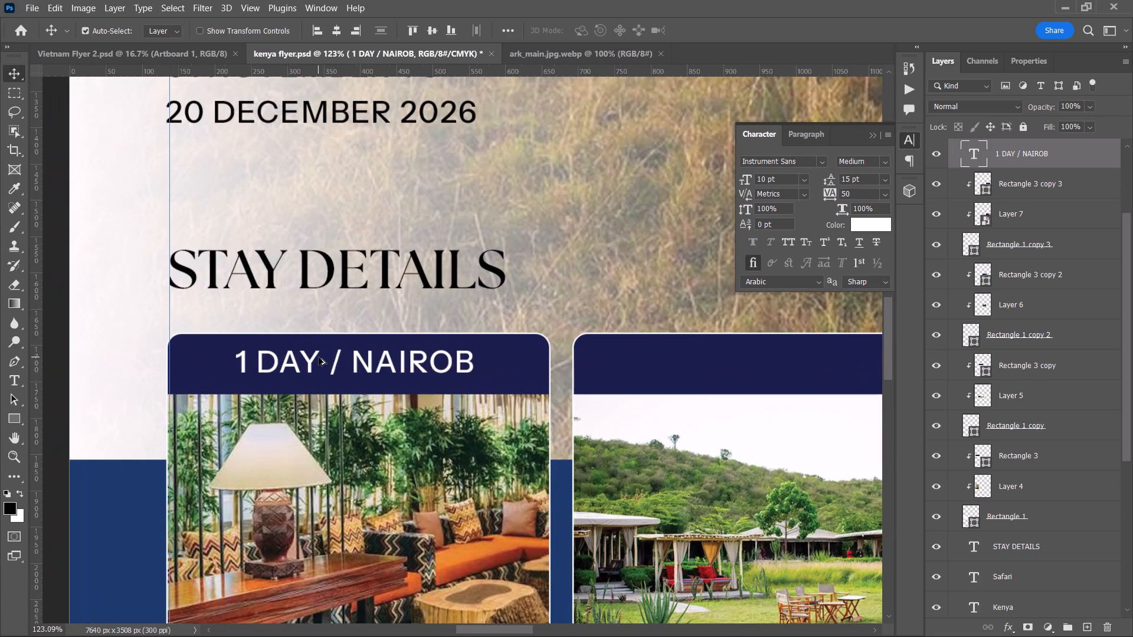
click(368, 369)
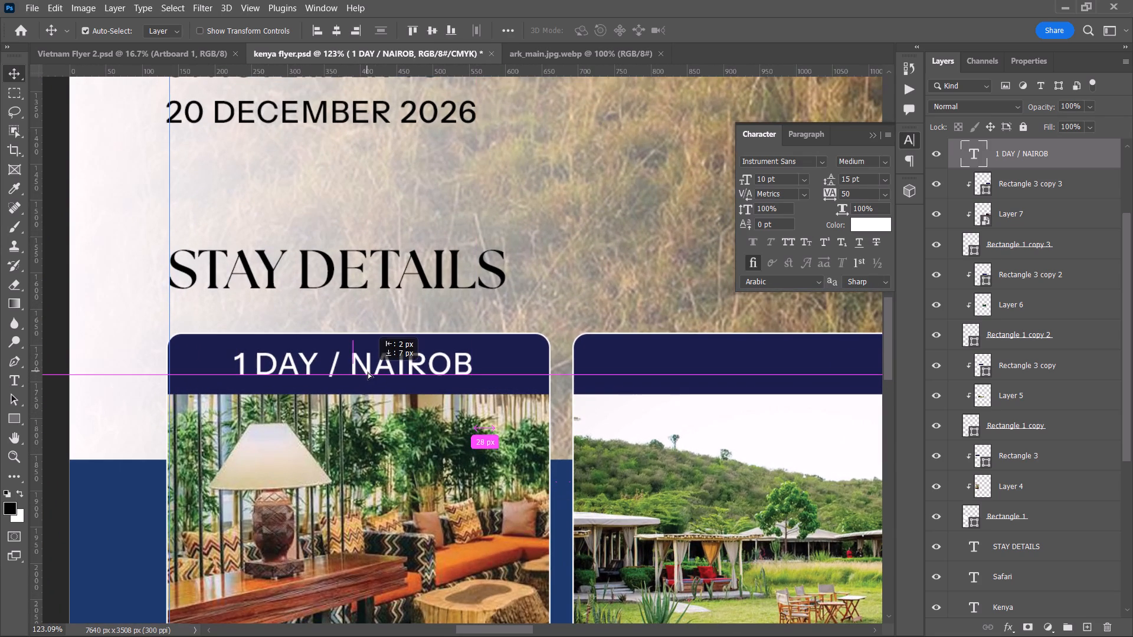
Set the tracking of the first card's heading to 10.
click(870, 193)
scroll(870, 193, down, 3)
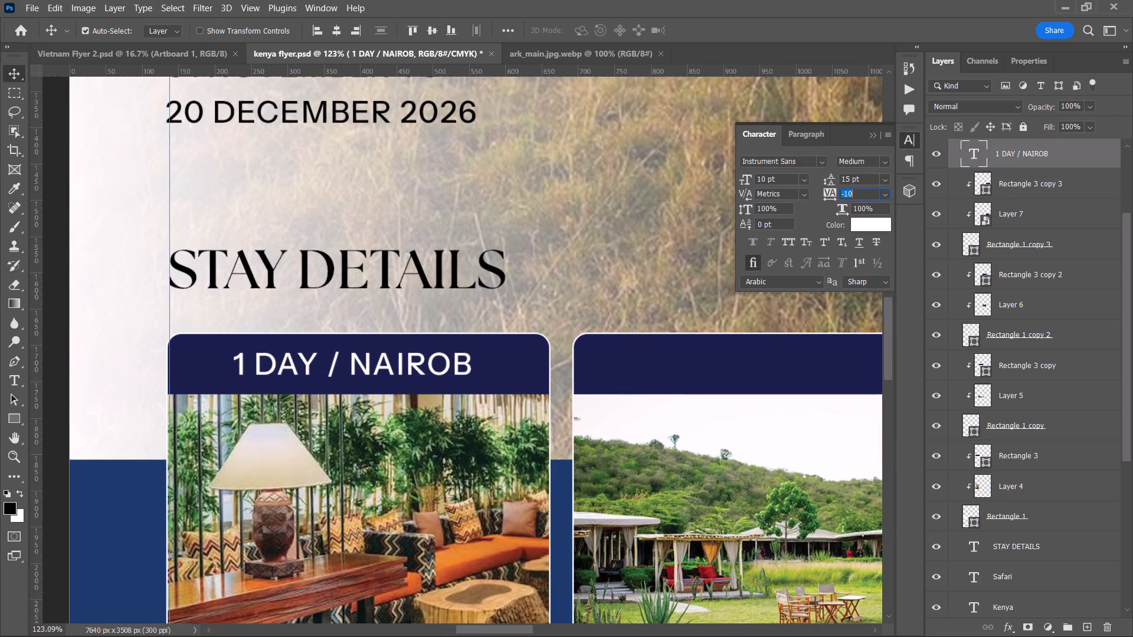
scroll(870, 193, up, 1)
Centre the first card's heading horizontally on its navy header bar.
click(376, 366)
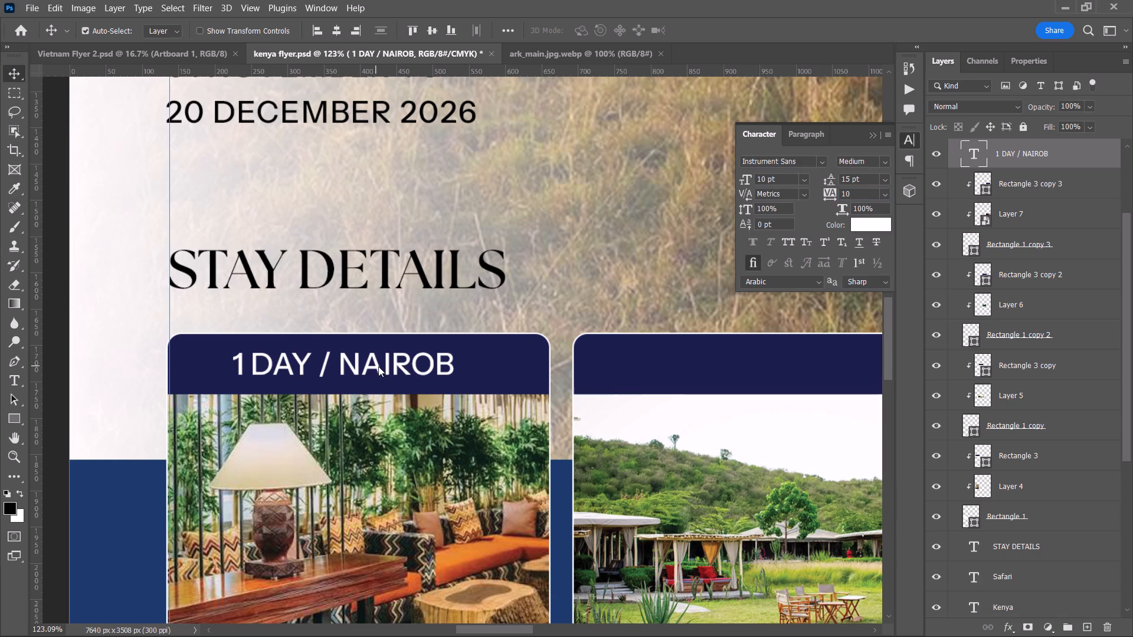
shift+click(501, 362)
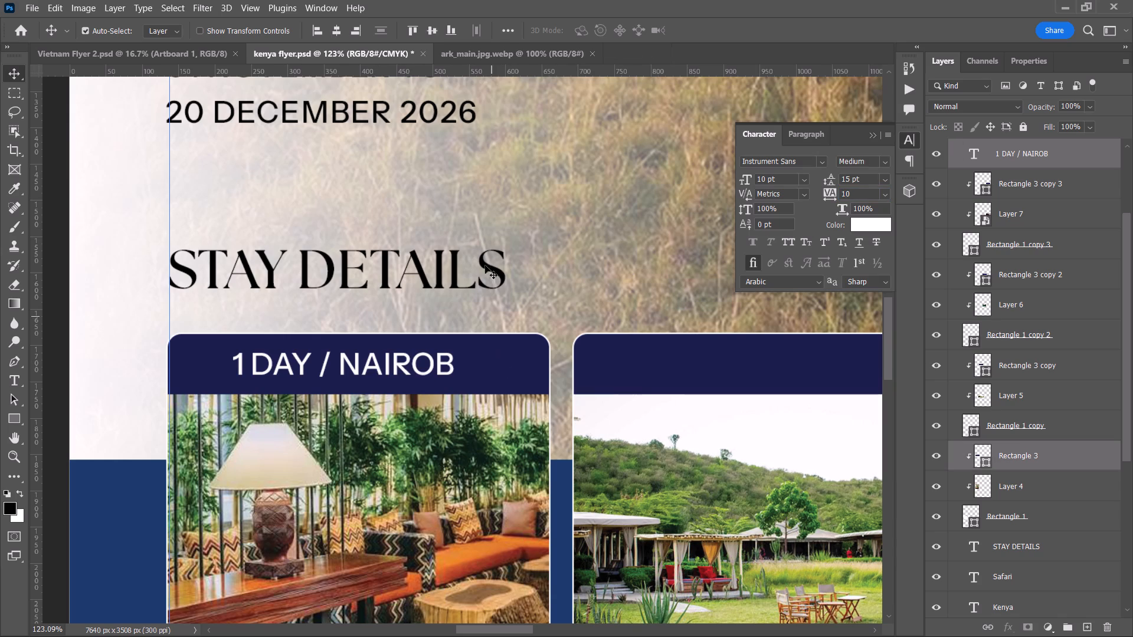
click(336, 32)
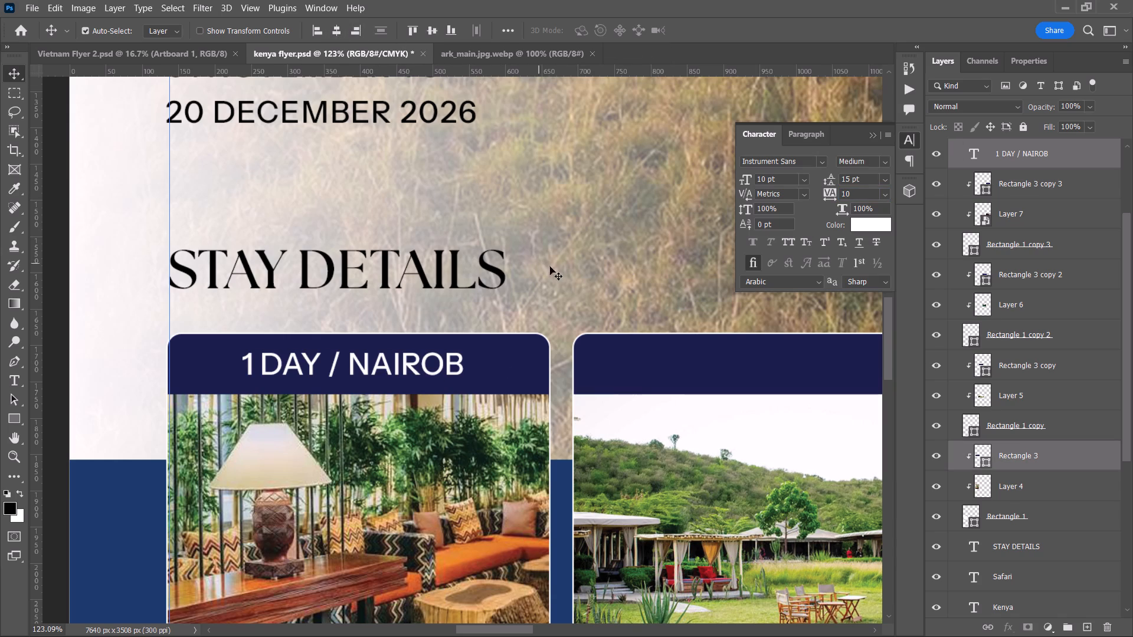
Duplicate the first card's heading onto the second card's navy header bar.
click(565, 270)
alt+scroll(565, 270, down, 1)
key(space)
key(space)
drag(565, 274, 362, 265)
alt+drag(244, 344, 611, 347)
Examine the copied heading's placement on the second card and the neighbouring cards' header bars.
key(space)
key(space)
key(space)
key(space)
key(space)
key(space)
key(space)
key(space)
key(space)
key(space)
key(space)
key(space)
key(space)
key(space)
key(space)
key(space)
key(space)
key(space)
key(space)
key(space)
drag(597, 271, 286, 282)
drag(300, 273, 748, 259)
alt+scroll(286, 350, up, 2)
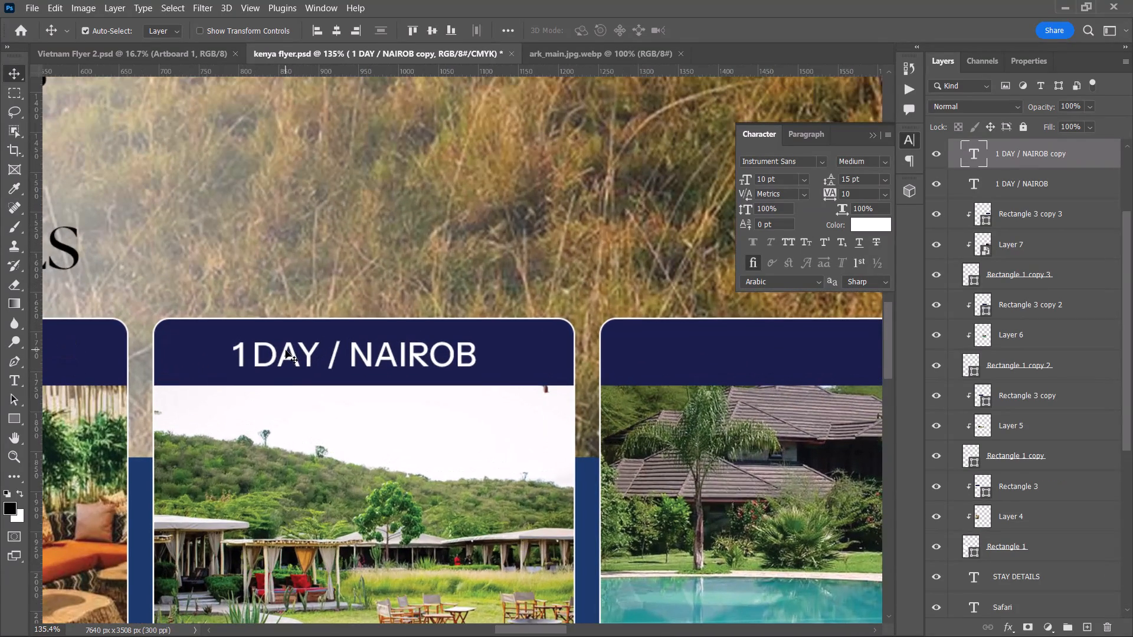
Move the 1 from before DAY to after it in the first card's heading, so it reads DAY 1 / NAIROB.
alt+scroll(254, 357, down, 5)
key(space)
key(space)
key(space)
drag(212, 373, 473, 354)
alt+scroll(214, 339, up, 4)
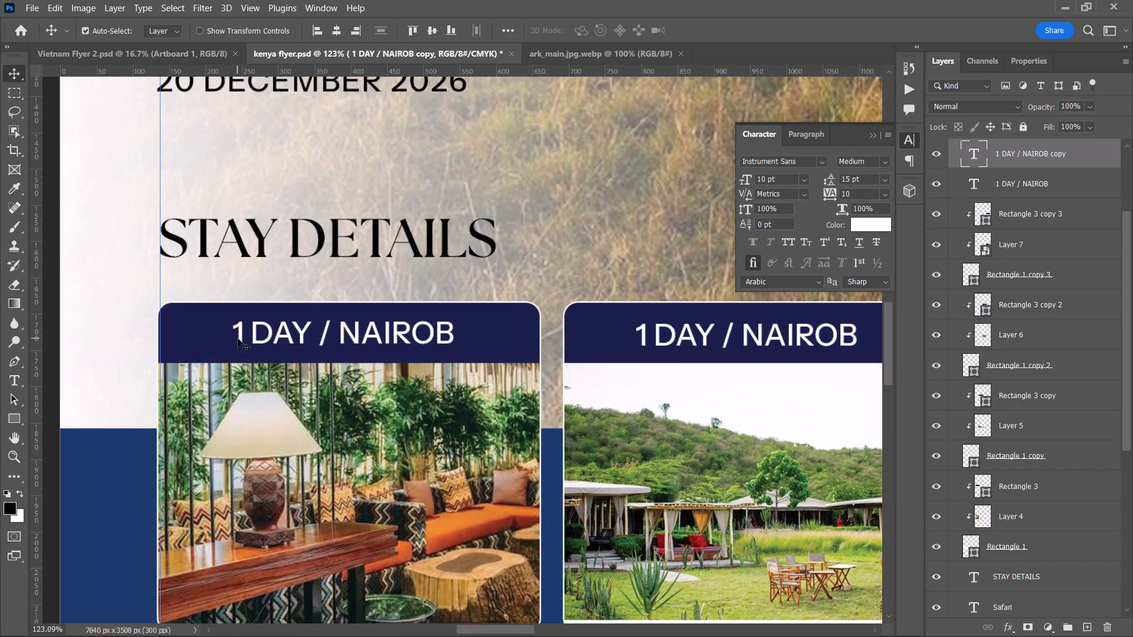
key(t)
click(243, 340)
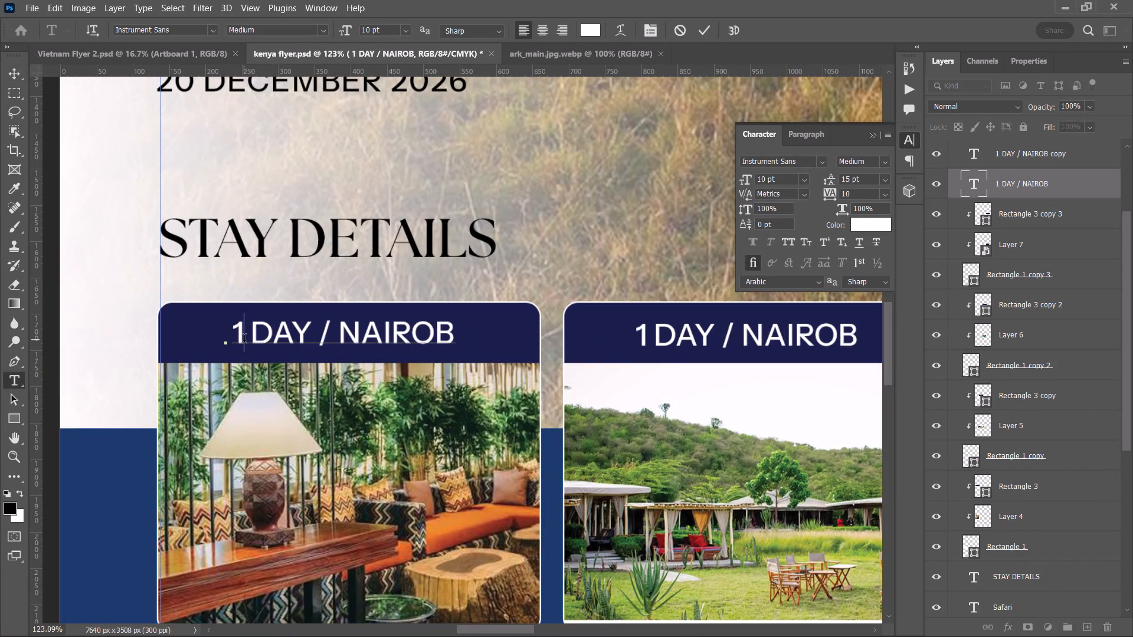
key(BackSpace)
key(Delete)
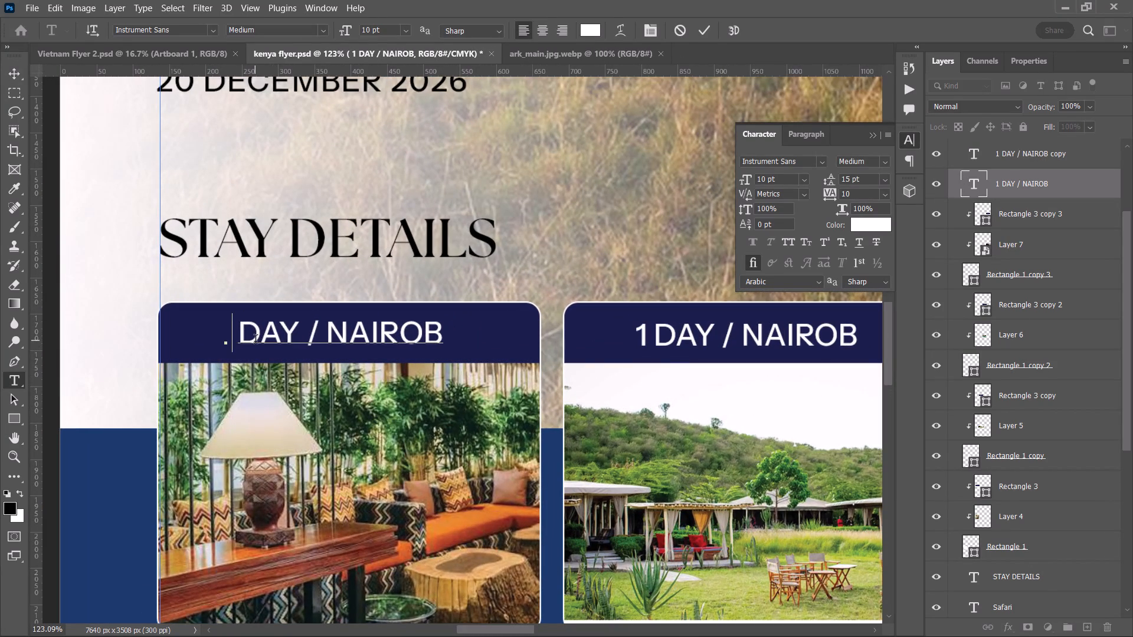
key(Right)
key(Right)
key(Right)
key(space)
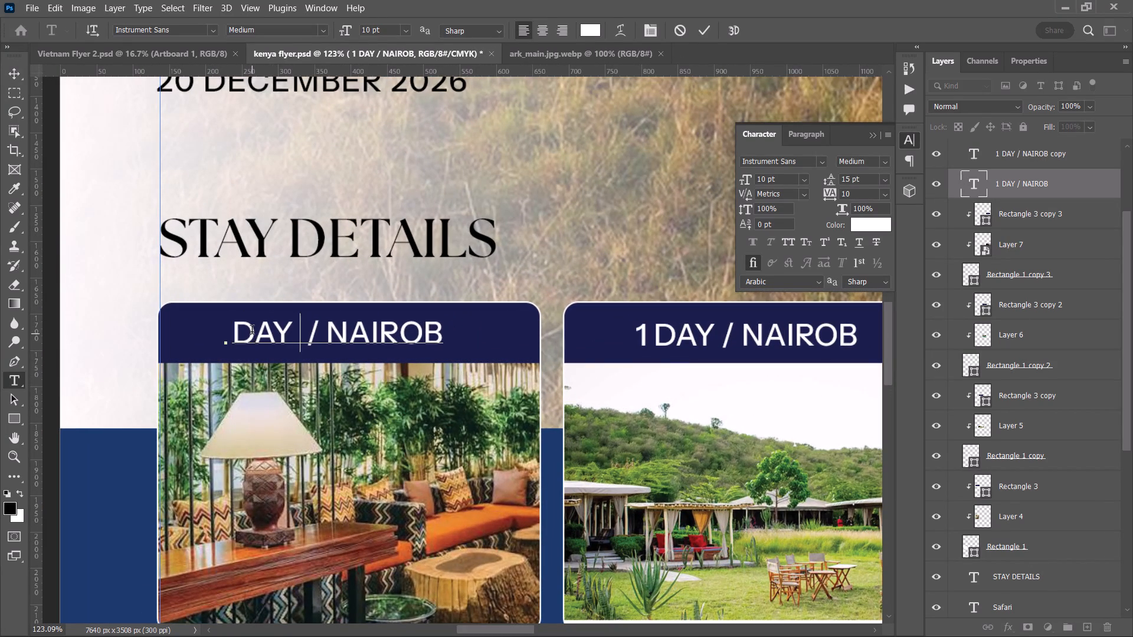
key(1)
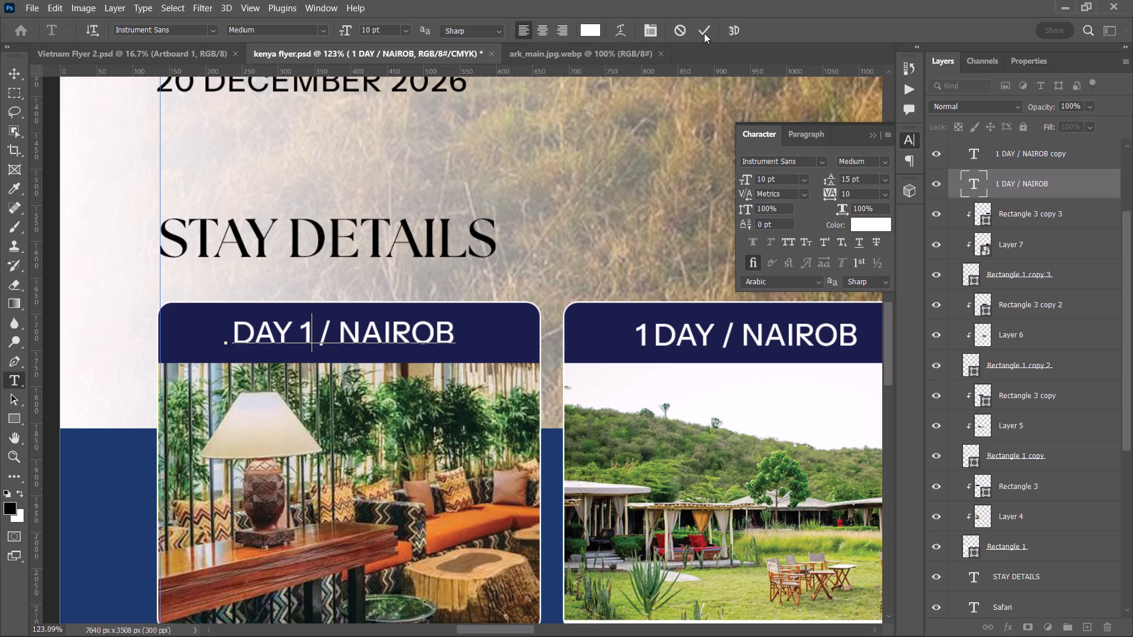
click(705, 31)
click(9, 73)
Delete the 1 before DAY in the second card's heading and add a space after DAY.
key(space)
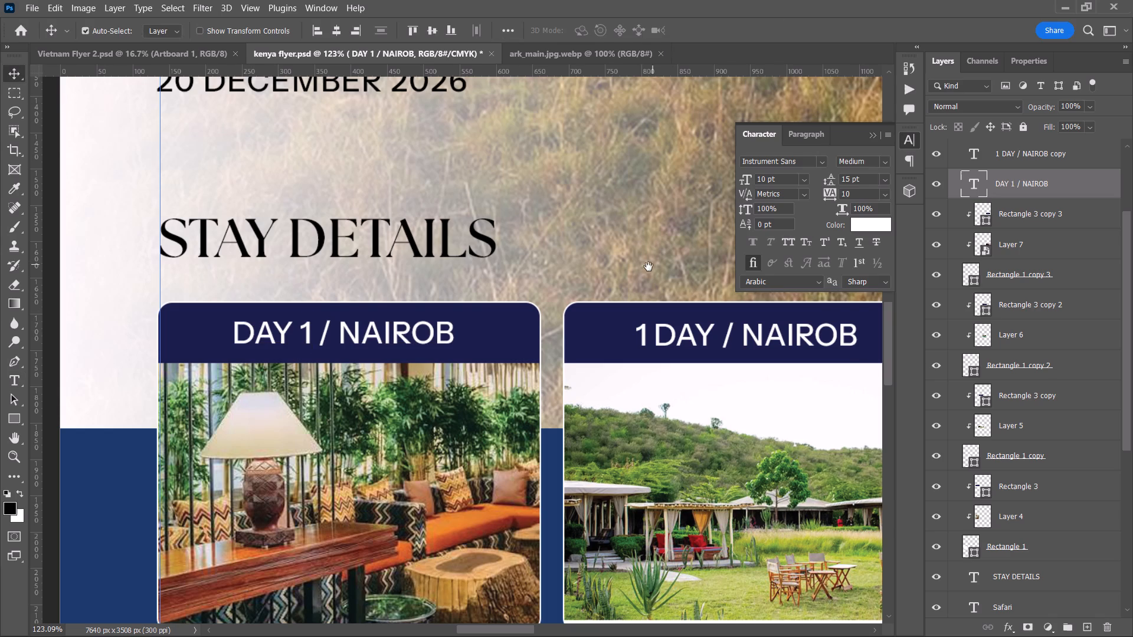
drag(649, 267, 500, 271)
key(t)
drag(505, 340, 460, 337)
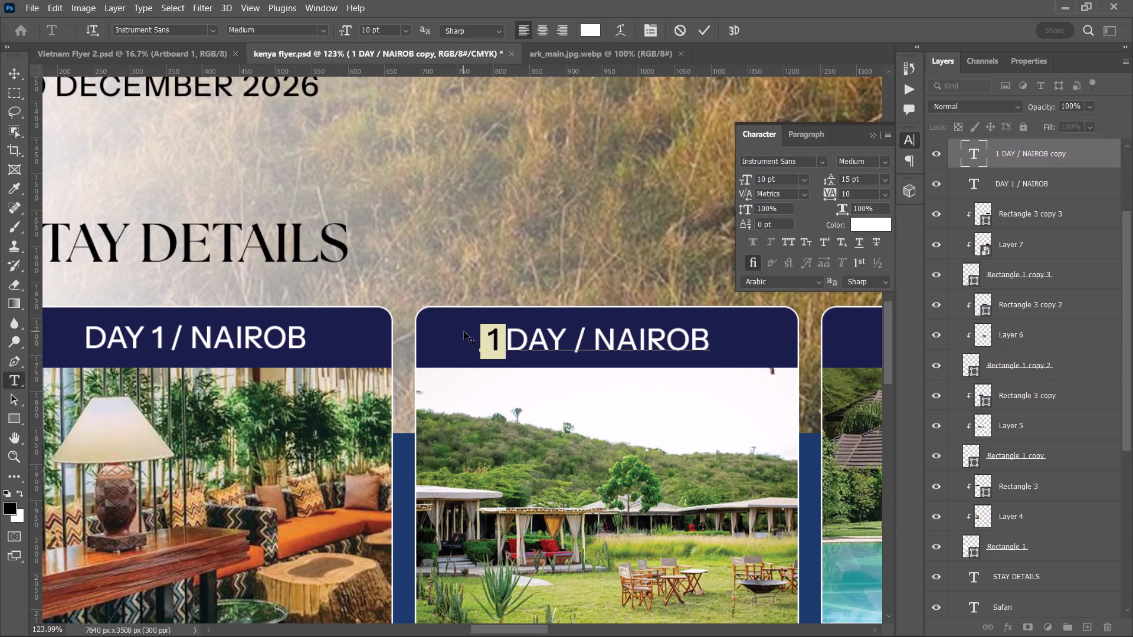
key(BackSpace)
click(542, 339)
key(space)
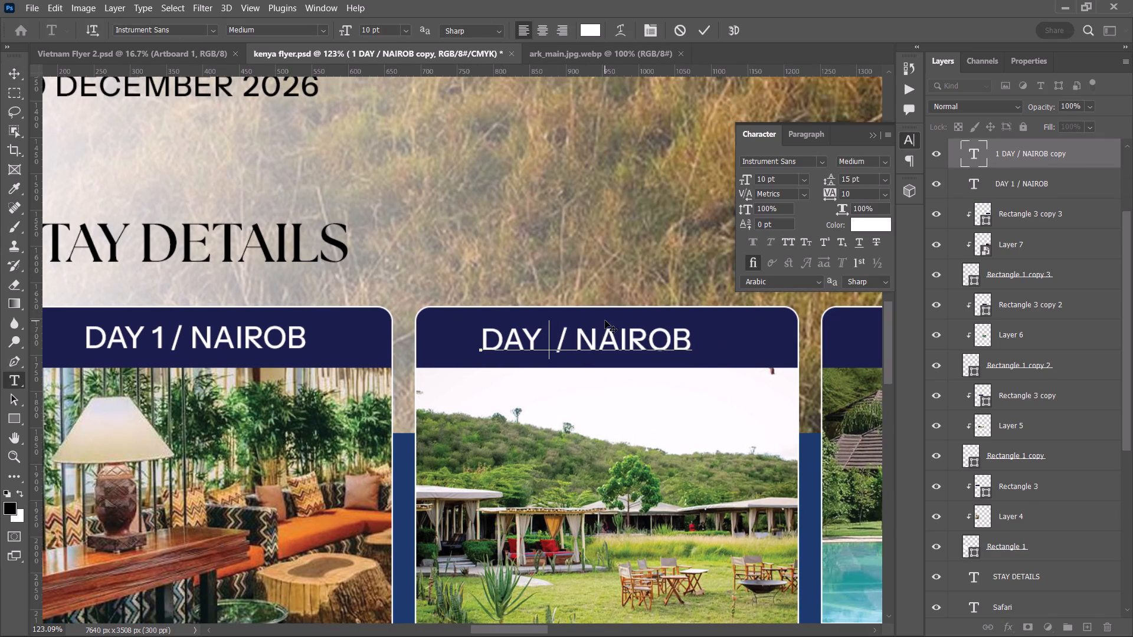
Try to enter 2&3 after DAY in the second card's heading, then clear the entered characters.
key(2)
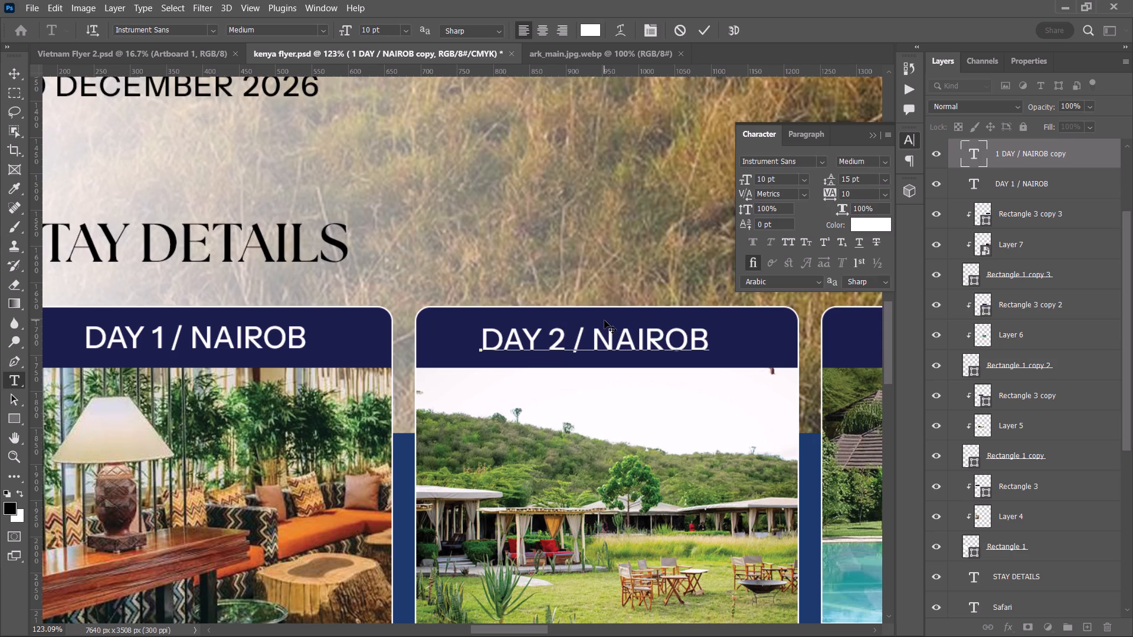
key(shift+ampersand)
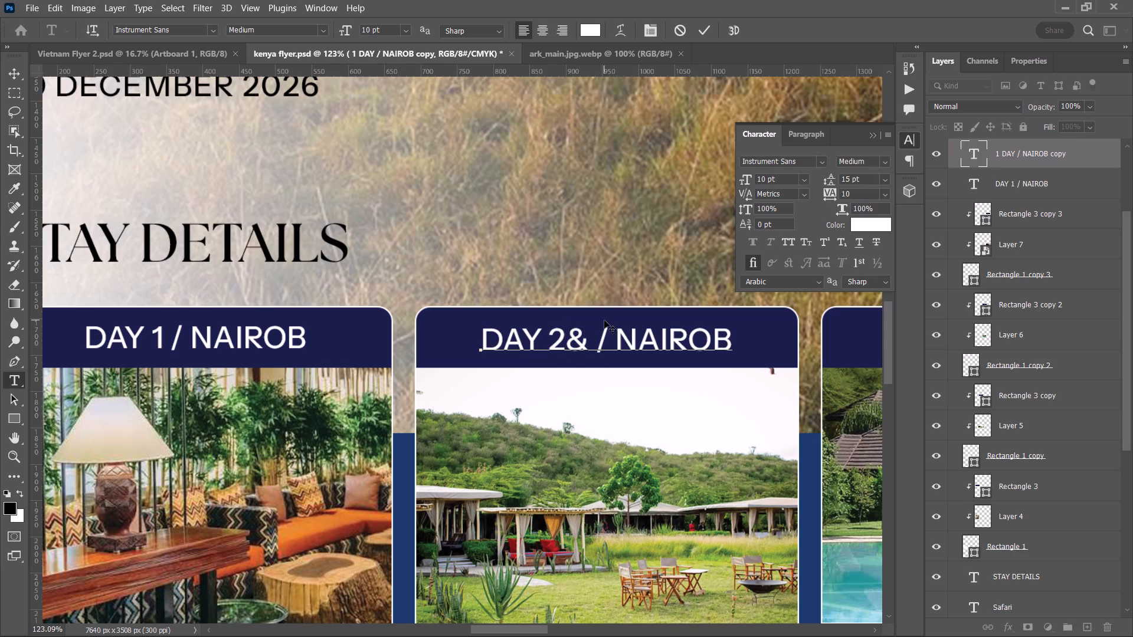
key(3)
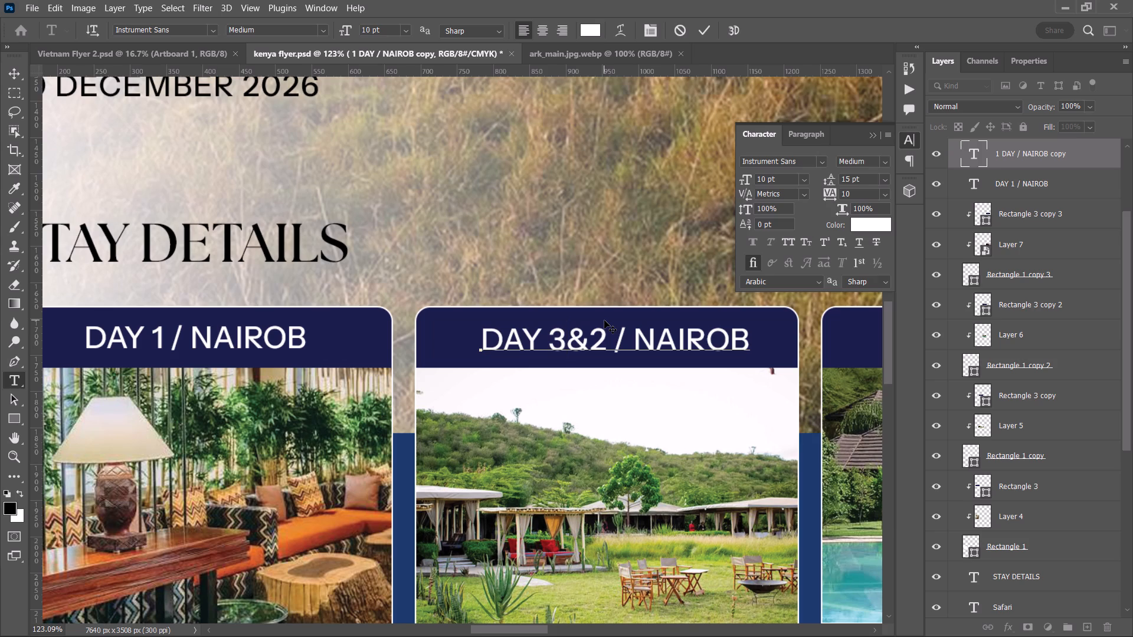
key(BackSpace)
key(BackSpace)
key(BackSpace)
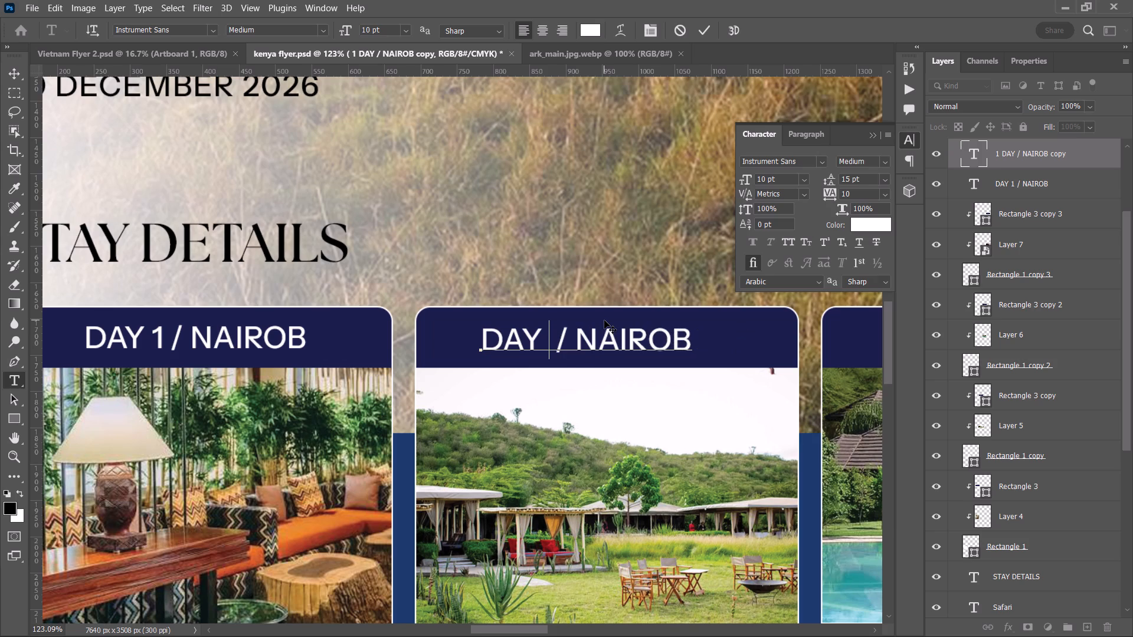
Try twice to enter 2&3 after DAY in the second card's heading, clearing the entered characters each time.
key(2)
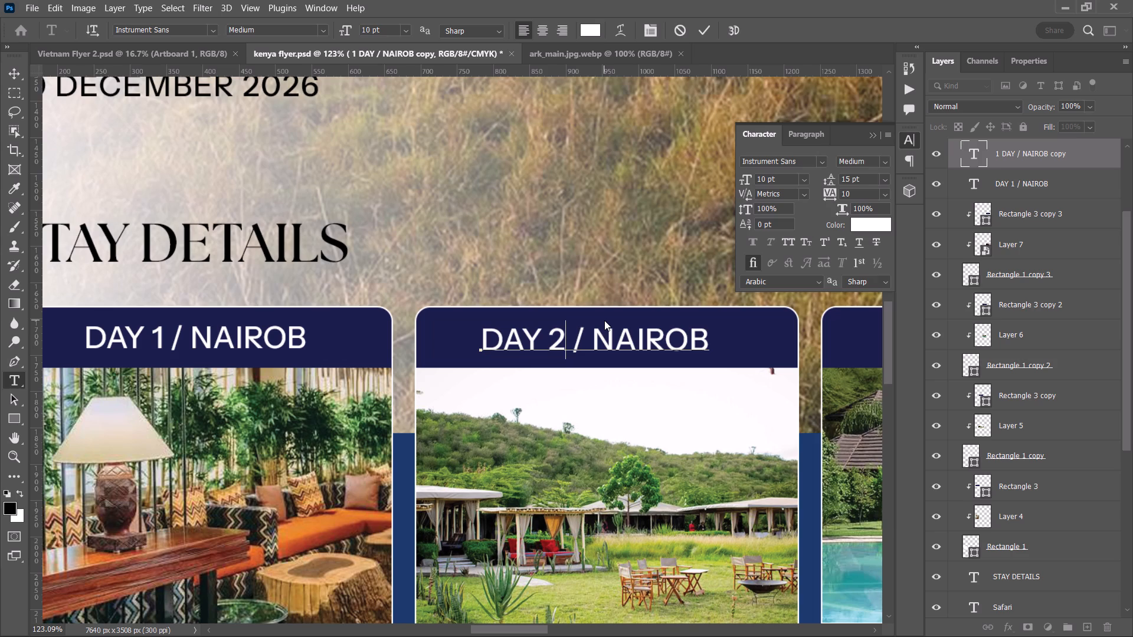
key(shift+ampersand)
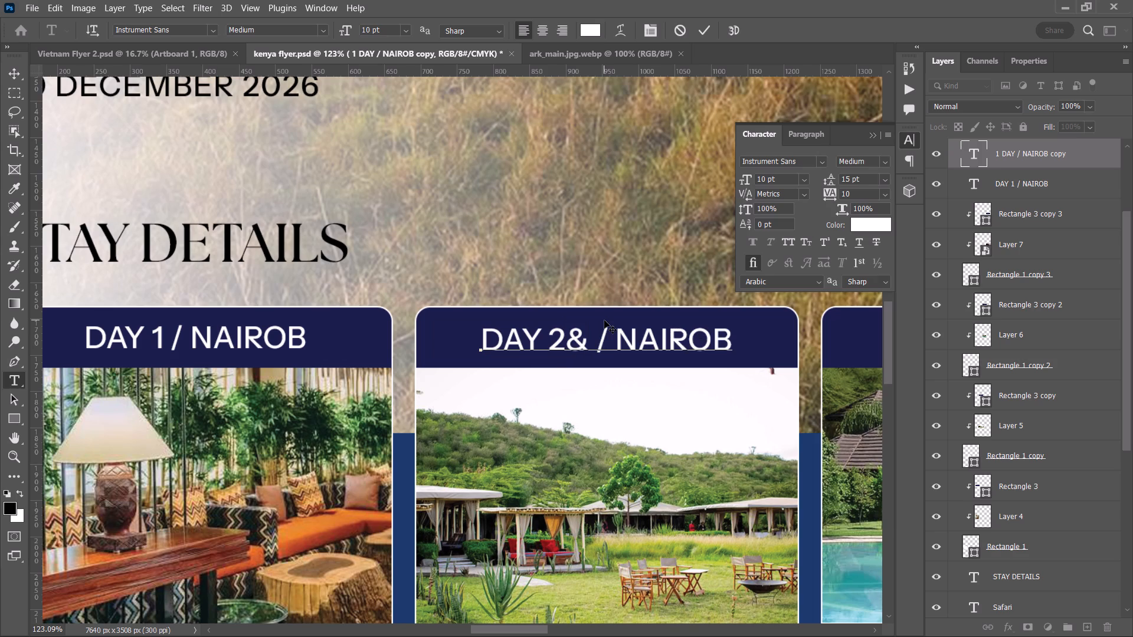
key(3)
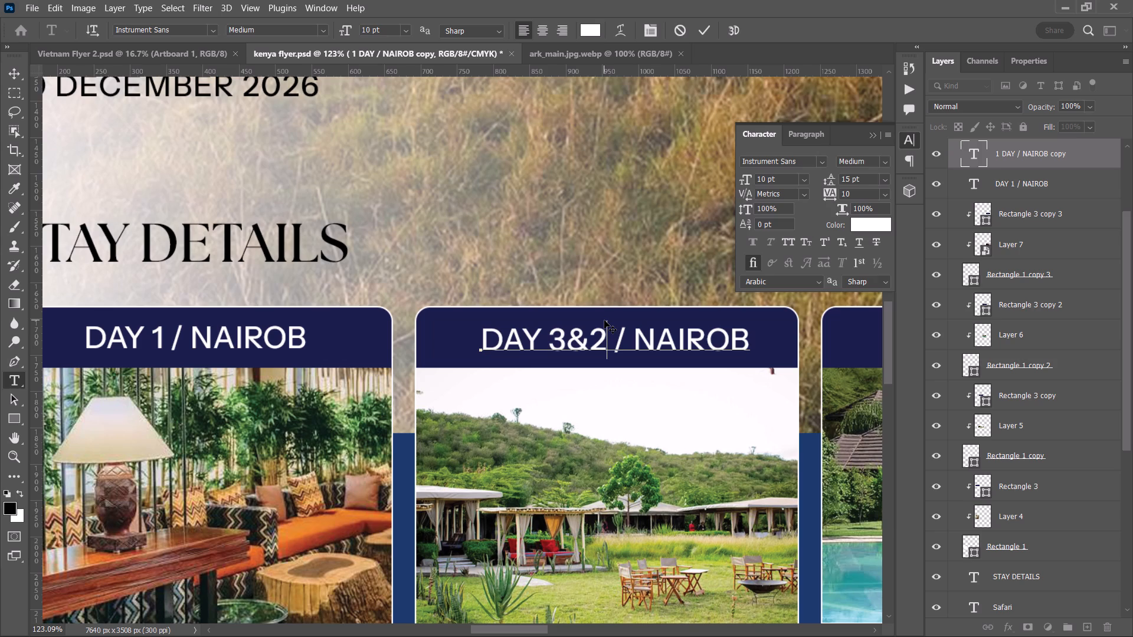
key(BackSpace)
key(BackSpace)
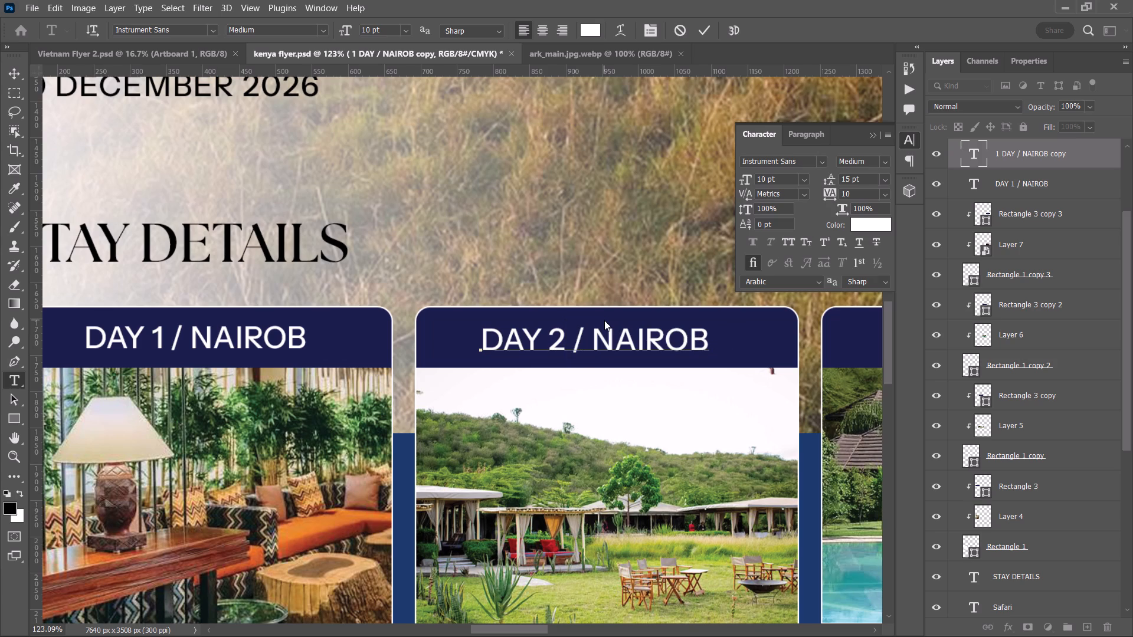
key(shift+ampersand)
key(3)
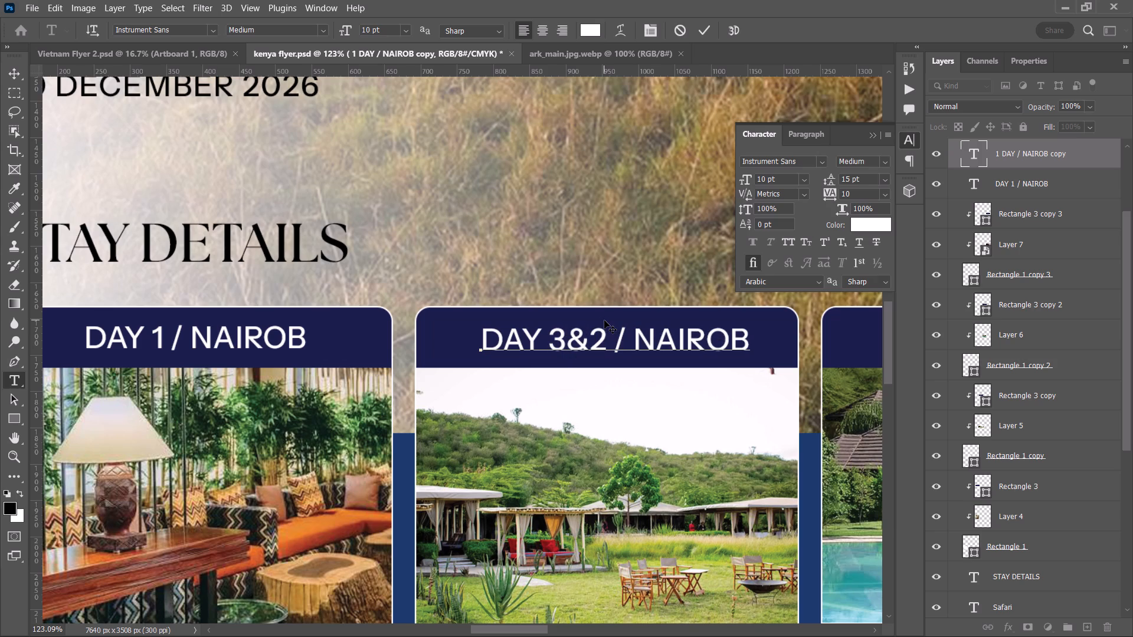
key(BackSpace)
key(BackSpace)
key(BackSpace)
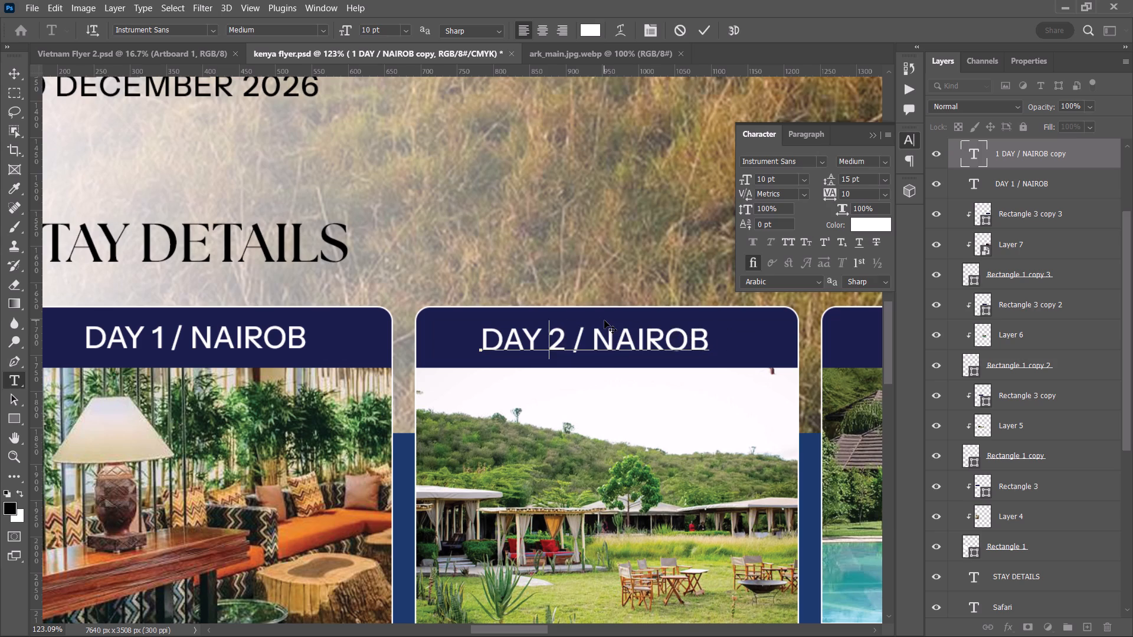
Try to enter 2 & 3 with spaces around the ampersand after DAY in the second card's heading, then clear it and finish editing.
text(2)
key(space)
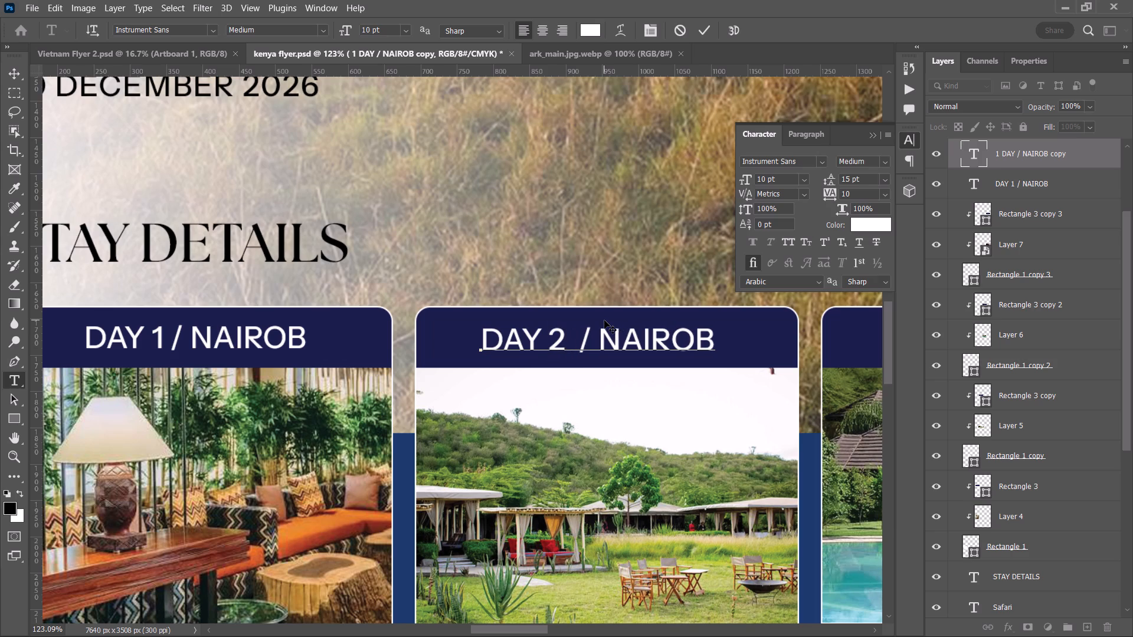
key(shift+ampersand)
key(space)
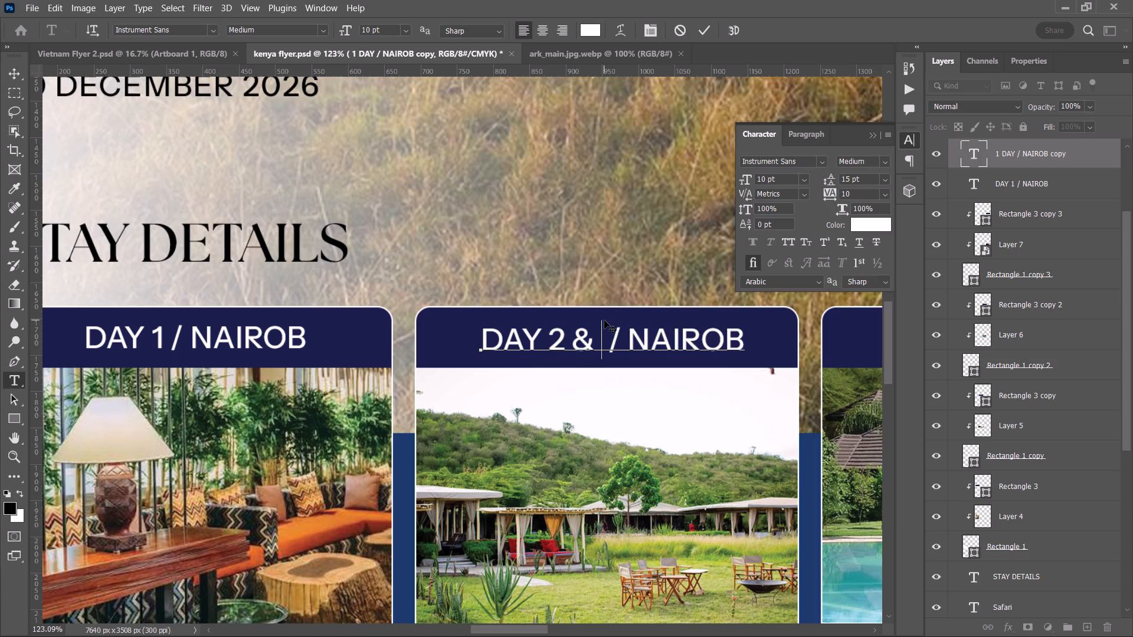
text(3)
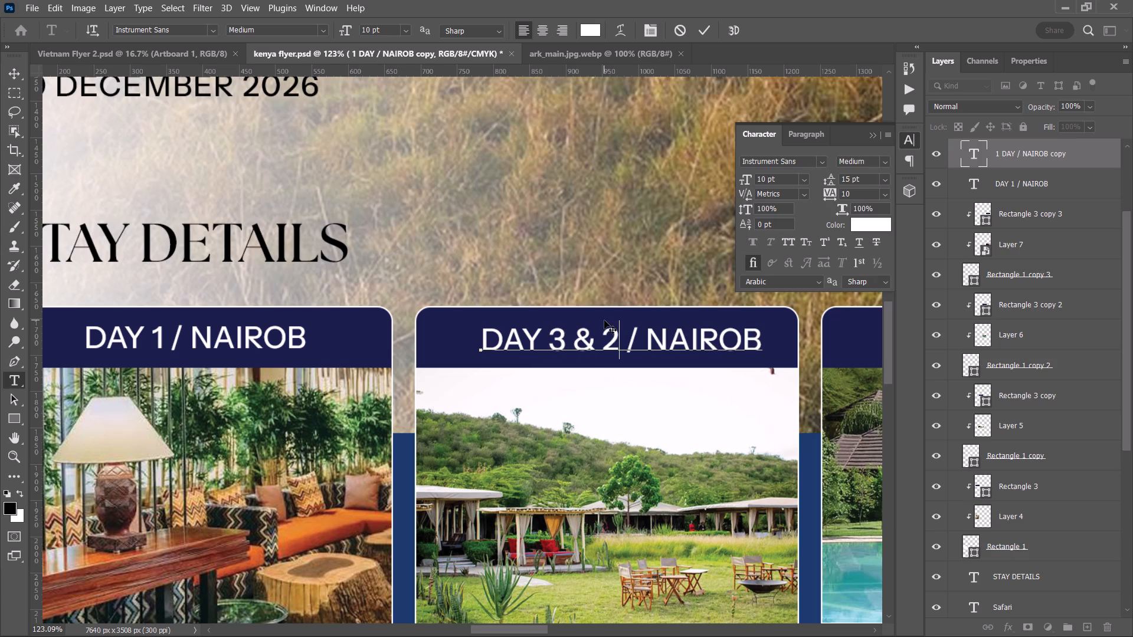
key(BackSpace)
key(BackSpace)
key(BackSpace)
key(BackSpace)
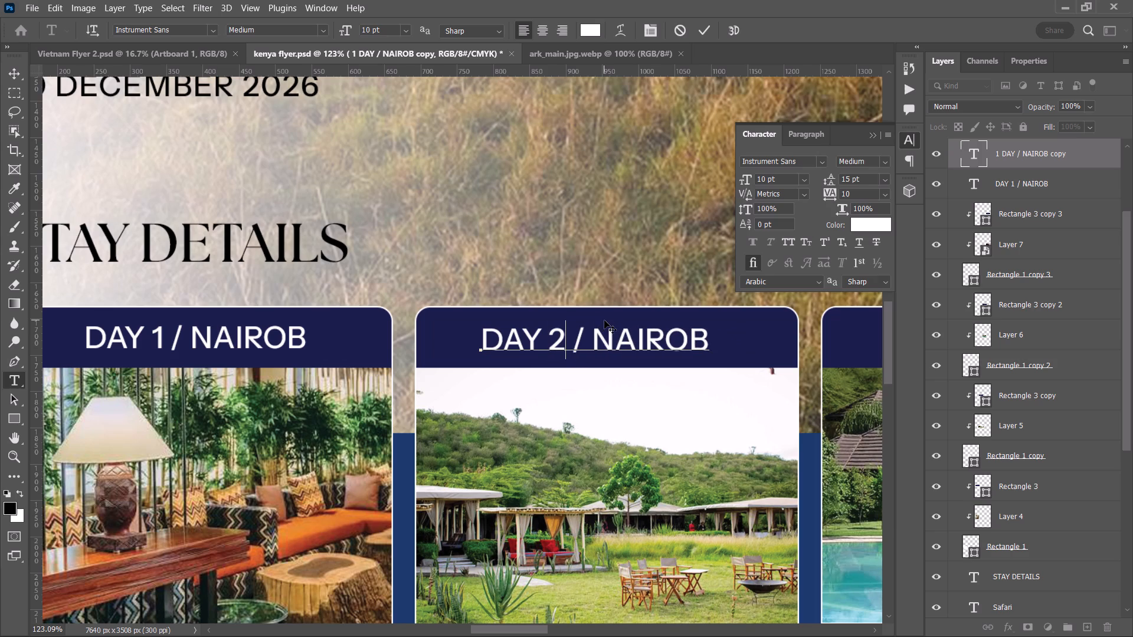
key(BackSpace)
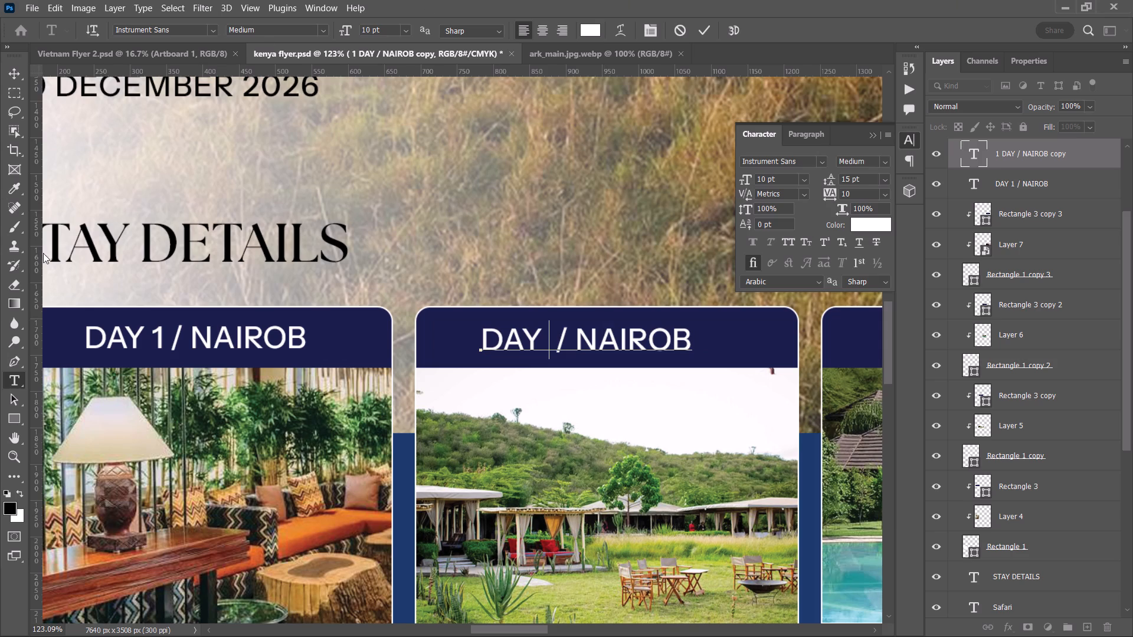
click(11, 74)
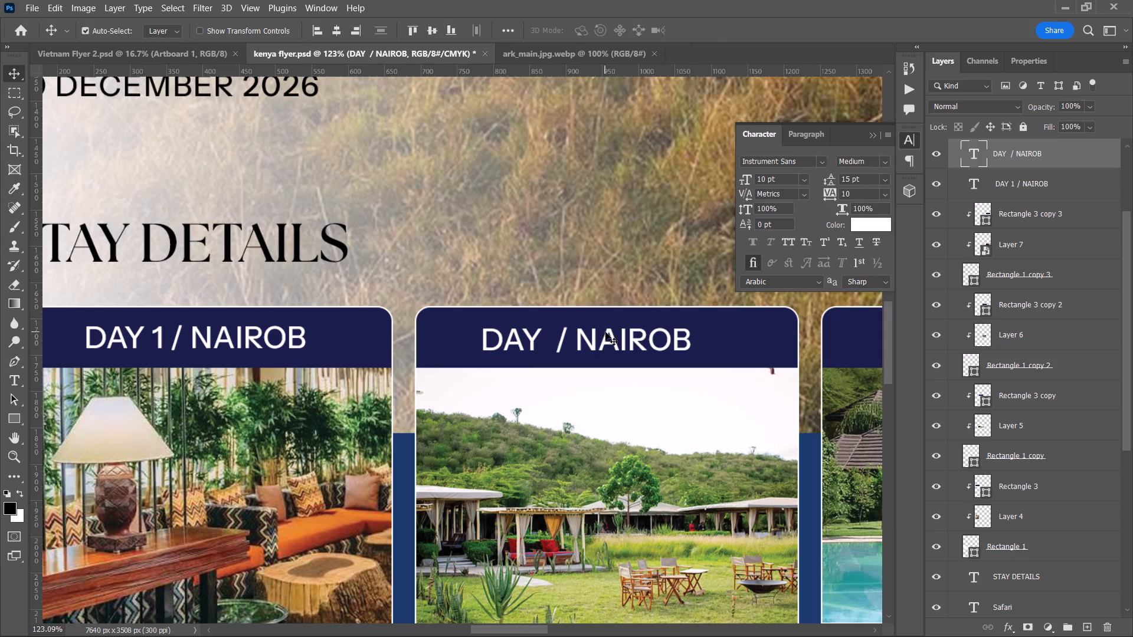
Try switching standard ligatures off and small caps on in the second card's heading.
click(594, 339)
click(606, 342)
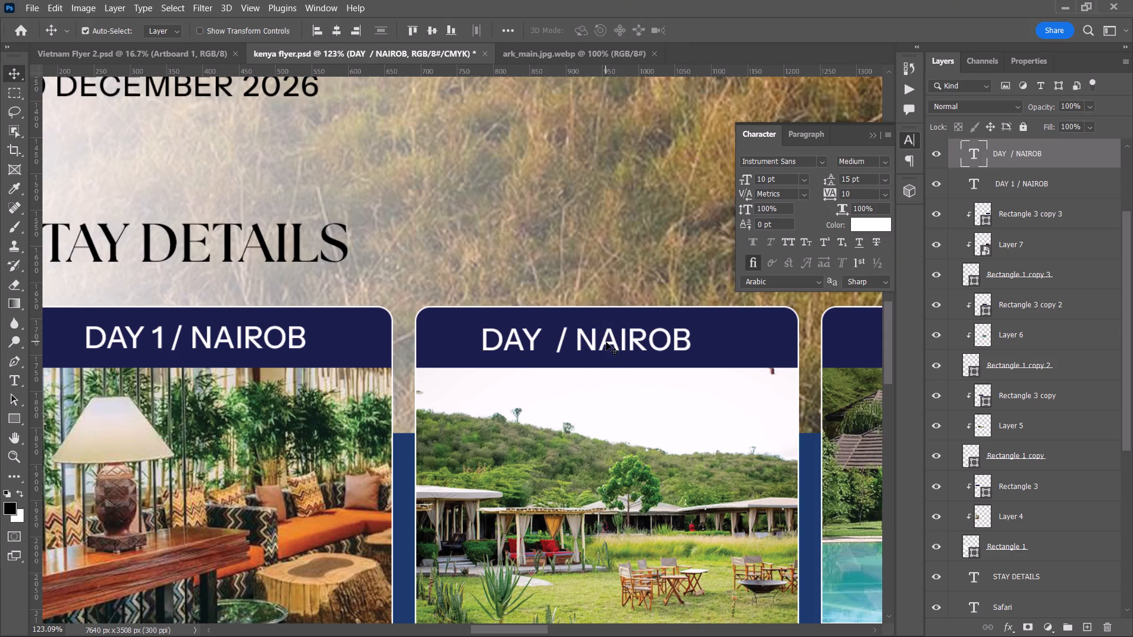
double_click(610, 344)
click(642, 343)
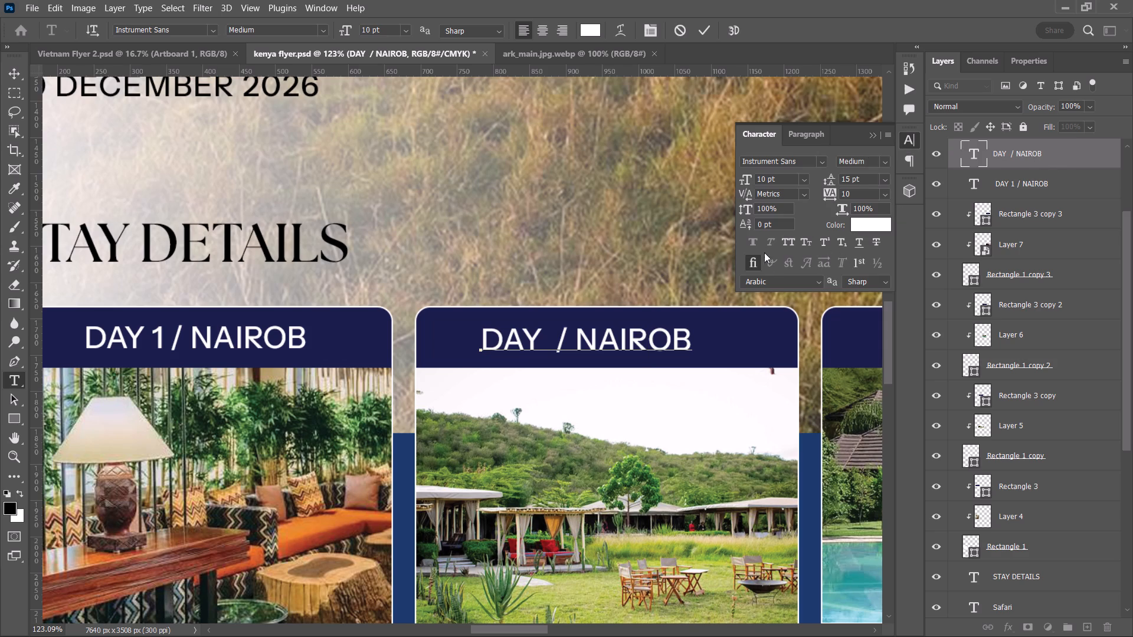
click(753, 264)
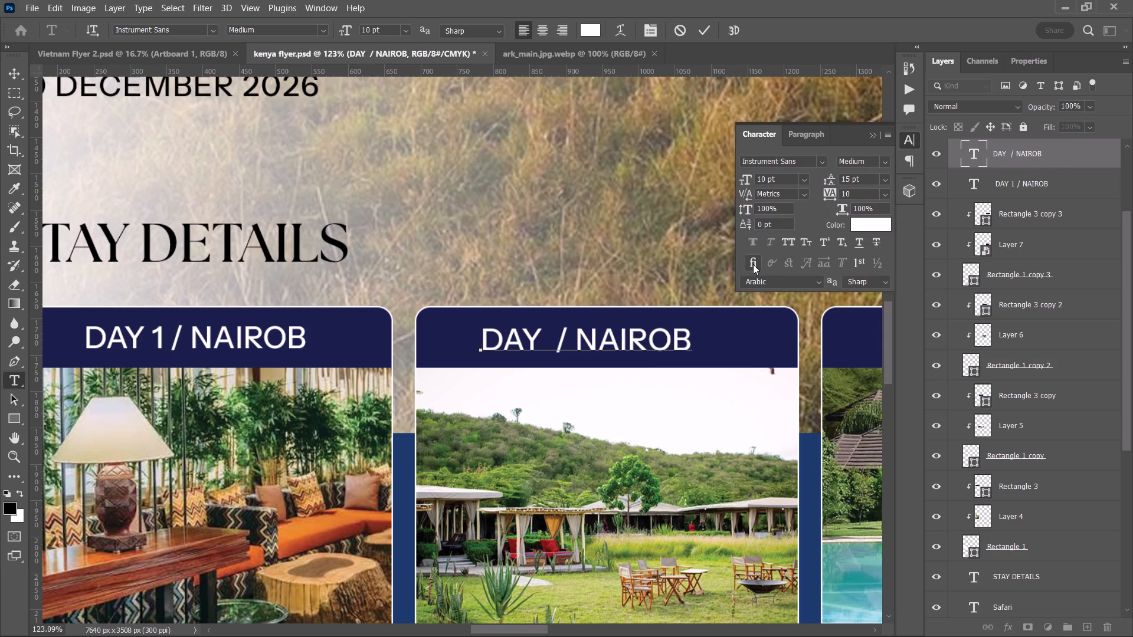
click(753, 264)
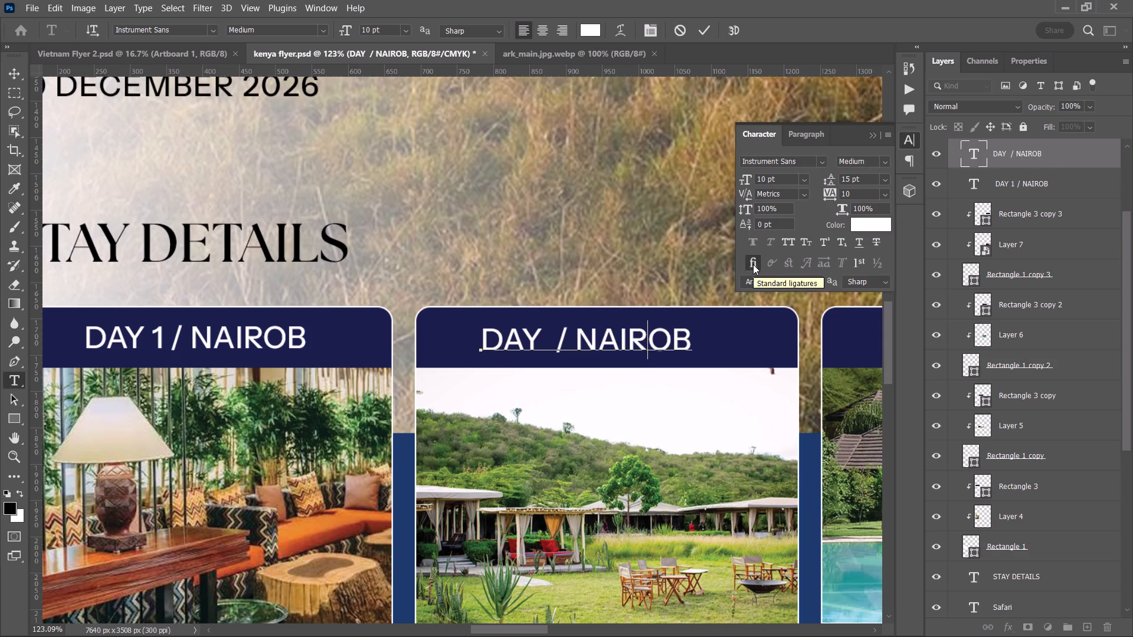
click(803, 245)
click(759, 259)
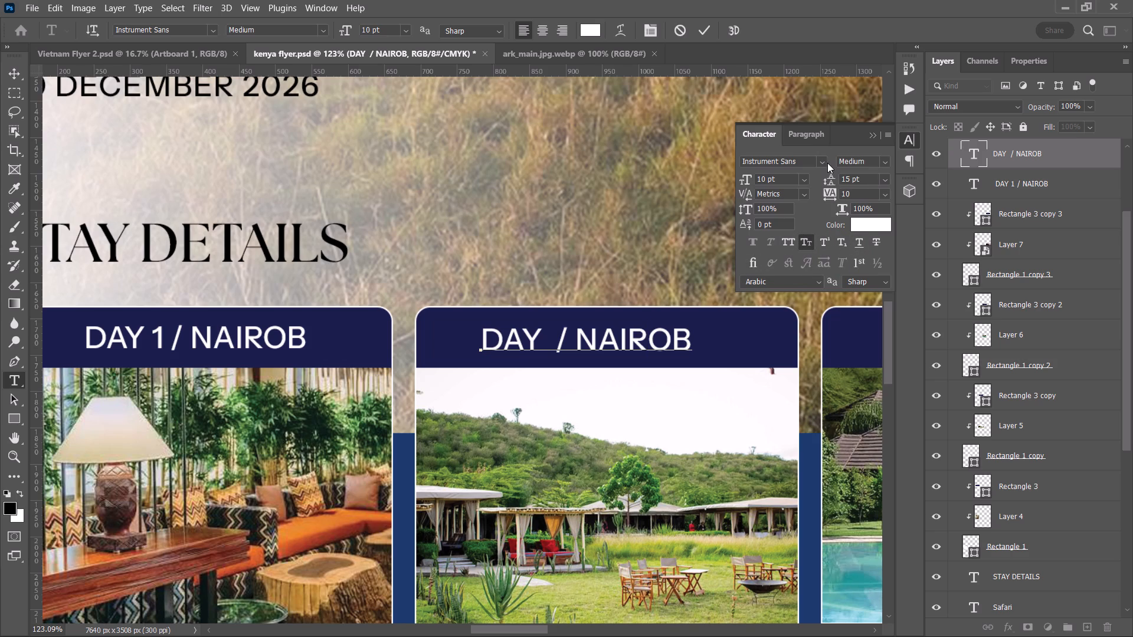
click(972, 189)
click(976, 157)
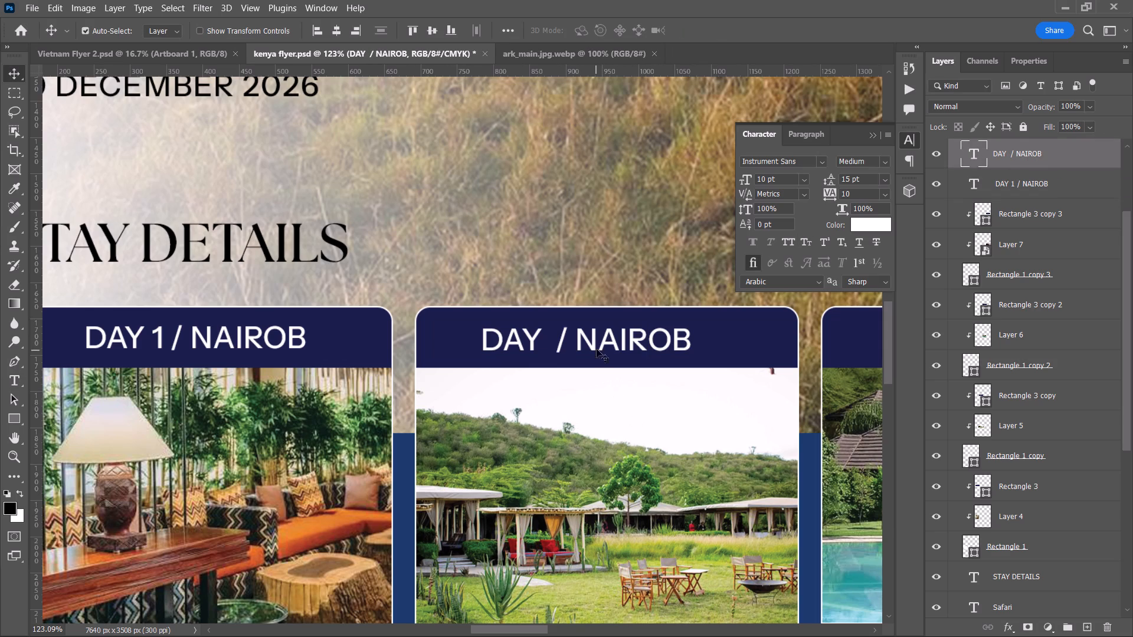
Reopen the second card's heading for editing and add a space after DAY.
key(t)
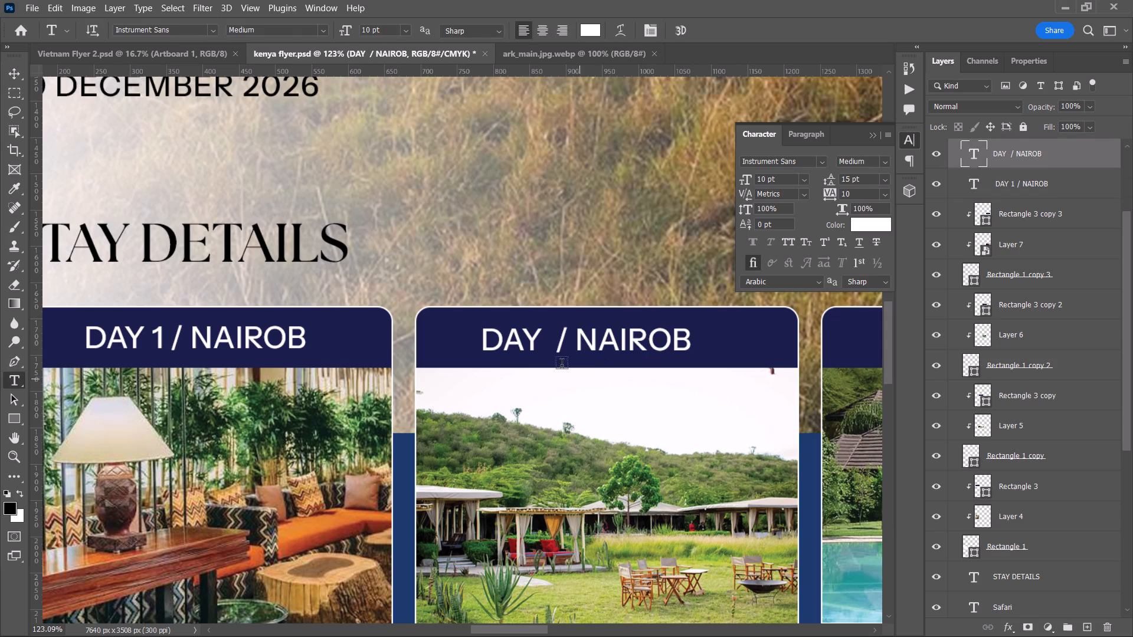
click(542, 331)
key(space)
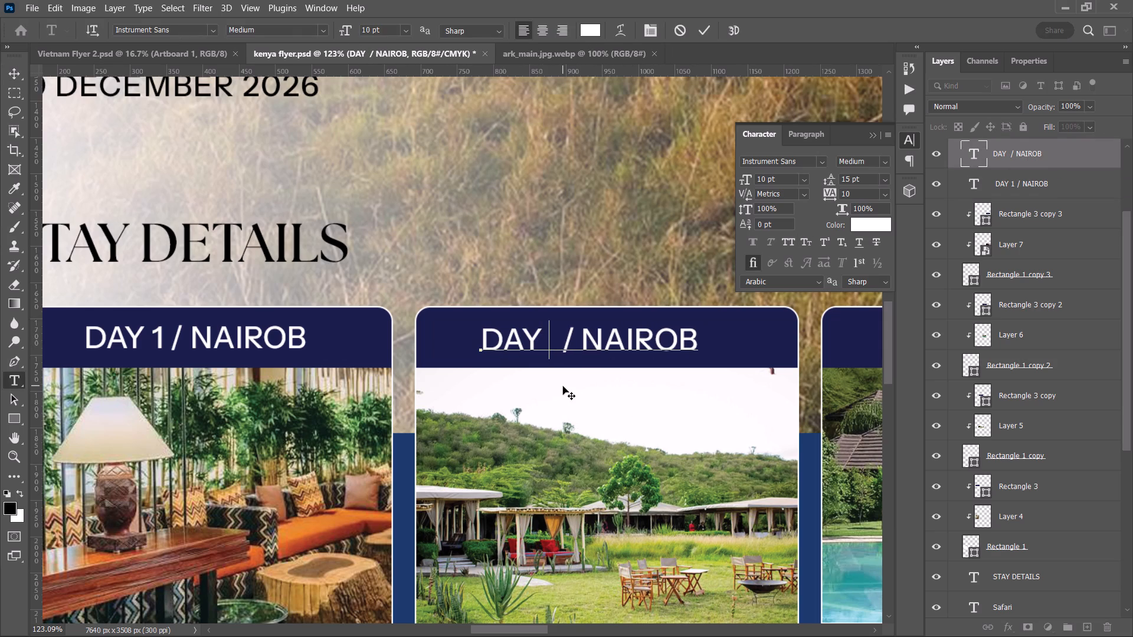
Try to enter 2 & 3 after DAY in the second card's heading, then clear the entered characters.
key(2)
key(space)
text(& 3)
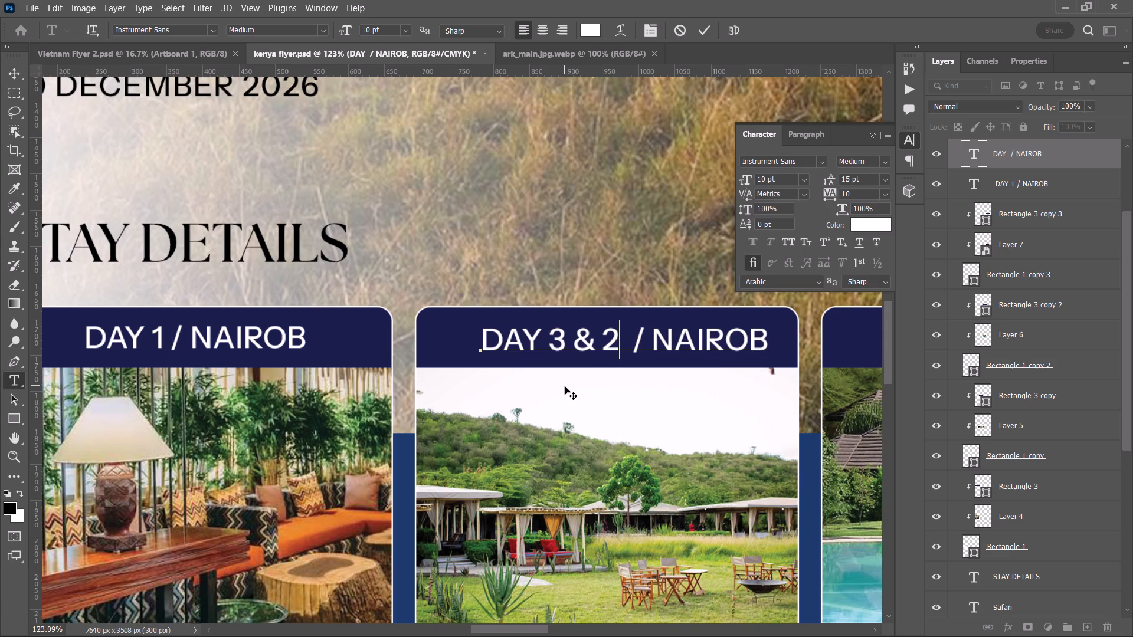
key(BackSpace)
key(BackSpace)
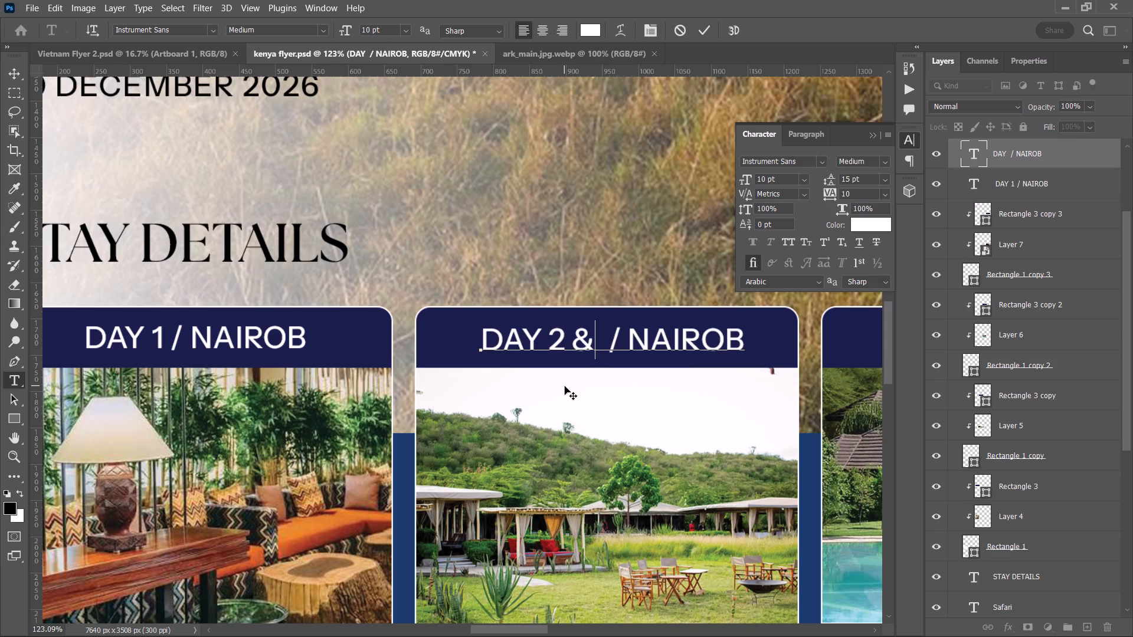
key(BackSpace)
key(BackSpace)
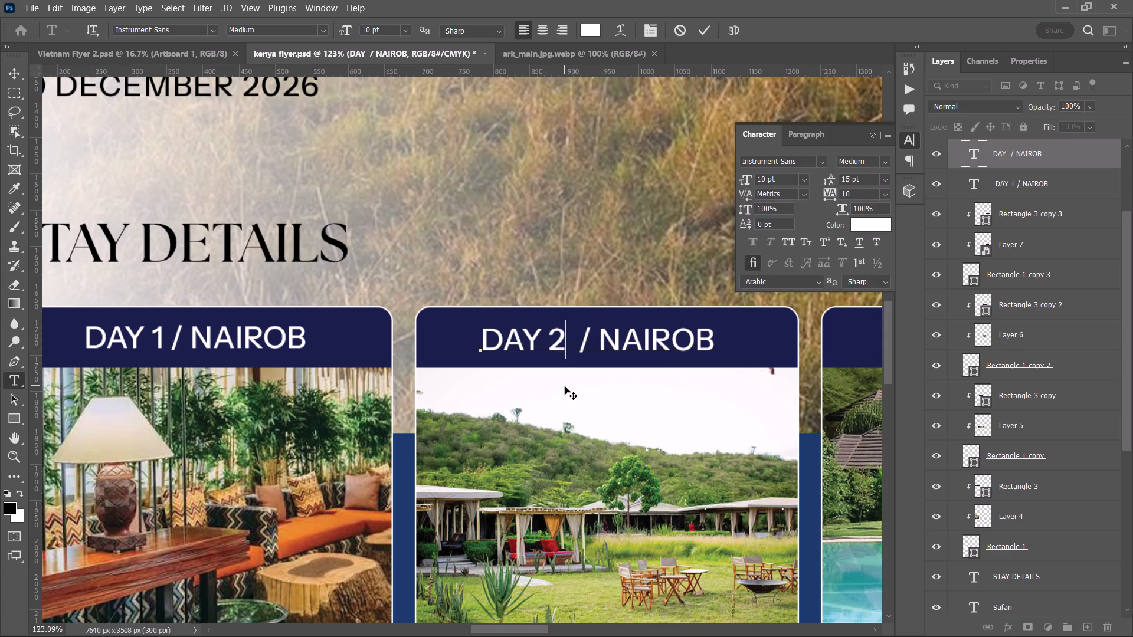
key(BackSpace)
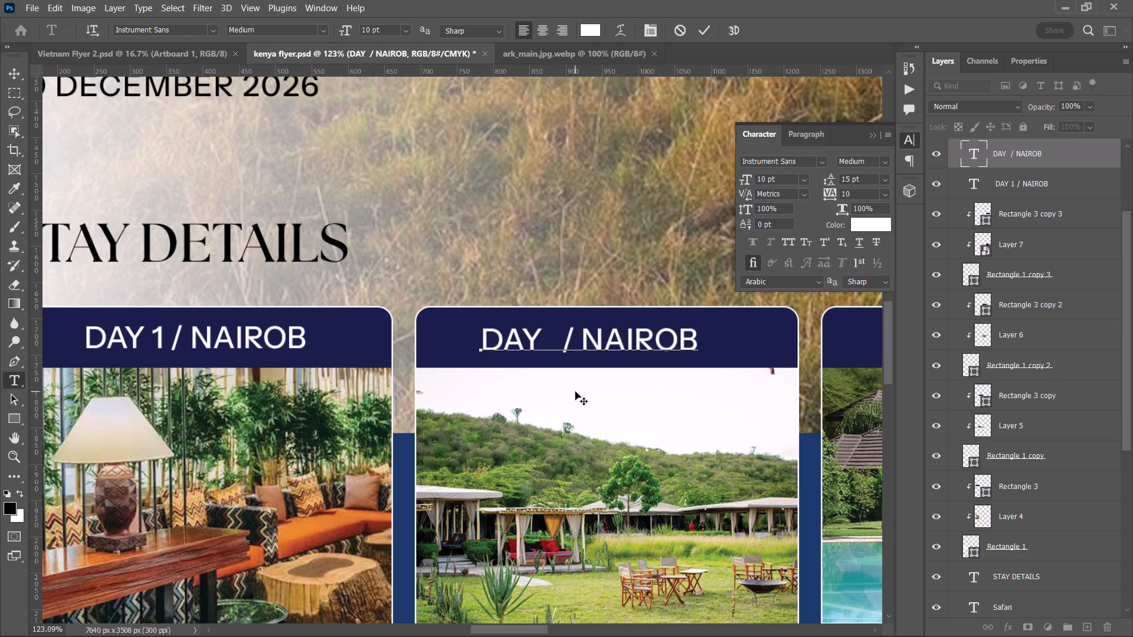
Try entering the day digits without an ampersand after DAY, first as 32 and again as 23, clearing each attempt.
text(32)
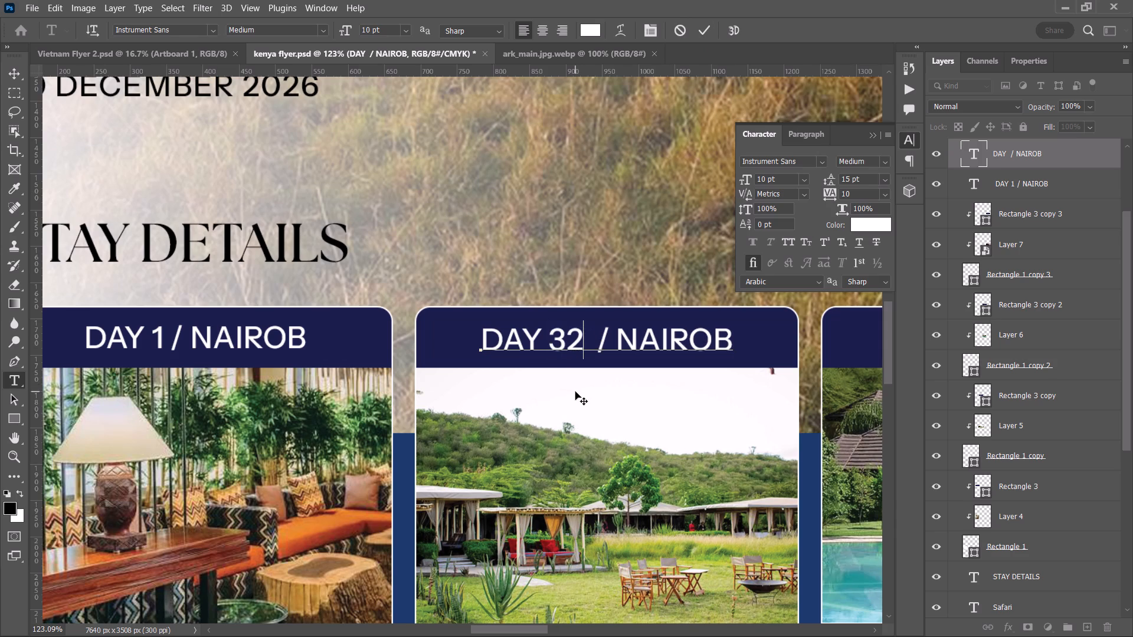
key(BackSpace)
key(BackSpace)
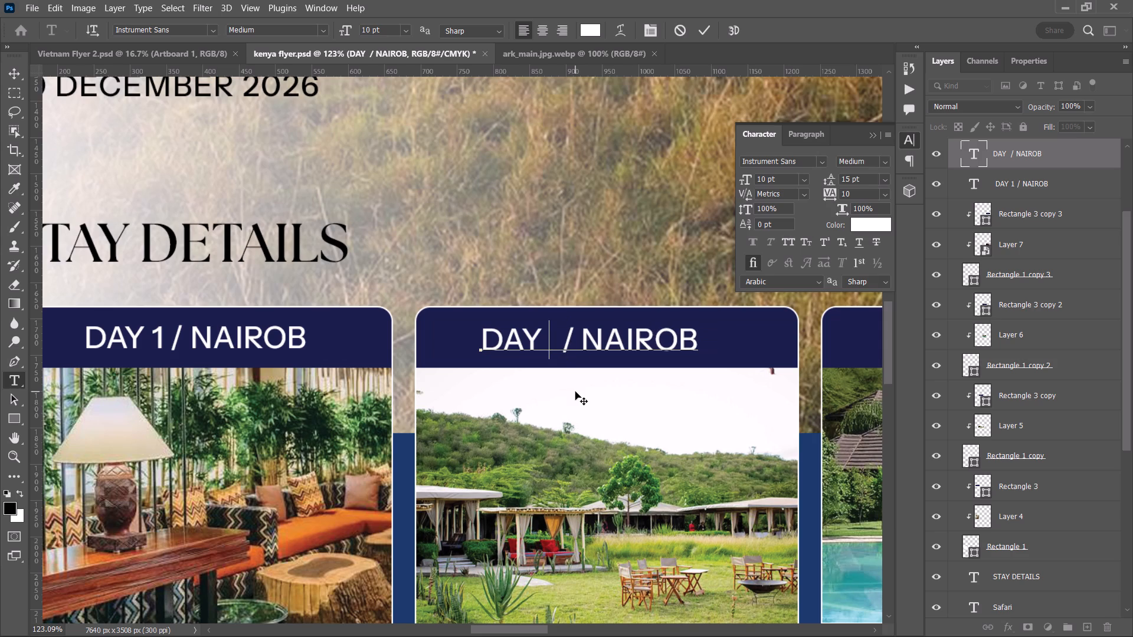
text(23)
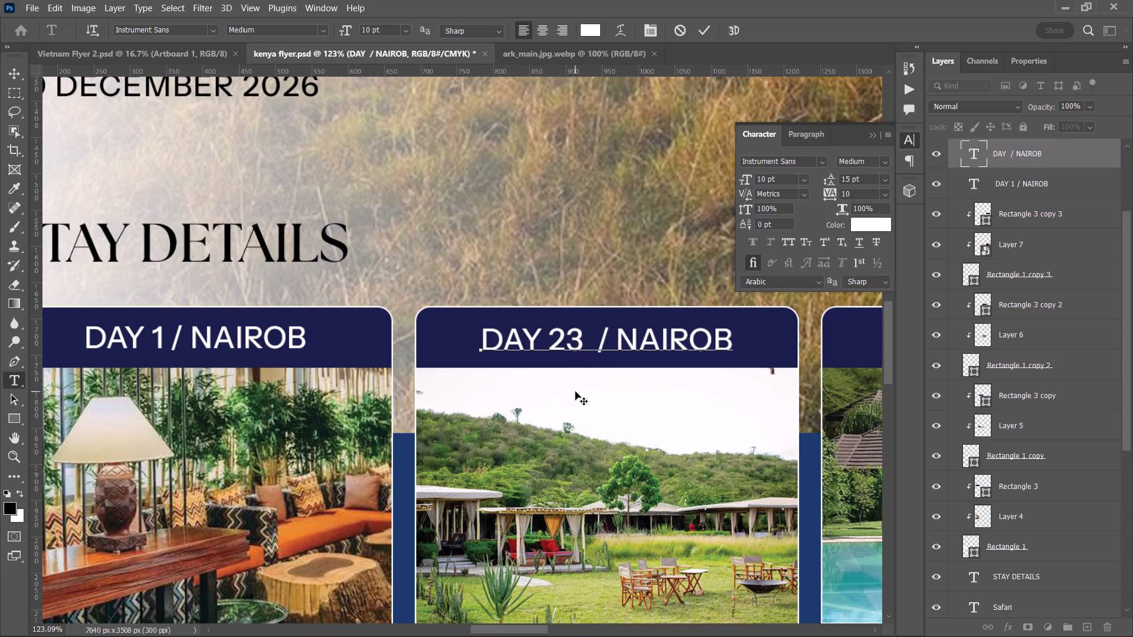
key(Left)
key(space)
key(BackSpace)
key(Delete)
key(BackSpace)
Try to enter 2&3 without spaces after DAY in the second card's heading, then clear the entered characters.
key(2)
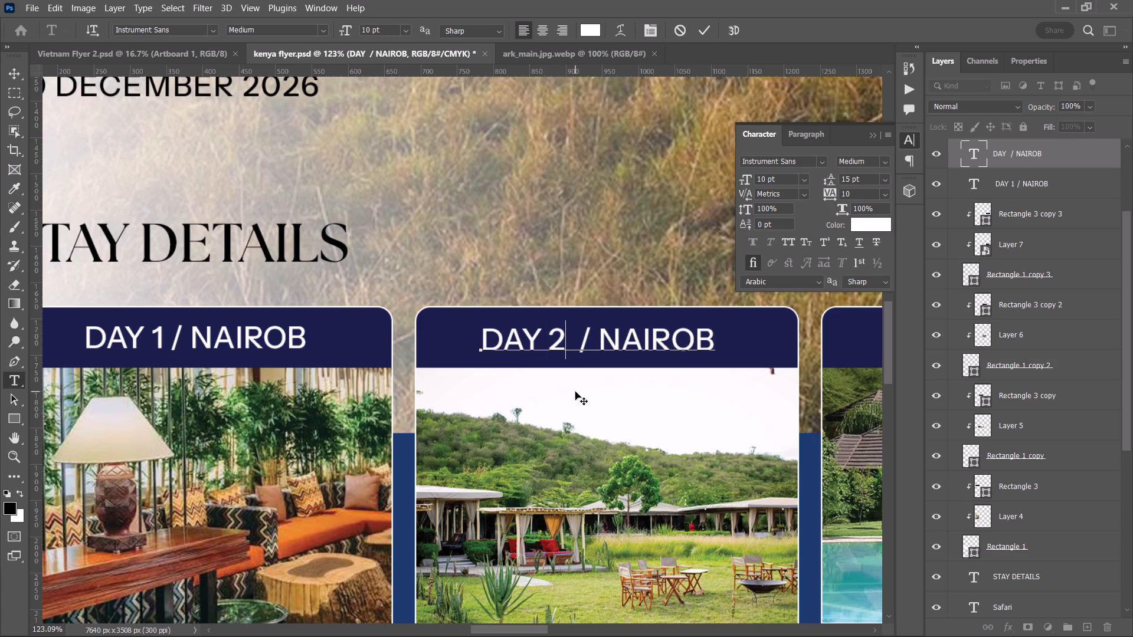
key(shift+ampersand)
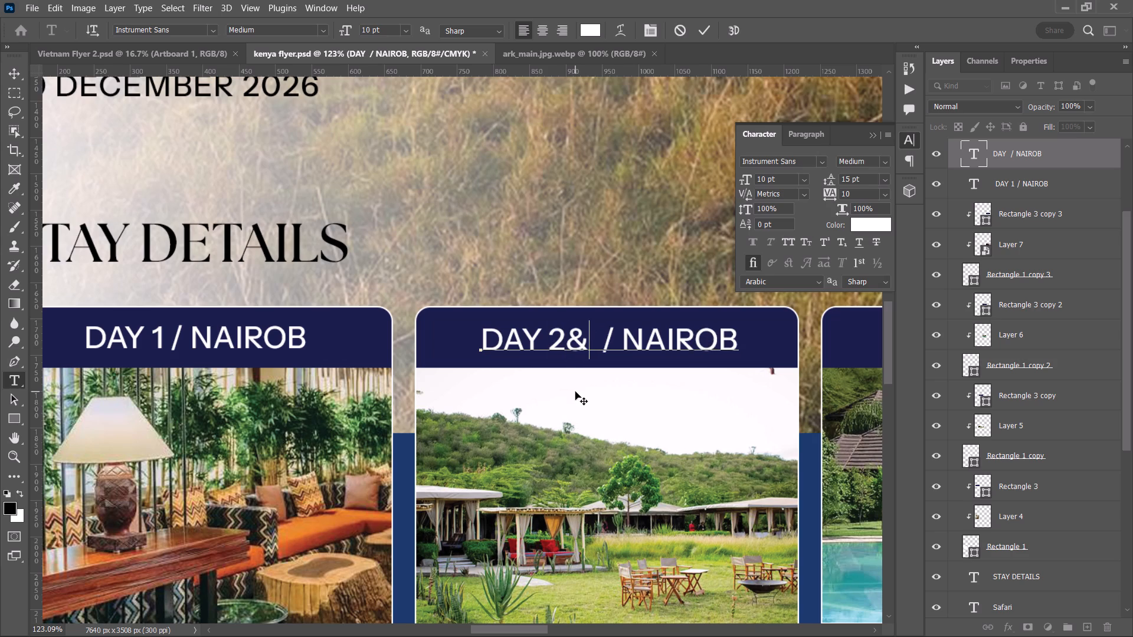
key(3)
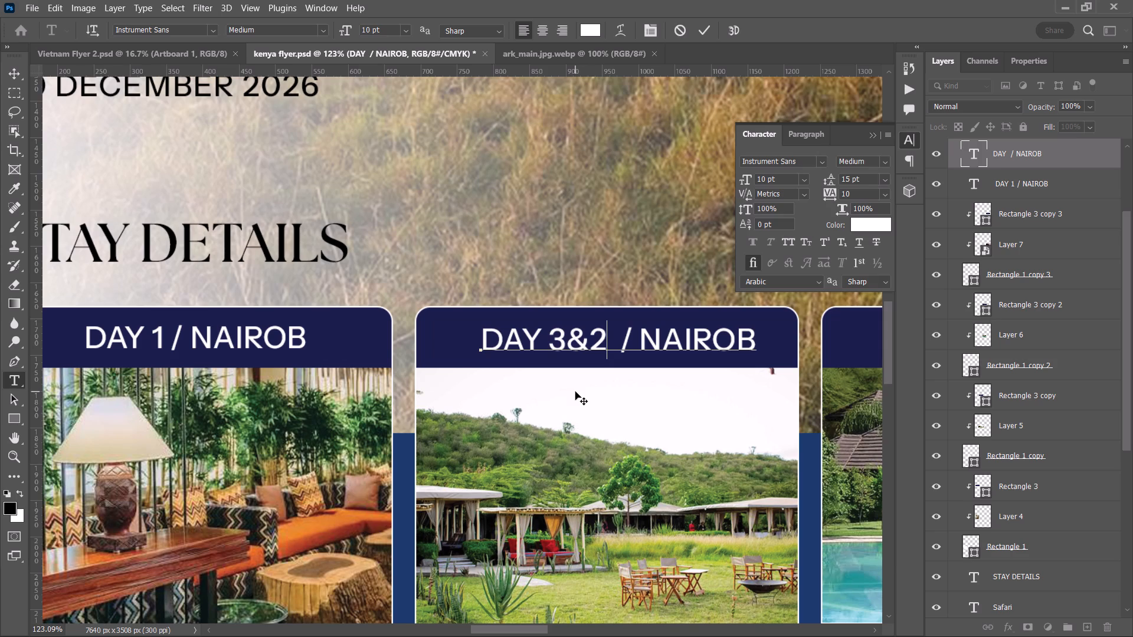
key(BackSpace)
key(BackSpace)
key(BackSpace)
Enter only 2 after DAY in the second card's heading, so it reads DAY 2 / NAIROB, and finish editing.
key(2)
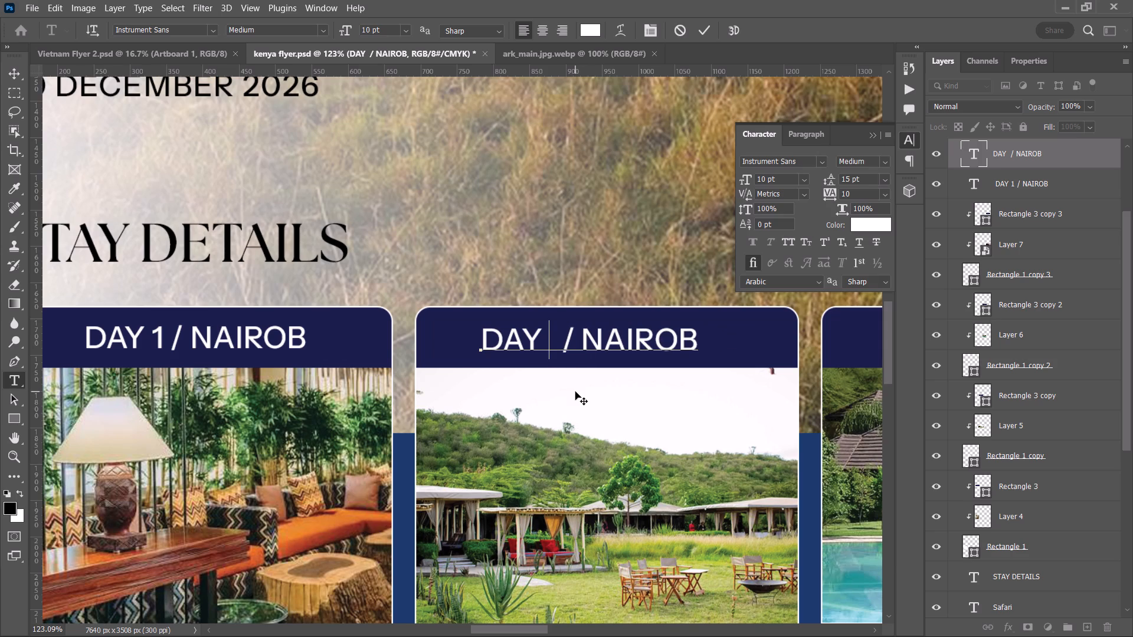
click(703, 34)
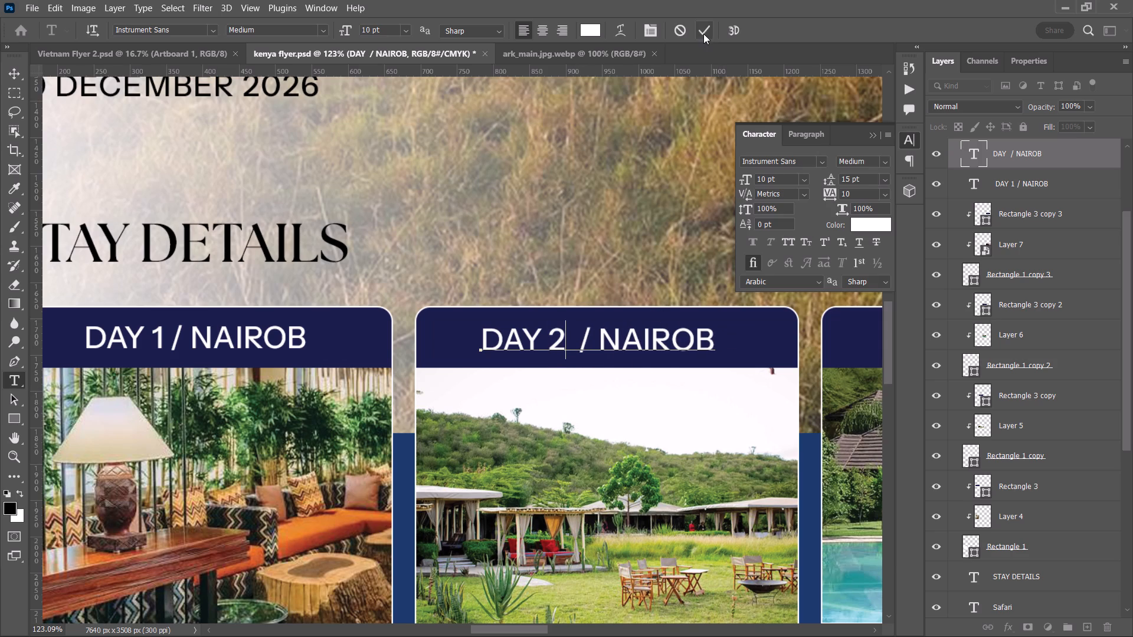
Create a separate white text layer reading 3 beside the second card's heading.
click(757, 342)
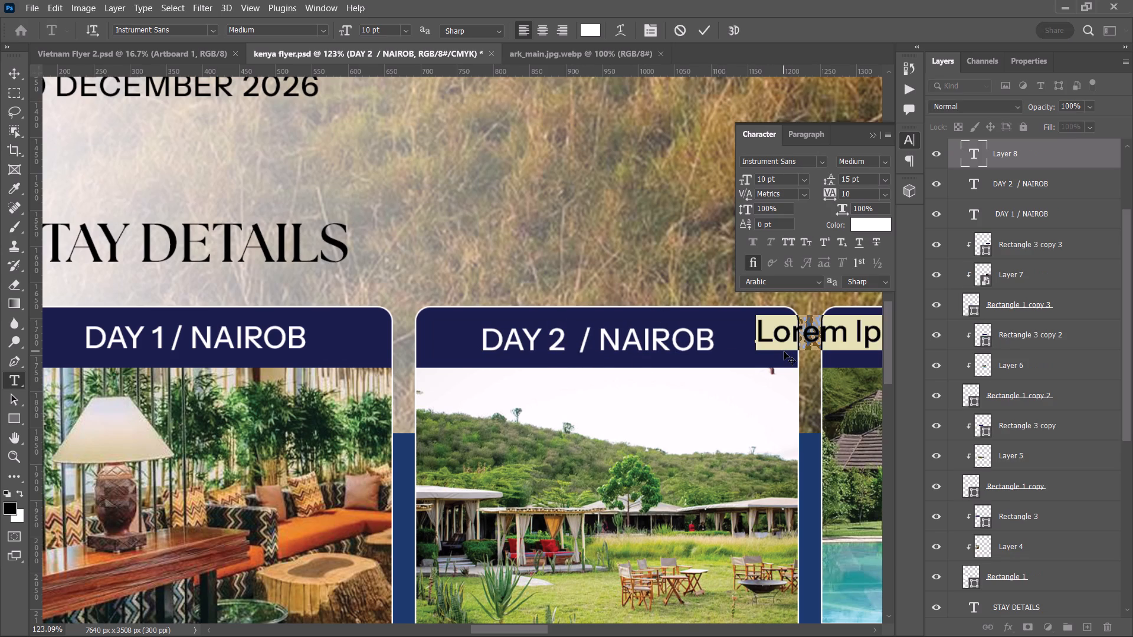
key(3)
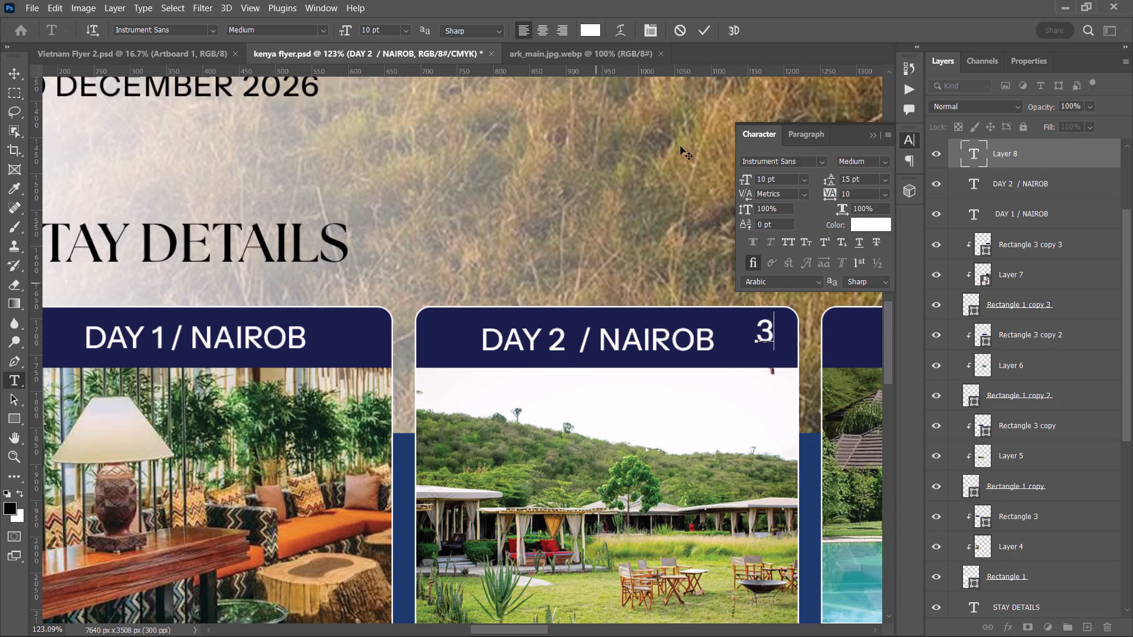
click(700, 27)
Add an ampersand directly after the 2 in the second card's heading, so it reads DAY 2& / NAIROB.
click(564, 349)
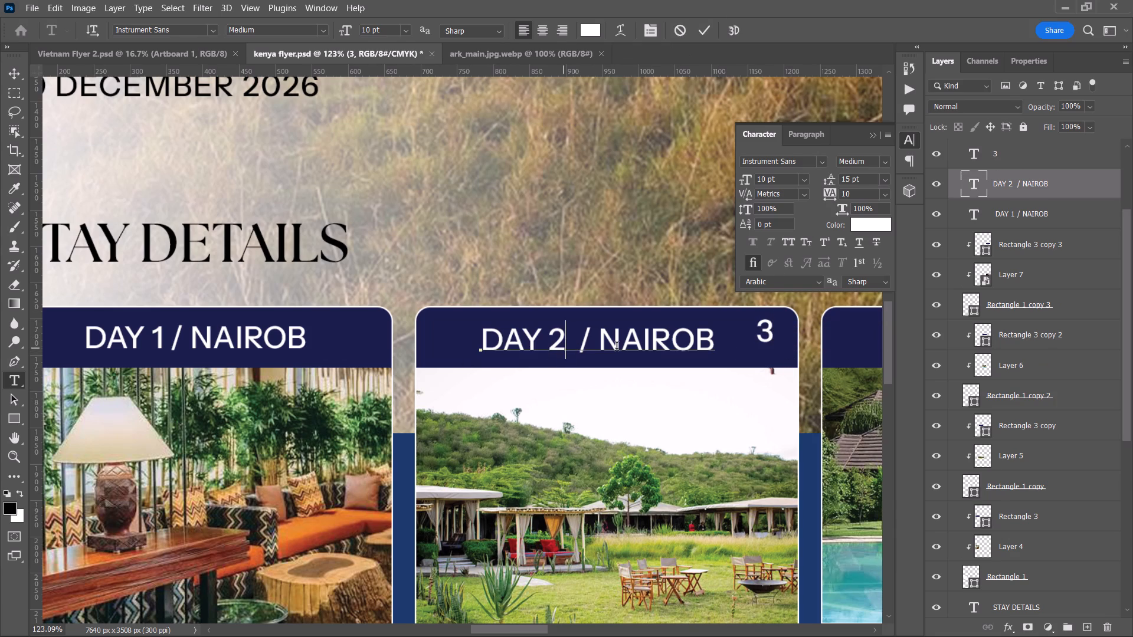
key(space)
key(BackSpace)
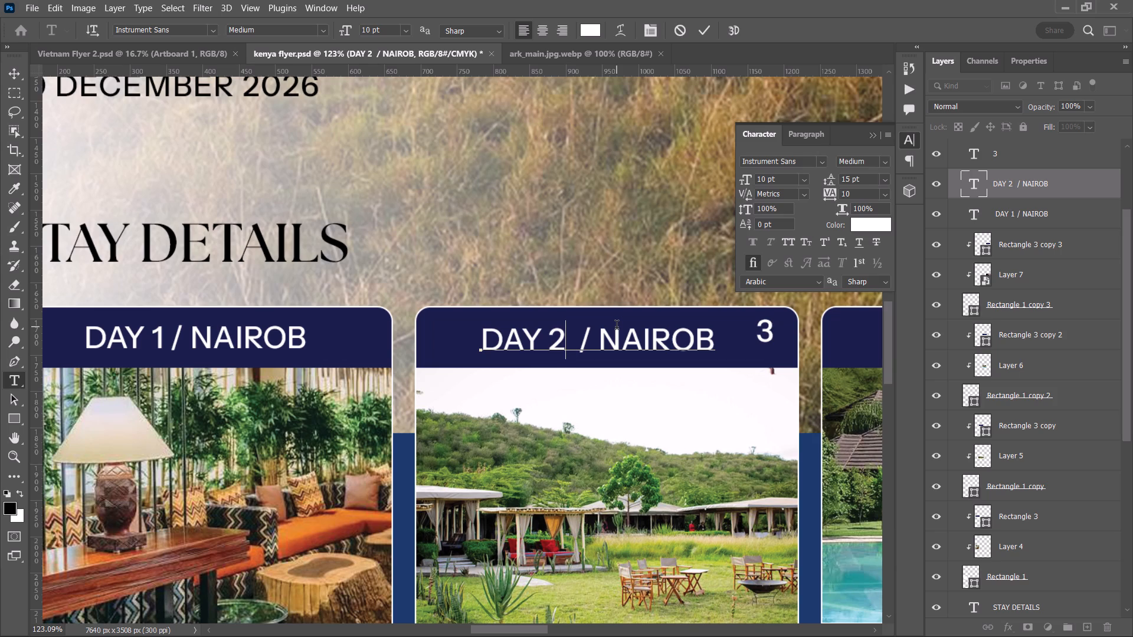
key(shift+ampersand)
click(700, 31)
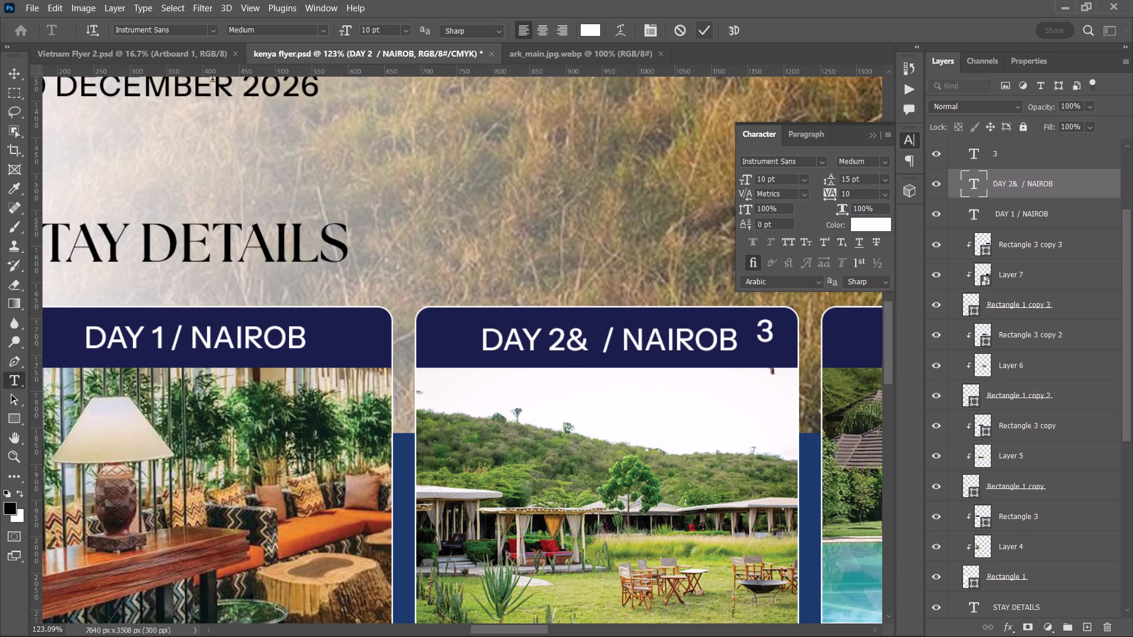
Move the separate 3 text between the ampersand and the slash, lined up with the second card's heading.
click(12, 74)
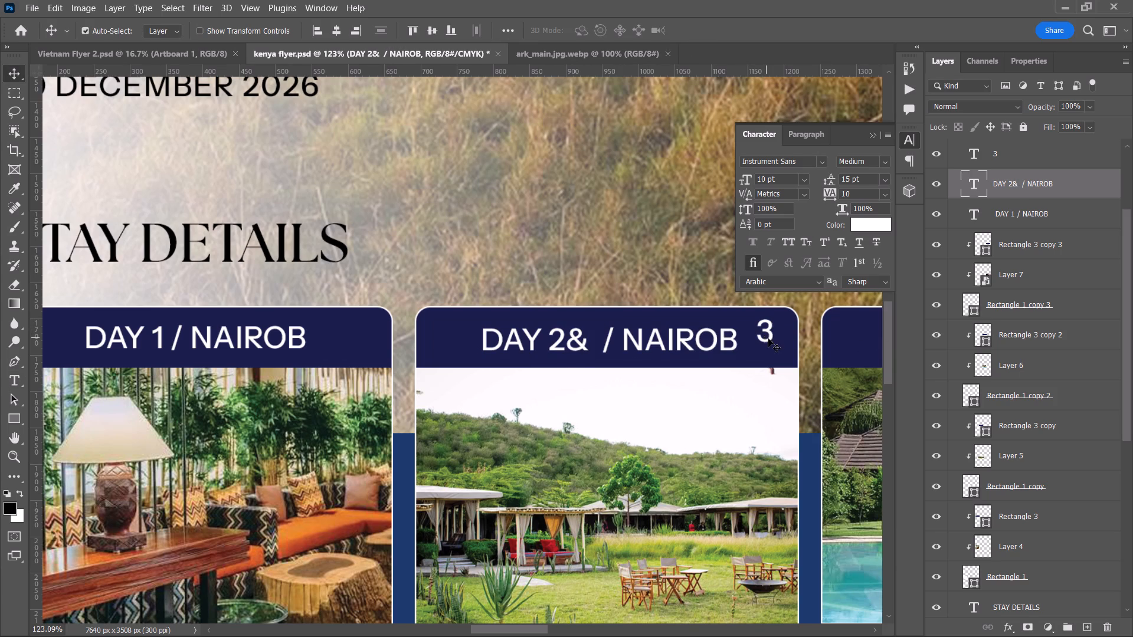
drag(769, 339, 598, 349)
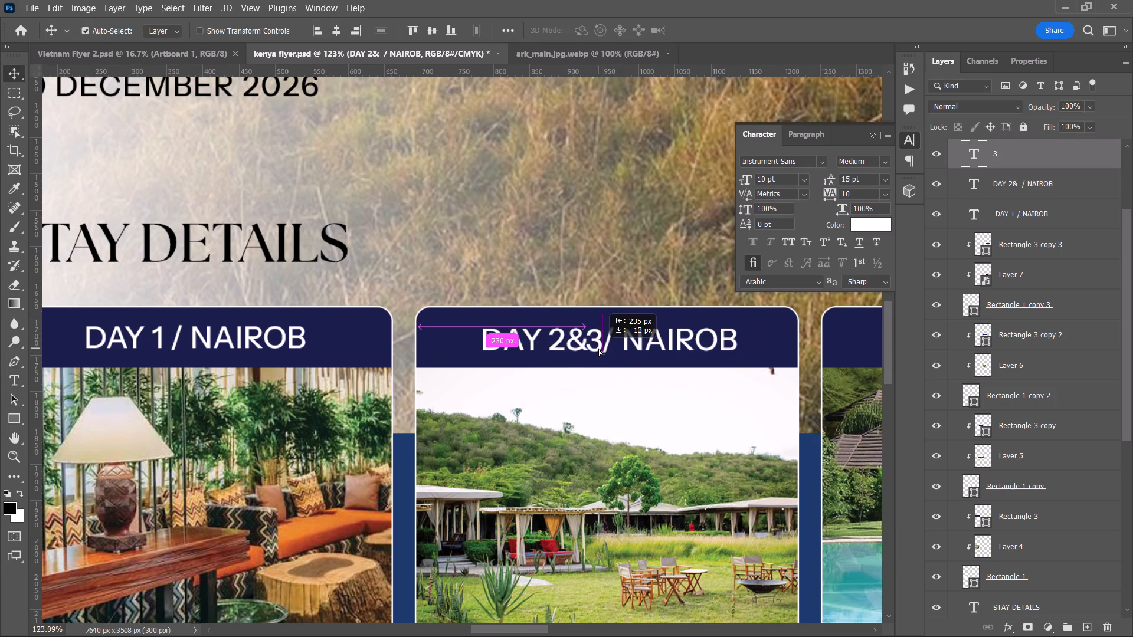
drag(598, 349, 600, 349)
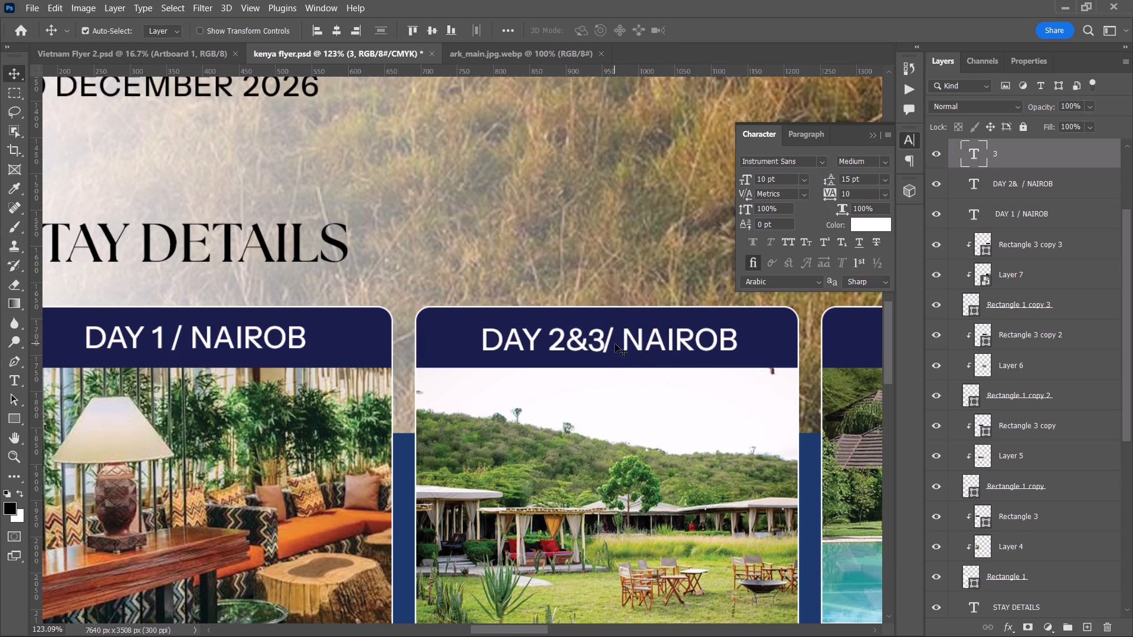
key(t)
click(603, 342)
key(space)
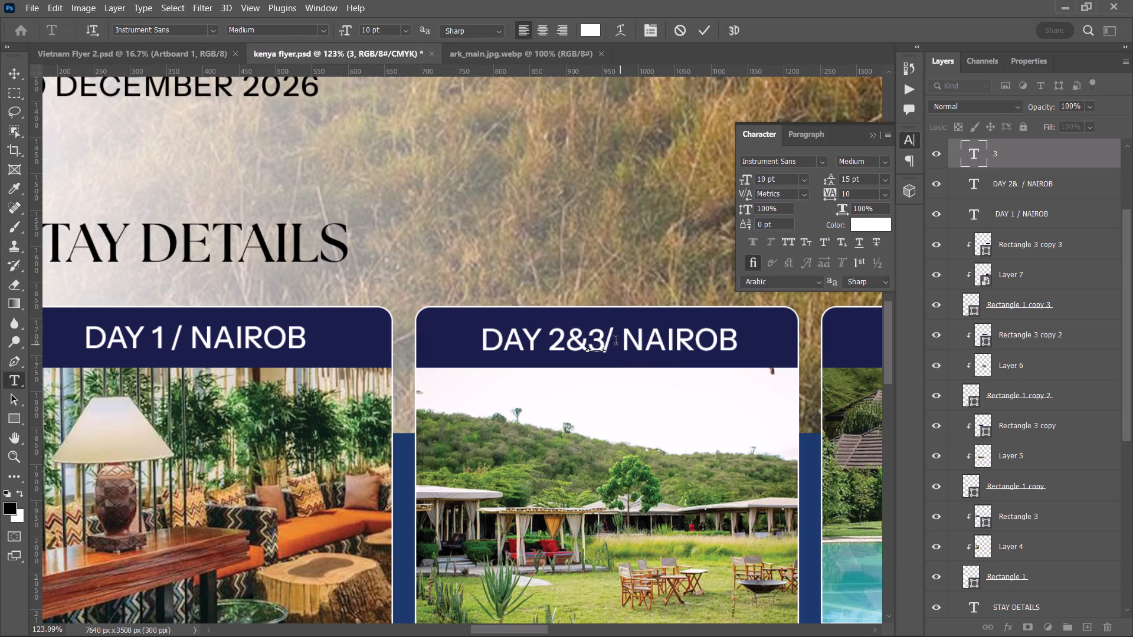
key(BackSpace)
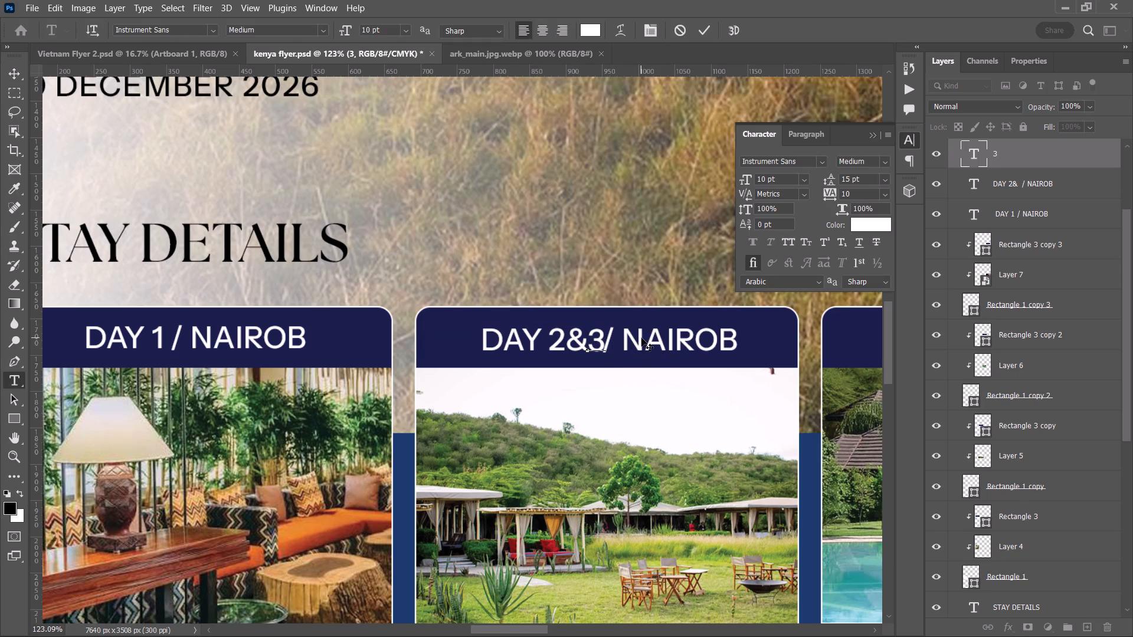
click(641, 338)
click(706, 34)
Insert one extra space between the ampersand and the slash in the second card's heading to widen the gap.
click(687, 340)
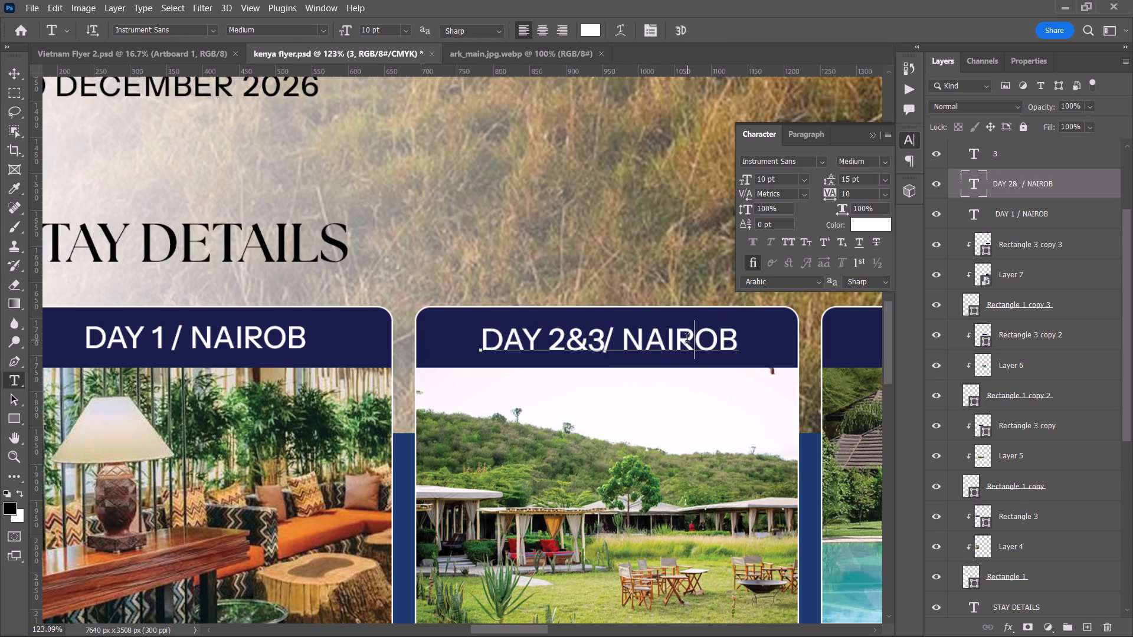
key(Left)
key(Left)
key(Left)
key(Left)
key(Left)
key(Left)
key(Left)
key(Left)
key(Left)
key(Left)
key(Left)
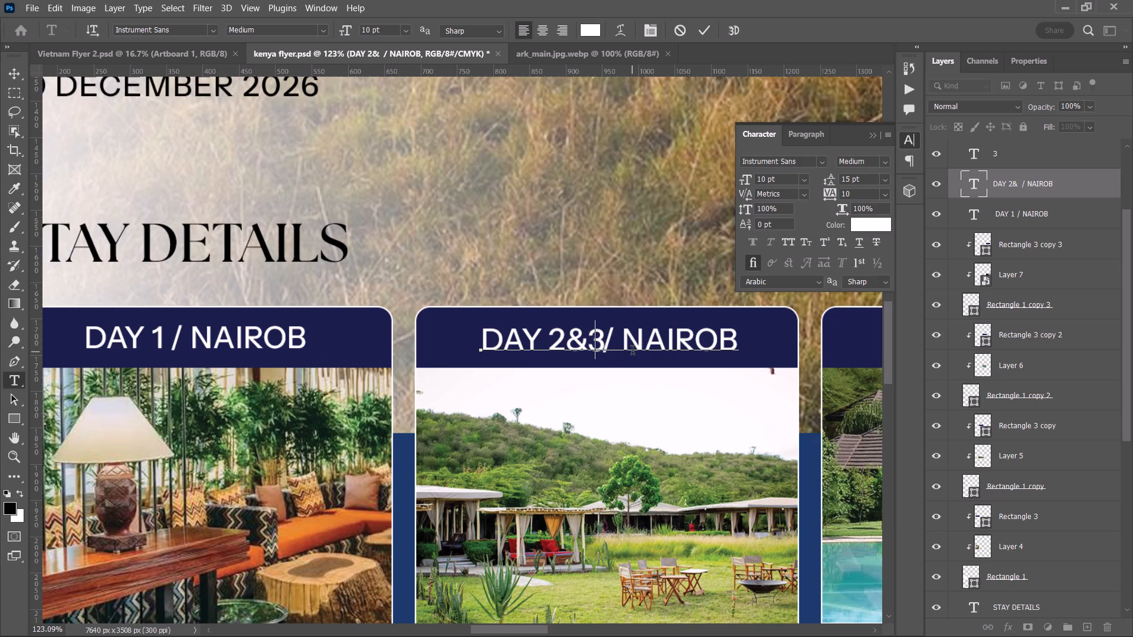
key(Right)
key(space)
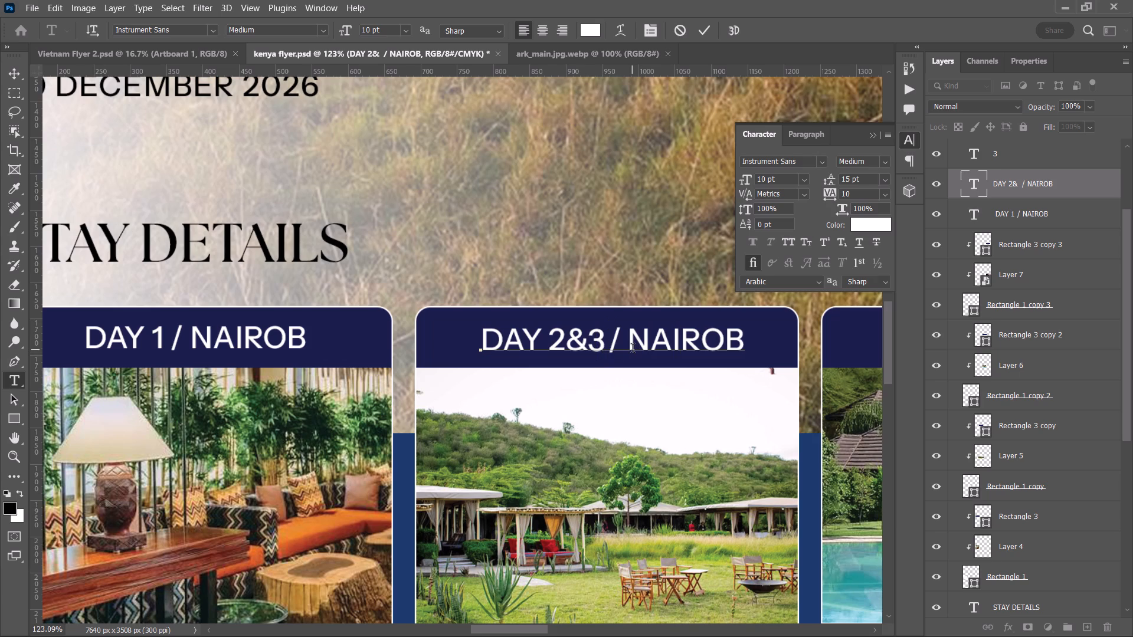
click(702, 32)
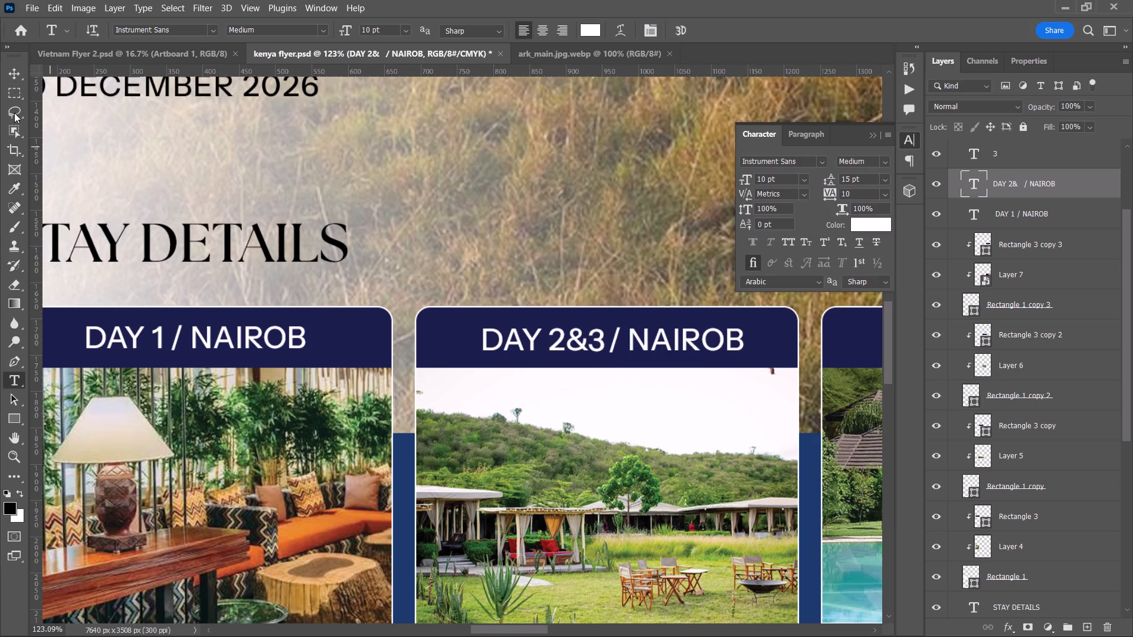
Select the second card's heading together with the separate 3 and shift both left to centre them in the navy bar.
click(12, 73)
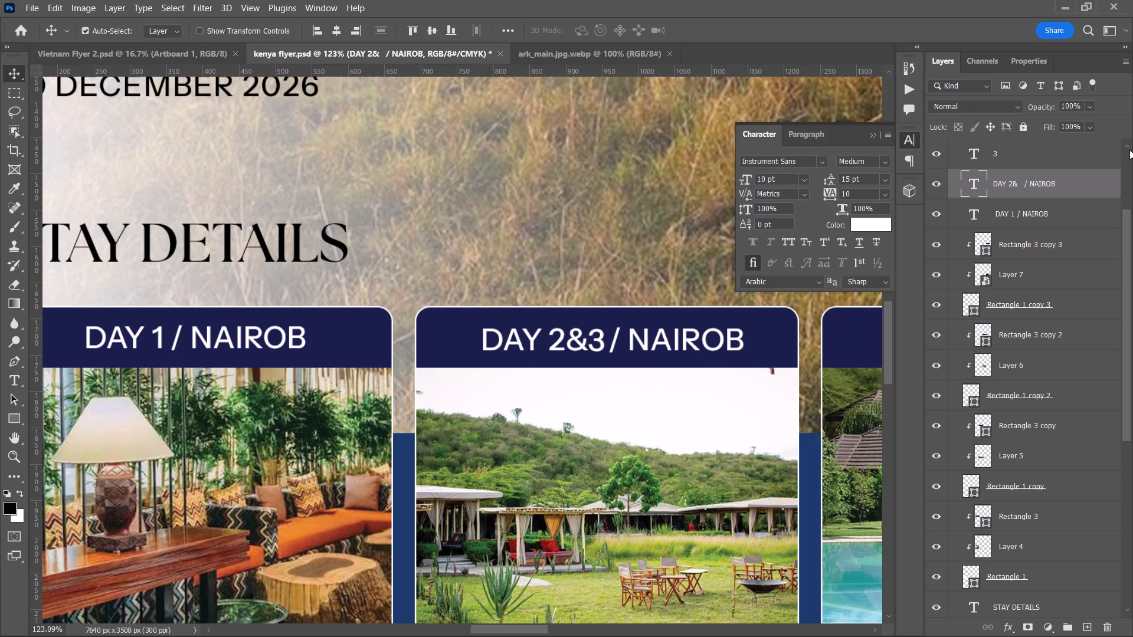
shift+click(1062, 155)
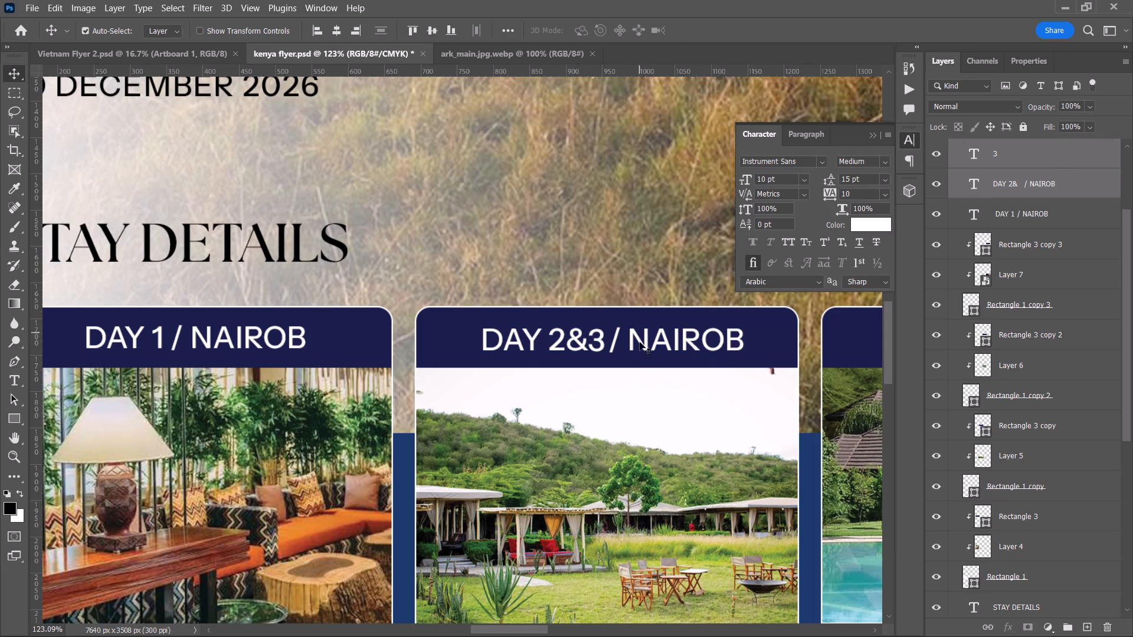
drag(665, 344, 649, 344)
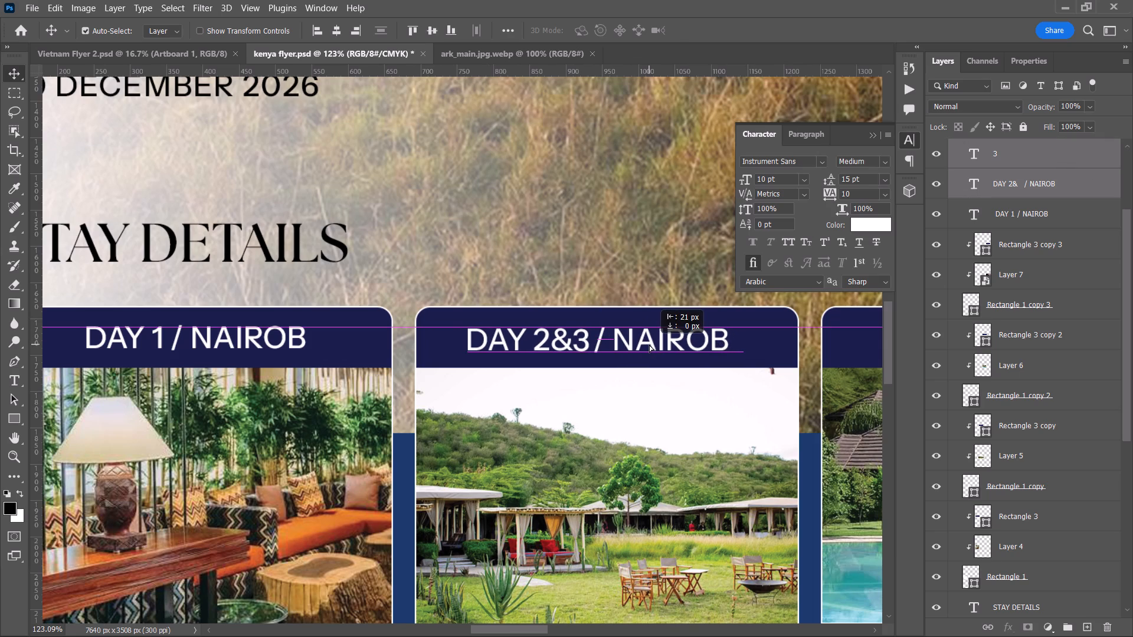
drag(649, 344, 653, 344)
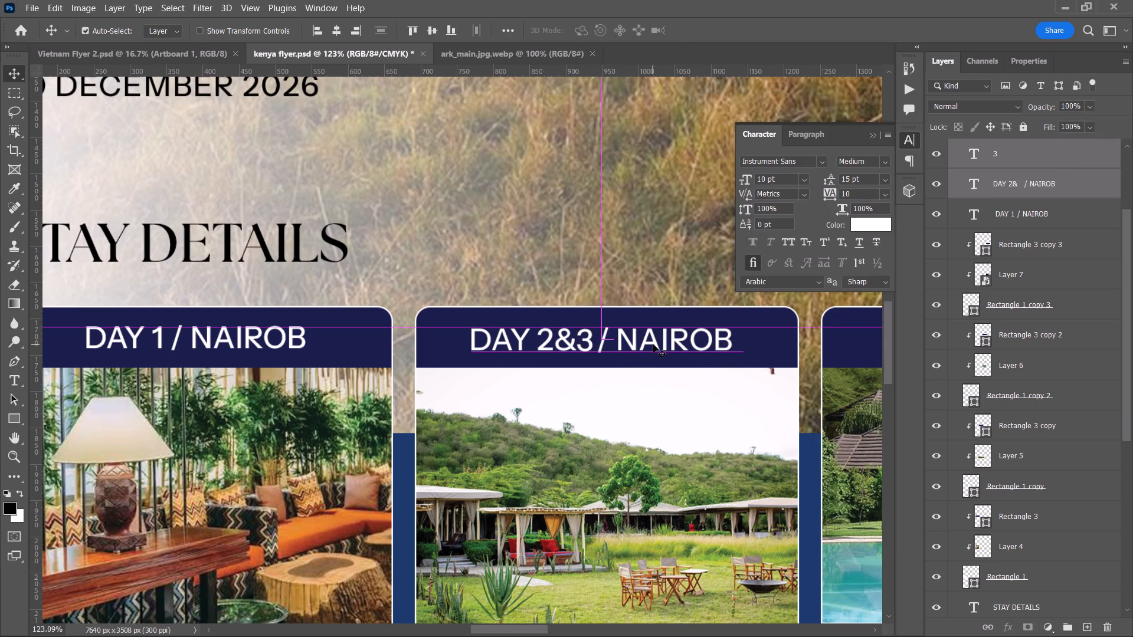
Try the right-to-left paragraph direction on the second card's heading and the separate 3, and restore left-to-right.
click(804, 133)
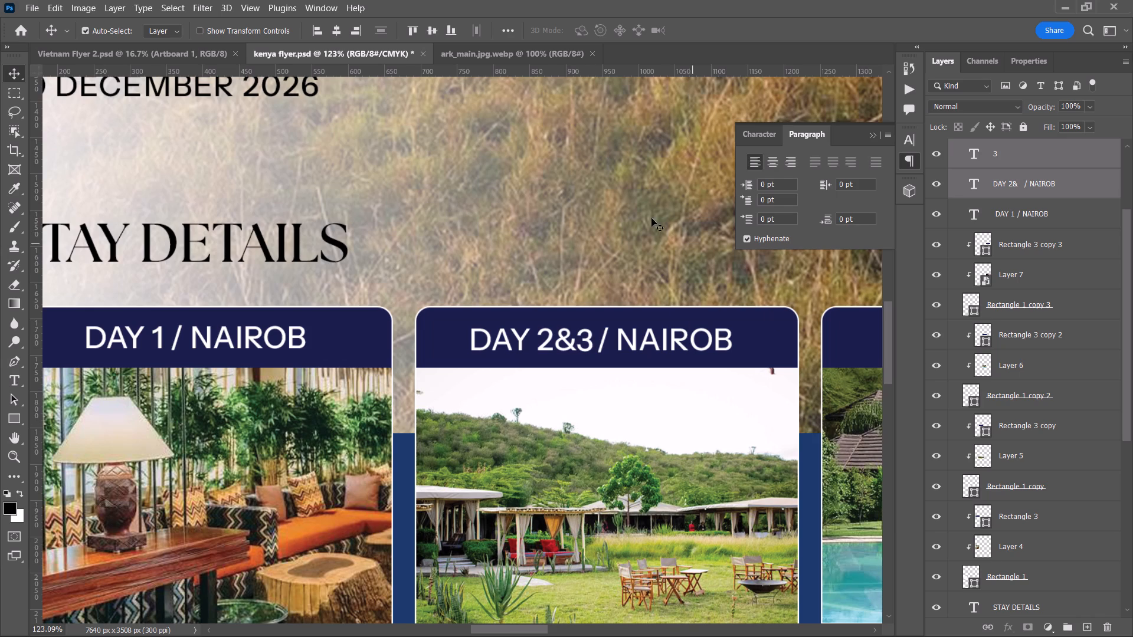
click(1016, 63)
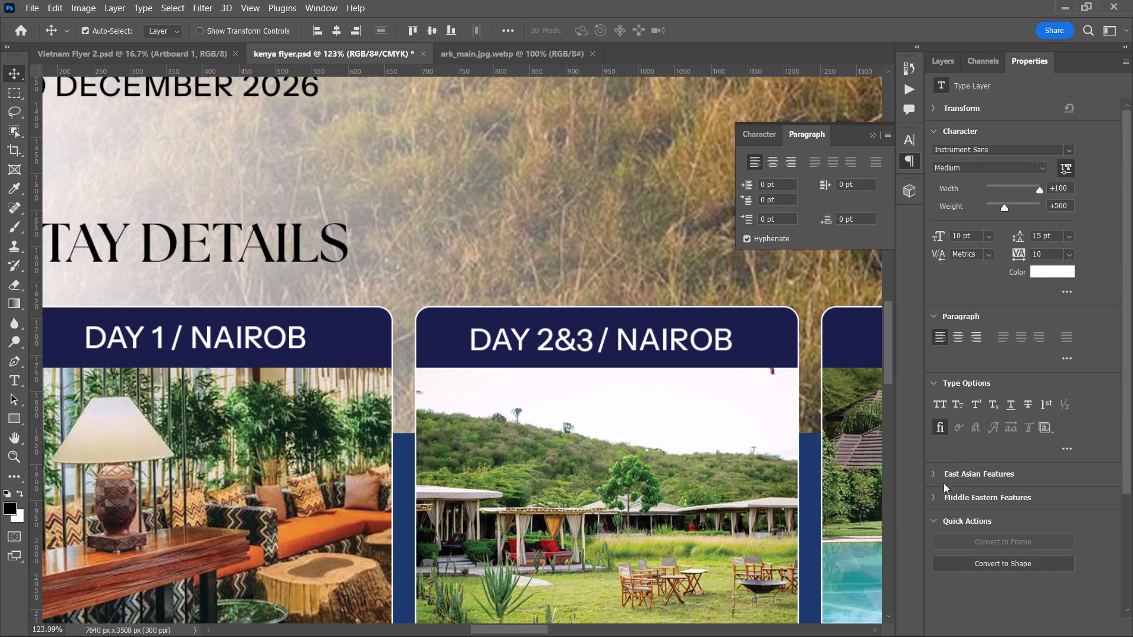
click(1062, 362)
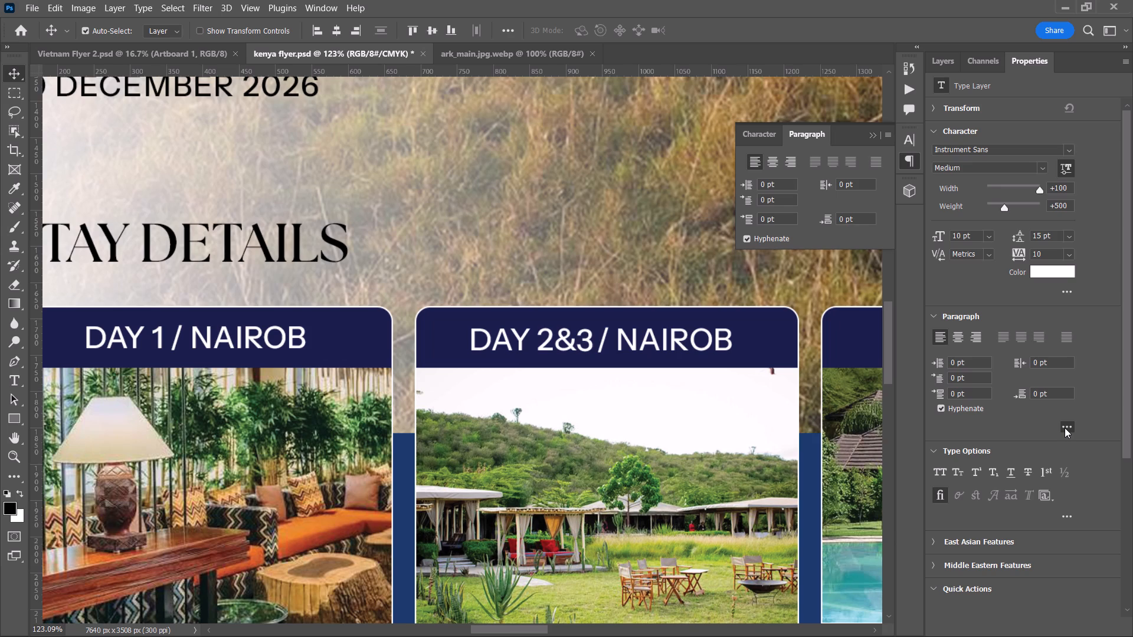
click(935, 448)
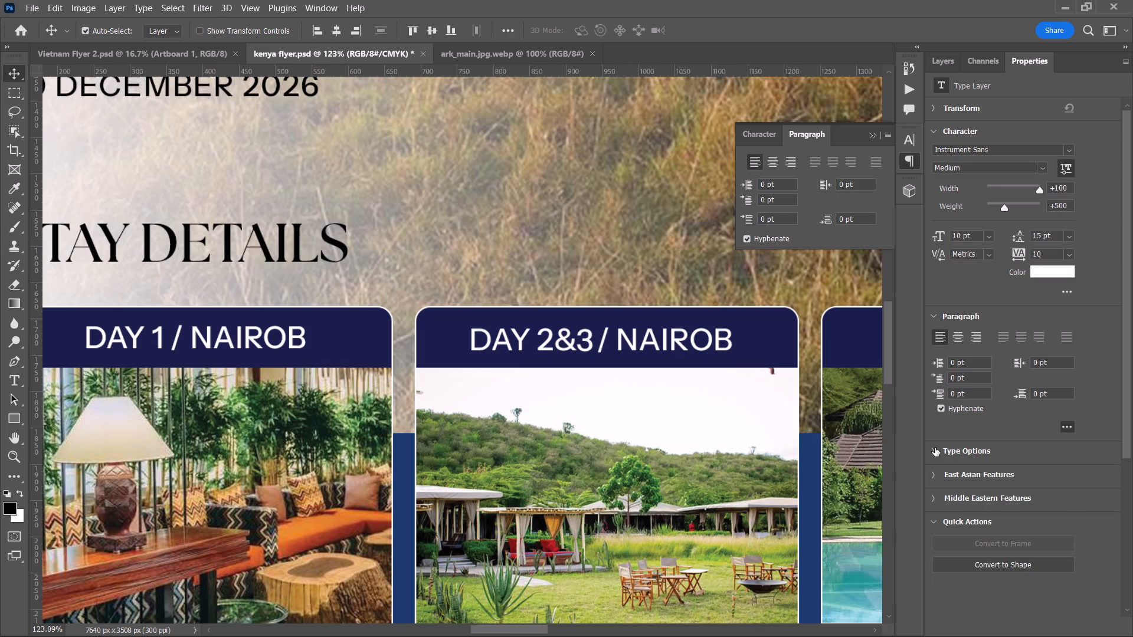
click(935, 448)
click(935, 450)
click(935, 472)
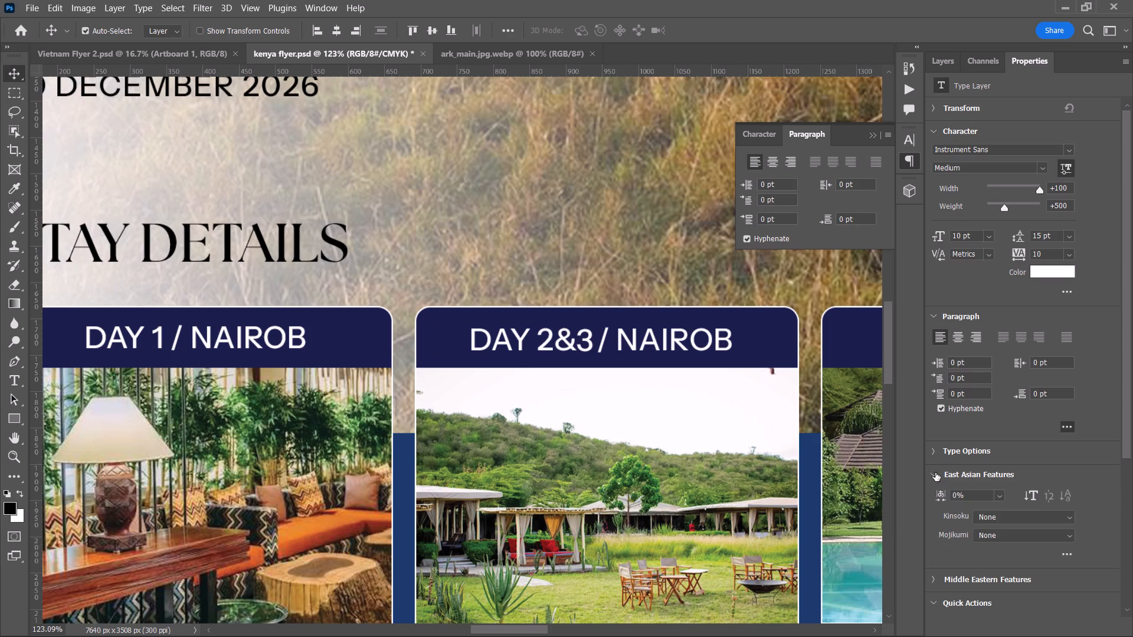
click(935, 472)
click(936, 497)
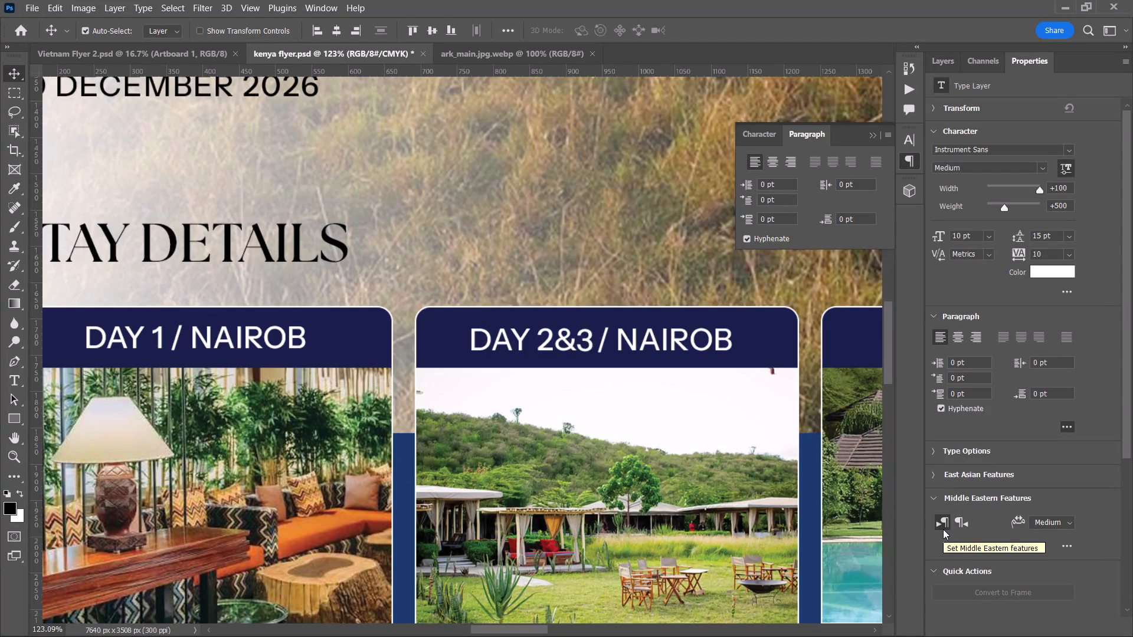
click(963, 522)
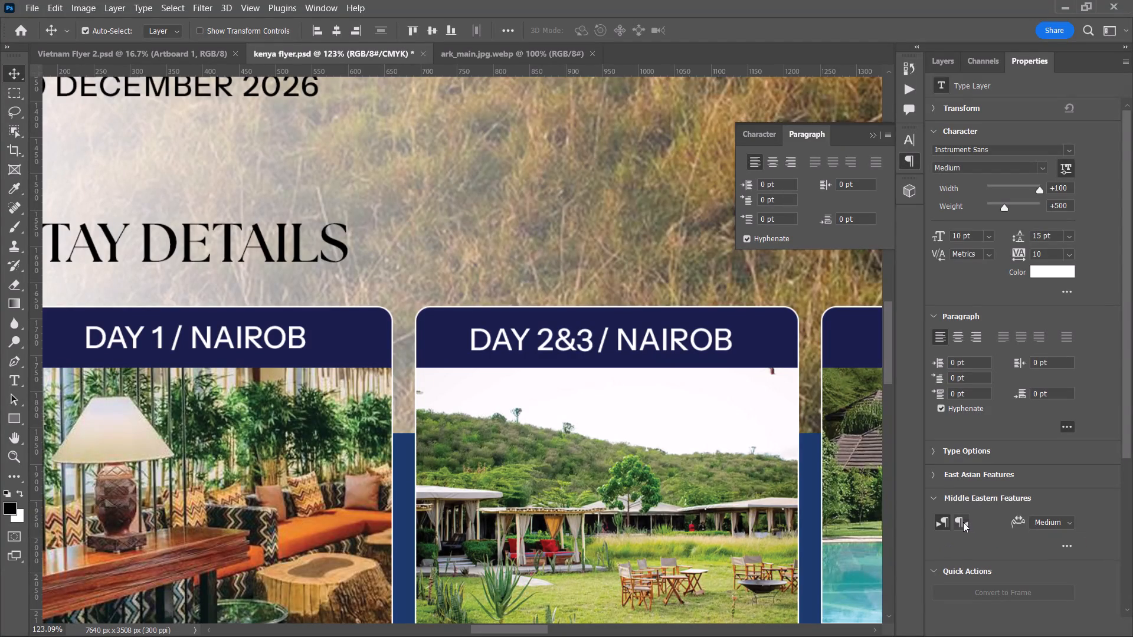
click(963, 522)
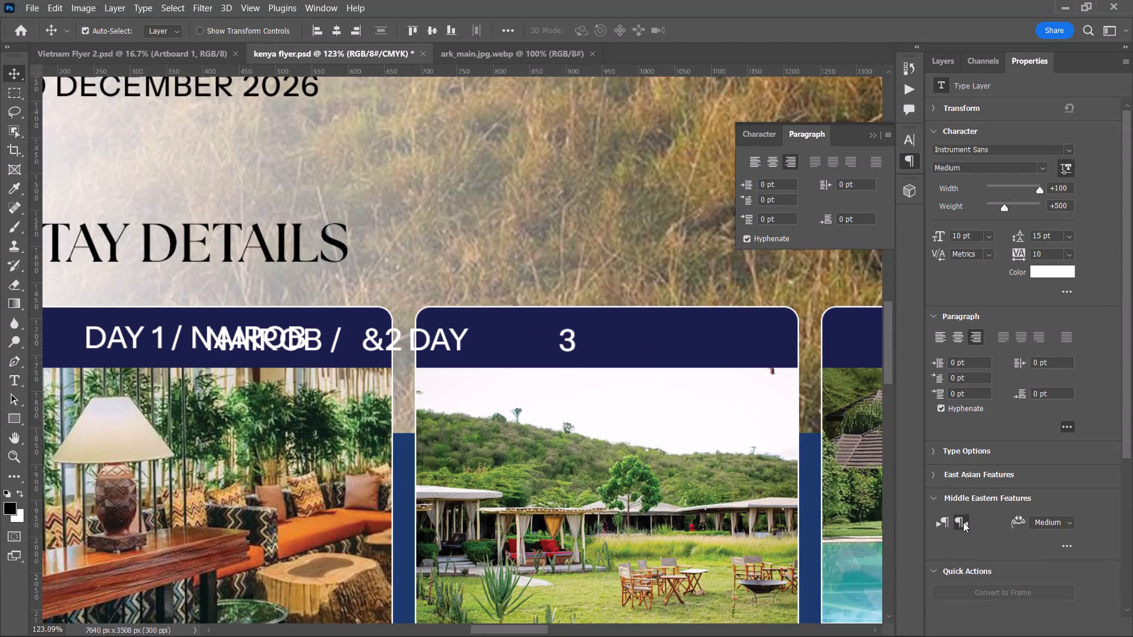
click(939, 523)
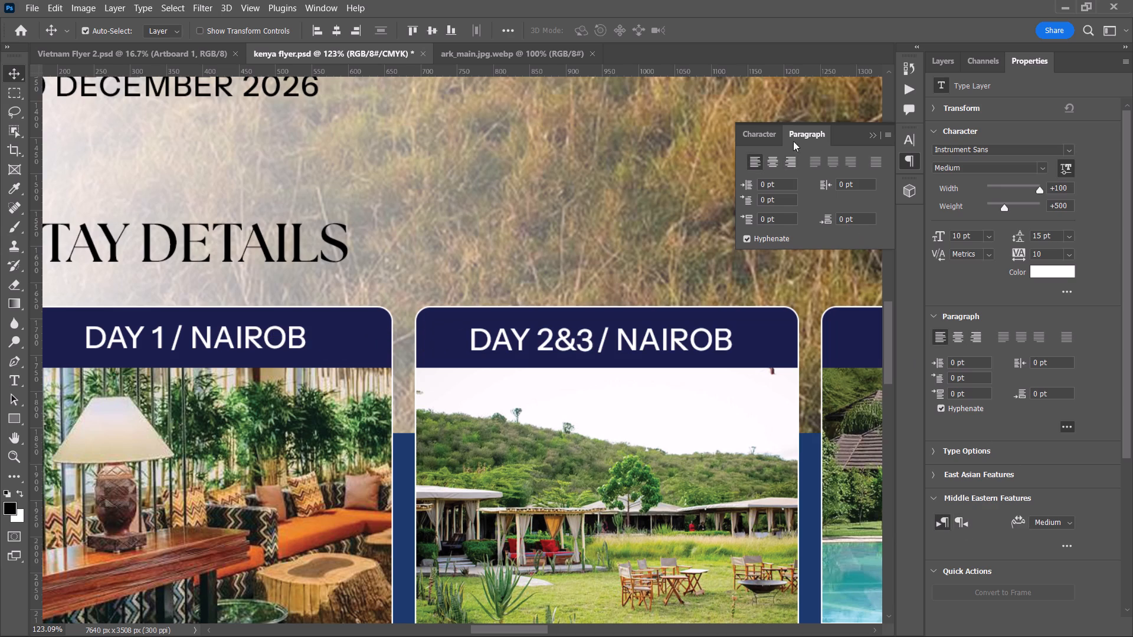
Set the text language of the second card's heading and the separate 3 to English: USA.
click(761, 136)
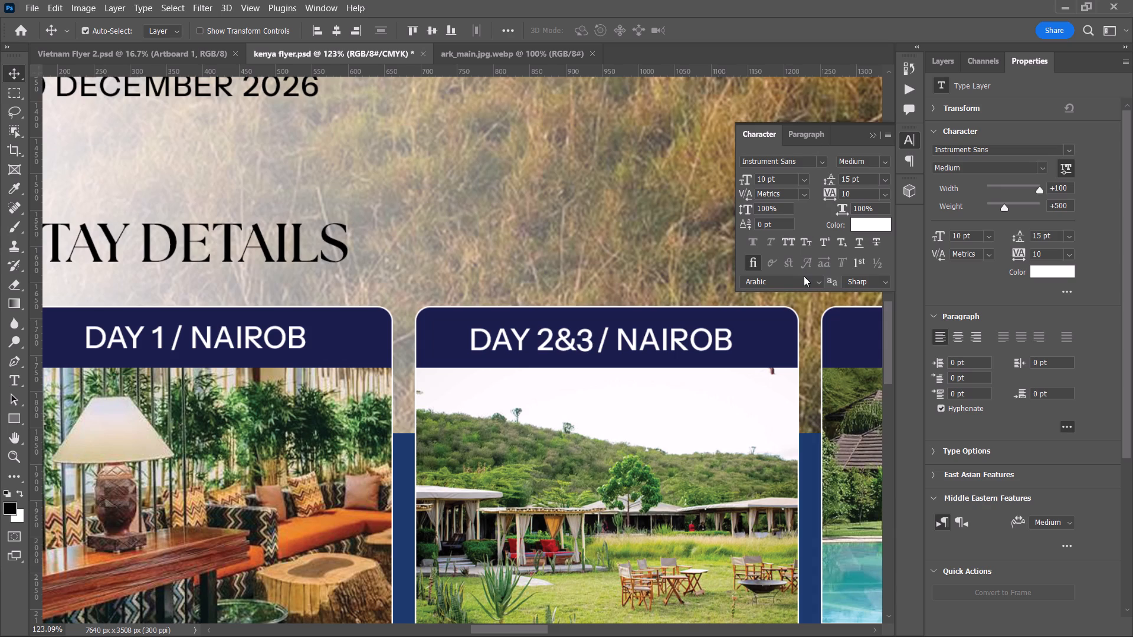
click(804, 276)
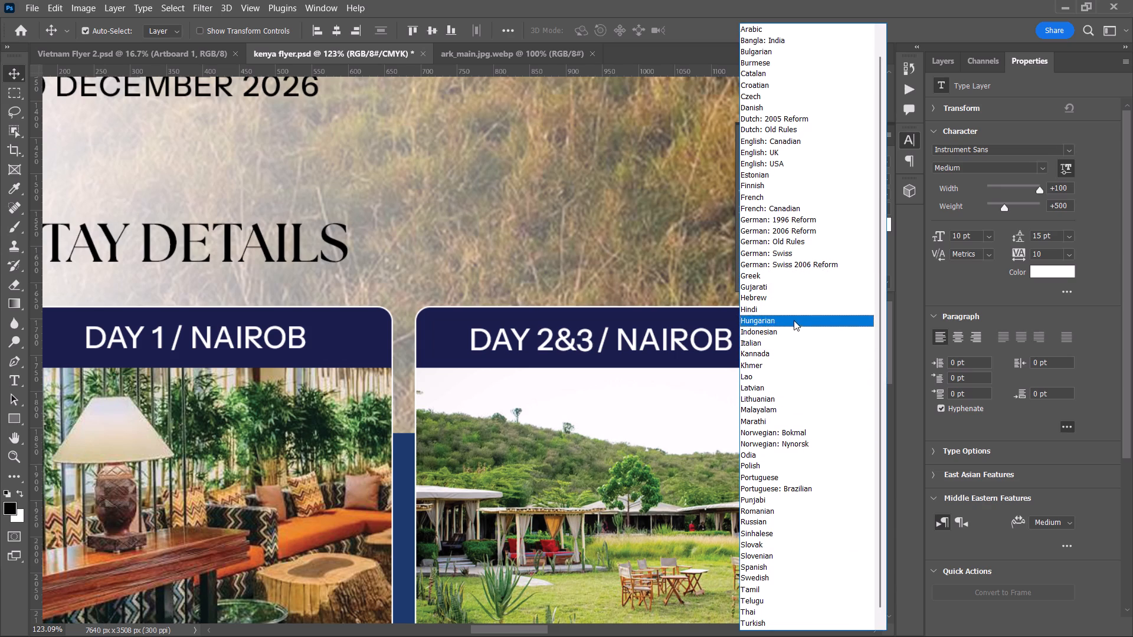
scroll(794, 407, down, 3)
scroll(794, 409, up, 1)
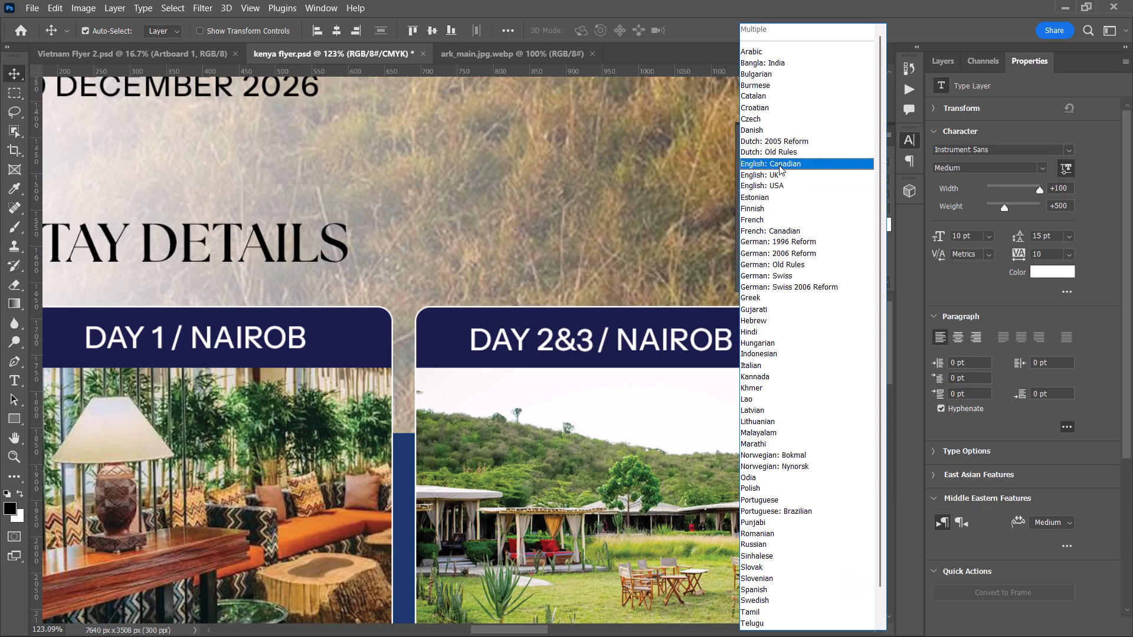
click(792, 187)
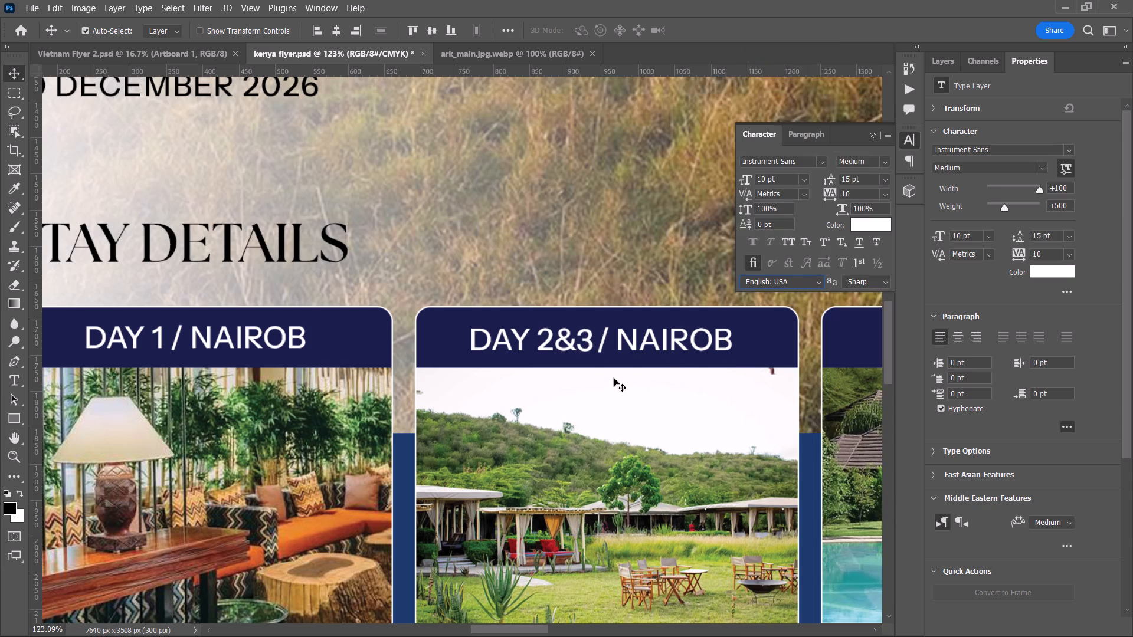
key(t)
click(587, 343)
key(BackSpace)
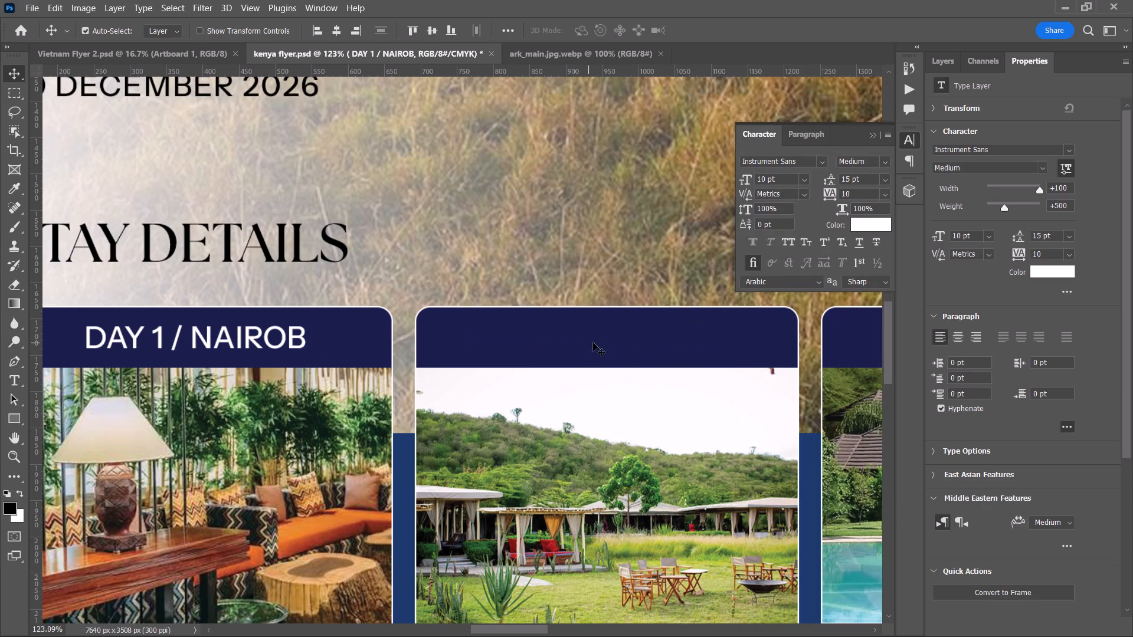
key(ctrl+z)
Delete the separate 3 text layer from the second card's heading.
click(948, 55)
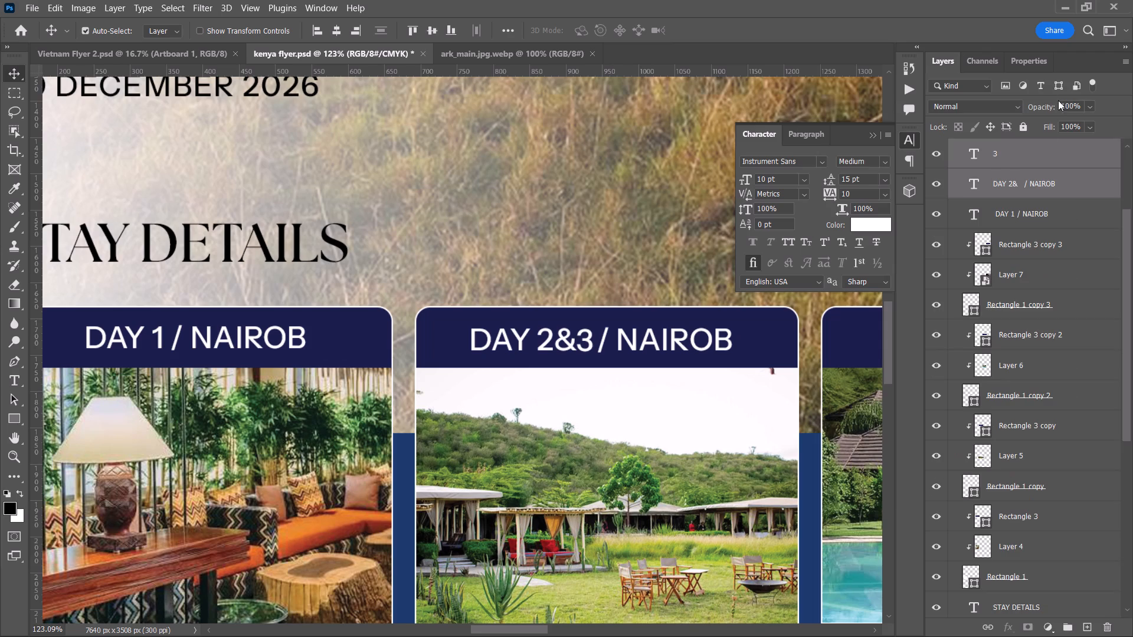
click(1012, 160)
key(BackSpace)
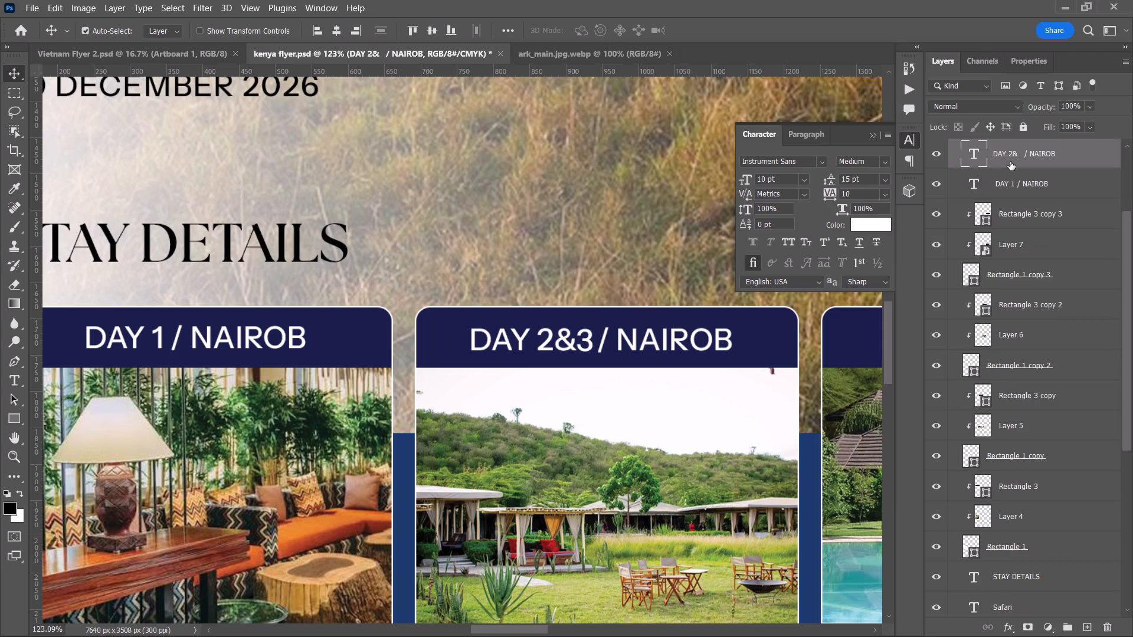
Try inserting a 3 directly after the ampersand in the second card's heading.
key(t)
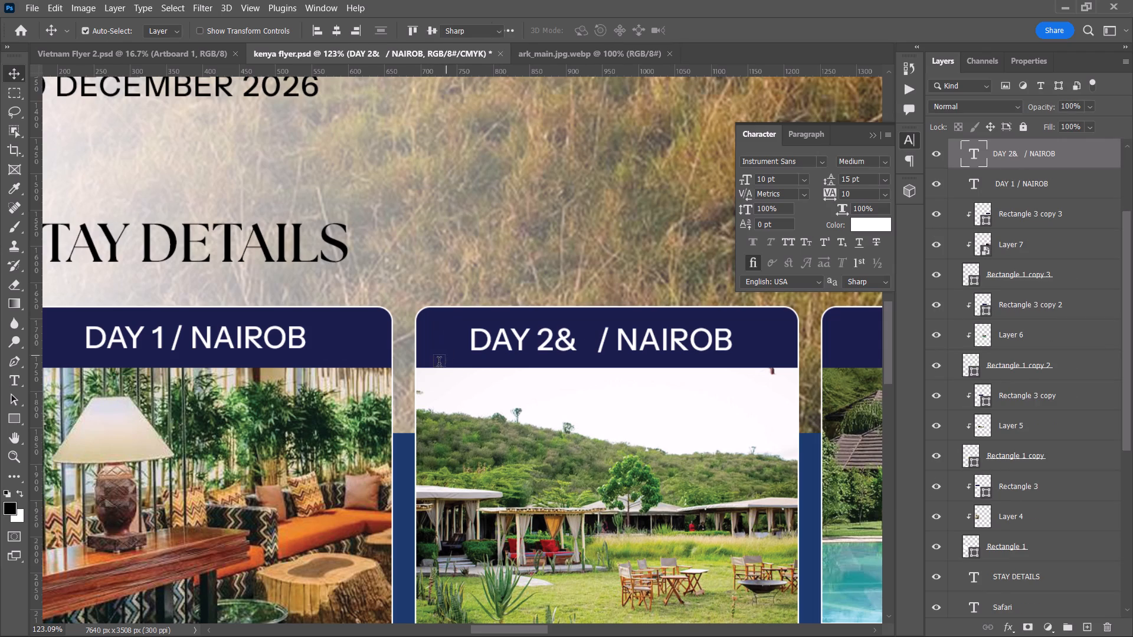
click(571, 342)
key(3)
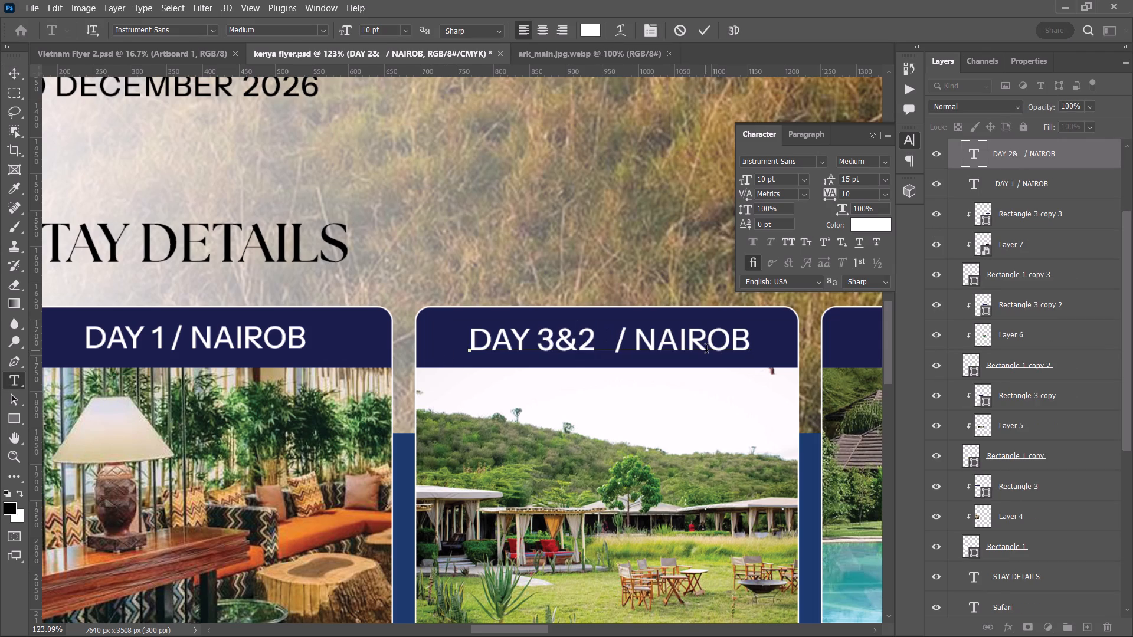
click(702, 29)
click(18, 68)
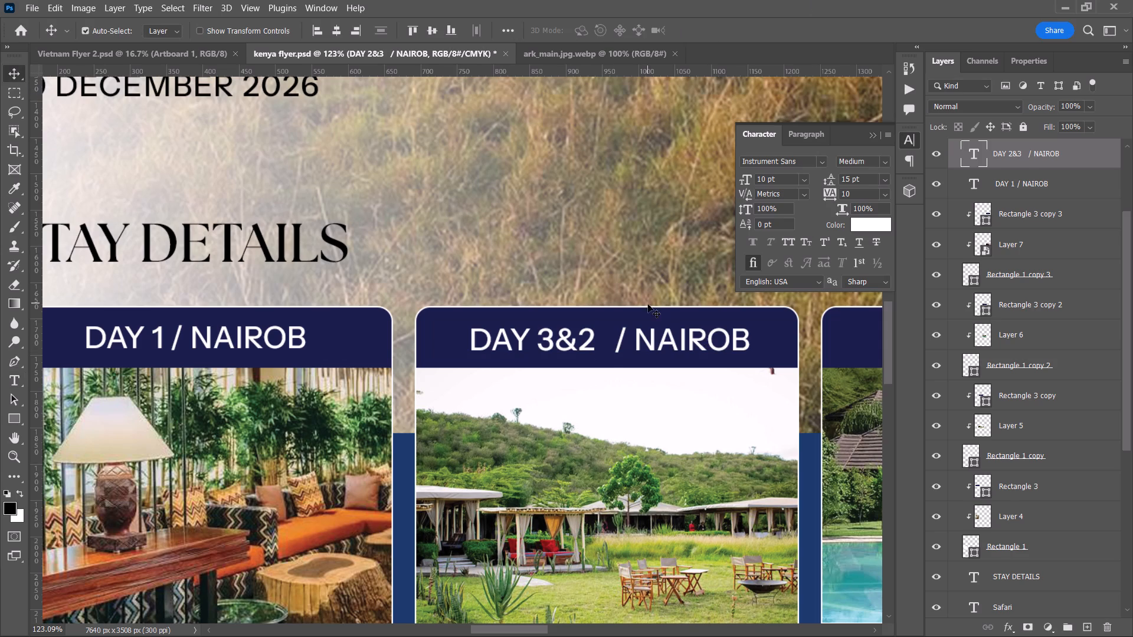
Shift the second card's heading slightly left within its navy bar.
click(698, 337)
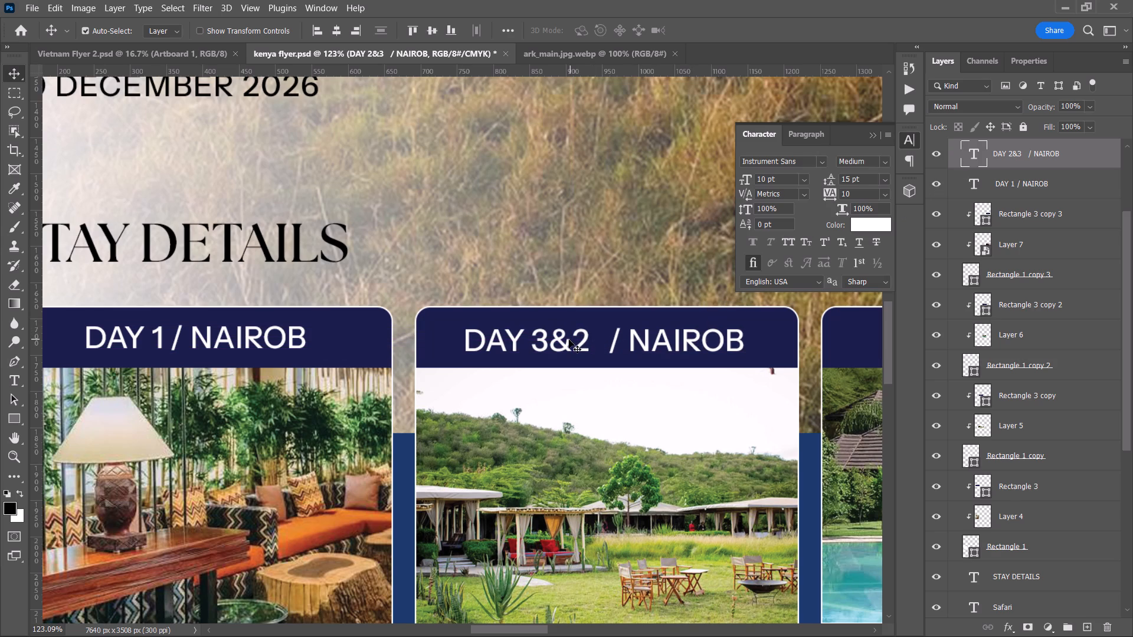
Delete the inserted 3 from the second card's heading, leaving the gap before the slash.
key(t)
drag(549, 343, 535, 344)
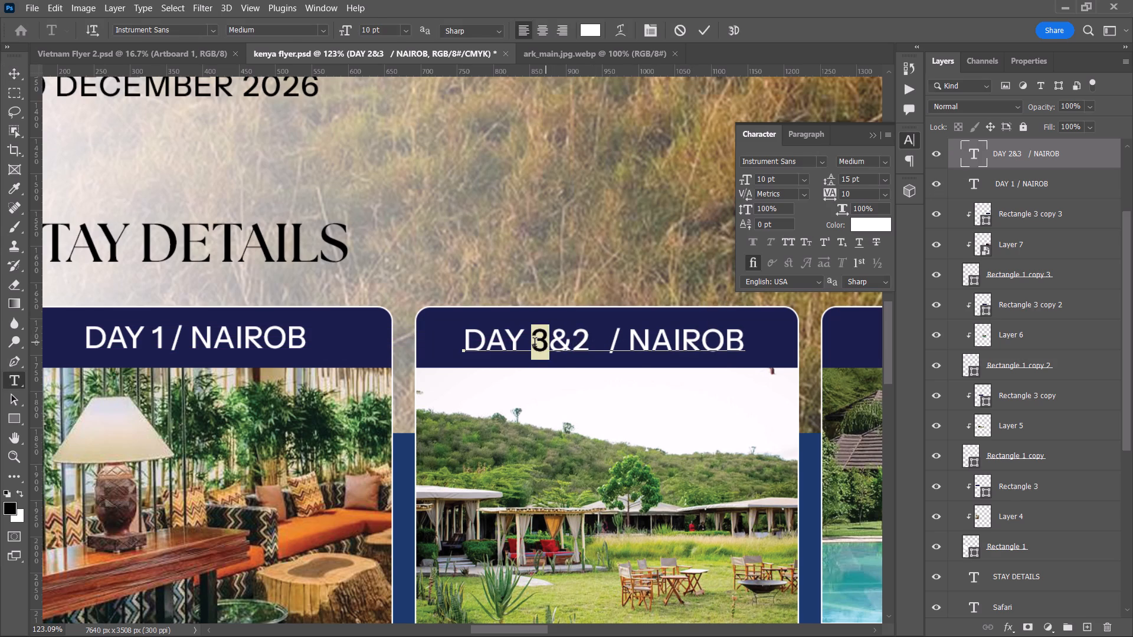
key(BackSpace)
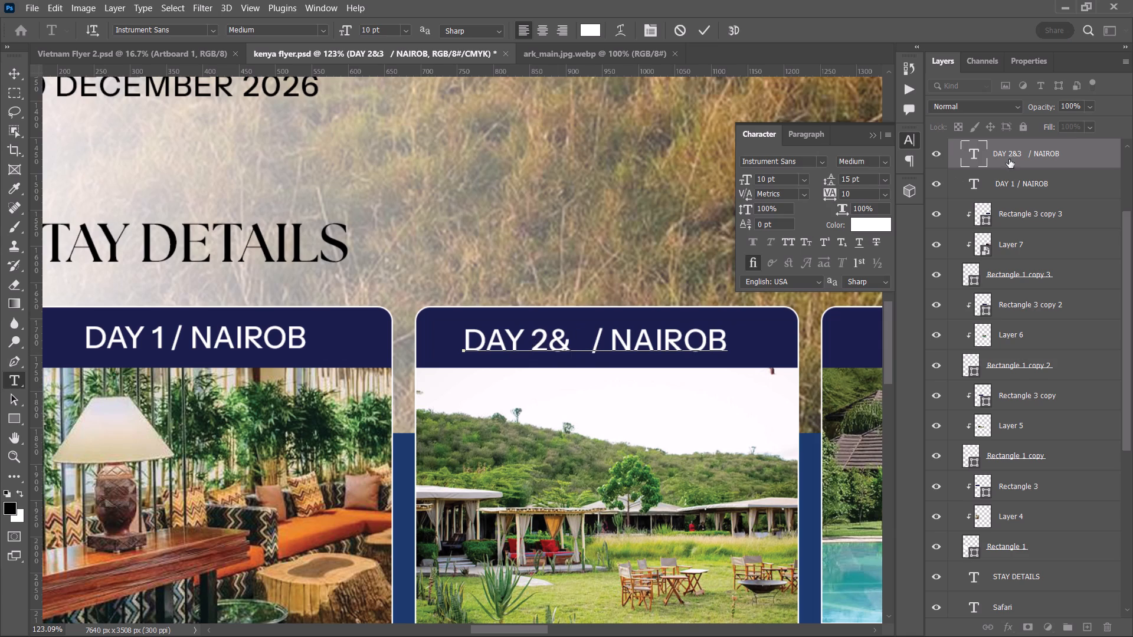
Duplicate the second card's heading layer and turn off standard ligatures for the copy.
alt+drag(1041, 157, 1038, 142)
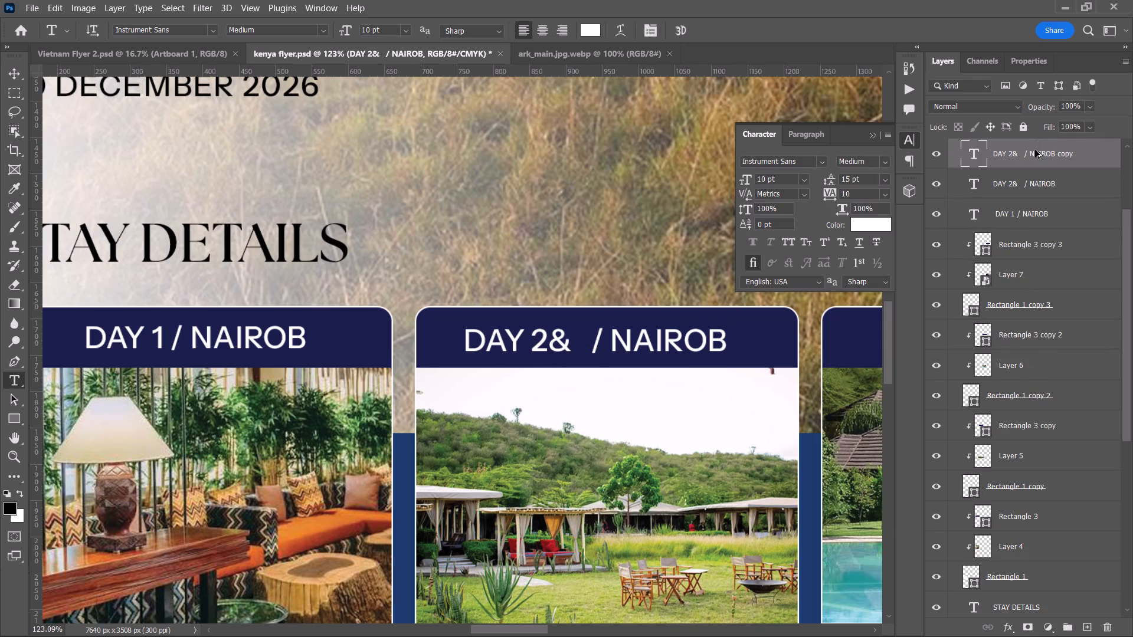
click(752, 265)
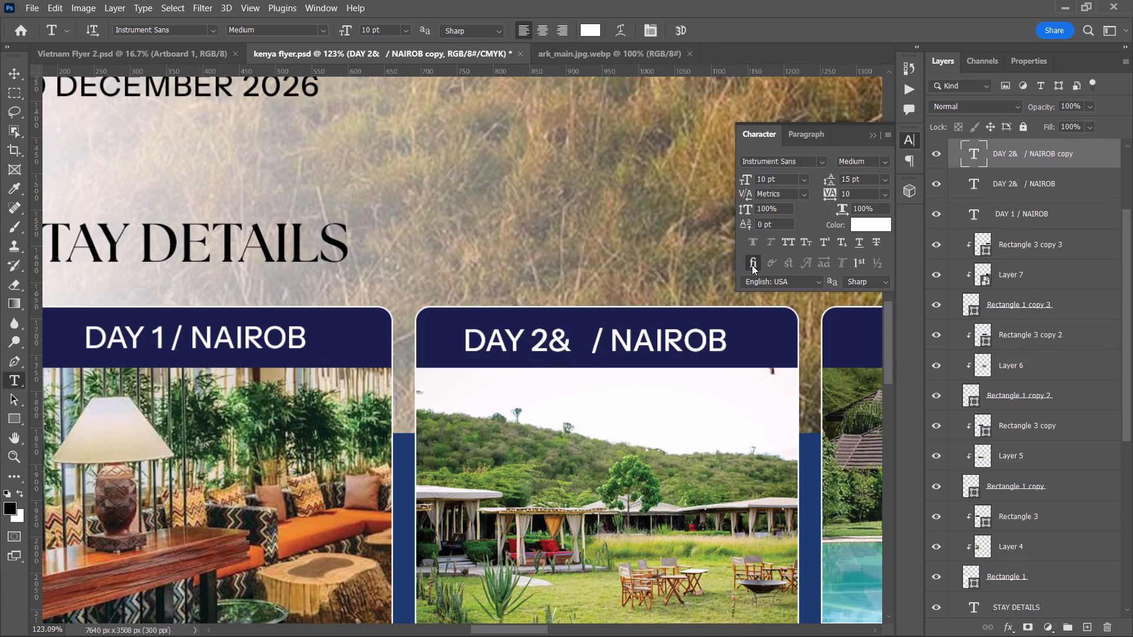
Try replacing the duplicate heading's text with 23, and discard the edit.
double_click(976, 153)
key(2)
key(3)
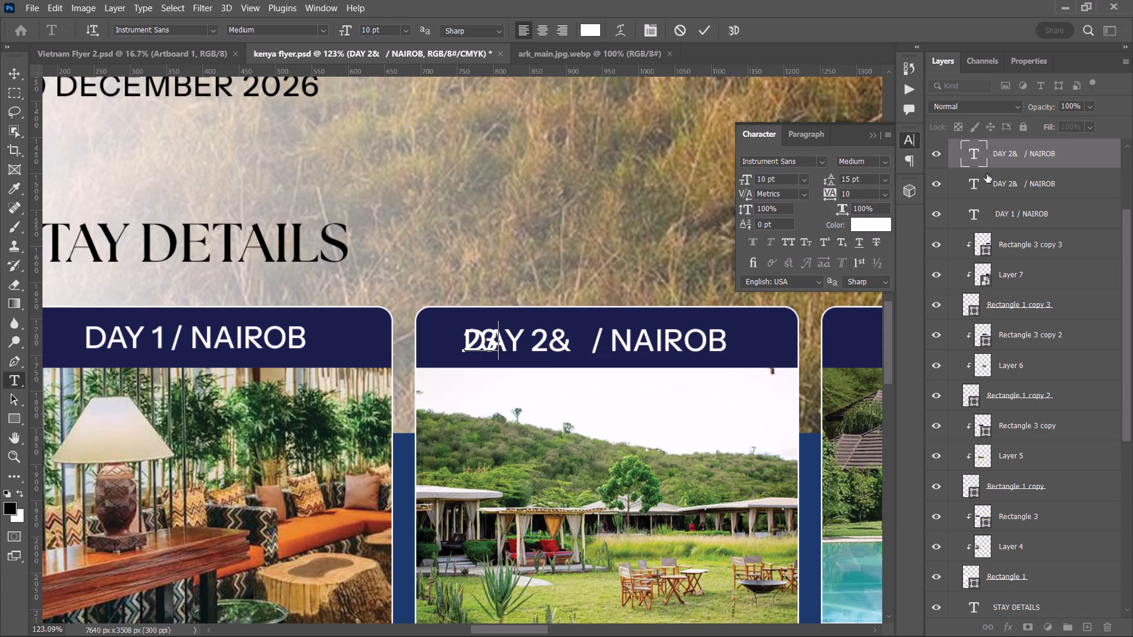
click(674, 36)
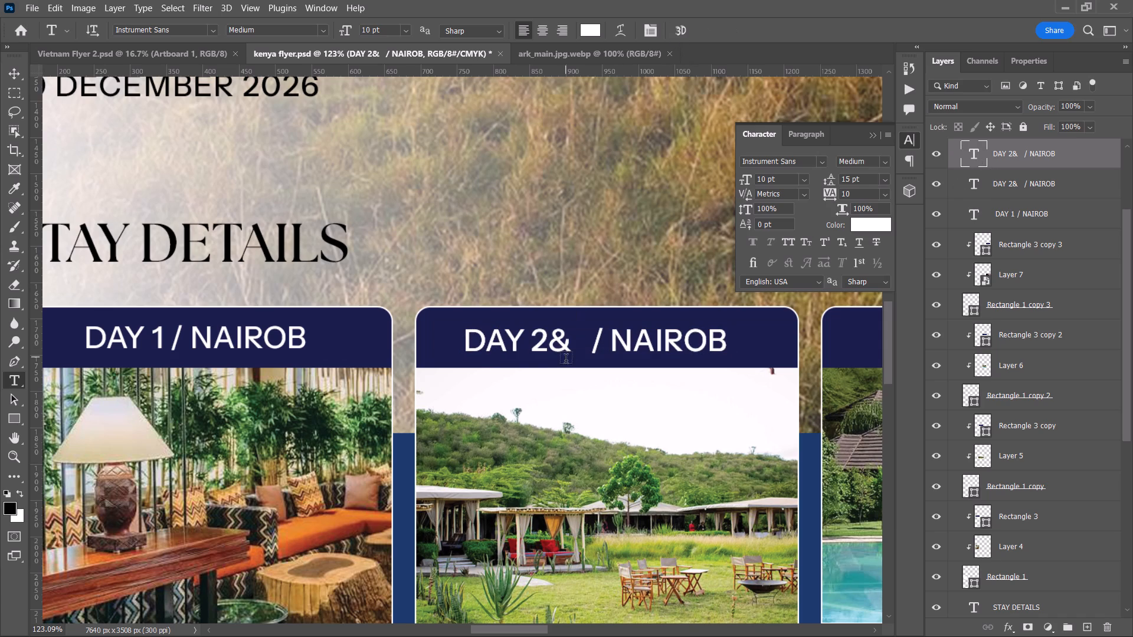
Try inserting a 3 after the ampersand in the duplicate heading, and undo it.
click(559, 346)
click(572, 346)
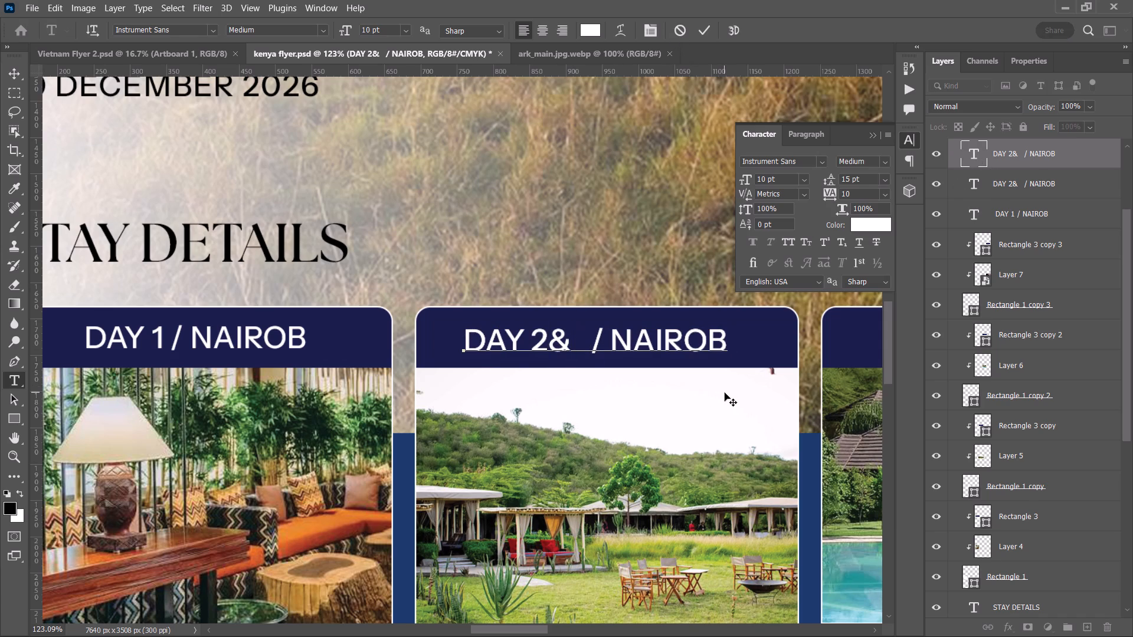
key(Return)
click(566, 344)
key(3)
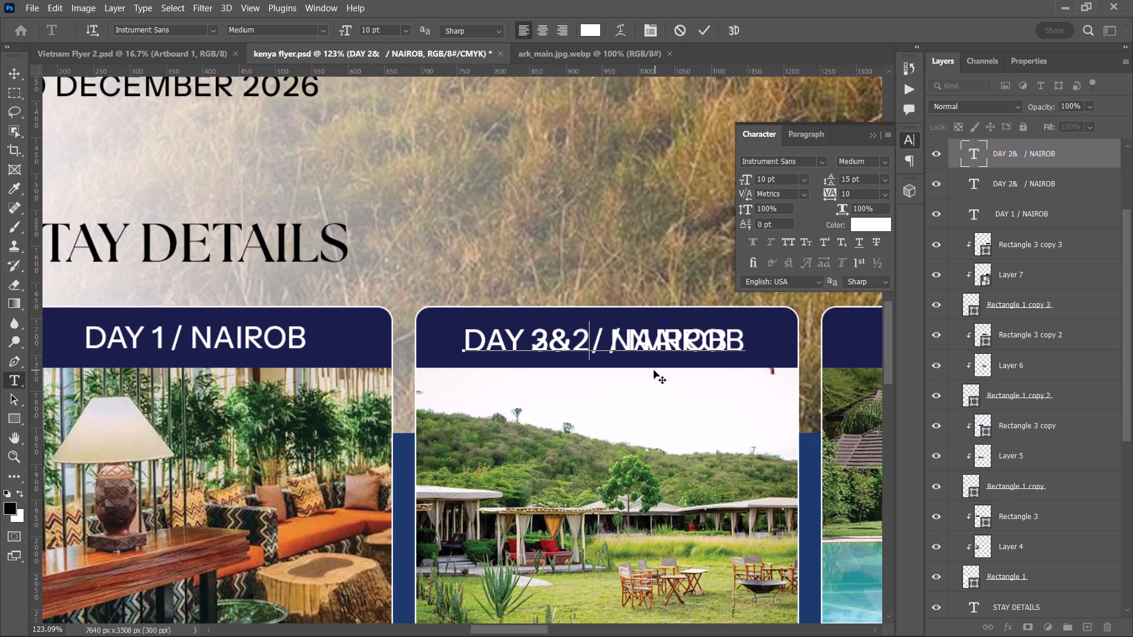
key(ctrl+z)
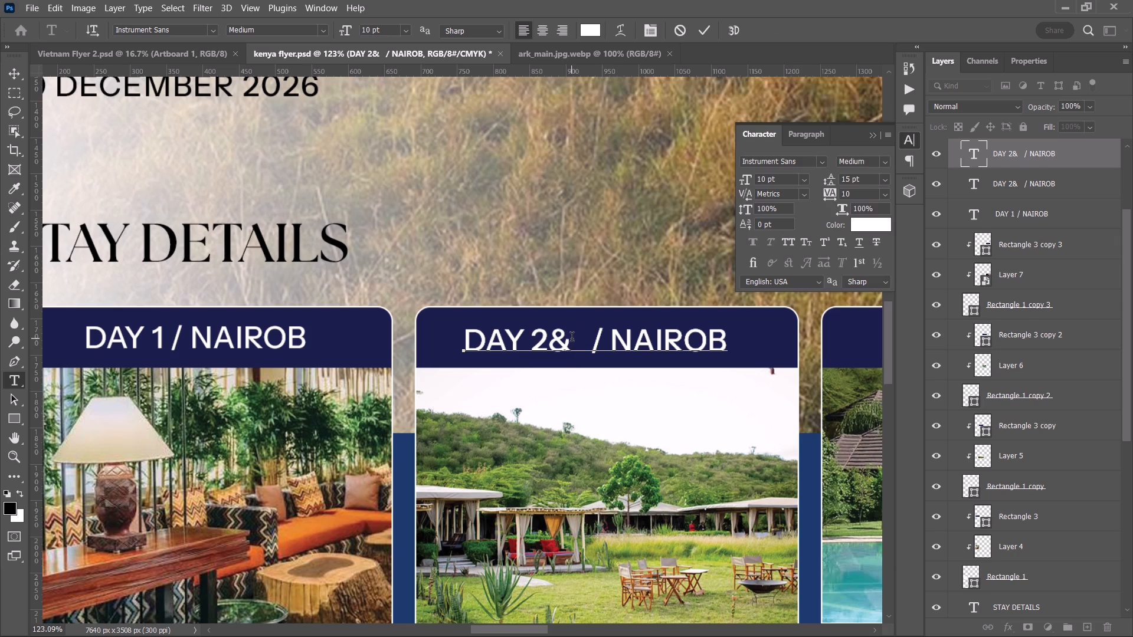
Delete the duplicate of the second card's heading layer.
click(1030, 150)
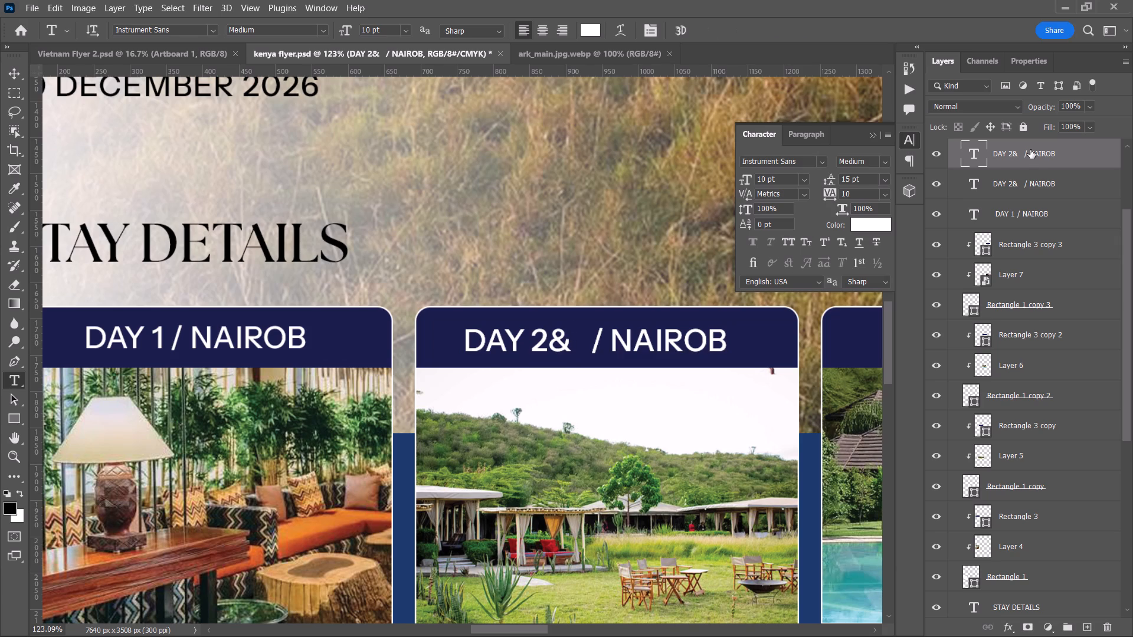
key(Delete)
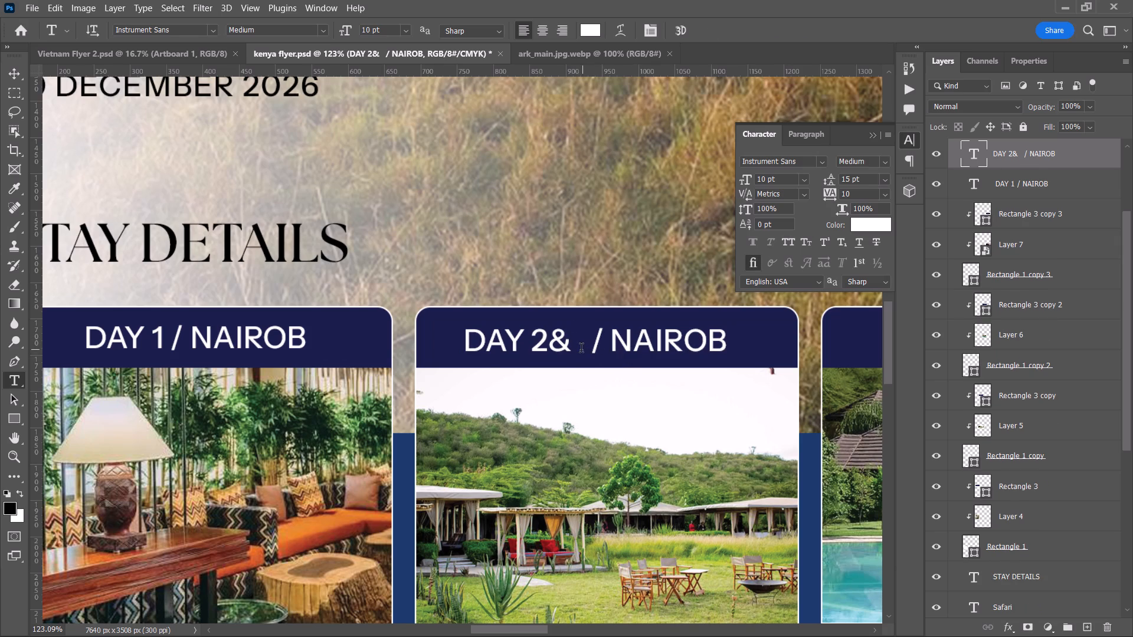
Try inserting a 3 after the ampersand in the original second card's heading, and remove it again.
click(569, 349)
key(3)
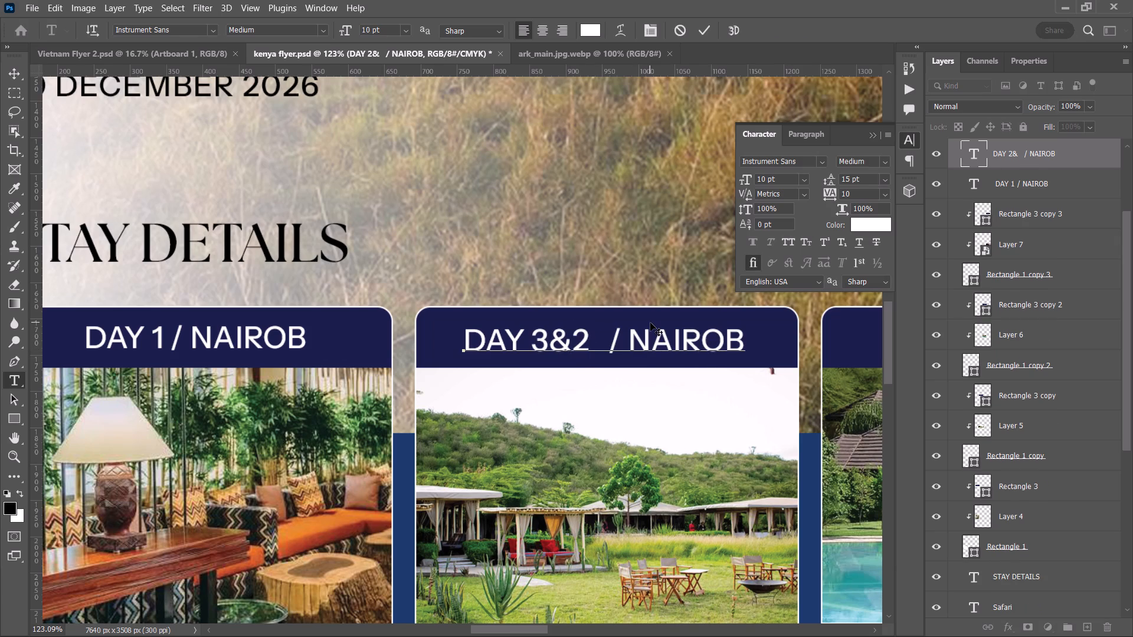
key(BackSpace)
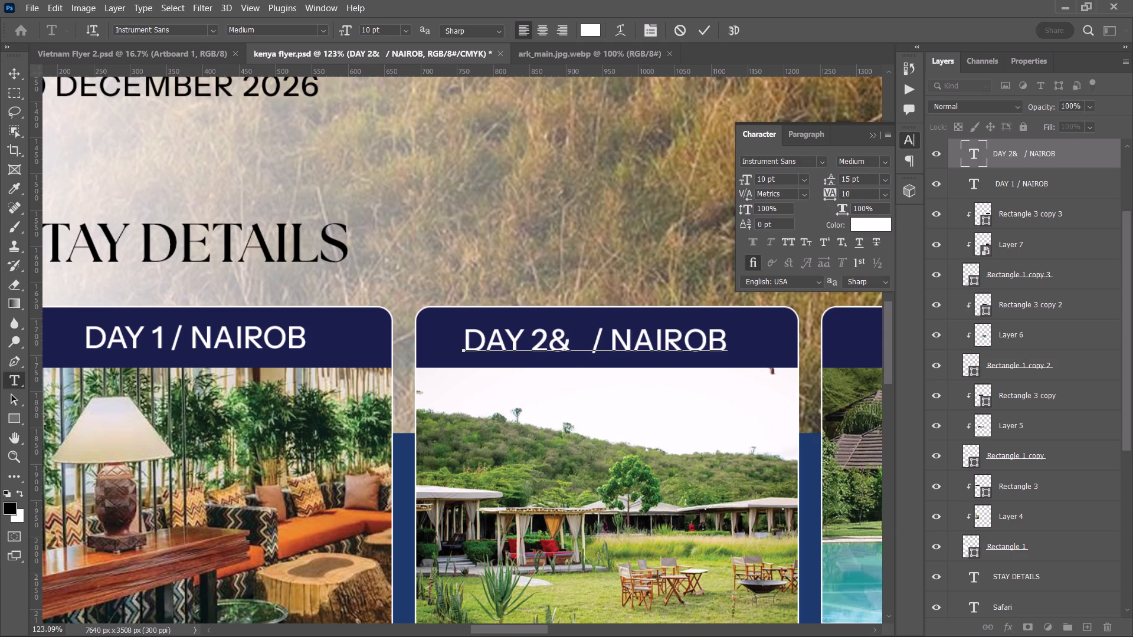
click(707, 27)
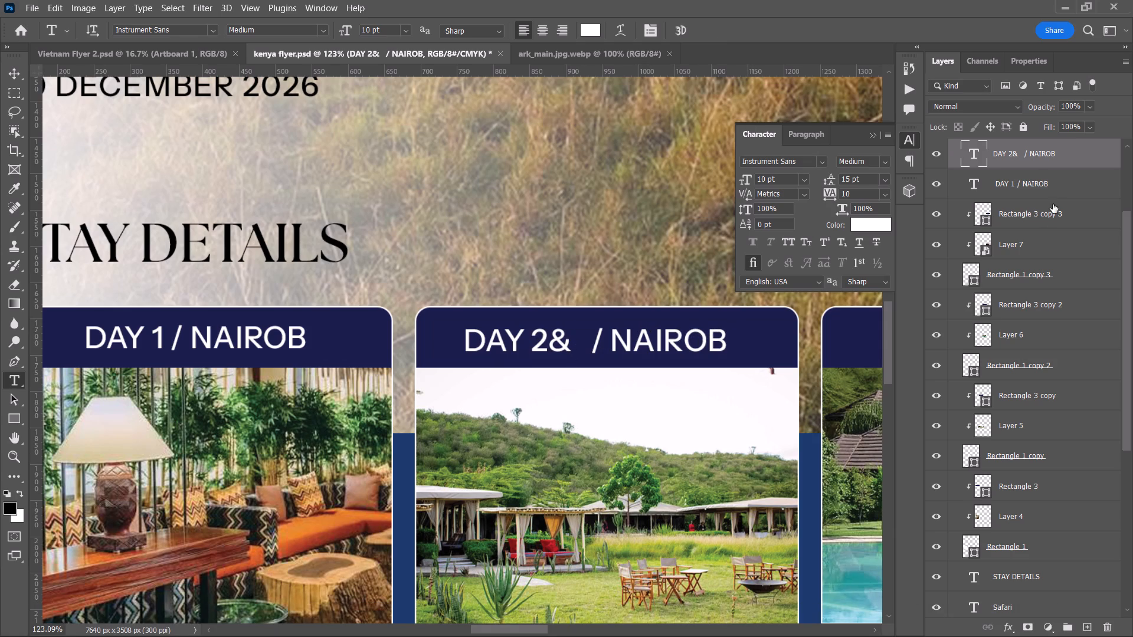
Duplicate the second card's heading layer and replace the copy's text with 3.
alt+drag(1035, 158, 1025, 141)
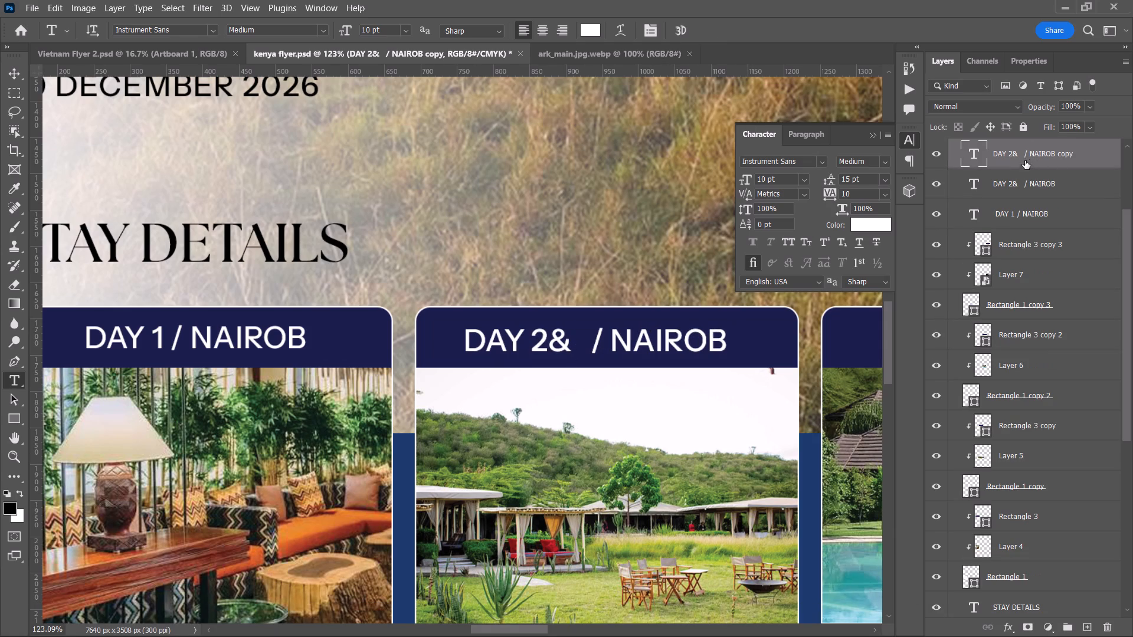
double_click(969, 149)
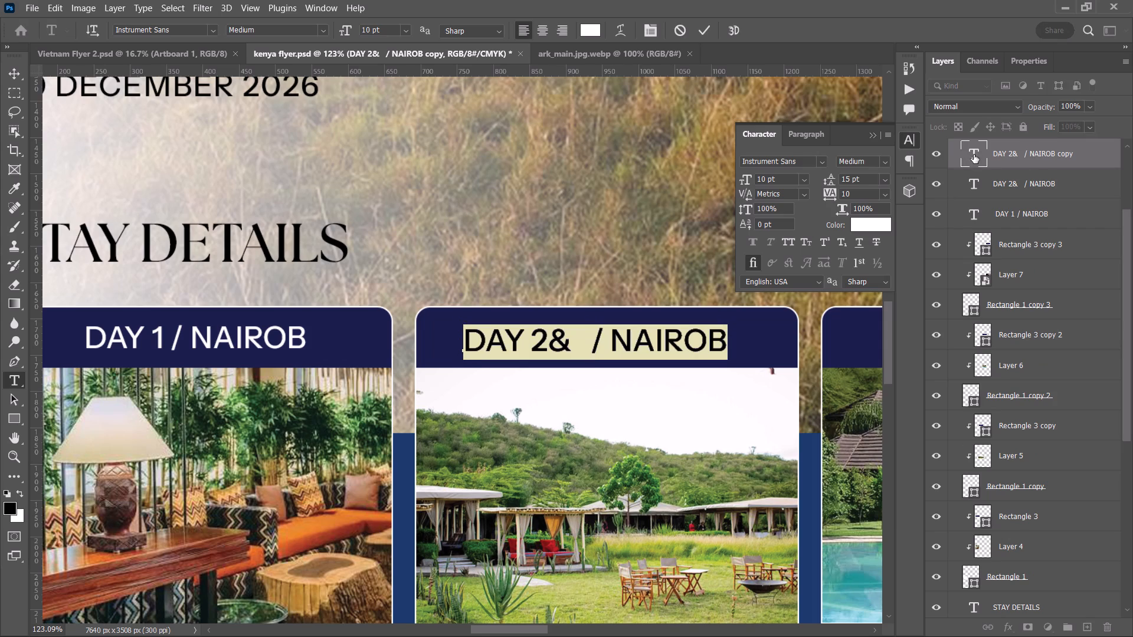
key(3)
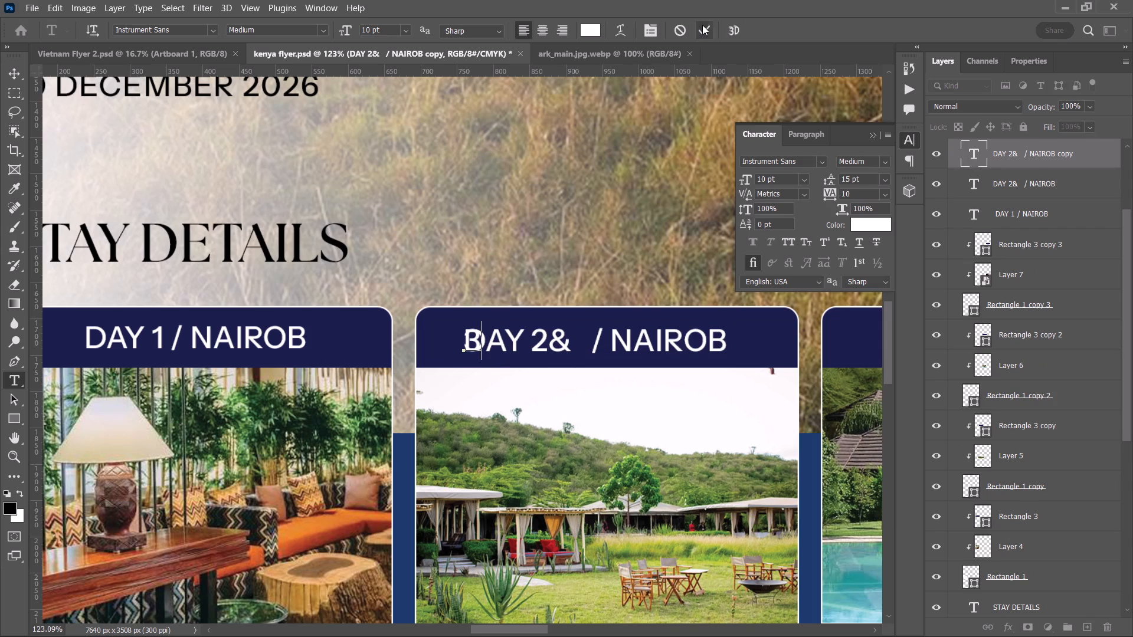
click(702, 25)
Move the separate 3 into the gap between the ampersand and slash, level with the second card's heading, so it reads DAY 2&3.
key(ctrl+t)
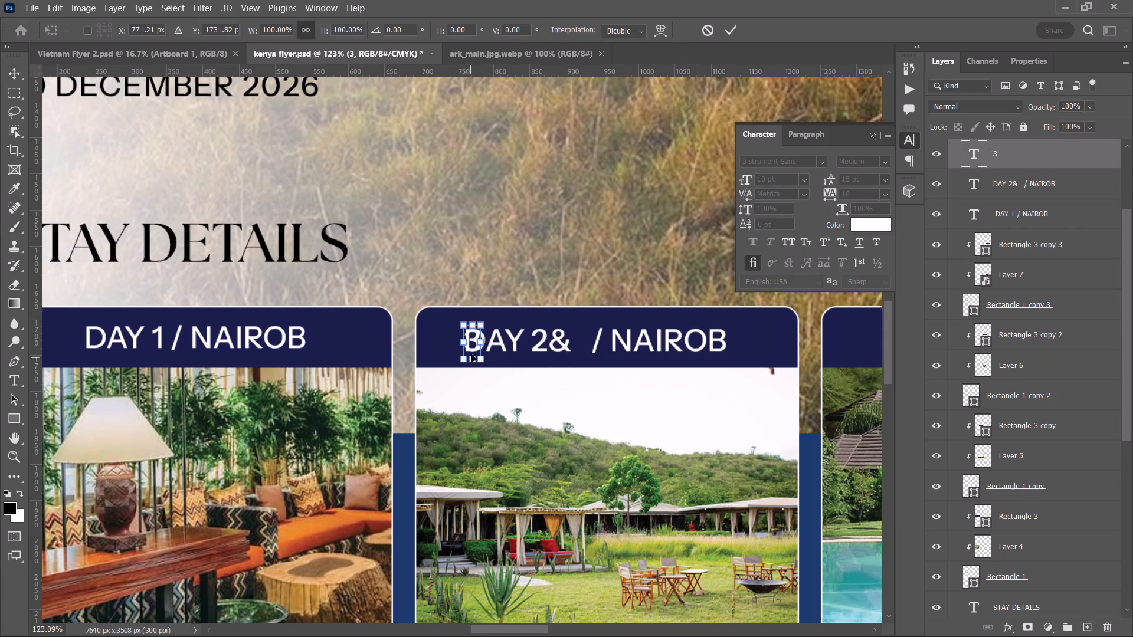
drag(473, 340, 578, 339)
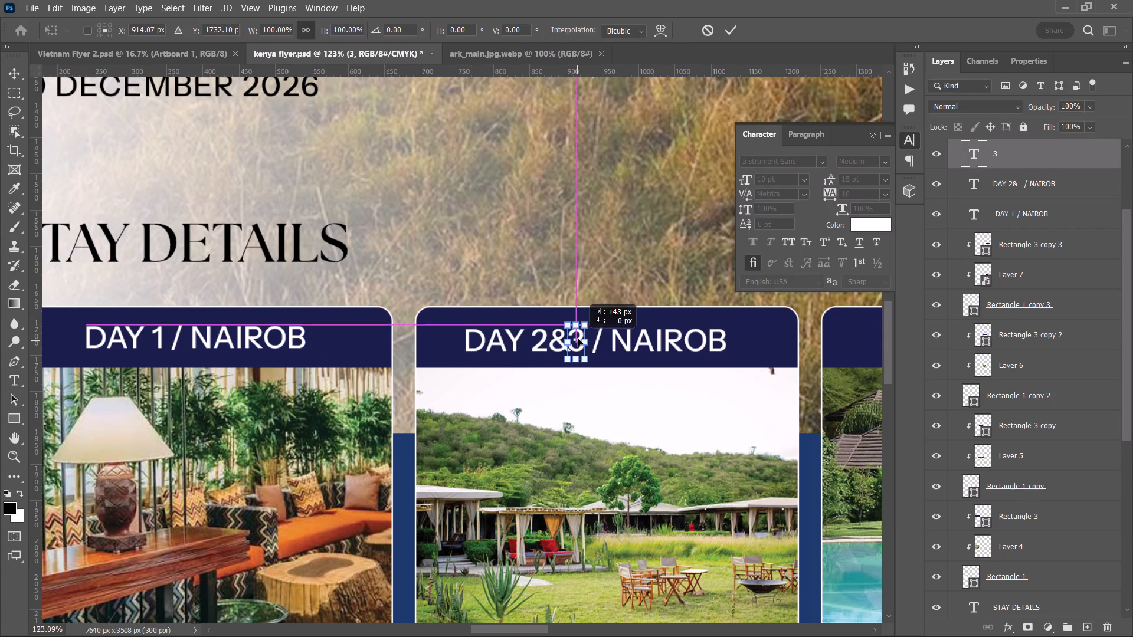
drag(578, 339, 577, 342)
alt+scroll(577, 342, up, 15)
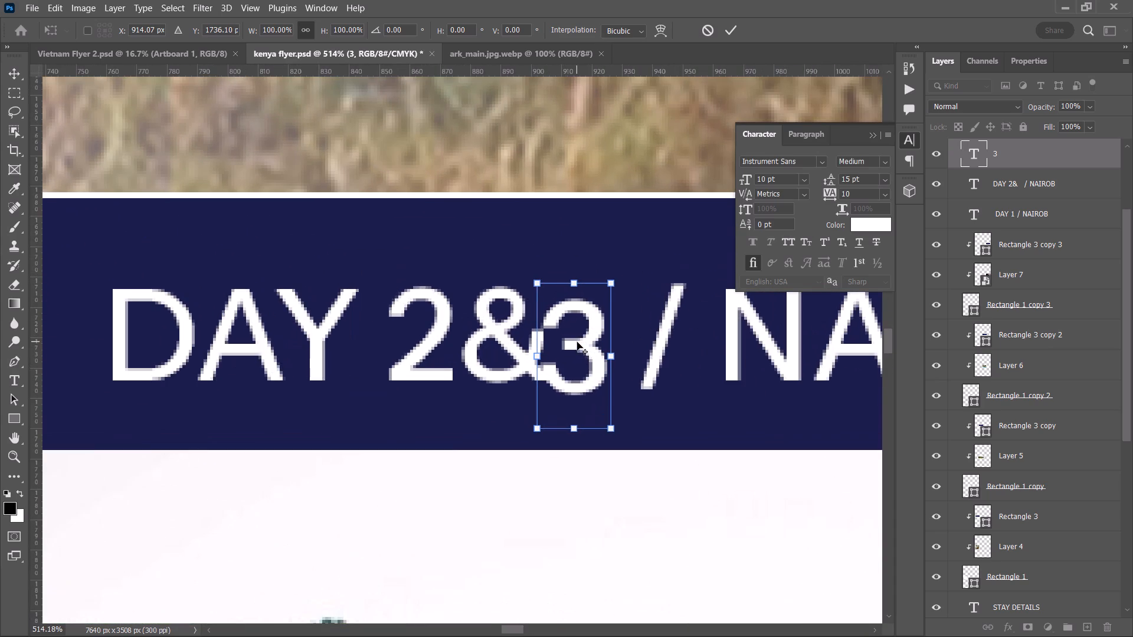
drag(582, 342, 591, 334)
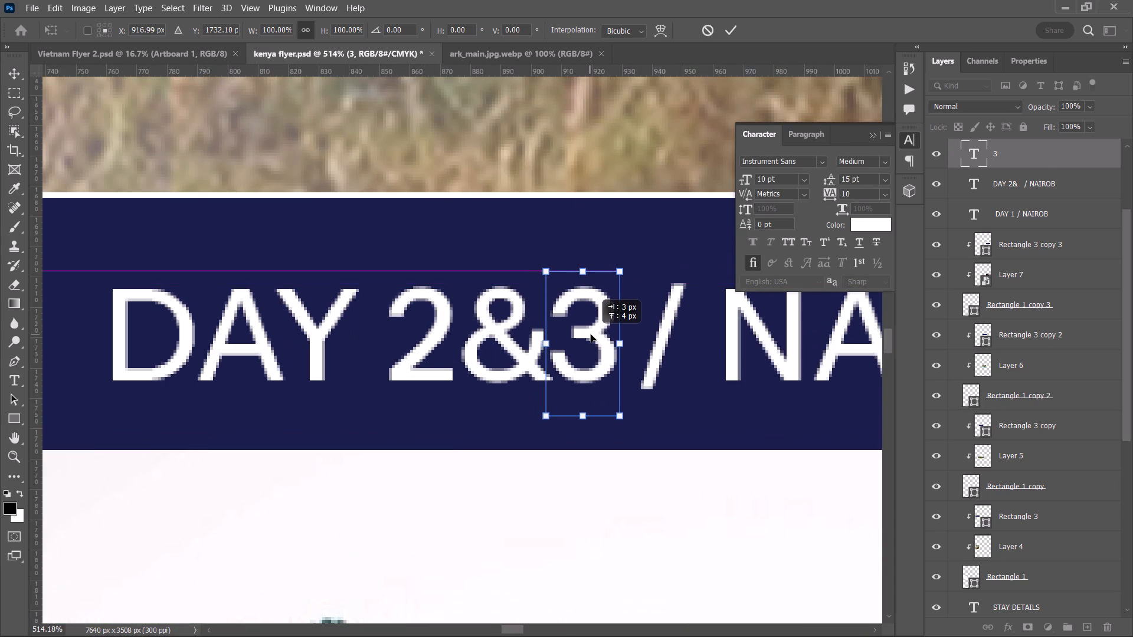
drag(591, 334, 592, 334)
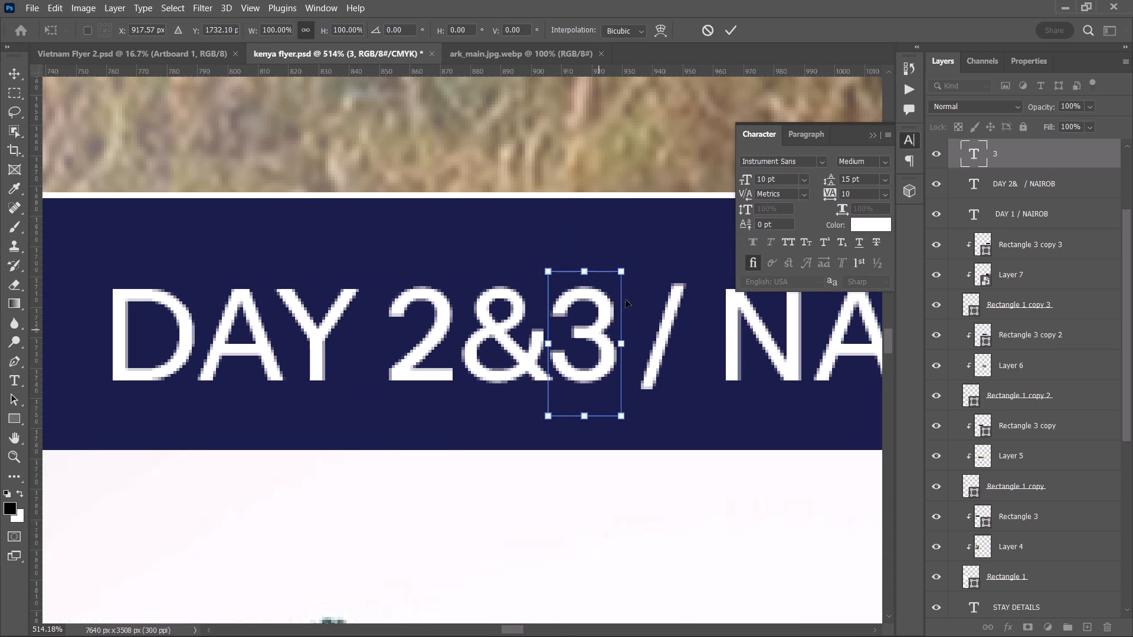
click(729, 26)
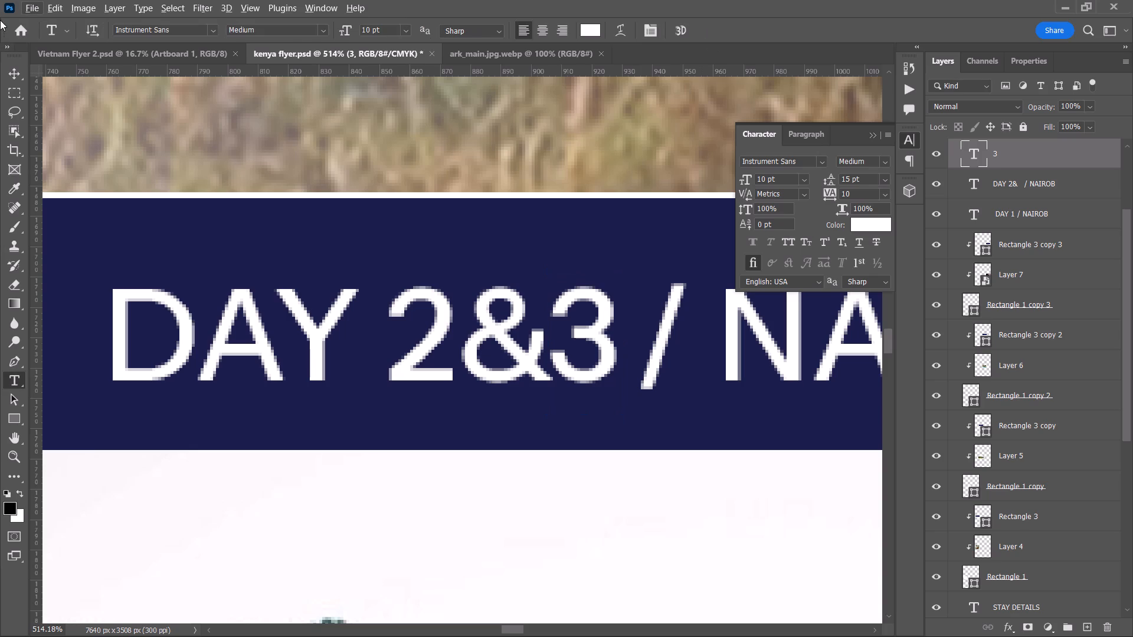
click(9, 68)
Review the Stay Details row from the second card's heading across to the third and fourth cards' empty navy bars.
alt+scroll(421, 148, down, 10)
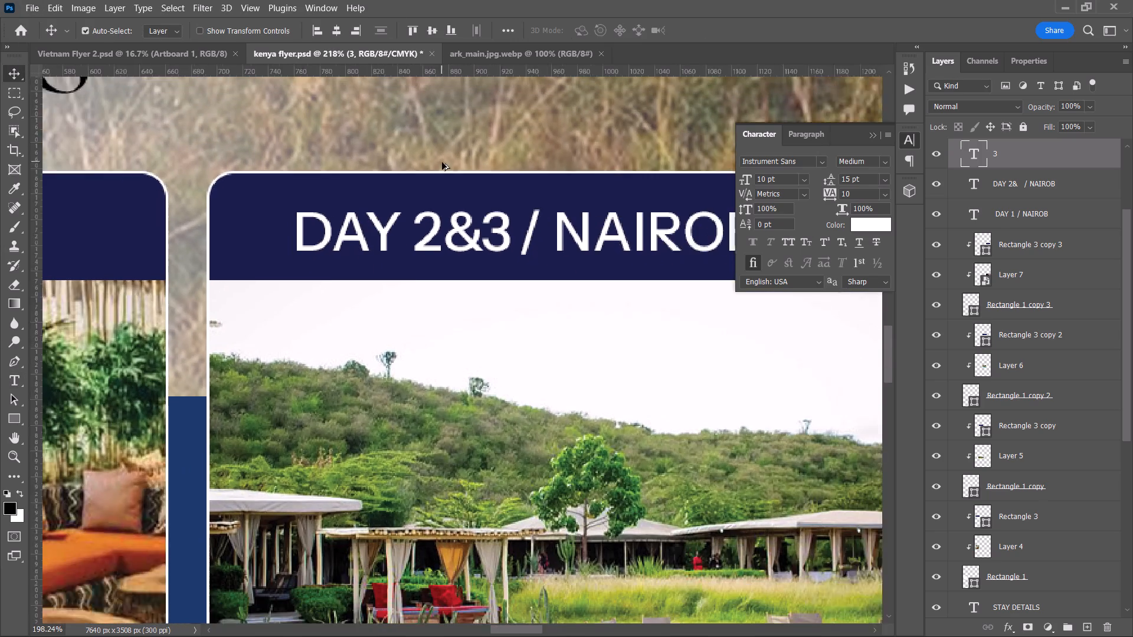
key(space)
key(space)
key(space)
key(space)
key(space)
drag(545, 191, 492, 257)
alt+scroll(496, 257, down, 5)
key(space)
drag(515, 257, 465, 255)
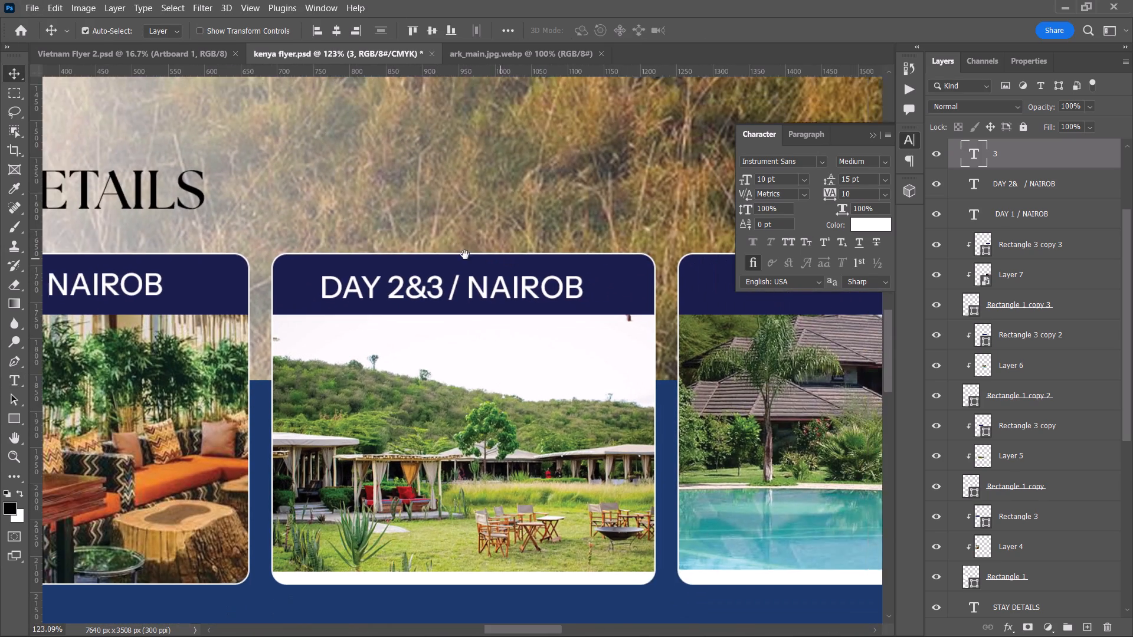
drag(465, 255, 425, 255)
alt+scroll(454, 272, down, 2)
key(space)
drag(454, 277, 379, 285)
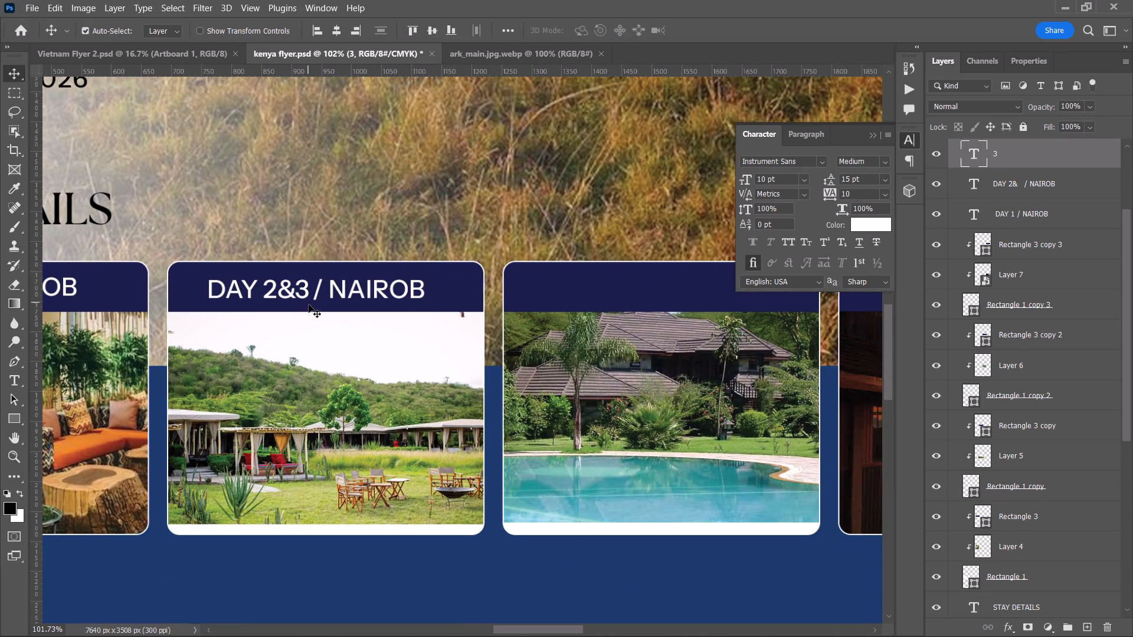
alt+scroll(442, 358, down, 2)
key(space)
drag(476, 361, 387, 359)
key(space)
key(space)
key(space)
drag(623, 360, 469, 431)
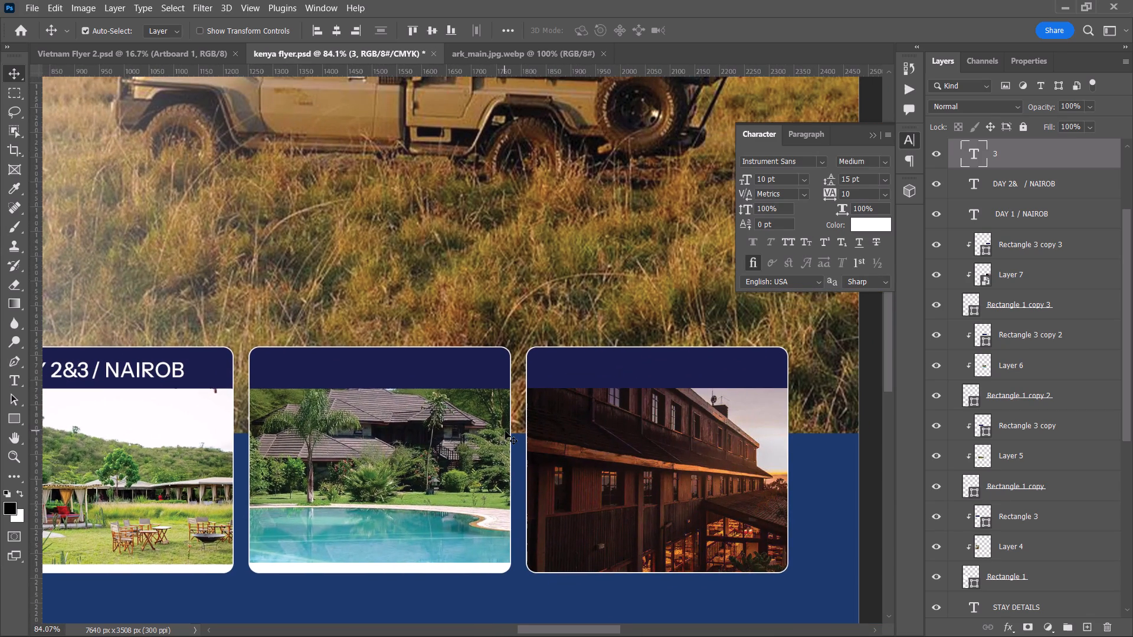
key(space)
drag(505, 431, 474, 432)
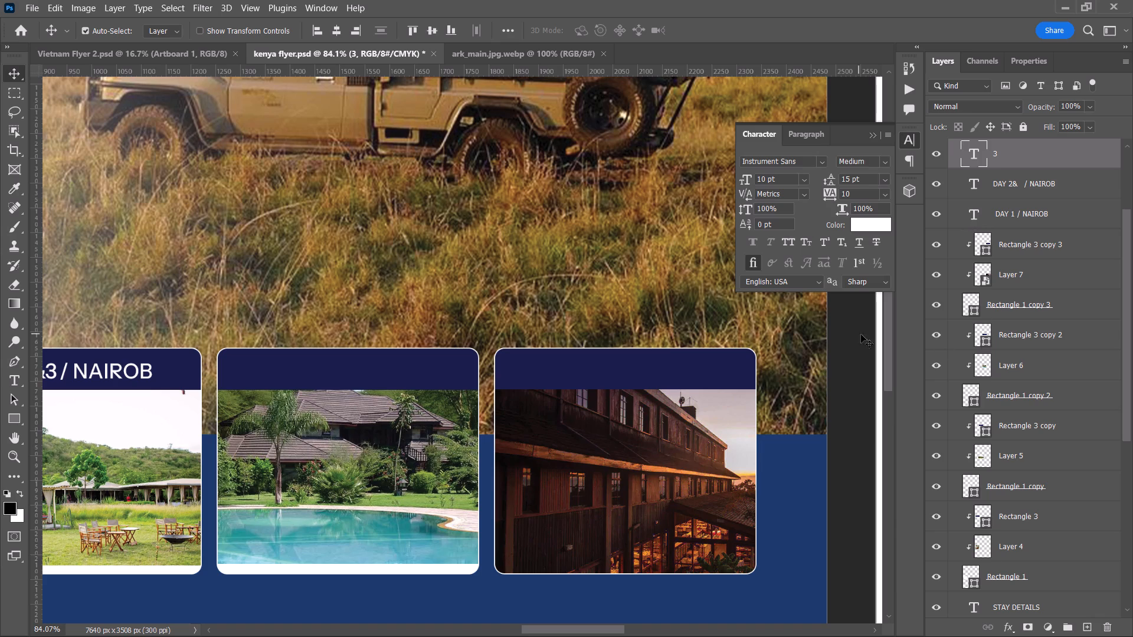
scroll(647, 369, up, 2)
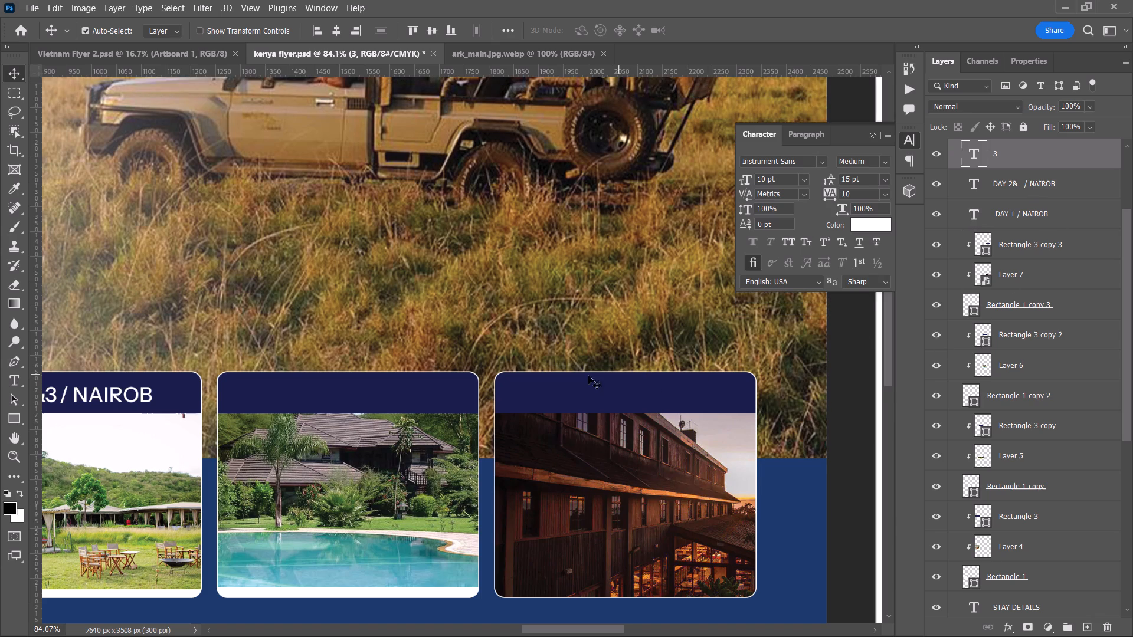
key(space)
drag(544, 372, 579, 370)
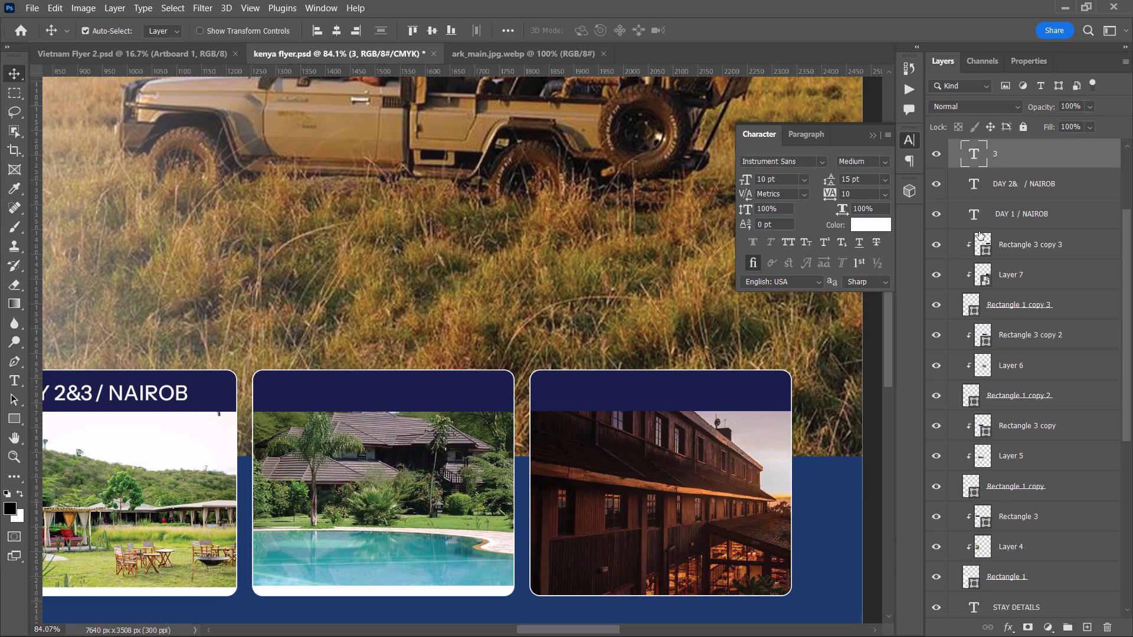
Duplicate the second card's DAY 2& / NAIROB heading and place a copy in the third card's navy bar.
scroll(1058, 182, up, 3)
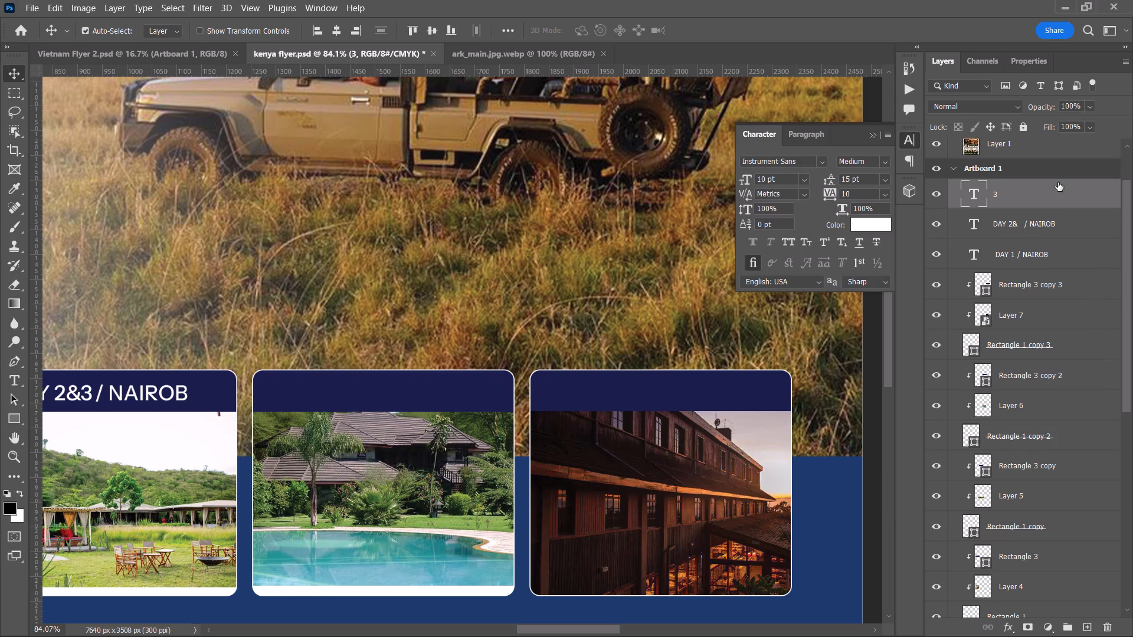
alt+drag(1049, 250, 1036, 209)
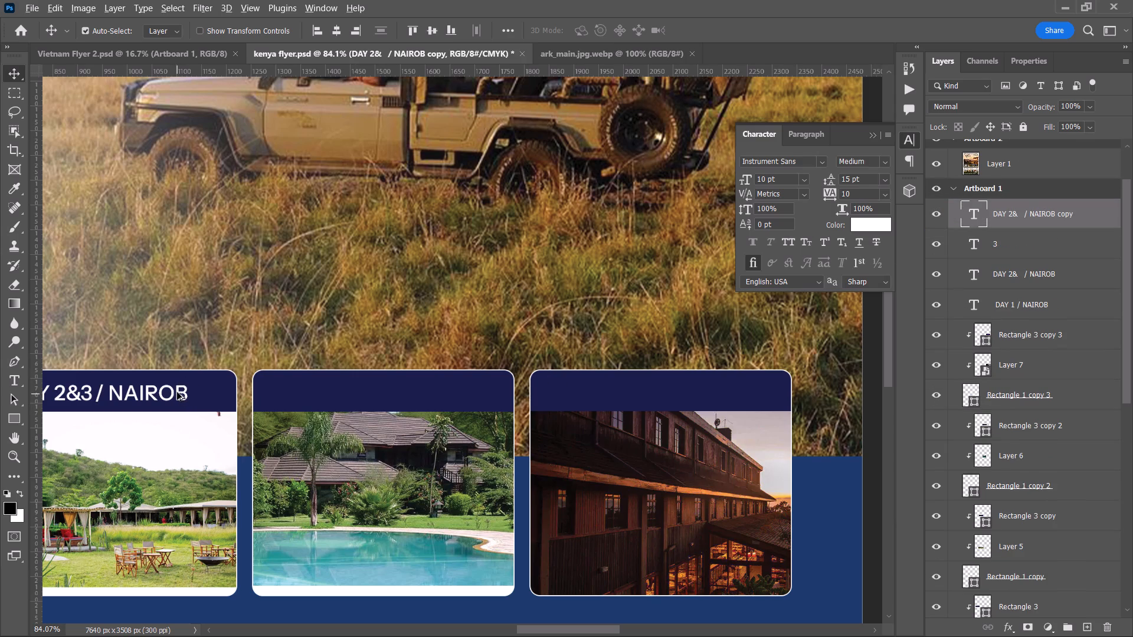
alt+drag(177, 392, 462, 392)
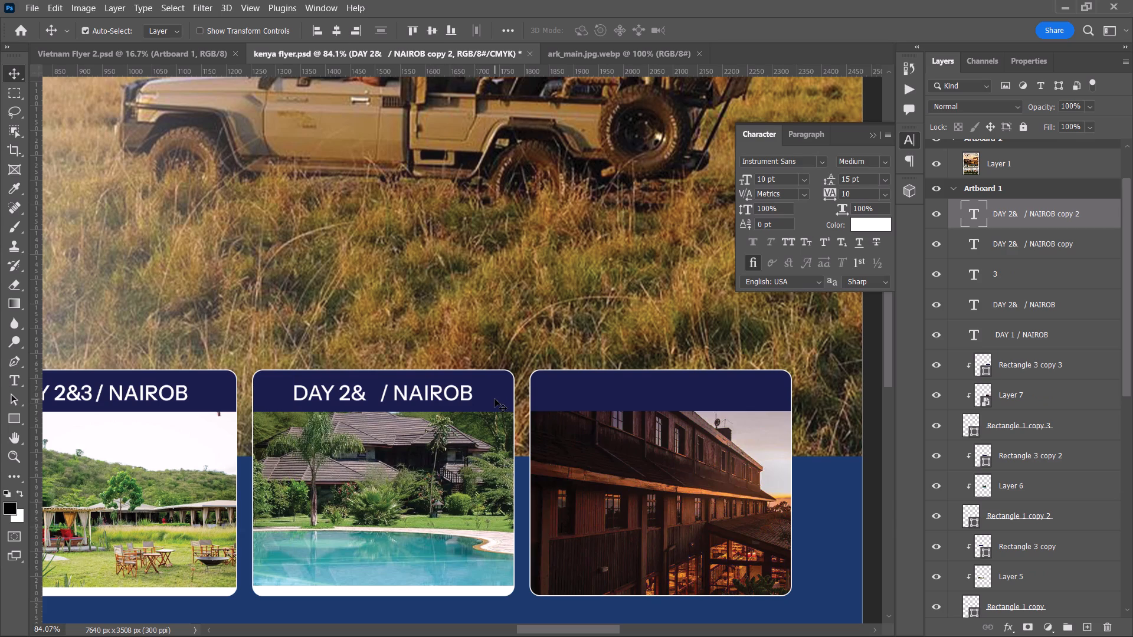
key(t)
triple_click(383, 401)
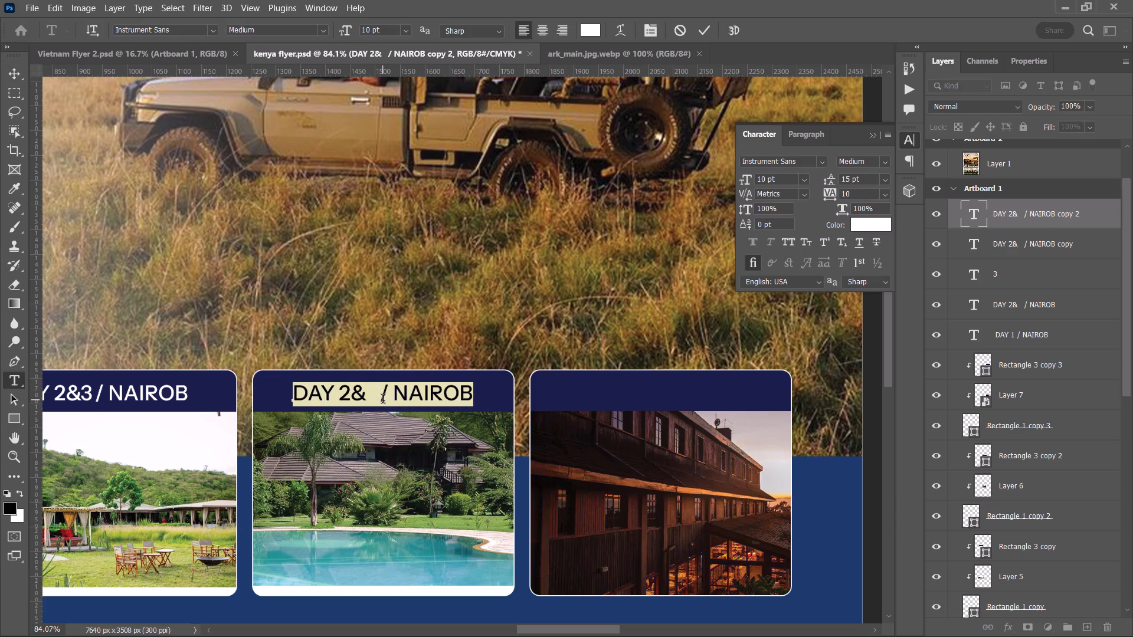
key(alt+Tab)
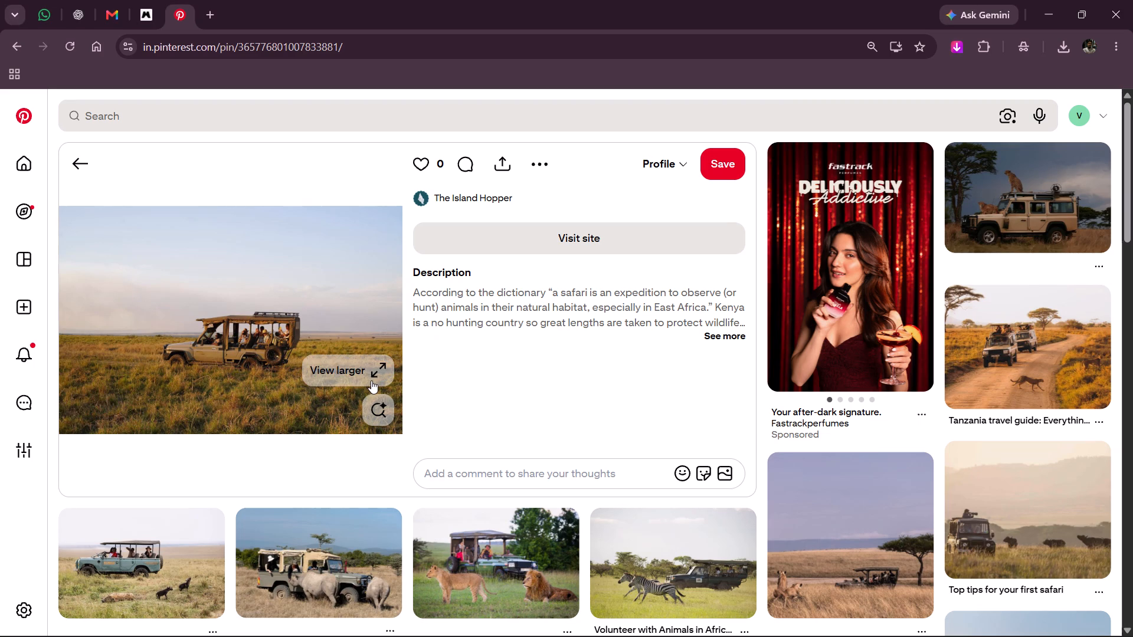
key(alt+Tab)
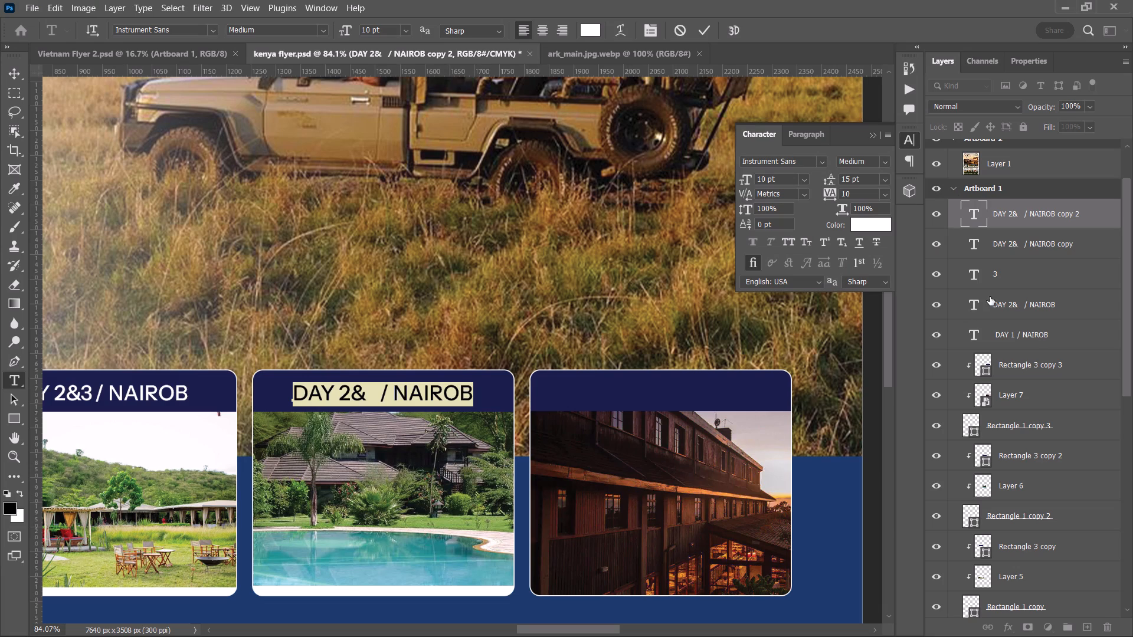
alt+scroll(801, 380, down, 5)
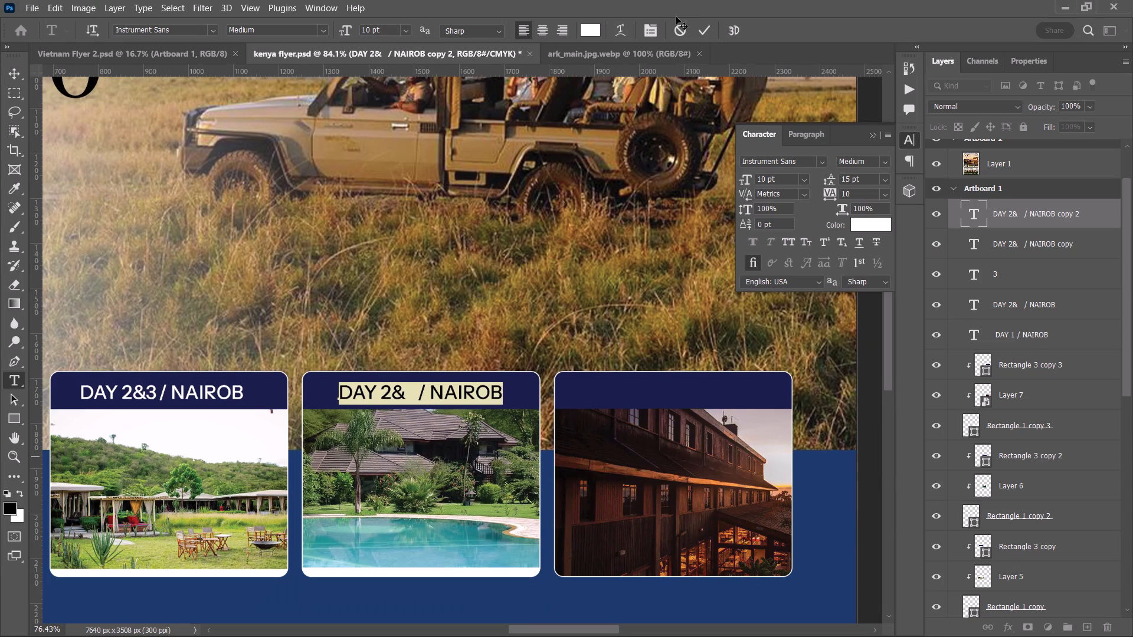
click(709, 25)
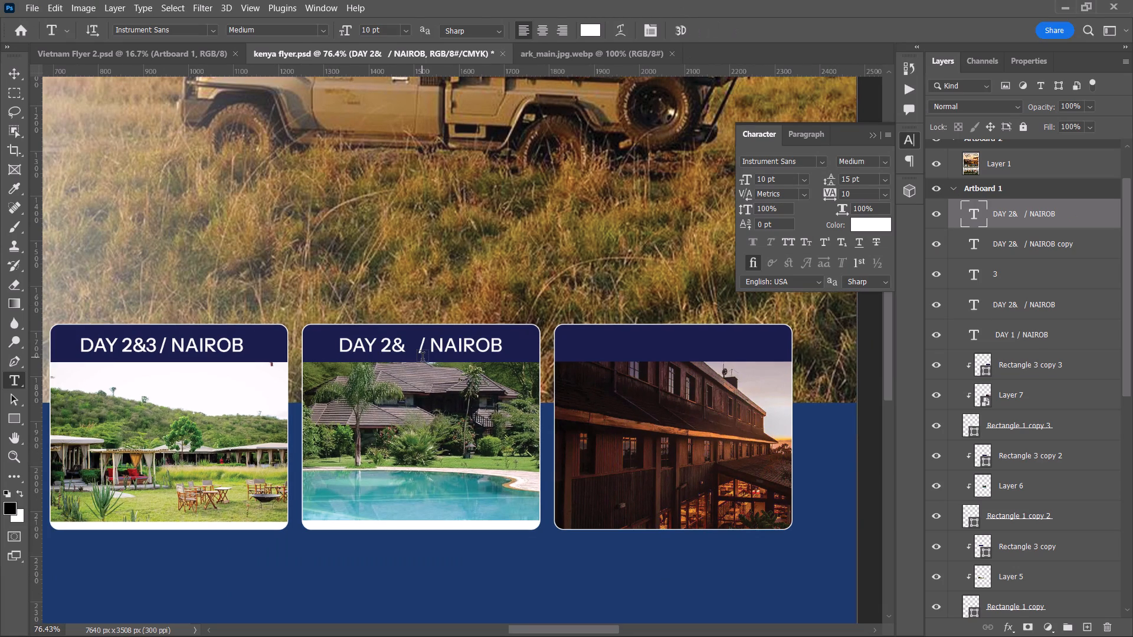
Copy the third card's heading into the fourth card's navy bar, level with the other headings.
key(v)
alt+drag(424, 347, 681, 343)
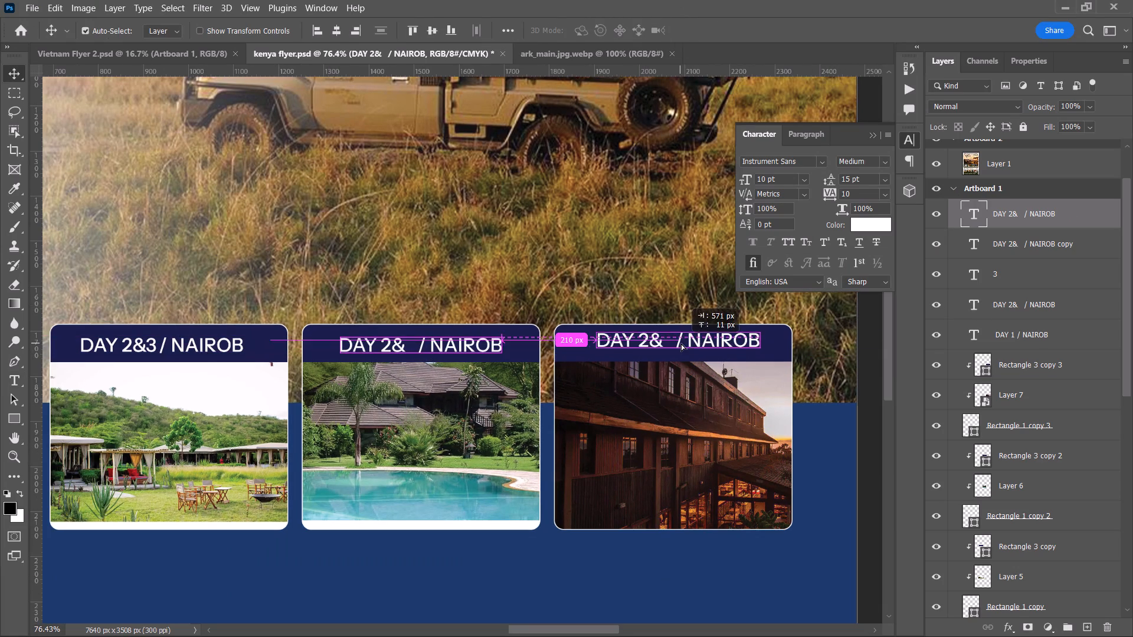
alt+drag(681, 343, 680, 346)
Extract the destination text MASAI MARA from the second stay card on the reference flyer artboard.
key(space)
key(space)
key(space)
key(space)
key(space)
key(space)
key(space)
key(space)
key(space)
key(space)
key(space)
key(space)
key(space)
key(space)
key(space)
key(space)
key(space)
key(space)
key(space)
key(space)
drag(589, 254, 195, 310)
drag(234, 329, 220, 333)
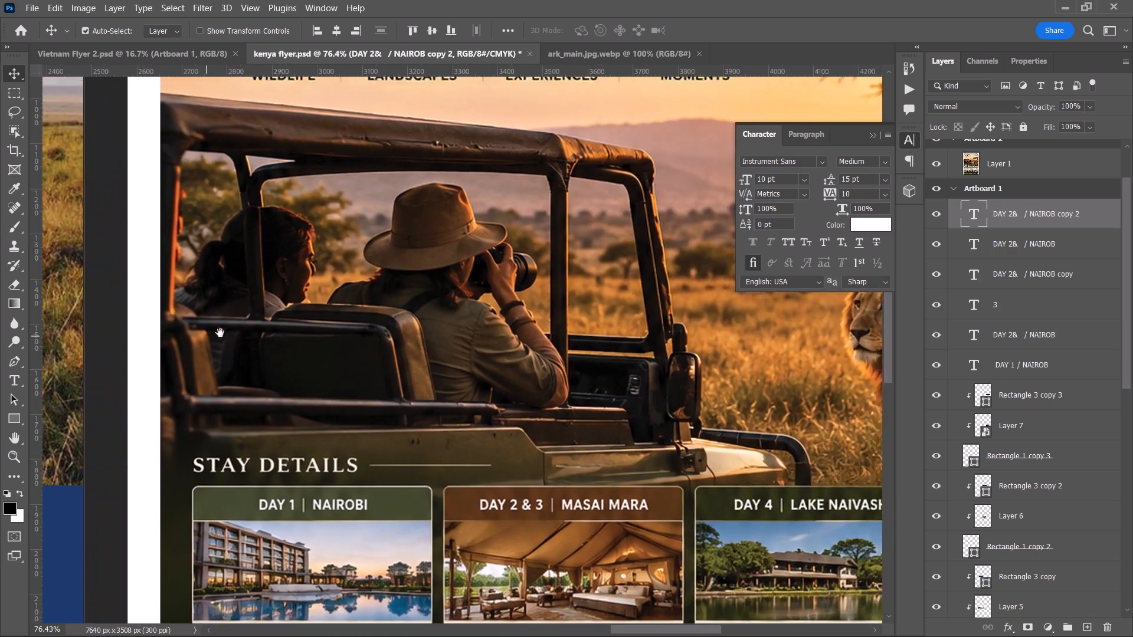
drag(220, 333, 654, 323)
drag(325, 323, 760, 314)
drag(713, 326, 705, 326)
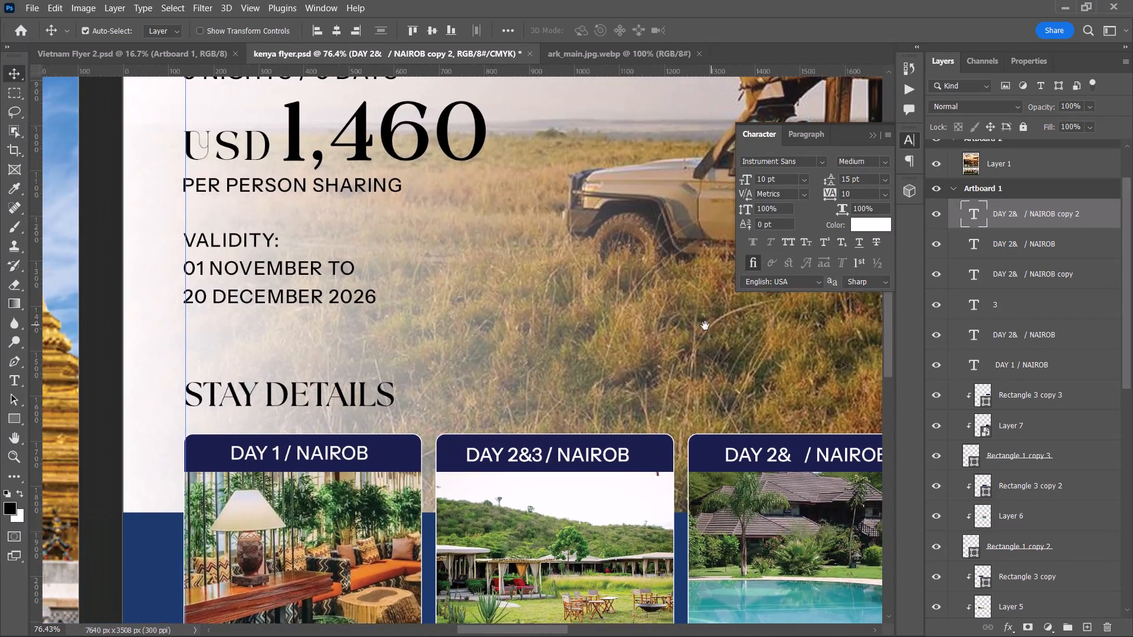
drag(705, 326, 439, 316)
drag(543, 330, 311, 287)
click(351, 295)
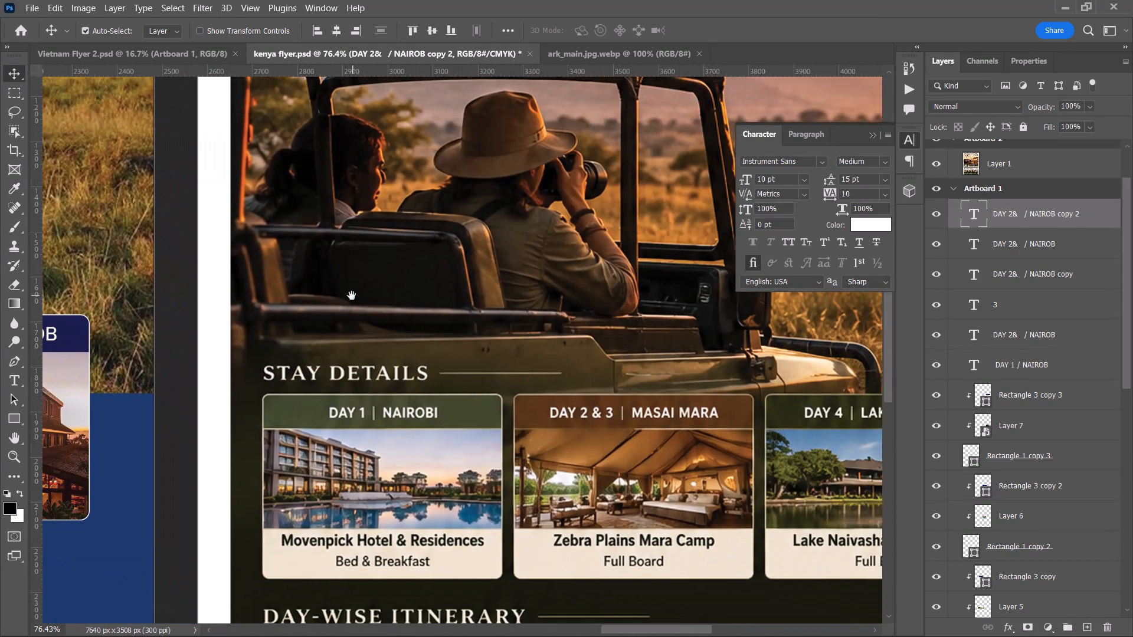
key(alt+t)
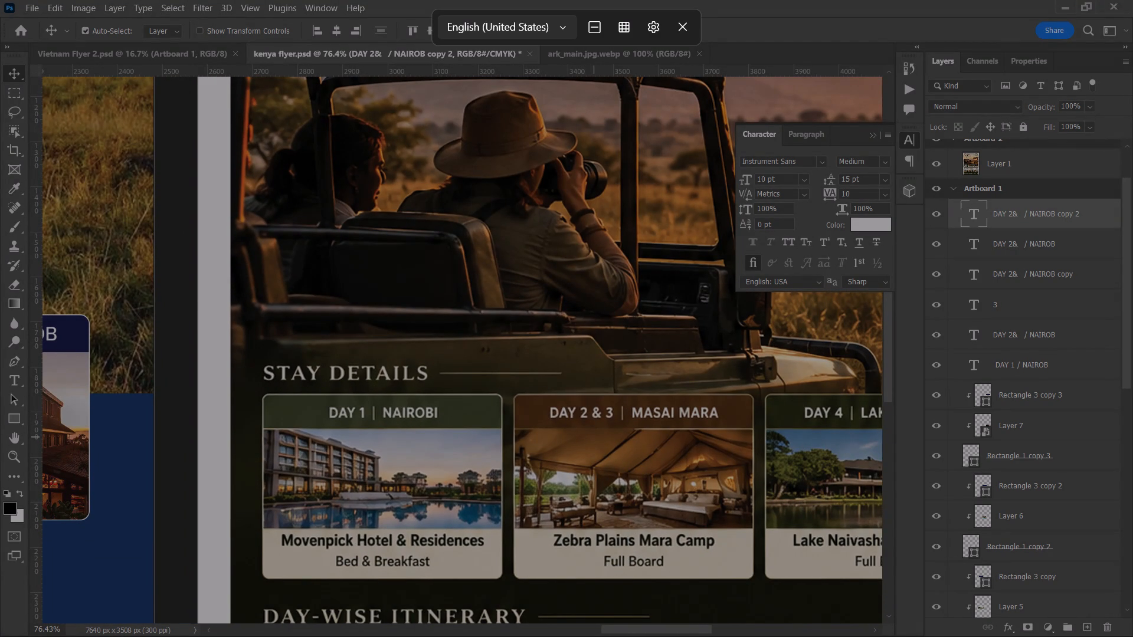
drag(626, 403, 725, 425)
Replace NAIROB in the second card's heading copy with the extracted text MASAI MARA.
key(space)
key(space)
key(space)
key(space)
key(space)
key(space)
key(space)
key(space)
key(space)
key(space)
key(space)
key(space)
key(space)
key(space)
key(space)
key(space)
key(space)
key(space)
key(space)
key(space)
drag(424, 397, 646, 394)
drag(447, 389, 507, 405)
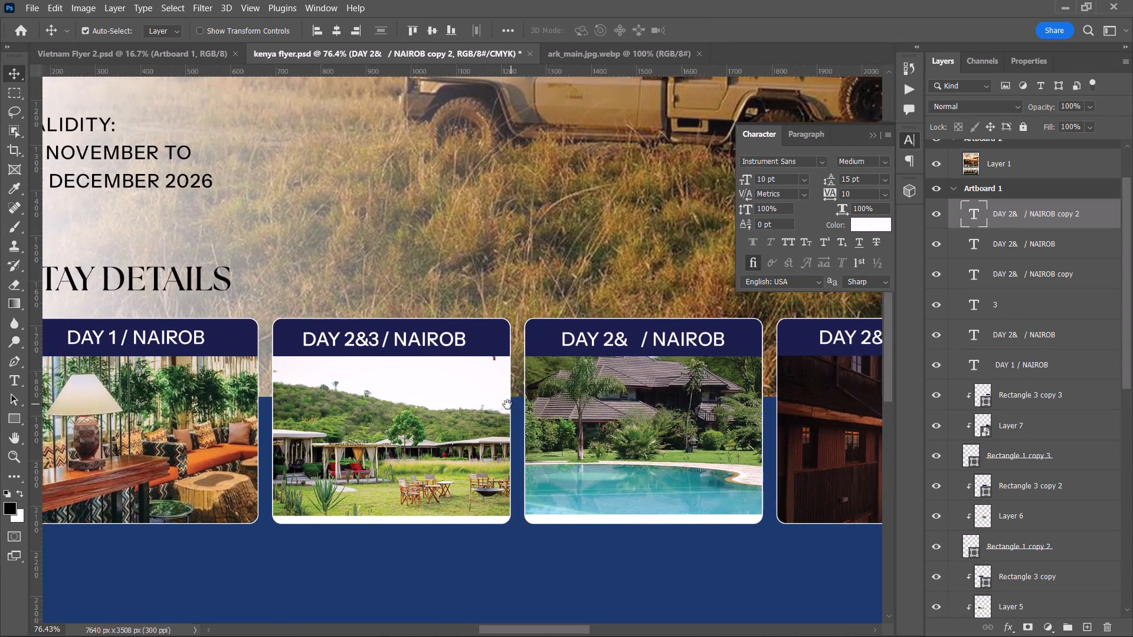
drag(507, 405, 211, 424)
drag(273, 426, 283, 423)
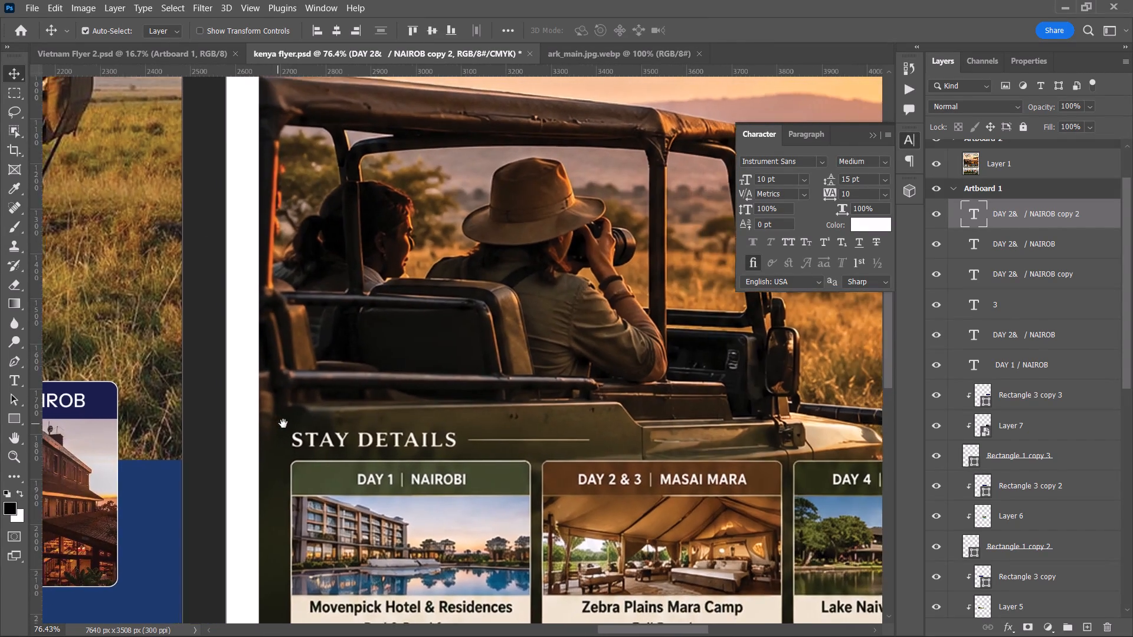
drag(283, 423, 818, 394)
drag(638, 409, 492, 412)
click(556, 412)
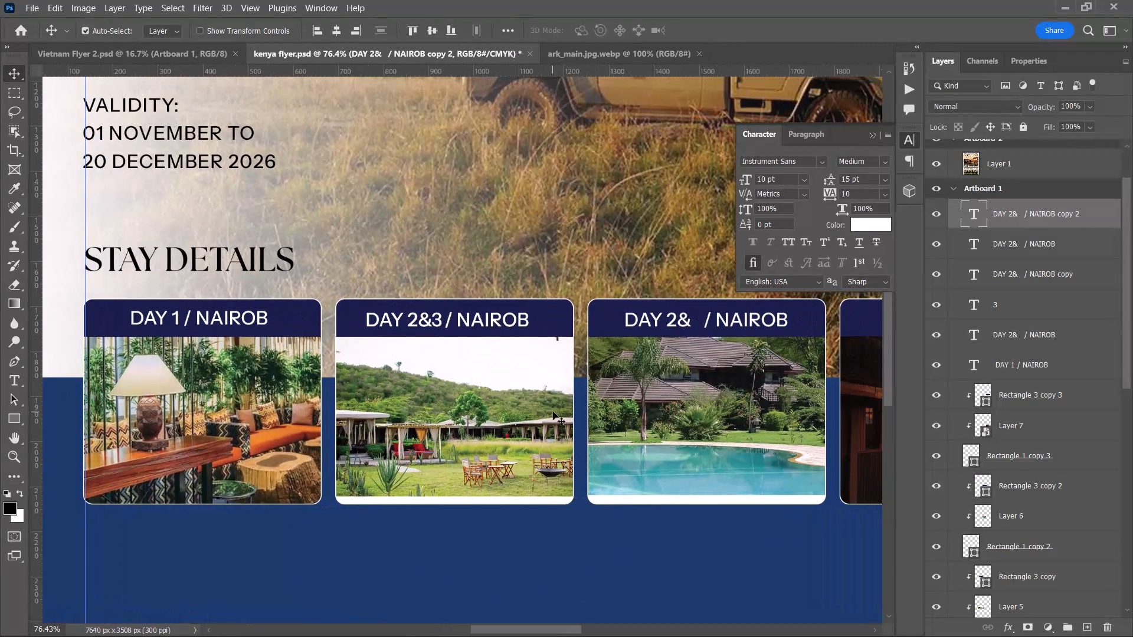
key(t)
drag(459, 316, 549, 320)
key(ctrl+v)
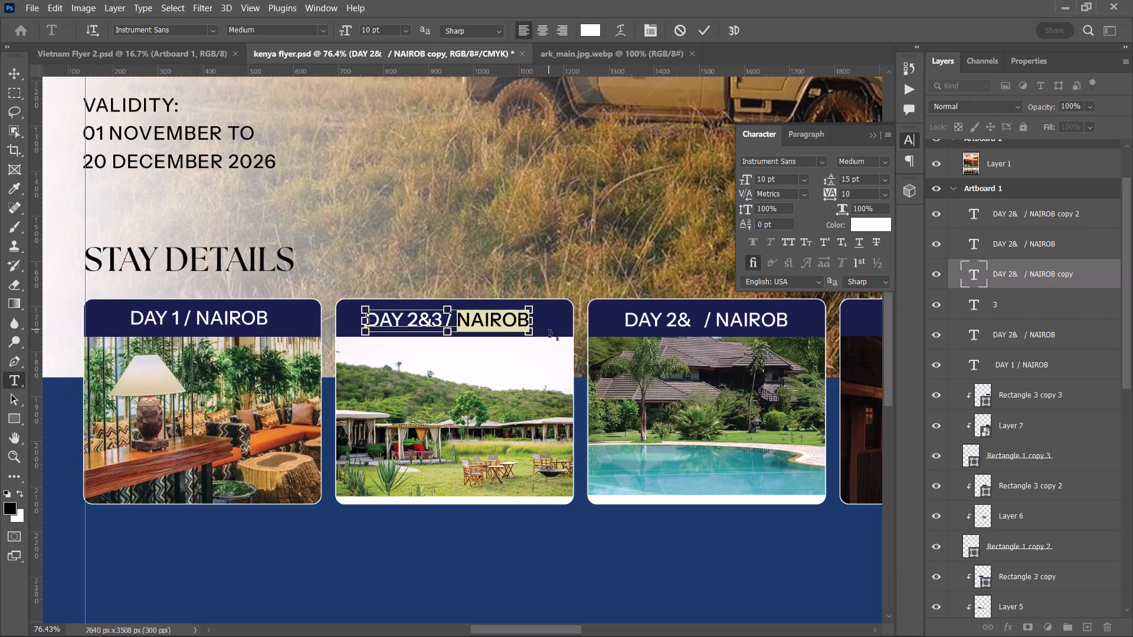
click(700, 33)
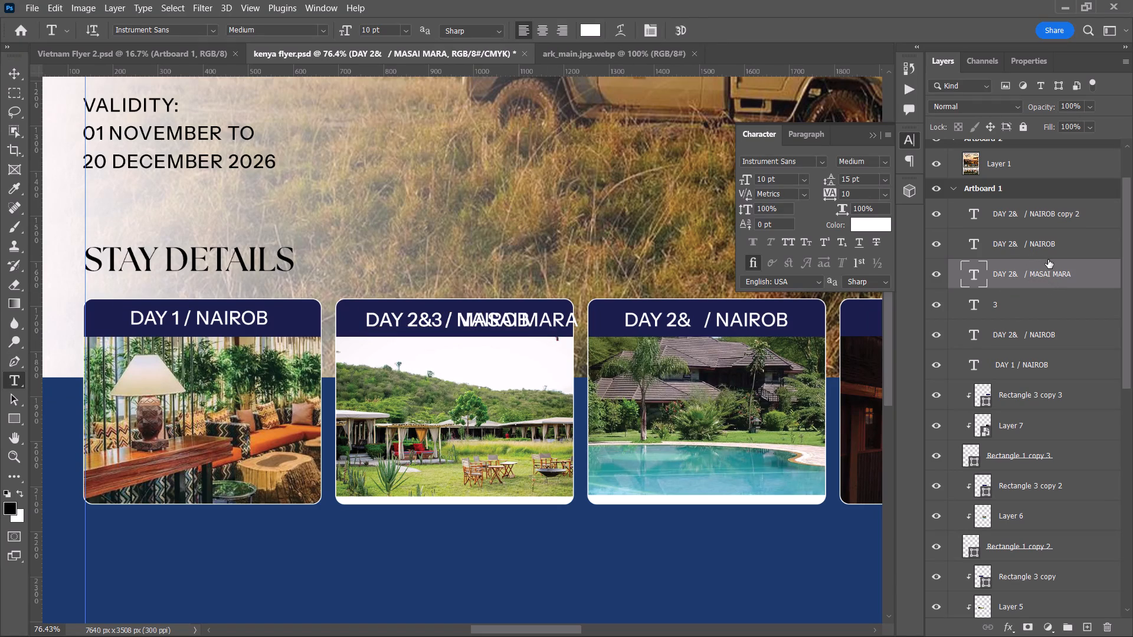
Hide the original DAY 2& / NAIROB heading that overlaps the second card's MASAI MARA heading.
click(935, 242)
click(935, 242)
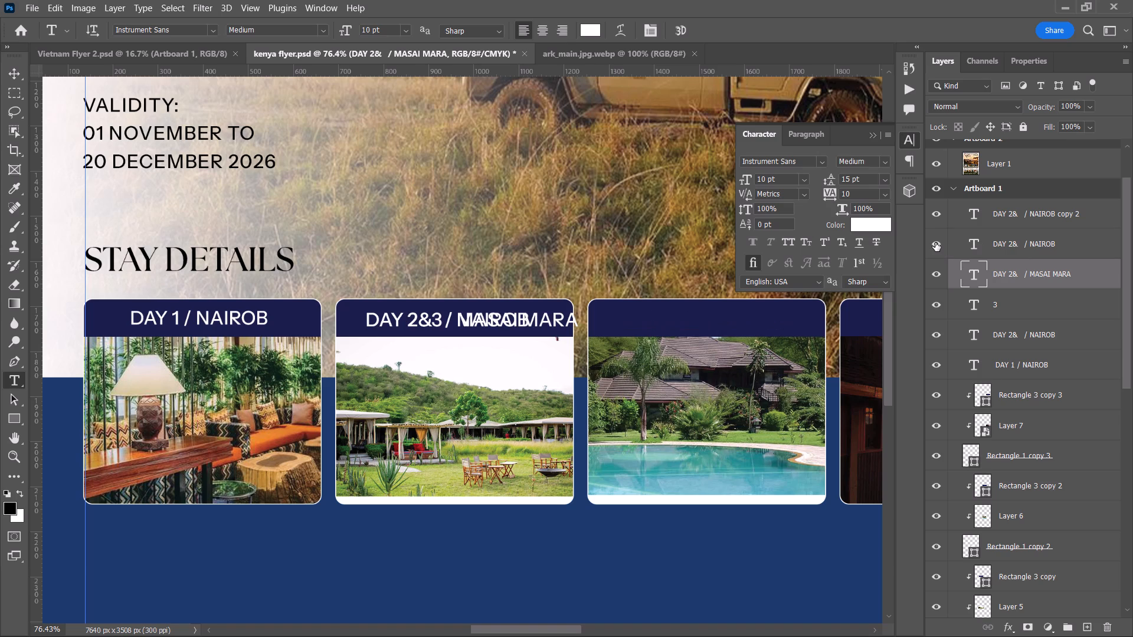
click(937, 336)
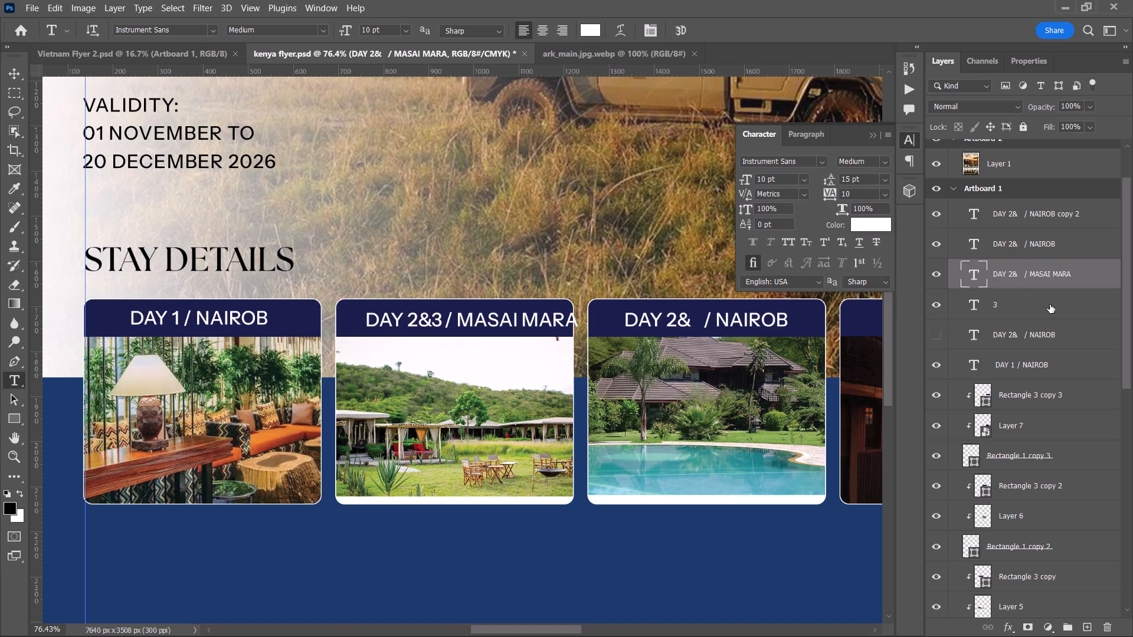
Reorder the MASAI MARA heading below the separate 3 and shift both about 38 px left to centre them in the second card's bar.
drag(1054, 272, 1060, 320)
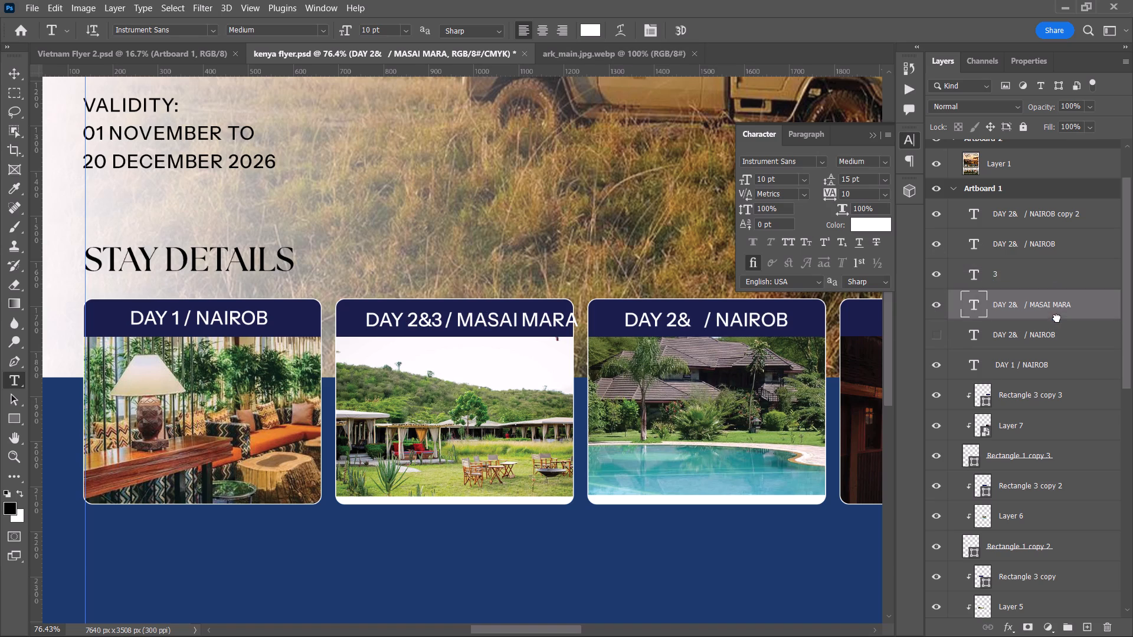
shift+click(1032, 277)
click(14, 77)
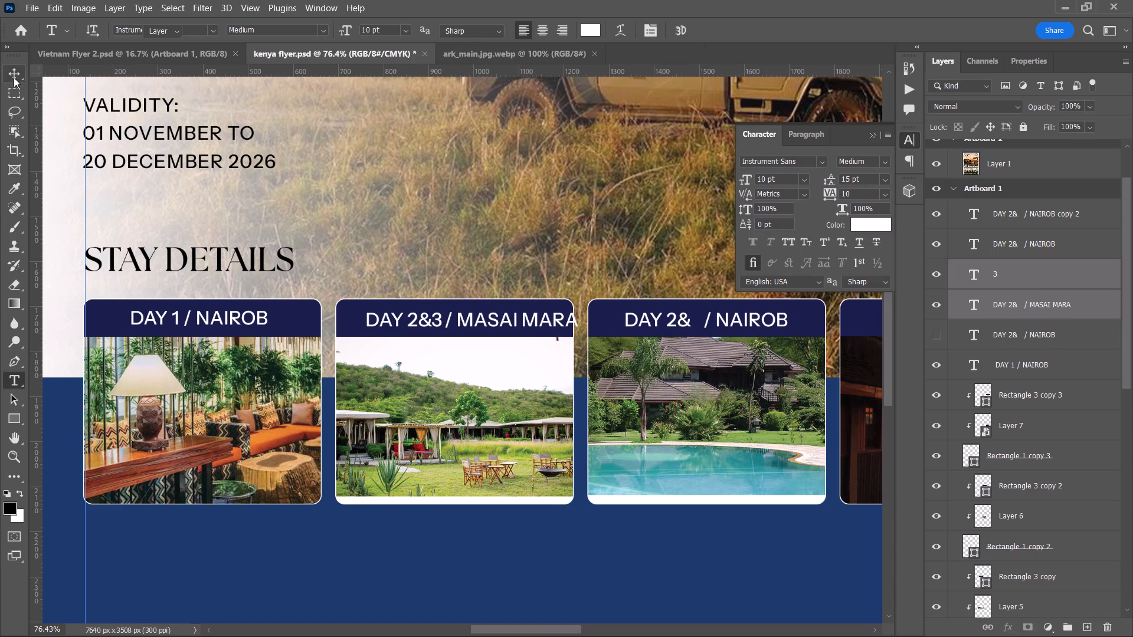
drag(518, 324, 501, 328)
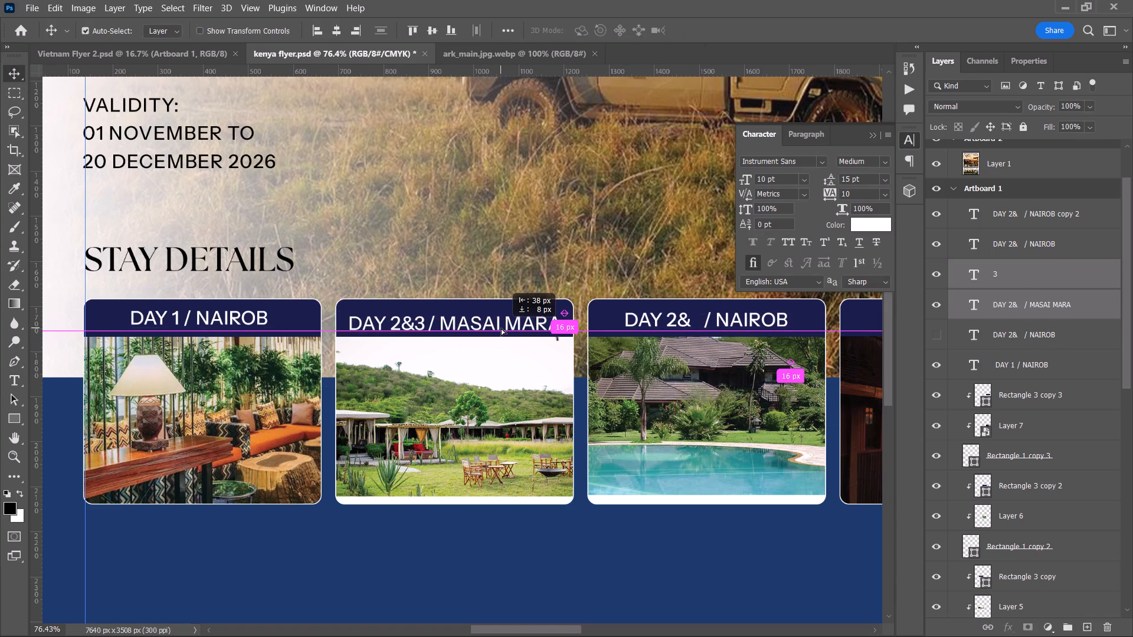
drag(501, 328, 502, 323)
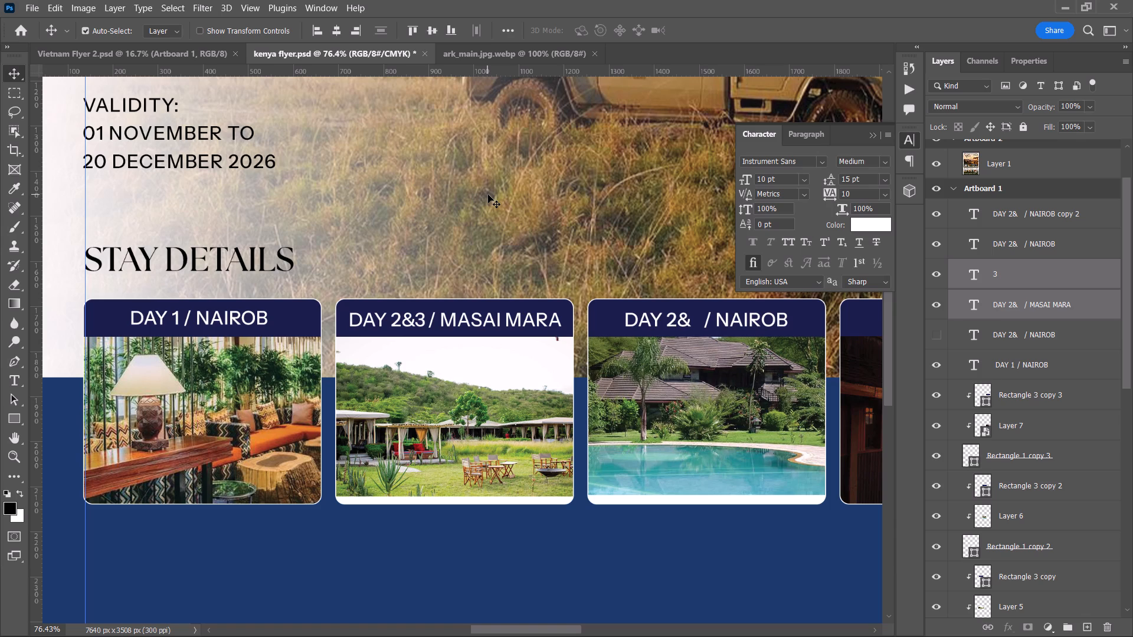
Delete the hidden original DAY 2& / NAIROB heading layer from the second card.
click(940, 338)
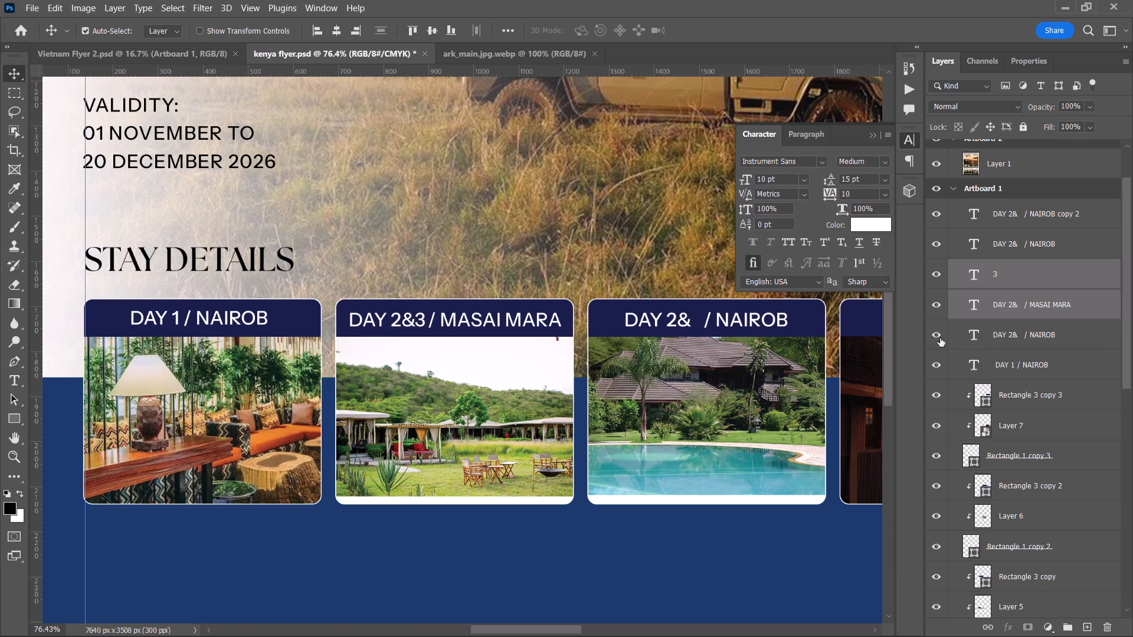
click(940, 338)
click(1004, 337)
key(BackSpace)
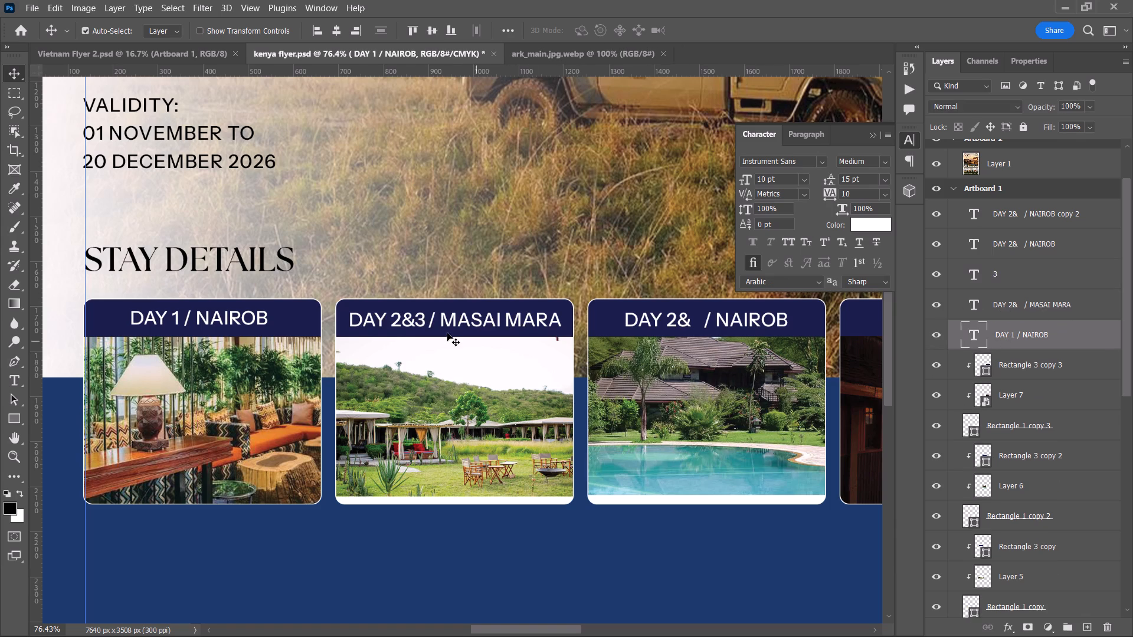
Review the Stay Details headings across the second, third and fourth cards and the flyer content above them.
key(space)
key(space)
key(space)
key(space)
key(space)
key(space)
key(space)
key(space)
key(space)
key(space)
key(space)
key(space)
key(space)
key(space)
drag(631, 365, 459, 377)
drag(496, 374, 463, 383)
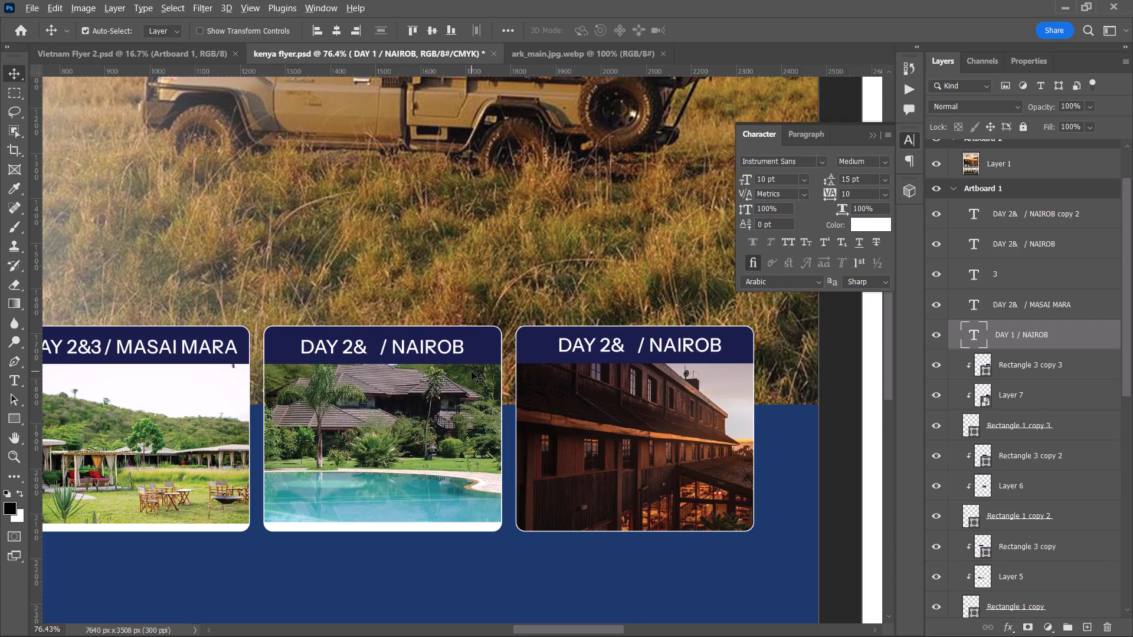
alt+scroll(471, 375, down, 5)
key(space)
key(space)
key(space)
key(space)
key(space)
key(space)
key(space)
key(space)
key(space)
key(space)
key(space)
key(space)
key(space)
key(space)
key(space)
key(space)
key(space)
key(space)
key(space)
key(space)
drag(431, 372, 488, 429)
alt+scroll(462, 426, up, 4)
key(space)
drag(470, 440, 457, 411)
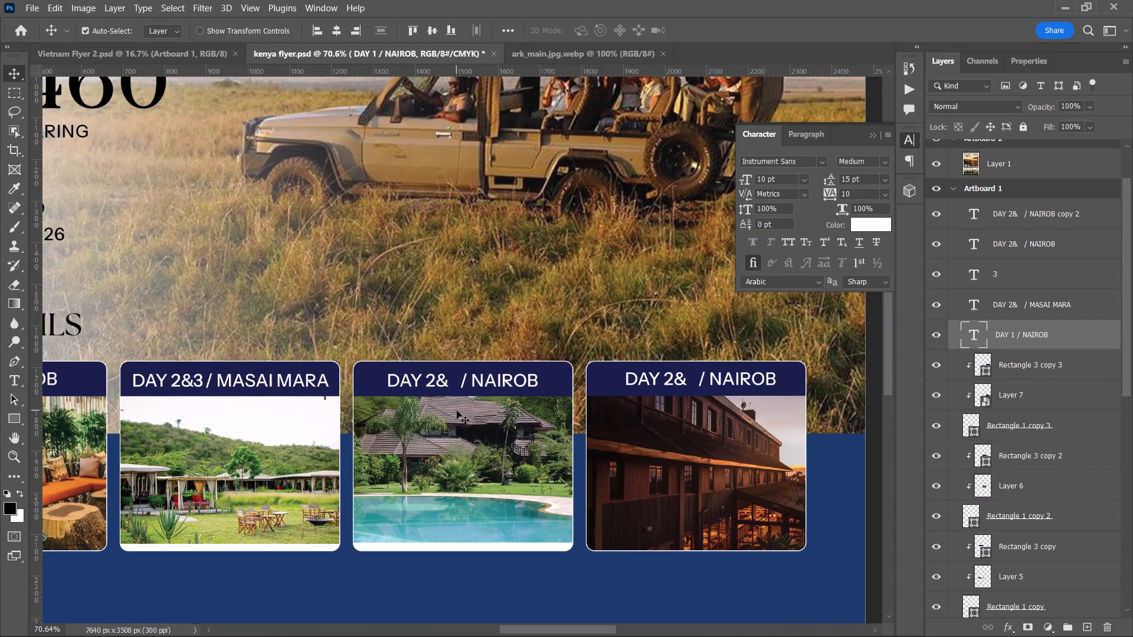
key(space)
key(space)
key(space)
key(space)
drag(377, 335, 503, 524)
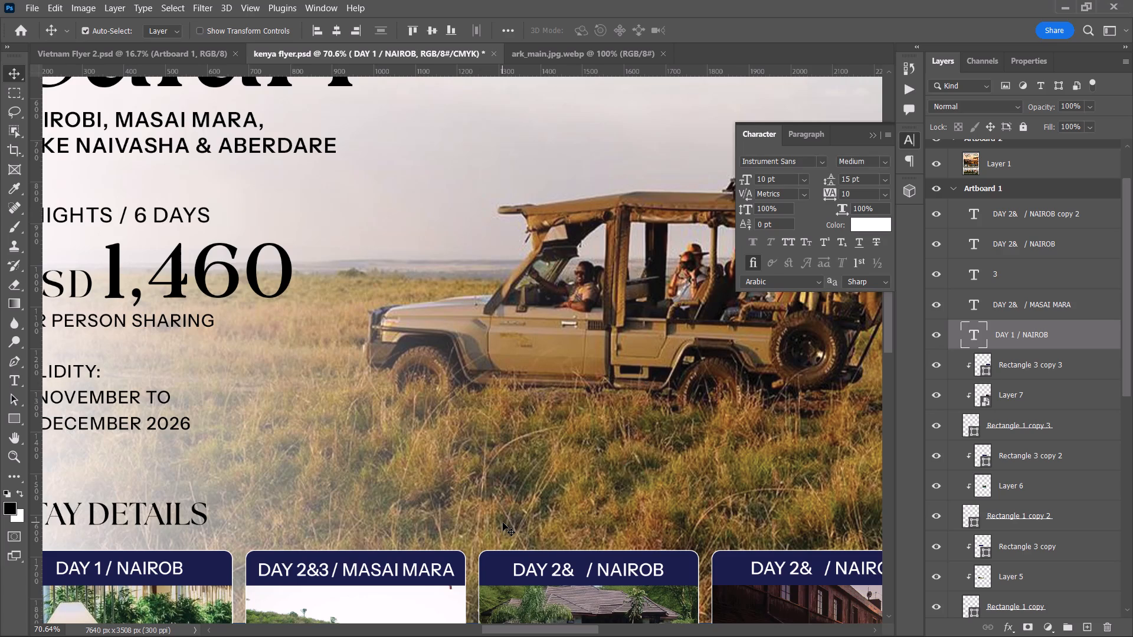
Capture the DAY 4 | LAKE NAIVASHA heading text from the reference flyer with the Text Extractor.
key(space)
key(space)
key(space)
key(space)
key(space)
key(space)
key(space)
key(space)
key(space)
key(space)
key(space)
key(space)
key(space)
key(space)
key(space)
key(space)
key(space)
key(space)
key(space)
key(space)
drag(445, 510, 386, 494)
drag(574, 492, 375, 497)
drag(506, 485, 338, 415)
drag(471, 451, 358, 414)
drag(471, 438, 401, 413)
drag(437, 426, 405, 425)
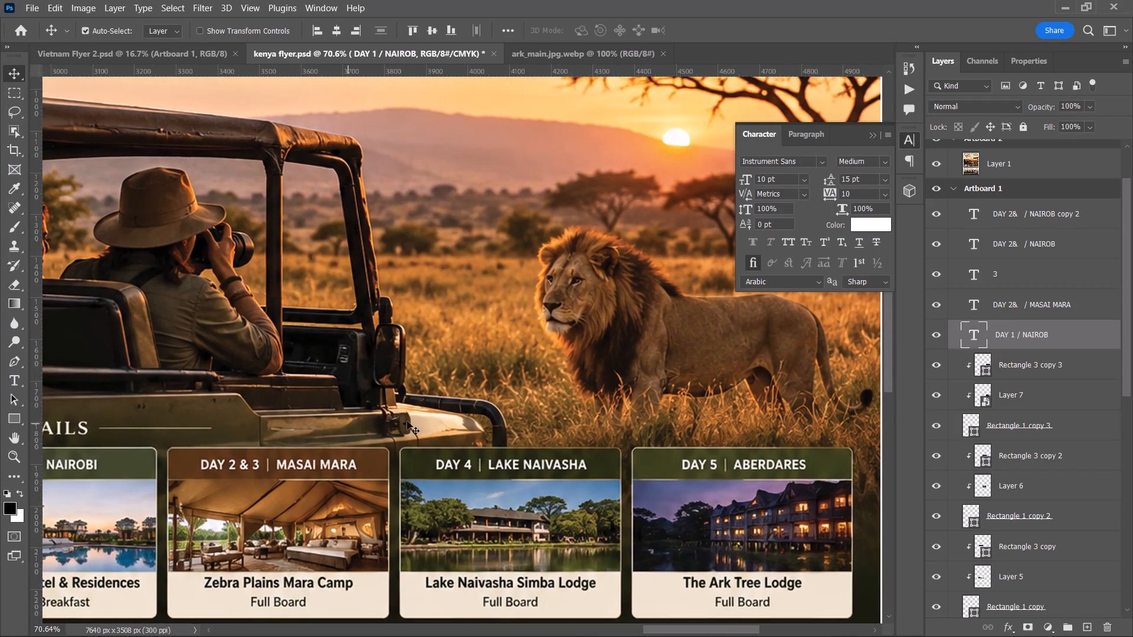
key(alt+t)
drag(424, 453, 577, 475)
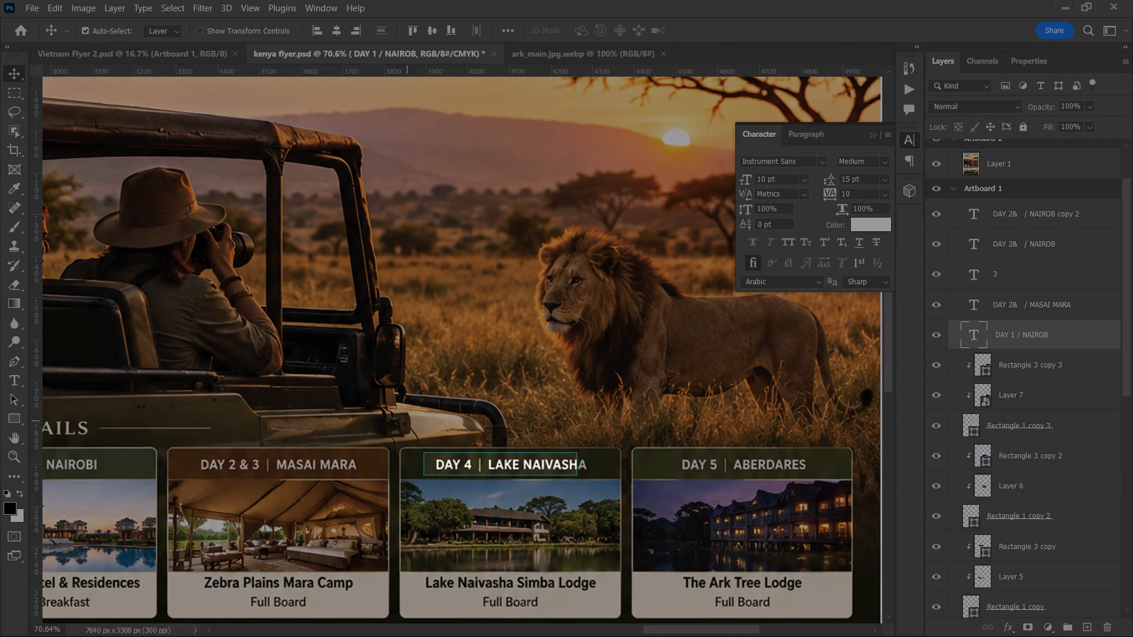
drag(577, 475, 597, 474)
Replace the third card's DAY 2& / NAIROB heading with the captured DAY 4 LAKE NAIVASHA text.
key(space)
key(space)
key(space)
key(space)
key(space)
key(space)
key(space)
key(space)
key(space)
key(space)
key(space)
key(space)
key(space)
key(space)
key(space)
key(space)
key(space)
key(space)
key(space)
key(space)
drag(375, 443, 614, 441)
drag(567, 442, 788, 451)
drag(441, 446, 458, 448)
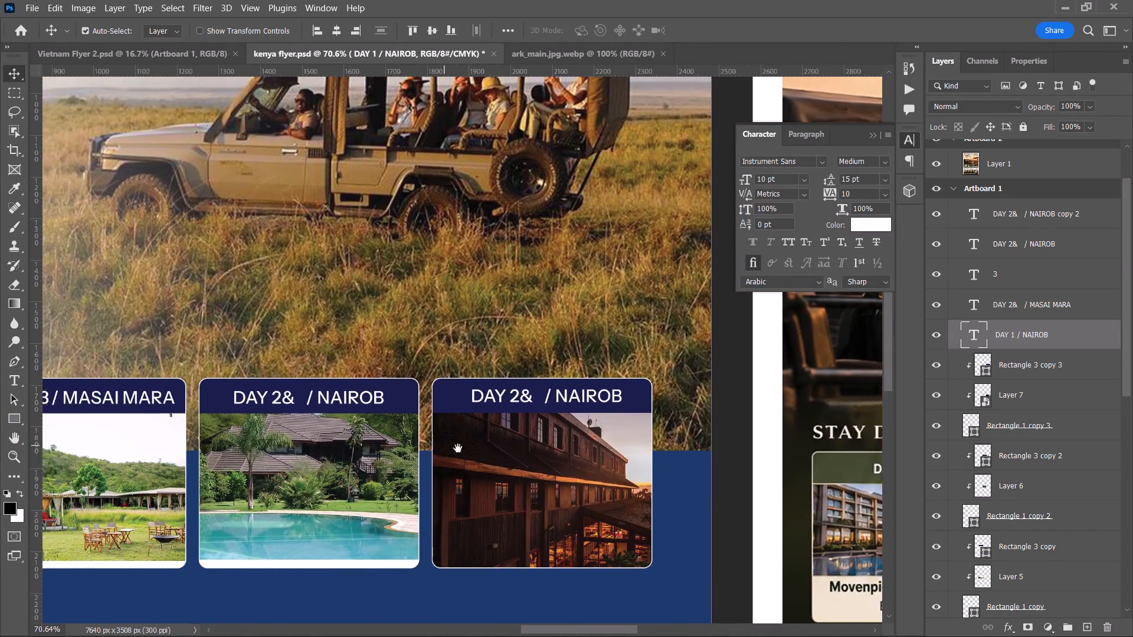
drag(458, 448, 677, 465)
drag(420, 451, 394, 474)
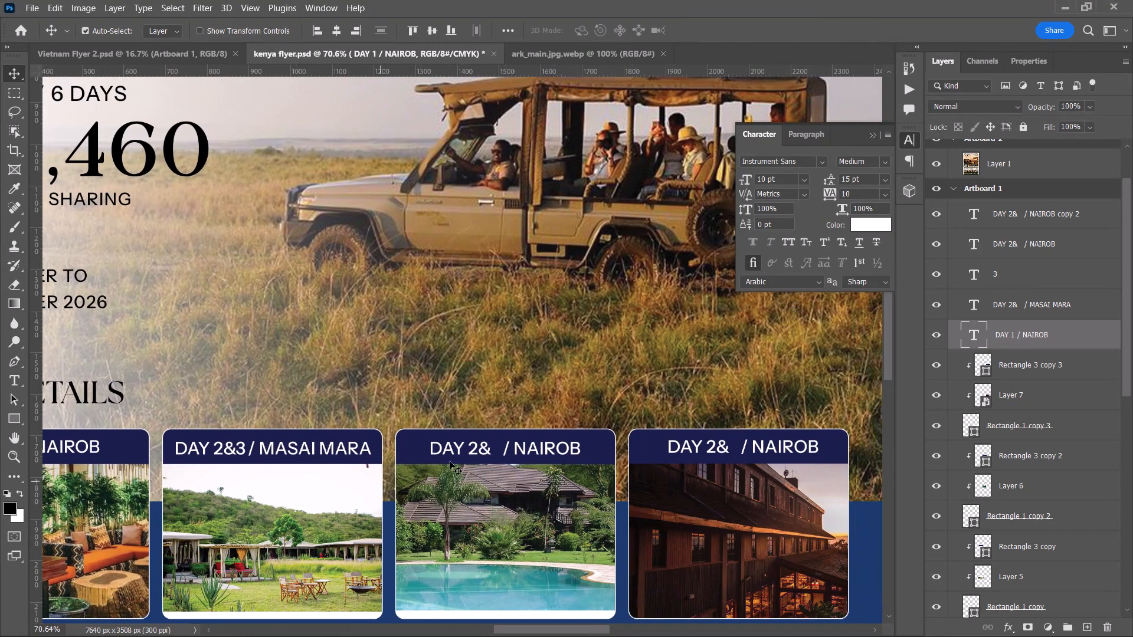
key(t)
drag(433, 448, 641, 460)
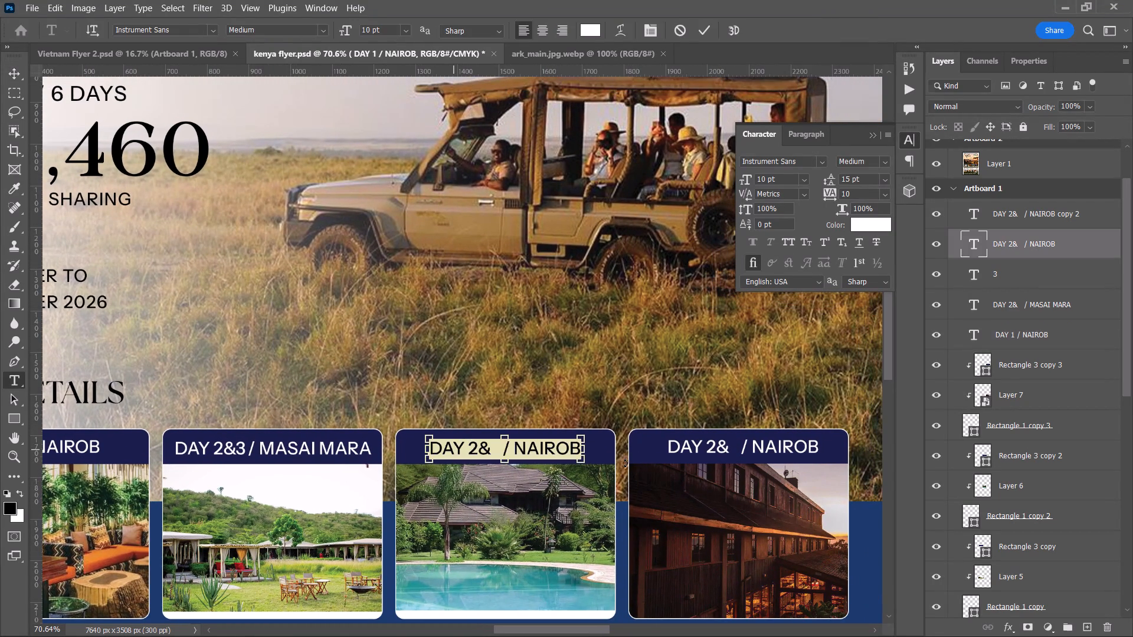
key(ctrl+v)
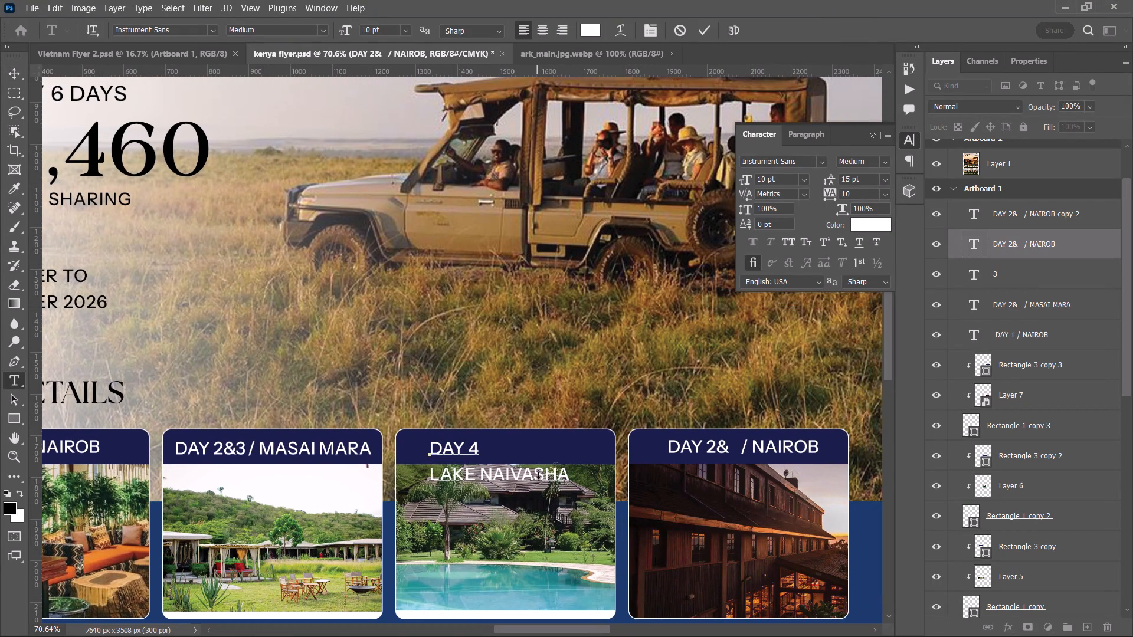
click(705, 36)
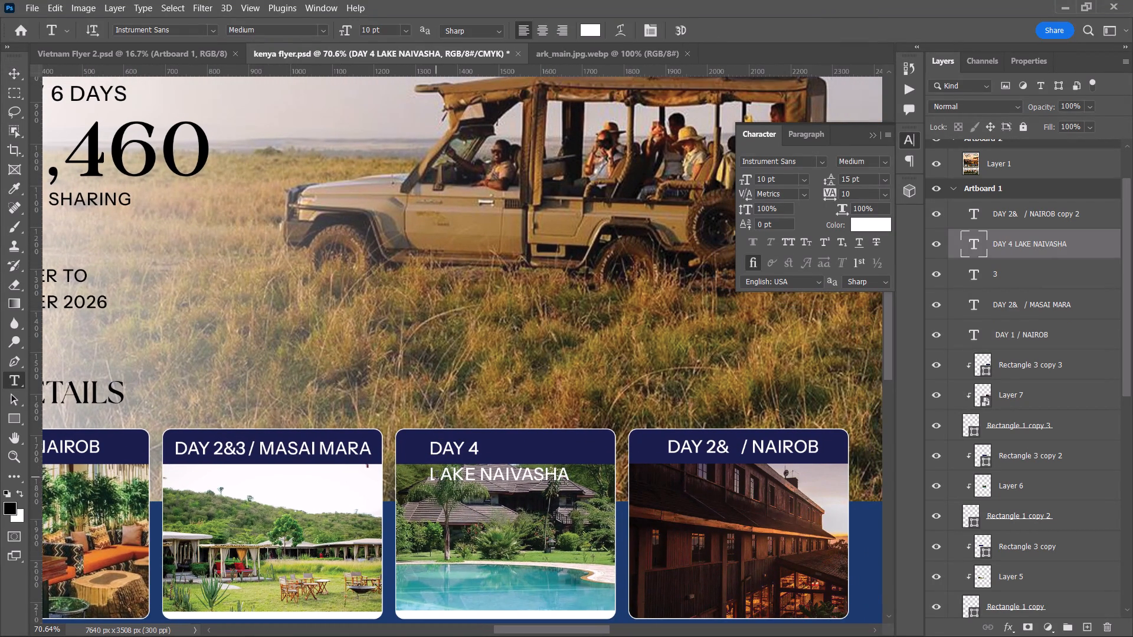
Join the third card's heading onto one line with a slash so it reads DAY 4 / LAKE NAIVASHA.
click(433, 476)
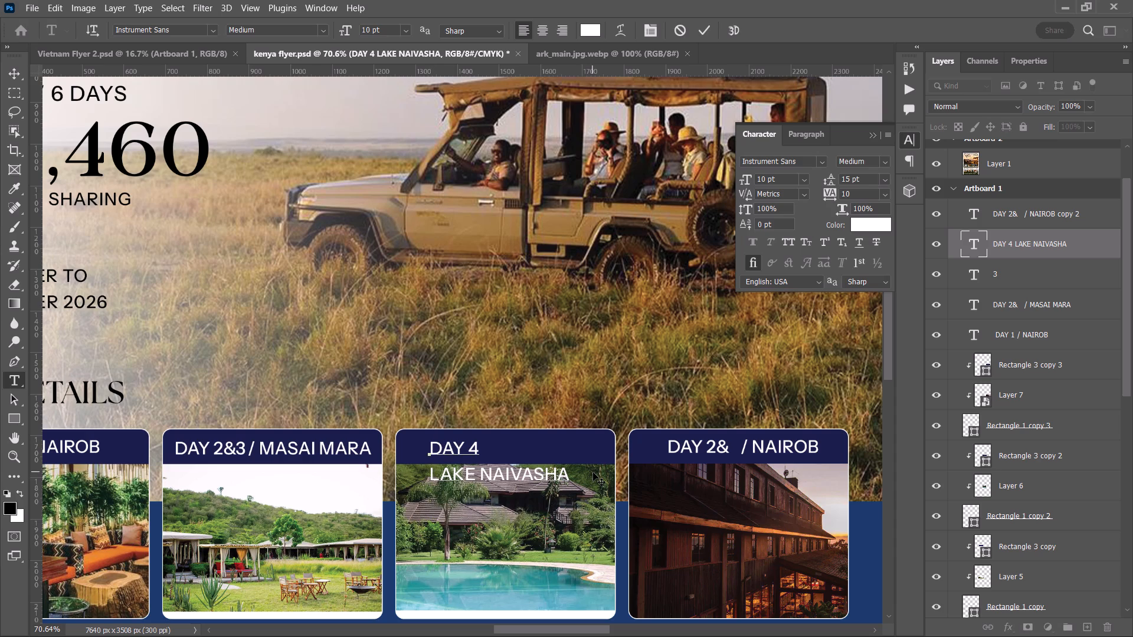
key(BackSpace)
key(space)
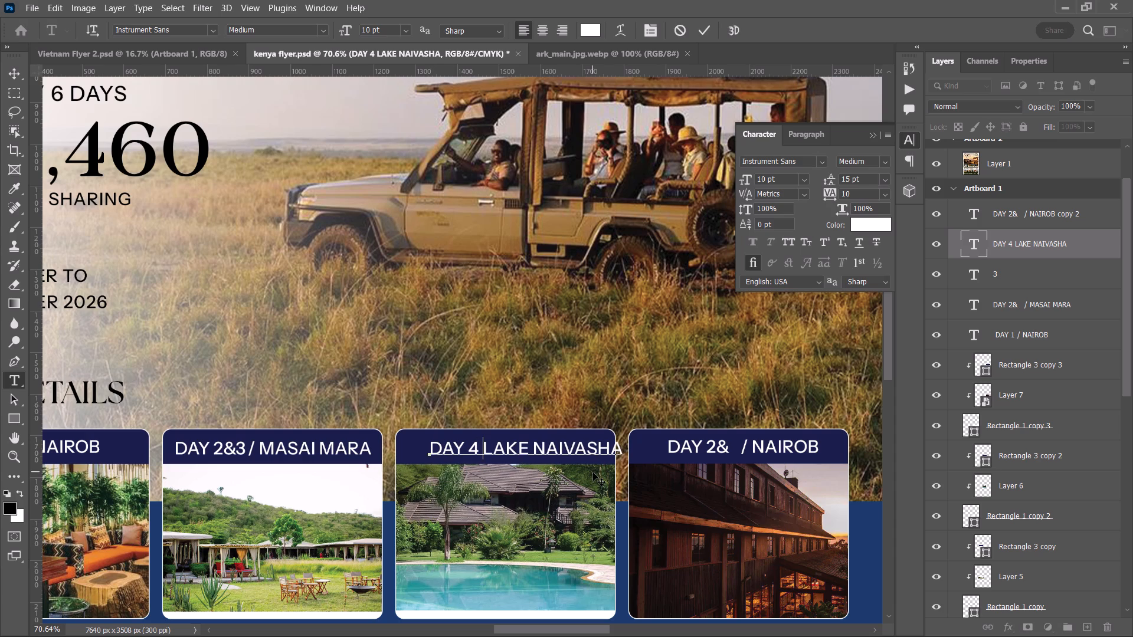
key(slash)
key(space)
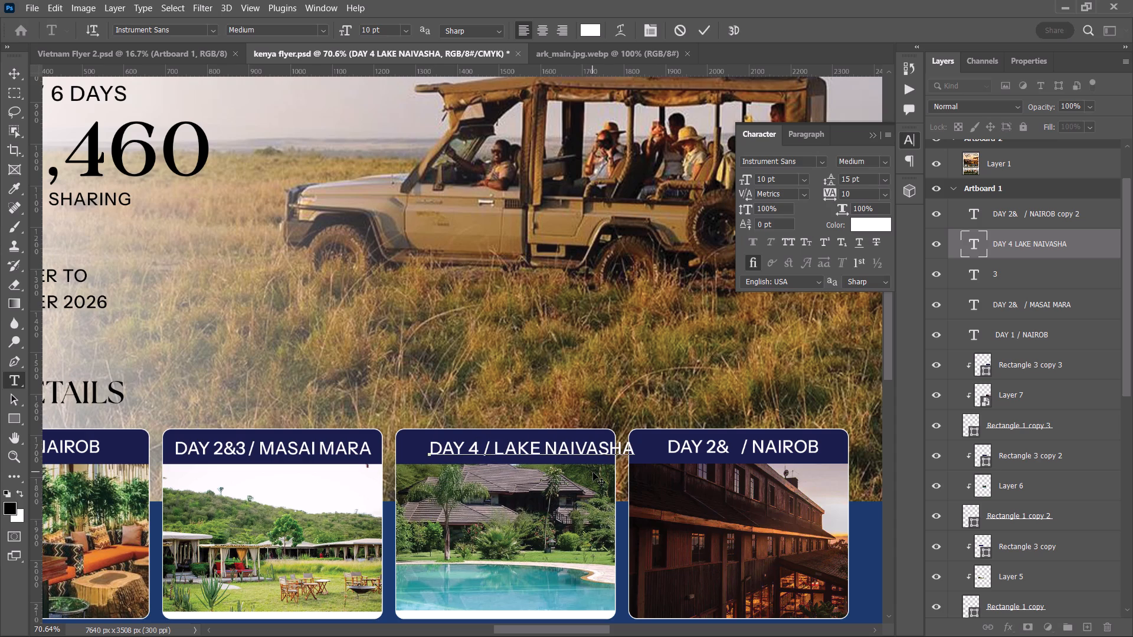
click(703, 28)
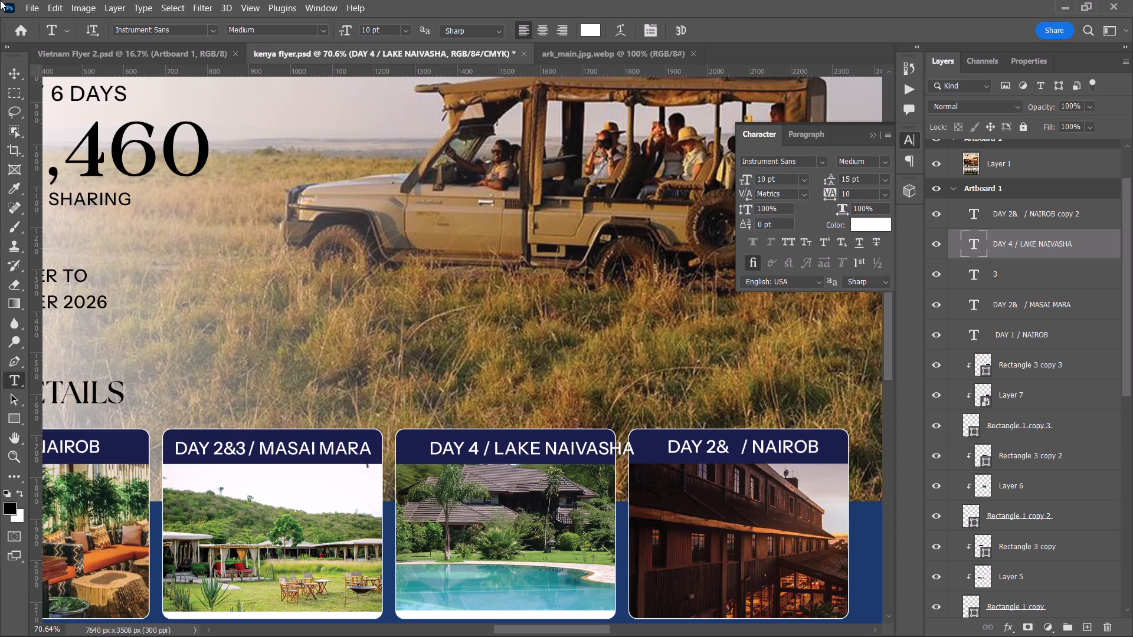
Move the DAY 4 / LAKE NAIVASHA heading left to fit within the third card's navy bar.
click(17, 68)
drag(507, 452, 483, 452)
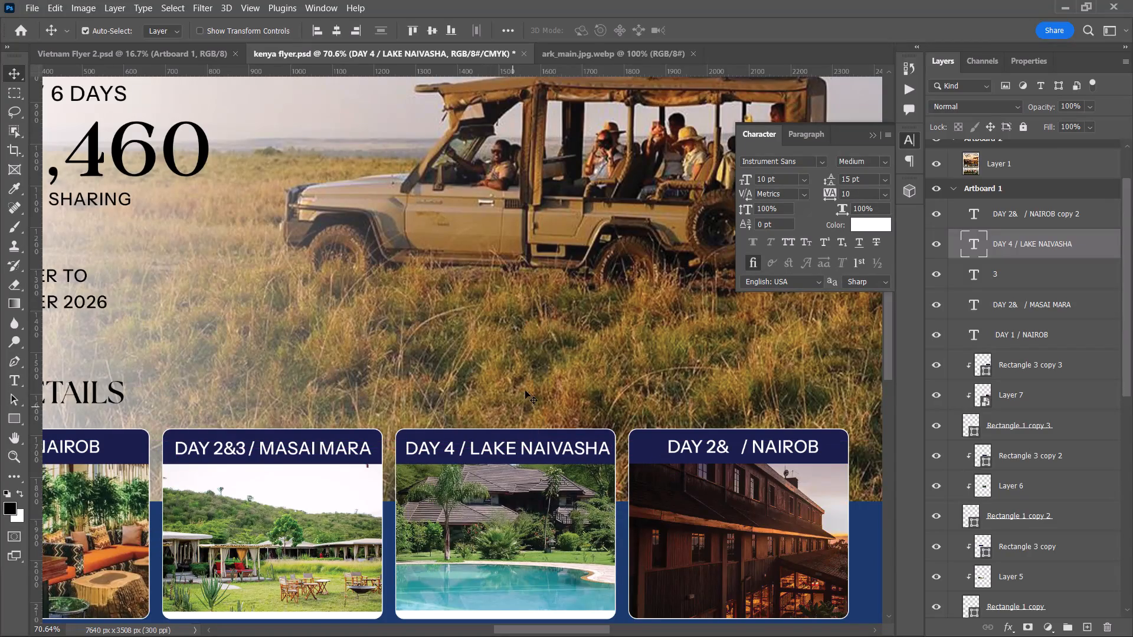
click(537, 365)
Tighten the DAY 4 / LAKE NAIVASHA heading's tracking to -30.
key(space)
key(space)
key(space)
key(space)
key(space)
key(space)
key(space)
key(space)
key(space)
key(space)
key(space)
drag(536, 365, 423, 361)
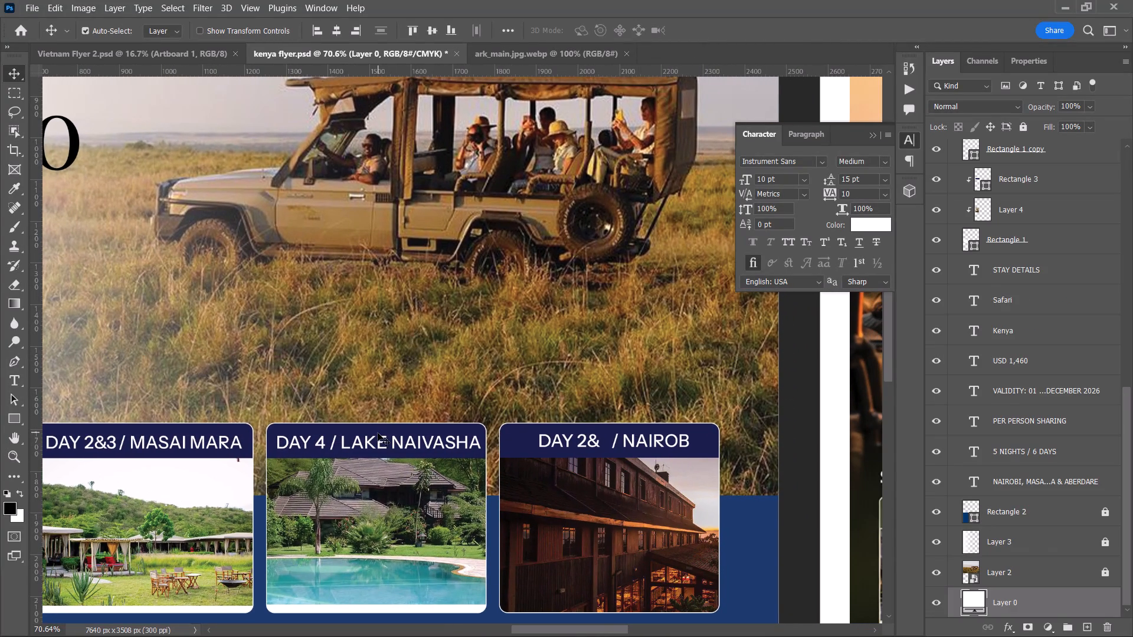
click(384, 440)
click(850, 197)
scroll(850, 197, down, 1)
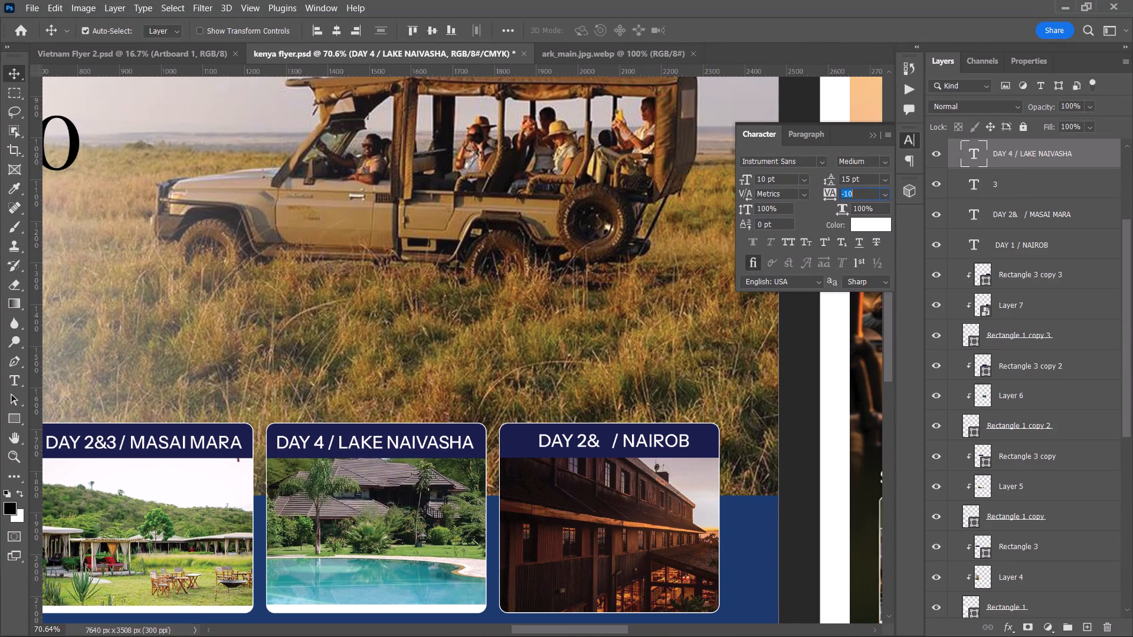
scroll(857, 192, down, 1)
click(507, 311)
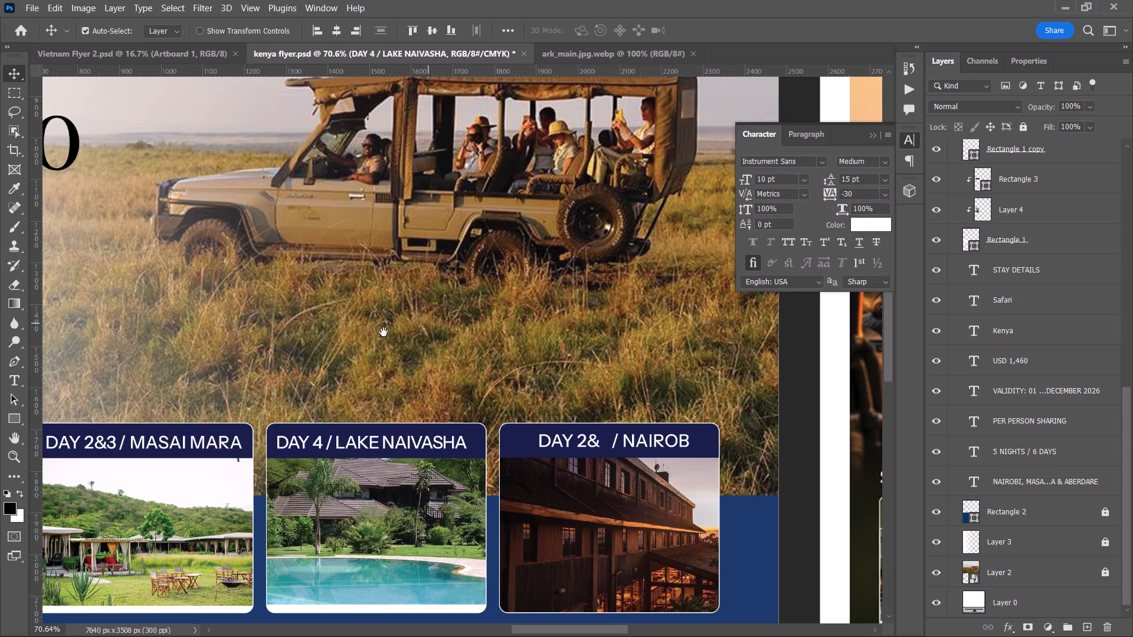
Nudge the tightened DAY 4 / LAKE NAIVASHA heading slightly right to recentre it in the third card's bar.
key(space)
key(space)
drag(384, 332, 488, 332)
drag(473, 448, 479, 448)
click(500, 366)
Set the first card's DAY 1 / NAIROB heading tracking to -10.
key(space)
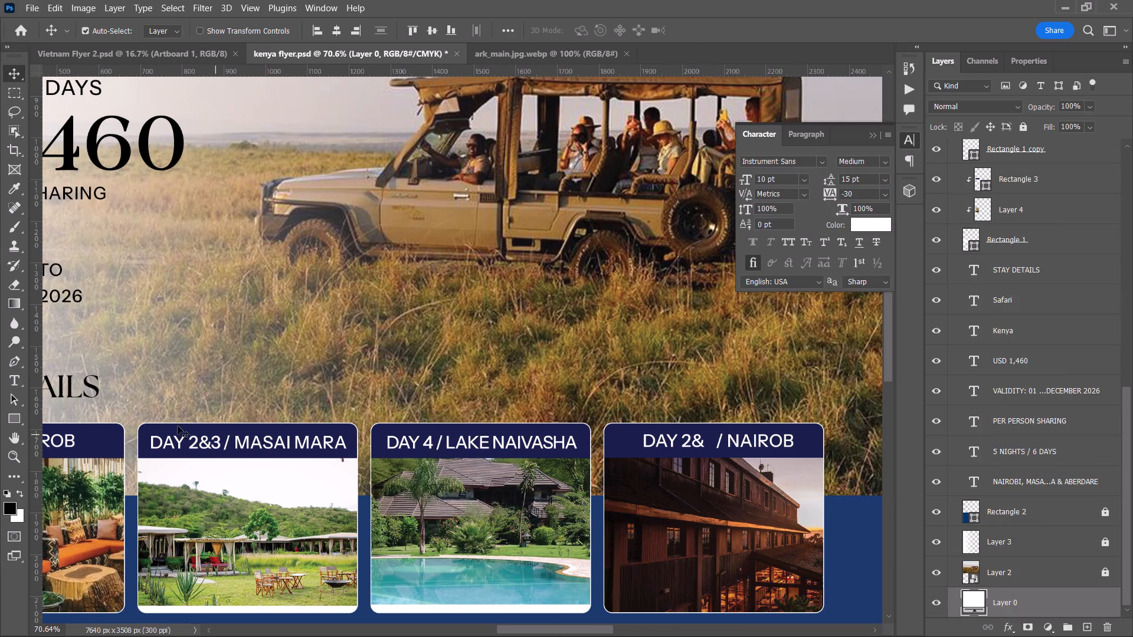
key(space)
drag(138, 421, 269, 424)
click(155, 444)
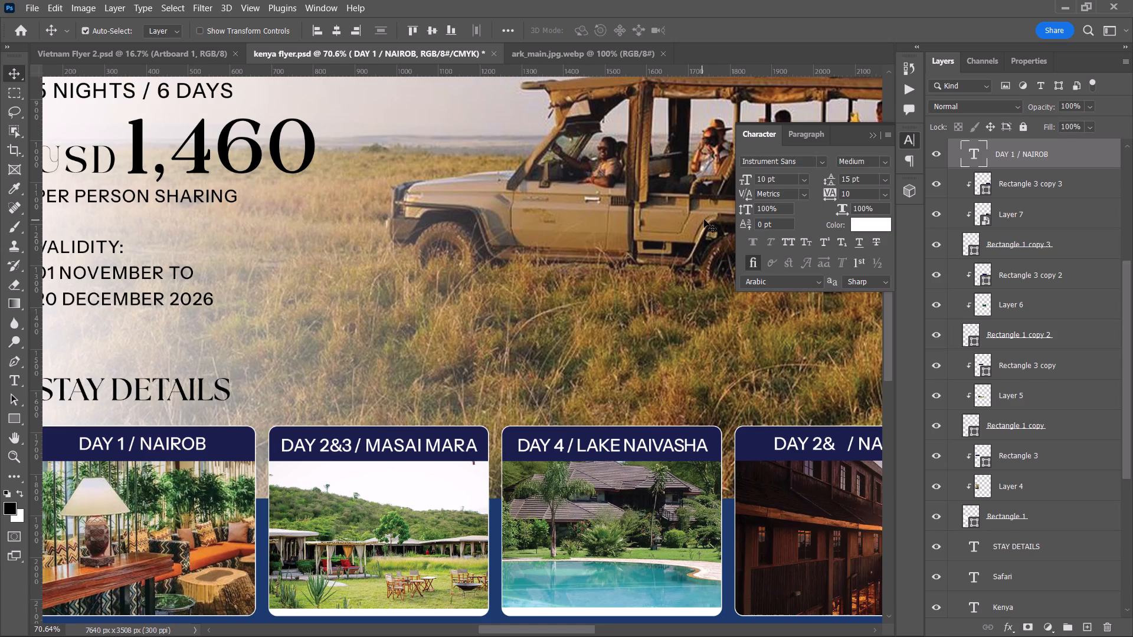
click(776, 180)
click(867, 198)
scroll(867, 198, down, 1)
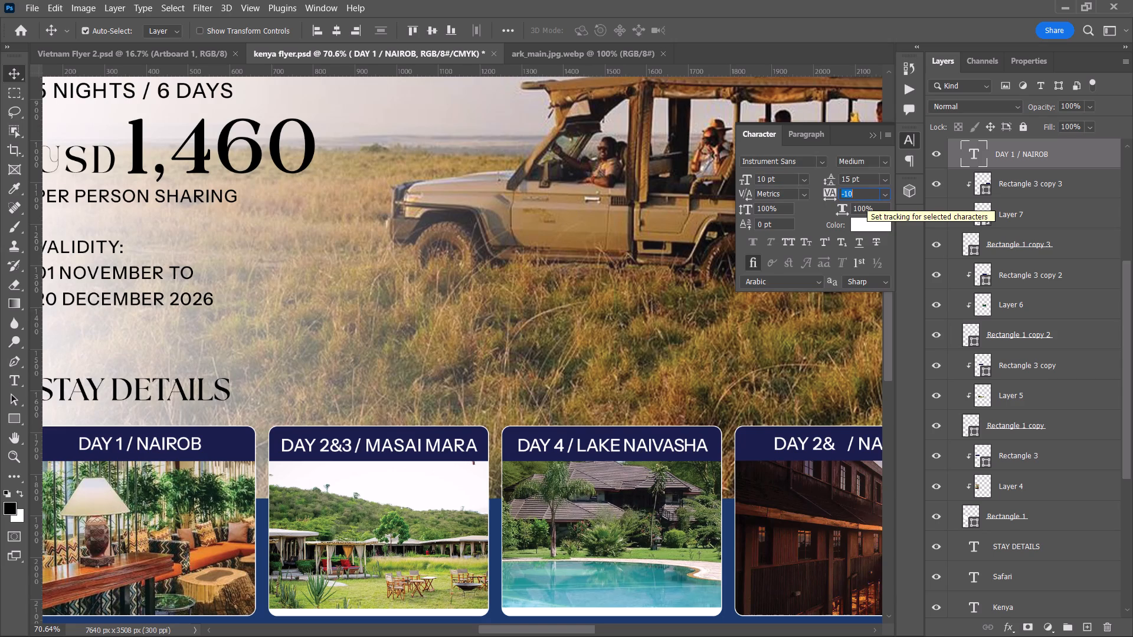
click(149, 446)
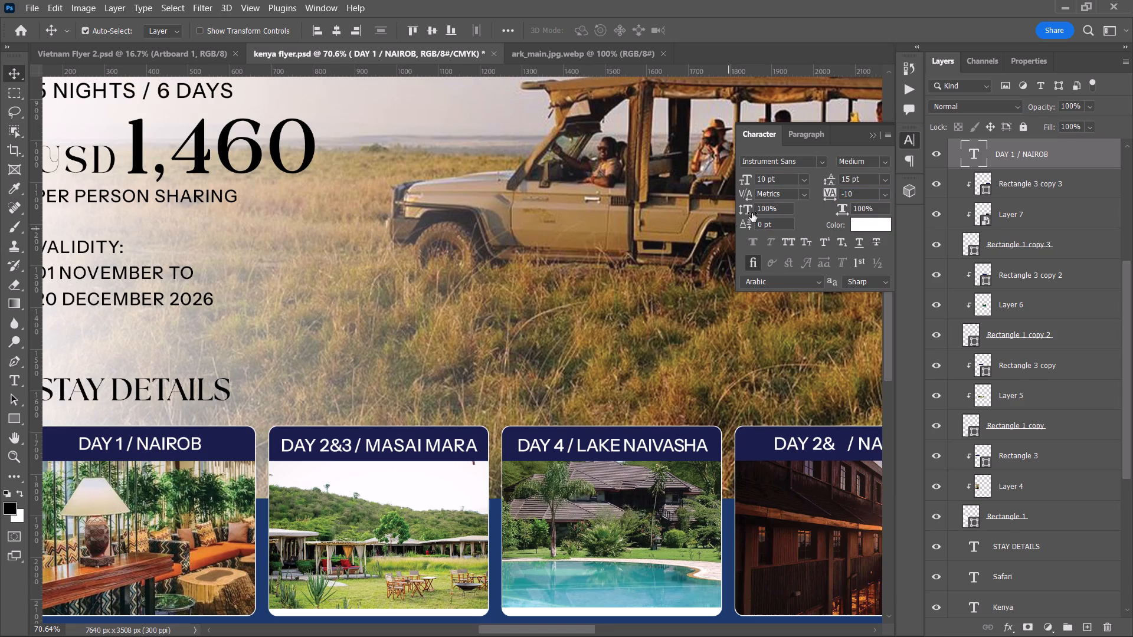
Set the tracking of the second card's MASAI MARA heading to -30.
click(387, 445)
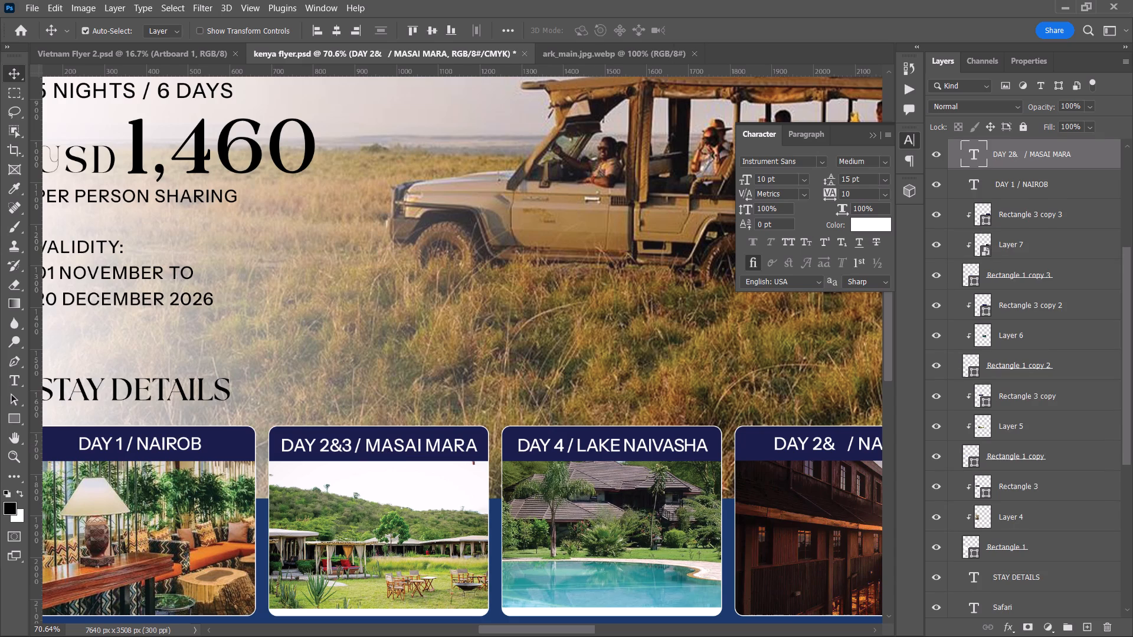
click(853, 195)
scroll(853, 195, down, 2)
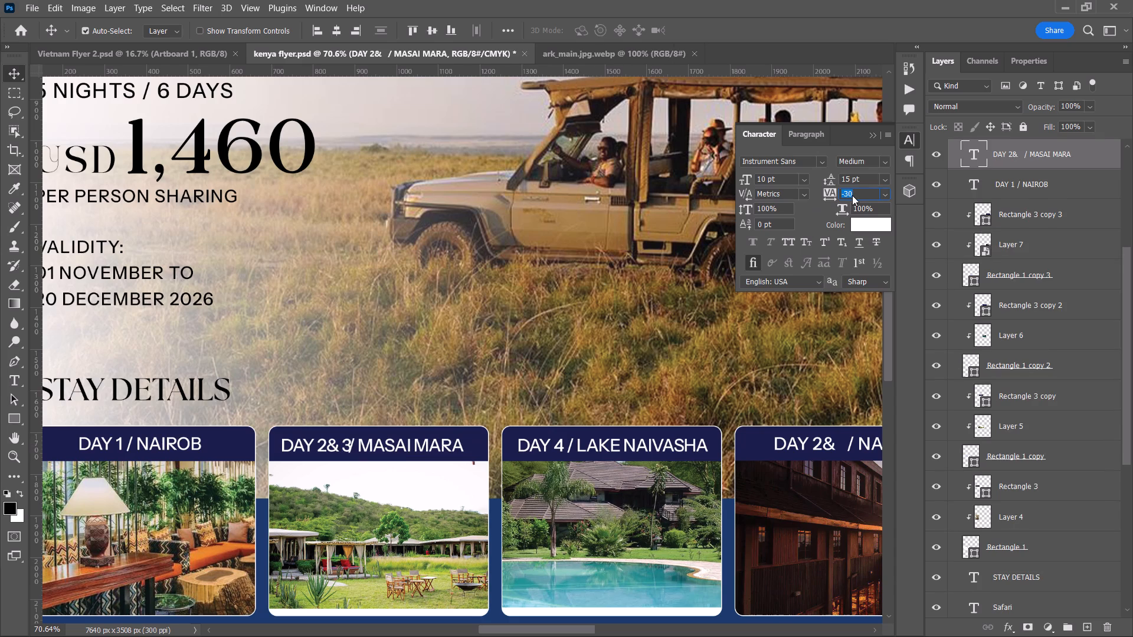
alt+scroll(346, 447, up, 11)
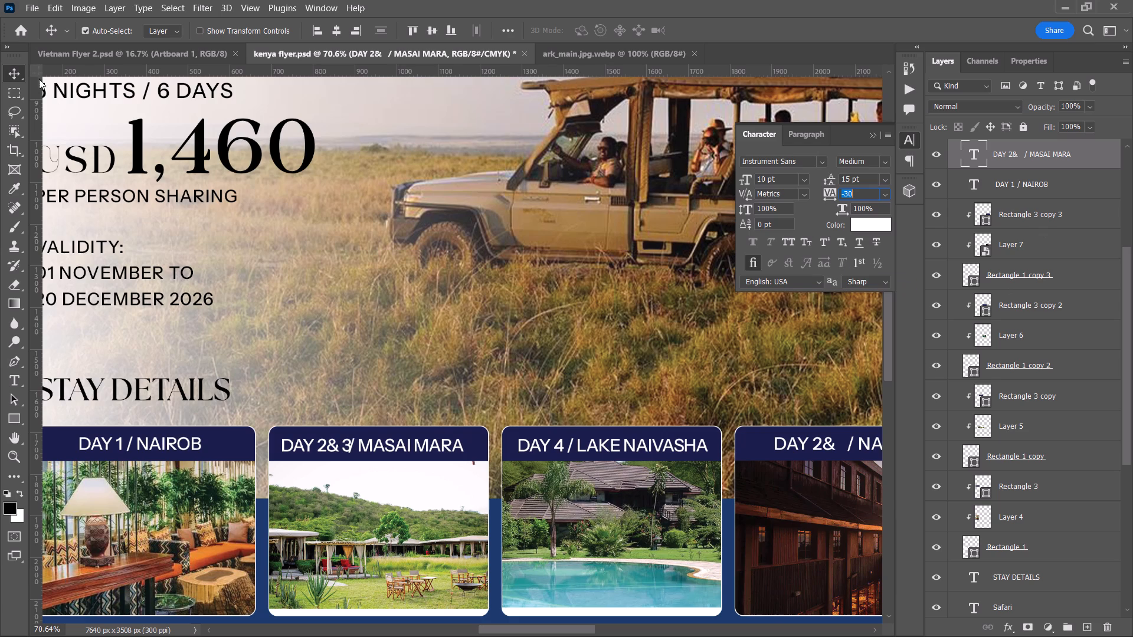
Move the separate 3 slightly left into the gap between the ampersand and the slash in the second card's heading.
click(21, 72)
alt+scroll(329, 449, up, 10)
drag(358, 427, 350, 429)
click(466, 322)
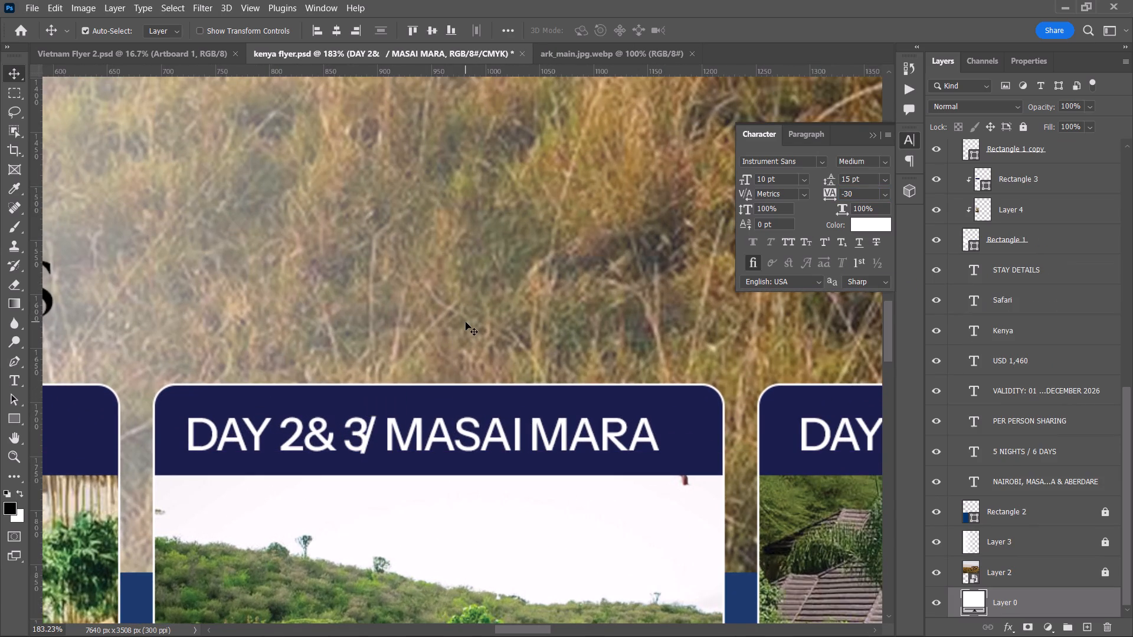
drag(357, 431, 352, 432)
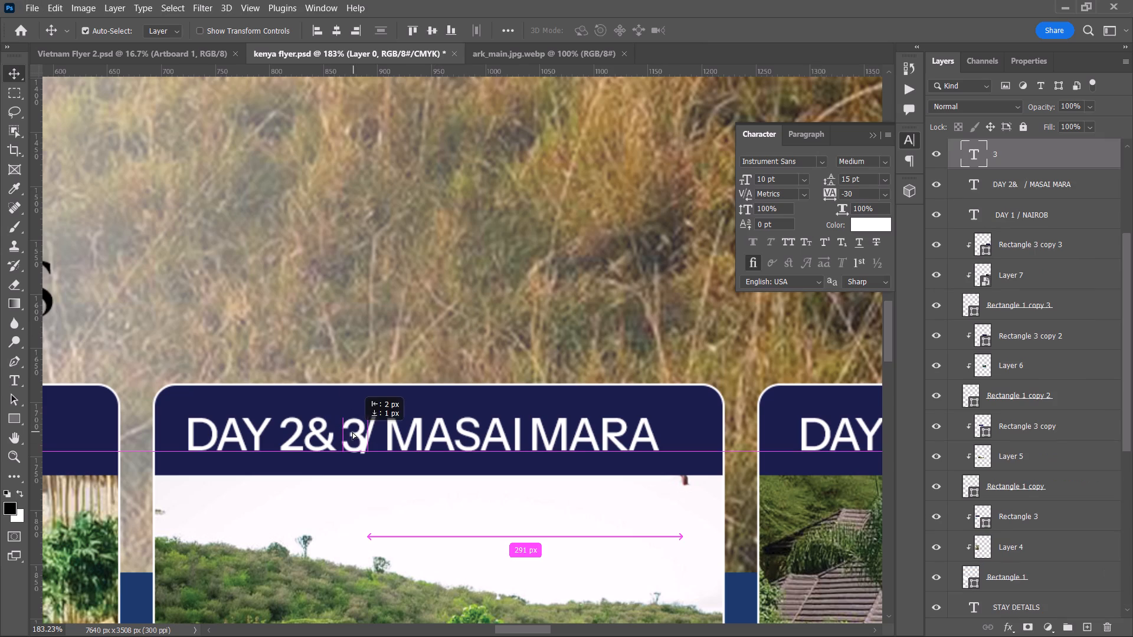
drag(352, 432, 348, 432)
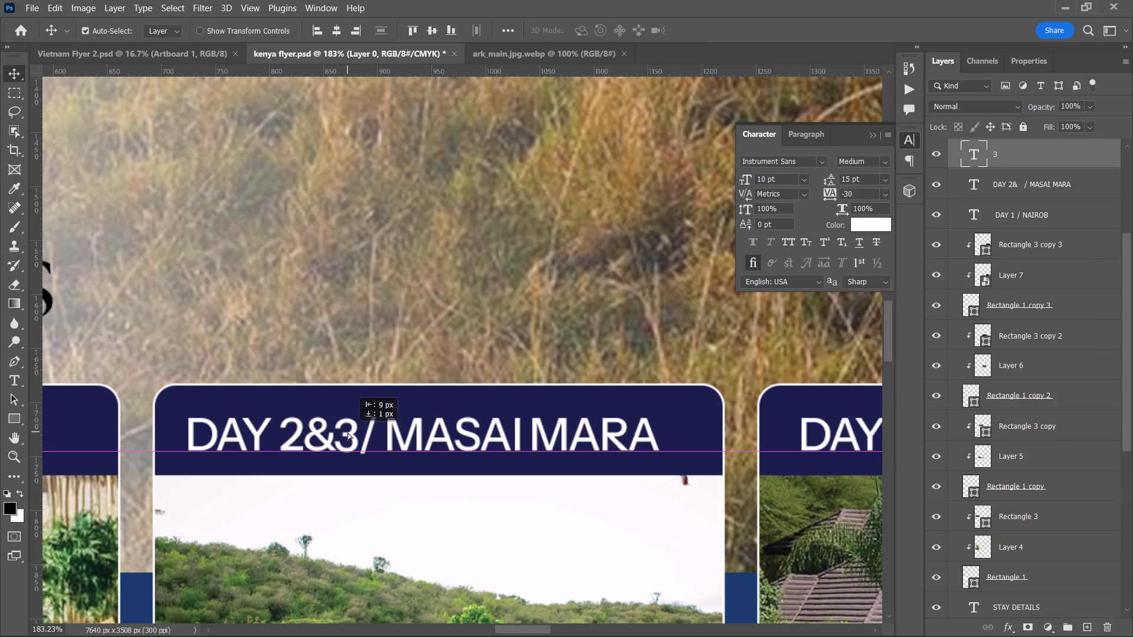
drag(348, 432, 346, 432)
key(Right)
key(Right)
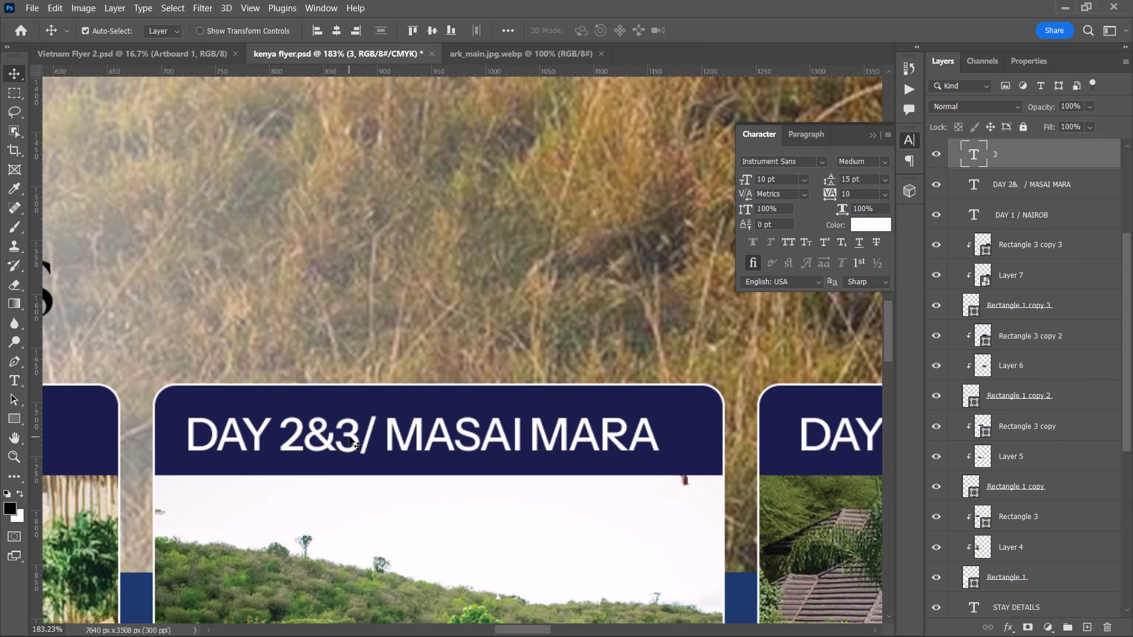
Select the 3 and the MASAI MARA heading together and shift both 7 px right in the second card's bar.
shift+click(1033, 189)
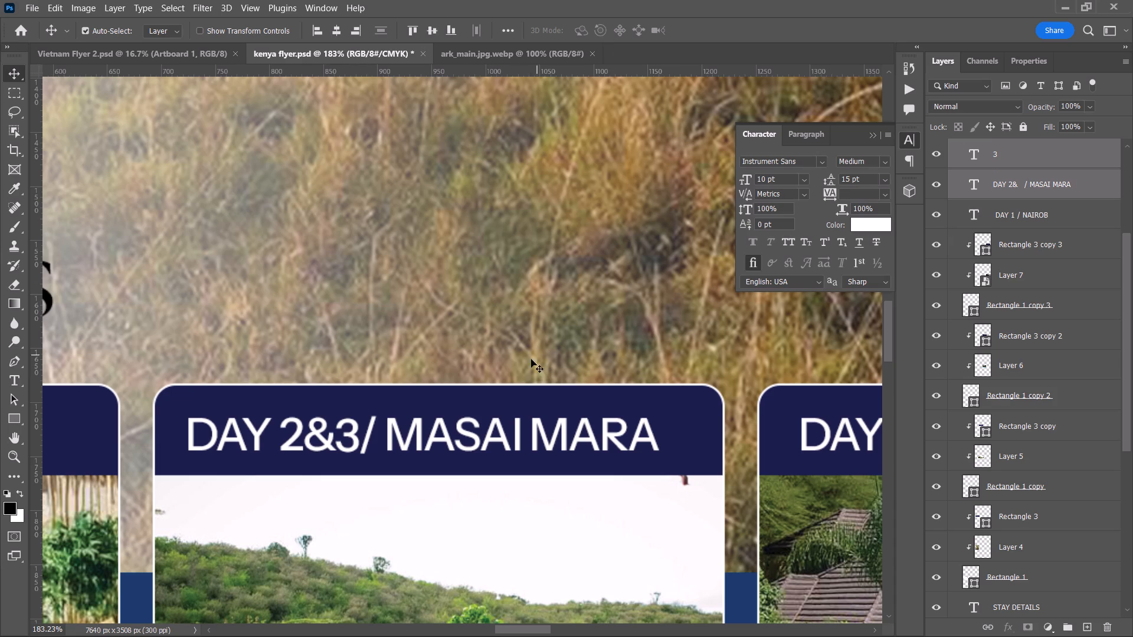
drag(501, 425, 509, 425)
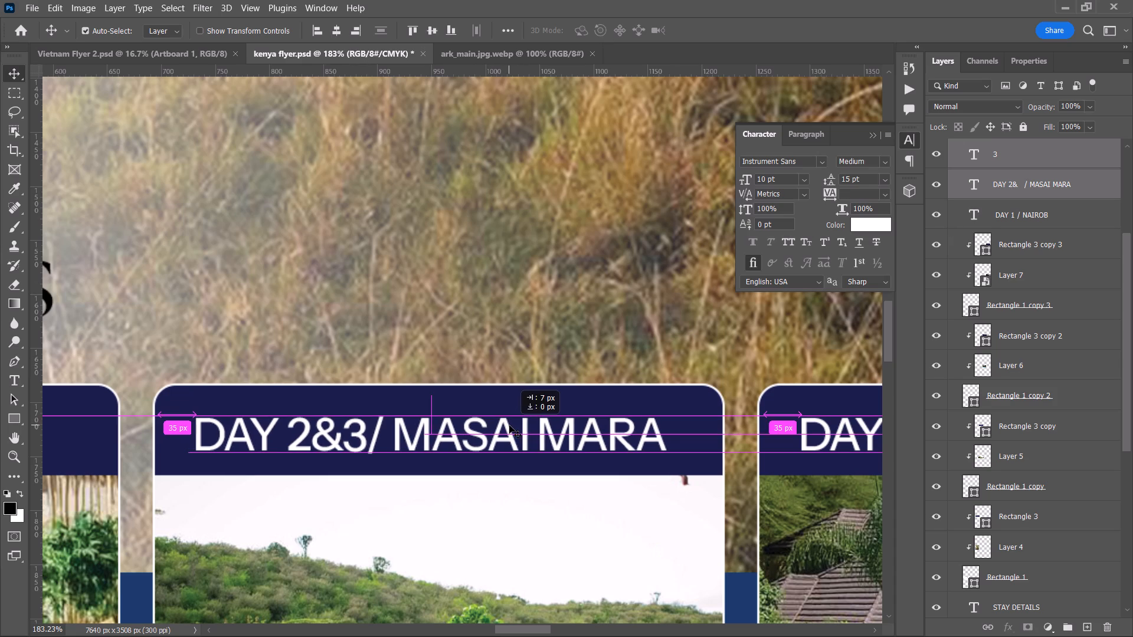
Reduce the font size of the 3 and the MASAI MARA heading to 9 pt.
click(791, 176)
scroll(791, 176, down, 1)
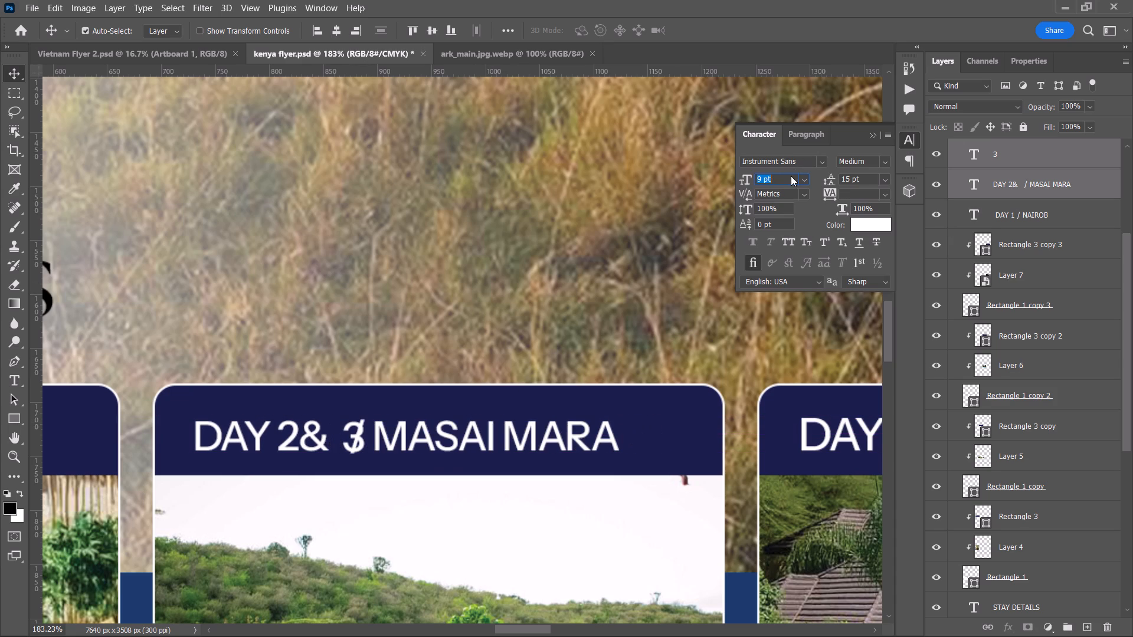
click(455, 304)
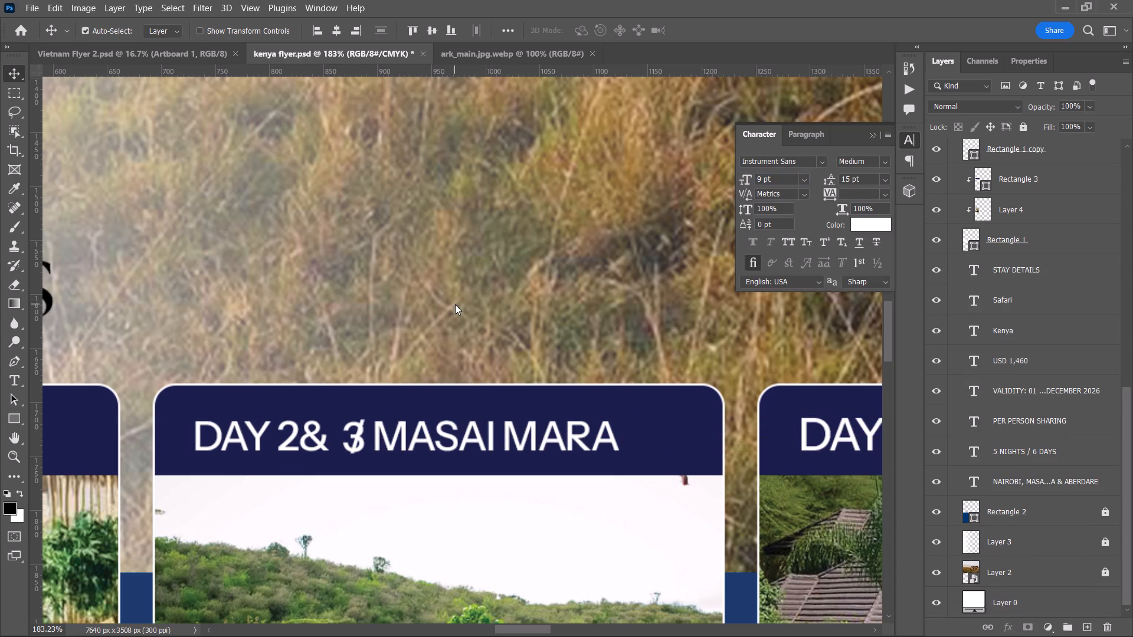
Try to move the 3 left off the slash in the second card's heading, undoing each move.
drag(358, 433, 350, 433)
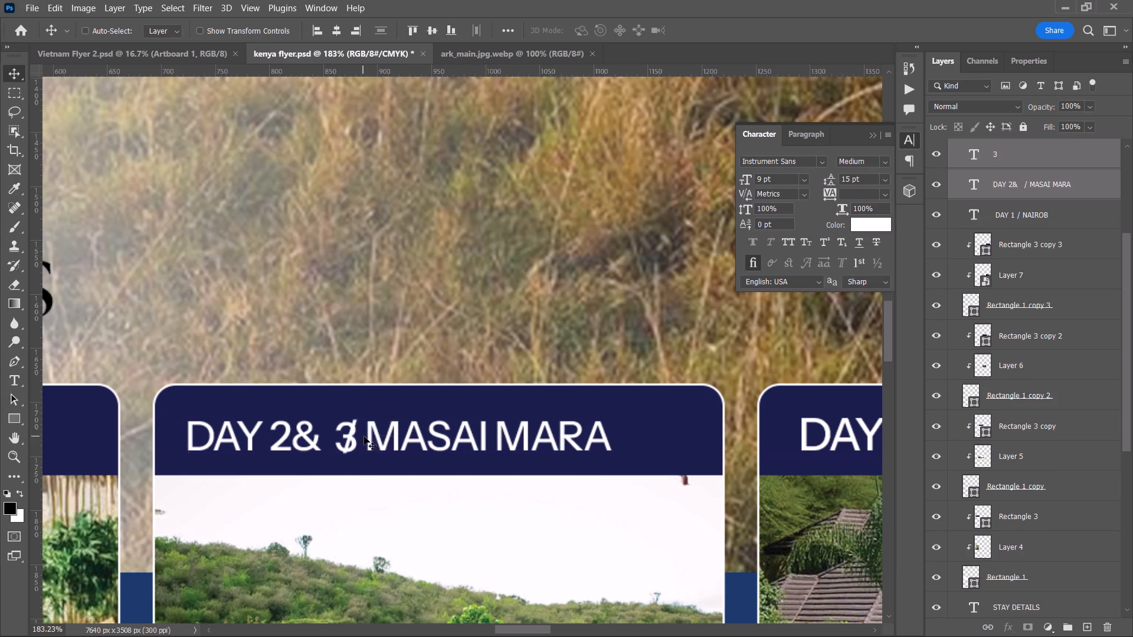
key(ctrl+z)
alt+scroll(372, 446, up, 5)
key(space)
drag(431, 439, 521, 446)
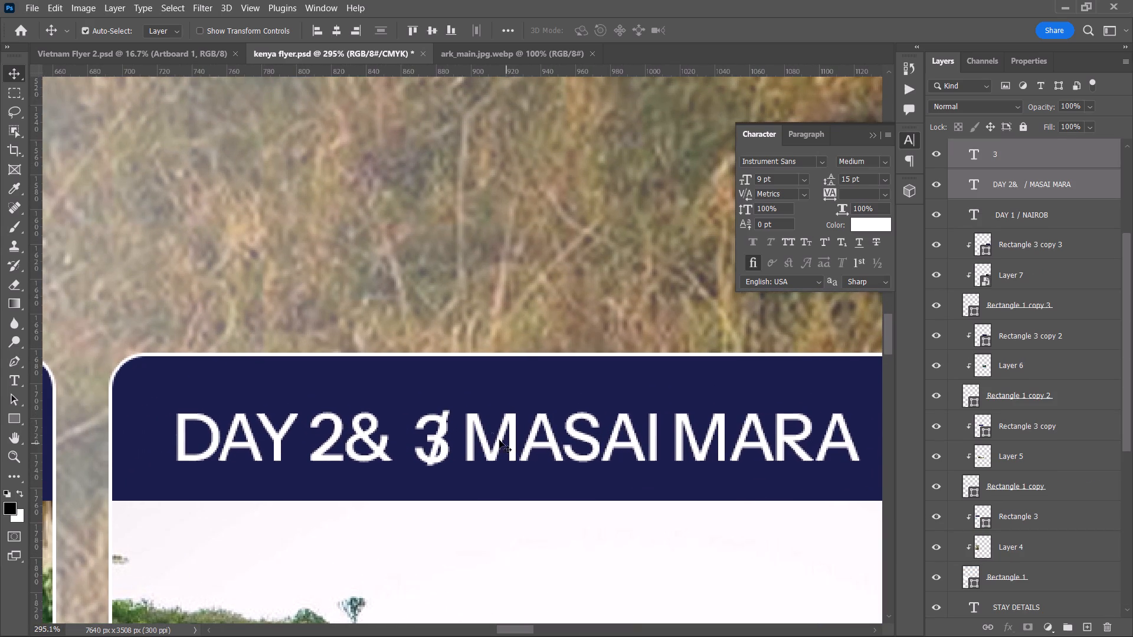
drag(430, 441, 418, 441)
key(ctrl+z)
Move the separate 3 left off the slash so it sits beside the ampersand in the second card's heading.
click(1034, 143)
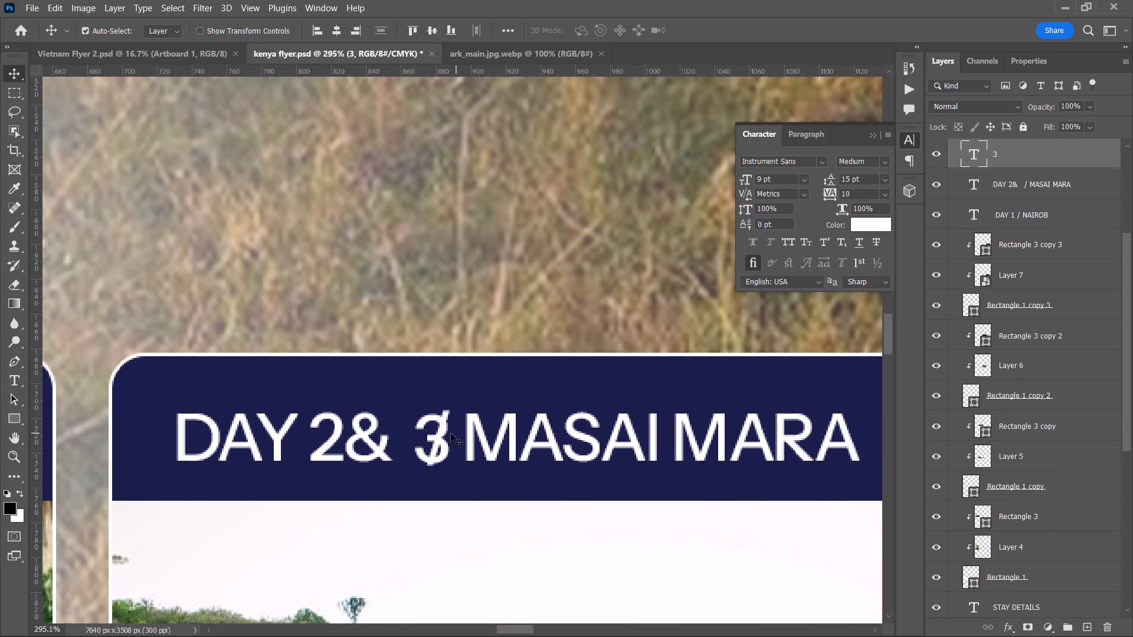
drag(433, 436, 410, 436)
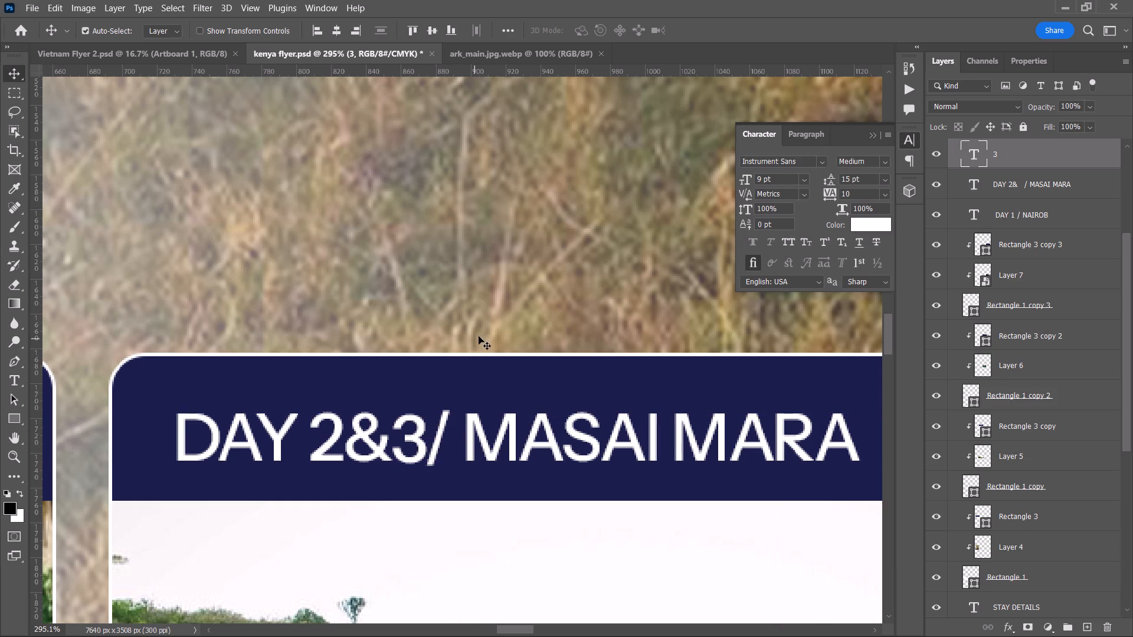
Insert an extra space before the slash in the second card's MASAI MARA heading.
key(t)
click(429, 434)
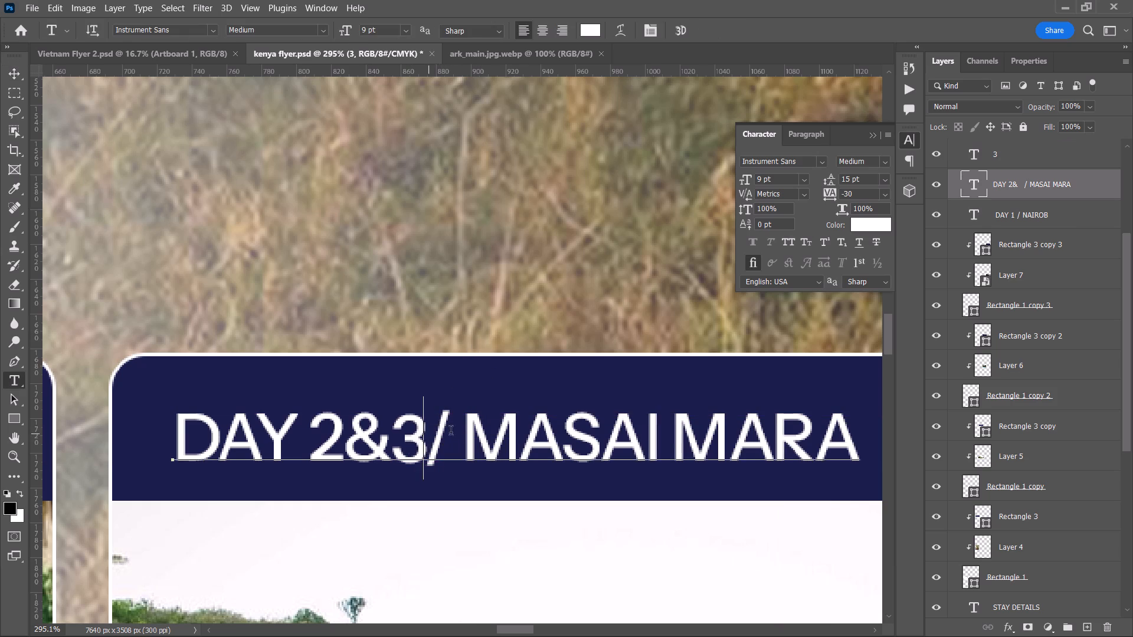
key(space)
click(702, 31)
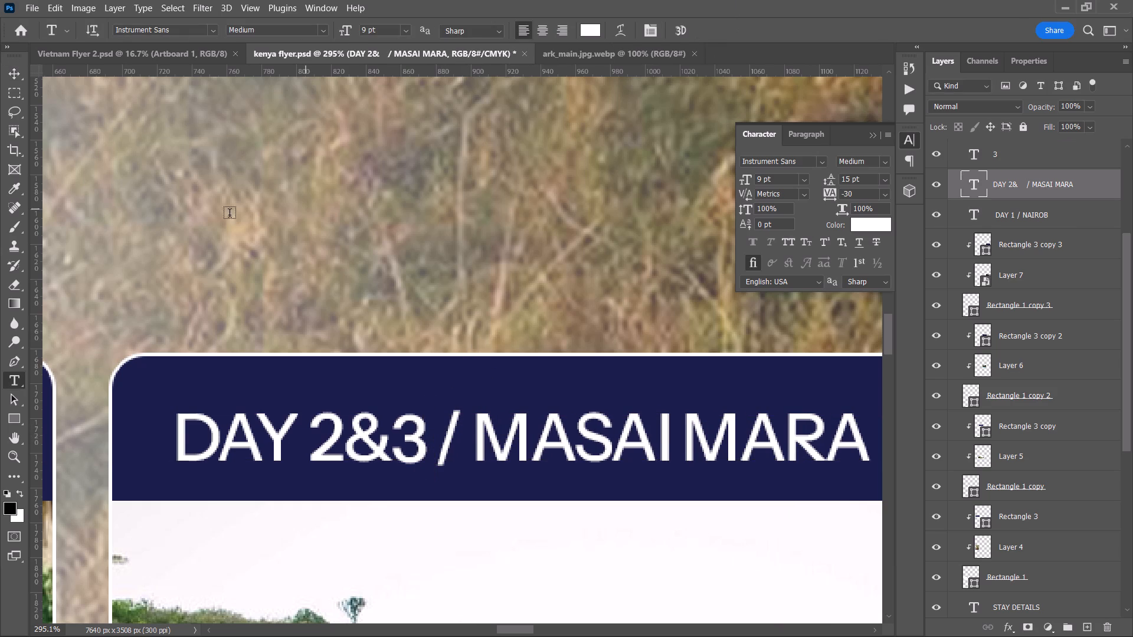
click(15, 73)
Select the 3 and the MASAI MARA heading together and shift both slightly right in the second card's bar.
alt+scroll(422, 306, down, 5)
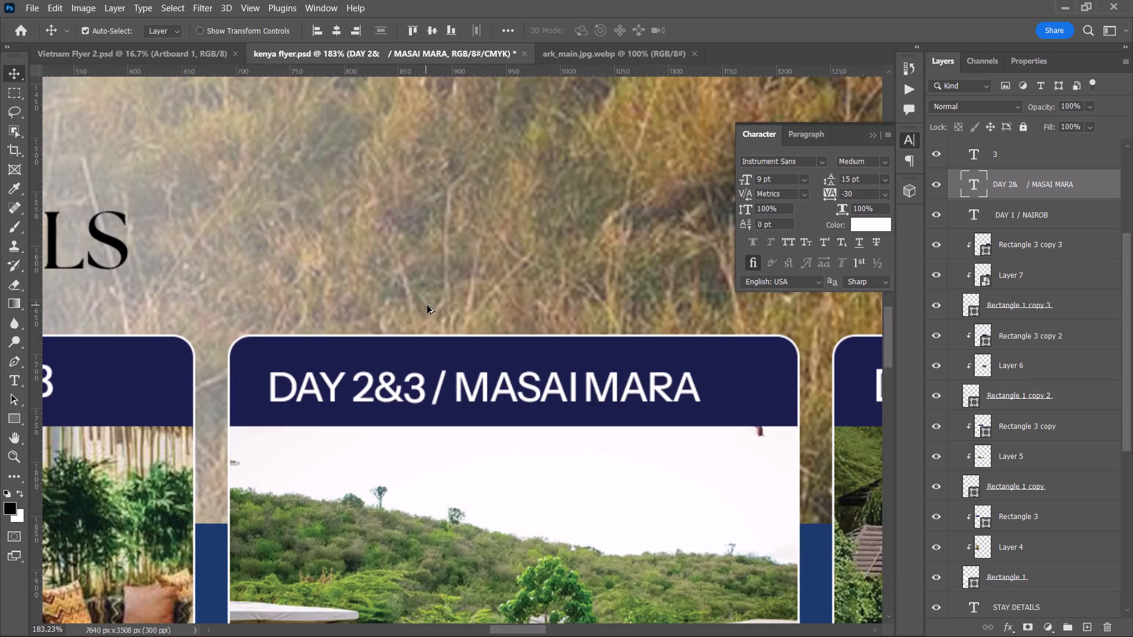
alt+scroll(427, 306, down, 3)
shift+click(1037, 163)
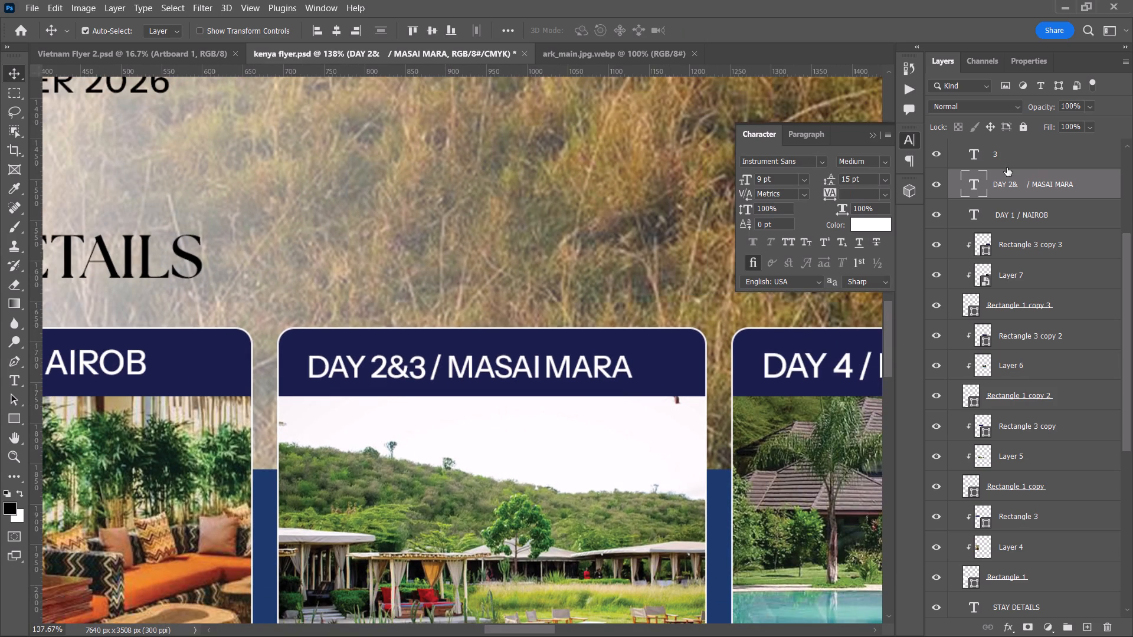
drag(539, 365, 548, 365)
Reduce the first card's DAY 1 / NAIROB heading to 9 pt and try to shift it slightly right.
key(space)
drag(158, 273, 381, 287)
click(319, 379)
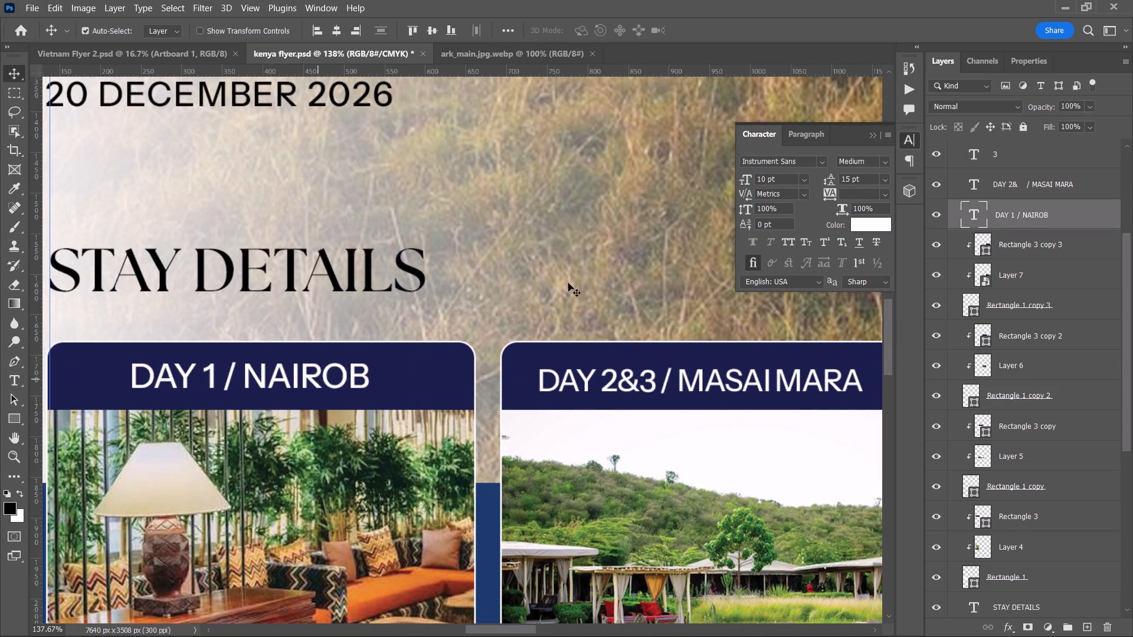
click(776, 176)
scroll(776, 176, down, 1)
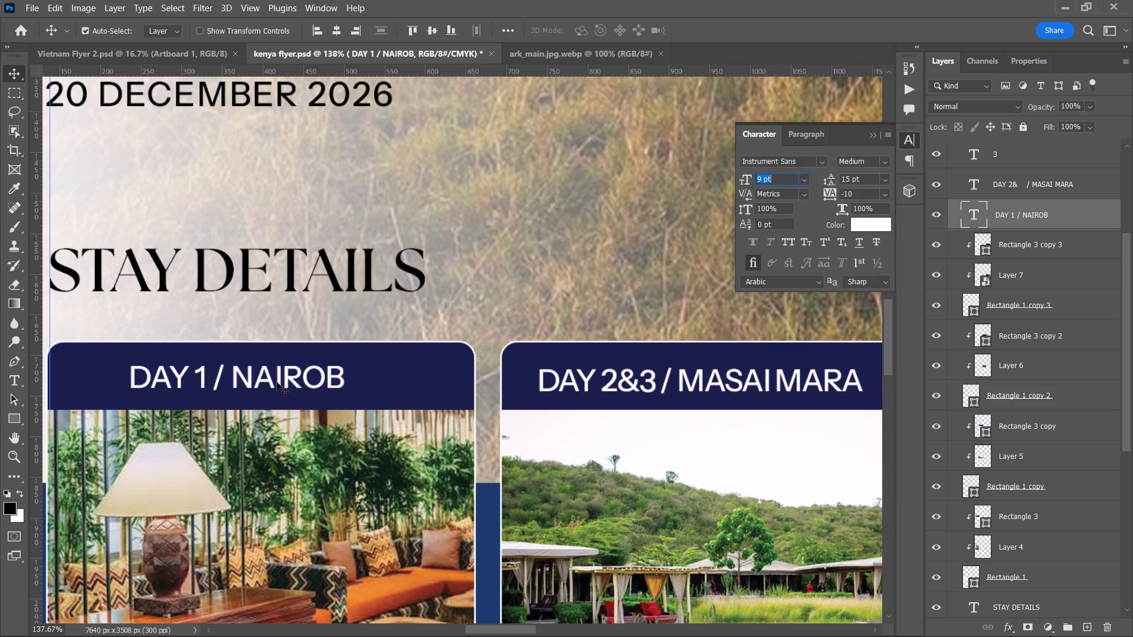
drag(277, 382, 283, 382)
Reduce the third card's DAY 4 / LAKE NAIVASHA heading to 9 pt and try to shift it slightly right.
click(471, 291)
key(space)
key(space)
key(space)
key(space)
key(space)
key(space)
key(space)
key(space)
key(space)
key(space)
key(space)
key(space)
key(space)
key(space)
key(space)
key(space)
key(space)
drag(564, 288, 365, 278)
drag(446, 274, 410, 276)
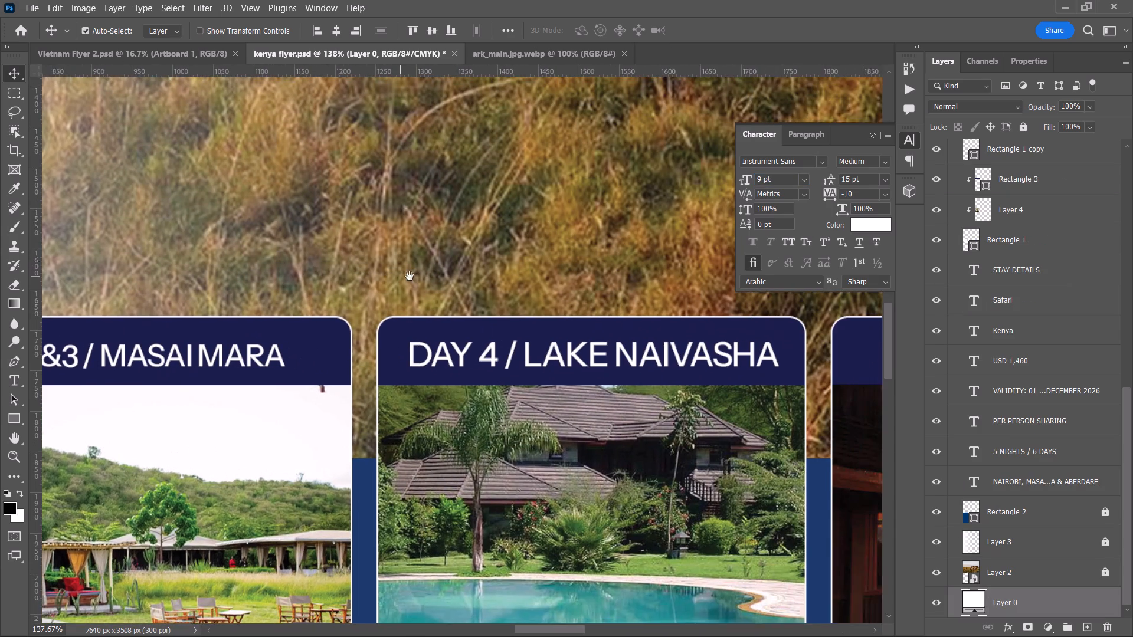
drag(410, 276, 378, 275)
click(556, 348)
click(781, 177)
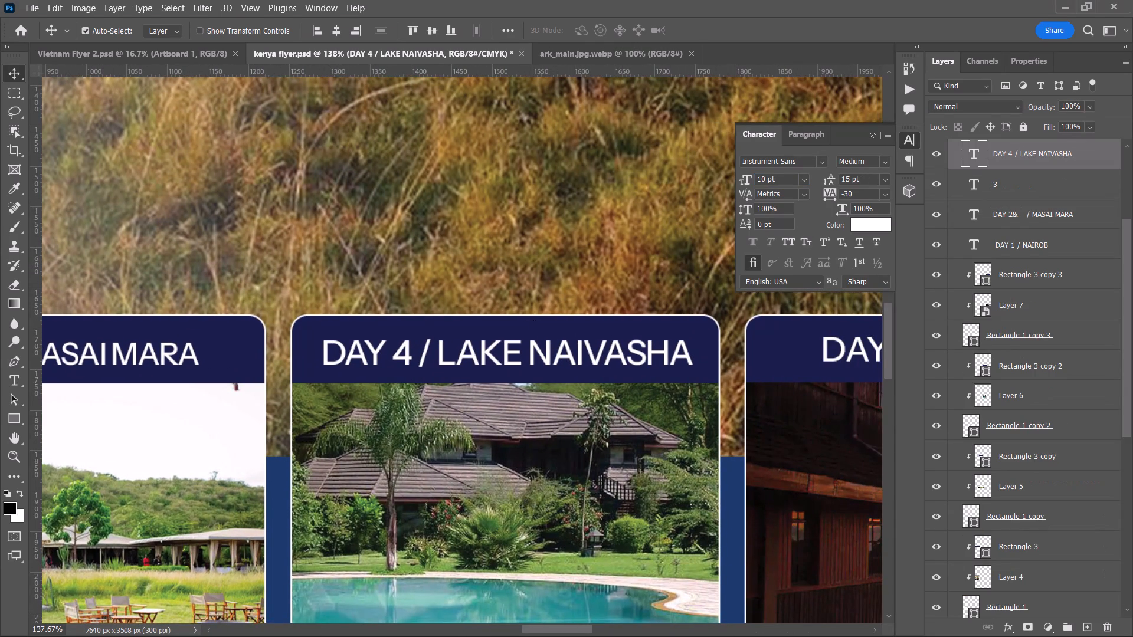
scroll(781, 177, down, 1)
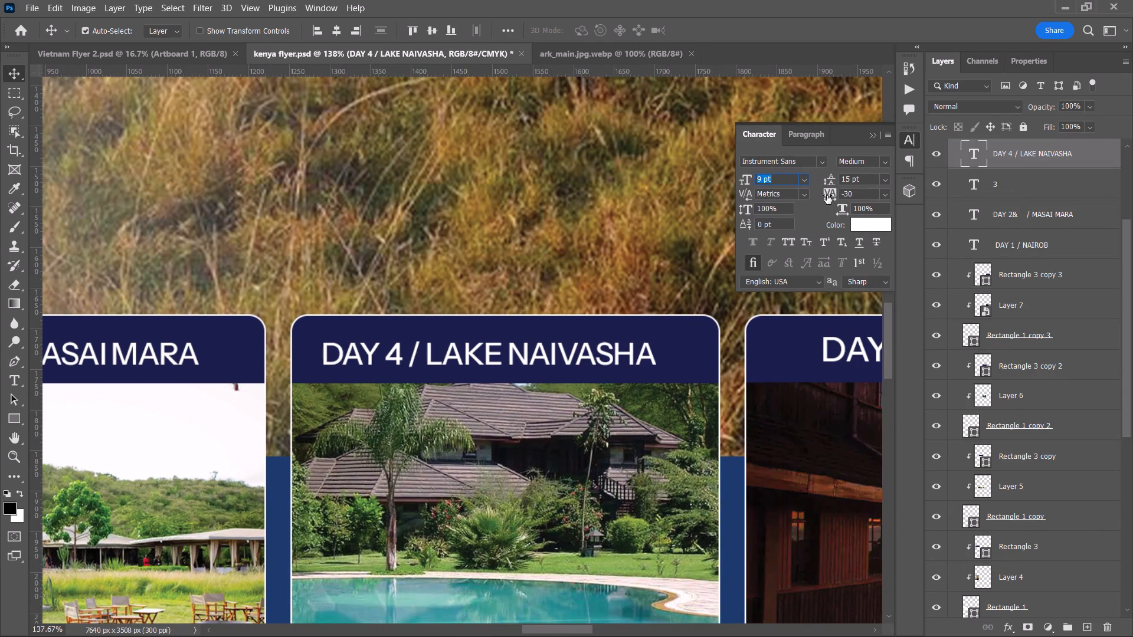
drag(525, 356, 533, 356)
Capture the DAY 5 | ABERDARES heading text from the reference flyer's last stay card with the screen text extractor.
click(554, 271)
key(space)
key(space)
key(space)
key(space)
key(space)
key(space)
key(space)
key(space)
key(space)
key(space)
key(space)
key(space)
key(space)
key(space)
key(space)
key(space)
key(space)
key(space)
key(space)
key(space)
drag(627, 302, 453, 291)
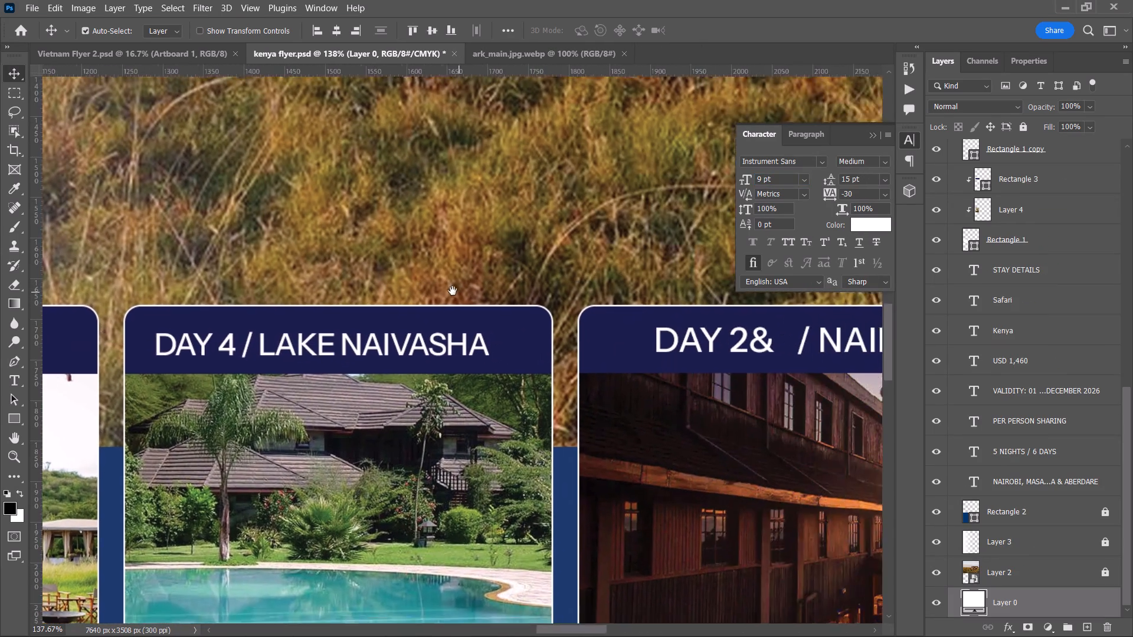
drag(453, 291, 451, 290)
drag(492, 283, 438, 300)
key(space)
key(space)
key(space)
key(space)
key(space)
key(space)
key(space)
key(space)
key(space)
key(space)
key(space)
key(space)
key(space)
key(space)
key(space)
key(space)
key(space)
key(space)
key(space)
key(space)
drag(575, 308, 320, 318)
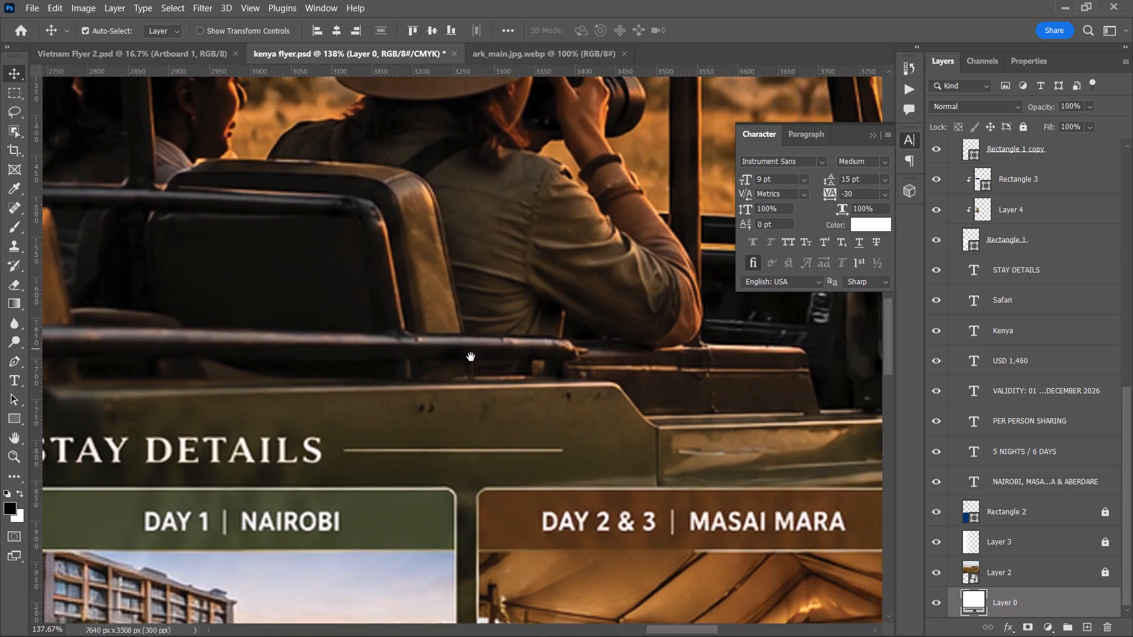
drag(489, 397, 311, 281)
drag(473, 306, 195, 438)
drag(421, 406, 294, 480)
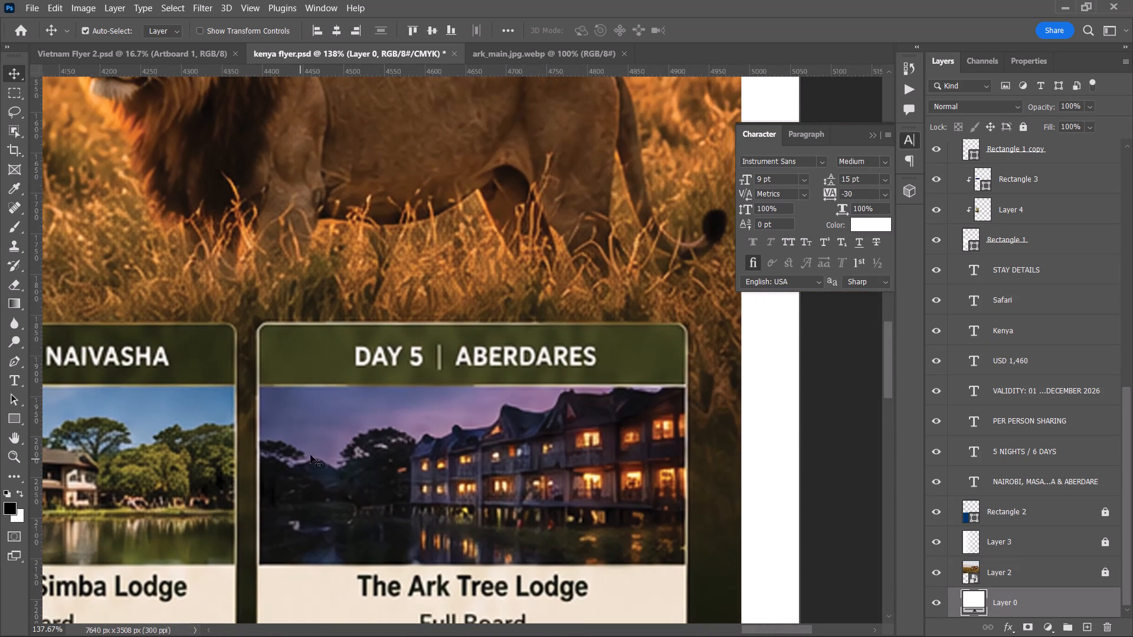
scroll(393, 381, up, 6)
scroll(393, 381, down, 7)
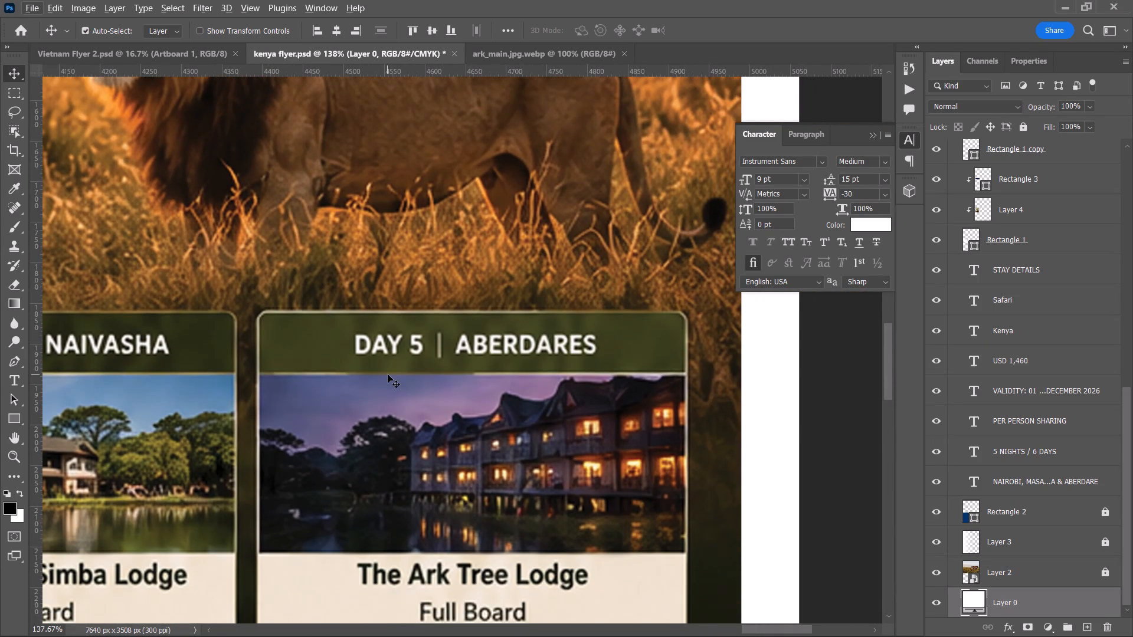
alt+scroll(388, 375, down, 8)
alt+scroll(400, 376, up, 8)
key(alt+t)
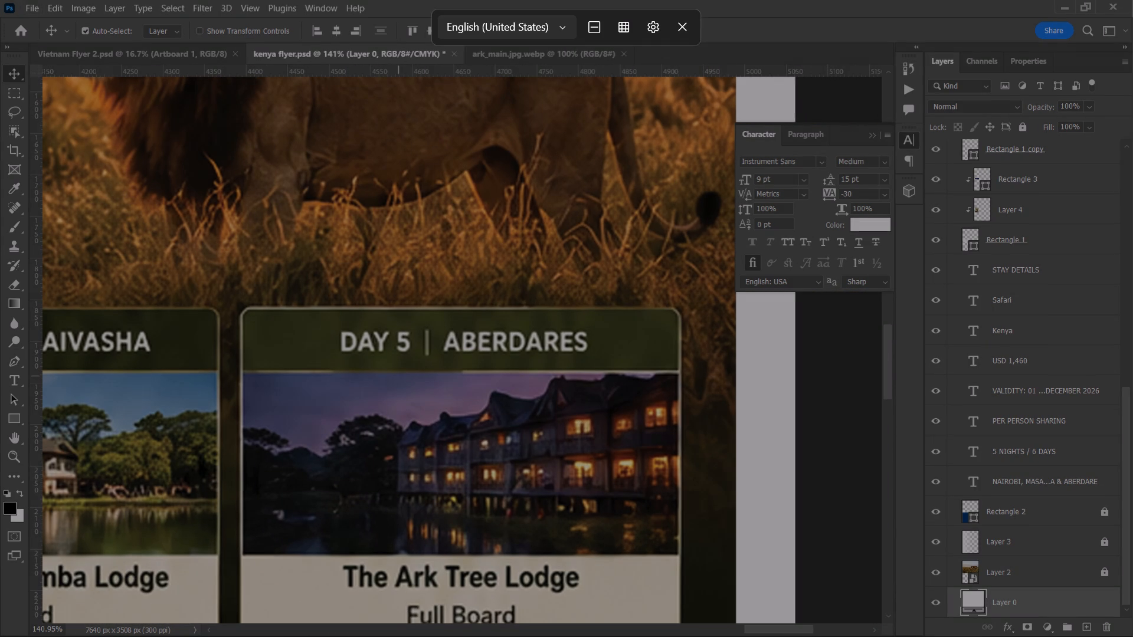
drag(322, 317, 601, 372)
Replace the fourth card's placeholder heading with the captured text, arranged on one line as DAY 5 / ABERDARES.
alt+scroll(588, 363, down, 14)
key(space)
key(space)
key(space)
key(space)
key(space)
key(space)
drag(251, 370, 579, 391)
alt+scroll(286, 357, up, 11)
key(t)
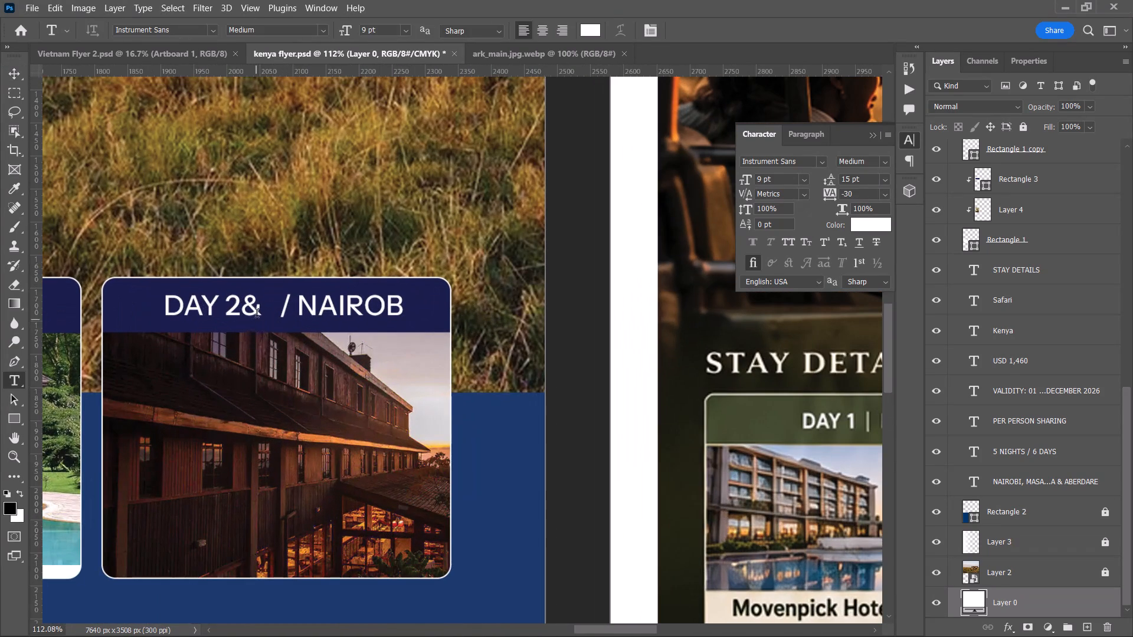
triple_click(257, 313)
click(257, 313)
key(ctrl+v)
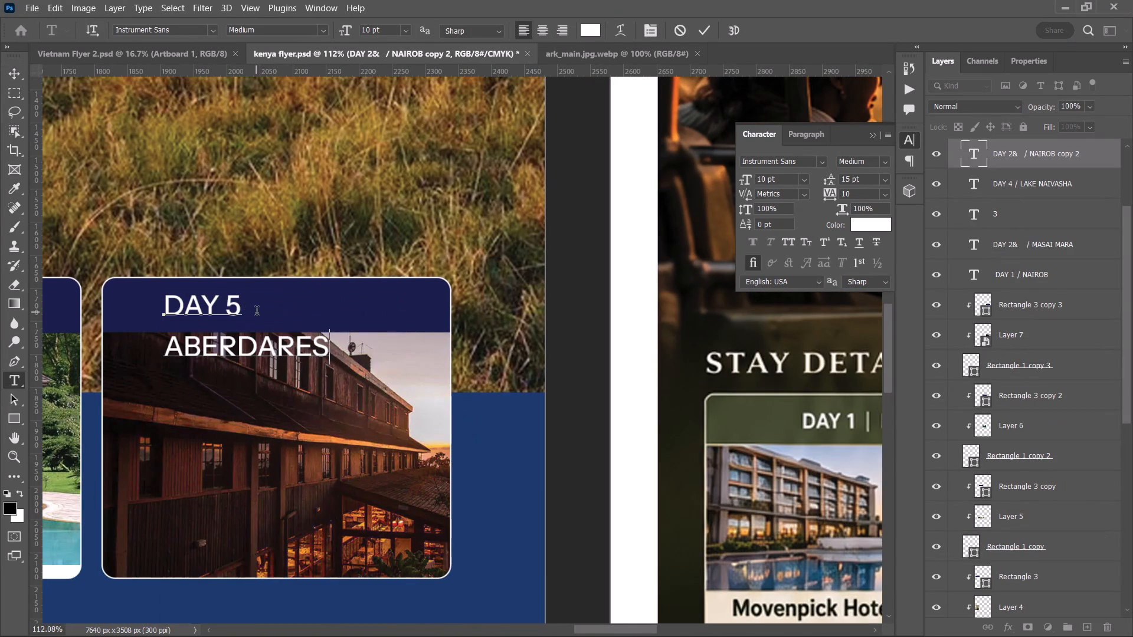
click(168, 352)
key(BackSpace)
key(space)
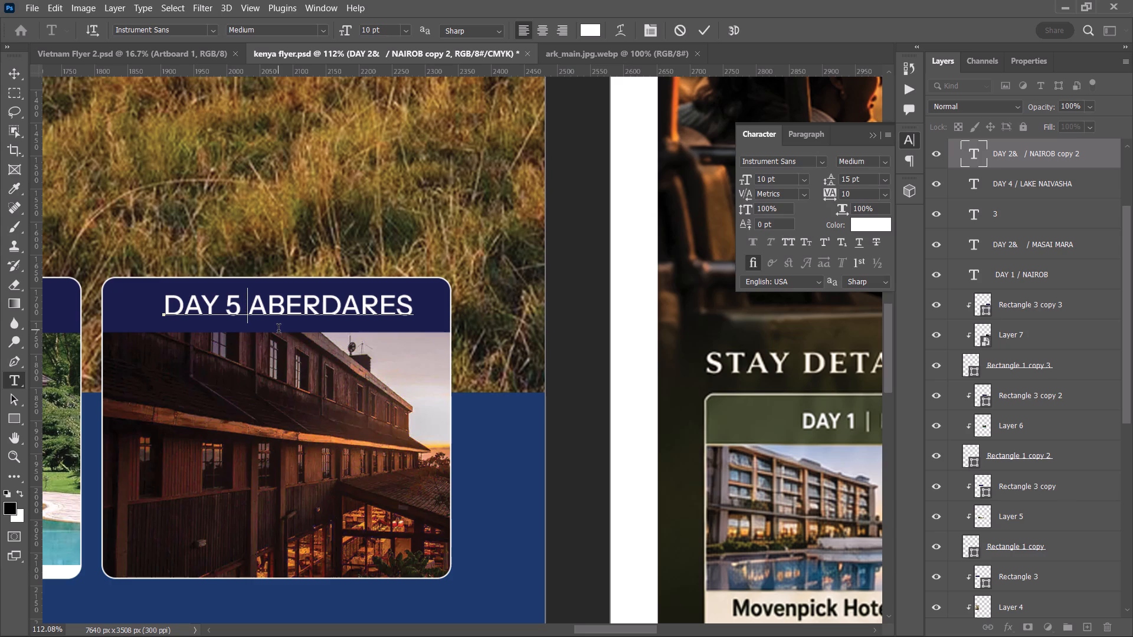
text(/)
key(space)
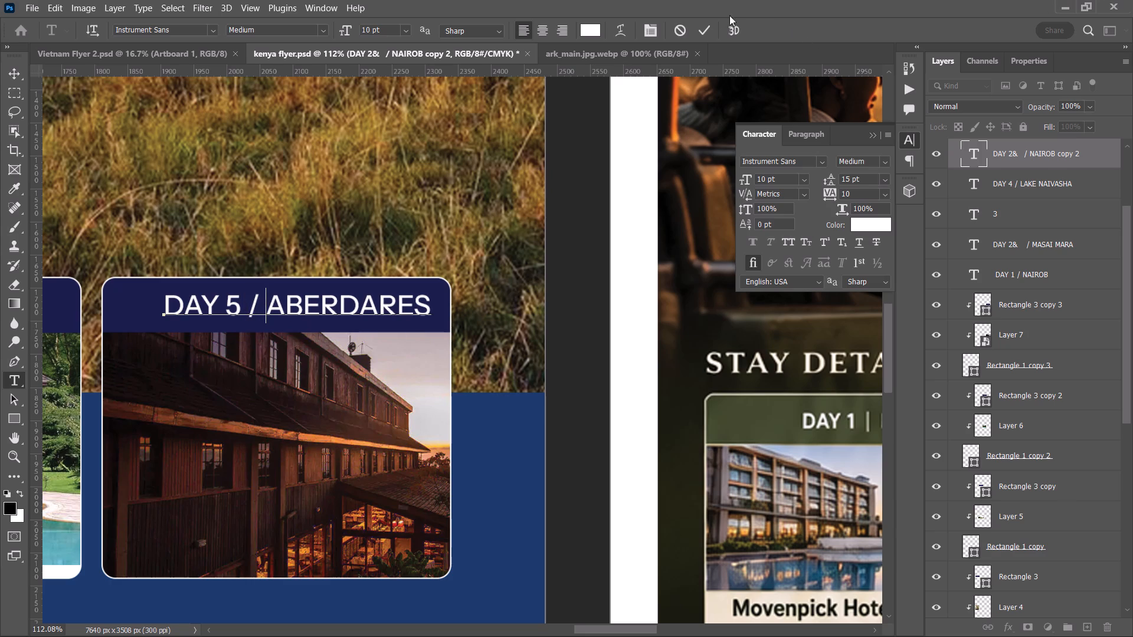
click(705, 24)
Reduce the DAY 5 / ABERDARES heading to 9 pt and shift it slightly left in the fourth card's bar.
click(14, 74)
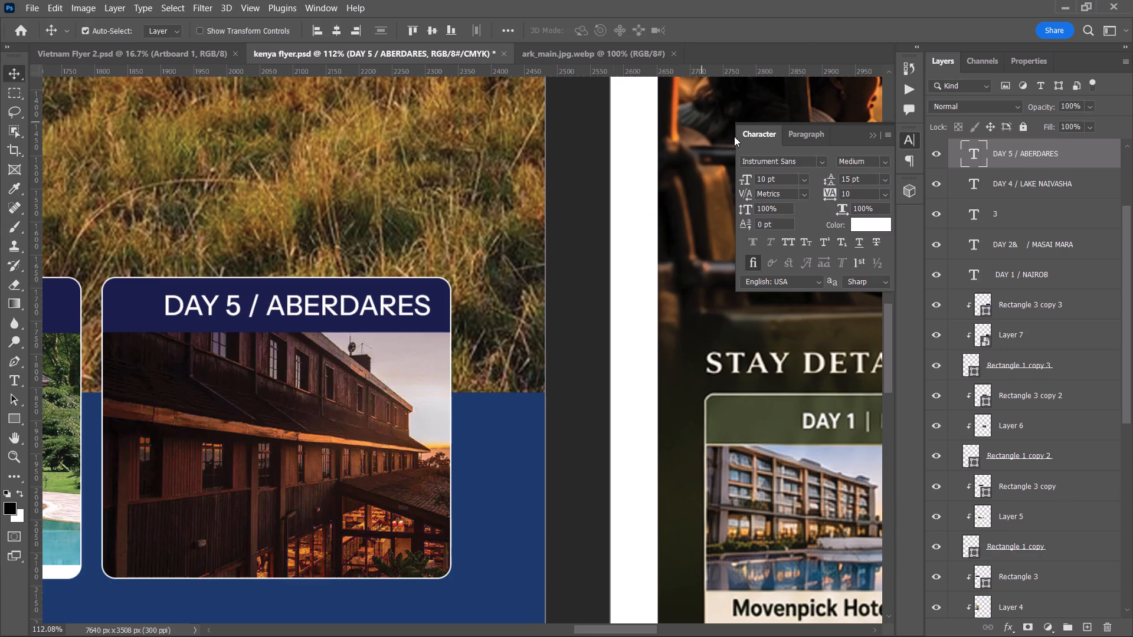
click(778, 178)
scroll(778, 178, down, 1)
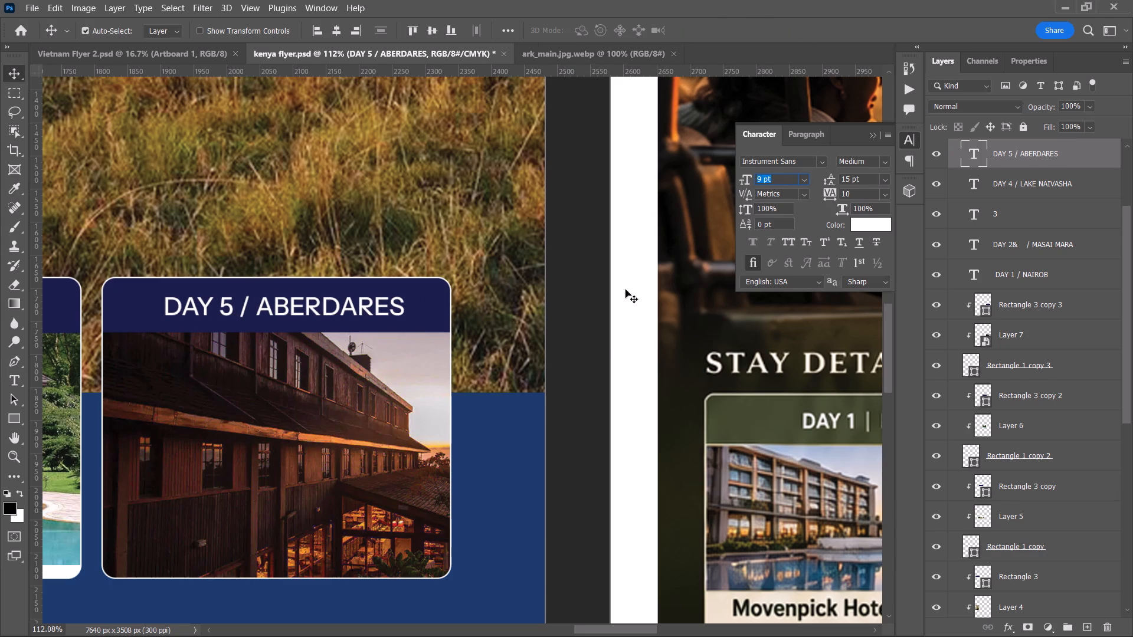
click(594, 339)
drag(281, 311, 275, 313)
click(578, 323)
Check the row of hotel cards and save the Kenya flyer document.
alt+scroll(578, 324, down, 4)
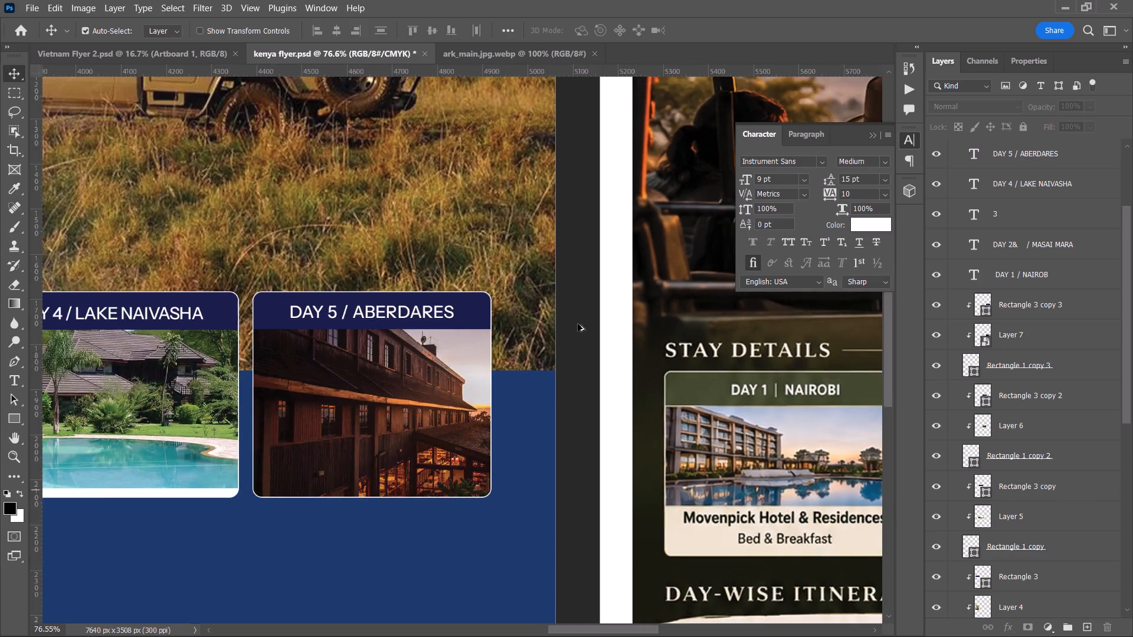
alt+scroll(578, 324, down, 4)
key(space)
key(space)
key(space)
key(space)
key(space)
key(space)
key(space)
key(space)
key(space)
key(space)
key(space)
key(space)
key(space)
key(space)
key(space)
key(space)
drag(558, 329, 683, 360)
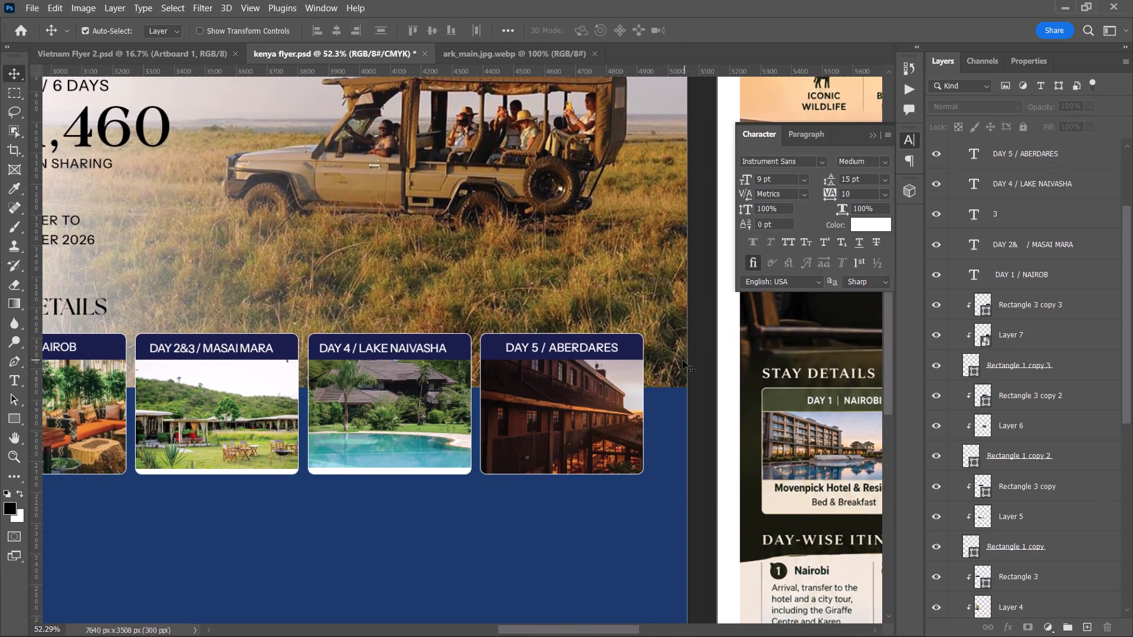
key(ctrl+s)
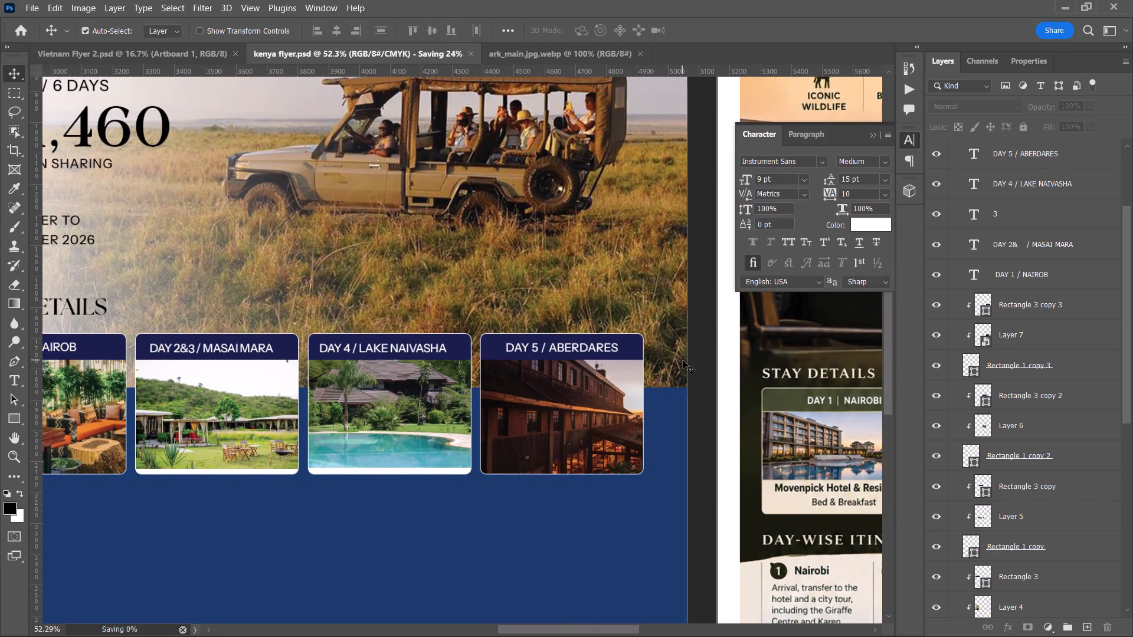
Fine-tune the separate 3's horizontal spacing between the ampersand and slash in the second card's heading, finishing with two small nudges left.
key(space)
key(space)
drag(640, 365, 755, 365)
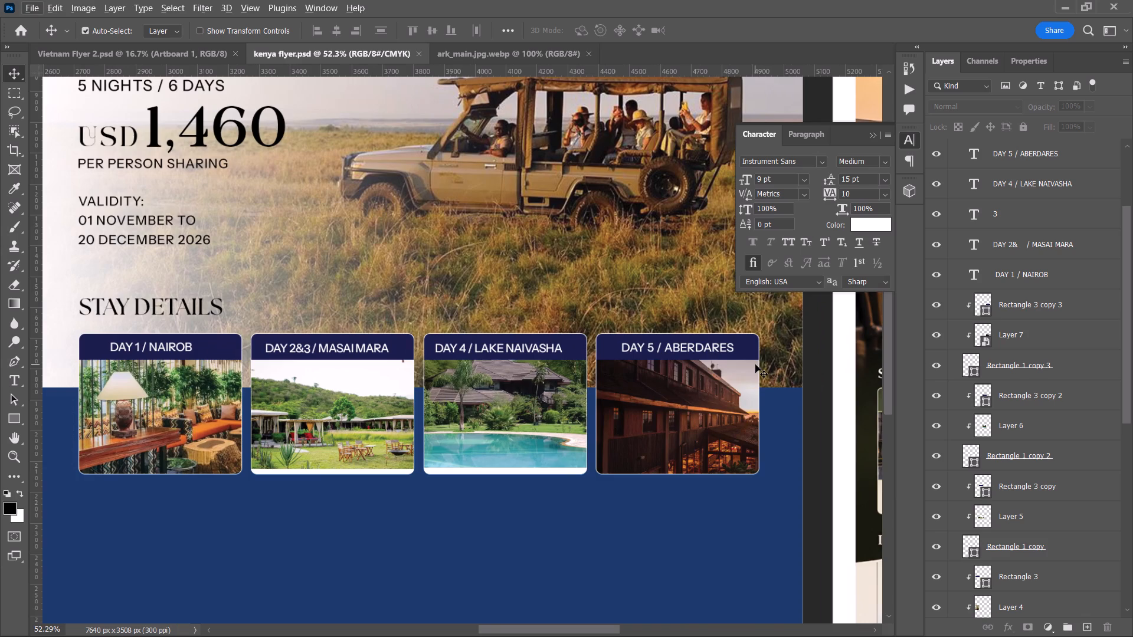
alt+scroll(254, 318, up, 20)
alt+scroll(254, 318, up, 2)
alt+scroll(323, 396, up, 5)
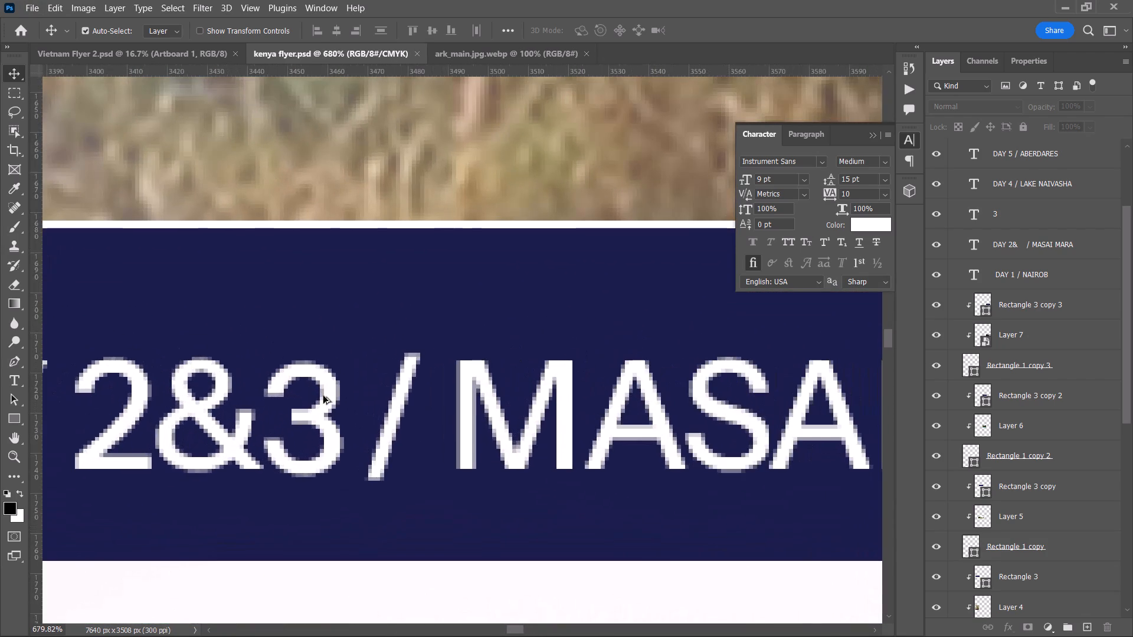
click(326, 413)
click(320, 413)
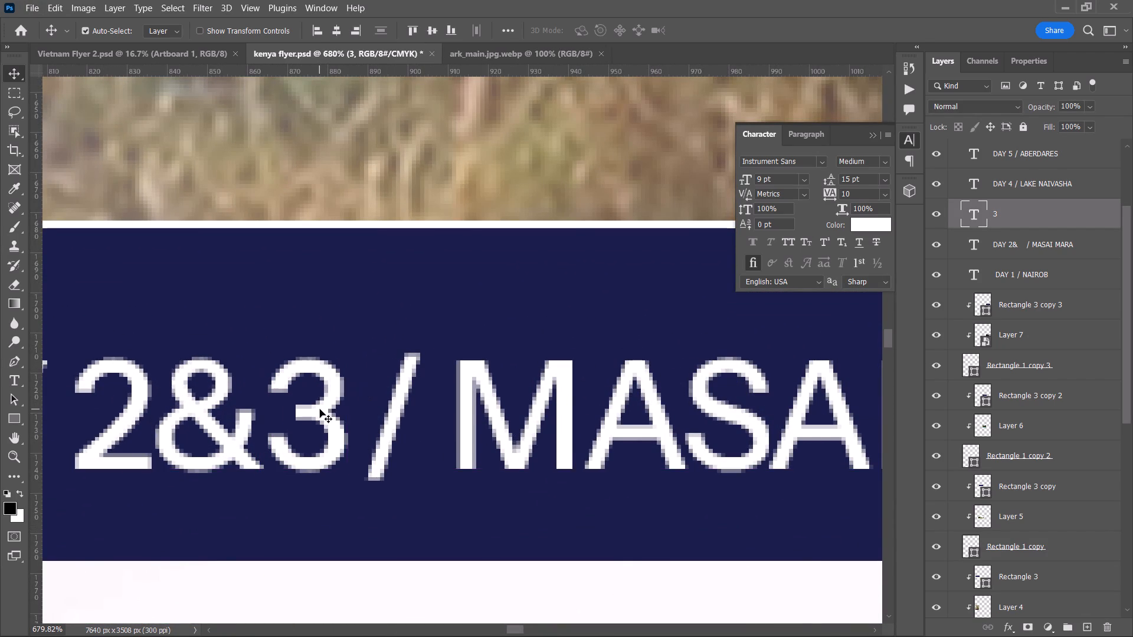
alt+scroll(320, 409, down, 14)
alt+scroll(320, 409, up, 17)
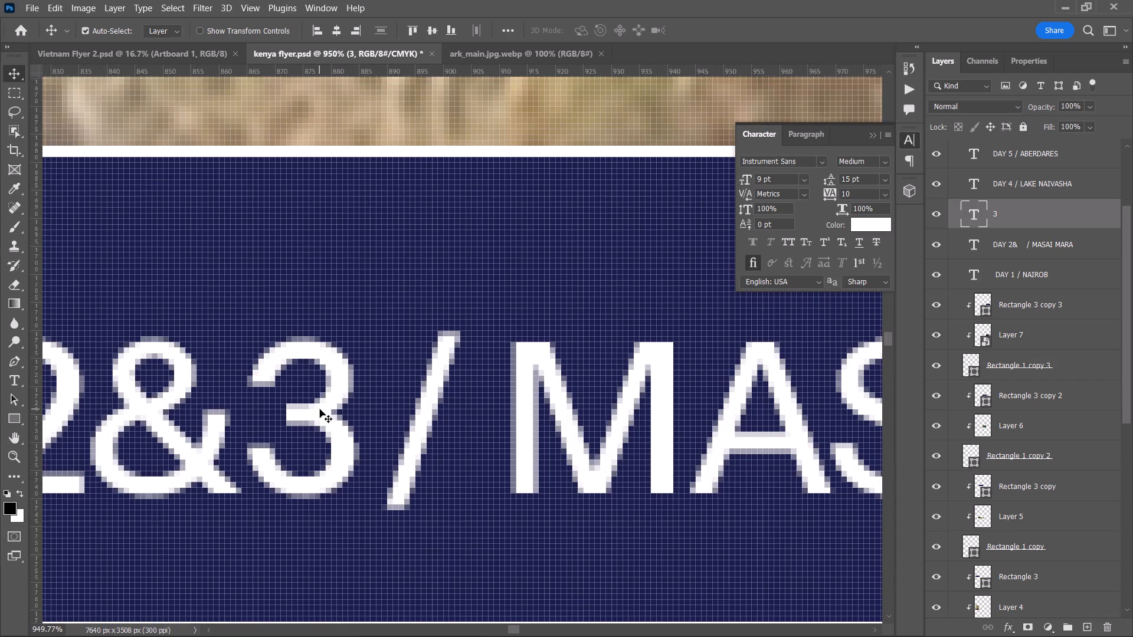
click(320, 409)
key(Left)
key(Left)
Select the 3 and the MASAI MARA heading together and shift both 10 px right in the second card's bar.
alt+scroll(320, 409, down, 18)
alt+scroll(362, 445, down, 5)
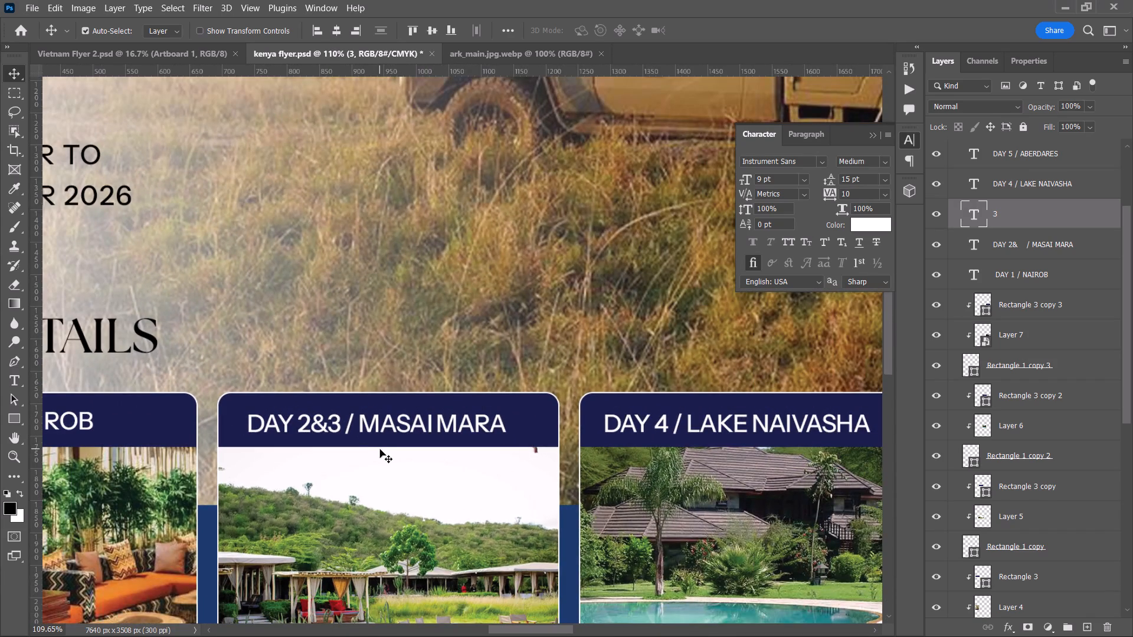
alt+scroll(349, 439, up, 5)
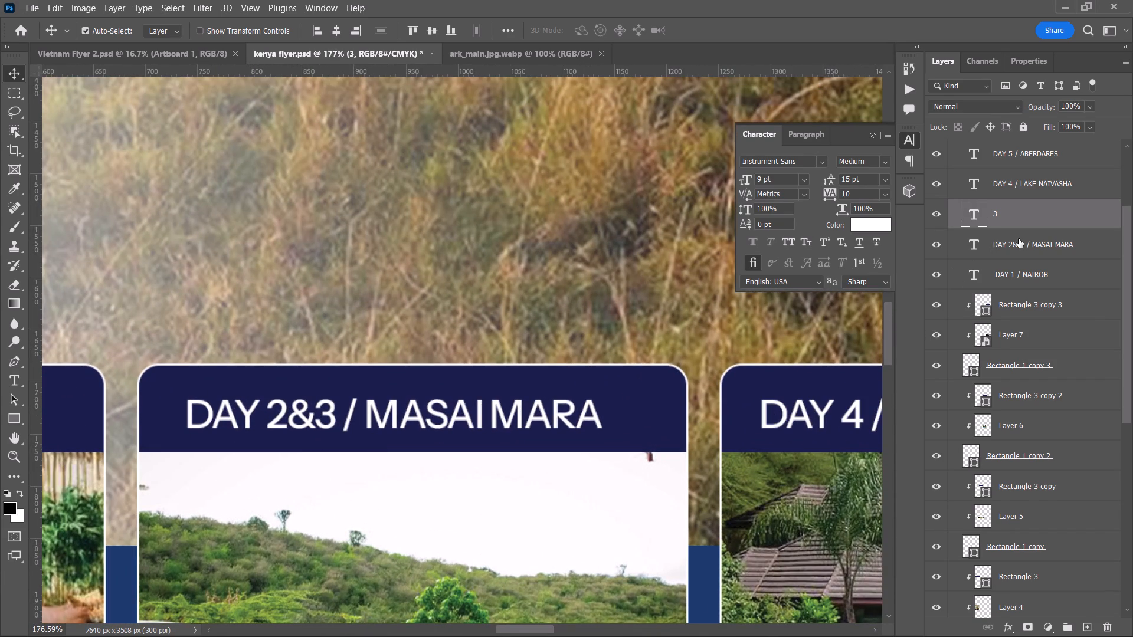
shift+click(1016, 240)
drag(333, 416, 345, 417)
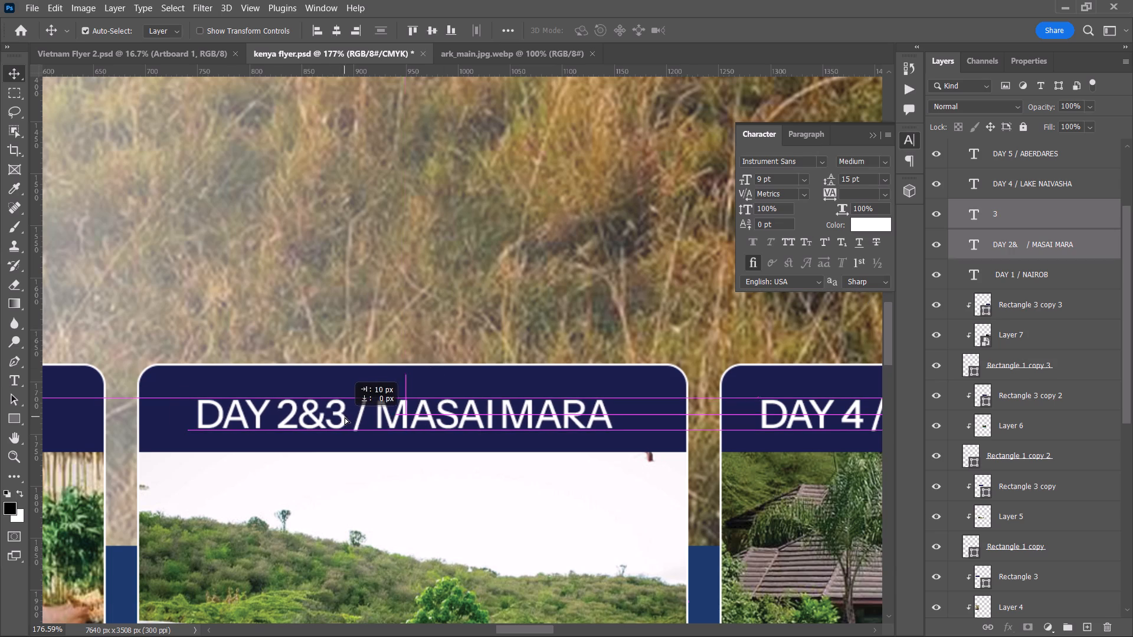
Fine-tune the shared horizontal position of the selected 3 and MASAI MARA heading in the second card's bar.
drag(345, 417, 346, 416)
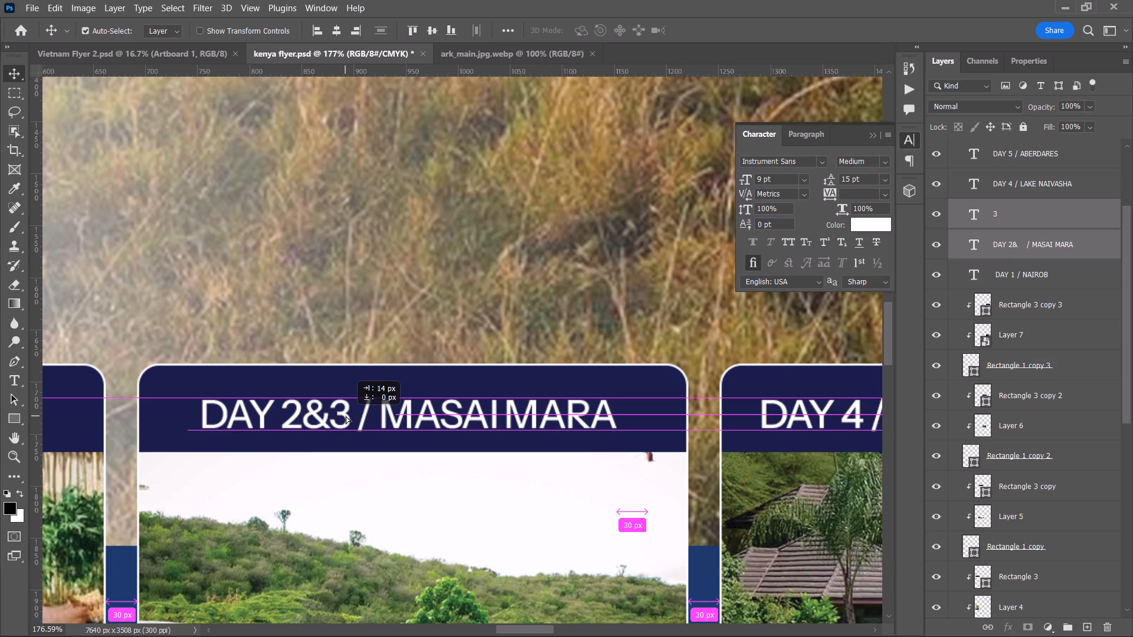
drag(346, 416, 344, 416)
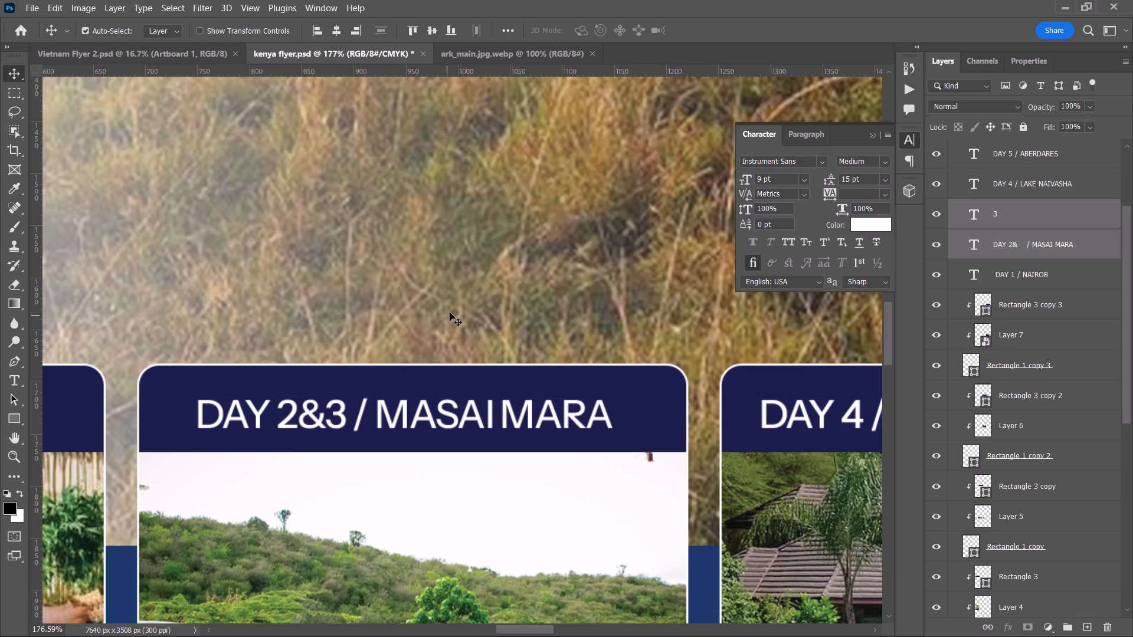
Shift the DAY 1 / NAIROB heading slightly right to centre it in the first card's navy bar.
alt+scroll(450, 313, down, 5)
key(space)
key(space)
key(space)
key(space)
drag(198, 322, 464, 370)
alt+scroll(358, 425, up, 9)
key(space)
key(space)
key(space)
drag(351, 425, 411, 438)
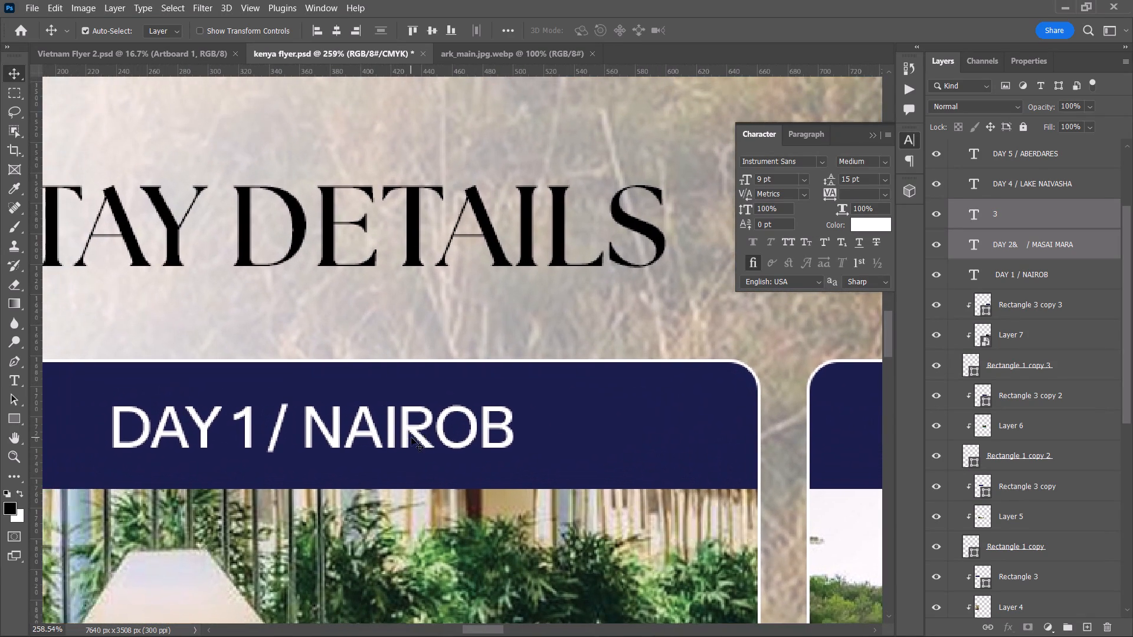
alt+scroll(411, 438, down, 3)
click(401, 431)
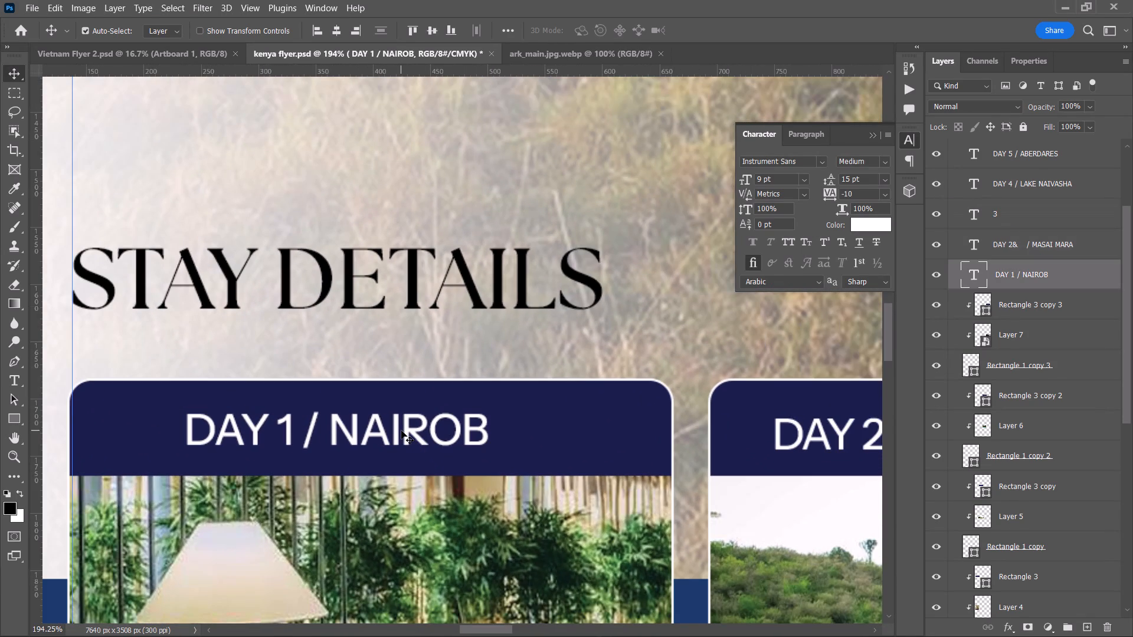
drag(404, 432, 415, 435)
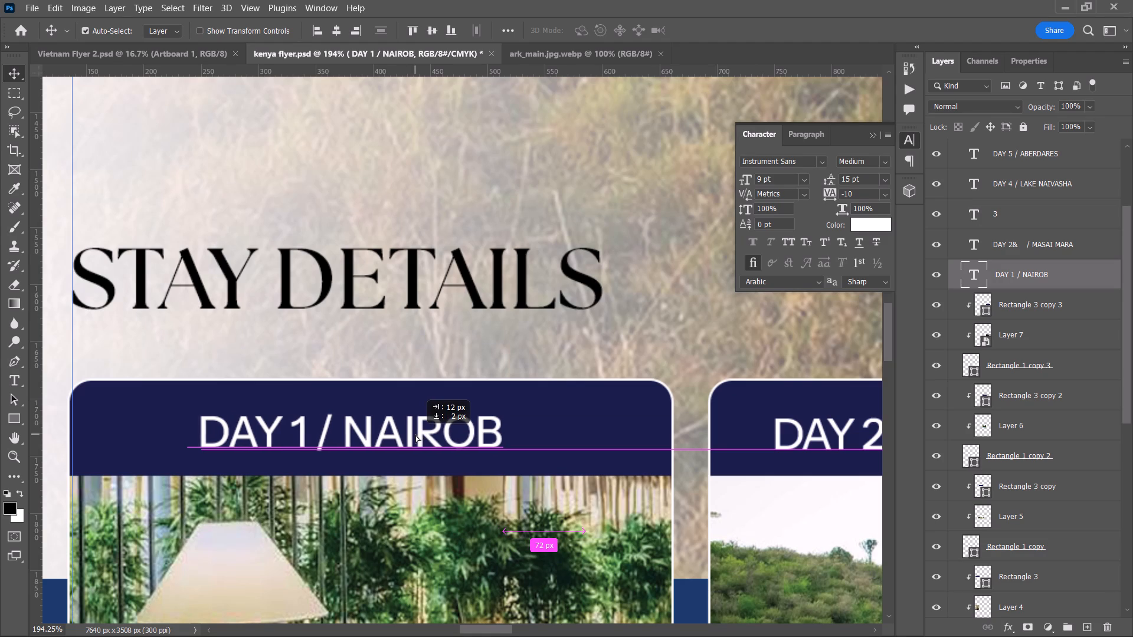
drag(415, 435, 414, 434)
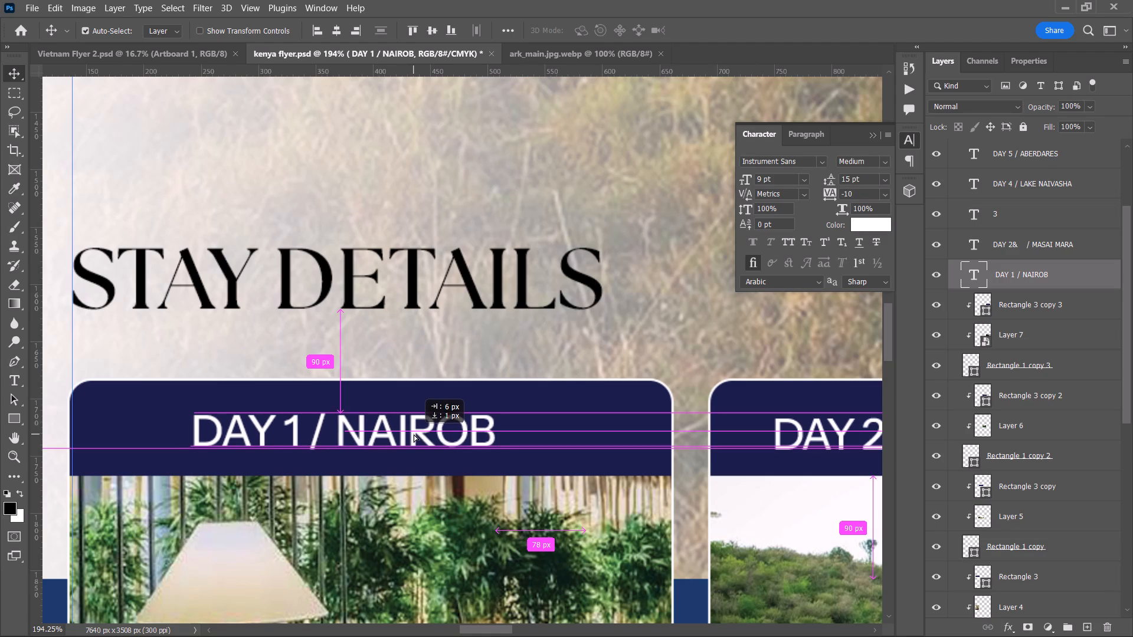
drag(414, 434, 424, 434)
click(557, 337)
alt+scroll(557, 337, down, 4)
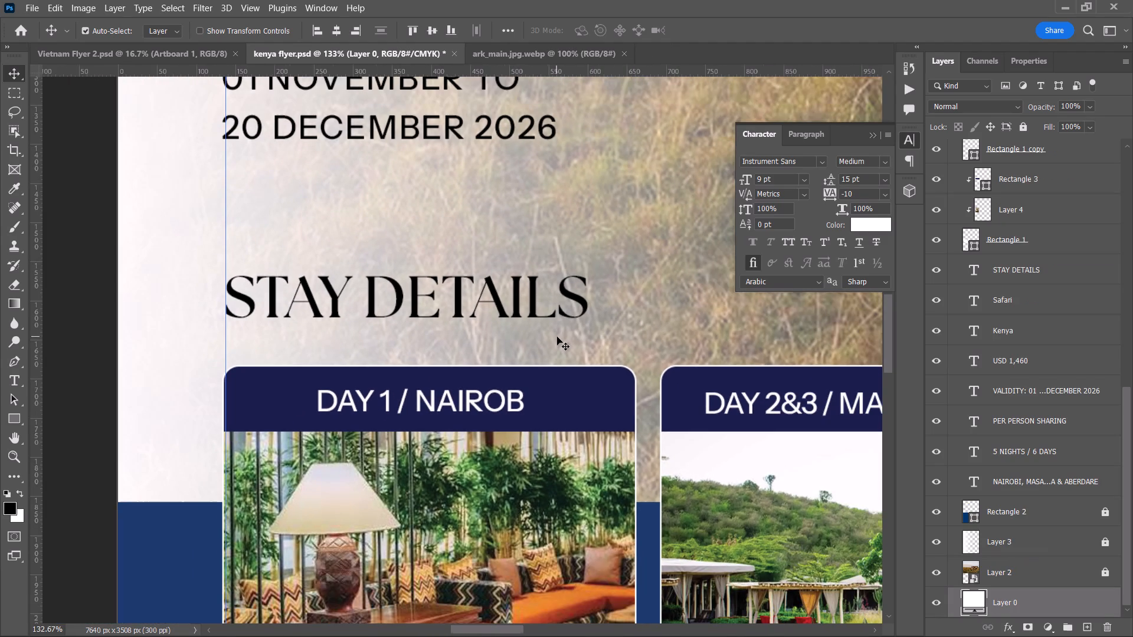
click(498, 399)
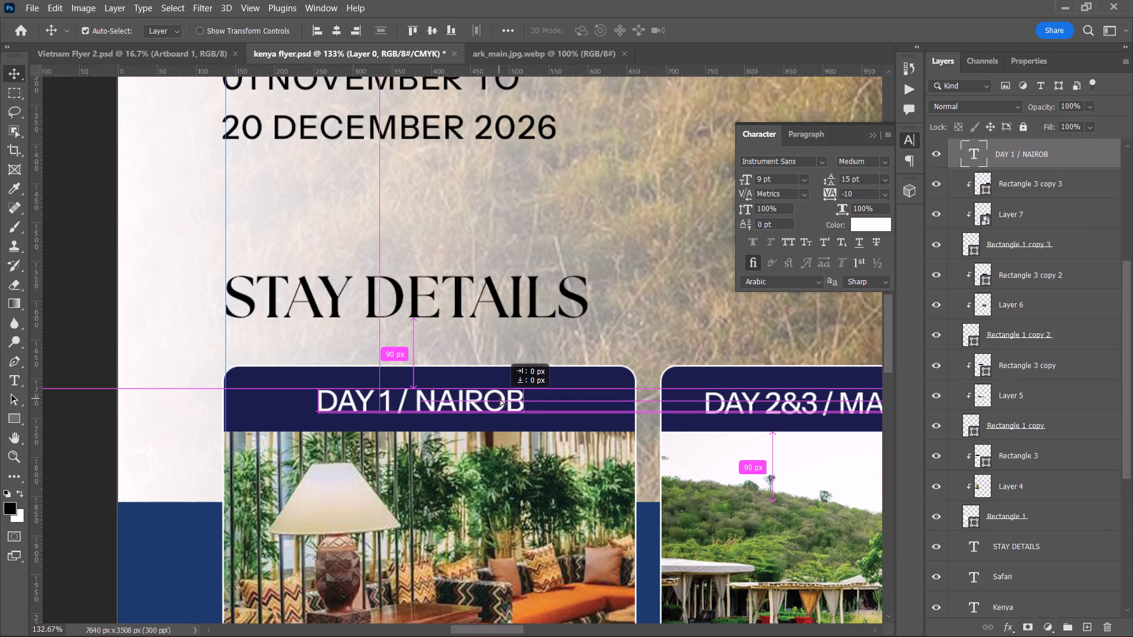
click(585, 320)
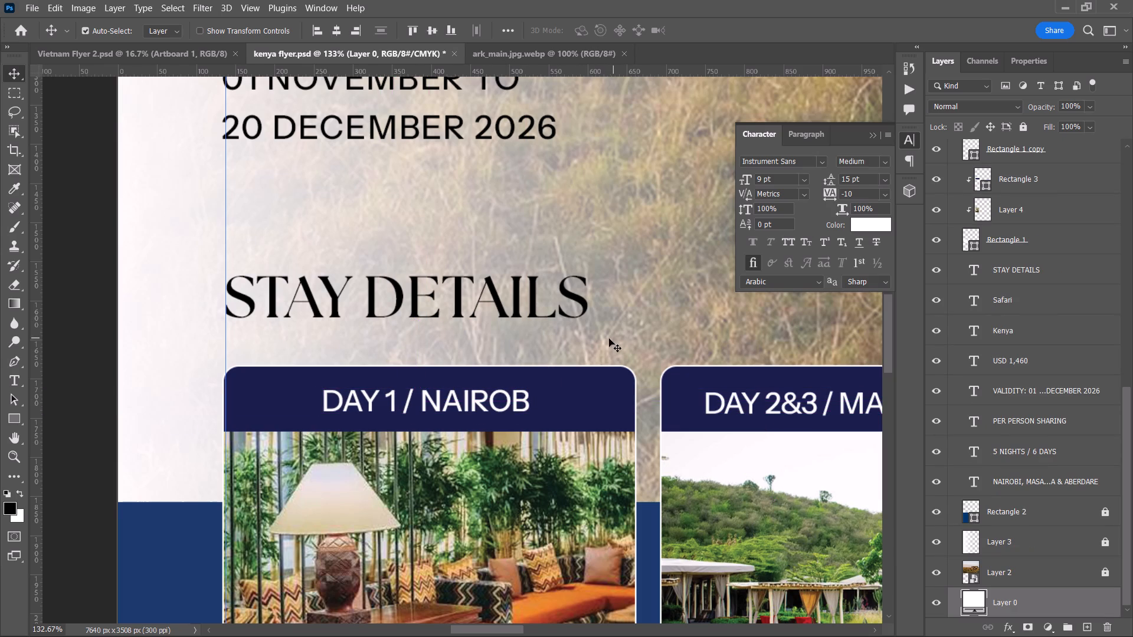
click(496, 392)
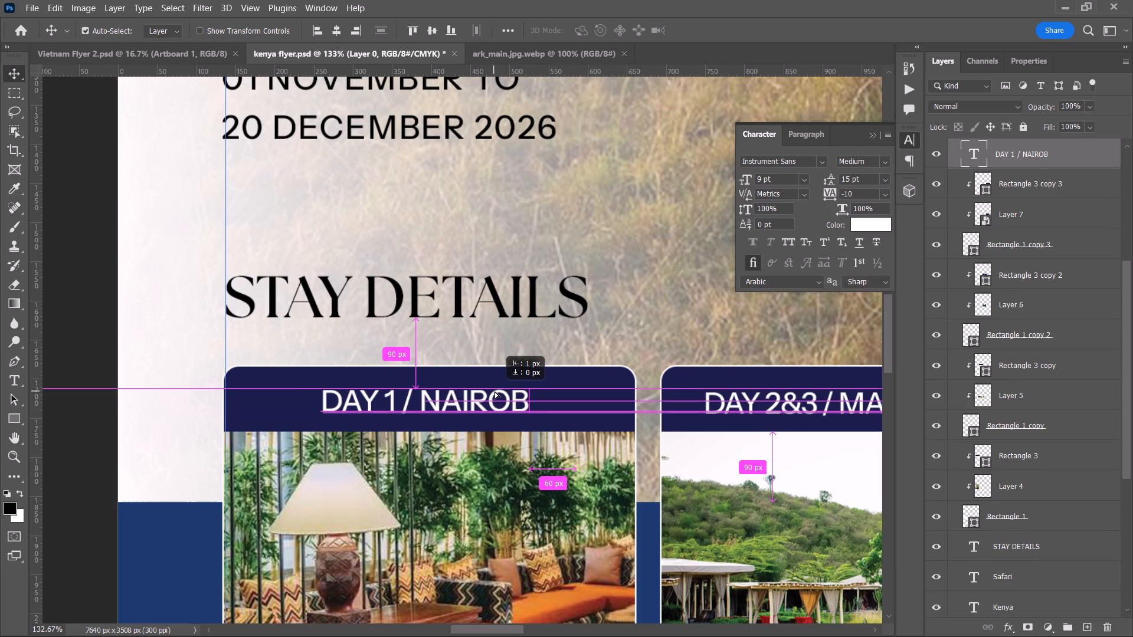
click(626, 335)
Shift the DAY 4 / LAKE NAIVASHA heading slightly right to centre it in the third card's navy bar.
key(space)
key(space)
key(space)
key(space)
key(space)
key(space)
key(space)
key(space)
key(space)
key(space)
key(space)
key(space)
key(space)
key(space)
key(space)
key(space)
key(space)
key(space)
key(space)
key(space)
drag(637, 340, 67, 317)
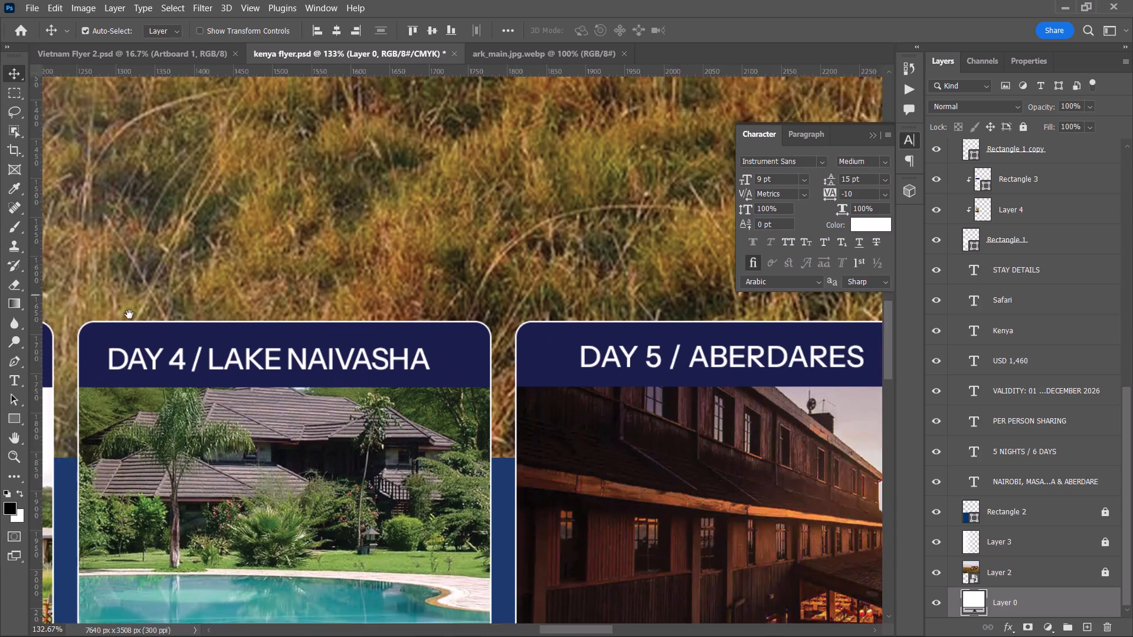
drag(130, 316, 327, 392)
drag(407, 428, 415, 428)
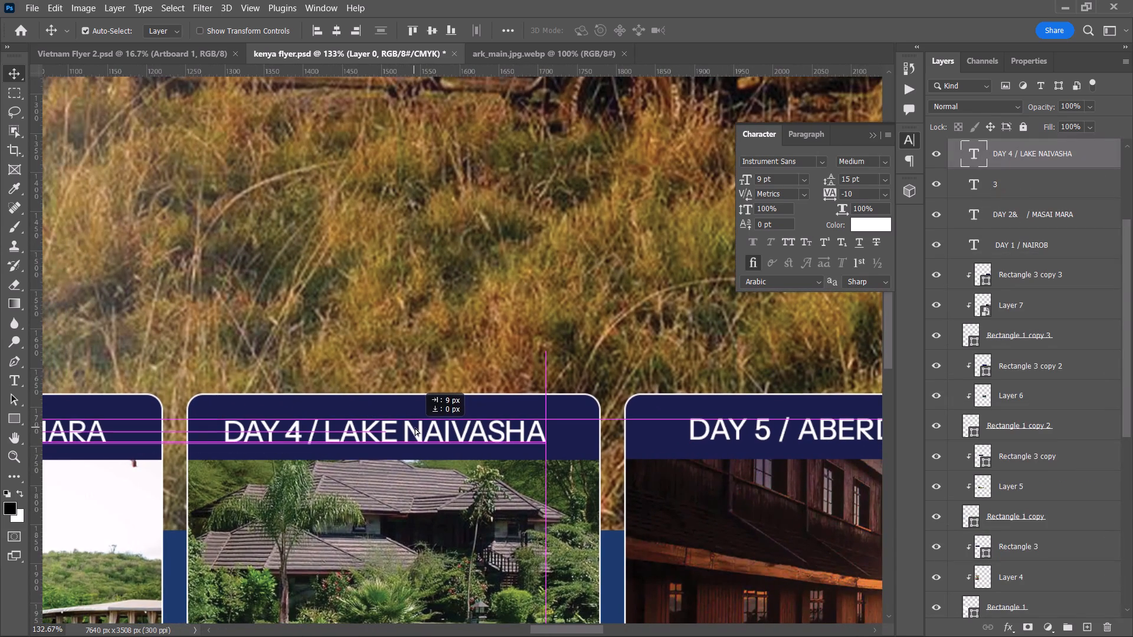
drag(415, 428, 418, 428)
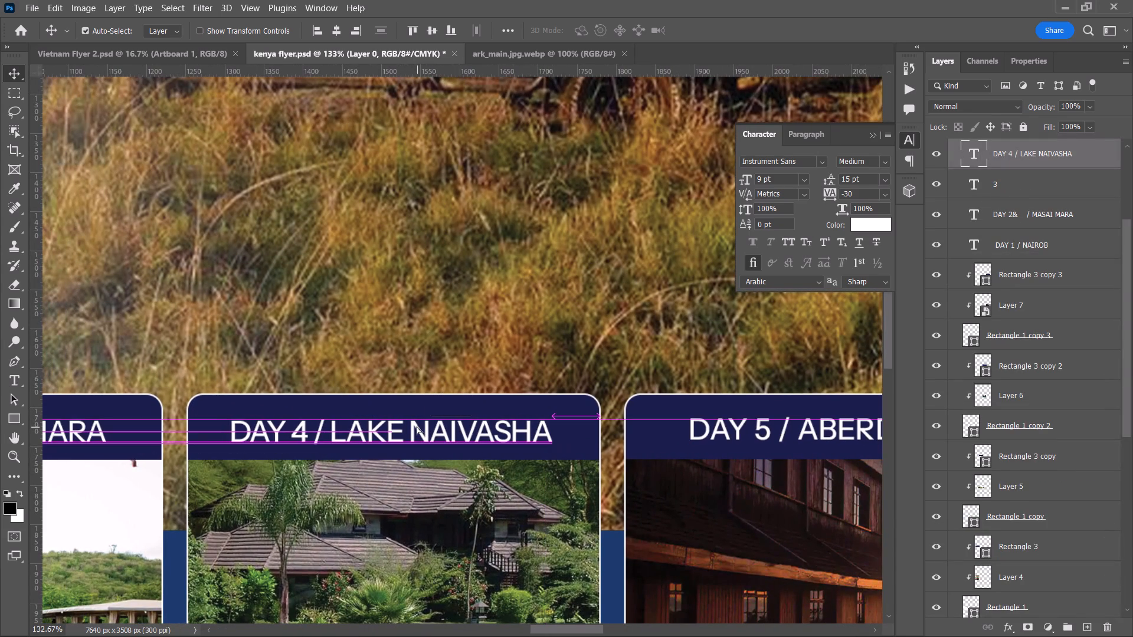
click(535, 349)
Check the DAY 5 / ABERDARES heading's centring in the fourth card's bar and review the whole row of hotel cards.
key(space)
key(space)
key(space)
key(space)
key(space)
key(space)
key(space)
key(space)
key(space)
key(space)
key(space)
key(space)
drag(595, 381, 435, 378)
click(459, 379)
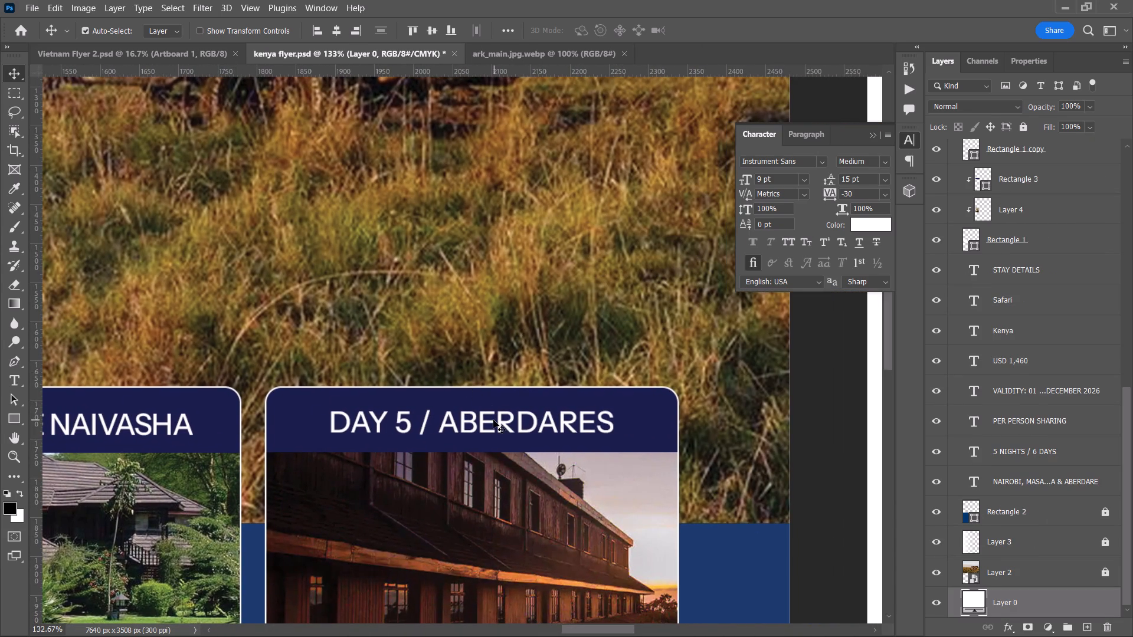
click(493, 420)
click(526, 321)
alt+scroll(526, 321, down, 6)
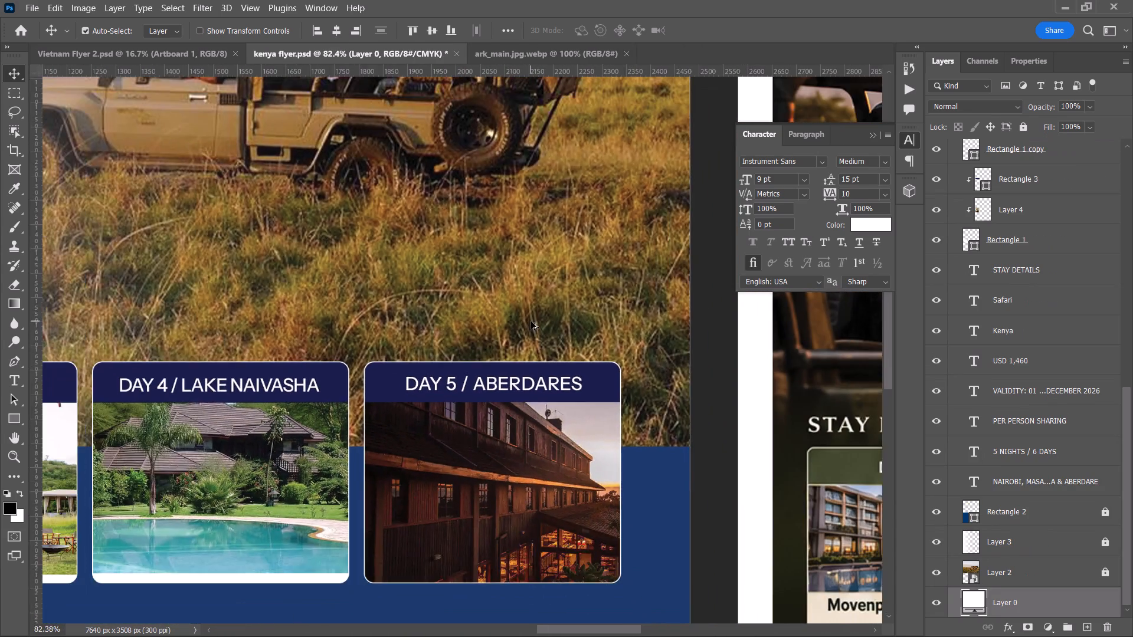
alt+scroll(531, 321, down, 9)
key(space)
drag(516, 365, 566, 375)
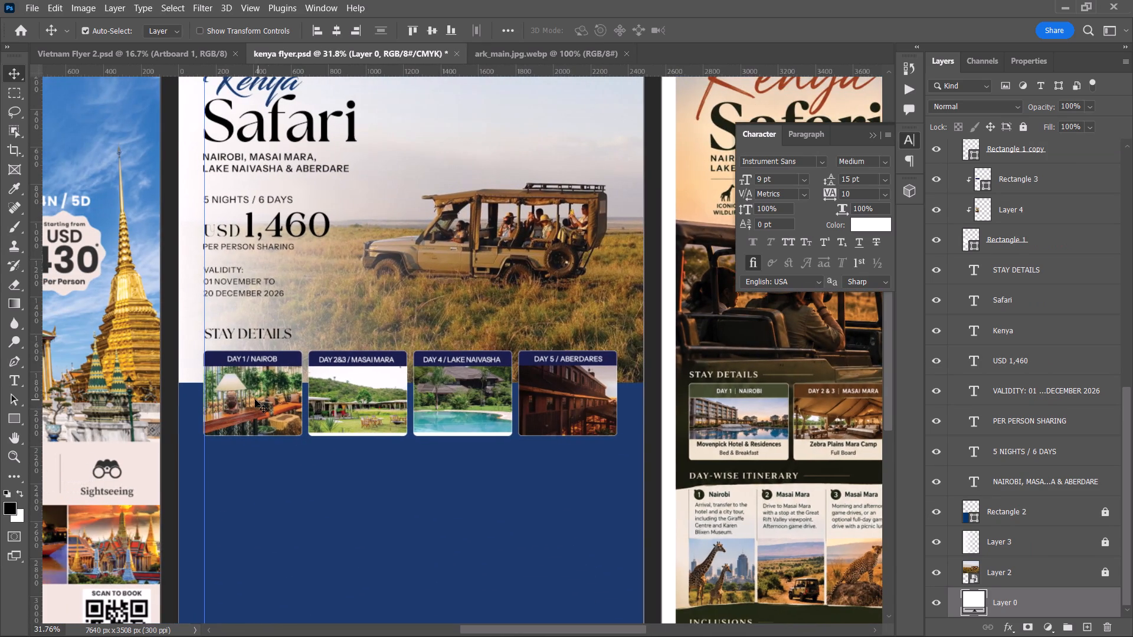
alt+scroll(272, 396, up, 5)
scroll(272, 396, down, 5)
alt+scroll(272, 396, down, 4)
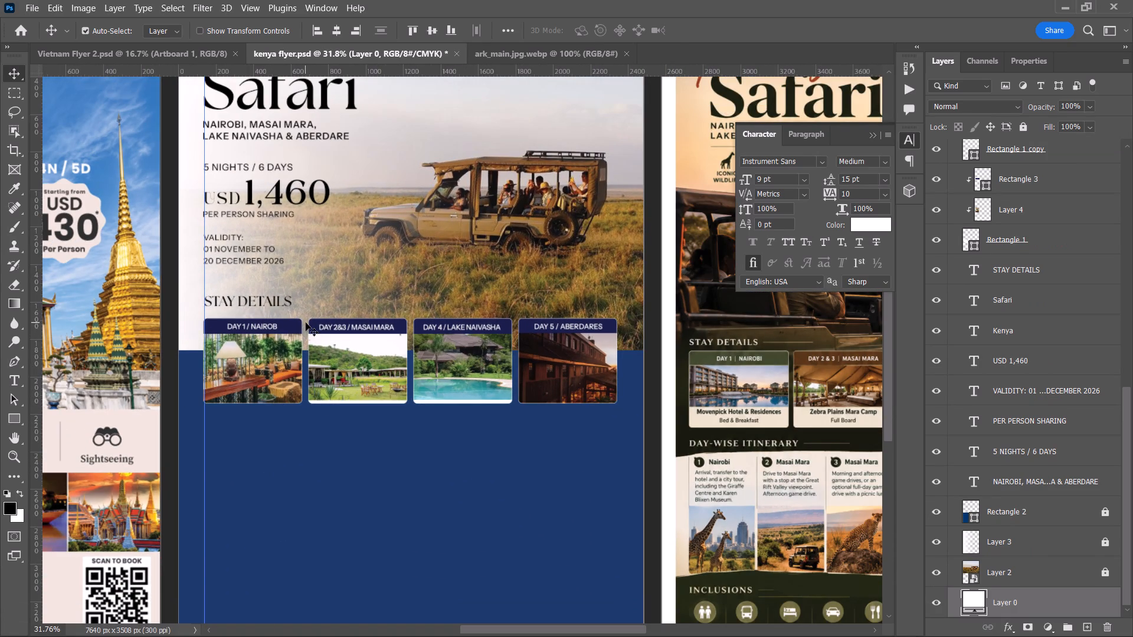
Duplicate each hotel card's navy heading bar straight down to the card's bottom edge, over the lower part of its photo.
alt+drag(292, 329, 292, 403)
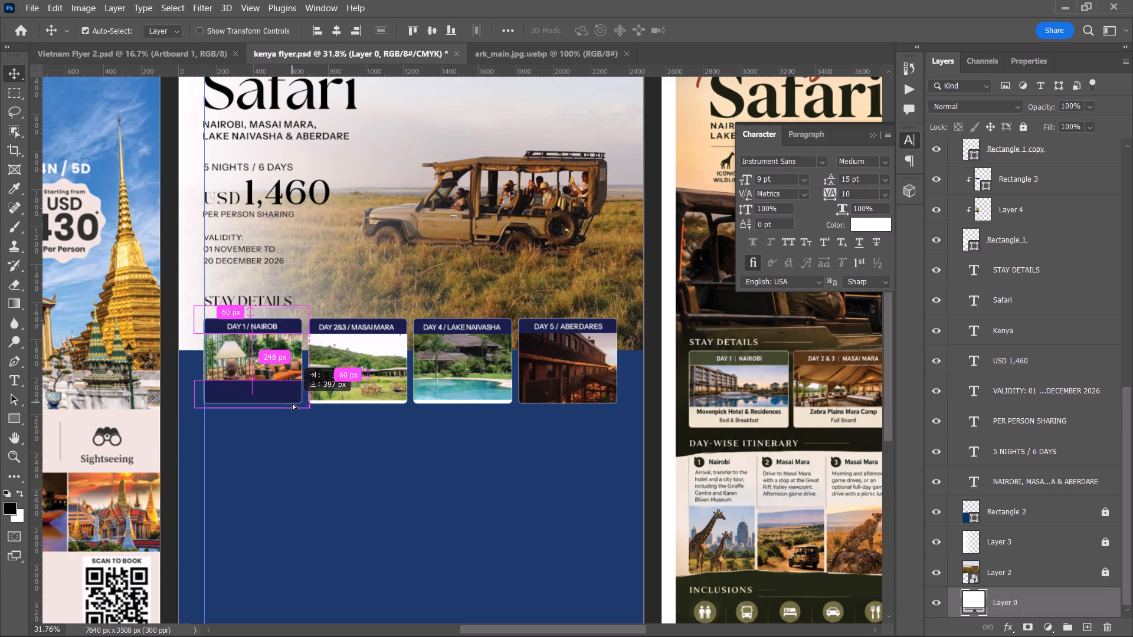
alt+drag(292, 403, 292, 404)
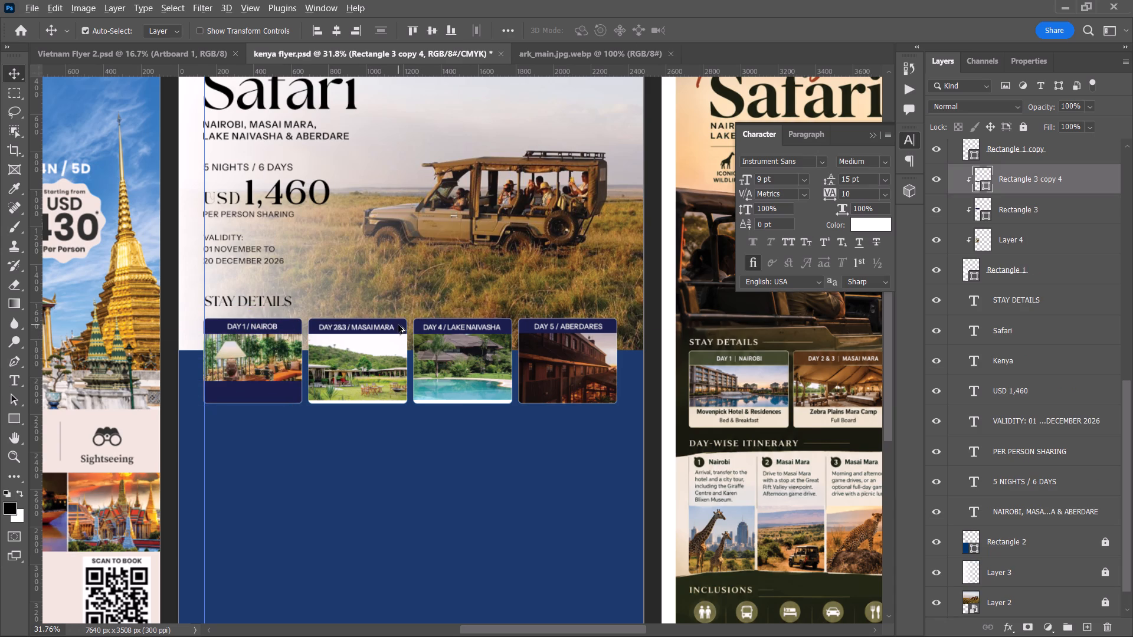
alt+drag(398, 325, 394, 400)
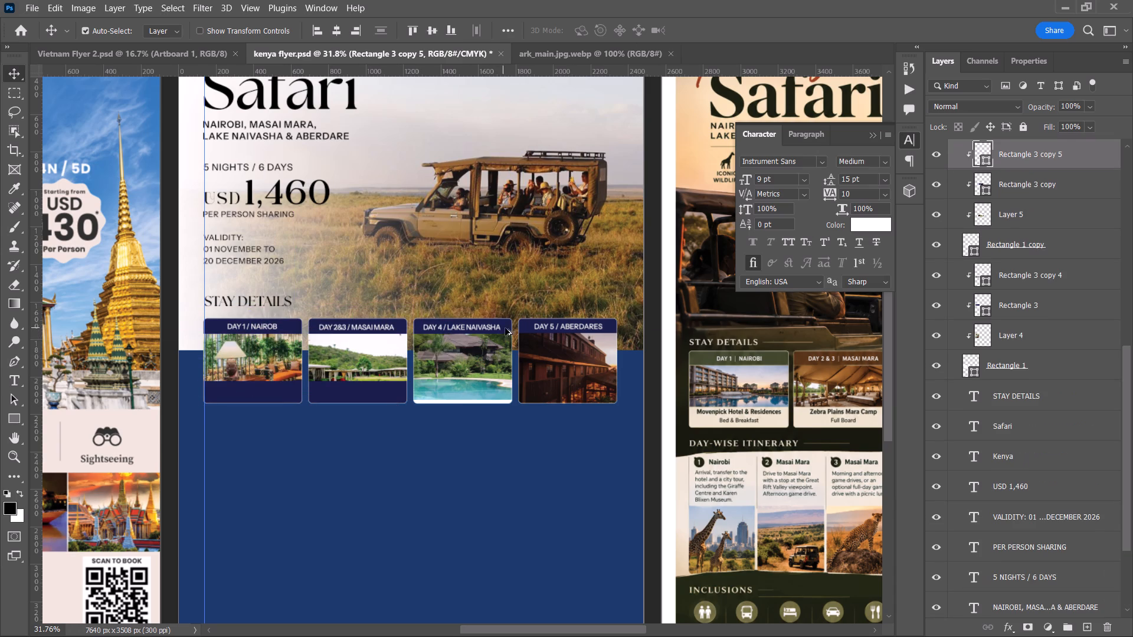
alt+drag(506, 327, 506, 403)
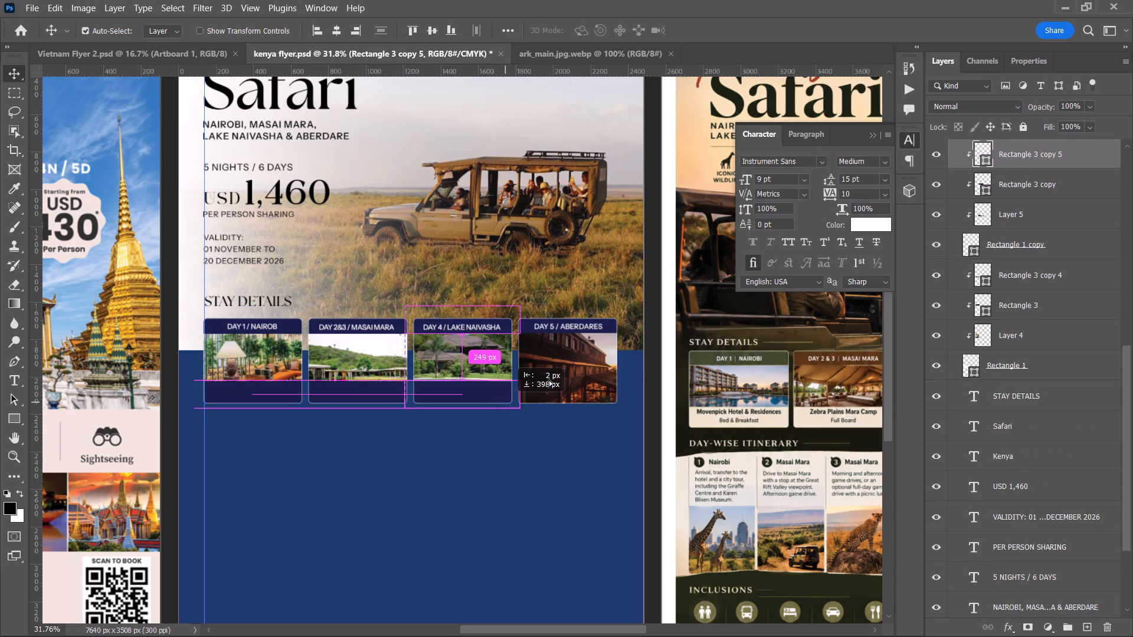
alt+drag(608, 325, 600, 403)
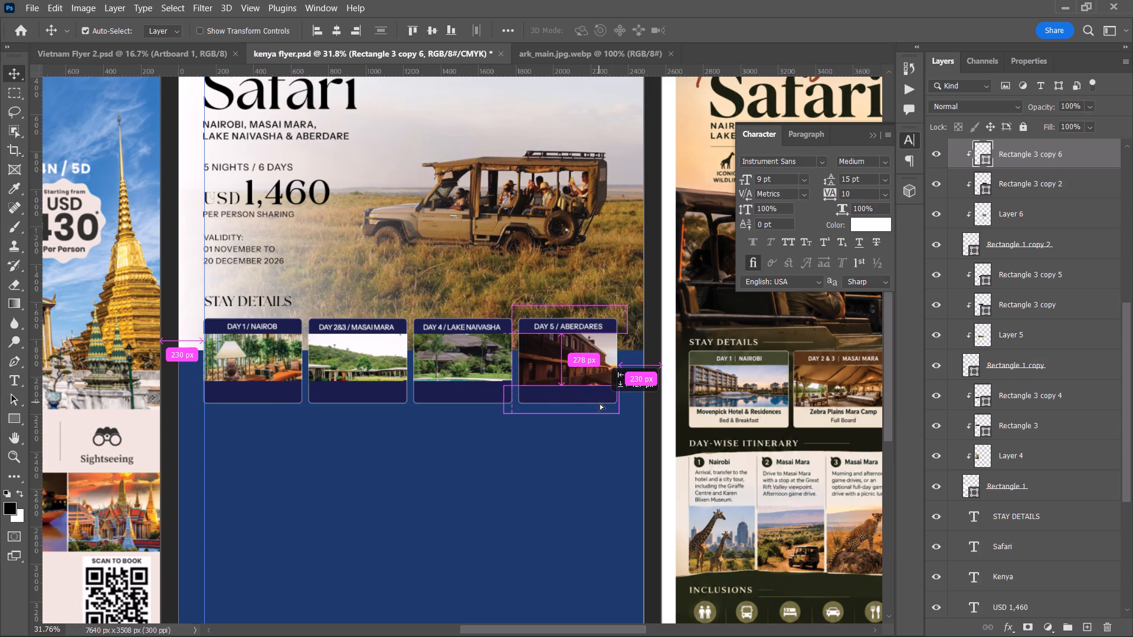
alt+drag(600, 403, 601, 399)
Capture the Movenpick Hotel & Residences and Bed & Breakfast text from the reference flyer's first card with the PowerToys text extractor.
key(space)
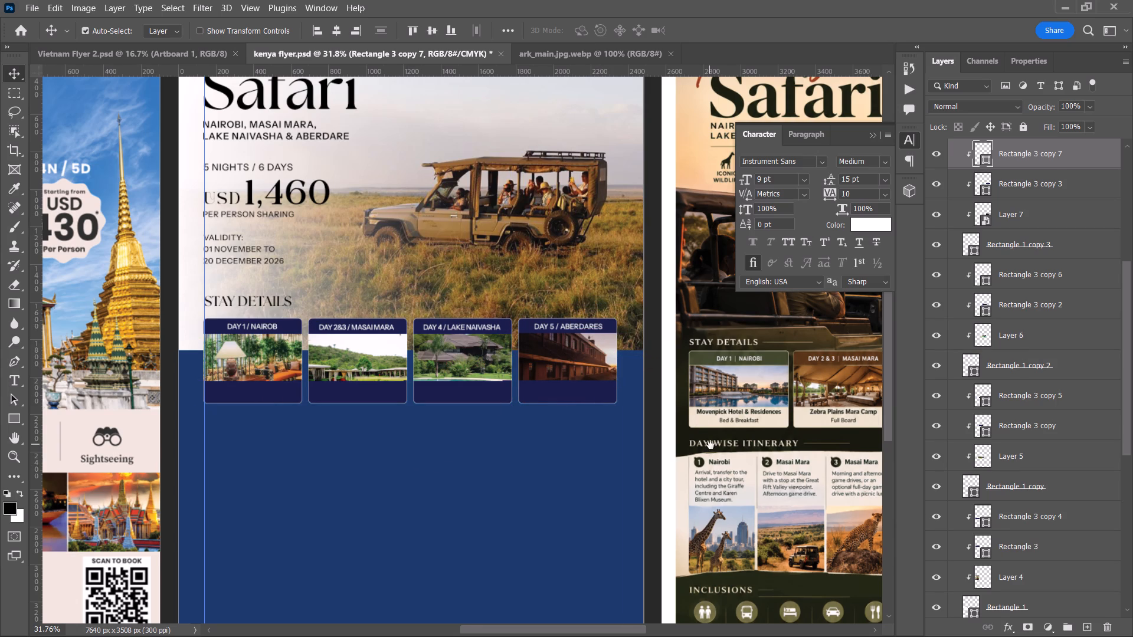
drag(709, 445, 591, 444)
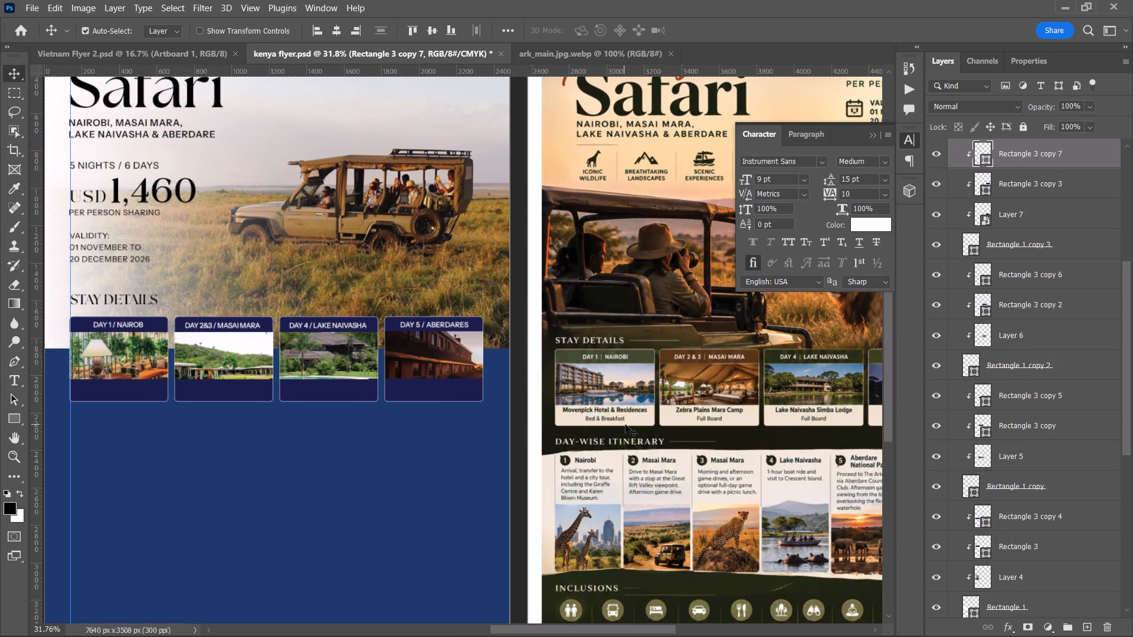
alt+scroll(604, 423, up, 10)
key(space)
key(space)
key(space)
key(space)
key(space)
key(space)
key(space)
key(space)
key(space)
key(space)
key(space)
key(space)
key(space)
key(space)
drag(633, 428, 490, 428)
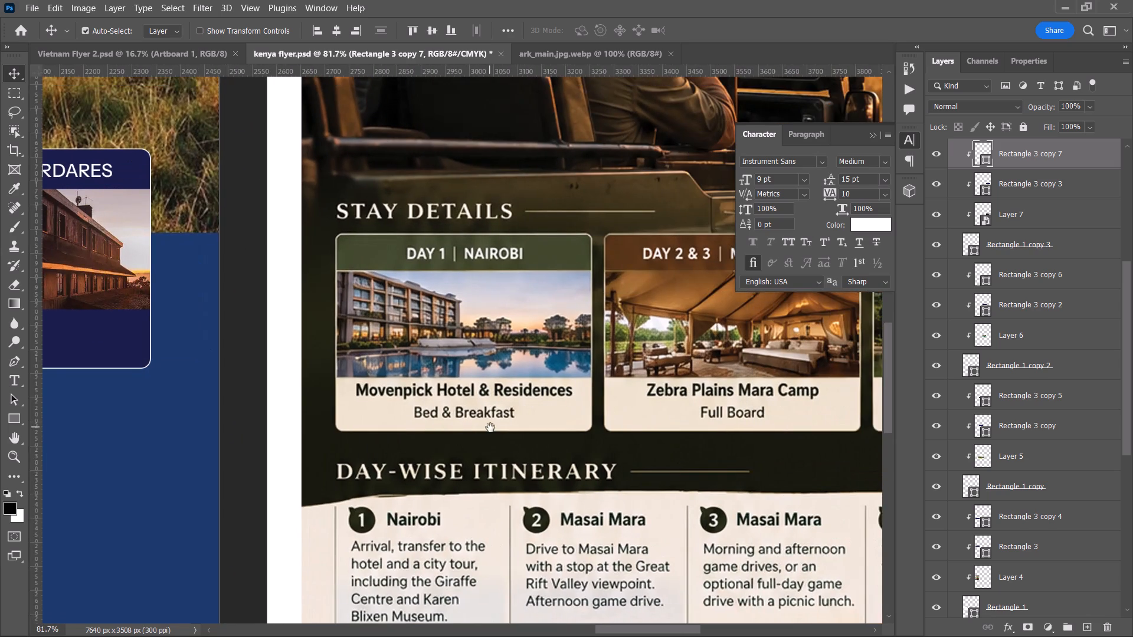
drag(490, 428, 460, 426)
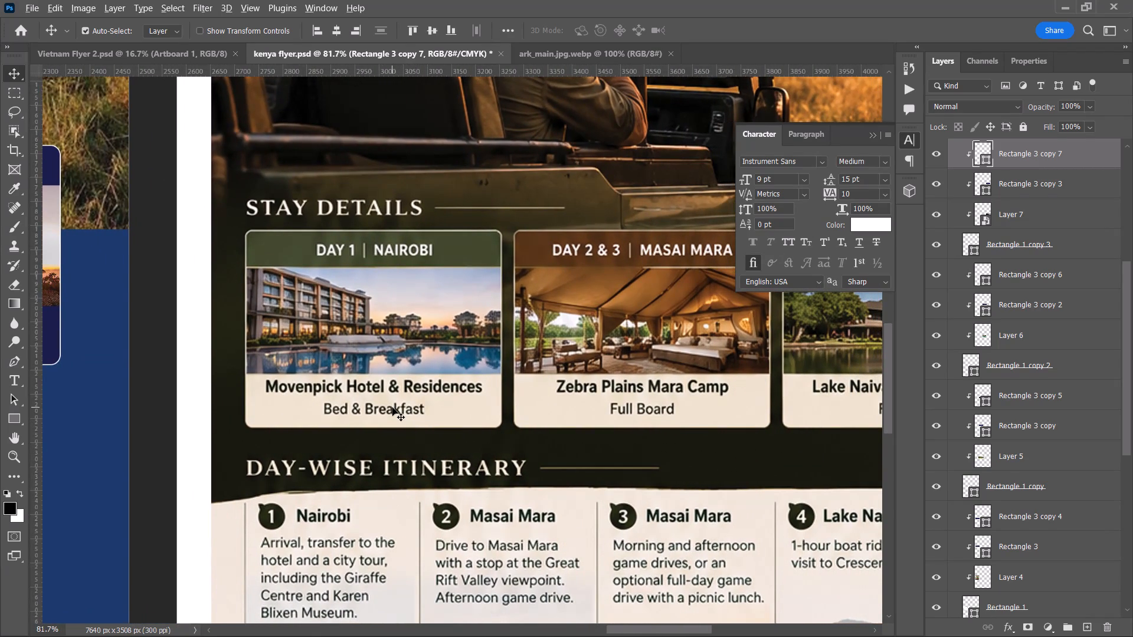
key(alt+t)
drag(254, 376, 472, 413)
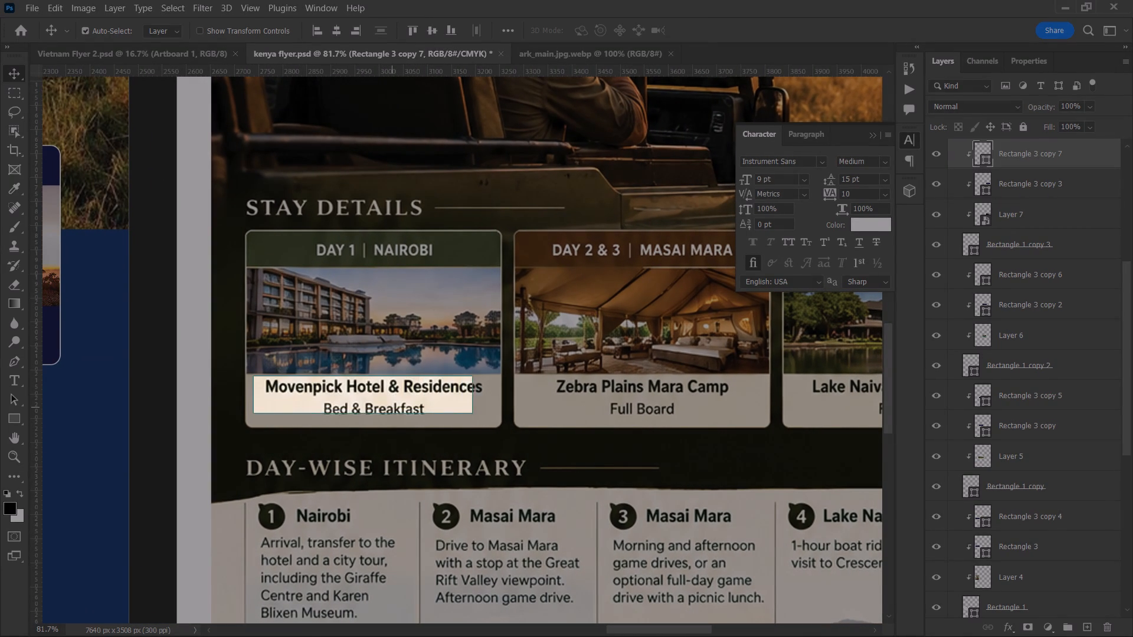
drag(472, 413, 492, 400)
Duplicate the DAY 1 / NAIROB heading down into the first hotel card's lower navy bar.
alt+scroll(462, 407, down, 4)
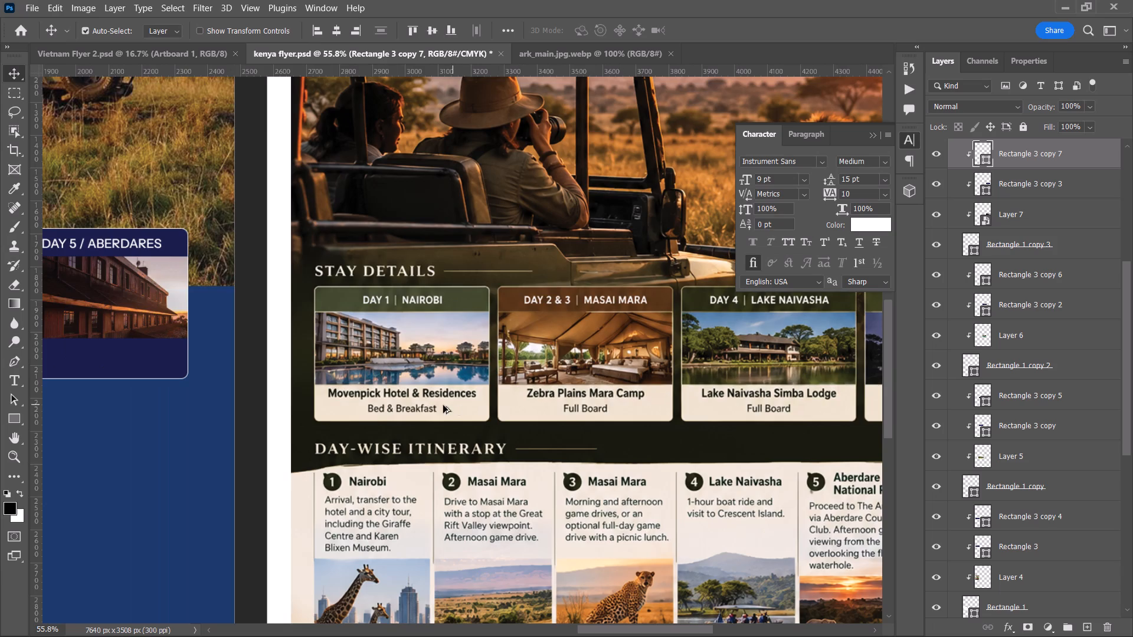
alt+scroll(371, 412, down, 5)
key(space)
key(space)
key(space)
key(space)
key(space)
key(space)
key(space)
key(space)
key(space)
key(space)
key(space)
key(space)
key(space)
key(space)
drag(194, 423, 541, 451)
drag(376, 459, 368, 455)
alt+scroll(434, 459, up, 2)
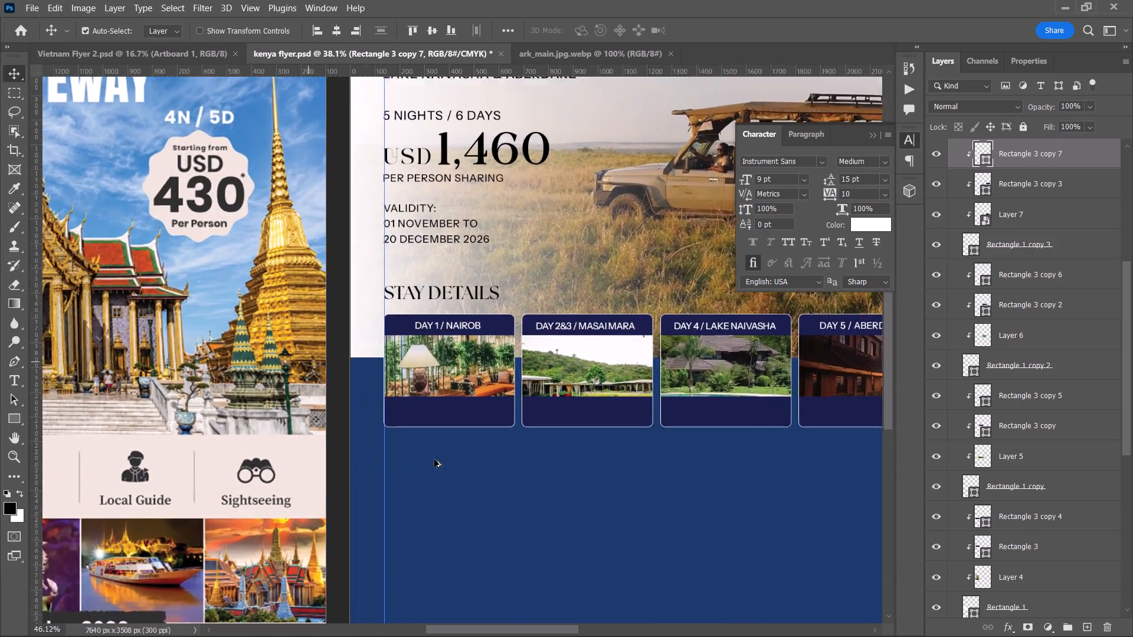
alt+scroll(434, 459, up, 7)
key(space)
key(space)
key(space)
key(space)
key(space)
key(space)
key(space)
key(space)
key(space)
key(space)
key(space)
key(space)
key(space)
key(space)
key(space)
key(space)
key(space)
key(space)
key(space)
key(space)
drag(499, 461, 149, 458)
drag(303, 498, 253, 486)
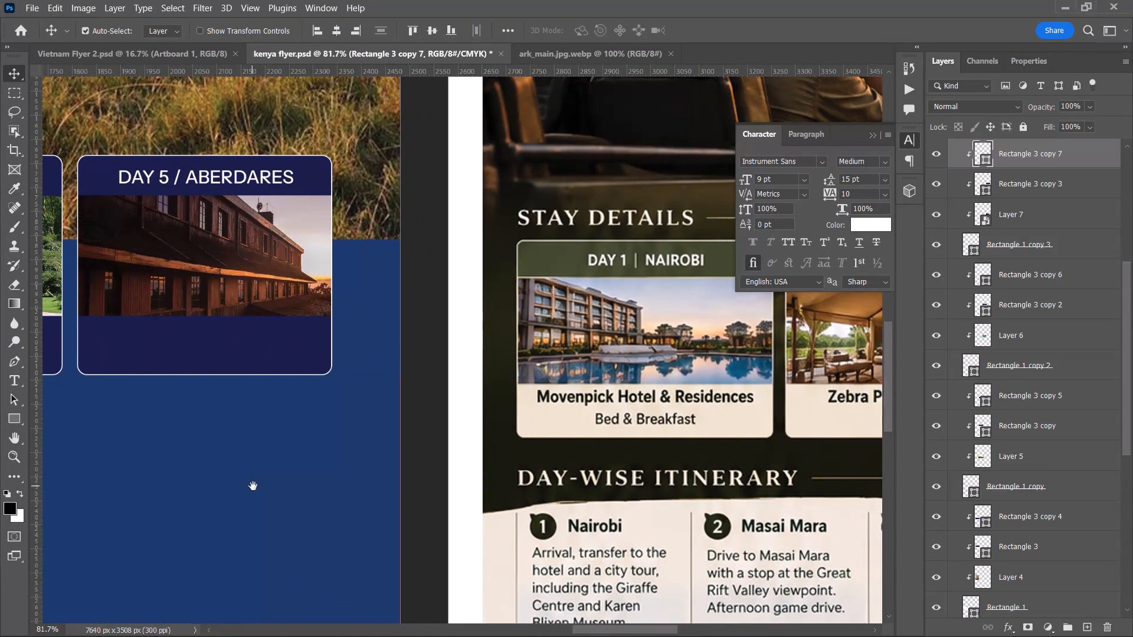
drag(253, 486, 871, 510)
drag(459, 559, 391, 502)
scroll(531, 139, up, 2)
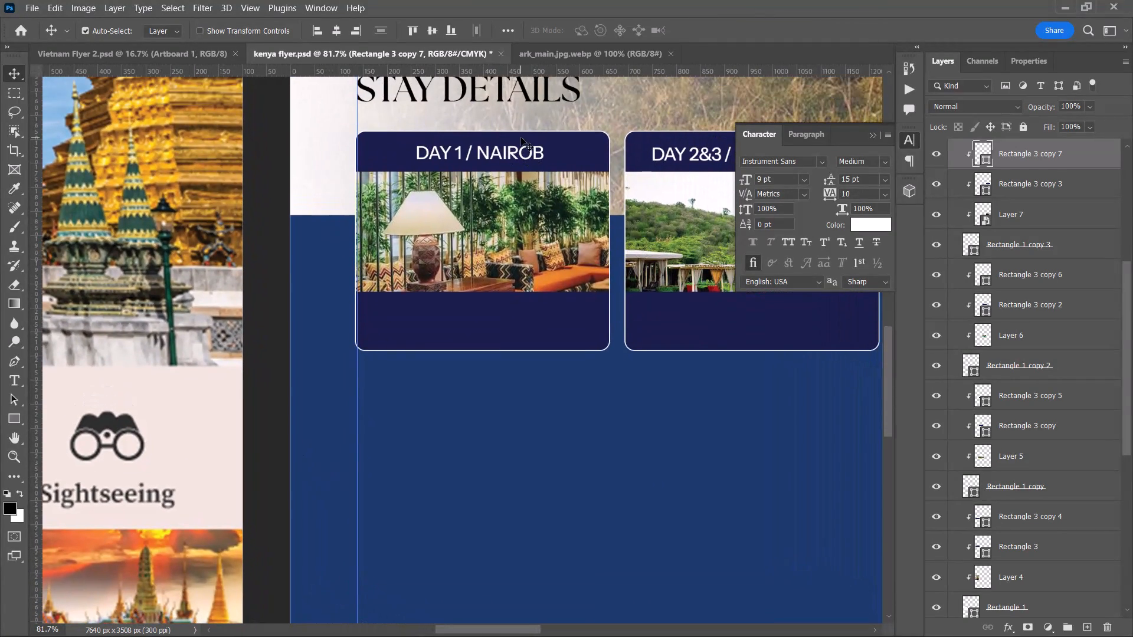
alt+drag(497, 154, 496, 307)
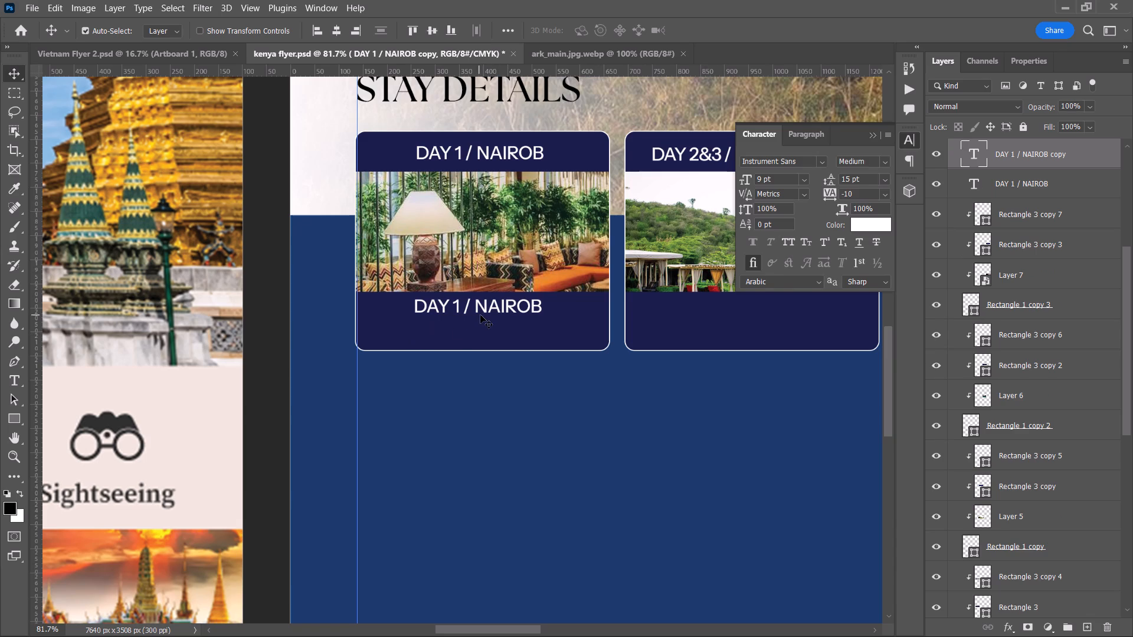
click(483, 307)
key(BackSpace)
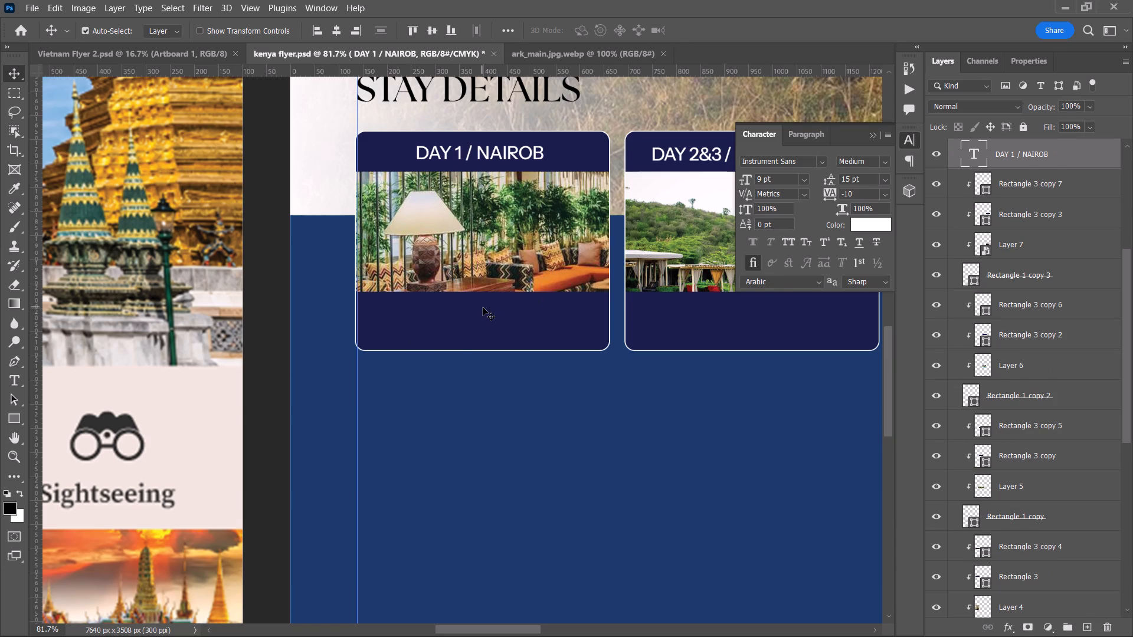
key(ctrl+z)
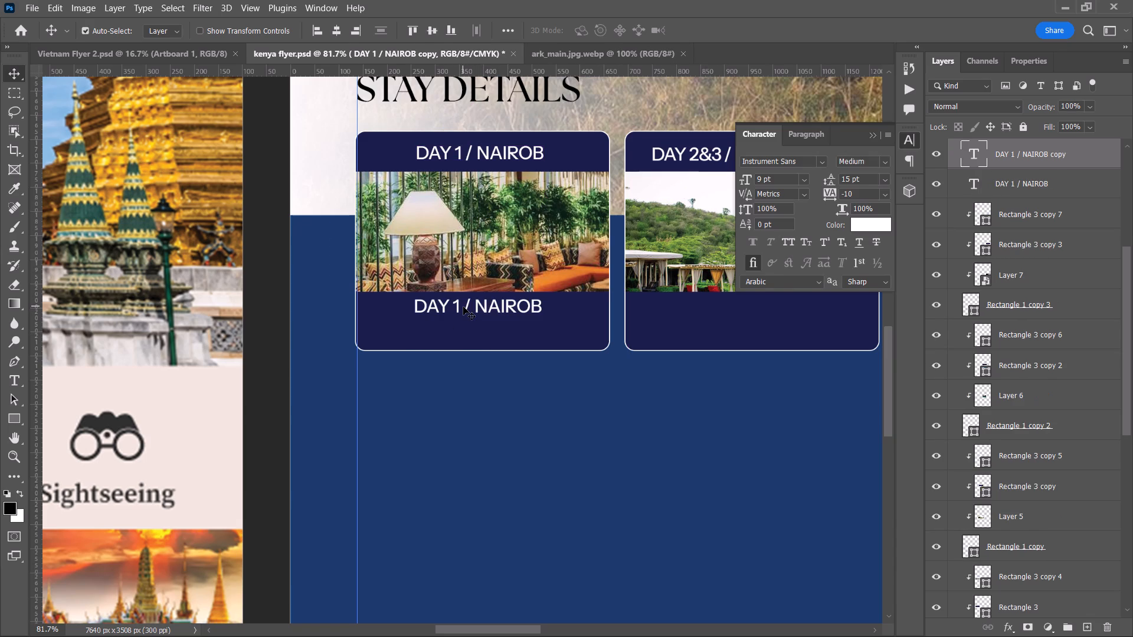
Replace the duplicated heading's text in the first hotel card's lower navy bar with Movenpick Hotel & Residences.
key(t)
triple_click(463, 307)
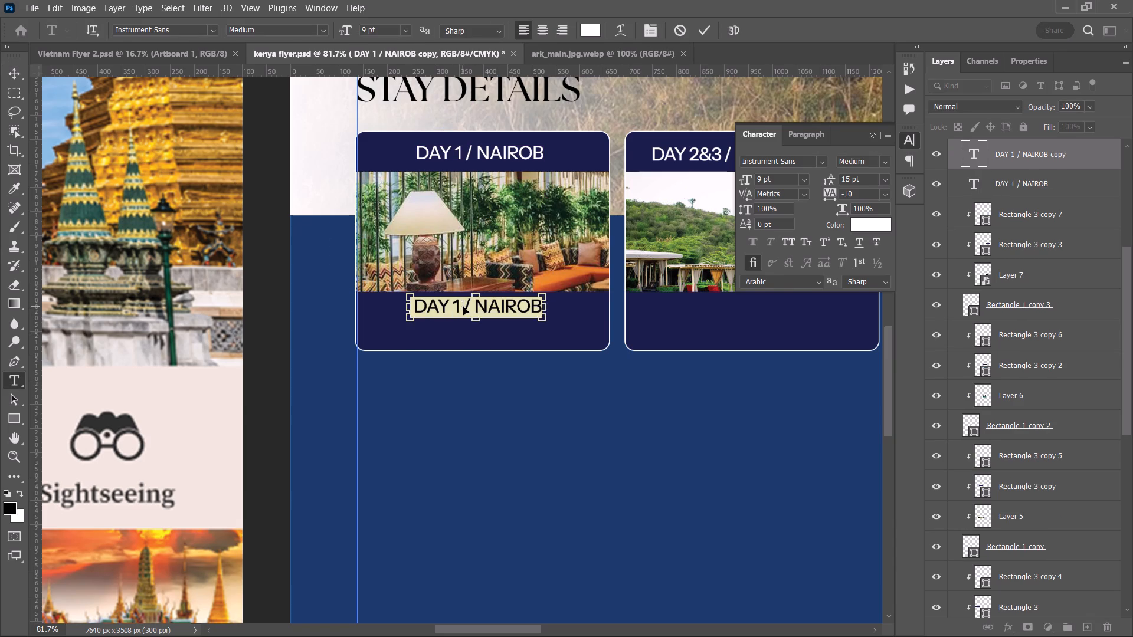
key(ctrl+v)
drag(490, 332, 460, 327)
drag(492, 334, 477, 334)
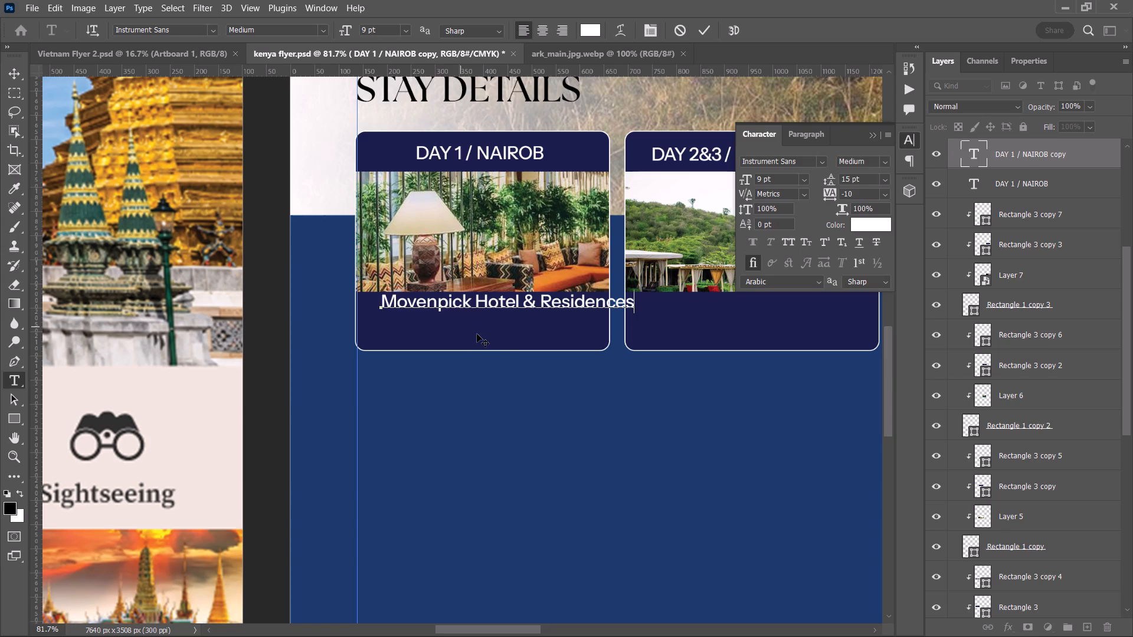
drag(477, 334, 463, 334)
click(703, 34)
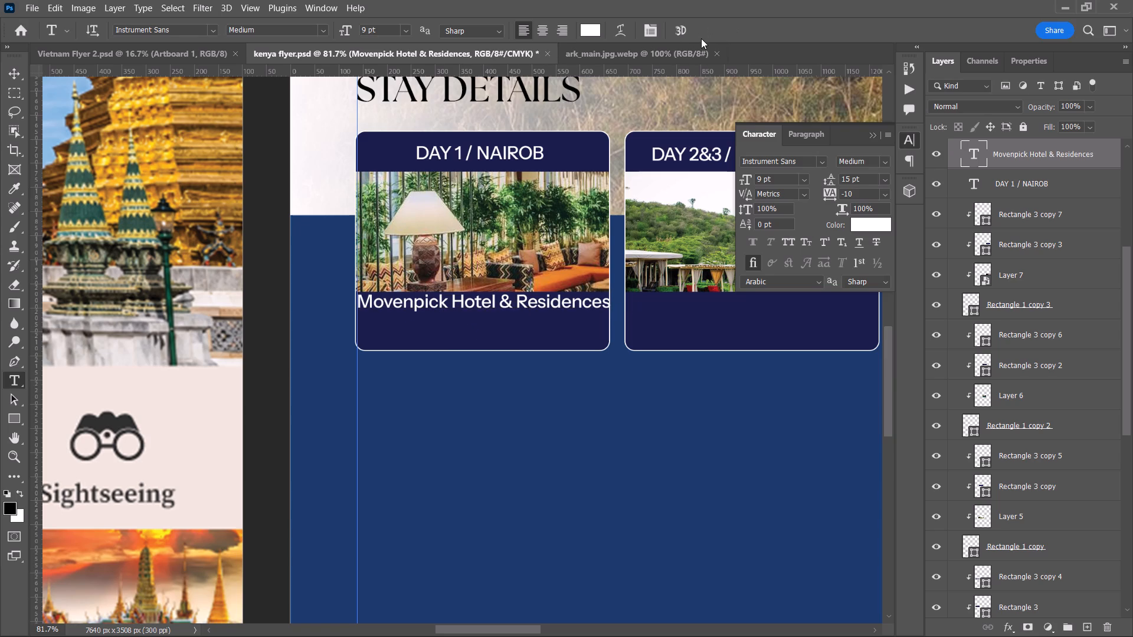
click(18, 67)
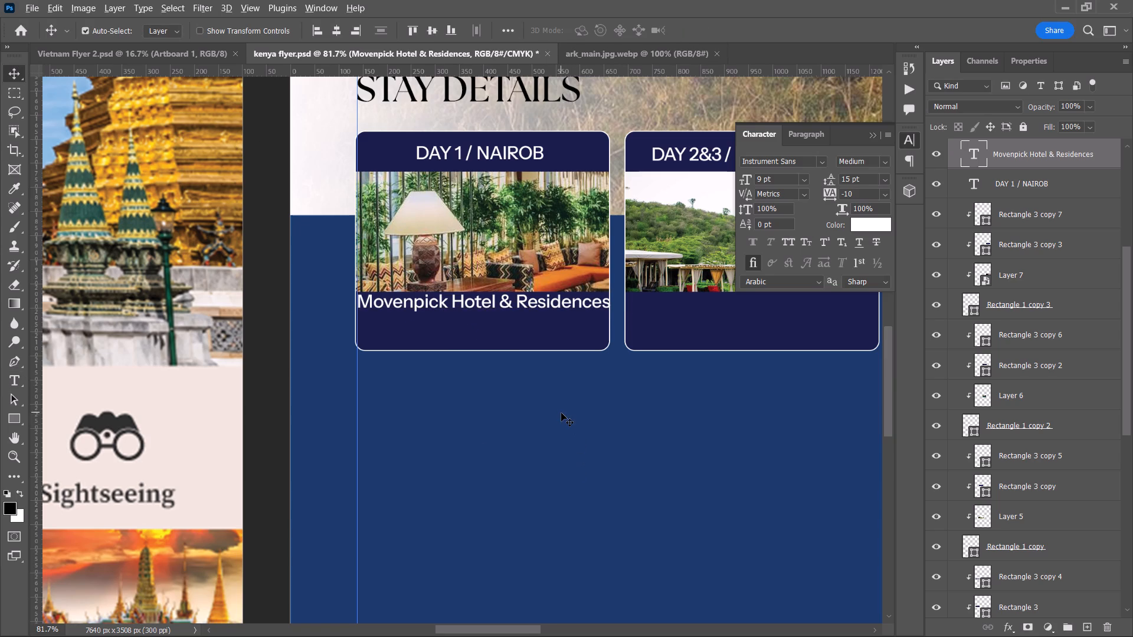
Set the Movenpick Hotel & Residences text's font size to 8 pt.
alt+scroll(561, 413, up, 2)
click(506, 278)
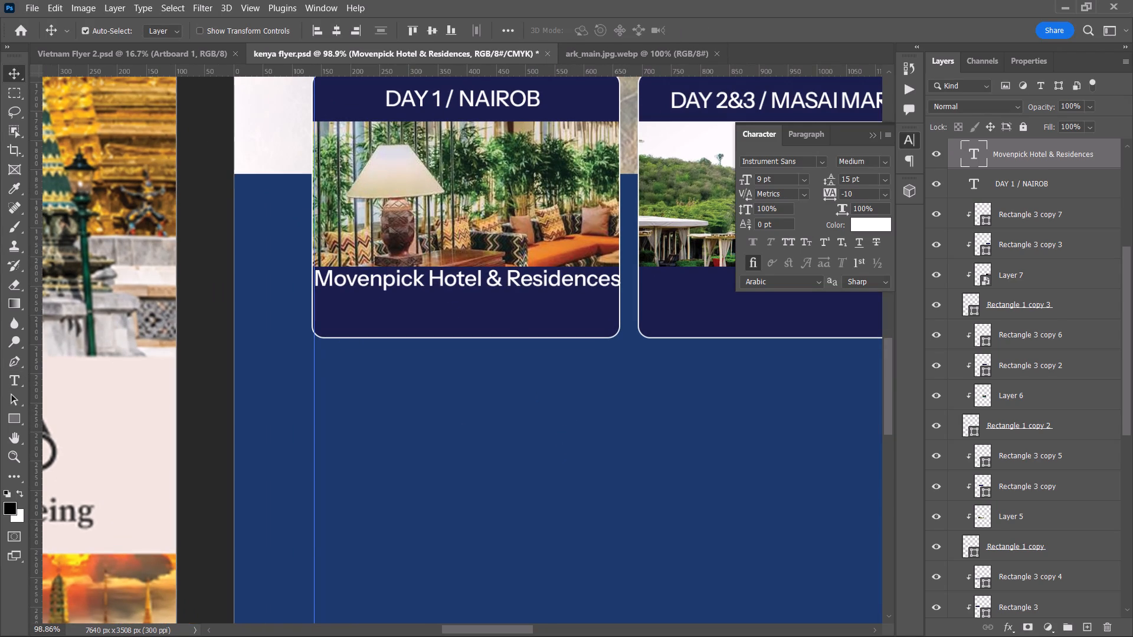
click(777, 180)
scroll(777, 180, down, 1)
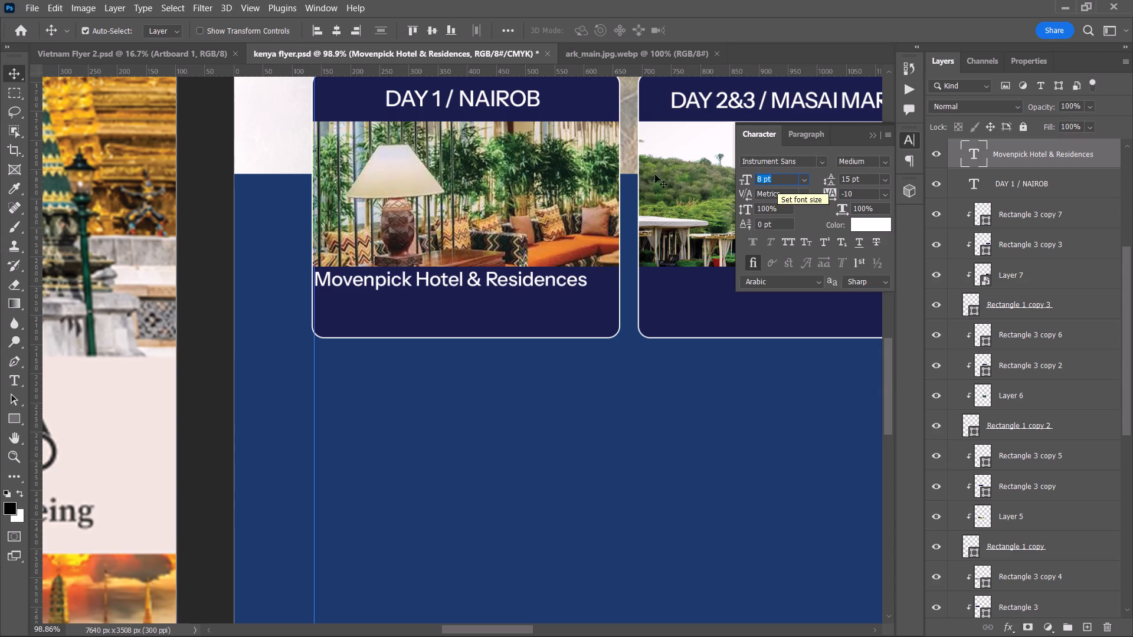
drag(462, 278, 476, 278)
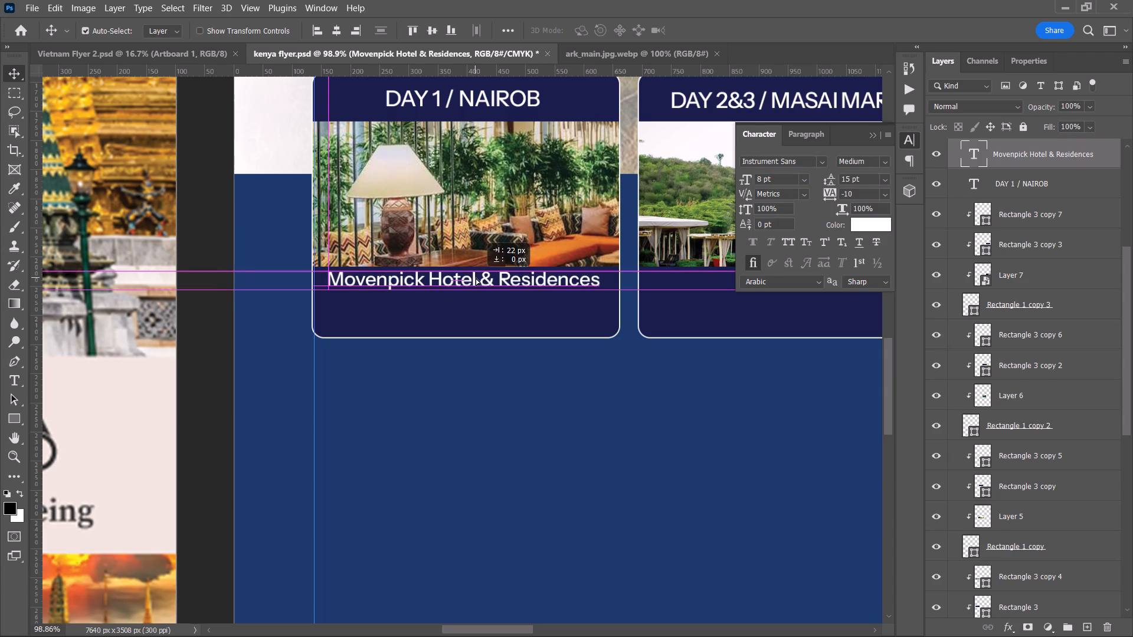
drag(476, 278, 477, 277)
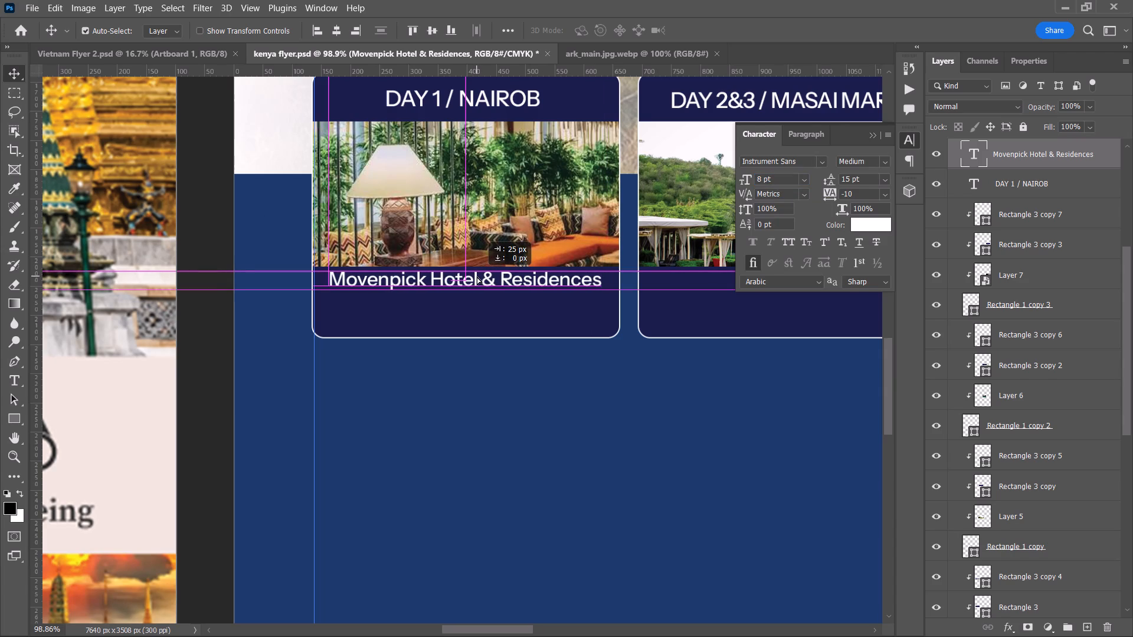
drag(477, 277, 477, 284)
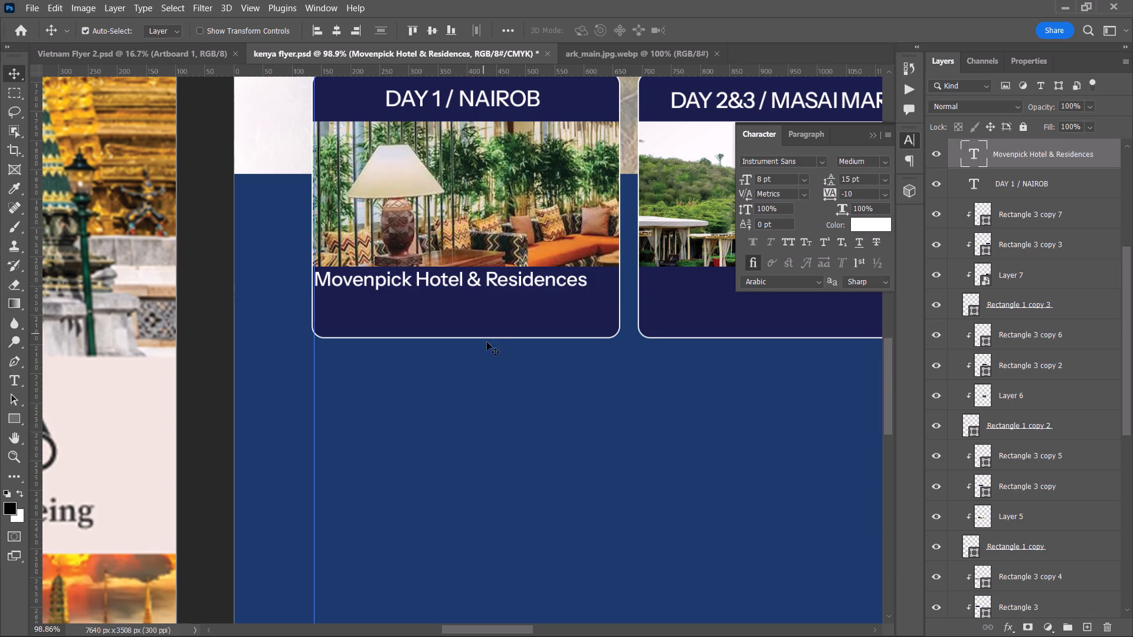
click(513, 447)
Move the Movenpick Hotel & Residences line to the horizontal middle of the first card's lower bar, just below the photo.
alt+scroll(481, 317, up, 1)
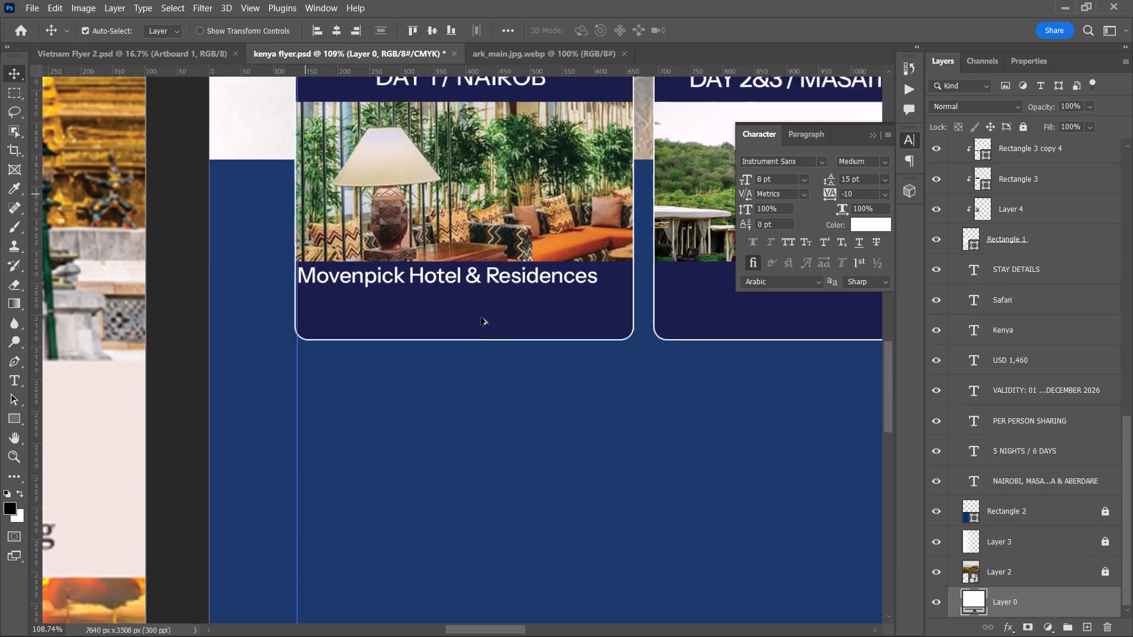
alt+scroll(481, 317, up, 2)
key(space)
drag(479, 317, 454, 346)
drag(441, 295, 454, 297)
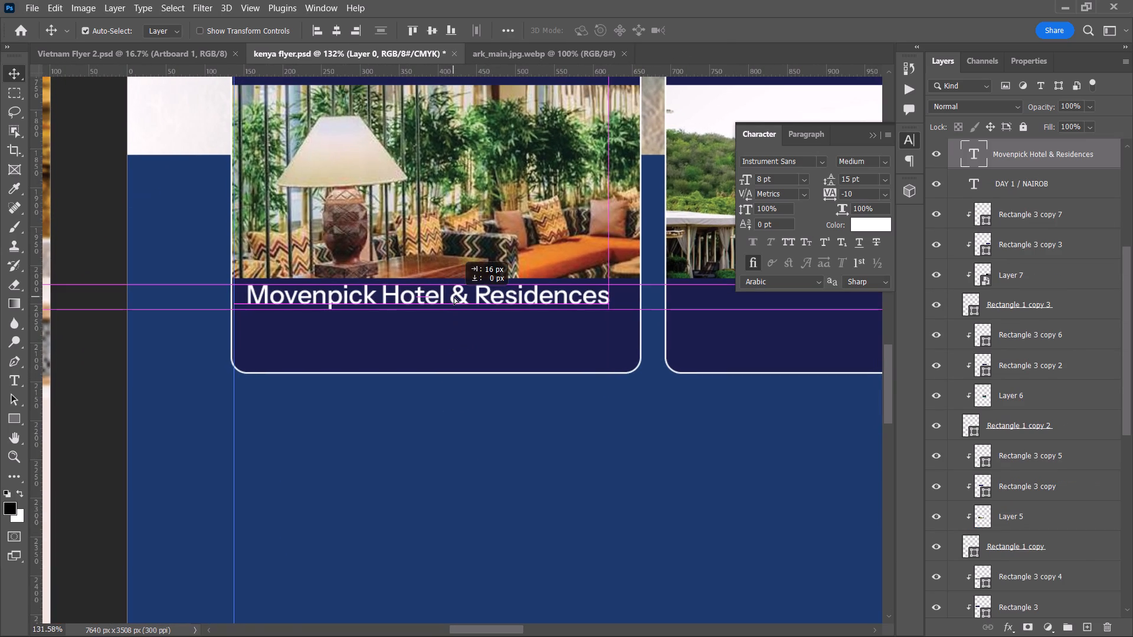
drag(454, 297, 457, 301)
click(524, 461)
Duplicate the Movenpick Hotel & Residences line straight down as a second line in the first card's lower bar.
click(470, 305)
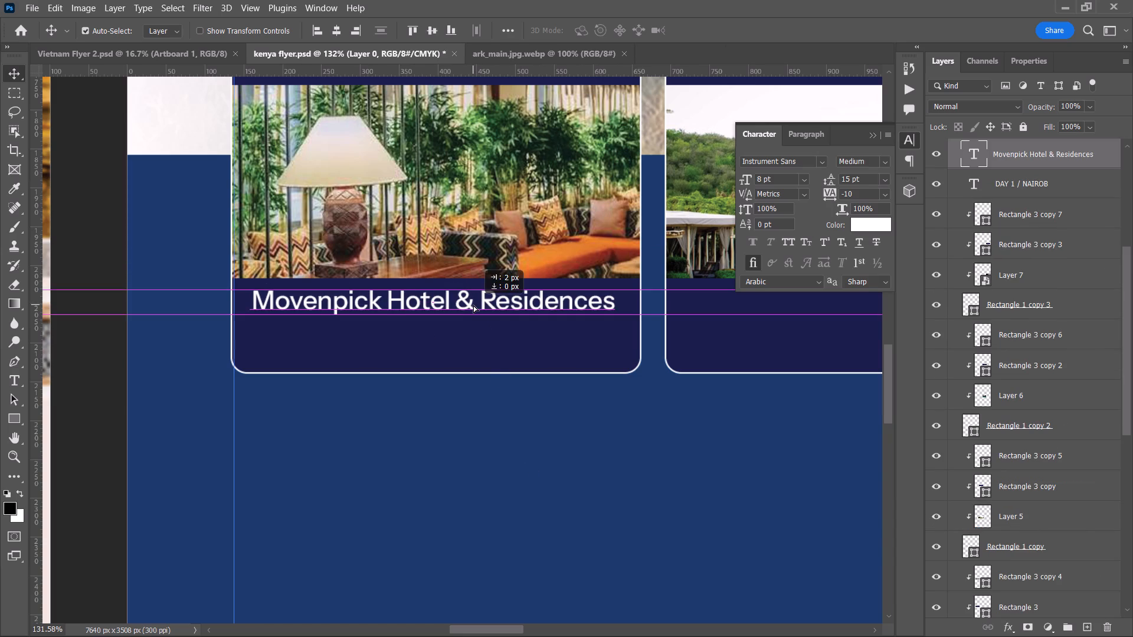
alt+drag(470, 305, 471, 340)
Capture the Bed & Breakfast text from the reference flyer's first hotel card with the PowerToys text extractor.
key(space)
key(space)
key(space)
key(space)
key(space)
key(space)
key(space)
key(space)
key(space)
key(space)
key(space)
key(space)
key(space)
key(space)
key(space)
key(space)
key(space)
key(space)
key(space)
key(space)
drag(659, 434, 381, 419)
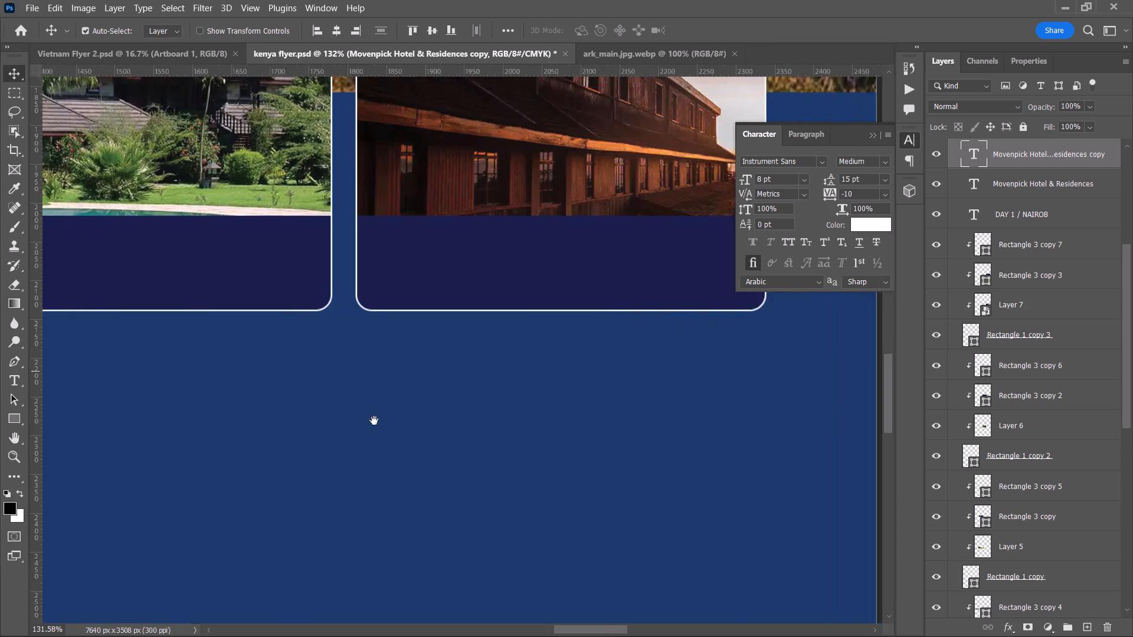
drag(518, 434, 397, 421)
drag(496, 429, 445, 429)
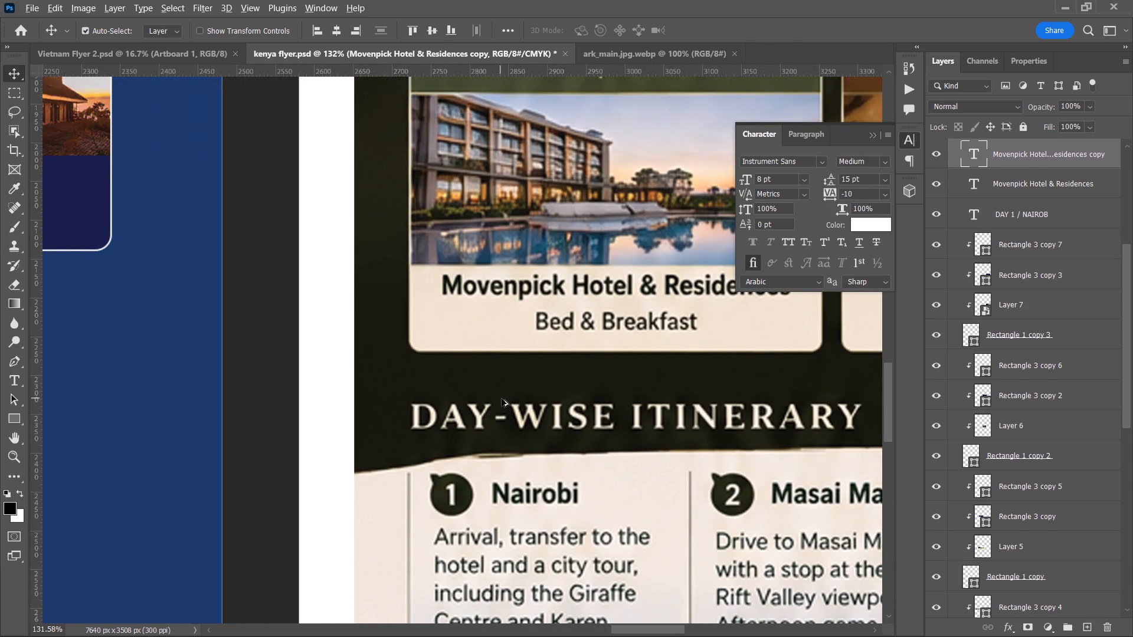
key(alt+t)
drag(521, 303, 714, 346)
Replace the duplicated second line in the first card's lower bar with Bed & Breakfast.
key(space)
key(space)
key(space)
key(space)
key(space)
key(space)
key(space)
key(space)
key(space)
key(space)
key(space)
key(space)
key(space)
key(space)
key(space)
key(space)
key(space)
key(space)
key(space)
key(space)
drag(209, 354, 975, 359)
drag(682, 392, 1017, 495)
key(t)
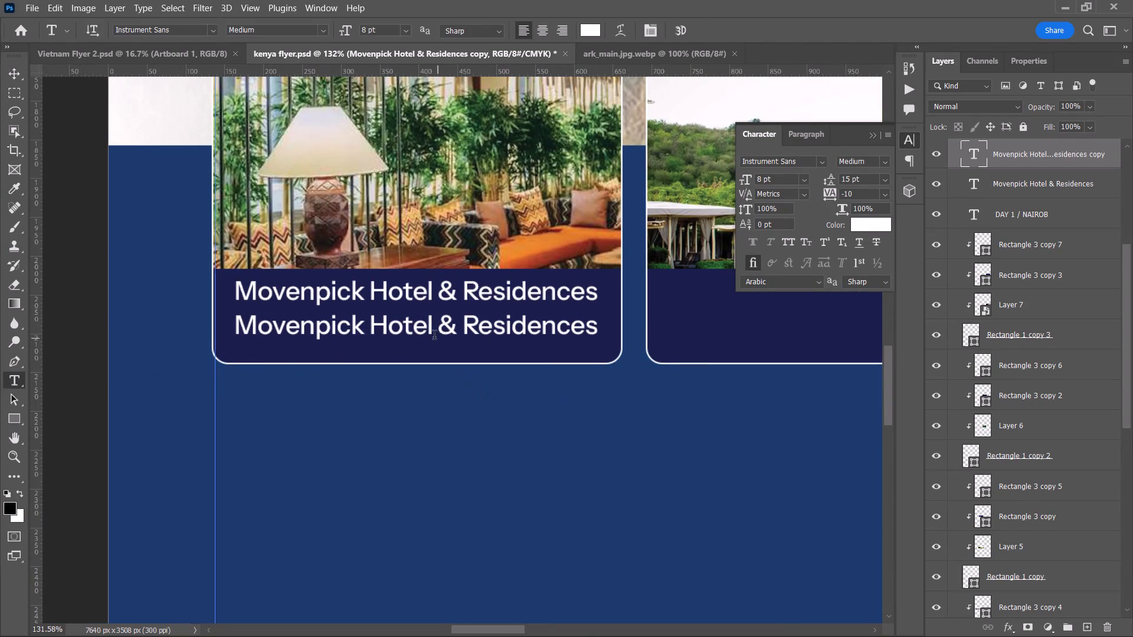
triple_click(410, 331)
click(410, 331)
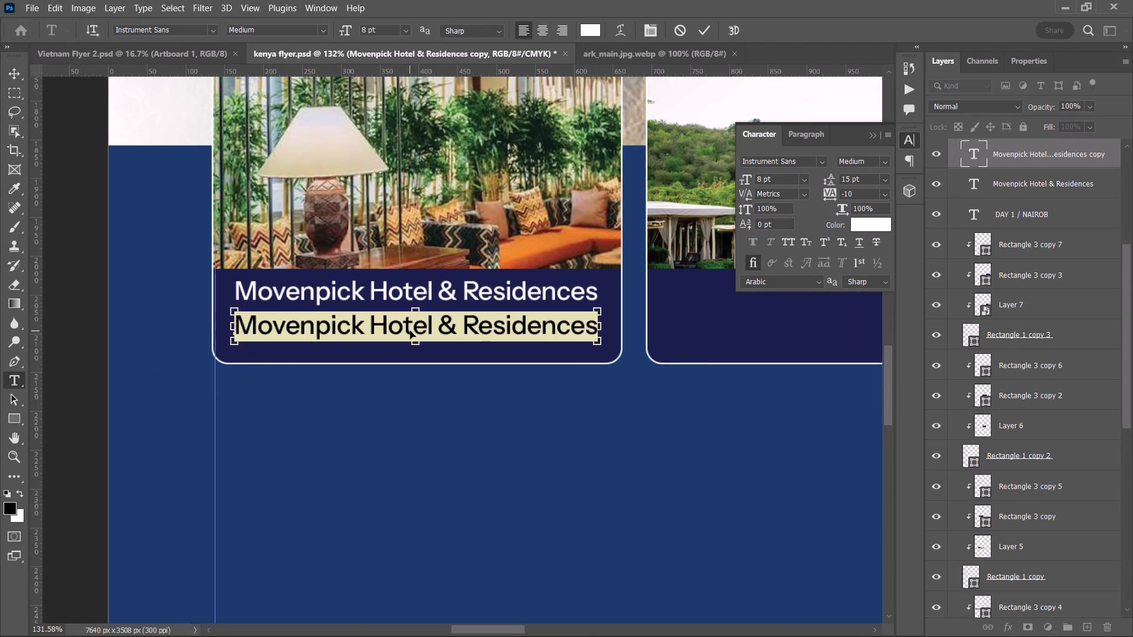
key(ctrl+v)
drag(440, 354, 516, 352)
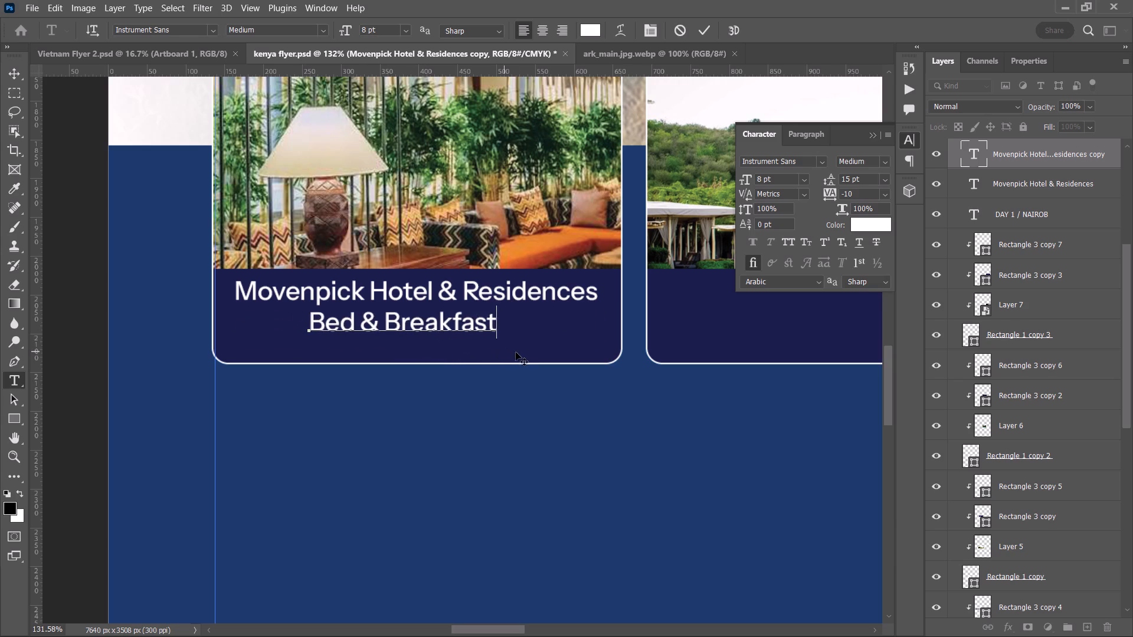
drag(516, 352, 520, 354)
click(707, 32)
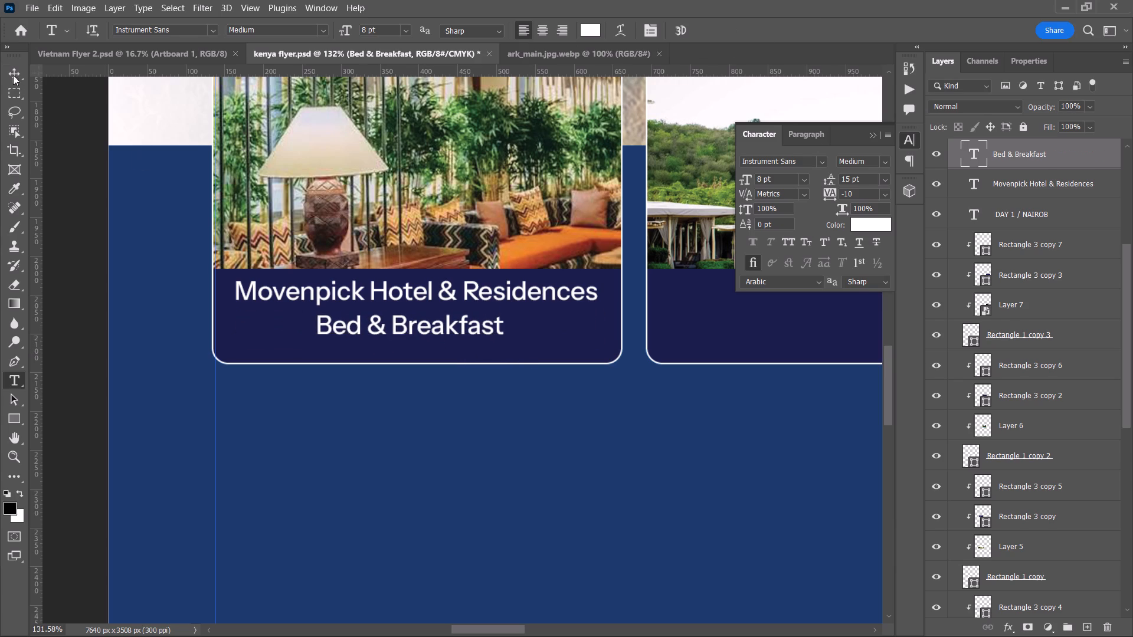
Set the Bed & Breakfast line to Instrument Sans Regular at 7.5 pt.
click(11, 63)
click(9, 81)
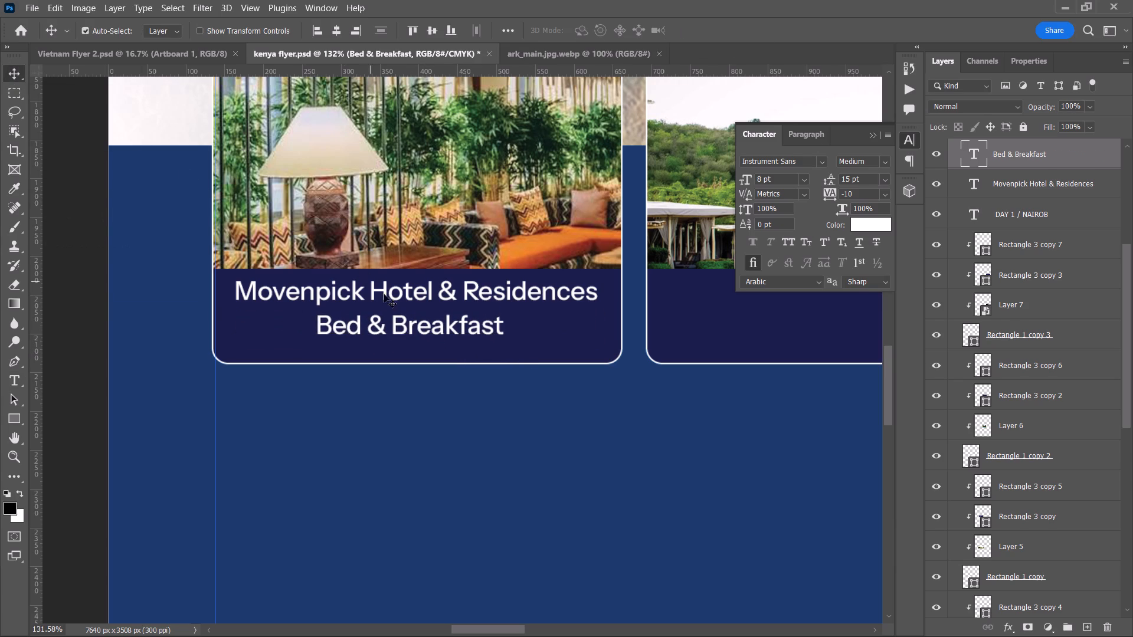
click(451, 330)
click(887, 163)
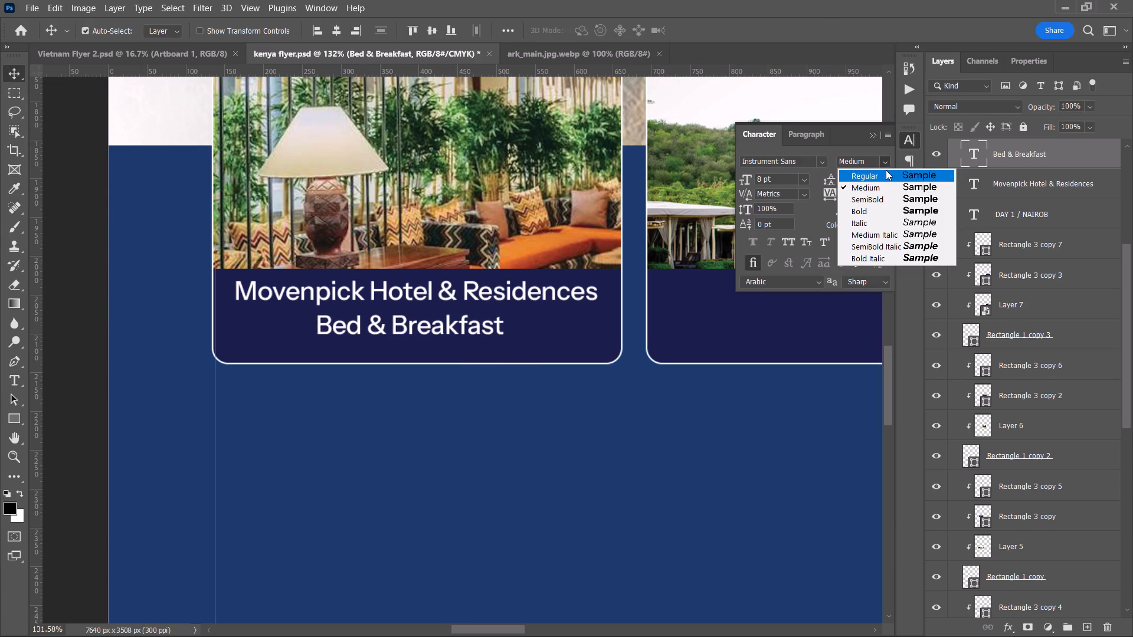
click(886, 174)
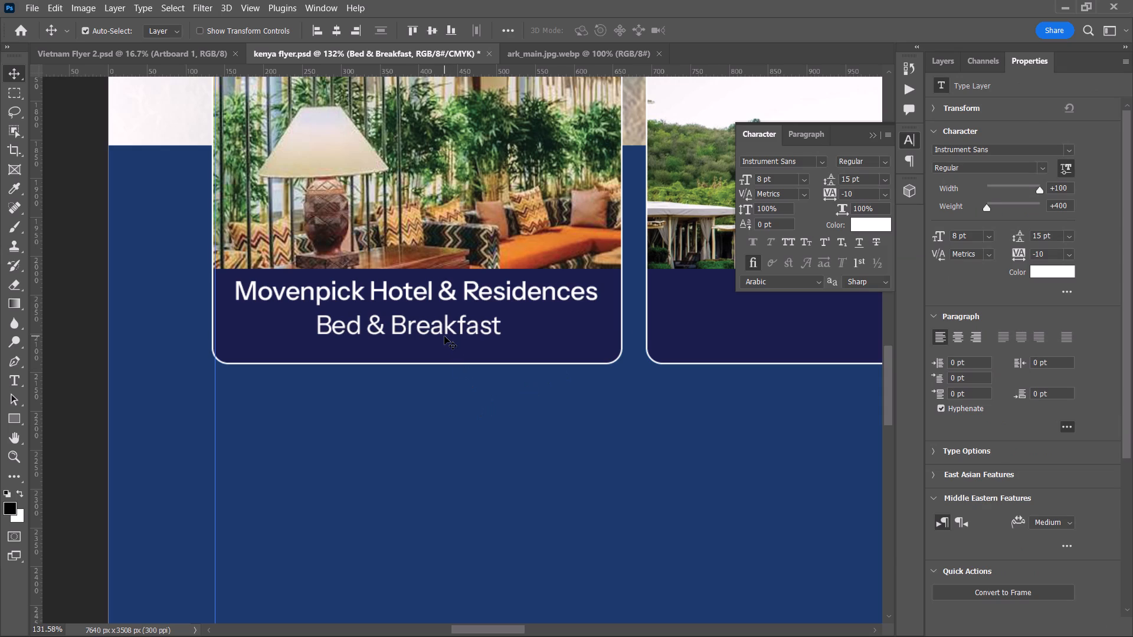
click(440, 333)
click(787, 181)
click(758, 180)
key(Delete)
text(7.5)
key(Return)
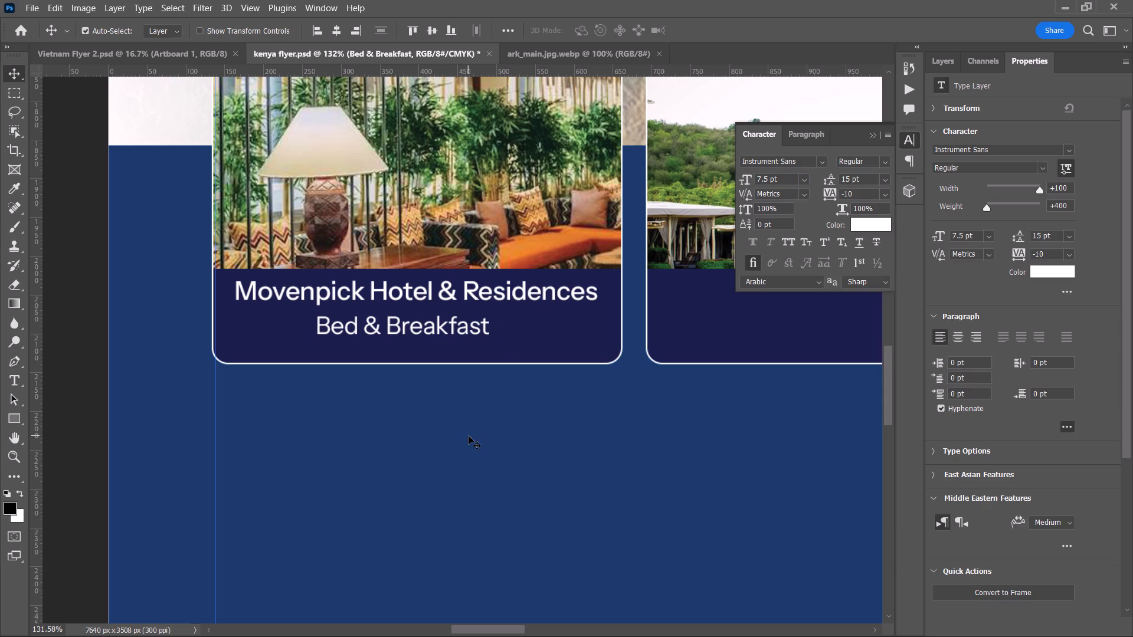
Align the Bed & Breakfast line's horizontal centre with the Movenpick Hotel & Residences line above it.
click(469, 436)
drag(418, 325, 423, 325)
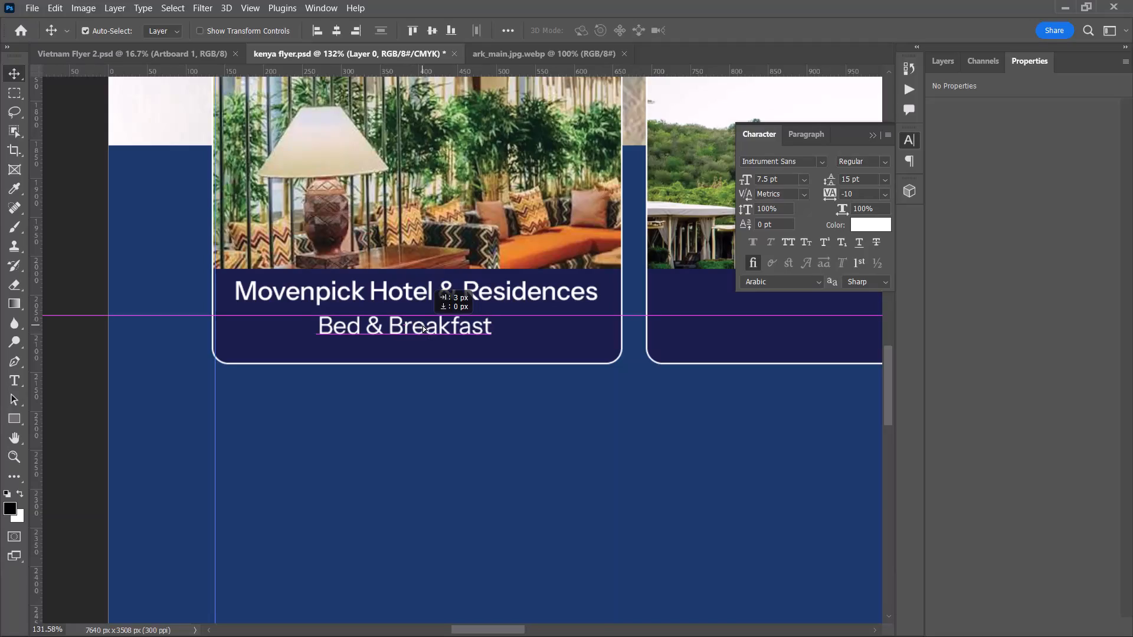
drag(423, 325, 424, 325)
shift+click(439, 293)
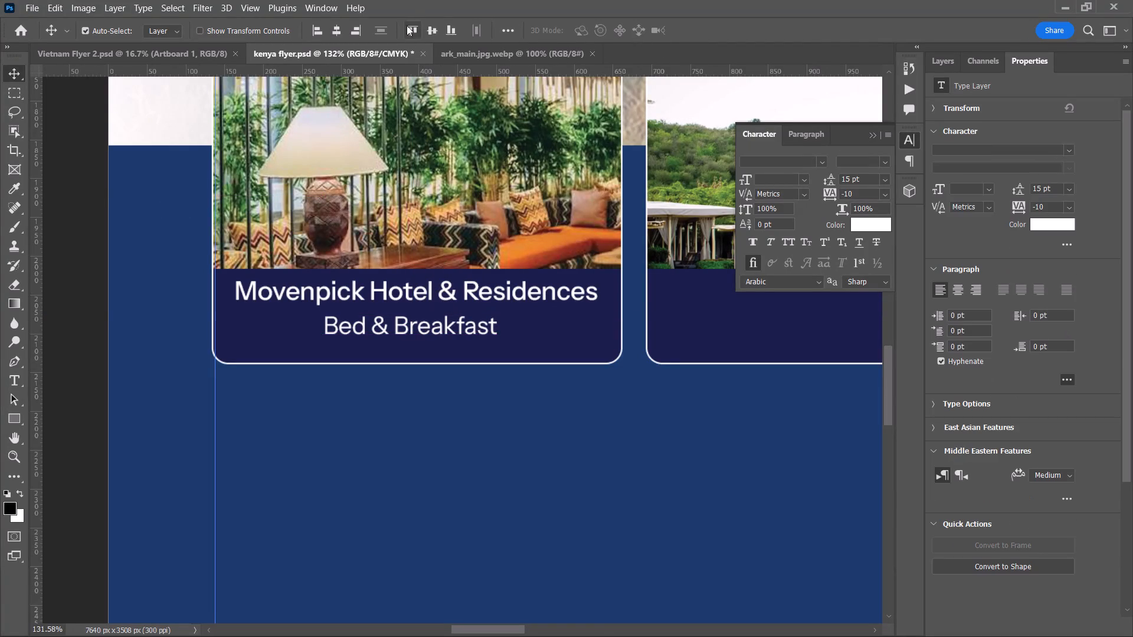
click(338, 29)
click(387, 442)
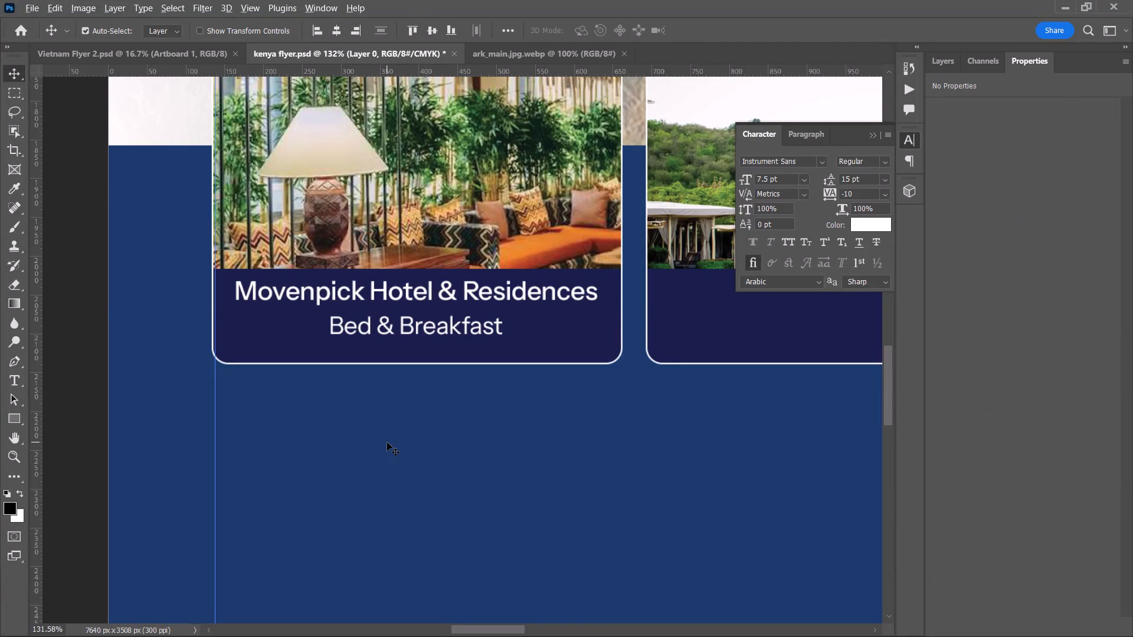
Nudge the hotel name and Bed & Breakfast lines together slightly down within the first card's lower bar.
alt+scroll(387, 442, down, 8)
alt+scroll(389, 448, up, 6)
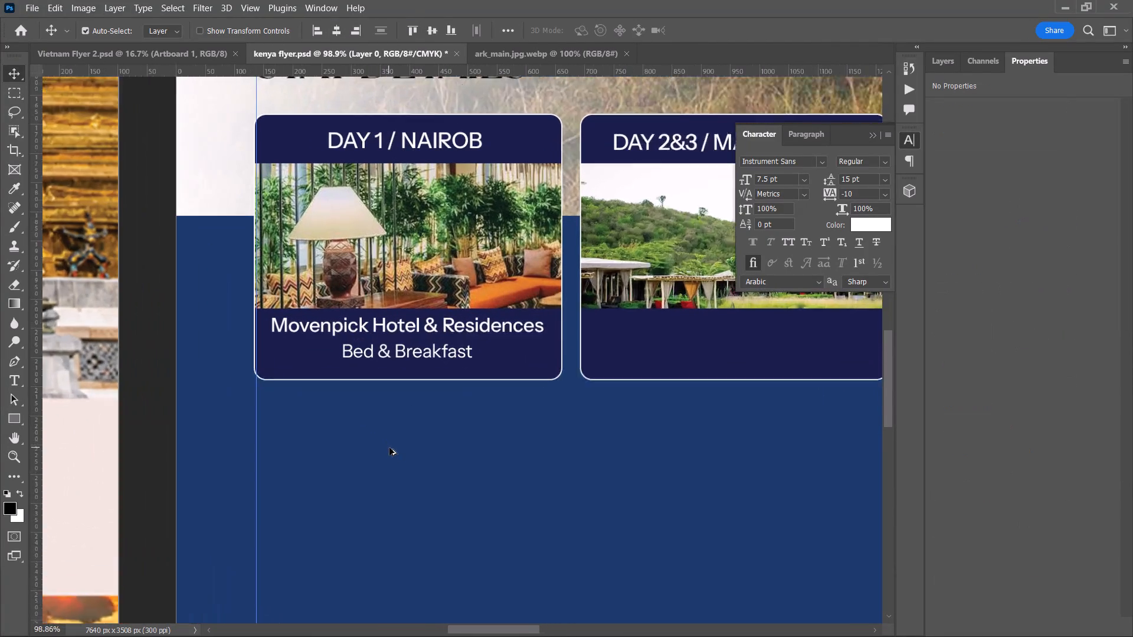
click(421, 312)
shift+click(426, 346)
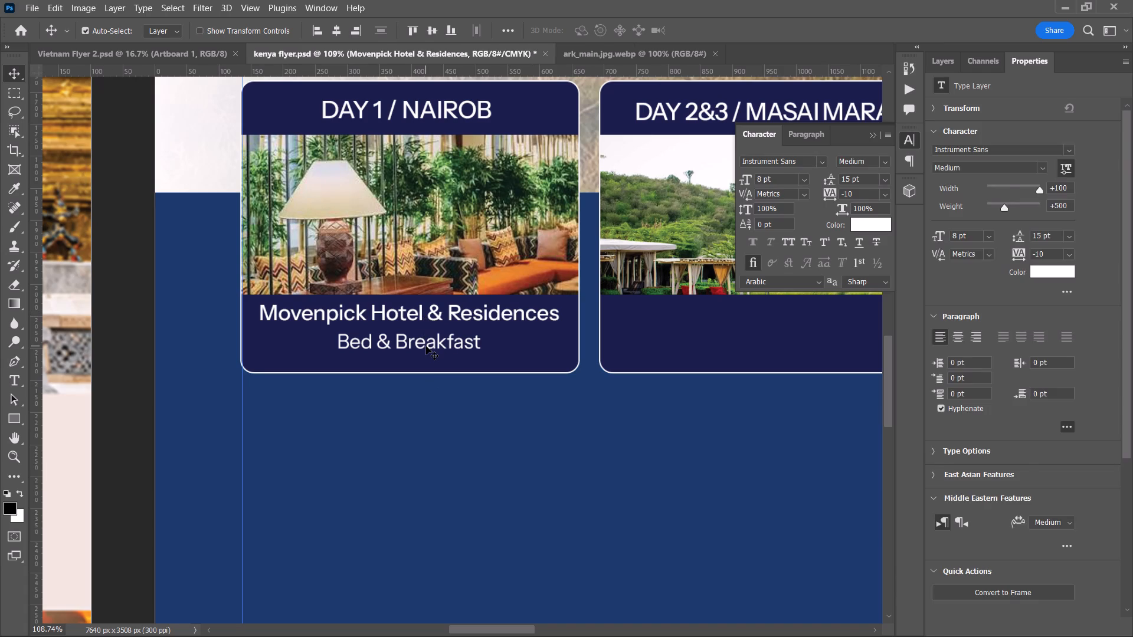
key(shift+Down)
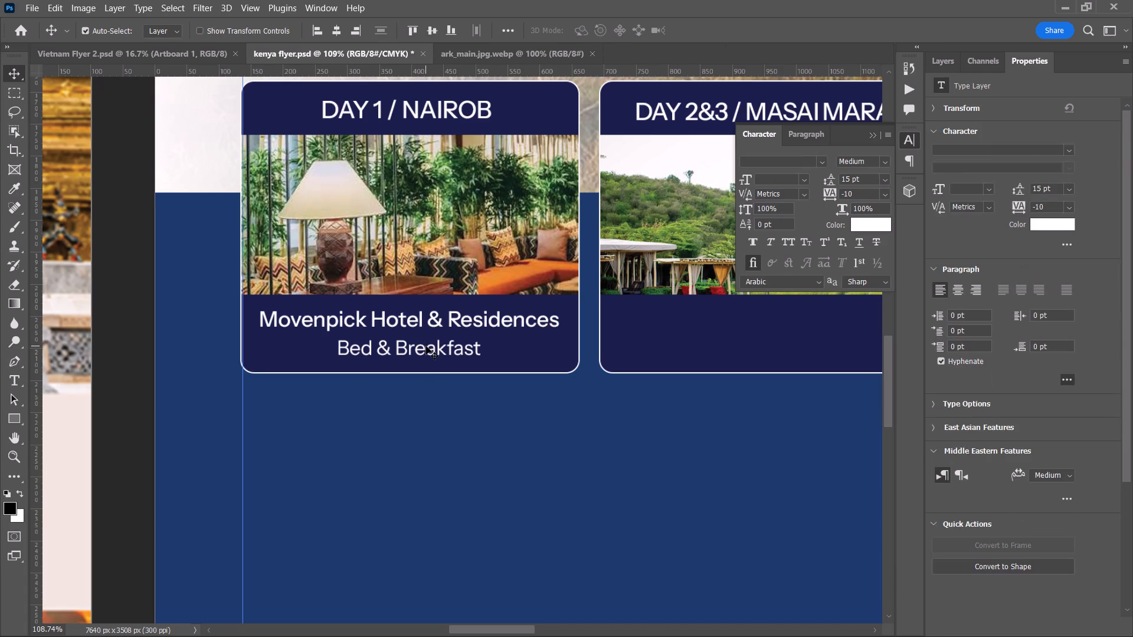
click(393, 411)
Review the first card's hotel text within the whole Stay Details row and compare it with the reference flyer's cards.
alt+scroll(393, 411, down, 8)
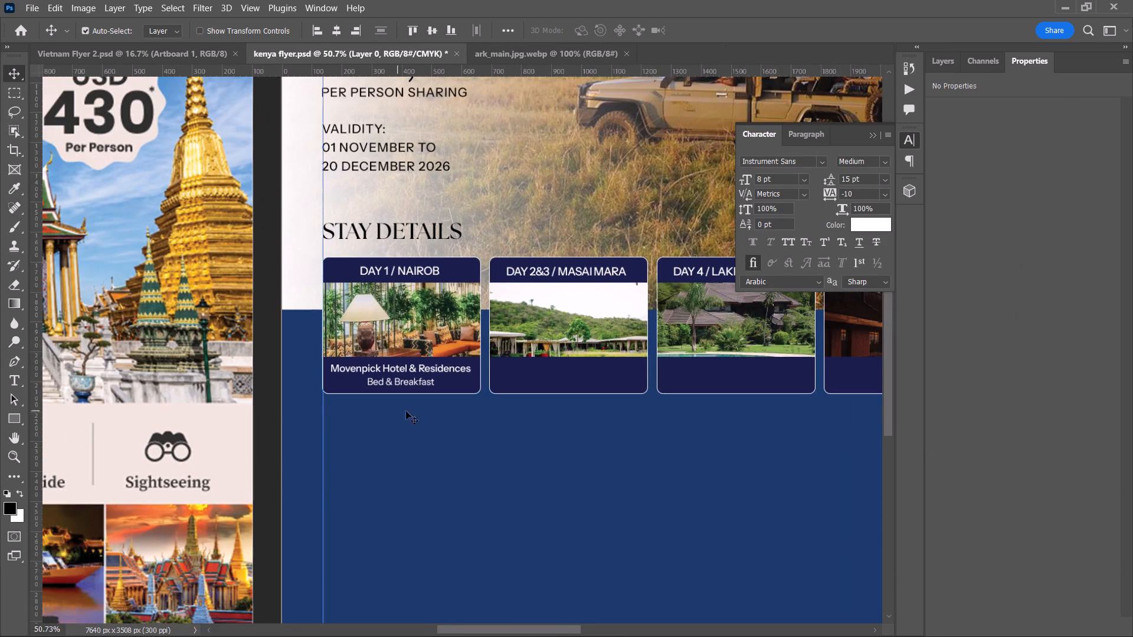
key(space)
drag(440, 416, 380, 413)
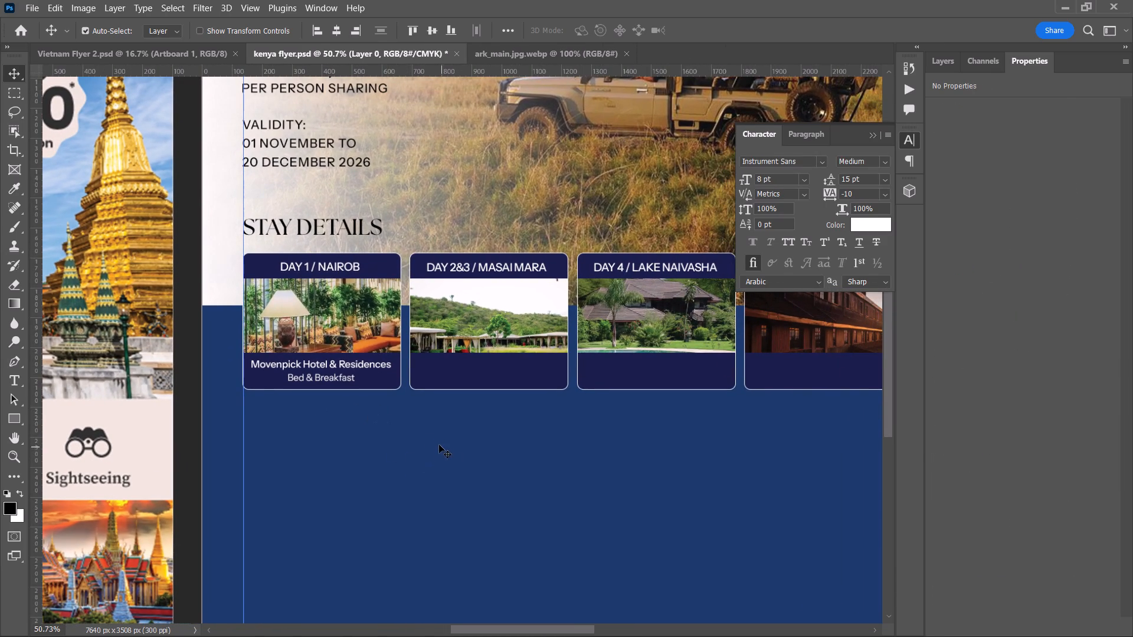
alt+scroll(427, 436, down, 6)
key(space)
key(space)
key(space)
key(space)
key(space)
key(space)
key(space)
key(space)
key(space)
key(space)
key(space)
key(space)
key(space)
key(space)
key(space)
key(space)
key(space)
key(space)
key(space)
key(space)
drag(437, 443, 385, 431)
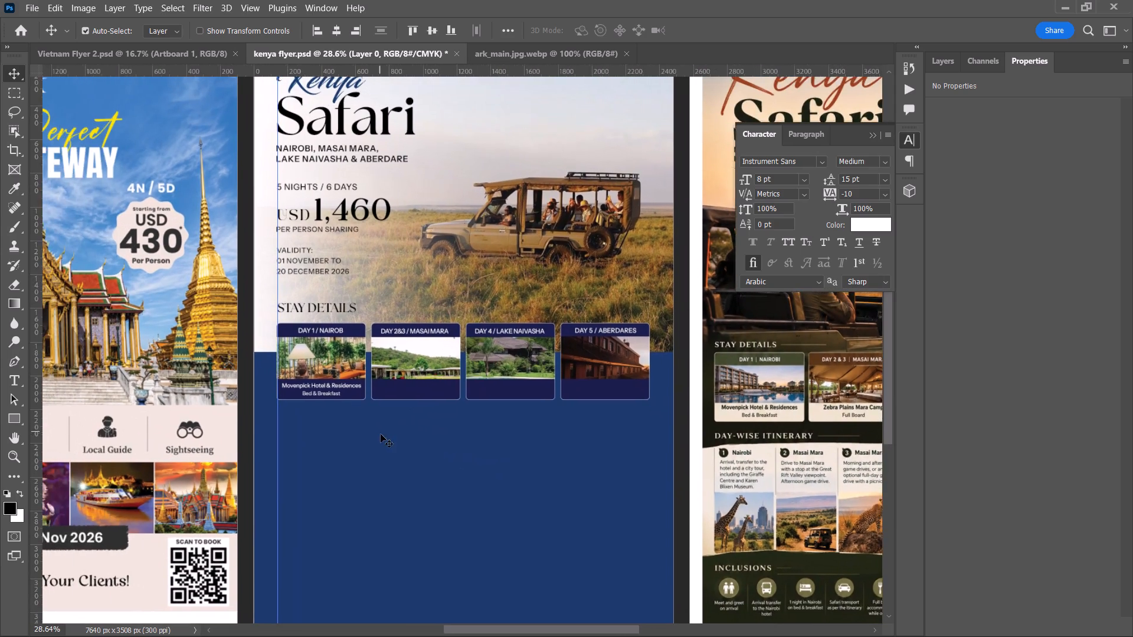
Duplicate the first card's hotel name and Bed & Breakfast lines onto the second card's lower bar.
alt+scroll(371, 447, up, 13)
shift+click(262, 251)
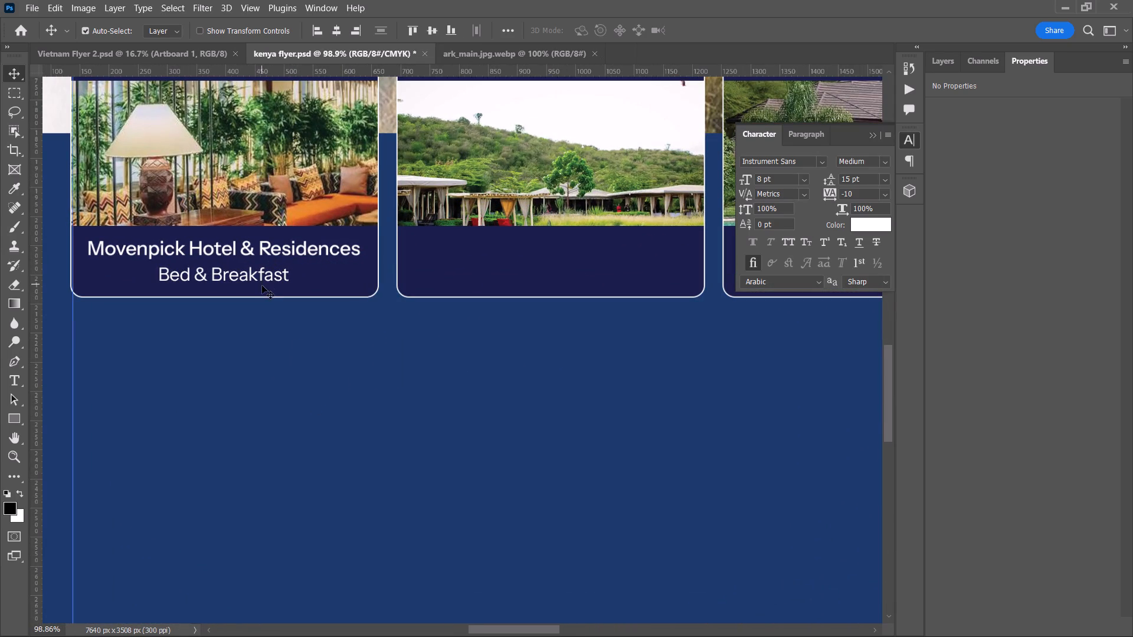
shift+click(258, 275)
alt+drag(279, 250, 551, 248)
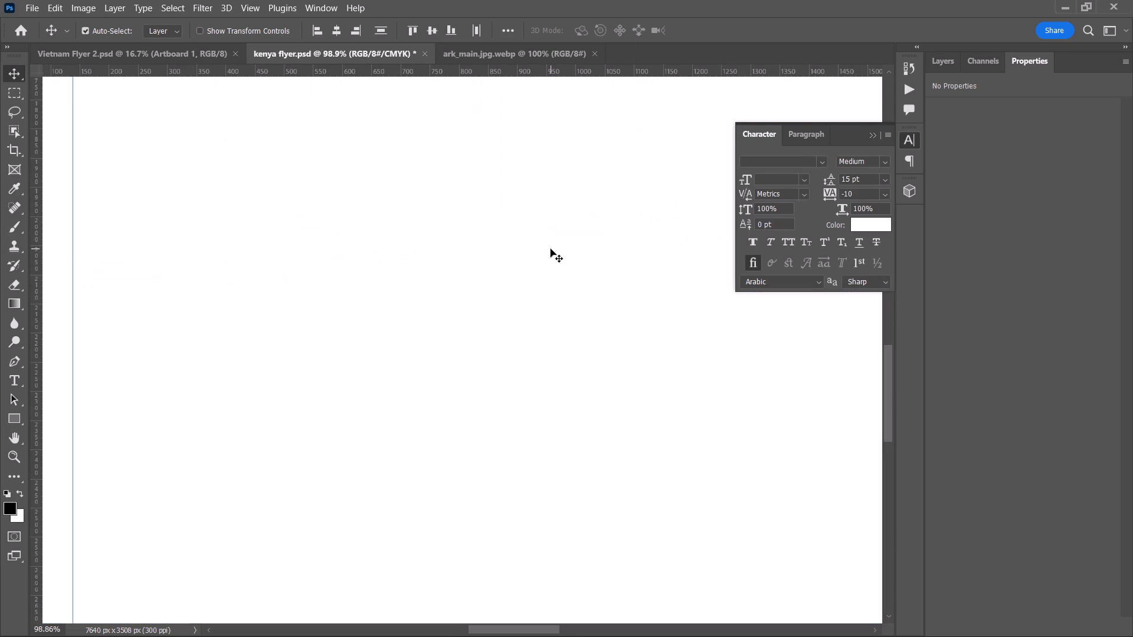
Save the Kenya flyer document.
alt+scroll(547, 249, down, 8)
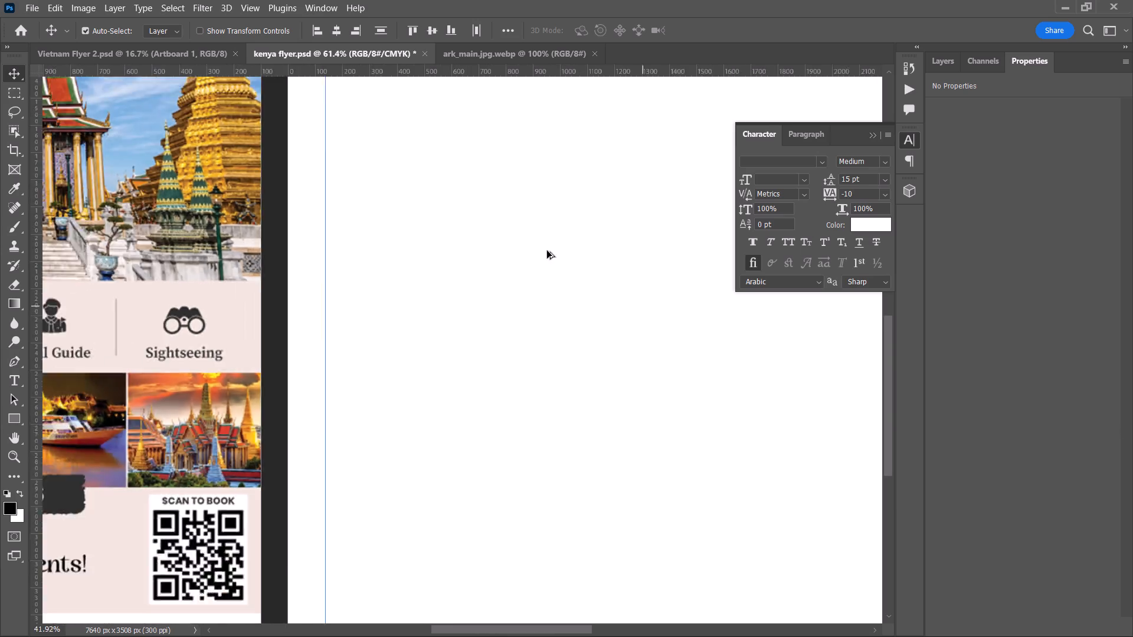
alt+scroll(547, 251, down, 3)
alt+scroll(582, 300, down, 5)
key(space)
key(space)
drag(579, 303, 415, 421)
alt+scroll(415, 421, up, 4)
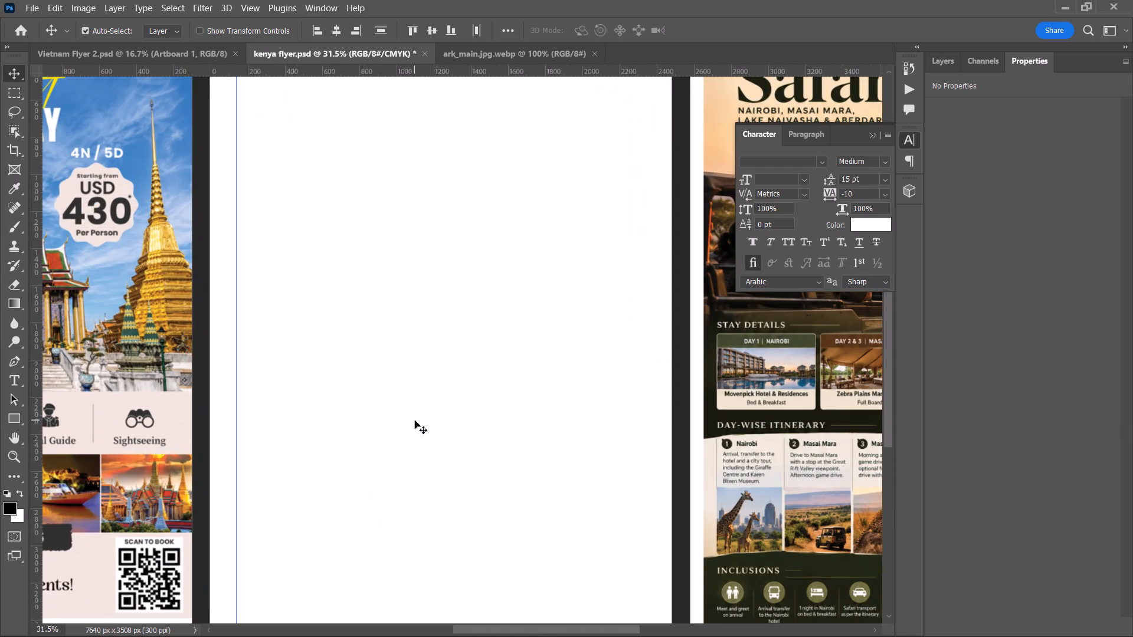
key(ctrl+s)
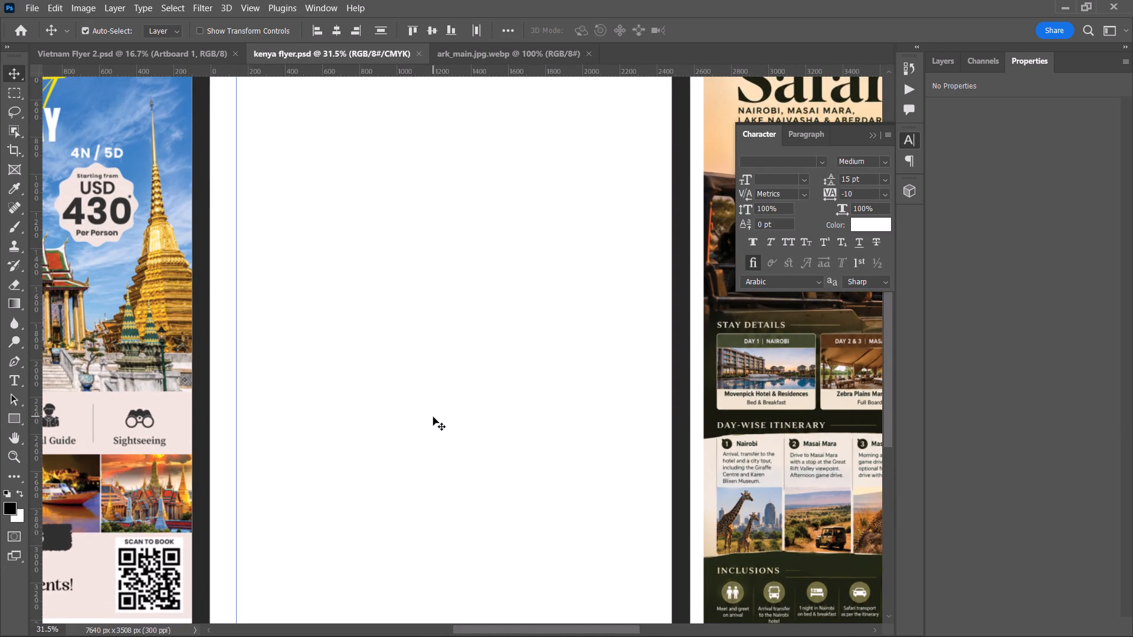
Send the white Layer 0 copy to the bottom of Artboard 1's layer stack, beneath Layer 0.
alt+scroll(431, 409, up, 4)
alt+scroll(431, 409, down, 11)
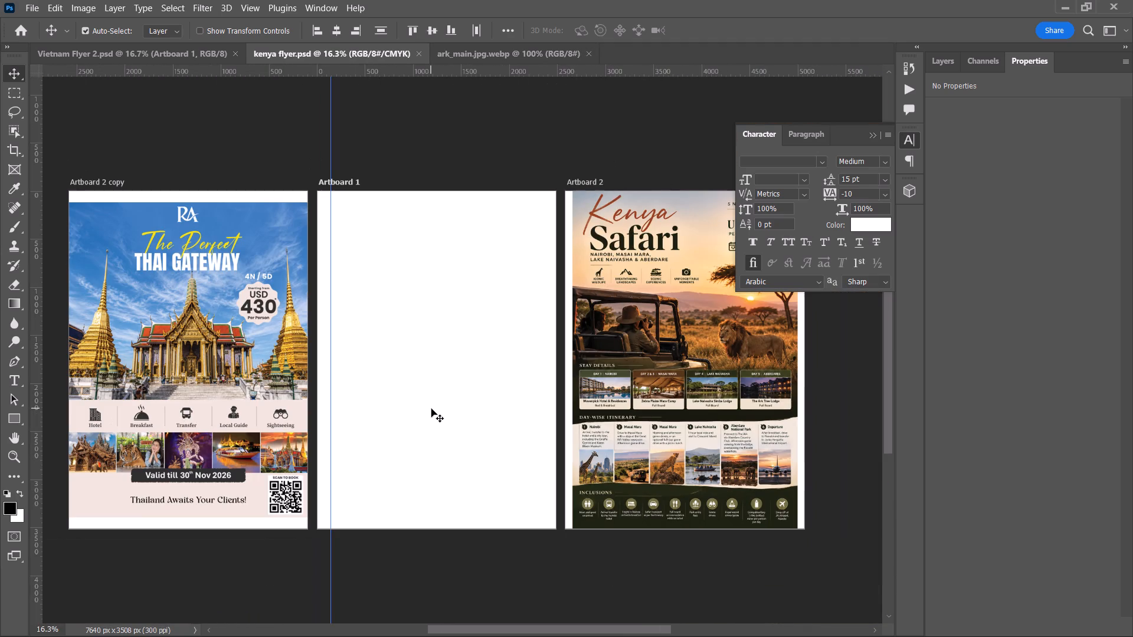
click(934, 55)
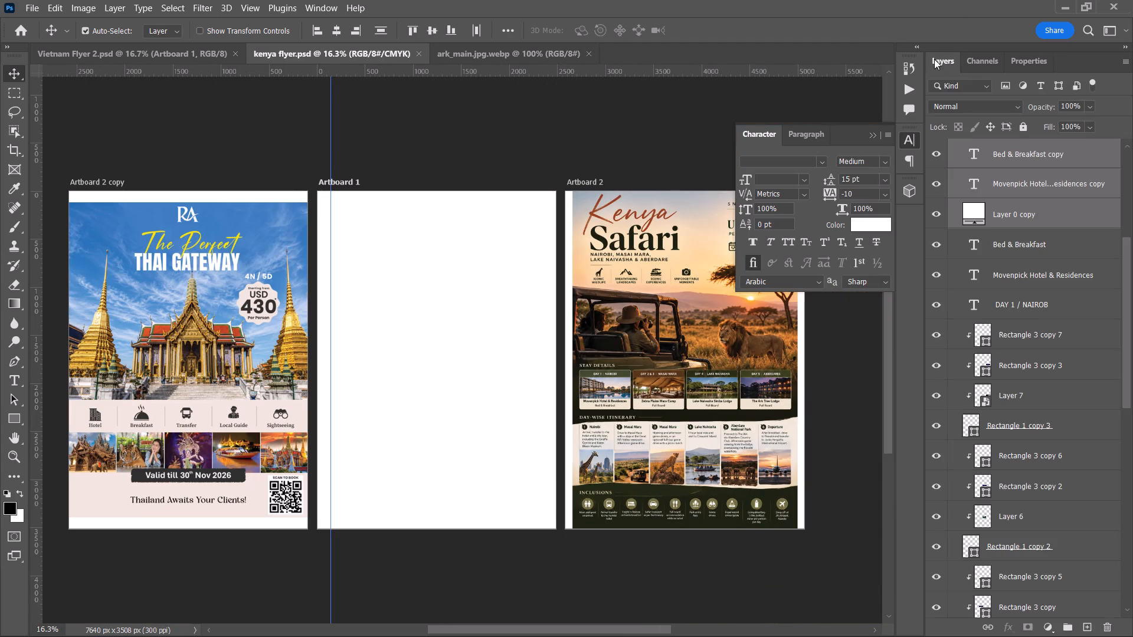
click(1037, 215)
drag(1041, 211, 1047, 537)
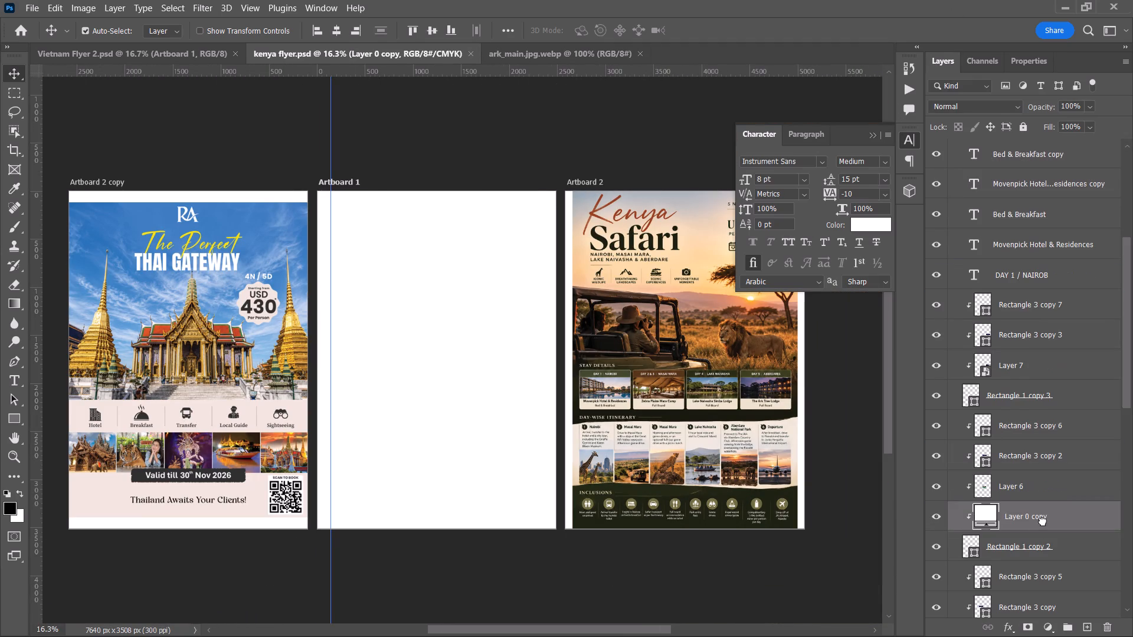
scroll(1040, 518, down, 7)
drag(1060, 377, 1070, 565)
scroll(1069, 565, down, 4)
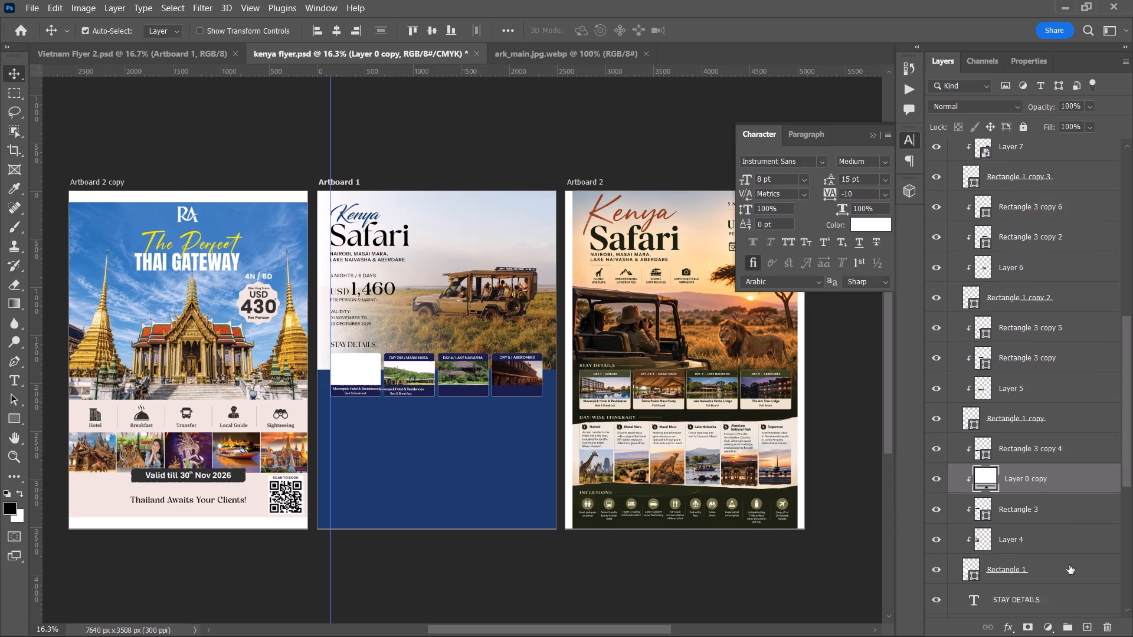
scroll(1069, 565, down, 8)
drag(1060, 315, 1060, 545)
scroll(1060, 544, down, 7)
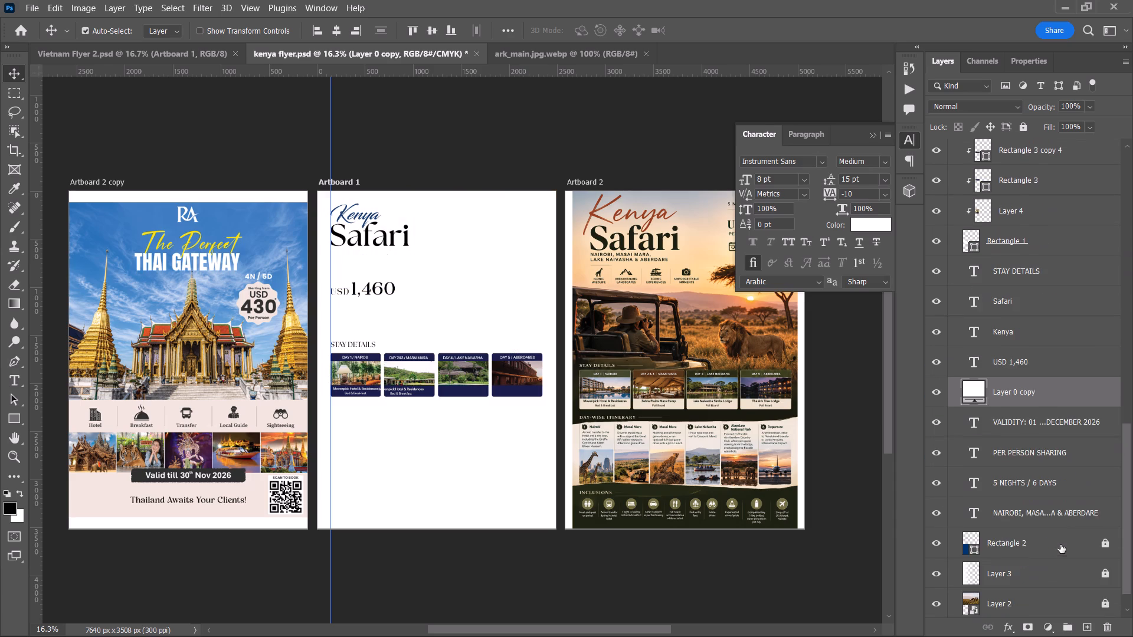
scroll(1060, 544, down, 7)
key(ctrl+shift+bracketleft)
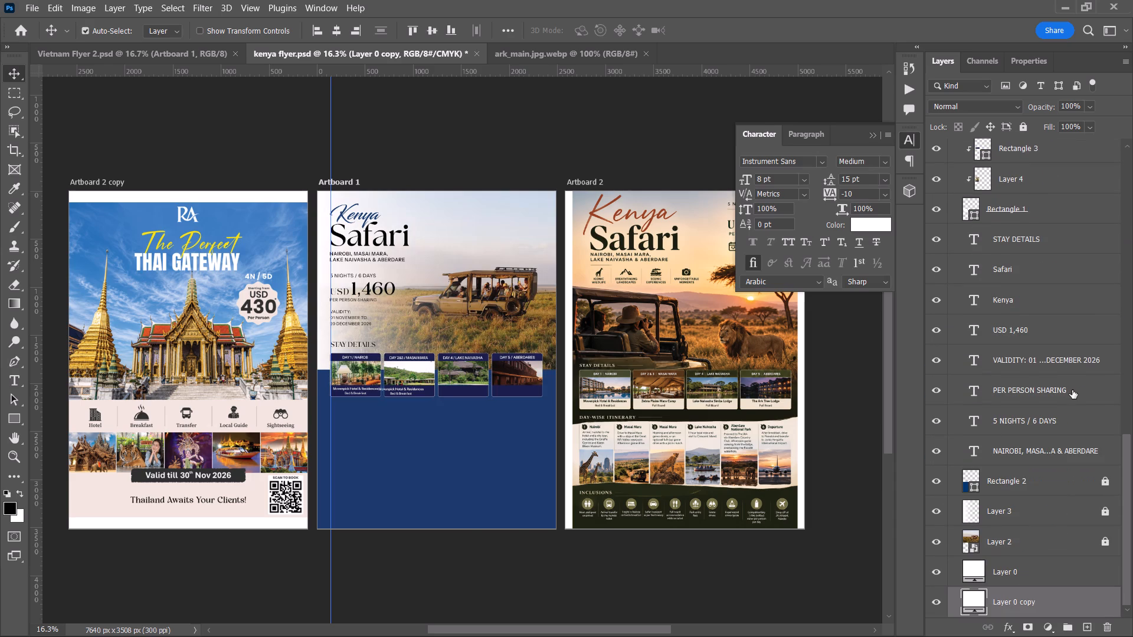
Lock the position of Layer 0 copy and fully lock the white Layer 0.
alt+scroll(217, 407, up, 20)
alt+scroll(217, 407, up, 2)
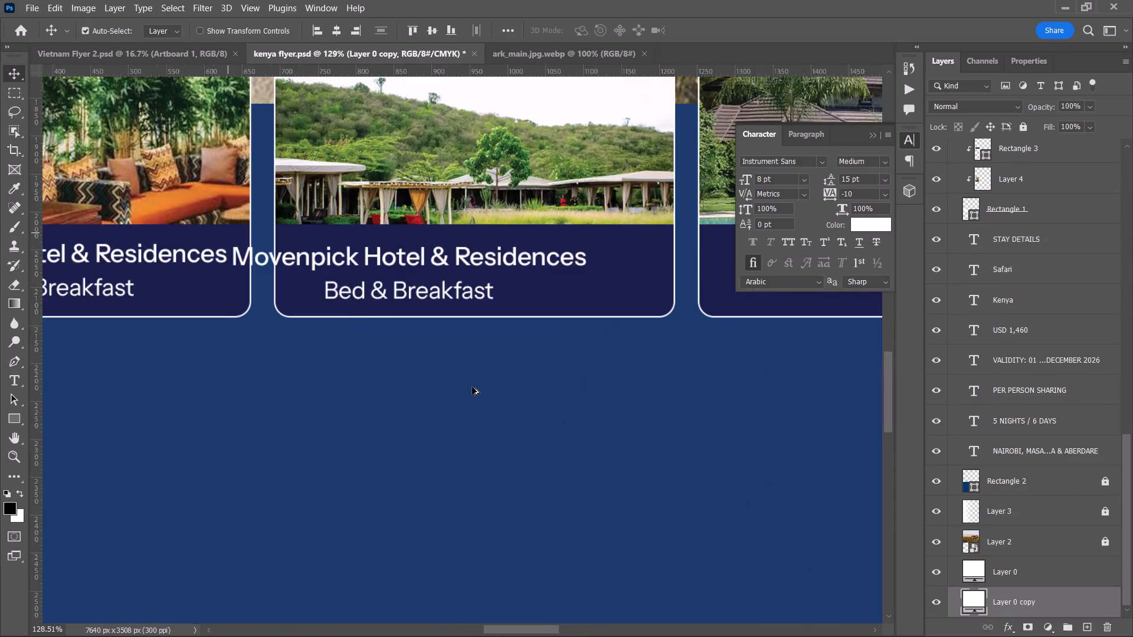
key(space)
drag(467, 370, 443, 415)
key(slash)
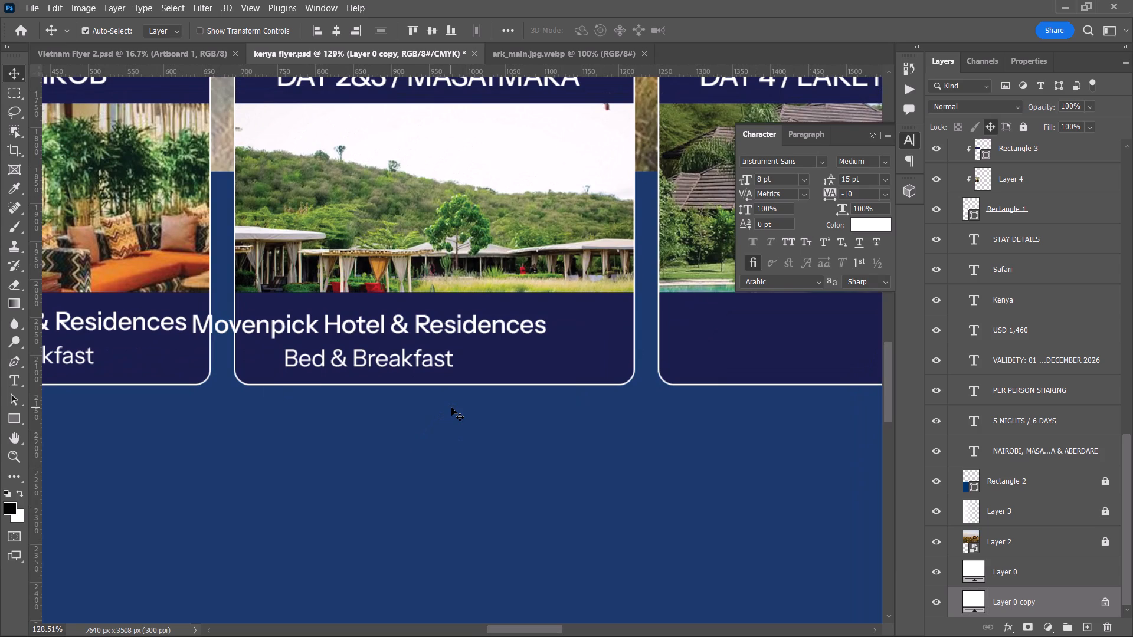
click(1026, 562)
key(ctrl+slash)
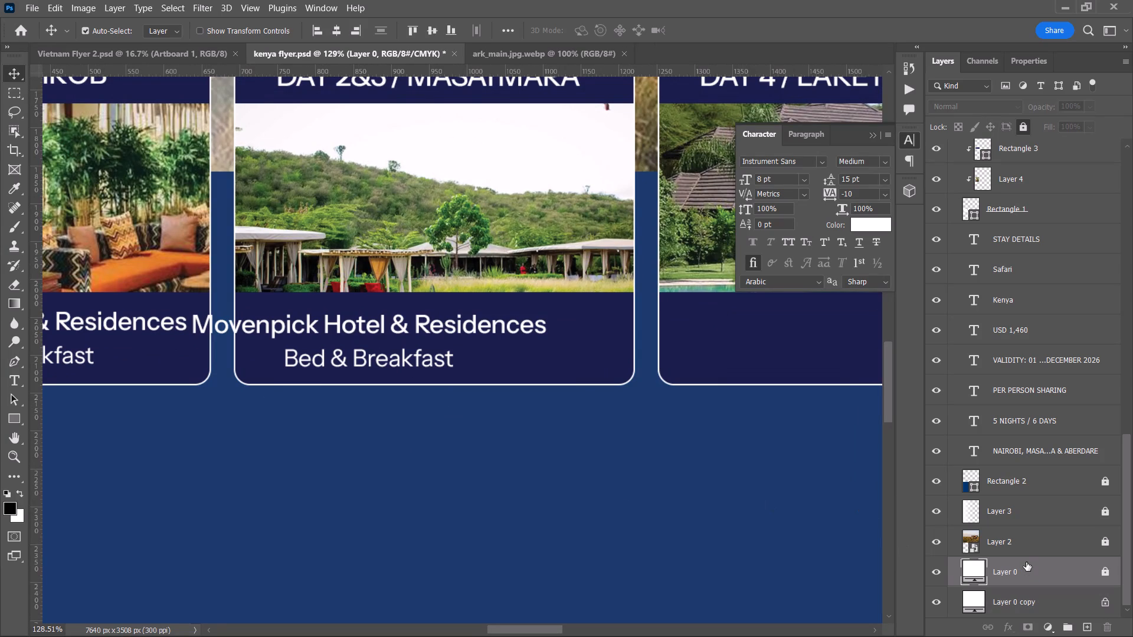
Move the duplicated hotel name and Bed & Breakfast lines to the second card's centre, about 82 px right and 4 px up.
click(483, 326)
shift+click(438, 360)
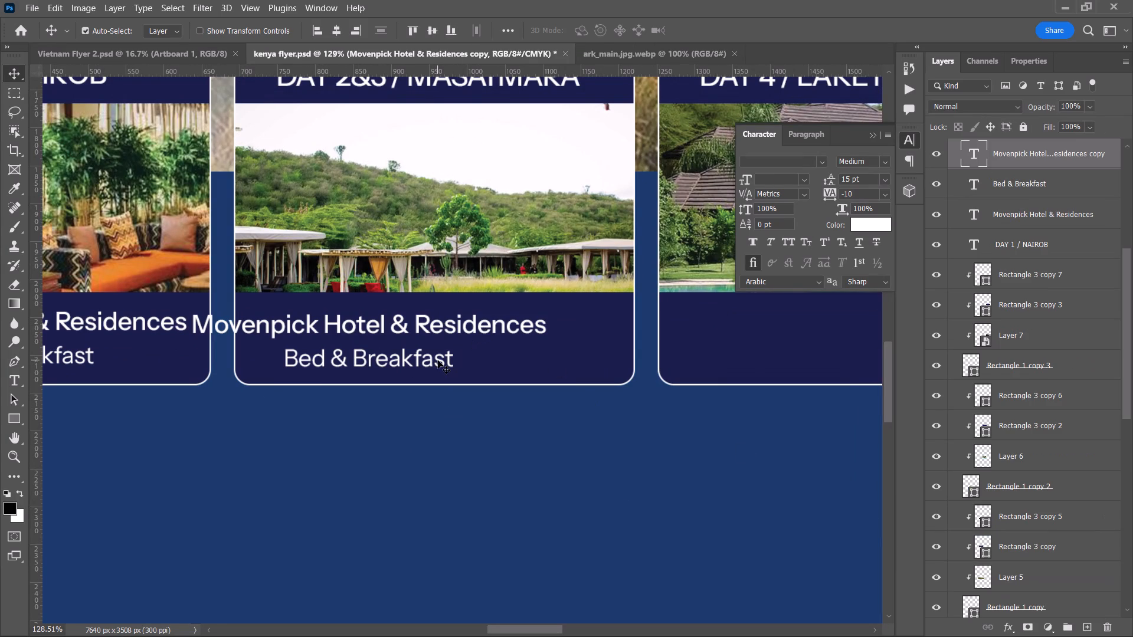
drag(447, 332, 508, 330)
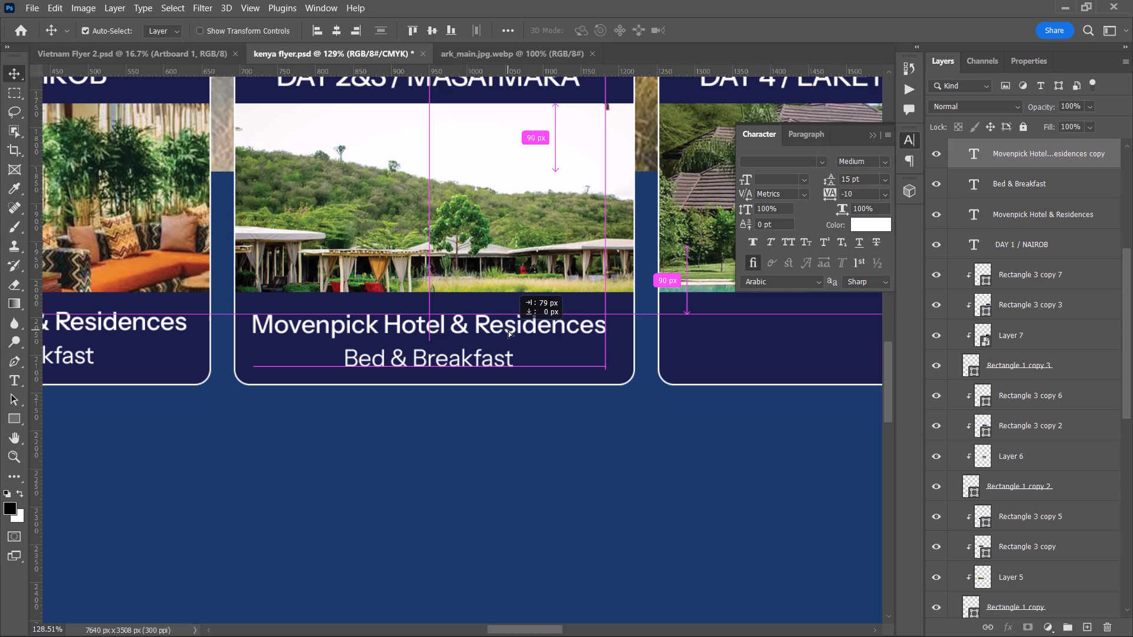
drag(508, 330, 509, 329)
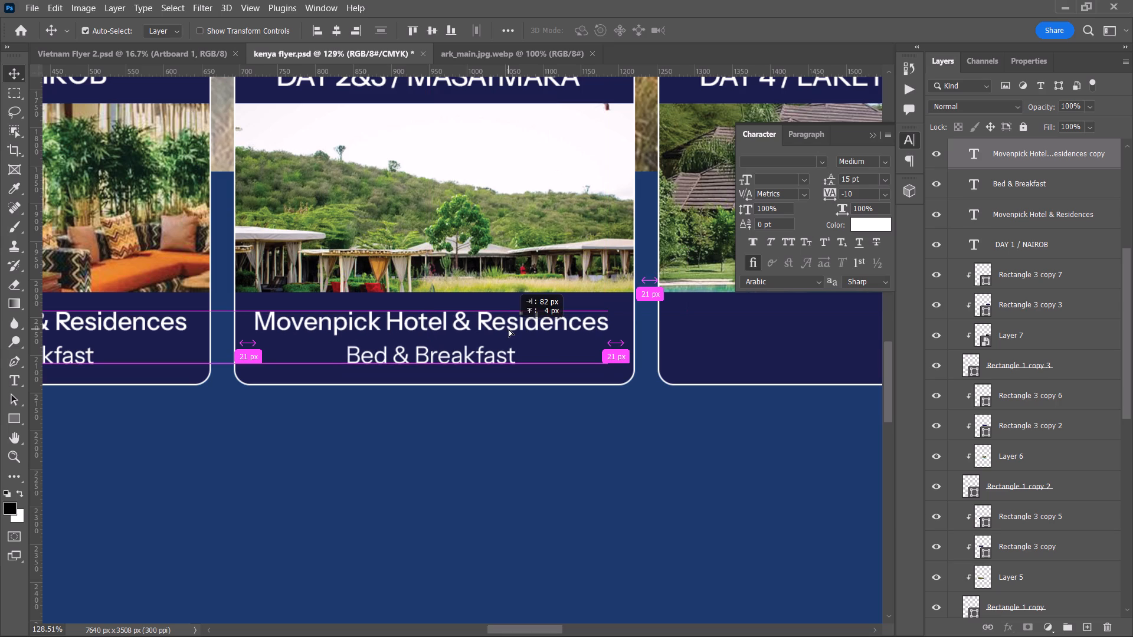
drag(509, 329, 510, 329)
drag(510, 329, 512, 329)
click(505, 442)
Extract the reference flyer's second-card texts, Zebra Plains Mara Camp and Full Board, to the clipboard using text recognition.
alt+scroll(512, 442, down, 4)
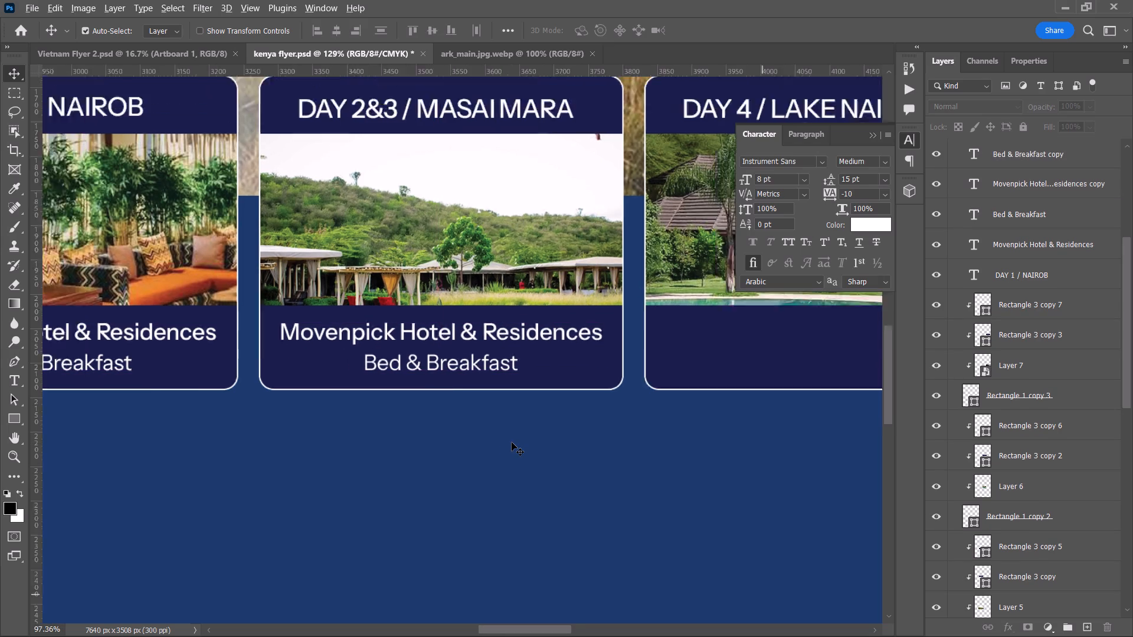
alt+scroll(512, 442, down, 1)
alt+scroll(654, 467, down, 6)
key(space)
key(space)
key(space)
key(space)
key(space)
key(space)
key(space)
key(space)
key(space)
key(space)
key(space)
key(space)
key(space)
key(space)
key(space)
key(space)
key(space)
key(space)
key(space)
key(space)
drag(722, 477, 199, 490)
drag(148, 495, 277, 482)
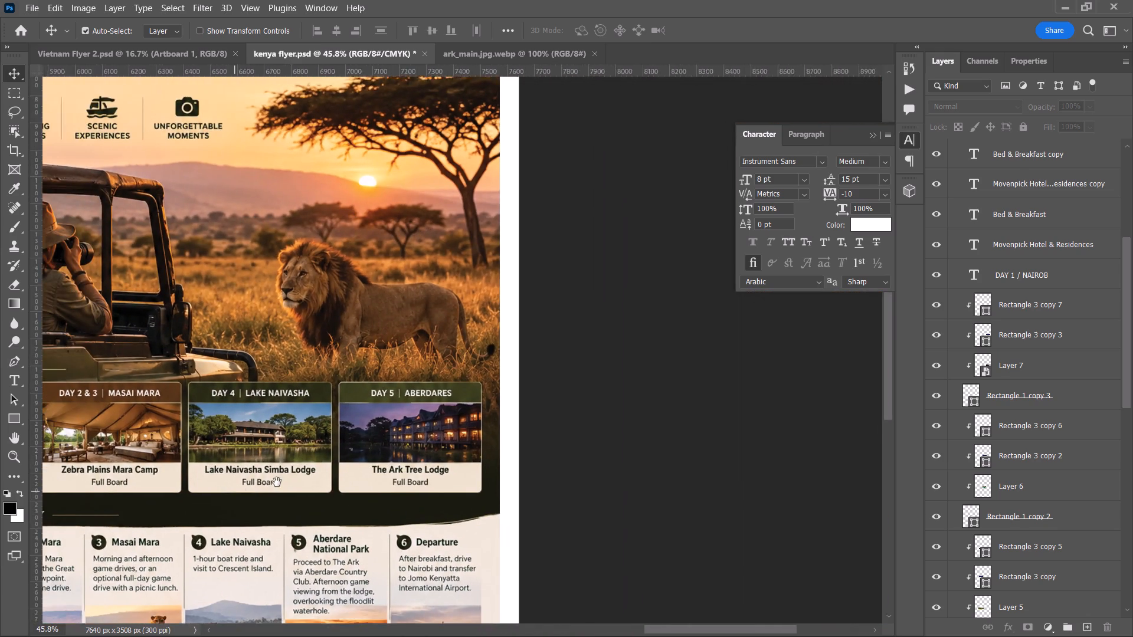
drag(277, 482, 417, 465)
alt+scroll(258, 461, up, 10)
key(alt+t)
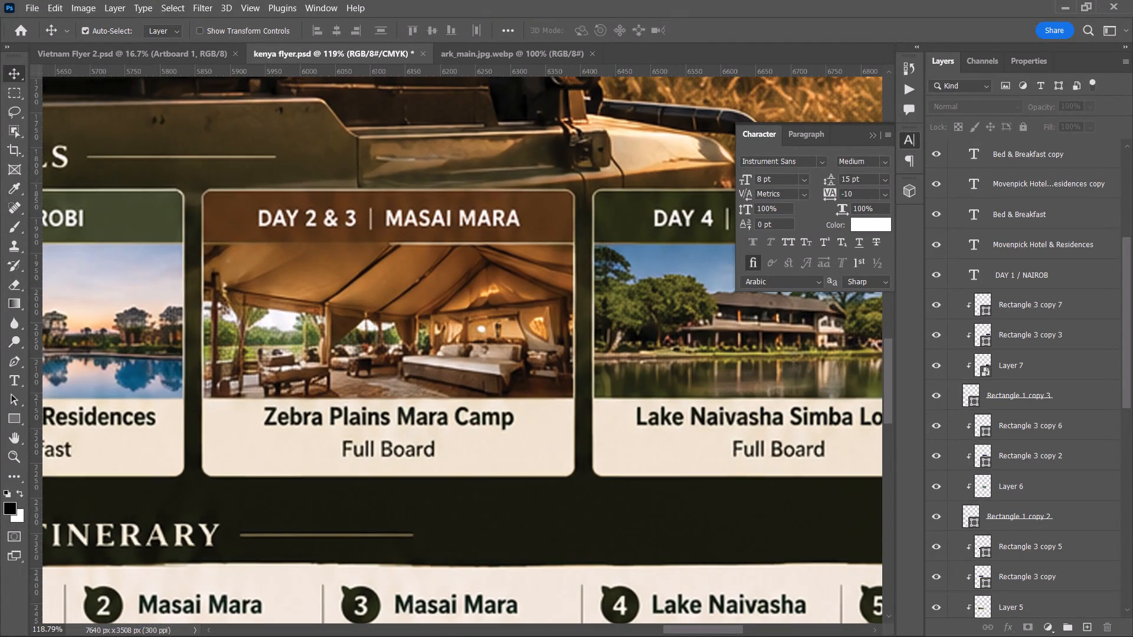
drag(250, 400, 526, 436)
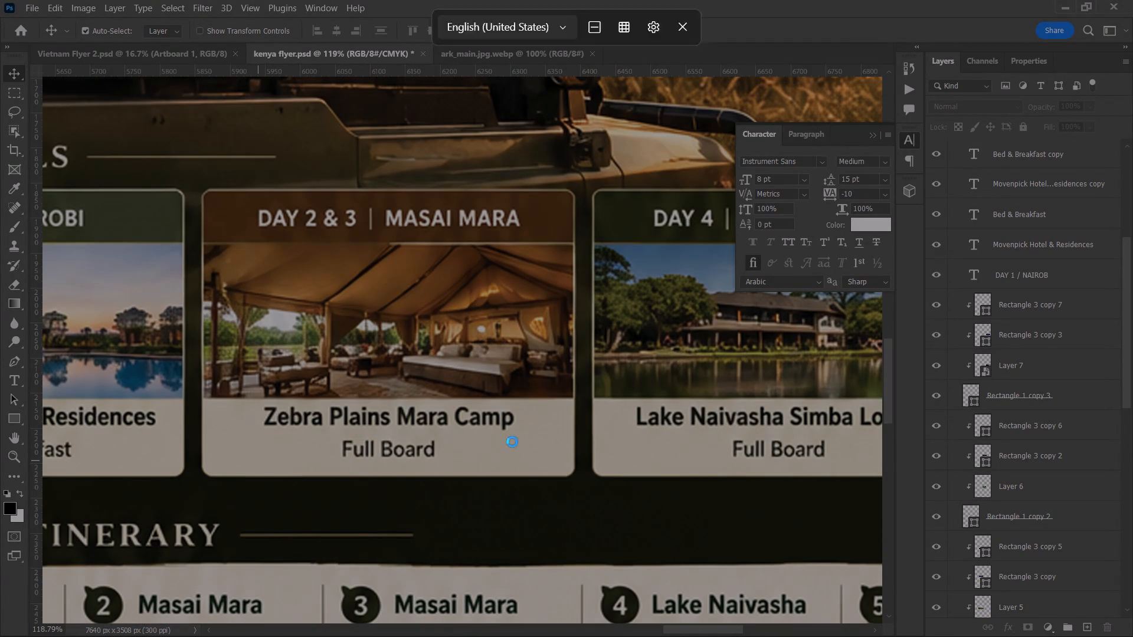
key(alt+t)
drag(315, 429, 464, 467)
Replace the duplicated hotel name in the second card with Zebra Plains Mara Camp.
alt+scroll(405, 470, down, 11)
key(space)
key(space)
key(space)
key(space)
key(space)
key(space)
key(space)
key(space)
key(space)
key(space)
key(space)
drag(308, 481, 563, 465)
drag(351, 469, 362, 471)
alt+scroll(459, 426, up, 14)
key(t)
triple_click(460, 327)
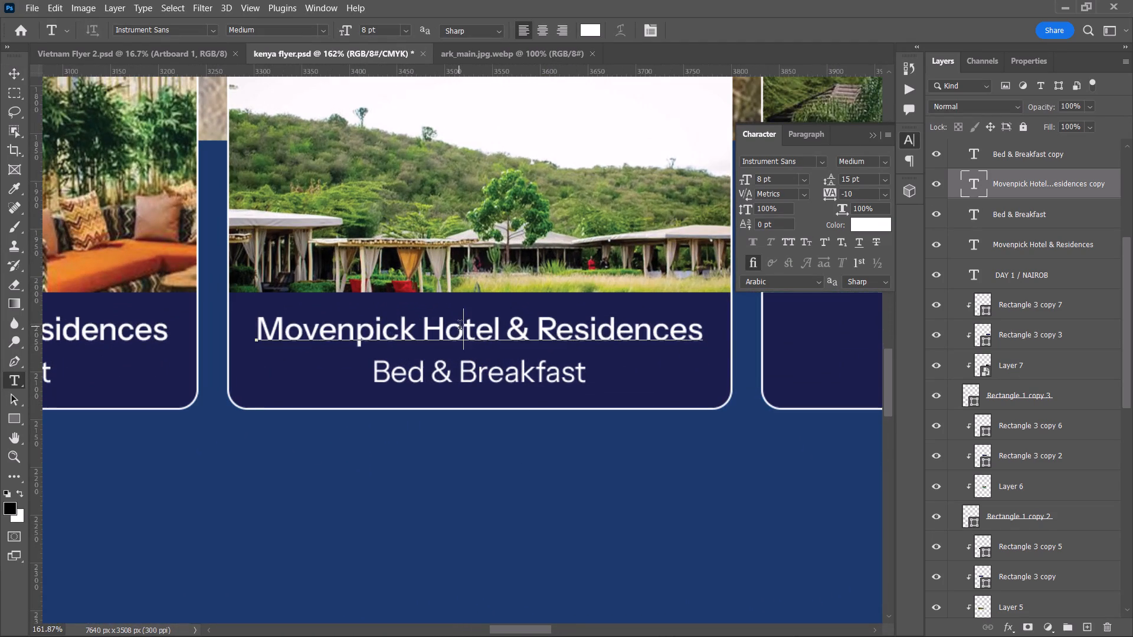
click(460, 327)
key(ctrl+v)
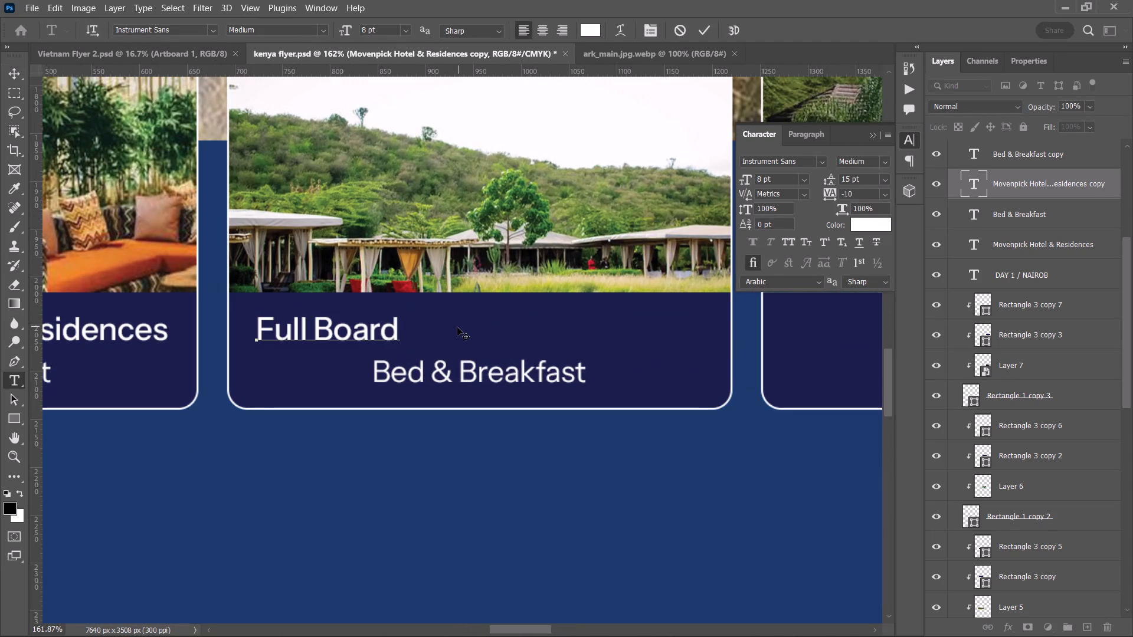
drag(398, 335, 293, 334)
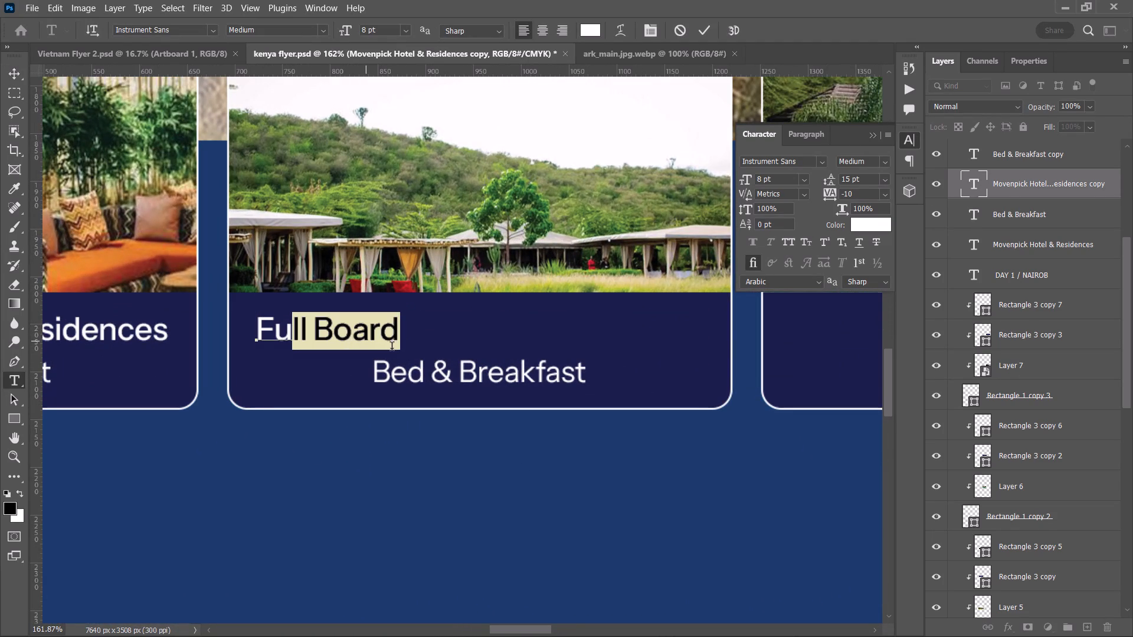
drag(406, 343, 240, 333)
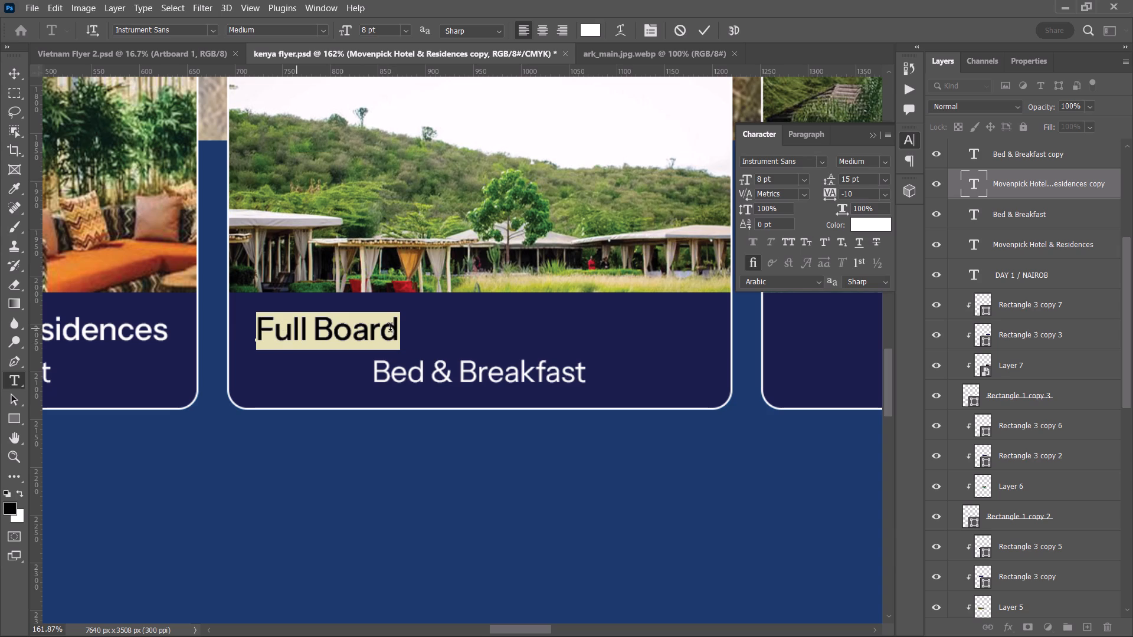
key(super+v)
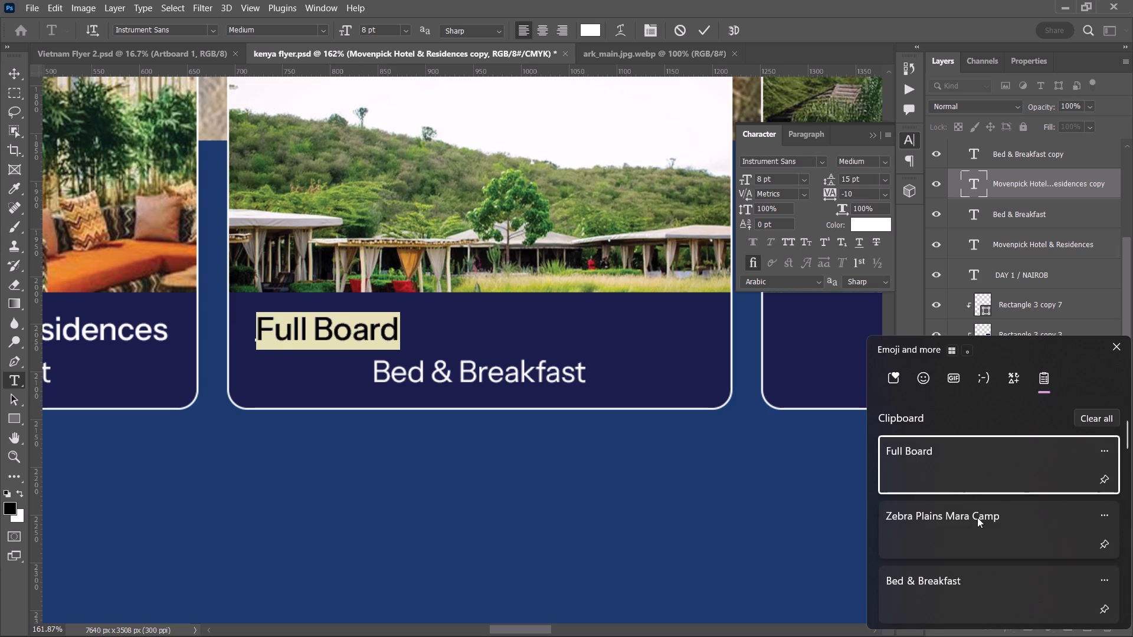
click(977, 517)
key(ctrl+v)
click(700, 35)
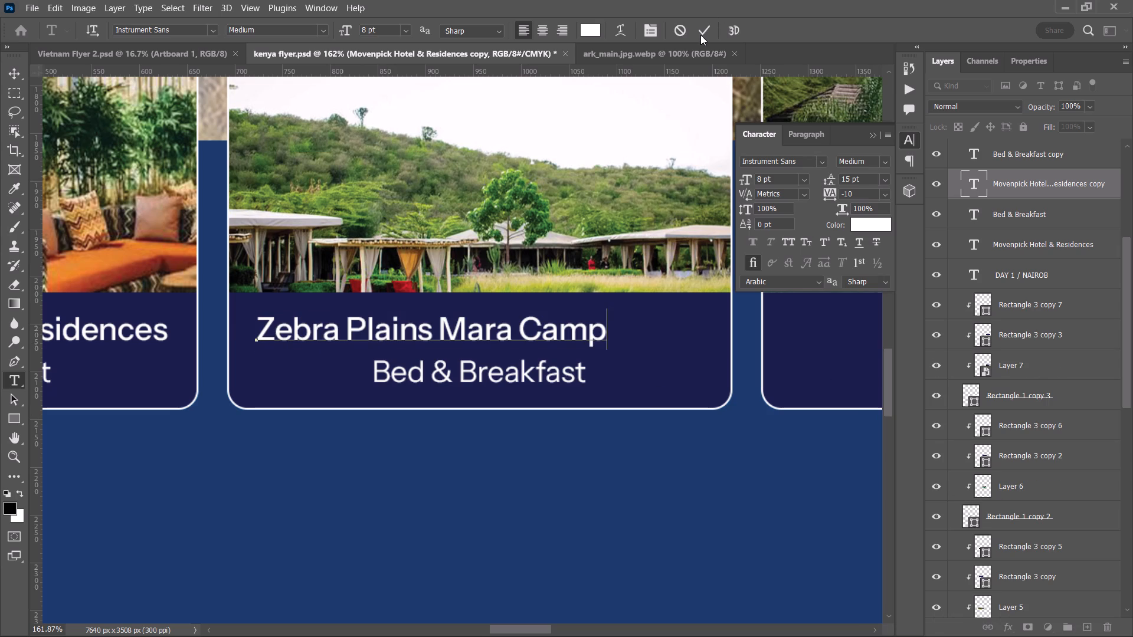
Centre the Zebra Plains Mara Camp line in the second card's lower bar, about 49 px right and 4 px down.
click(11, 71)
drag(526, 331, 569, 334)
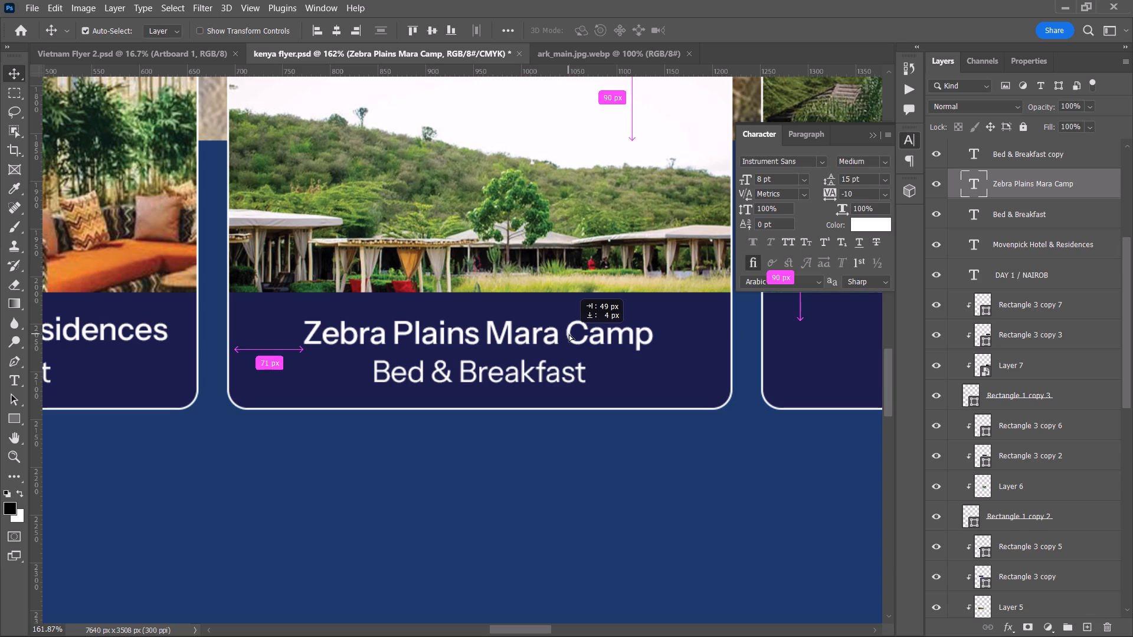
drag(569, 334, 571, 334)
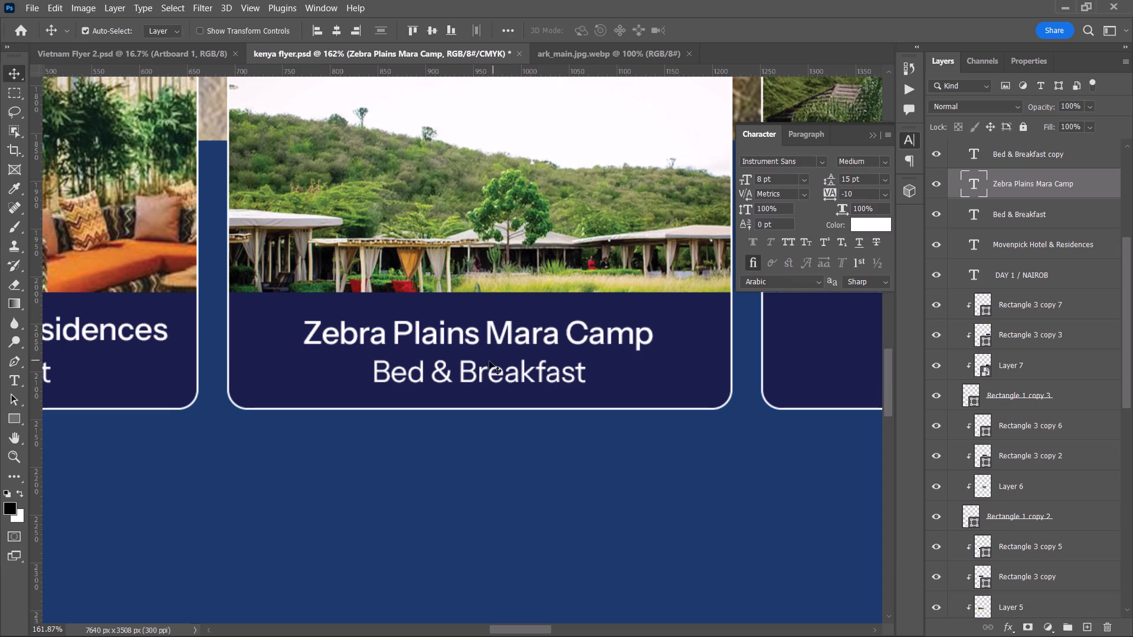
Replace the second card's Bed & Breakfast line with Full Board.
key(t)
triple_click(482, 362)
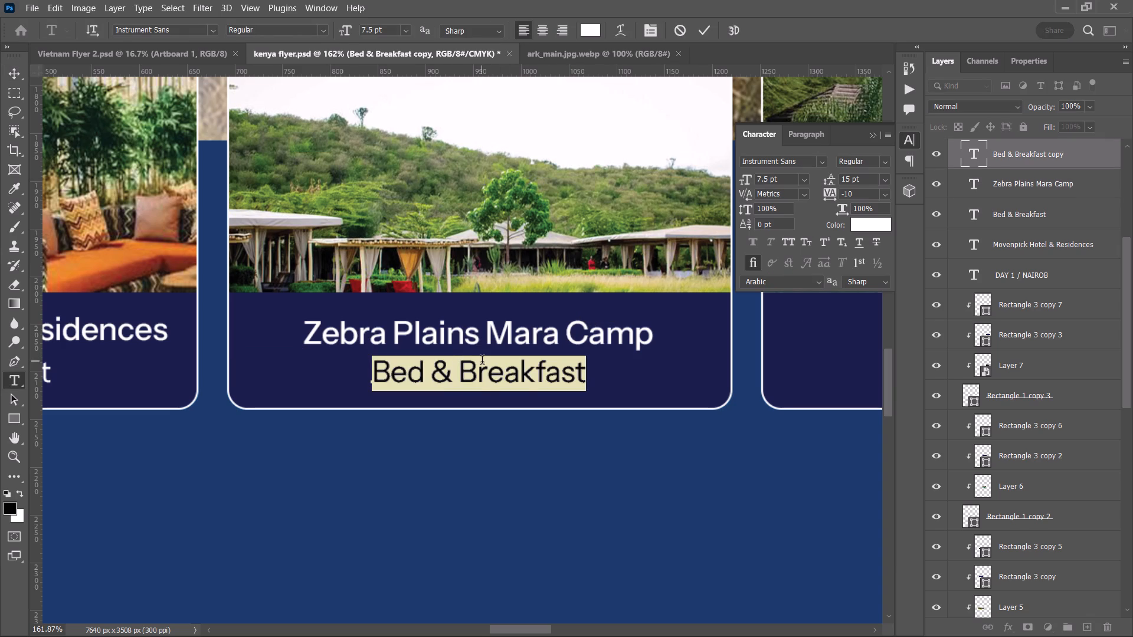
key(ctrl+v)
triple_click(482, 362)
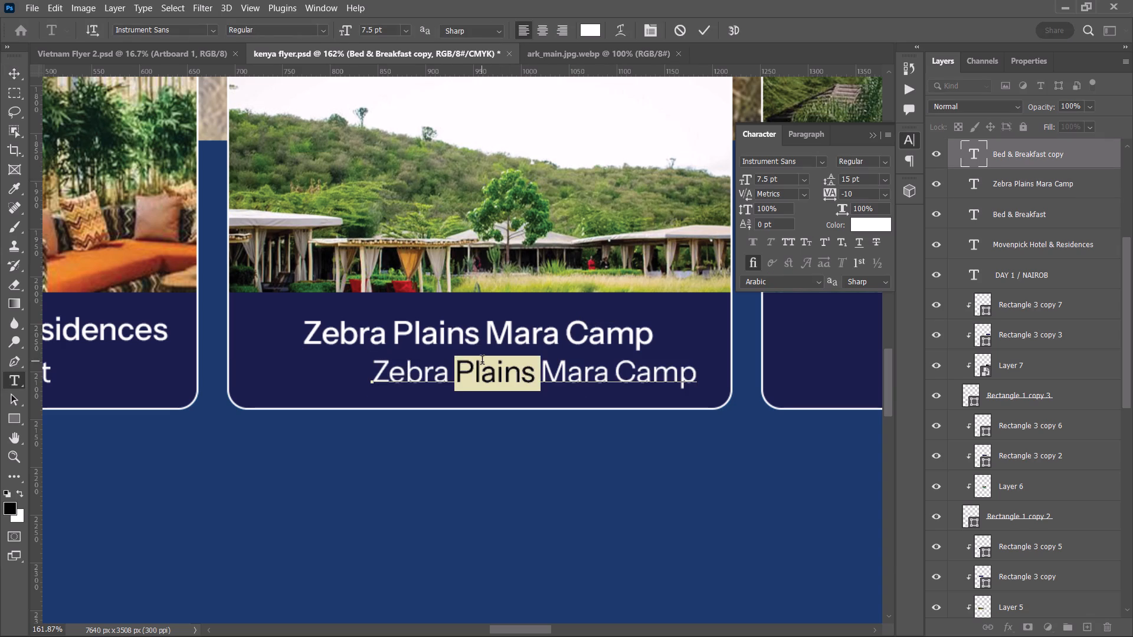
key(super+v)
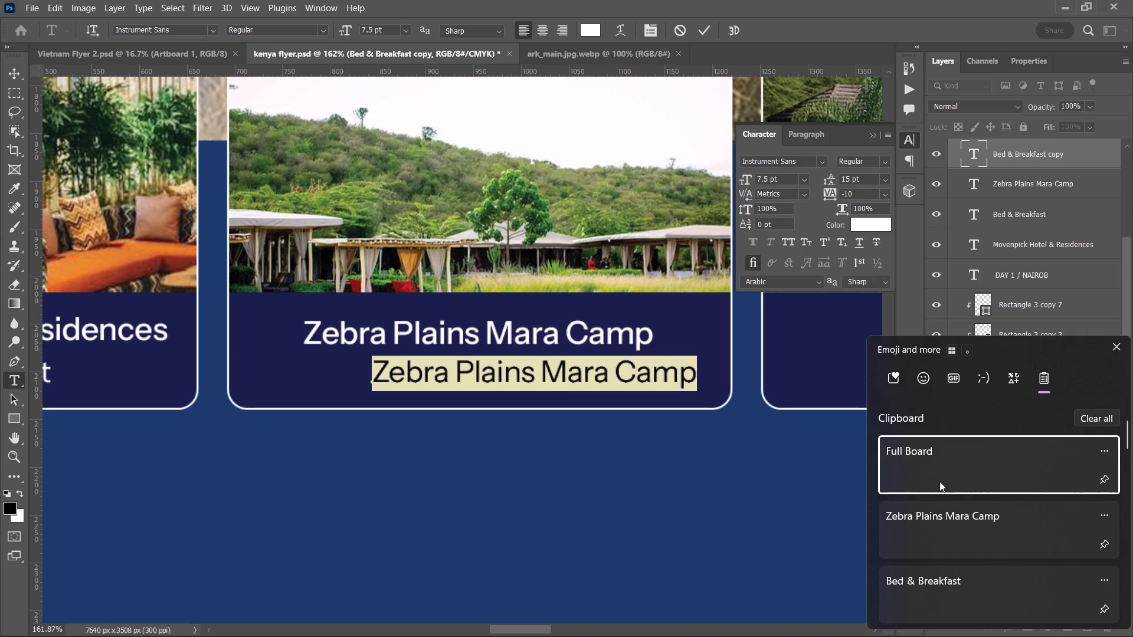
click(939, 459)
key(ctrl+v)
click(703, 27)
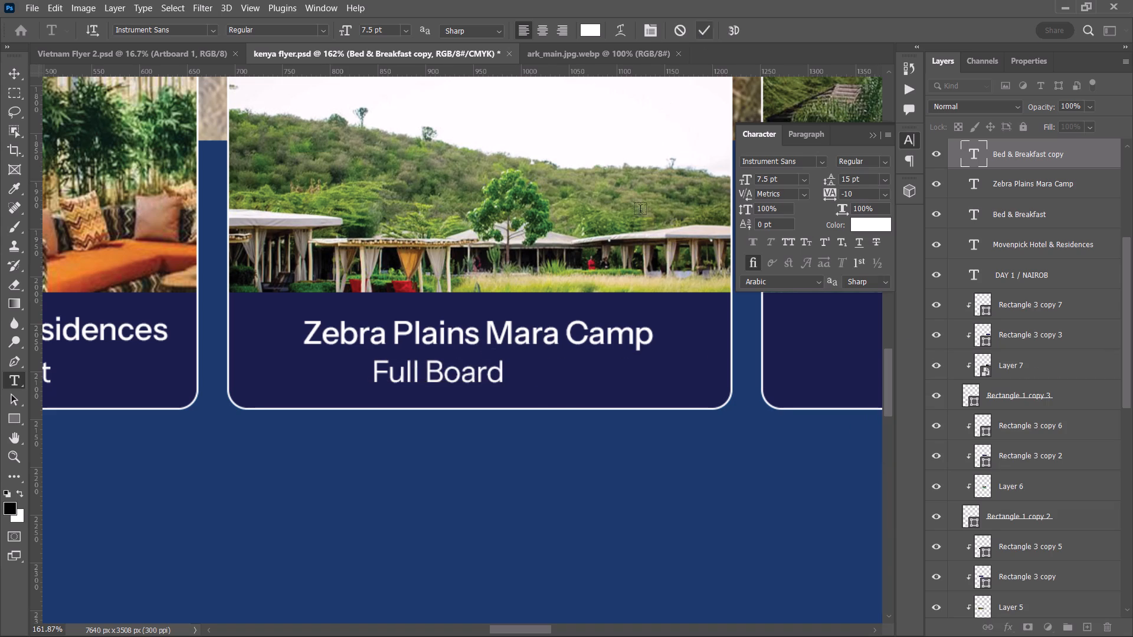
click(16, 71)
key(space)
drag(513, 487, 501, 492)
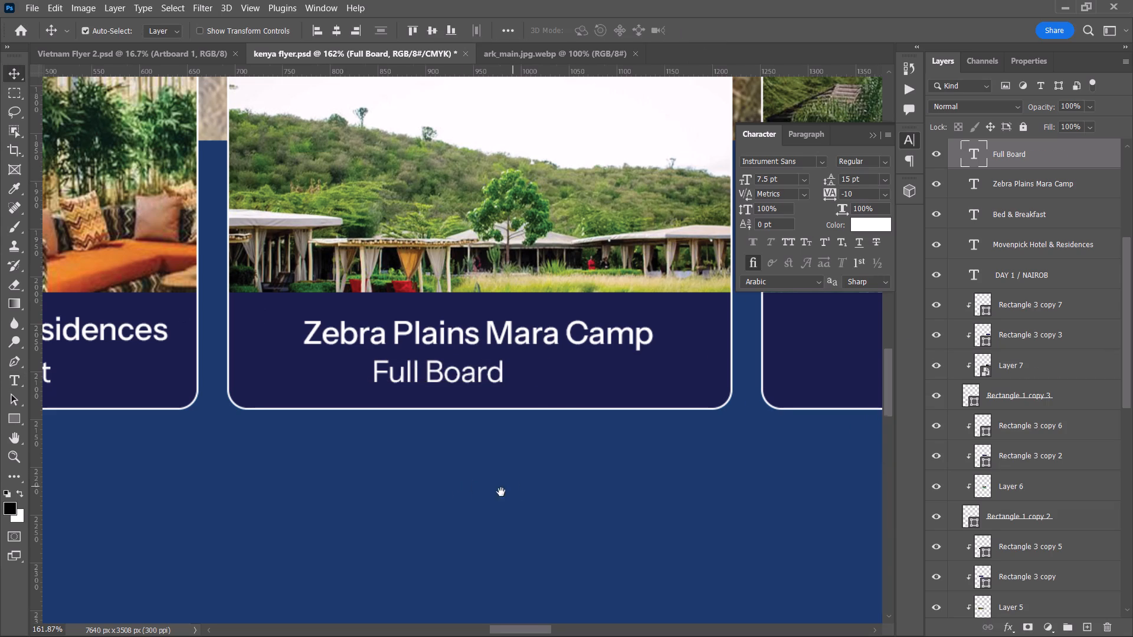
Align the second card's Zebra Plains Mara Camp and Full Board lines on a common centre and centre the pair within its lower navy bar.
drag(501, 492, 449, 507)
click(426, 355)
shift+click(425, 394)
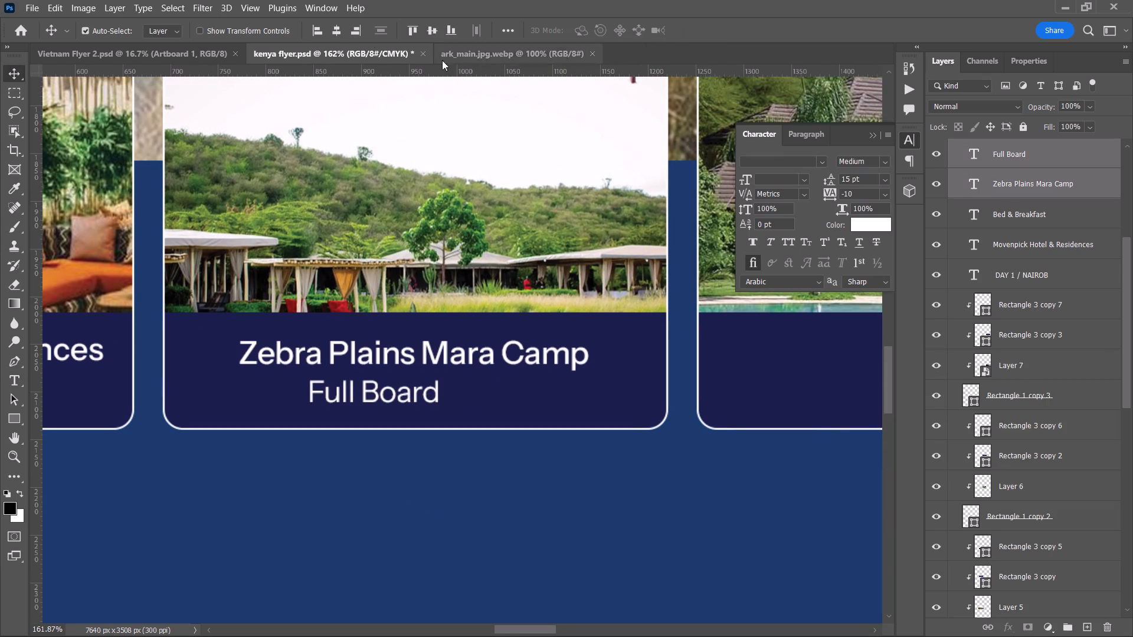
click(333, 32)
drag(426, 354, 435, 353)
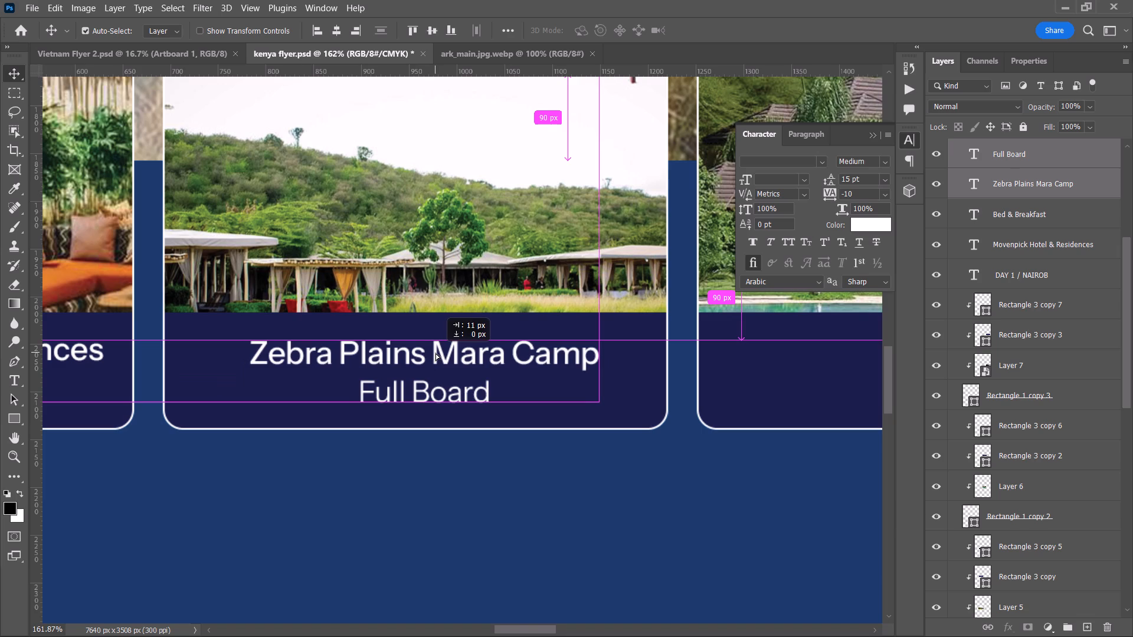
drag(435, 353, 434, 353)
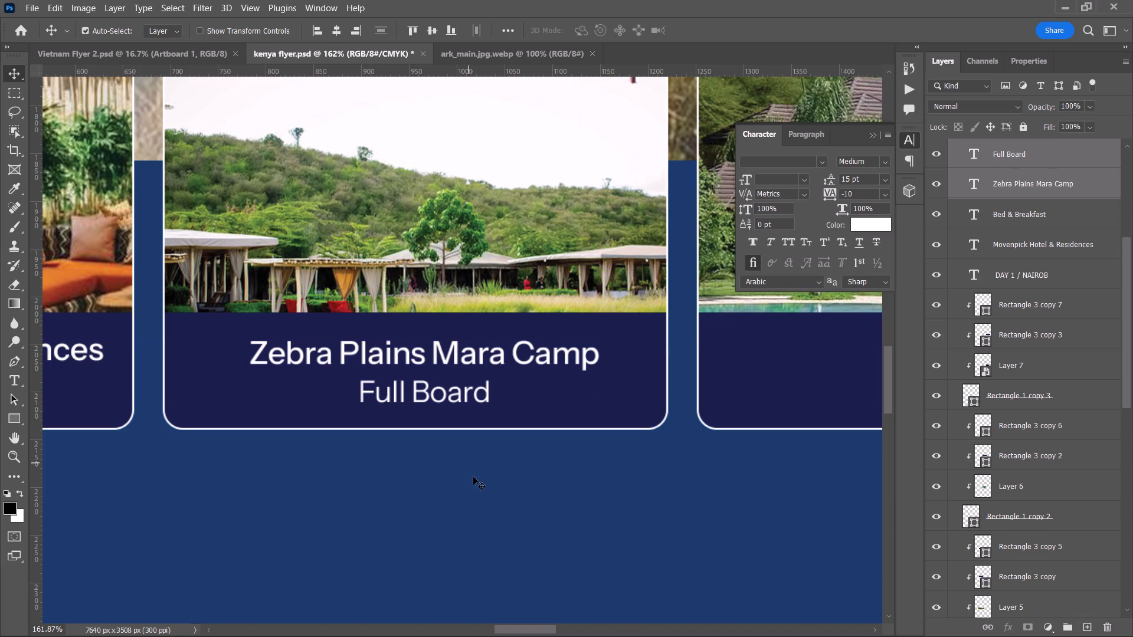
click(480, 486)
alt+scroll(480, 487, down, 4)
key(space)
drag(482, 492, 410, 491)
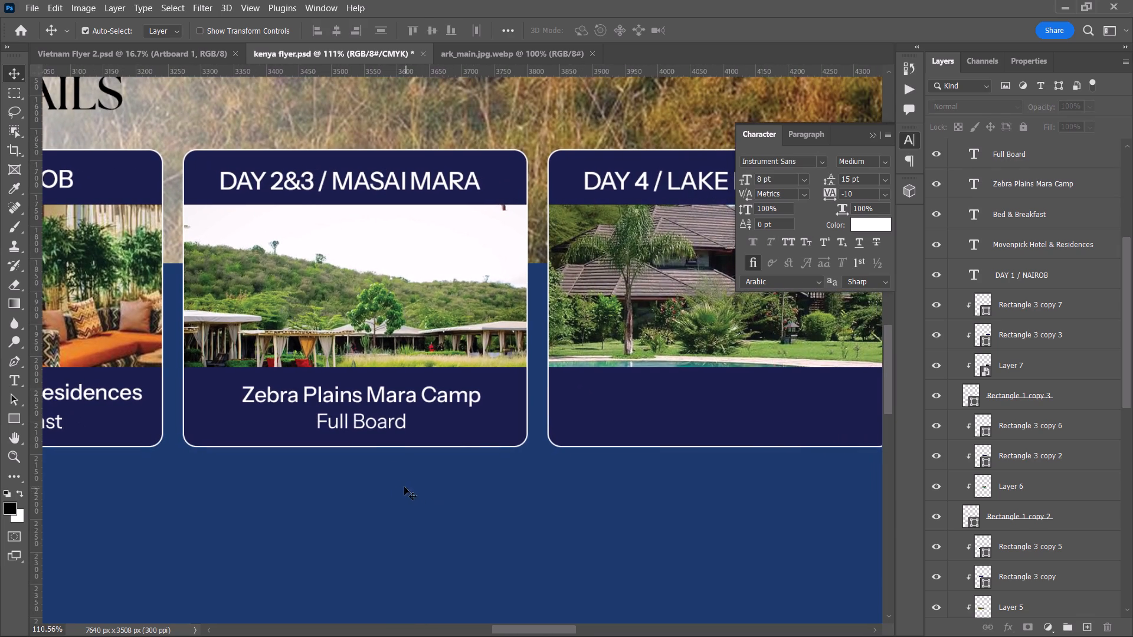
click(359, 397)
shift+click(366, 422)
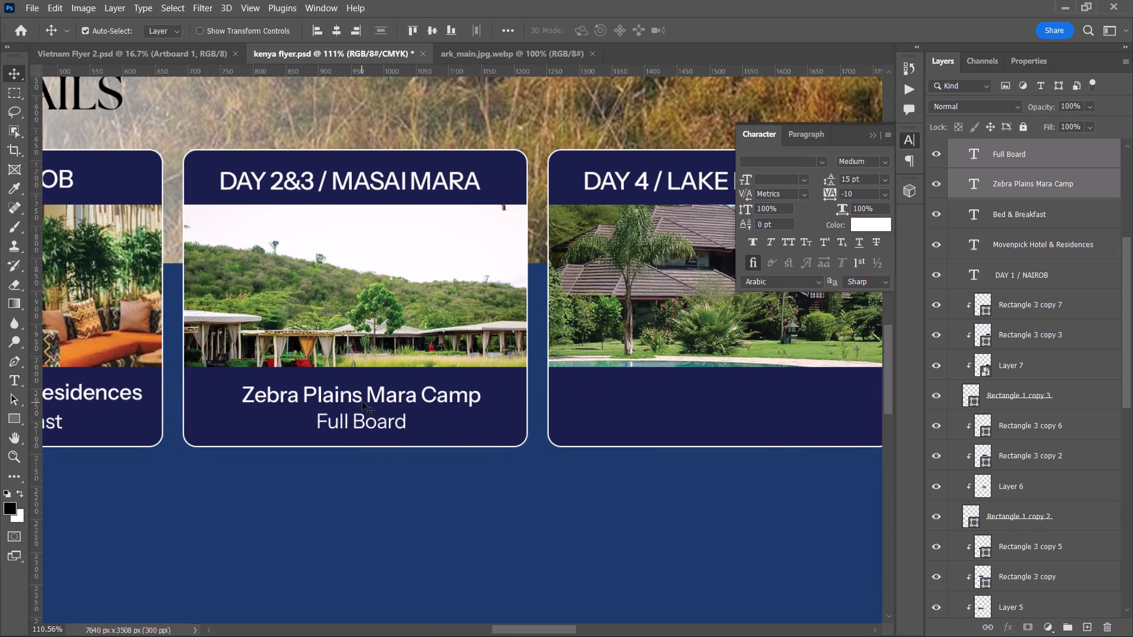
click(357, 399)
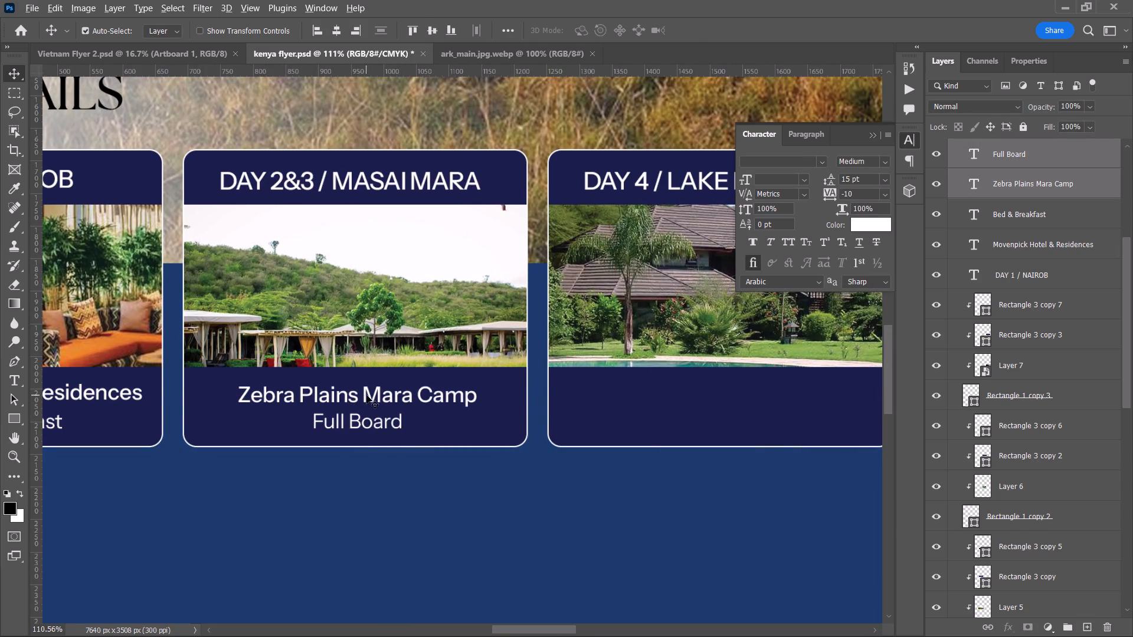
Duplicate the Zebra Plains Mara Camp and Full Board lines into the Day 4 / Lake Naivasha card and centre them in its lower bar.
alt+drag(366, 395, 740, 393)
key(space)
key(space)
key(space)
drag(739, 541, 581, 539)
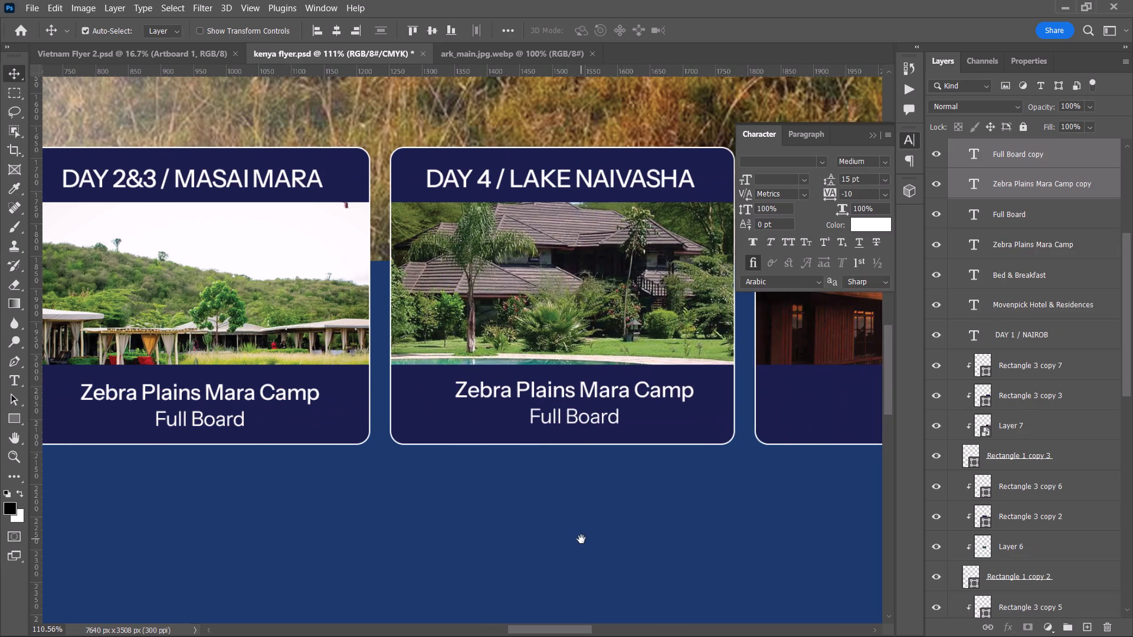
drag(585, 387, 575, 390)
click(595, 505)
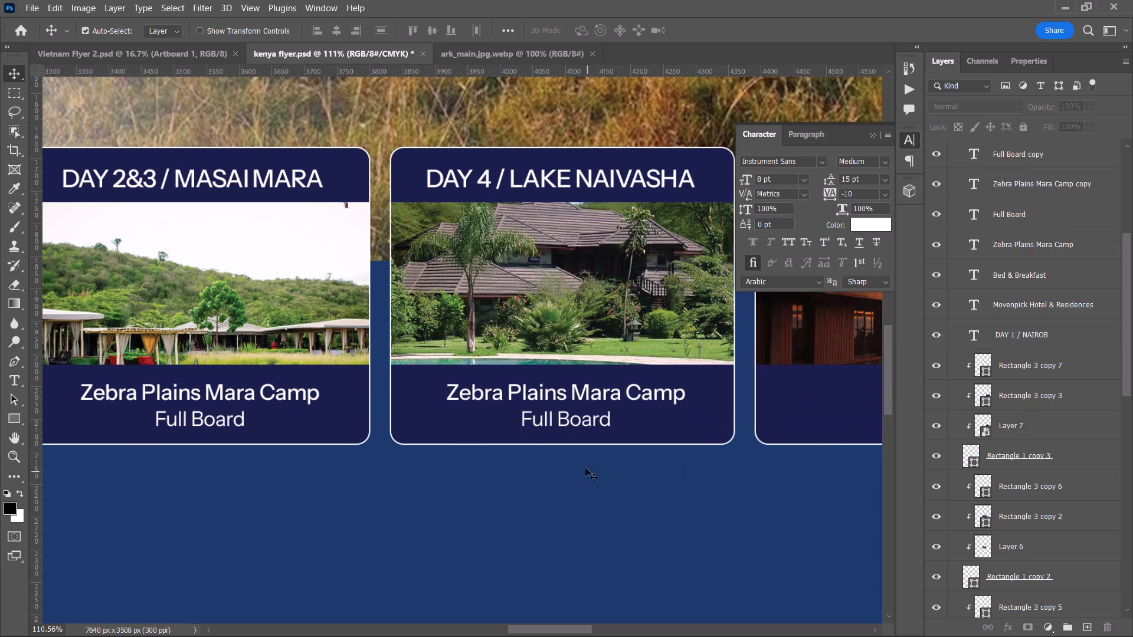
Duplicate the Day 4 card's hotel name and Full Board lines into the lower bar of the Day 5 / Aberdares card.
key(space)
key(space)
key(space)
drag(561, 481, 532, 489)
key(space)
key(space)
key(space)
key(space)
key(space)
key(space)
key(space)
key(space)
key(space)
key(space)
key(space)
key(space)
key(space)
key(space)
drag(636, 514, 364, 514)
drag(243, 532, 520, 528)
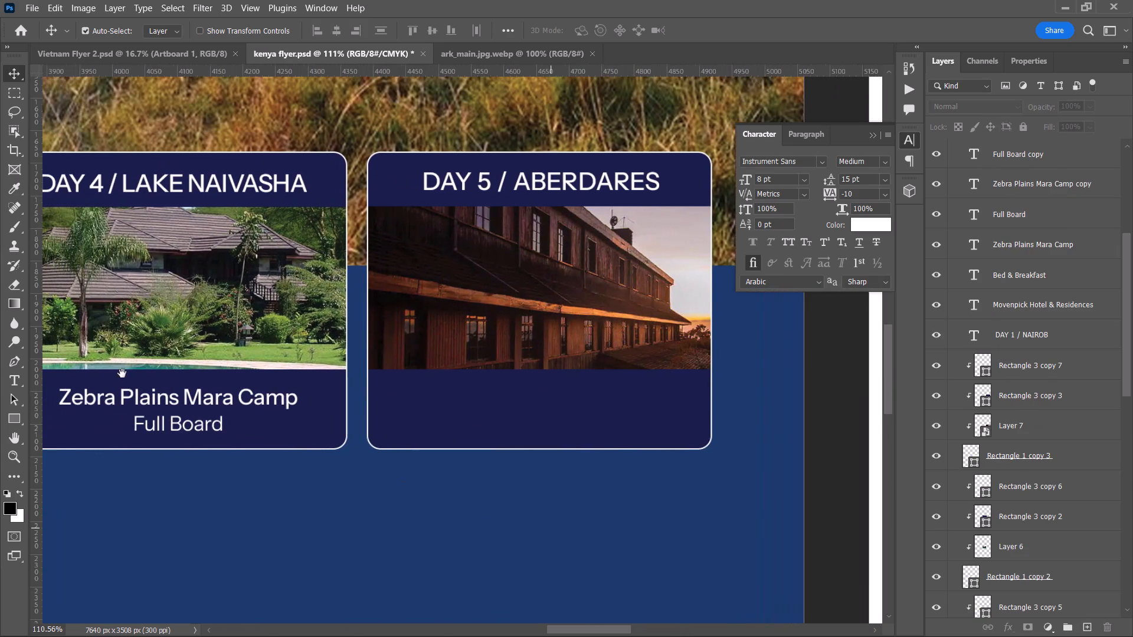
alt+drag(185, 401, 540, 399)
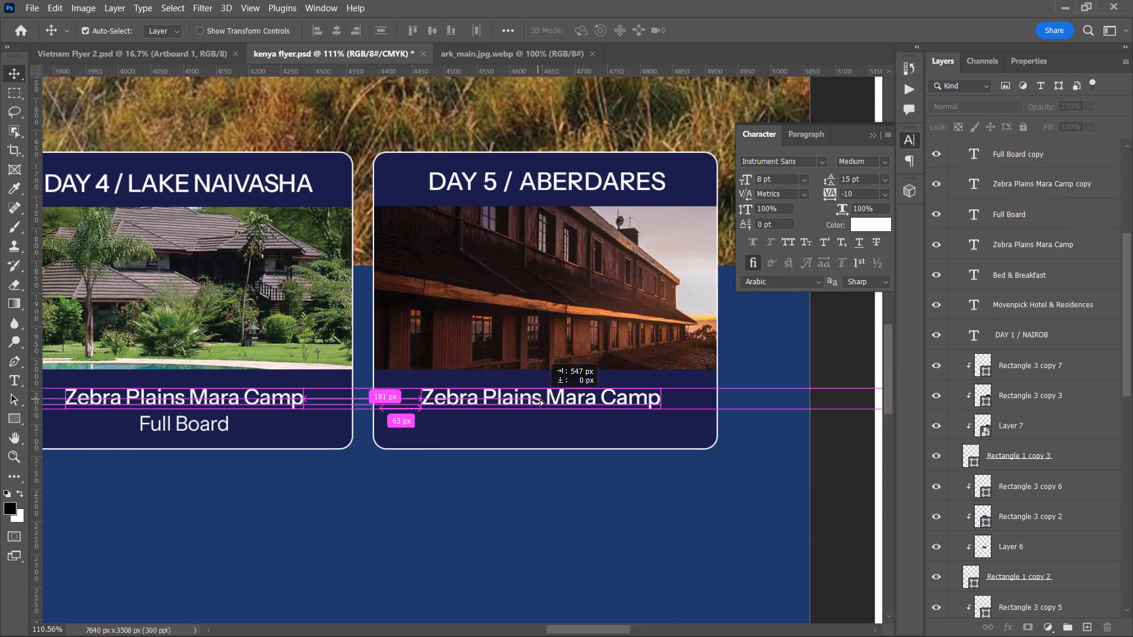
alt+drag(540, 399, 551, 399)
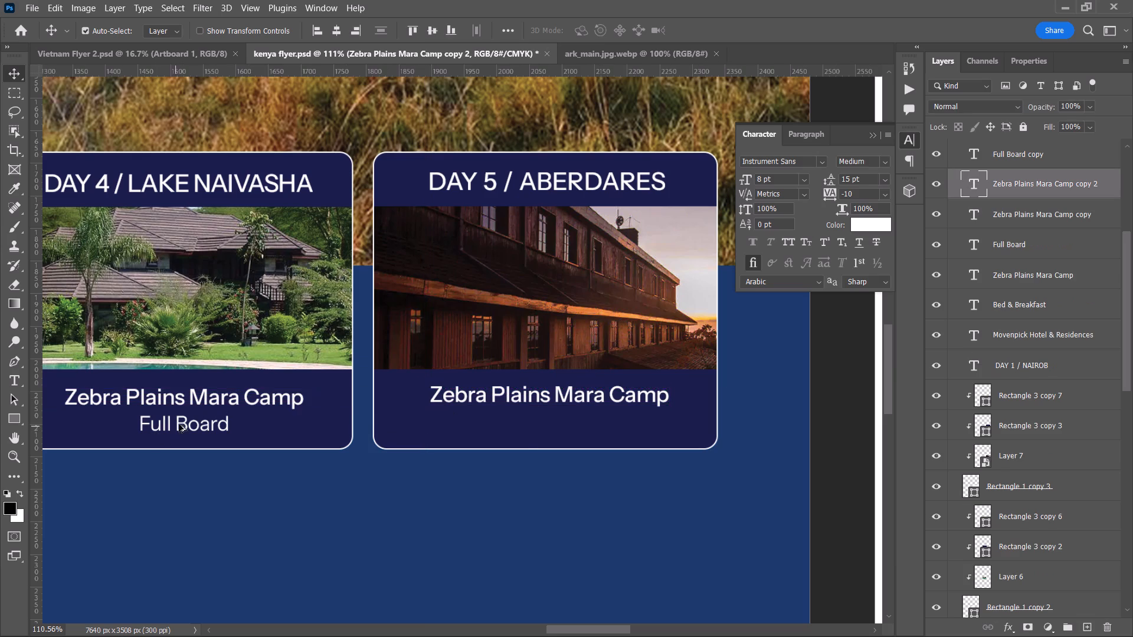
alt+drag(179, 424, 547, 428)
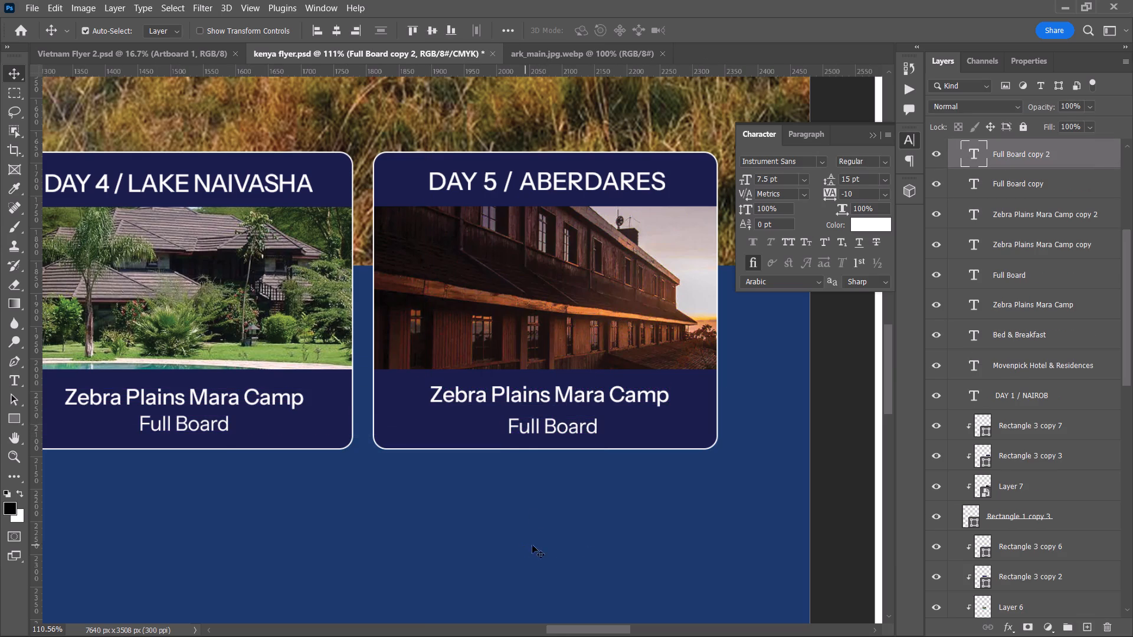
click(600, 551)
Extract the hotel name Lake Naivasha Simba Lodge from the reference flyer's Day 4 card to the clipboard using text recognition.
key(space)
key(space)
key(space)
key(space)
key(space)
key(space)
key(space)
key(space)
key(space)
key(space)
key(space)
key(space)
key(space)
key(space)
key(space)
key(space)
key(space)
key(space)
key(space)
key(space)
drag(657, 556, 376, 551)
drag(537, 585, 523, 585)
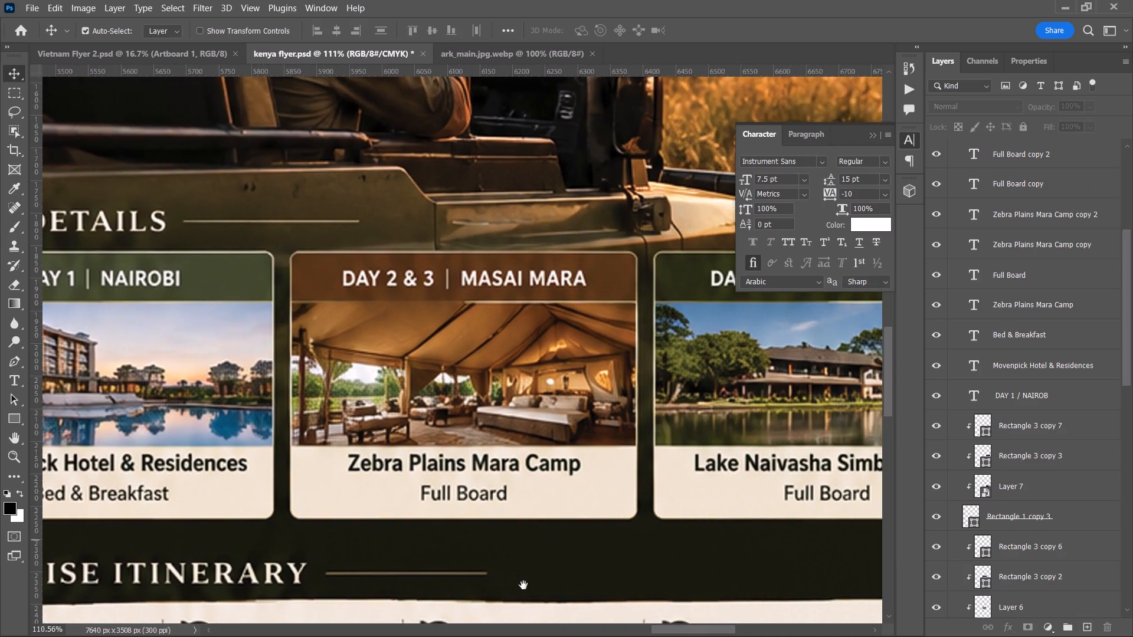
drag(523, 585, 430, 556)
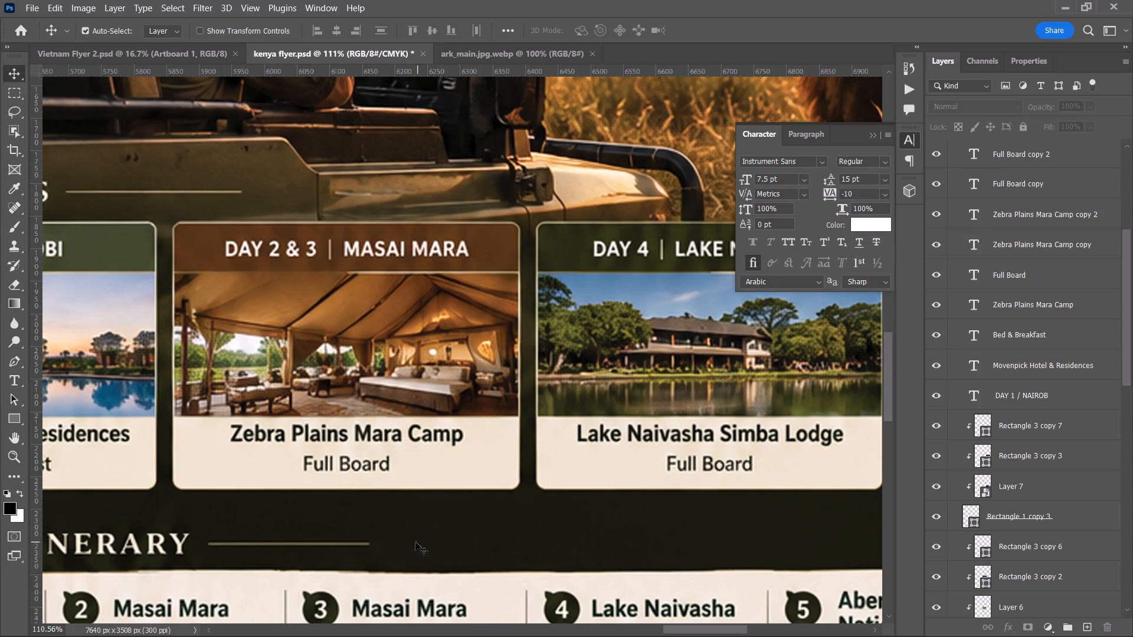
key(space)
key(space)
key(space)
key(space)
key(space)
key(space)
key(space)
key(space)
key(space)
key(space)
key(space)
key(space)
key(space)
key(space)
key(space)
key(space)
key(space)
key(space)
key(space)
key(space)
drag(404, 540, 254, 523)
drag(293, 524, 260, 531)
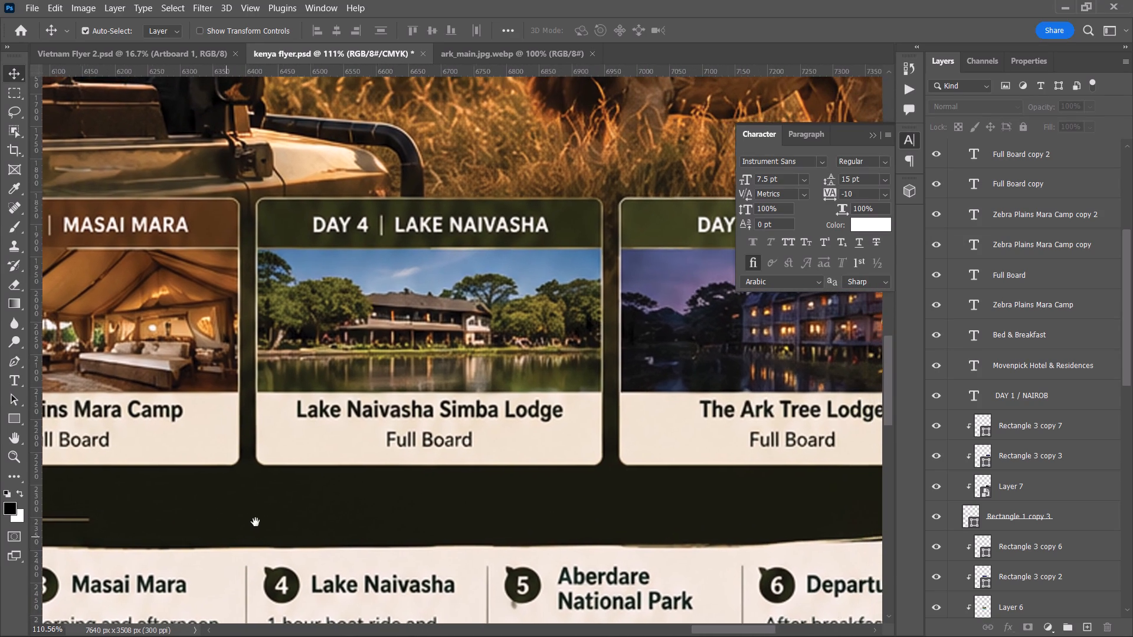
key(alt+t)
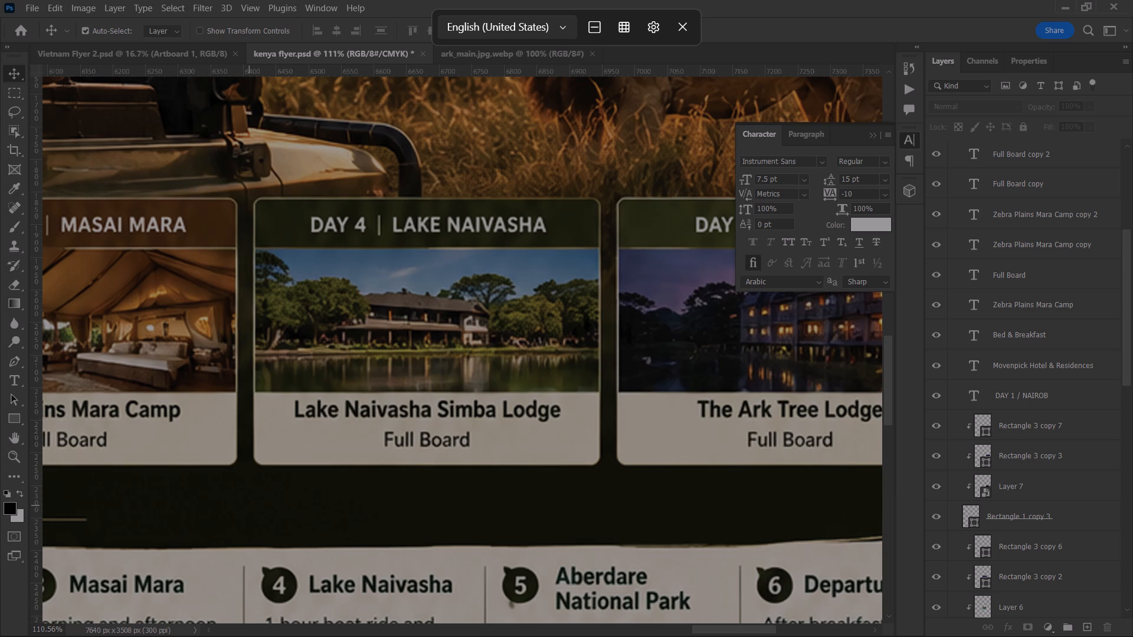
drag(289, 398, 574, 429)
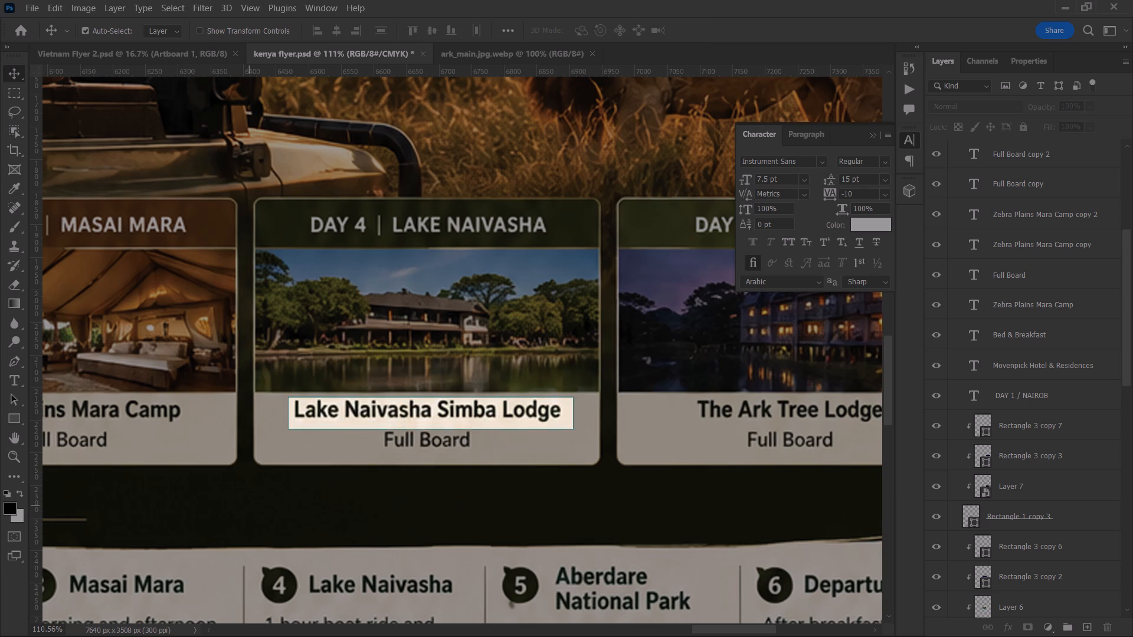
drag(574, 429, 575, 428)
Replace the Day 4 card's duplicated hotel name with Lake Naivasha Simba Lodge and re-centre the line in its lower bar.
alt+scroll(575, 428, down, 11)
key(space)
key(space)
key(space)
key(space)
key(space)
key(space)
key(space)
key(space)
key(space)
key(space)
key(space)
key(space)
key(space)
key(space)
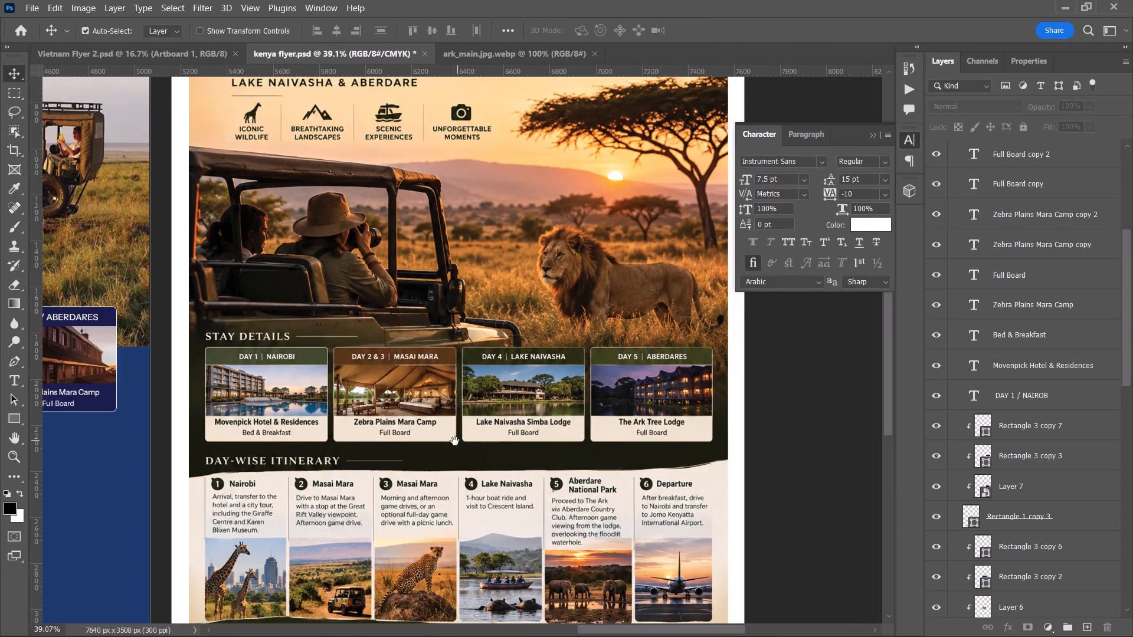
drag(455, 441, 670, 441)
drag(89, 462, 132, 465)
alt+scroll(412, 422, up, 9)
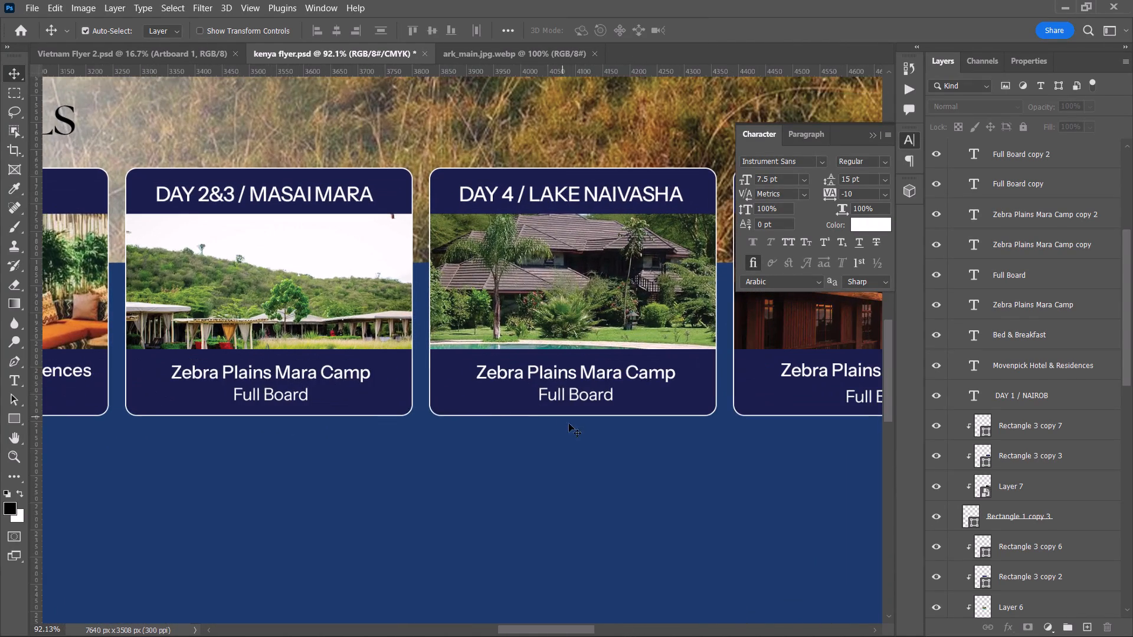
key(space)
drag(569, 434, 516, 454)
key(t)
triple_click(506, 392)
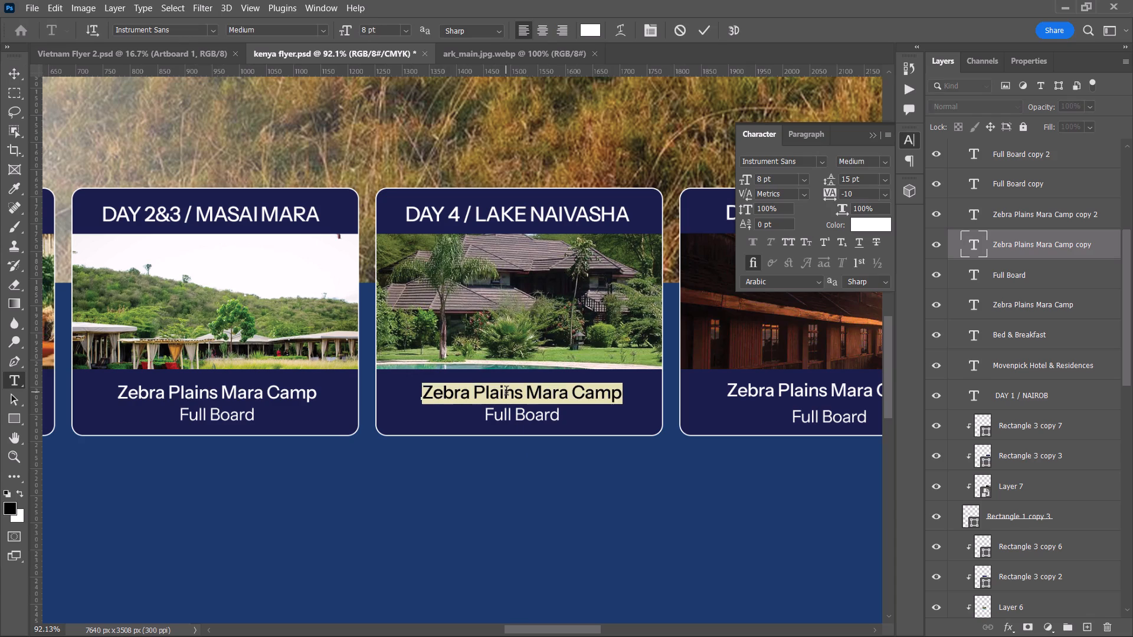
click(506, 392)
key(ctrl+v)
drag(577, 414, 567, 412)
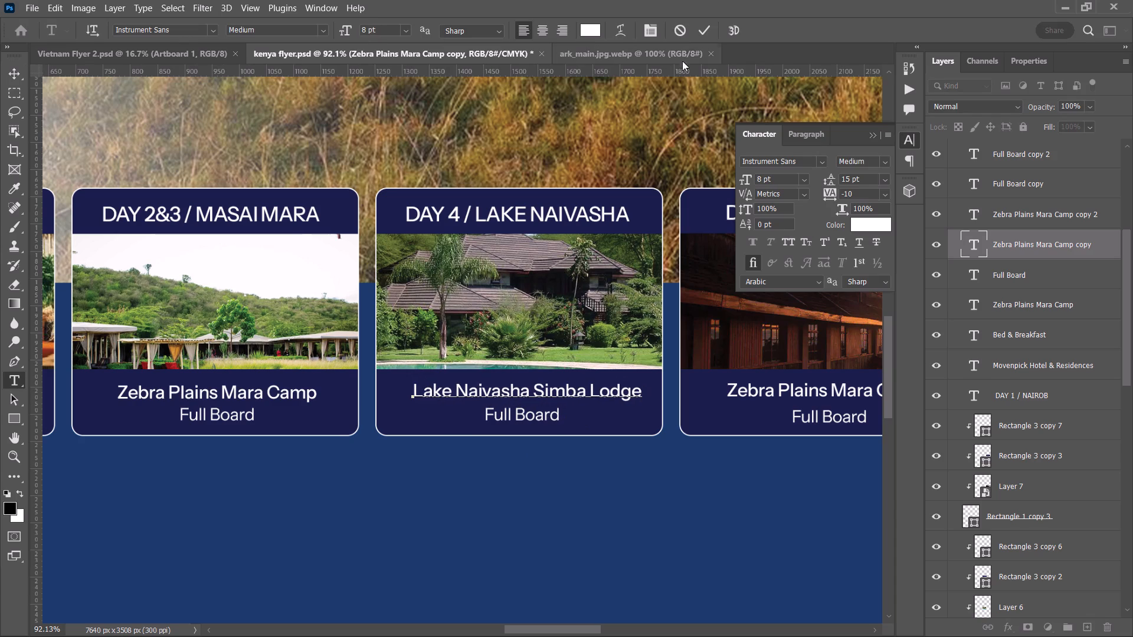
click(702, 34)
Extract the hotel name The Ark Tree Lodge from the reference flyer's Day 5 card to the clipboard using text recognition.
key(space)
key(space)
key(space)
key(space)
key(space)
key(space)
key(space)
key(space)
key(space)
key(space)
key(space)
key(space)
key(space)
key(space)
key(space)
key(space)
key(space)
key(space)
key(space)
key(space)
drag(575, 420, 410, 410)
drag(479, 436, 457, 441)
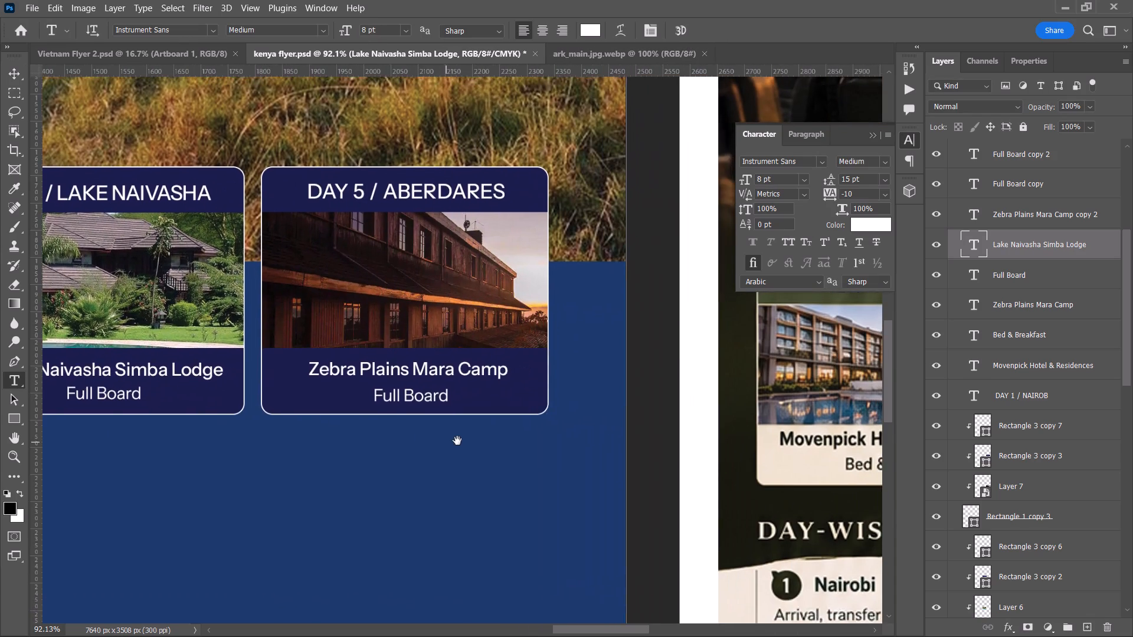
drag(457, 441, 202, 428)
drag(583, 445, 306, 464)
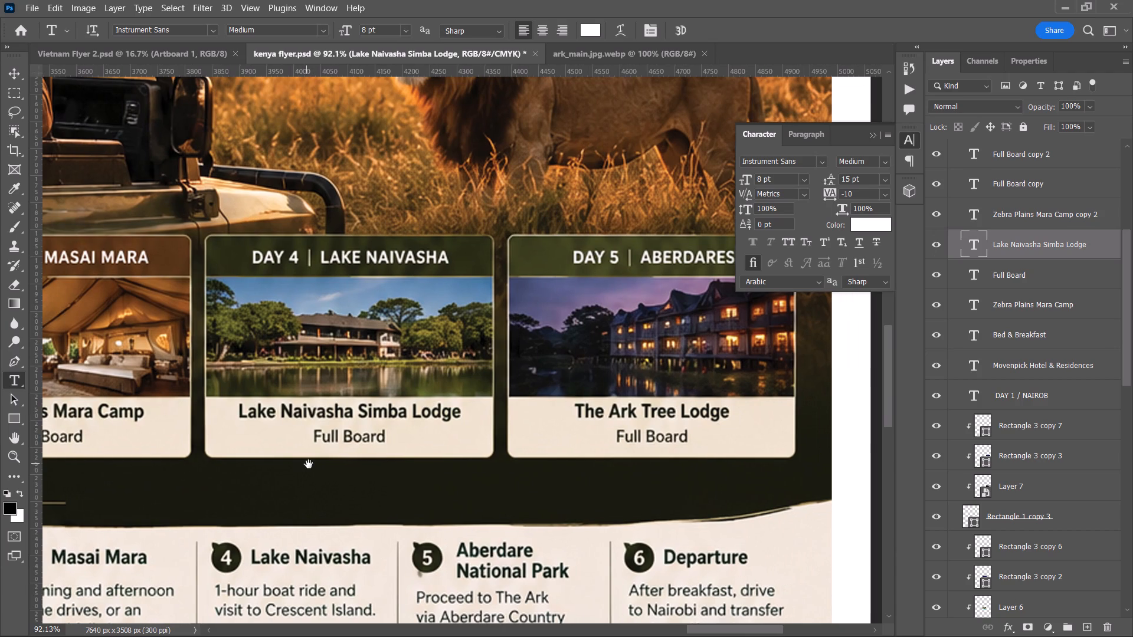
key(alt+t)
drag(571, 399, 588, 409)
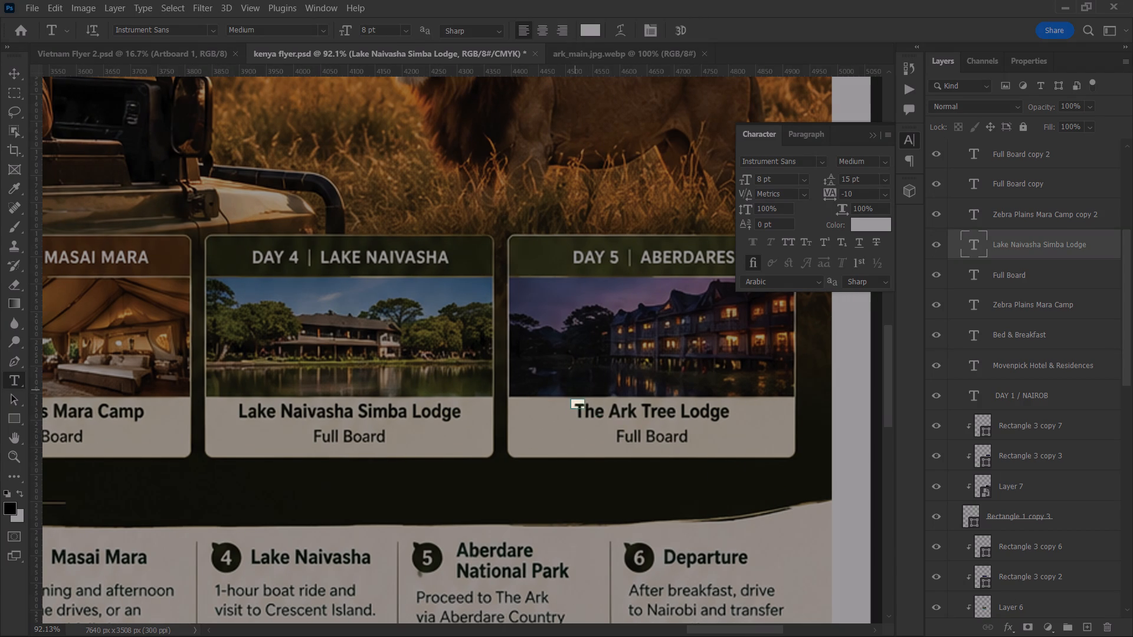
drag(588, 409, 738, 422)
Replace the duplicated hotel name in the Day 5 / Aberdares card's lower bar with The Ark Tree Lodge.
key(space)
key(space)
key(space)
key(space)
key(space)
key(space)
key(space)
key(space)
key(space)
key(space)
key(space)
key(space)
key(space)
key(space)
key(space)
key(space)
key(space)
key(space)
key(space)
key(space)
drag(356, 413, 1132, 391)
drag(870, 420, 814, 447)
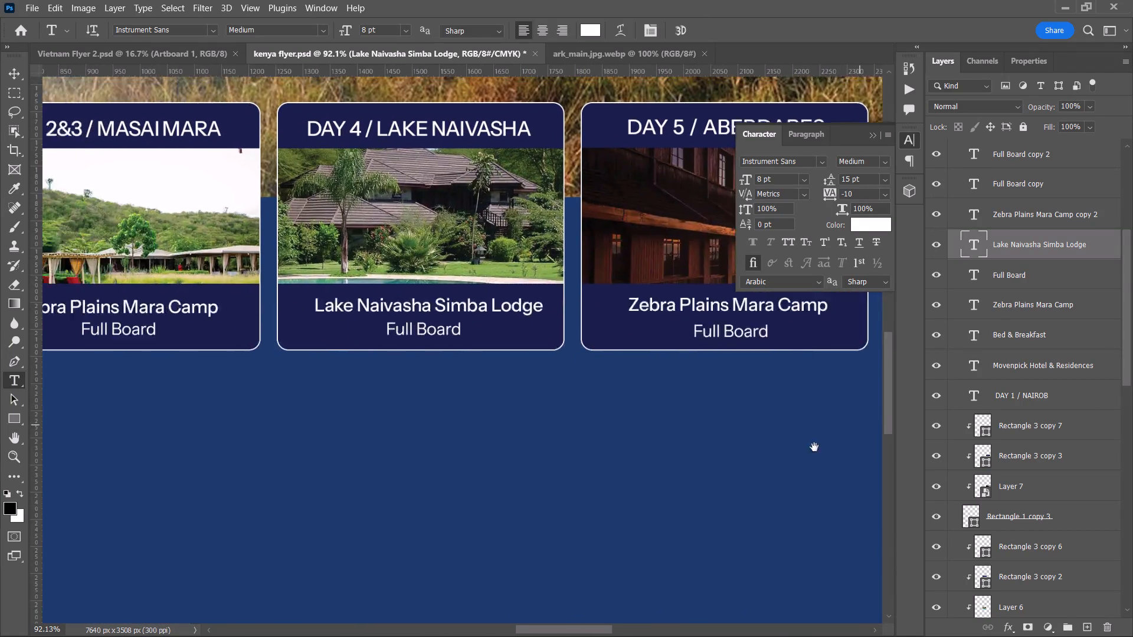
drag(814, 447, 646, 512)
triple_click(499, 402)
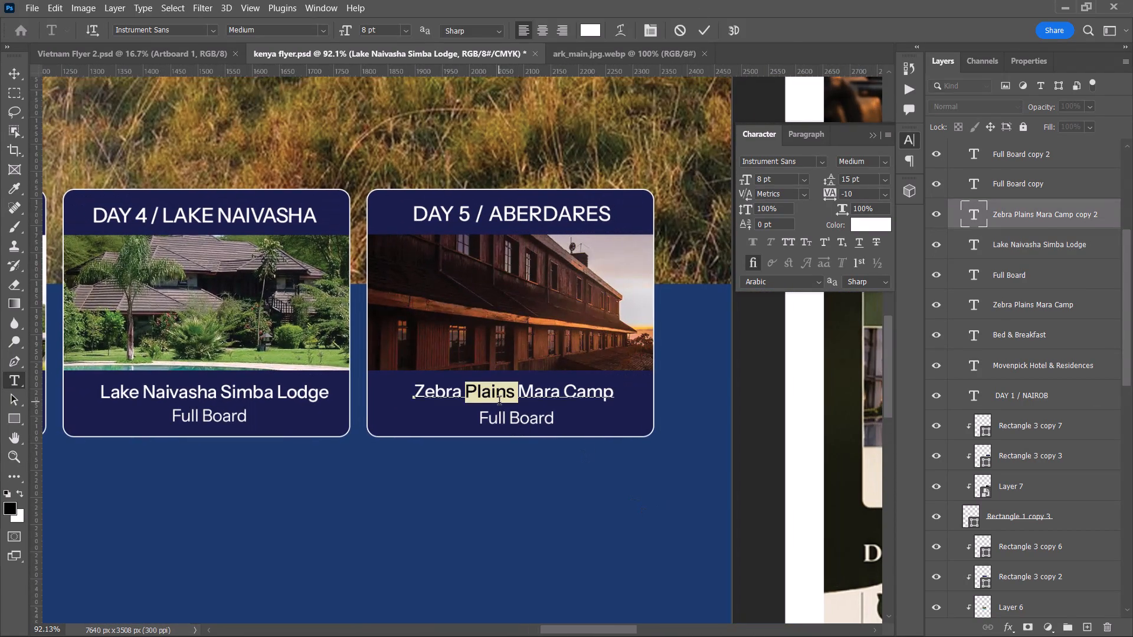
key(ctrl+v)
click(709, 25)
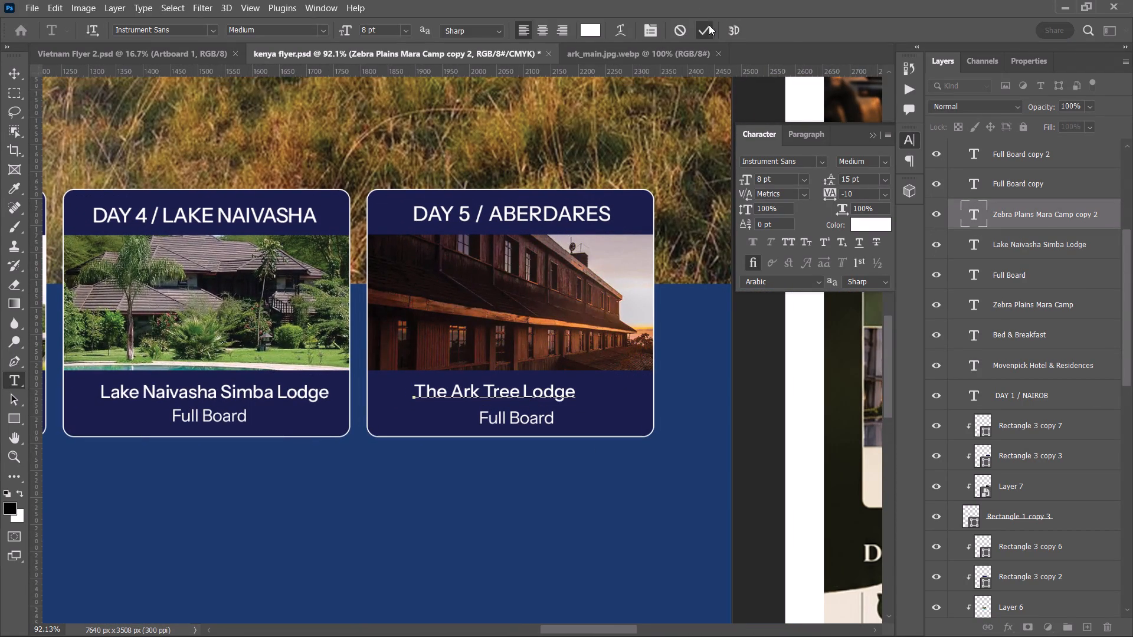
Align the Movenpick Hotel & Residences and Bed & Breakfast lines to the horizontal centre of the Day 1 card's lower bar.
click(9, 74)
key(space)
key(space)
key(space)
key(space)
key(space)
key(space)
key(space)
key(space)
key(space)
key(space)
key(space)
key(space)
key(space)
key(space)
key(space)
key(space)
key(space)
key(space)
key(space)
key(space)
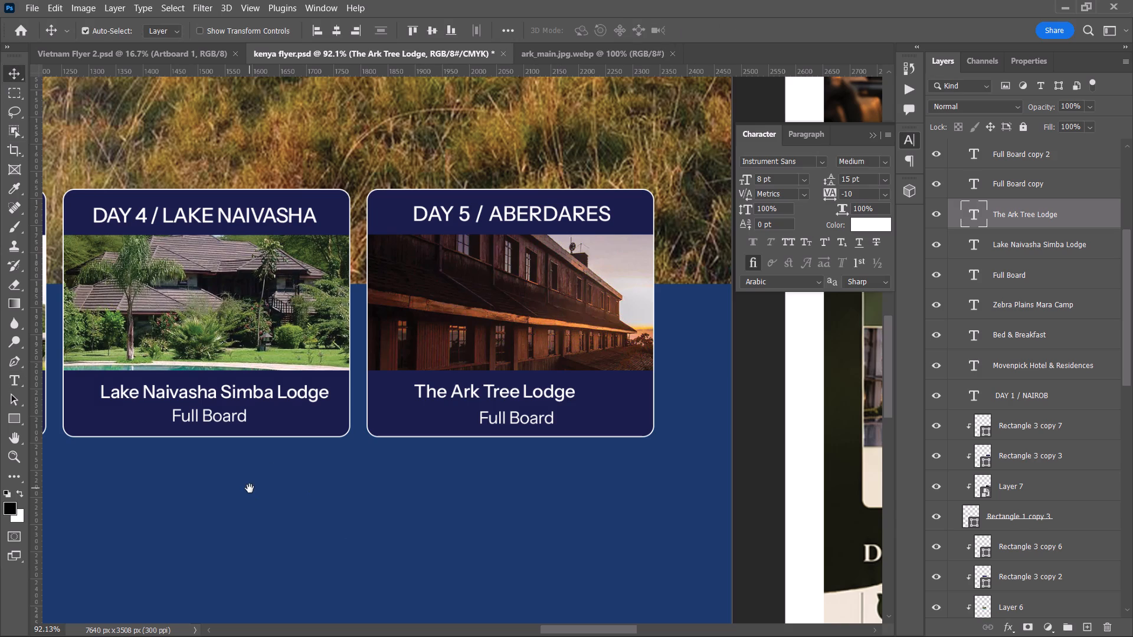
drag(250, 488, 500, 490)
drag(369, 497, 486, 506)
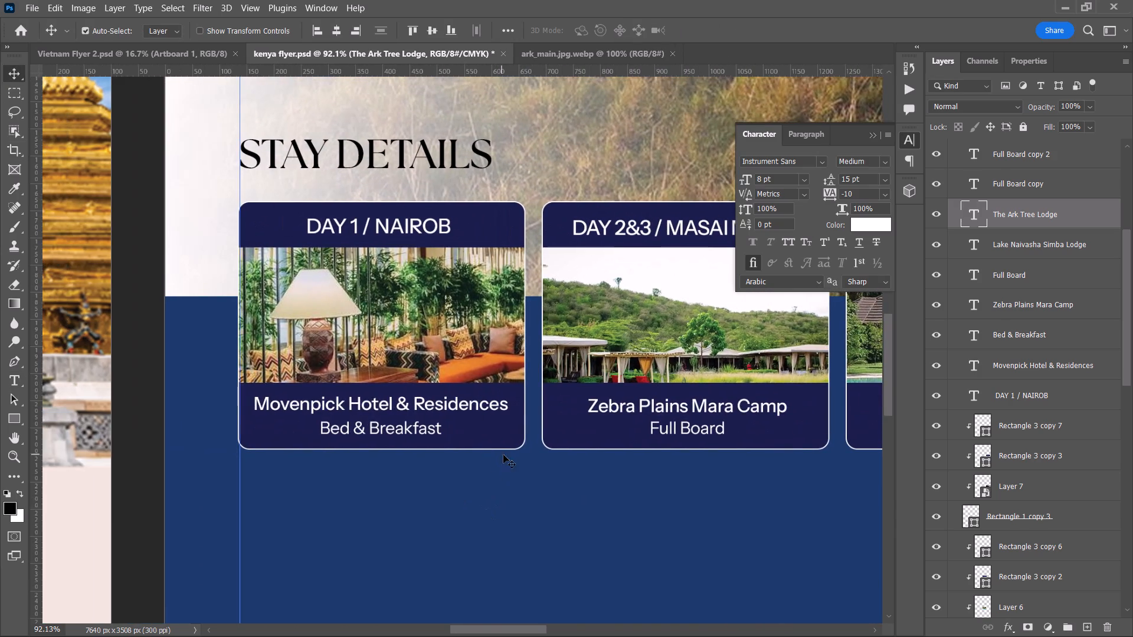
click(497, 428)
scroll(497, 428, down, 2)
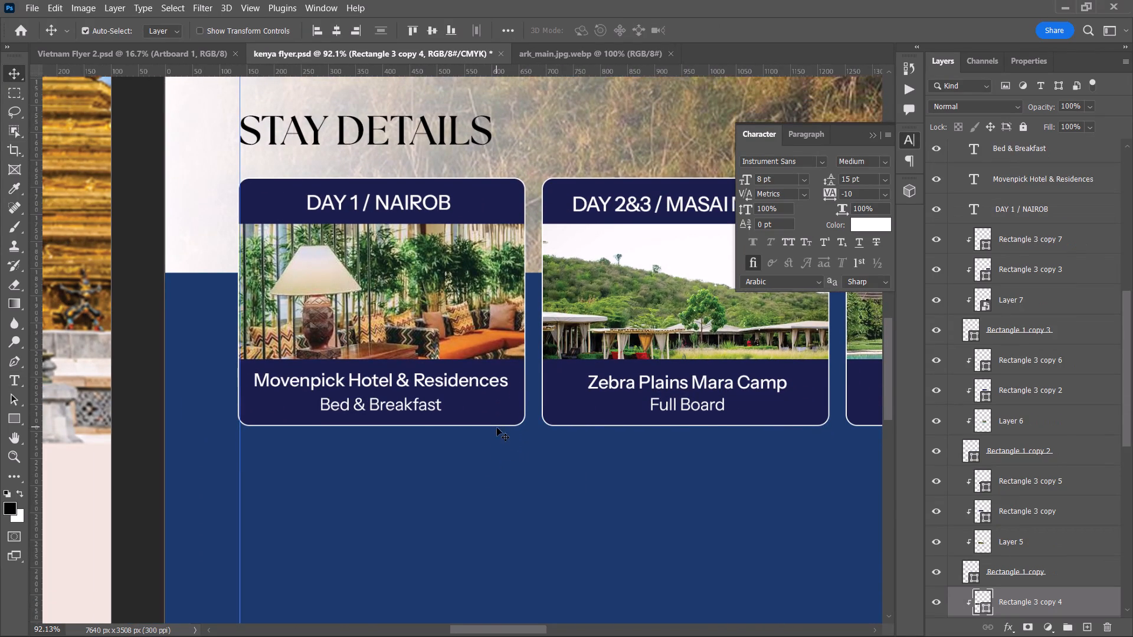
scroll(497, 428, down, 1)
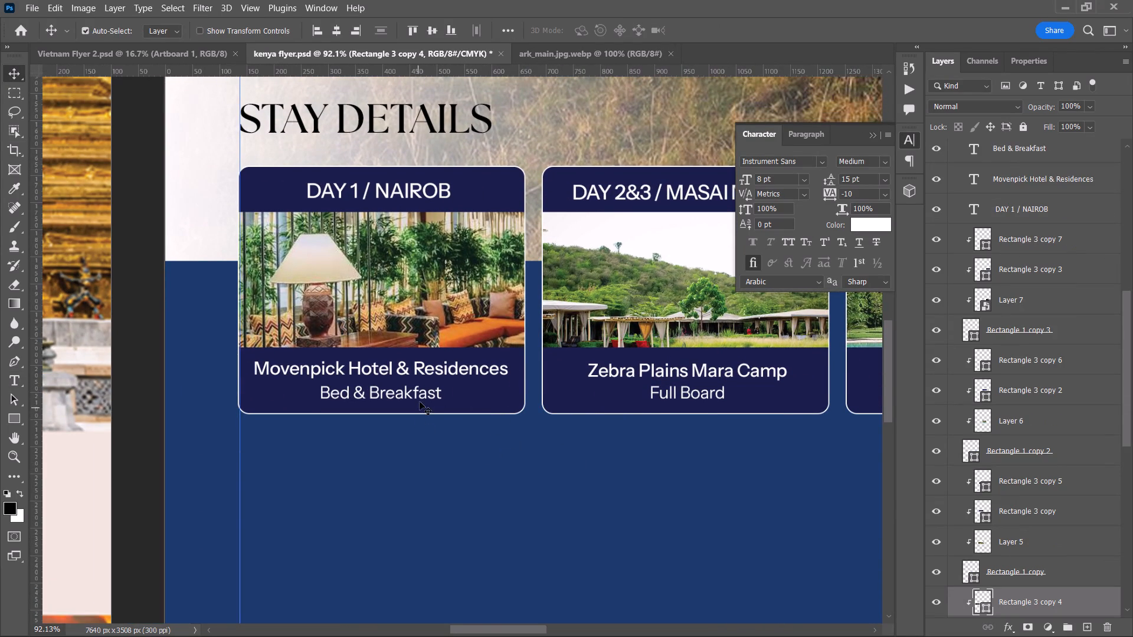
shift+click(418, 368)
shift+click(414, 393)
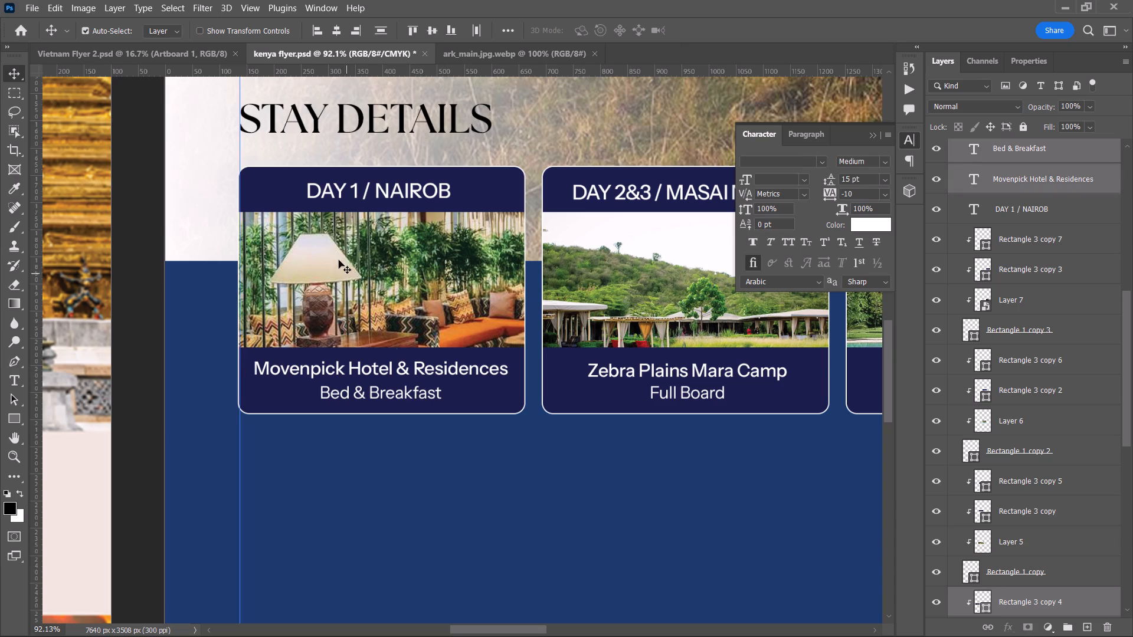
click(467, 474)
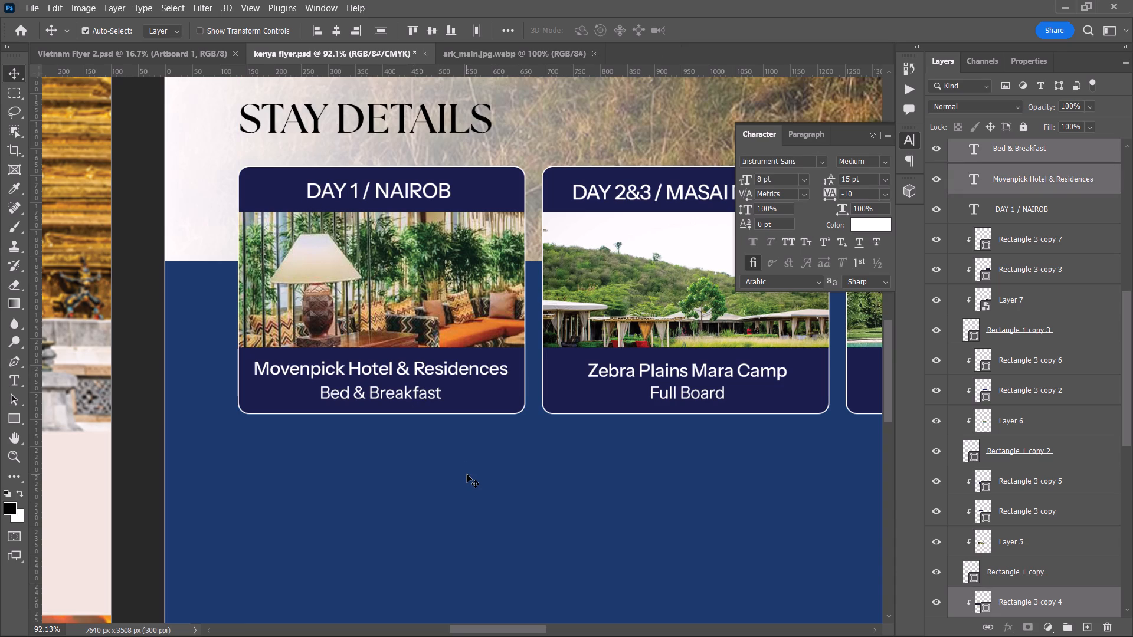
click(492, 392)
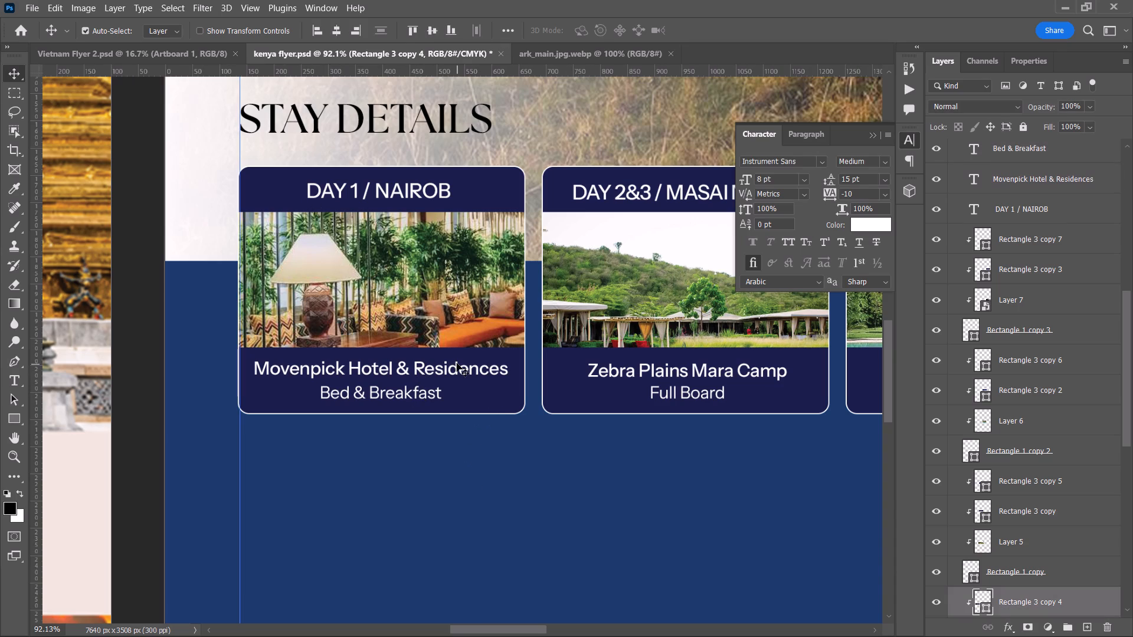
shift+click(457, 366)
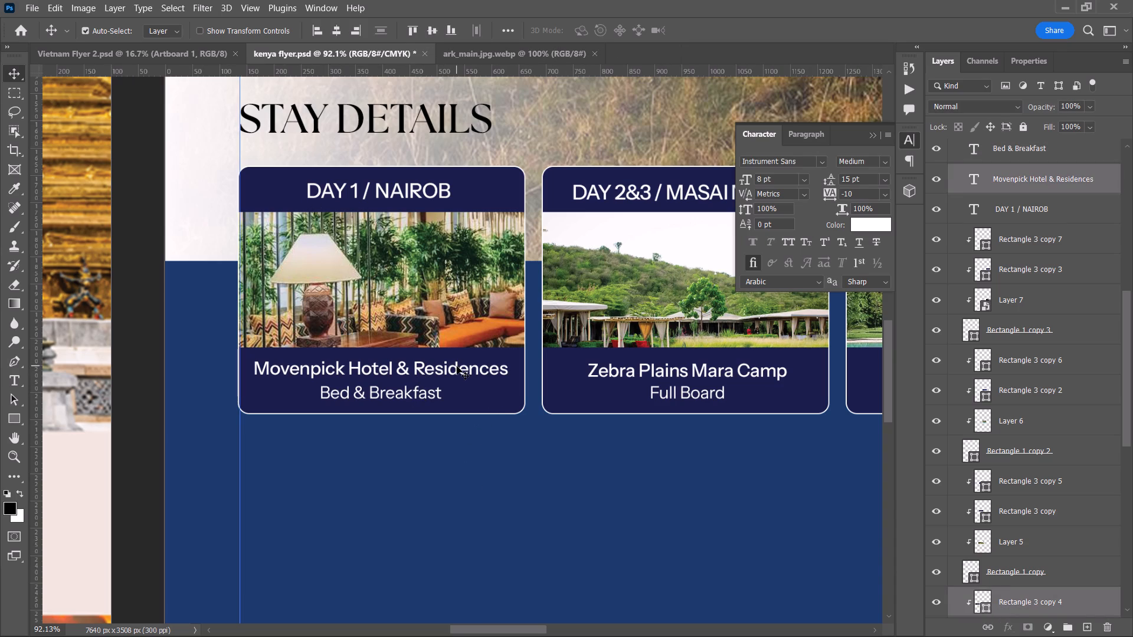
click(336, 35)
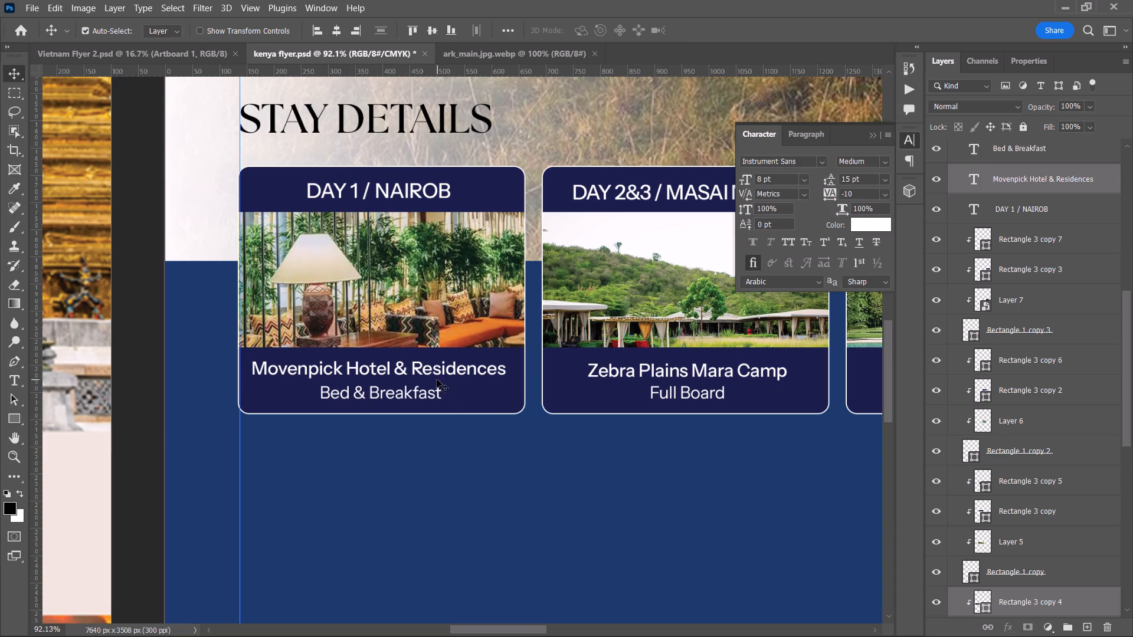
click(428, 371)
shift+click(424, 396)
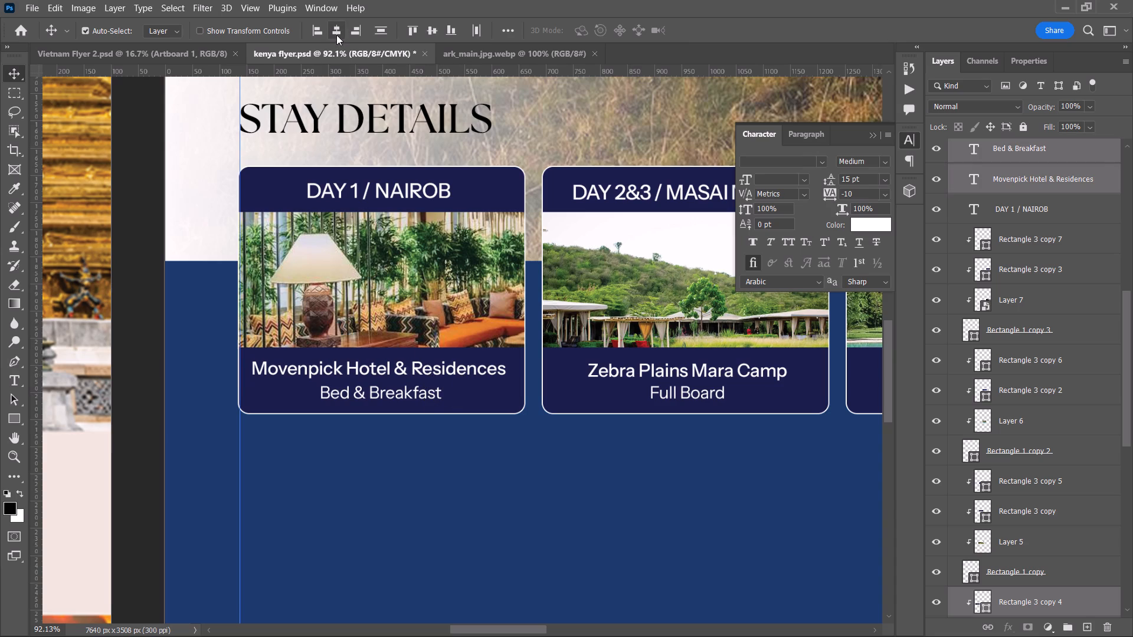
click(336, 34)
Try to centre the Zebra Plains Mara Camp line horizontally on the Day 2&3 card's lower navy bar.
key(space)
drag(529, 473, 369, 465)
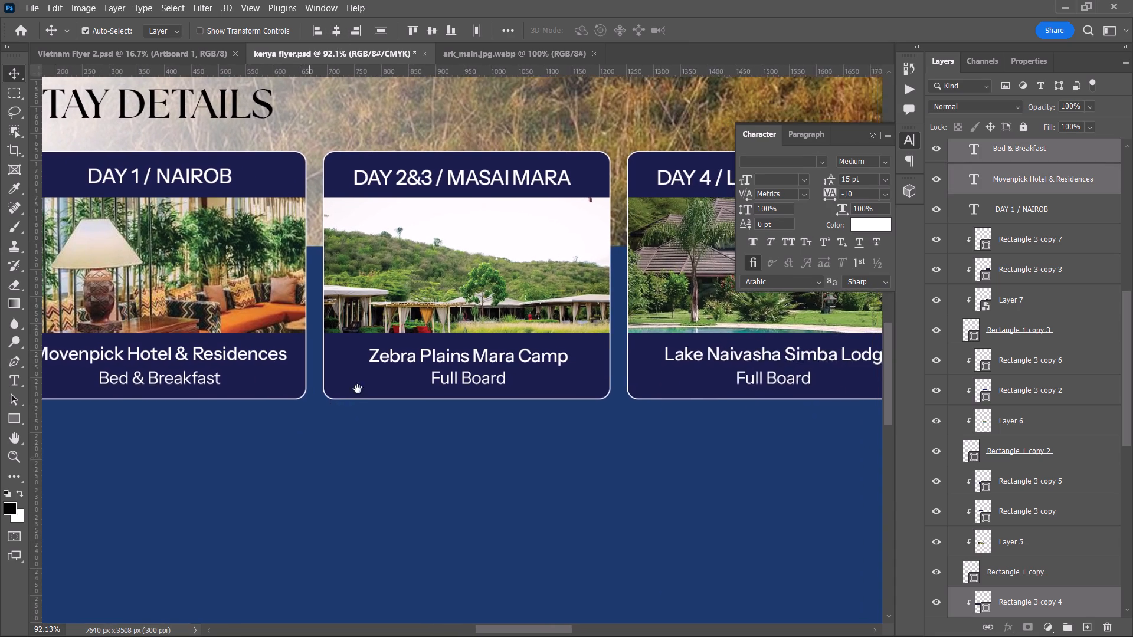
click(352, 376)
shift+click(362, 357)
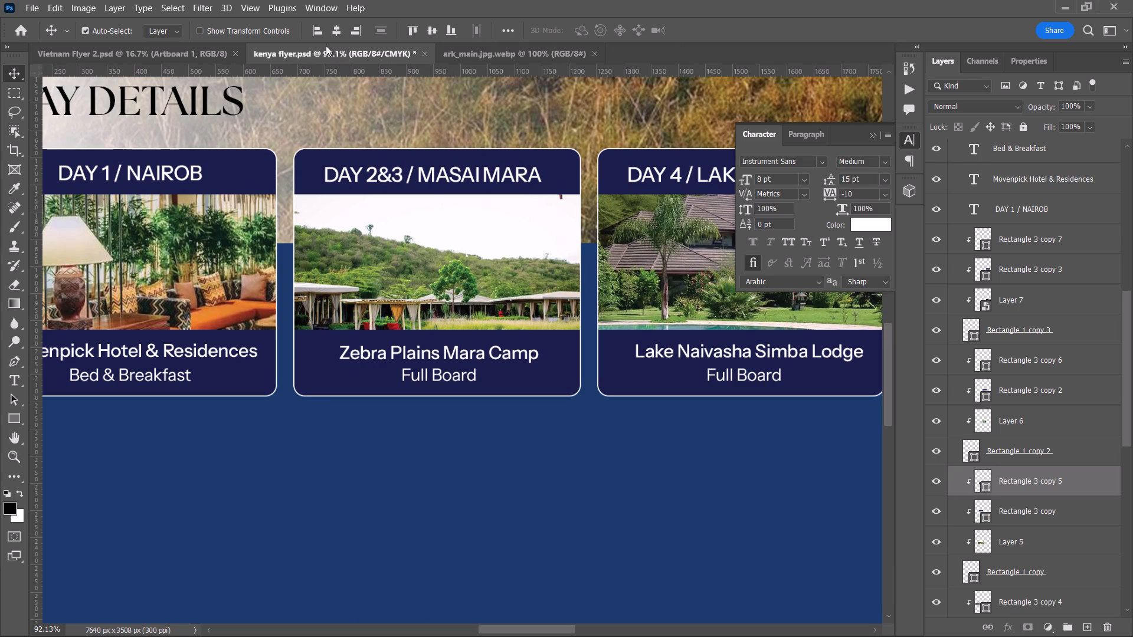
click(335, 34)
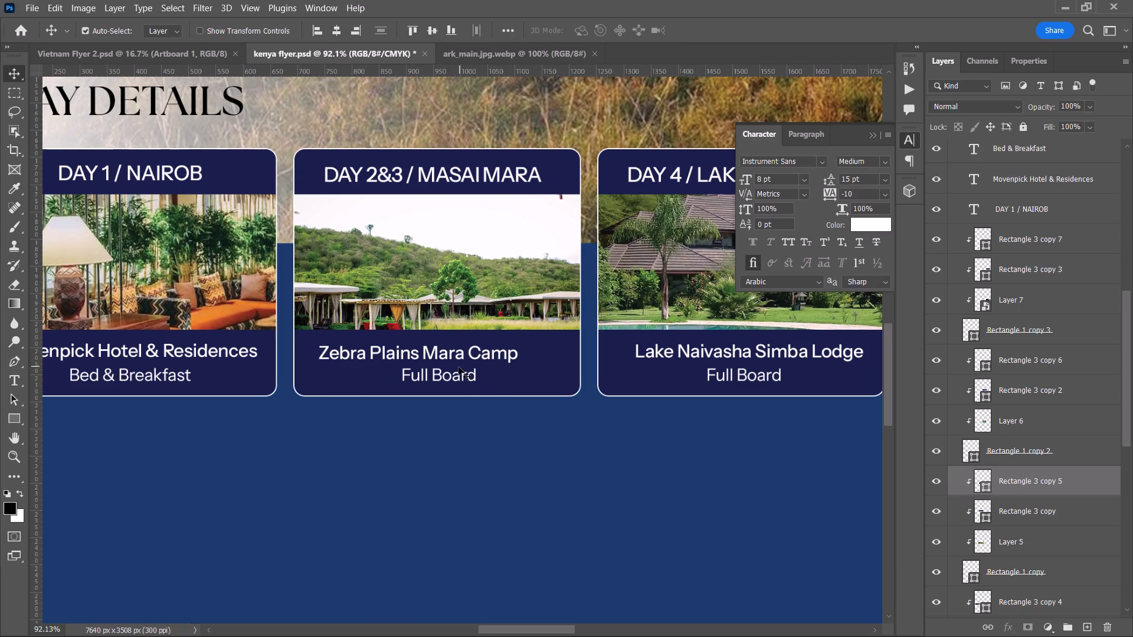
click(541, 469)
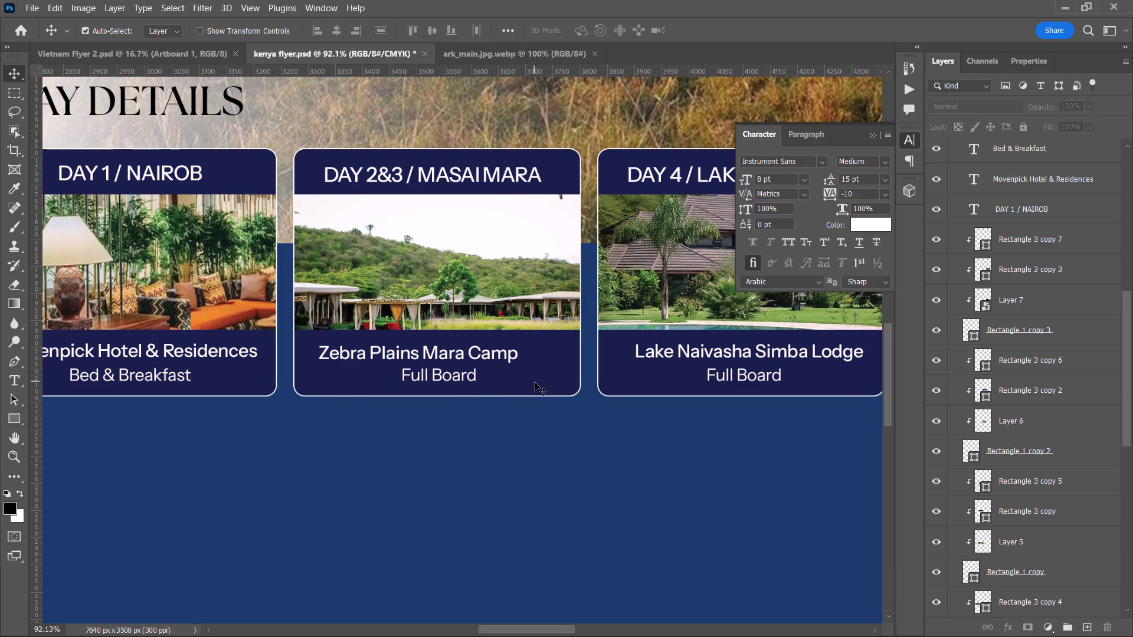
click(535, 383)
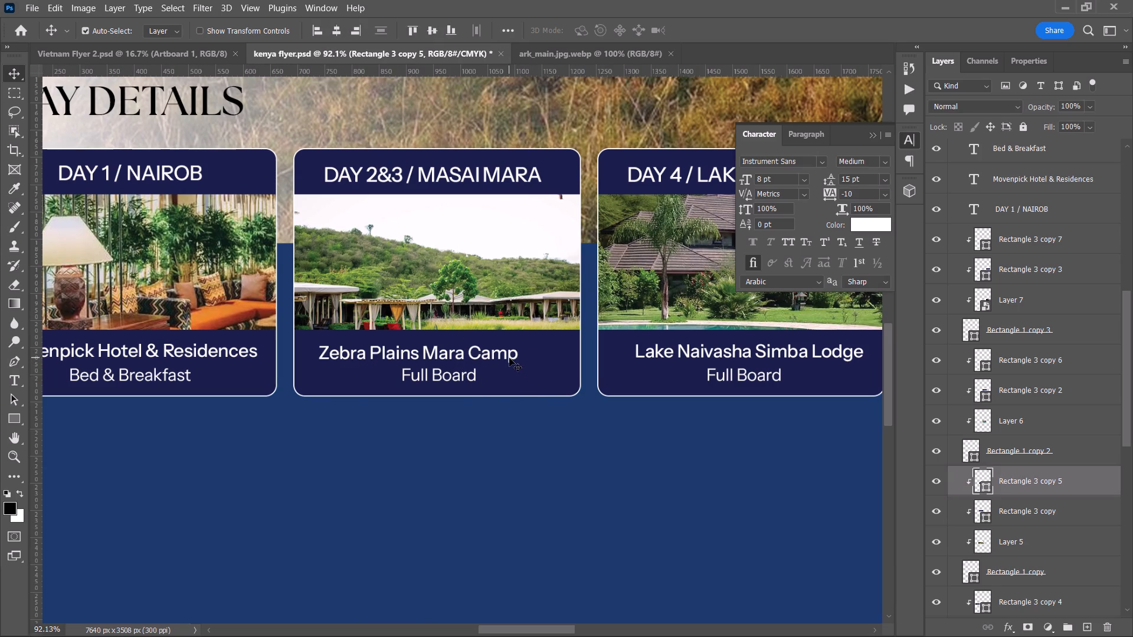
shift+click(506, 356)
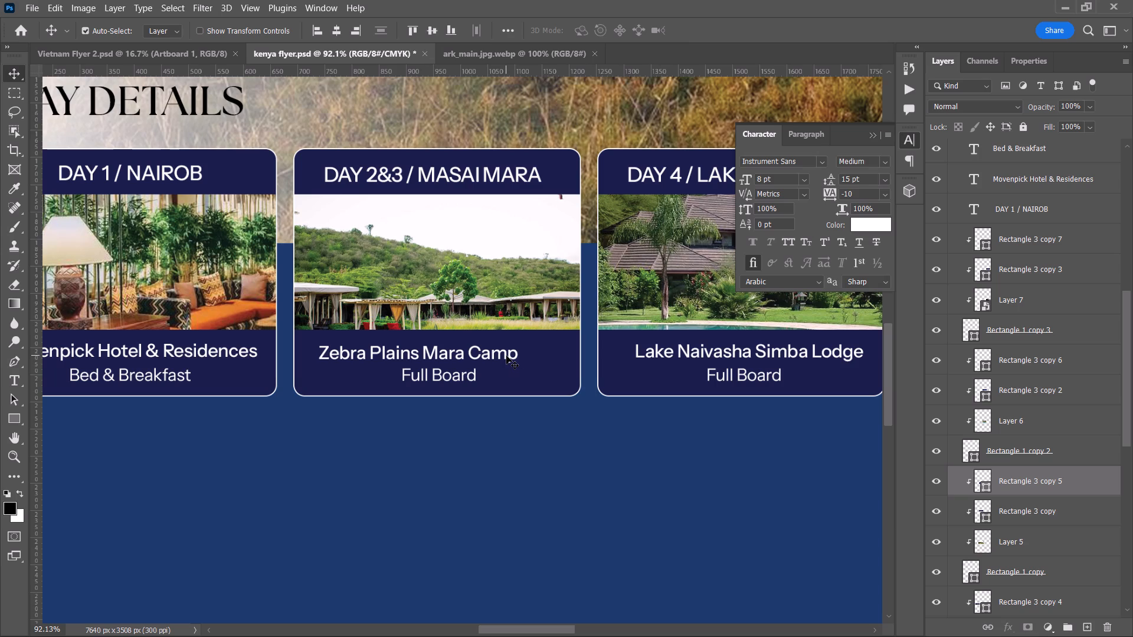
scroll(970, 333, up, 3)
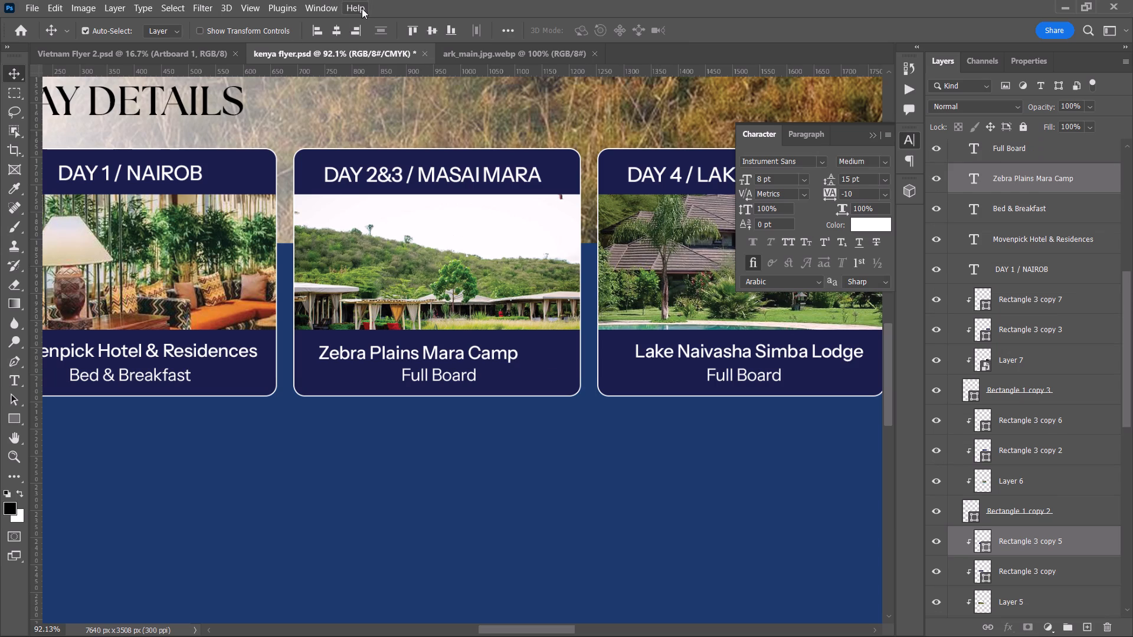
click(336, 32)
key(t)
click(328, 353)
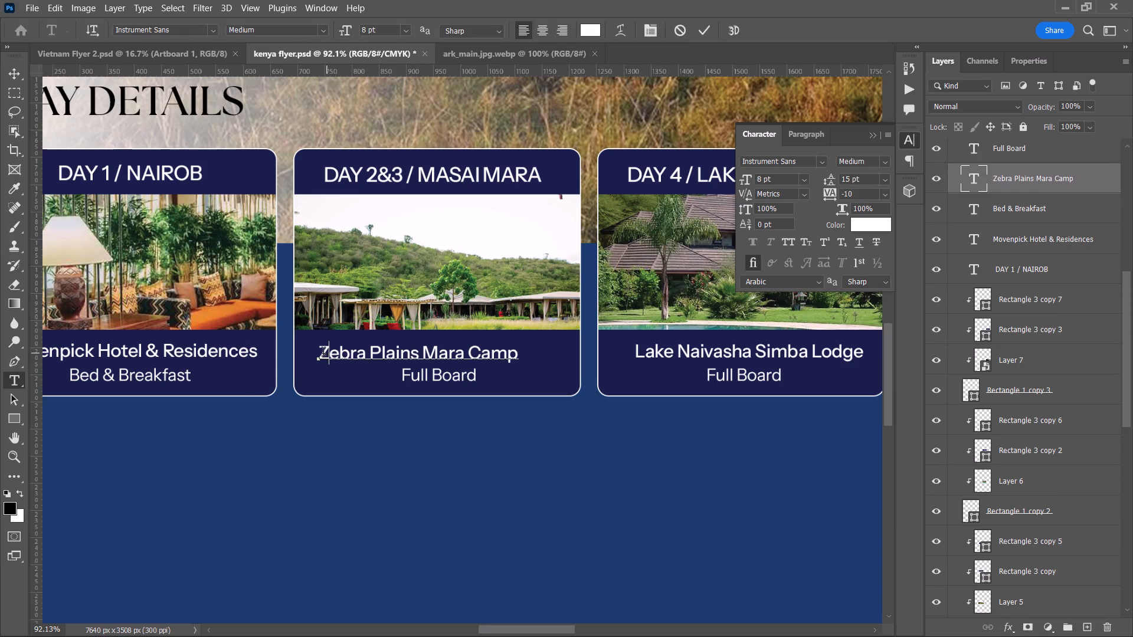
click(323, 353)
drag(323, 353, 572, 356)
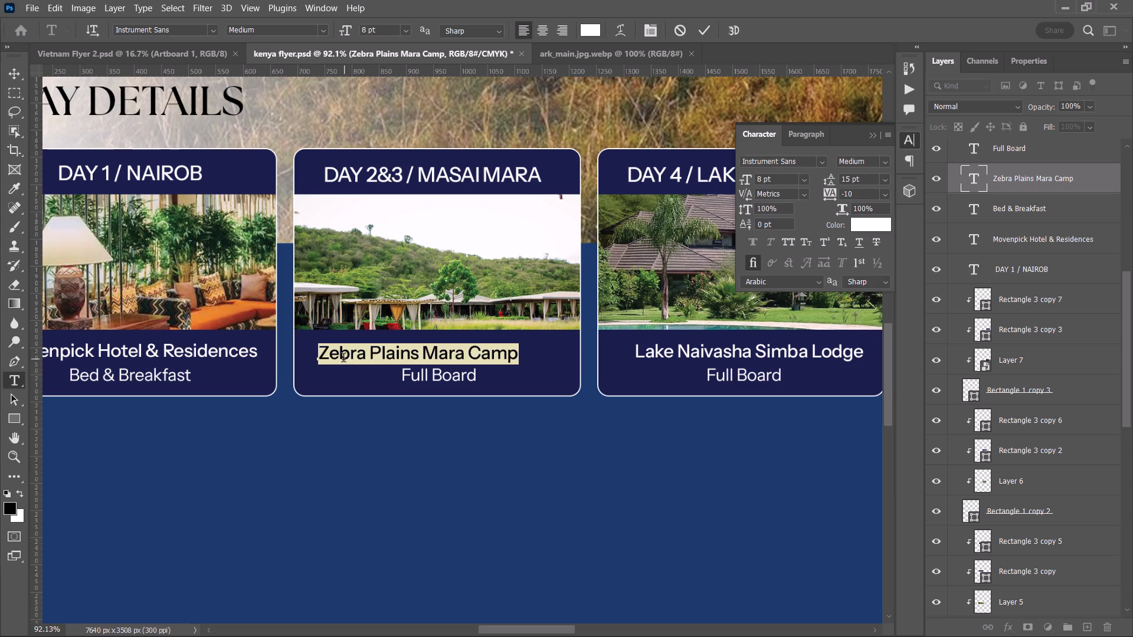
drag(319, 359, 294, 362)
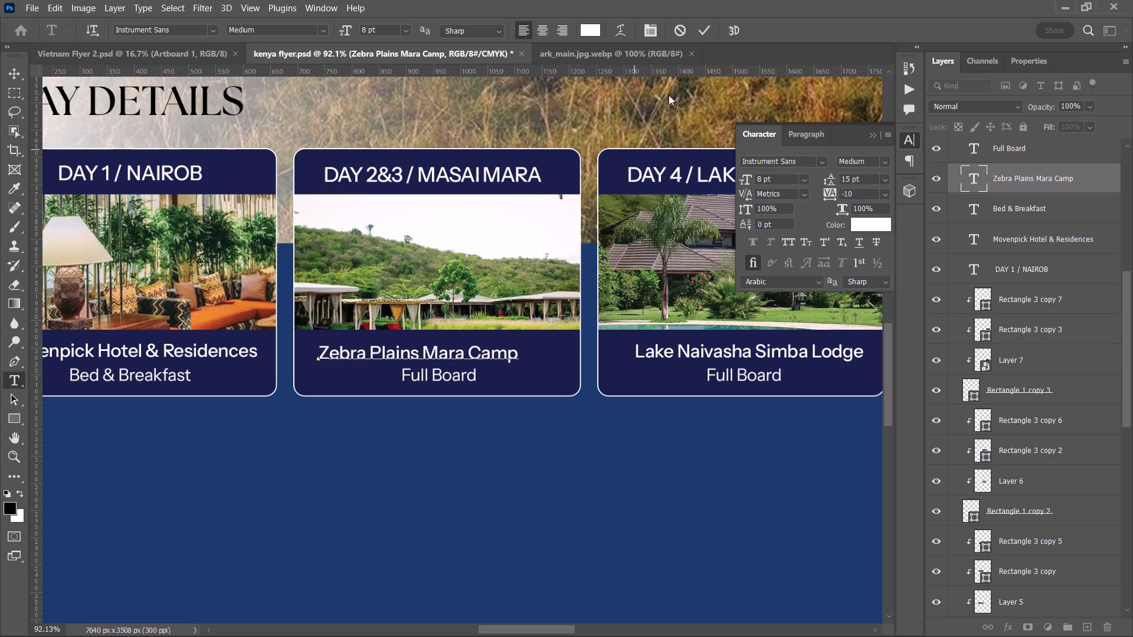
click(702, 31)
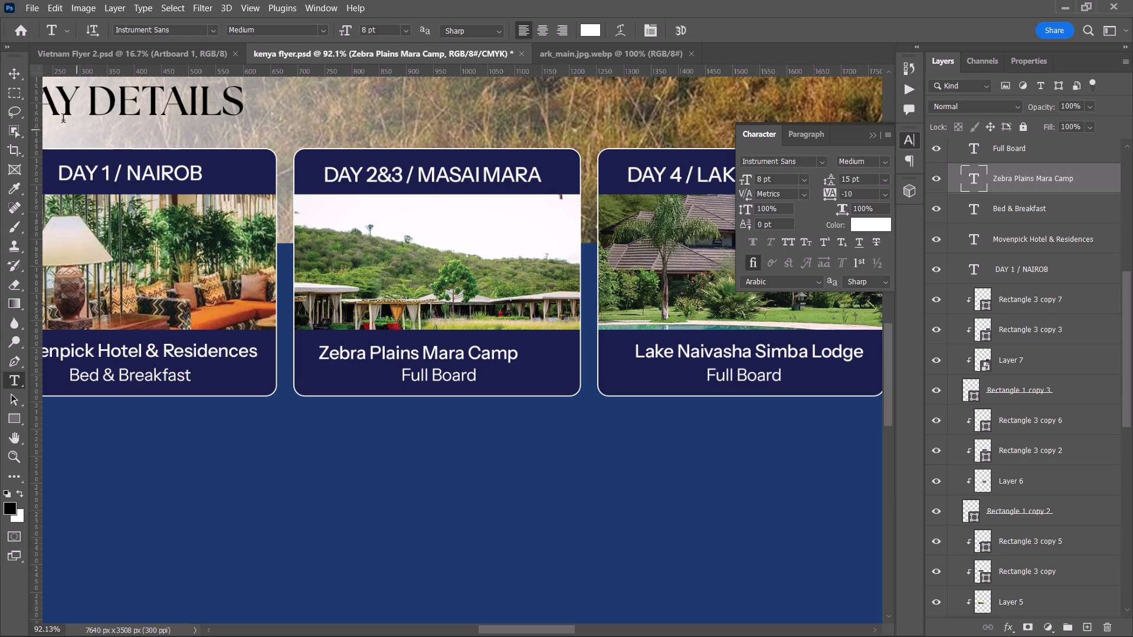
Narrow the Day 2&3 card's lower navy bar to about 86% width so its sides match the card's edges.
click(9, 72)
click(545, 369)
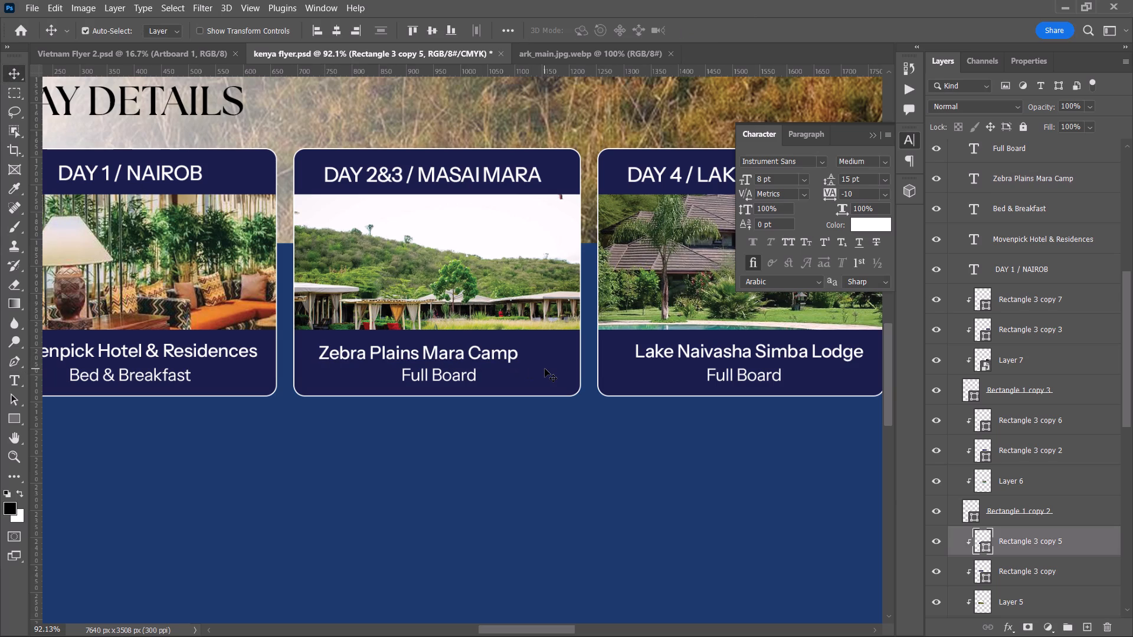
key(ctrl+t)
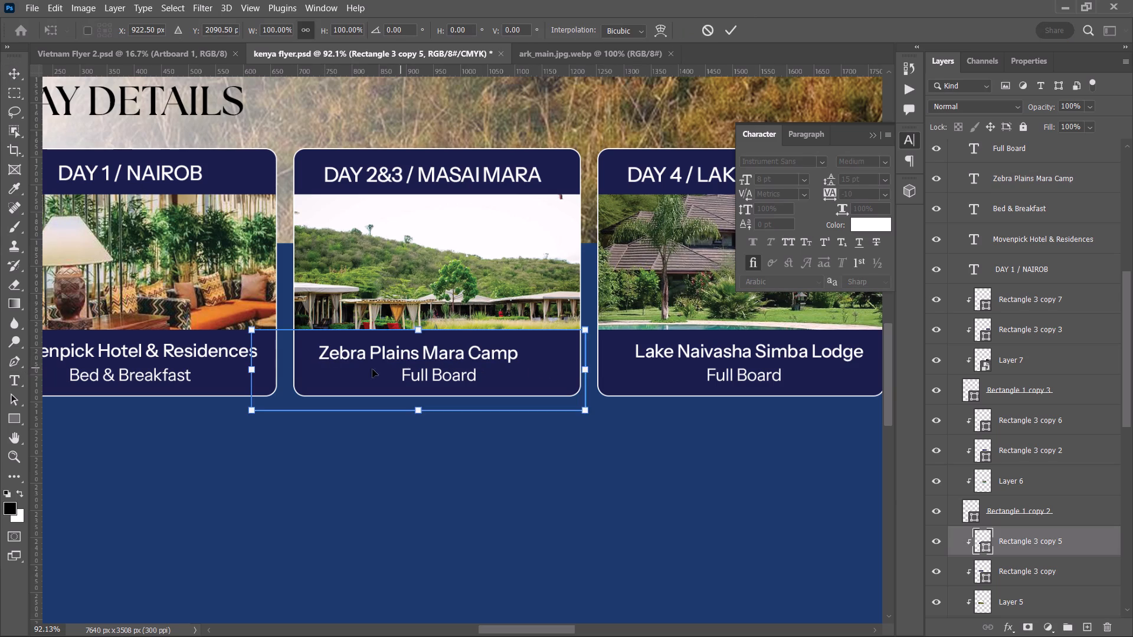
click(731, 27)
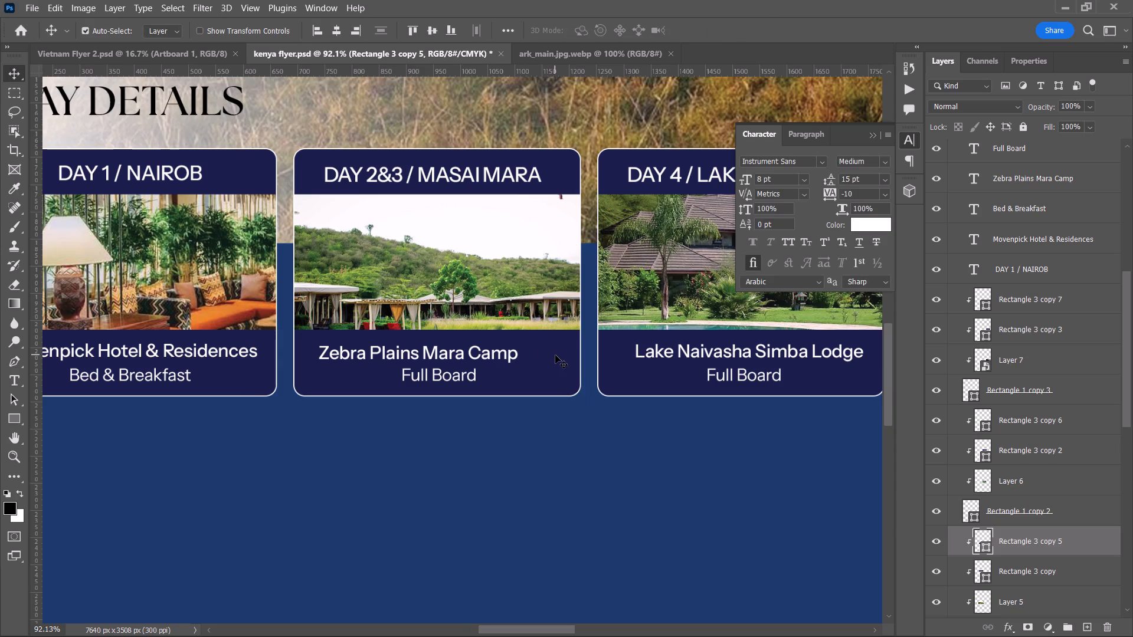
click(555, 355)
click(1033, 547)
key(ctrl+t)
shift+drag(250, 375, 256, 375)
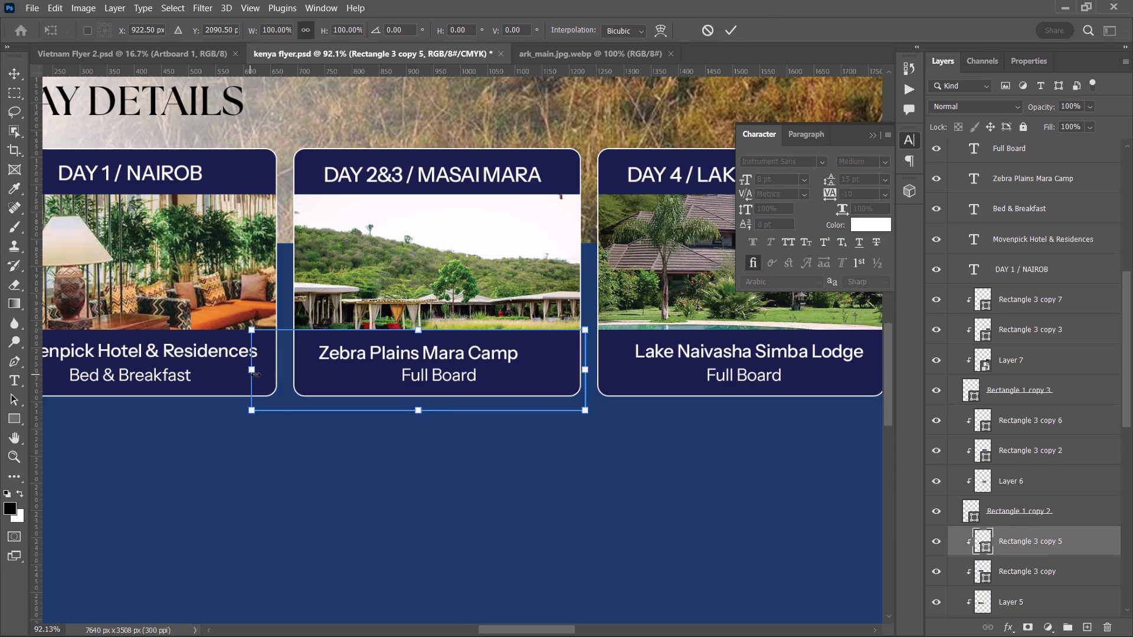
shift+drag(256, 375, 290, 375)
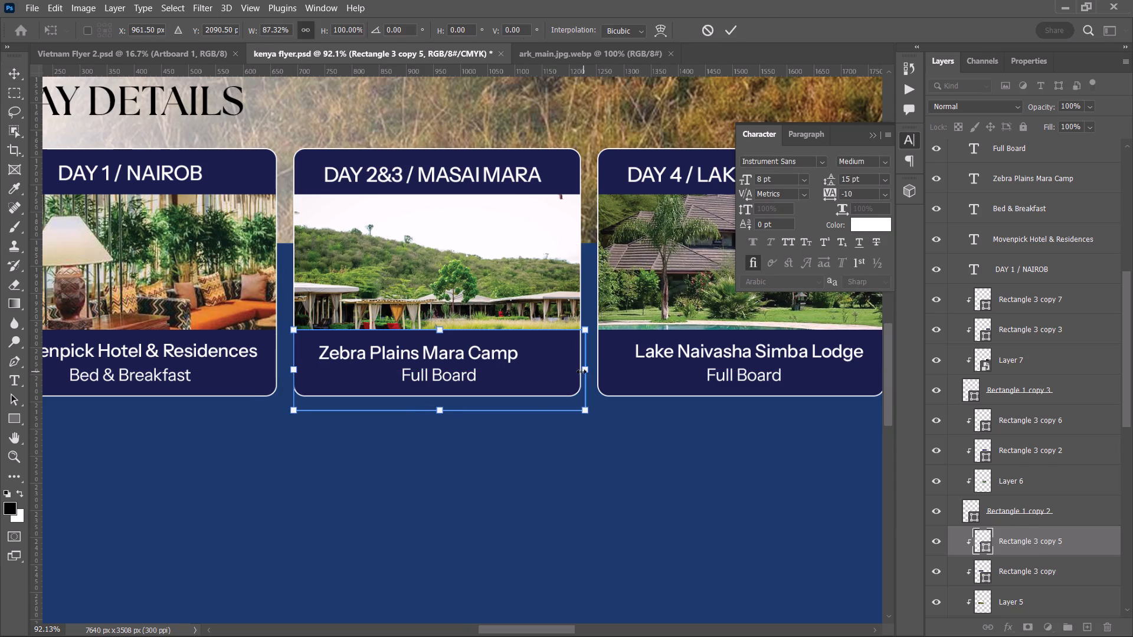
shift+click(581, 372)
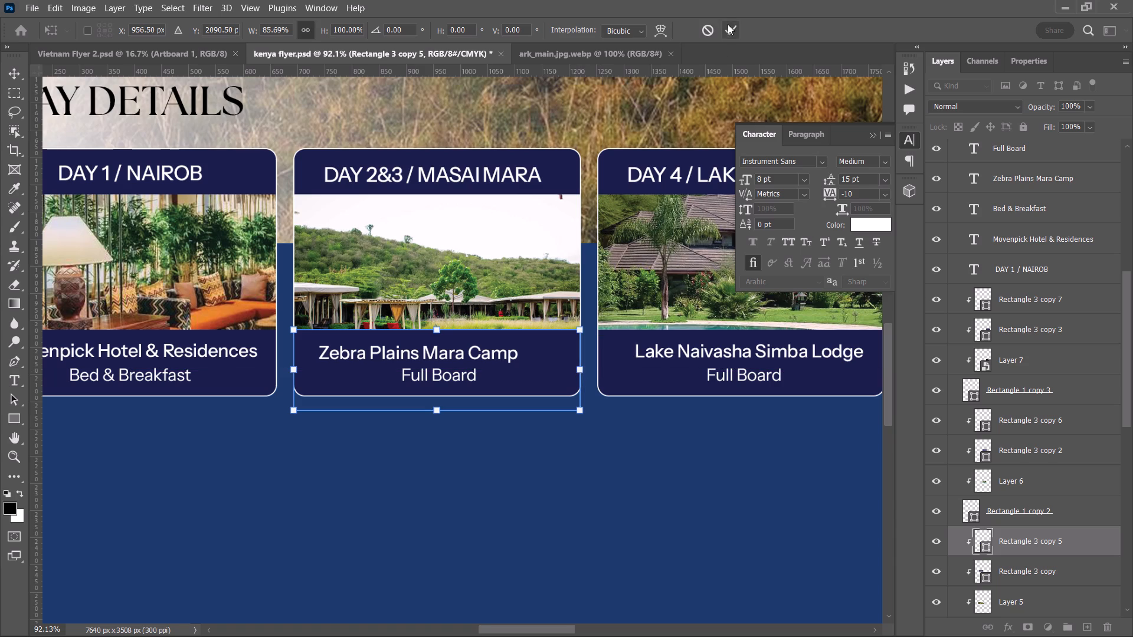
click(729, 29)
Narrow the Day 1 card's lower navy bar to about 527 px so both sides meet the card's edges.
key(space)
key(space)
key(space)
drag(397, 416, 559, 418)
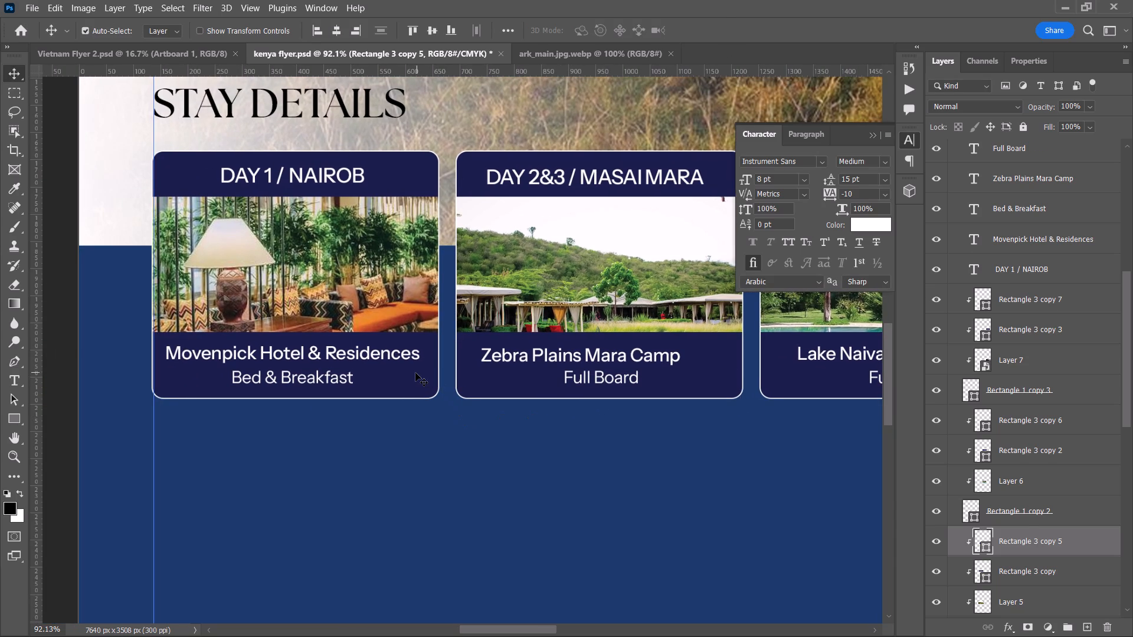
click(415, 373)
key(ctrl+t)
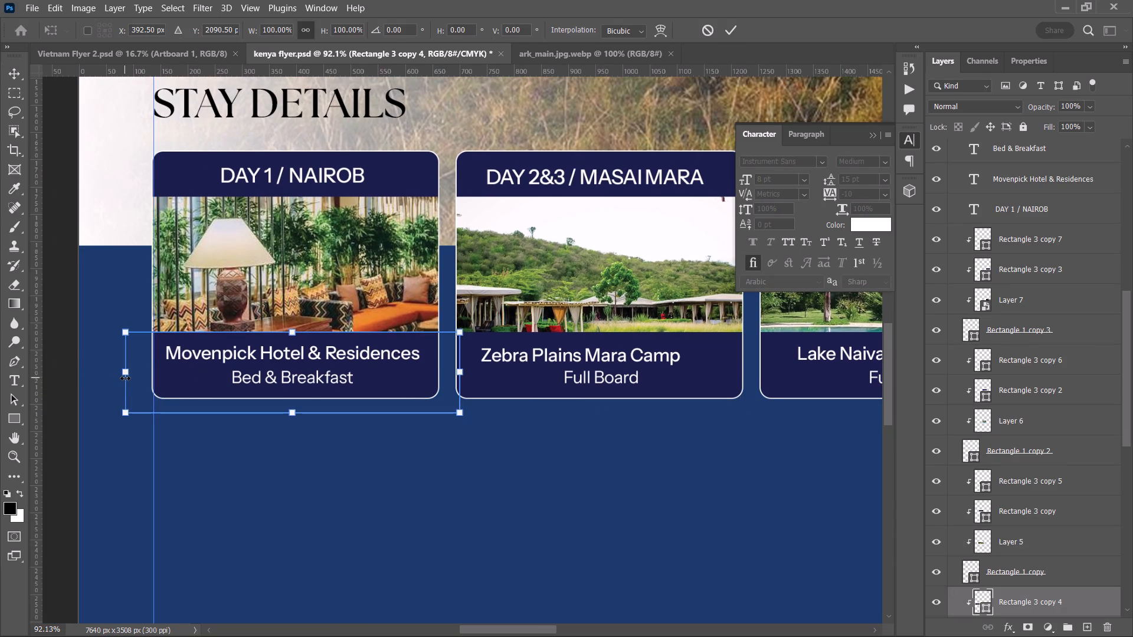
shift+drag(125, 378, 150, 379)
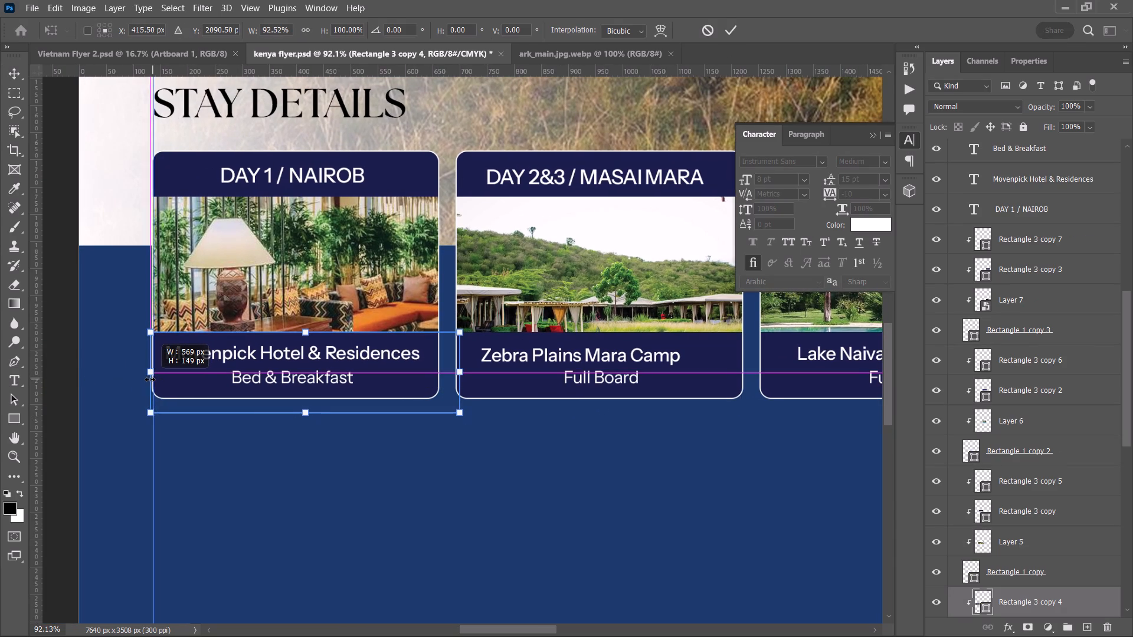
shift+drag(150, 379, 153, 379)
alt+scroll(145, 371, up, 7)
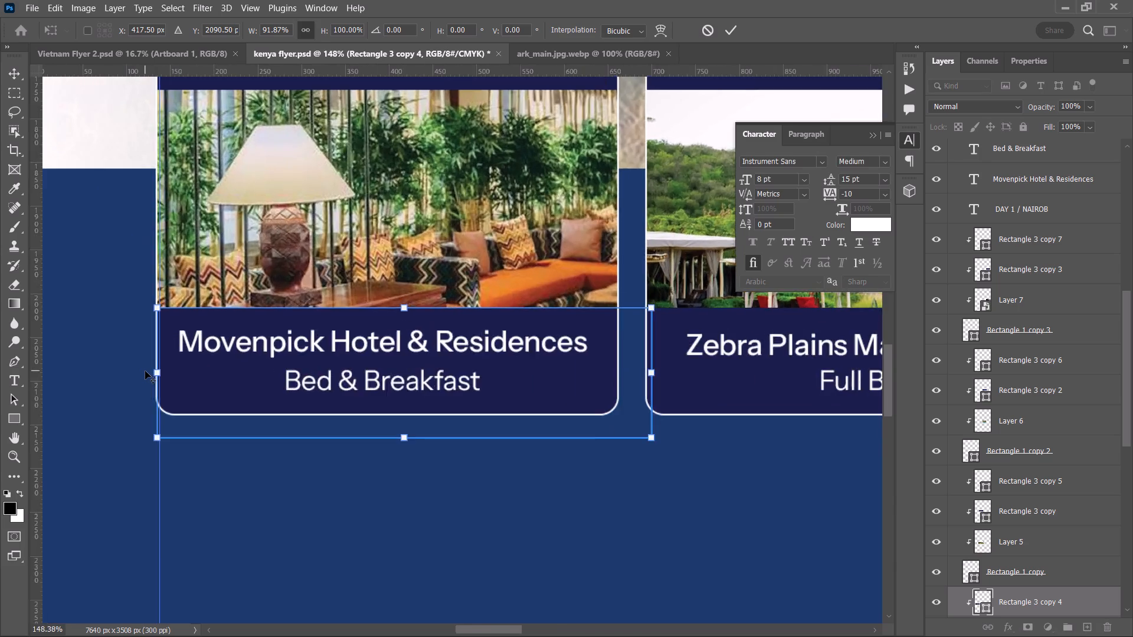
alt+scroll(145, 371, up, 7)
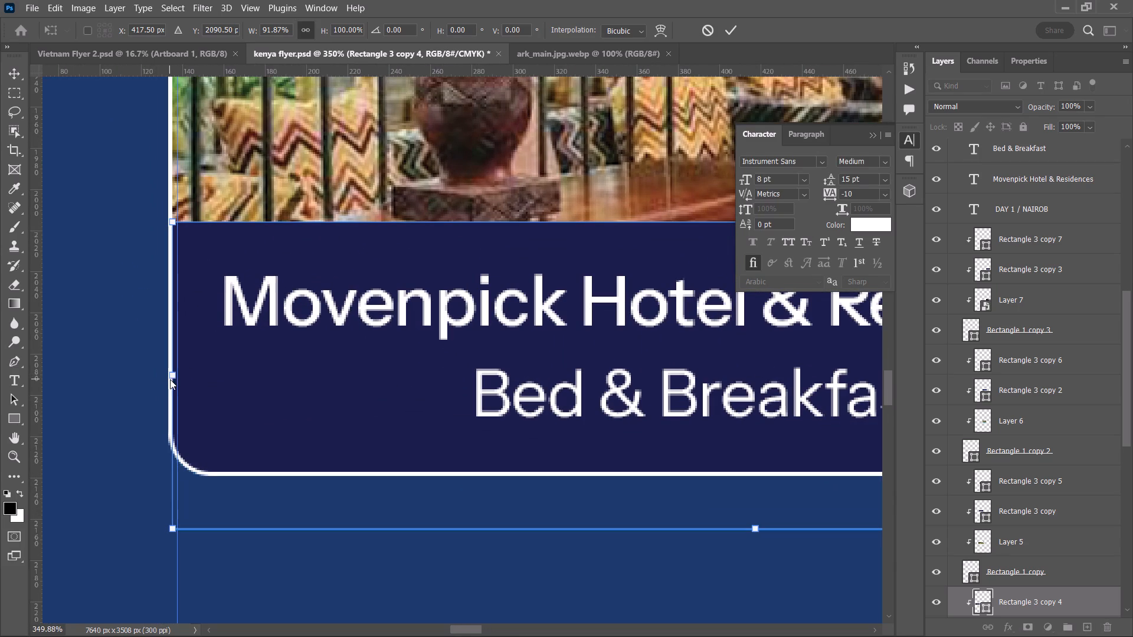
shift+click(174, 375)
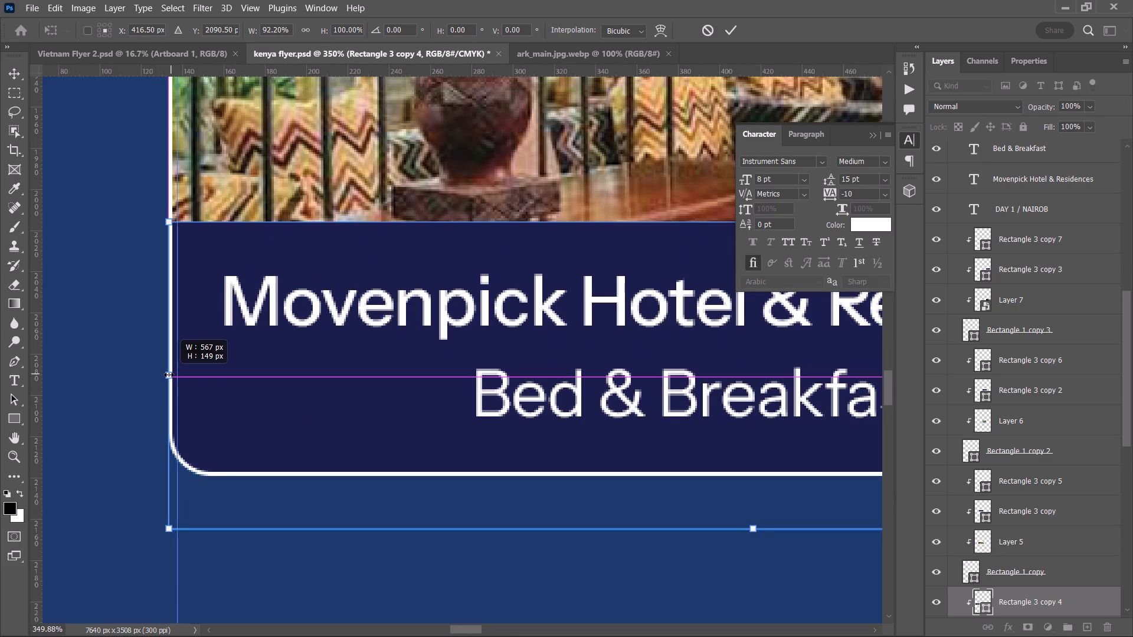
key(space)
key(space)
key(space)
key(space)
key(space)
key(space)
key(space)
key(space)
key(space)
key(space)
key(space)
key(space)
key(space)
drag(456, 389, 191, 399)
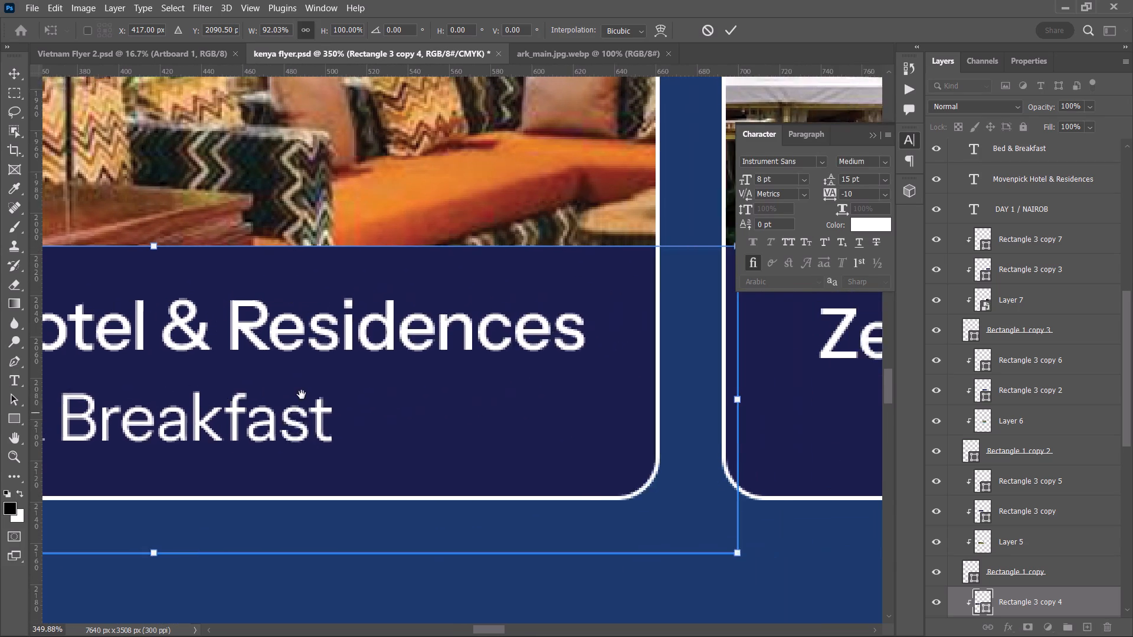
click(302, 395)
shift+drag(680, 402, 598, 390)
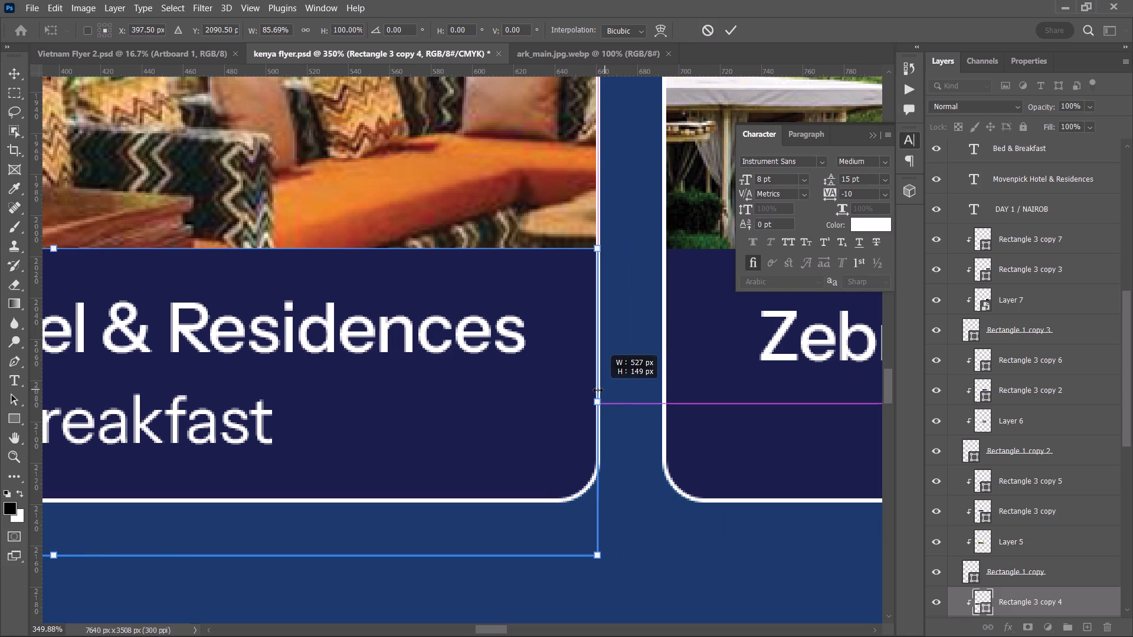
shift+drag(598, 390, 598, 390)
click(723, 29)
Narrow the Day 4 / Lake Naivasha card's lower navy bar so both sides meet the card's edges.
alt+scroll(640, 389, down, 11)
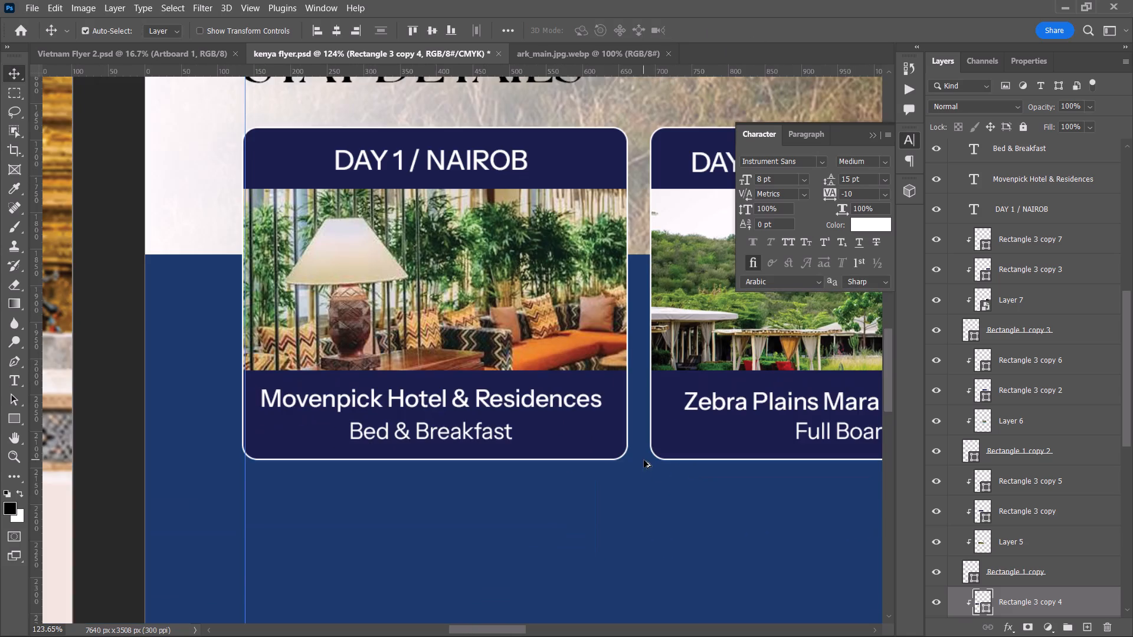
key(space)
key(space)
key(space)
key(space)
key(space)
key(space)
key(space)
key(space)
key(space)
key(space)
key(space)
key(space)
key(space)
key(space)
key(space)
key(space)
key(space)
key(space)
key(space)
drag(725, 494, 430, 498)
drag(538, 481, 524, 482)
click(550, 449)
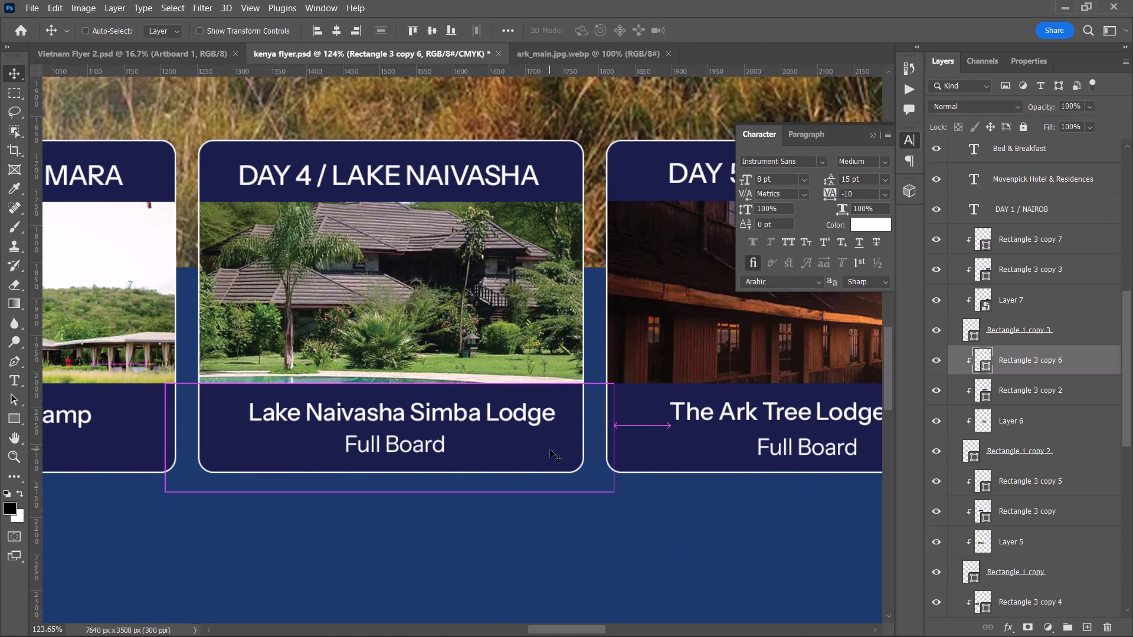
key(ctrl+t)
shift+drag(165, 441, 197, 437)
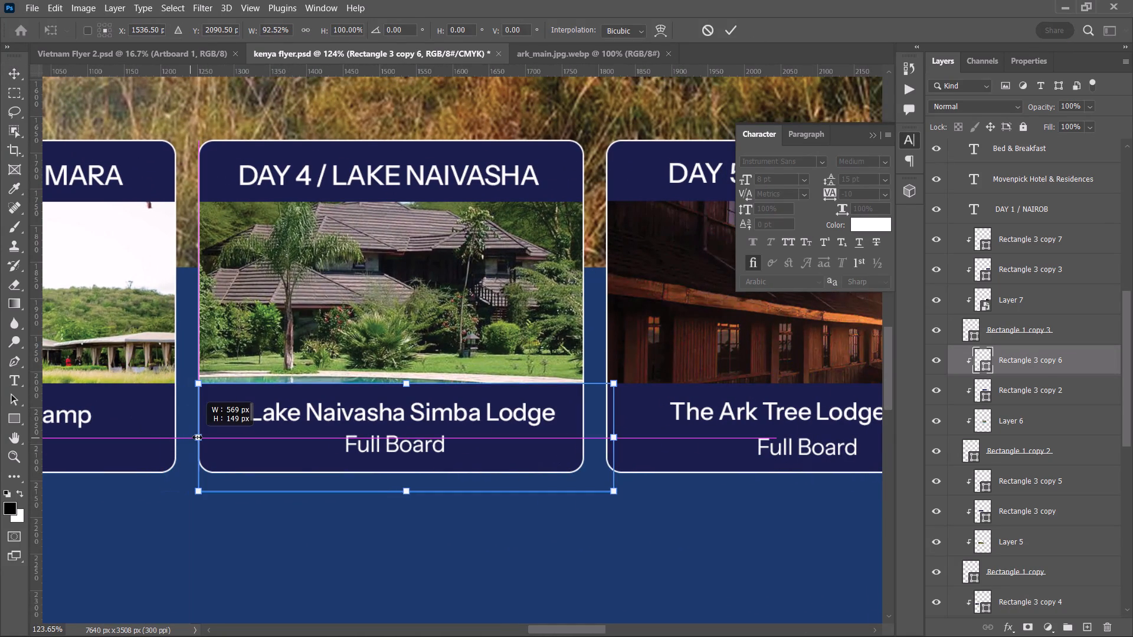
shift+drag(197, 437, 198, 437)
shift+drag(617, 440, 585, 438)
click(724, 29)
Narrow the Day 5 / Aberdares card's lower navy bar so both sides meet the card's edges.
click(637, 436)
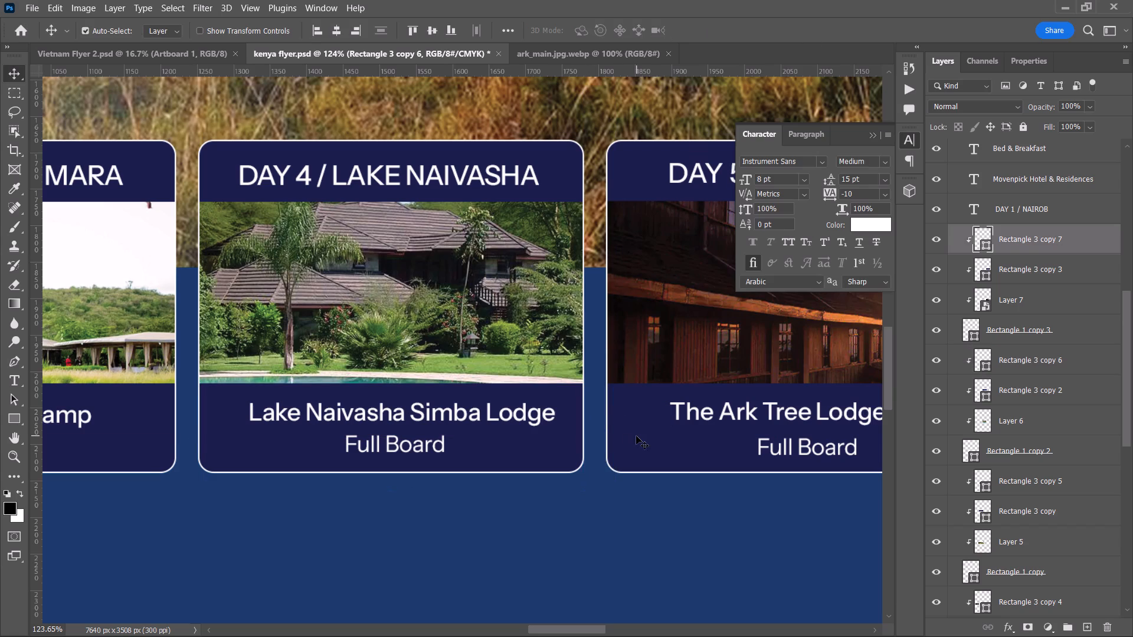
key(ctrl+t)
shift+drag(552, 438, 605, 438)
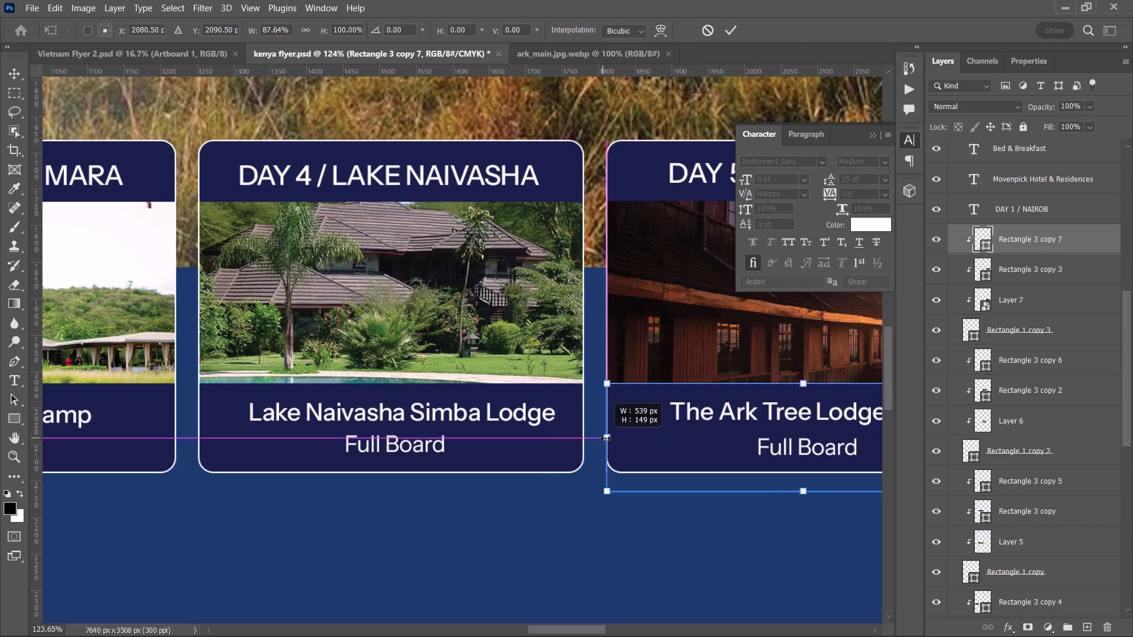
shift+drag(605, 438, 608, 438)
key(space)
key(space)
key(space)
key(space)
key(space)
key(space)
key(space)
key(space)
key(space)
key(space)
key(space)
key(space)
key(space)
key(space)
key(space)
drag(738, 437, 533, 438)
drag(555, 445, 562, 446)
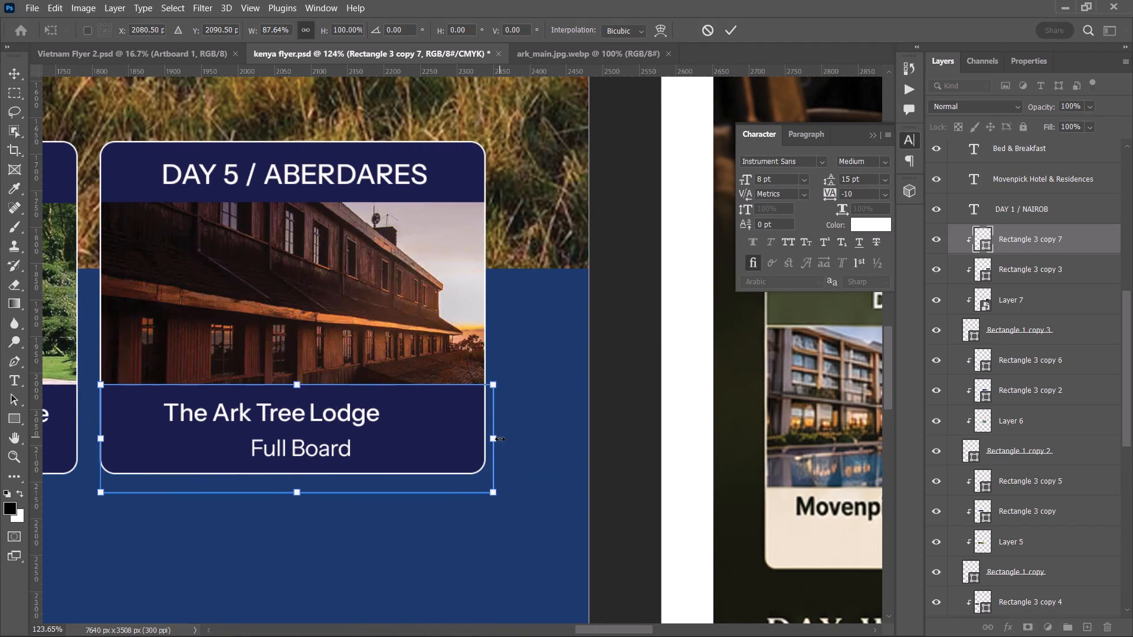
shift+drag(500, 439, 490, 439)
click(733, 29)
Align the Movenpick Hotel & Residences and Bed & Breakfast lines to the horizontal centre of the Day 1 card's resized lower bar.
key(space)
key(space)
key(space)
key(space)
key(space)
key(space)
key(space)
key(space)
key(space)
key(space)
key(space)
key(space)
key(space)
key(space)
key(space)
key(space)
key(space)
key(space)
key(space)
key(space)
drag(510, 487, 731, 454)
drag(538, 488, 757, 574)
drag(492, 520, 664, 532)
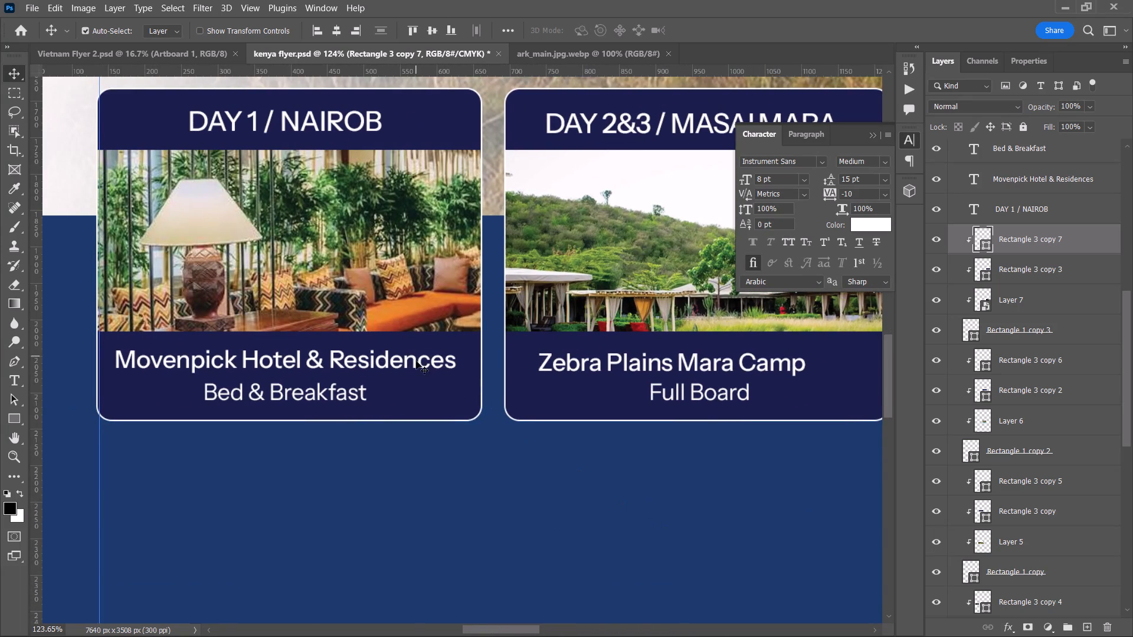
click(452, 406)
click(430, 369)
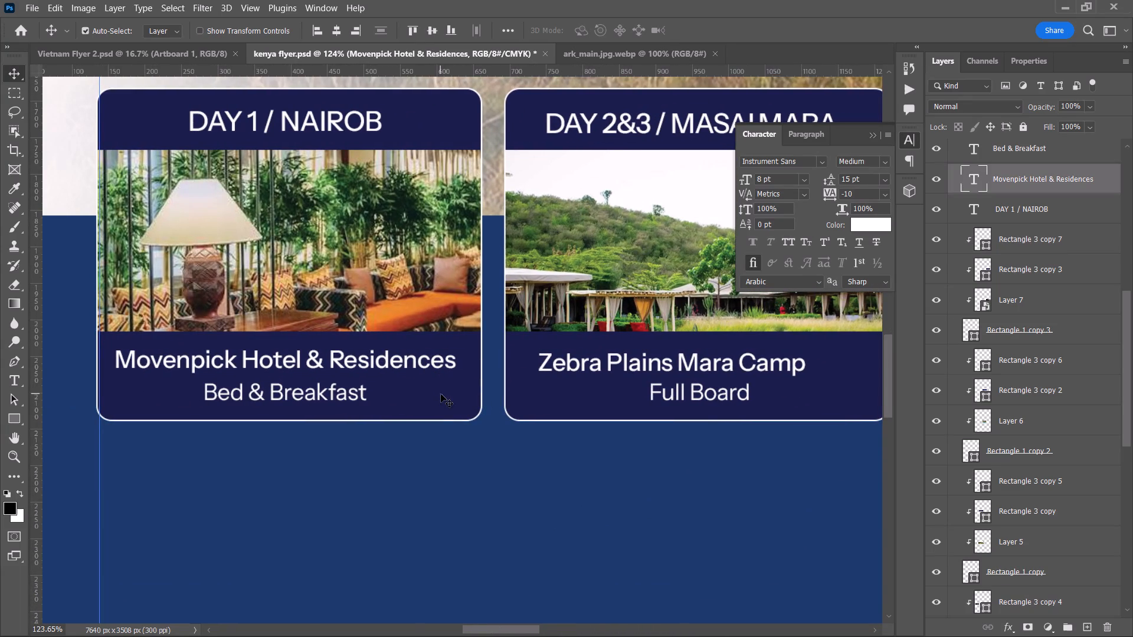
shift+click(441, 395)
click(335, 32)
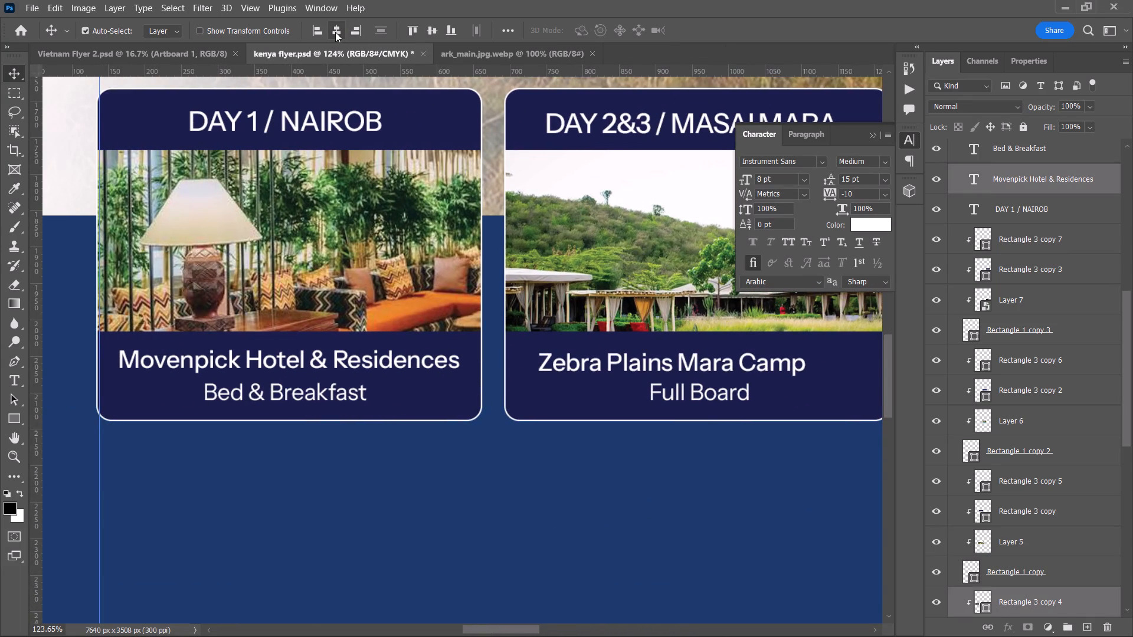
click(362, 363)
shift+click(358, 396)
click(338, 27)
Align the Zebra Plains Mara Camp and Full Board lines to the horizontal centre of the Day 2&3 card's lower bar.
key(space)
key(space)
key(space)
key(space)
drag(571, 383, 410, 390)
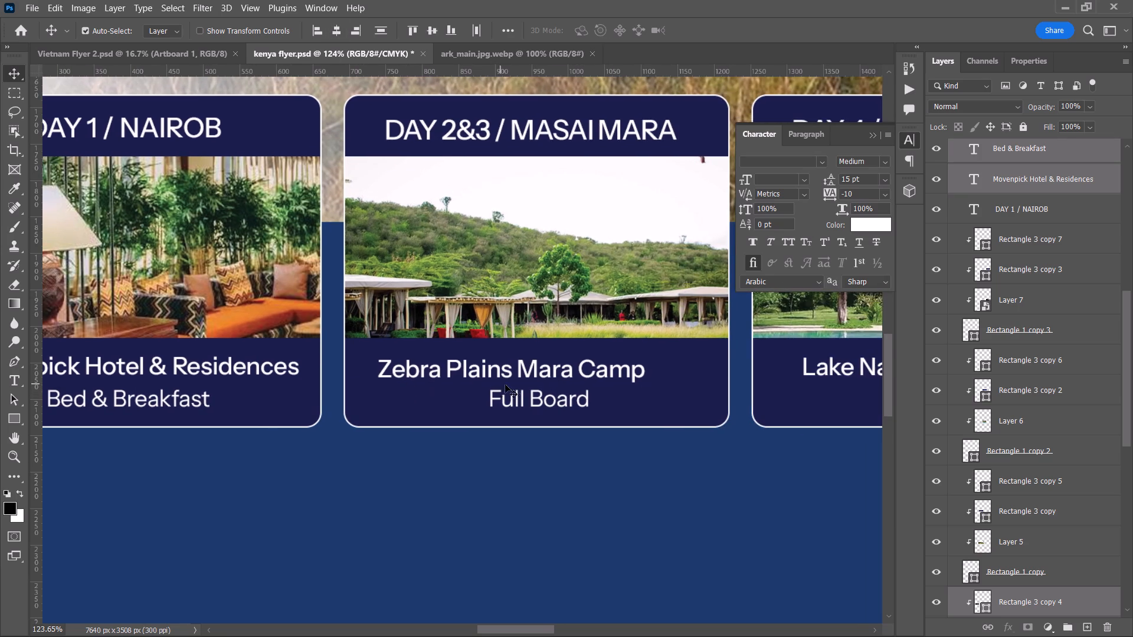
click(685, 361)
shift+click(606, 376)
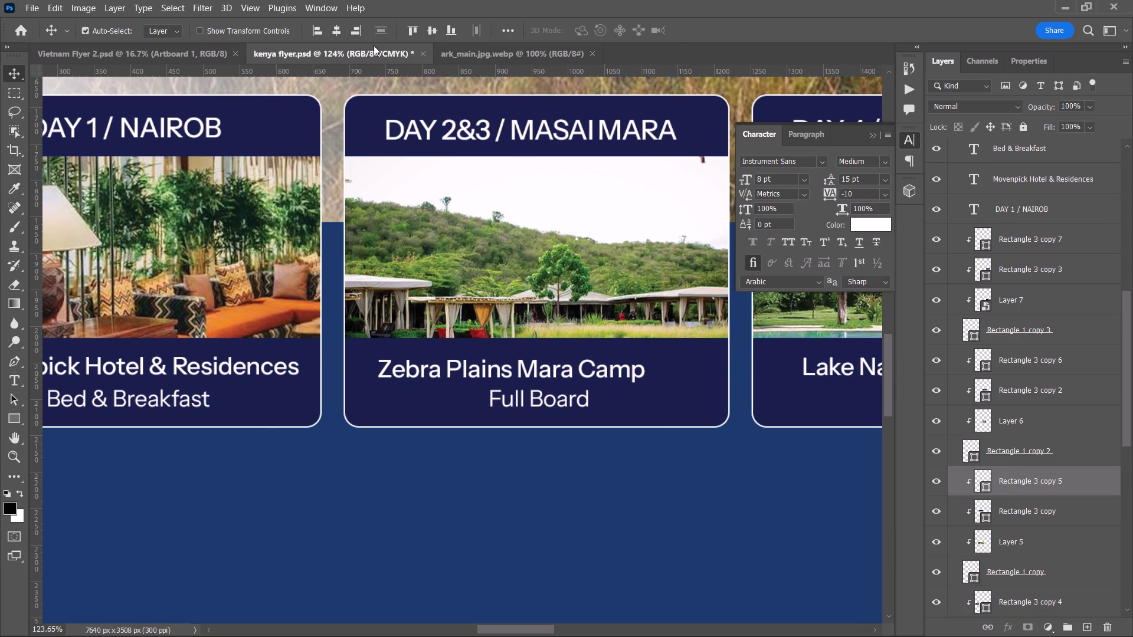
click(339, 33)
click(577, 371)
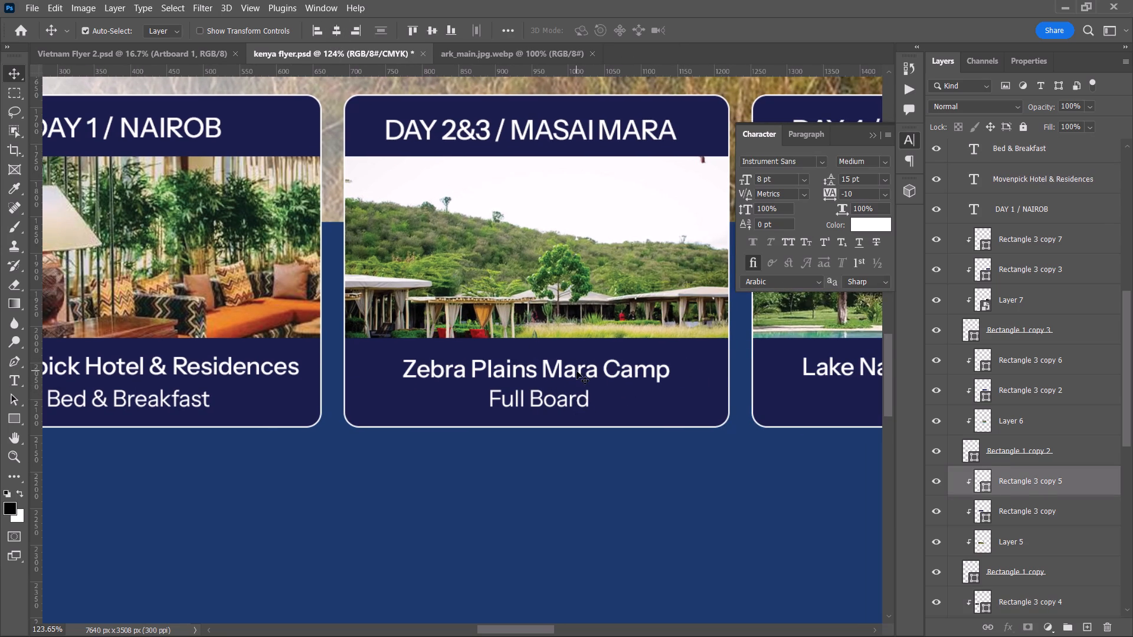
shift+drag(575, 396, 578, 403)
key(ctrl+z)
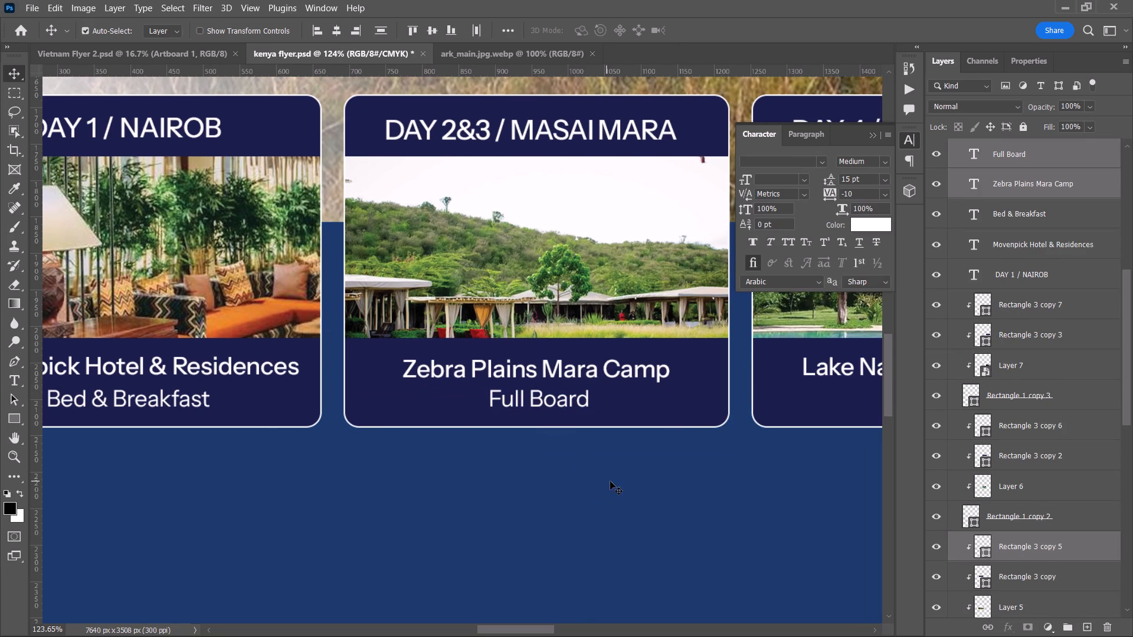
click(610, 481)
click(584, 372)
shift+click(571, 403)
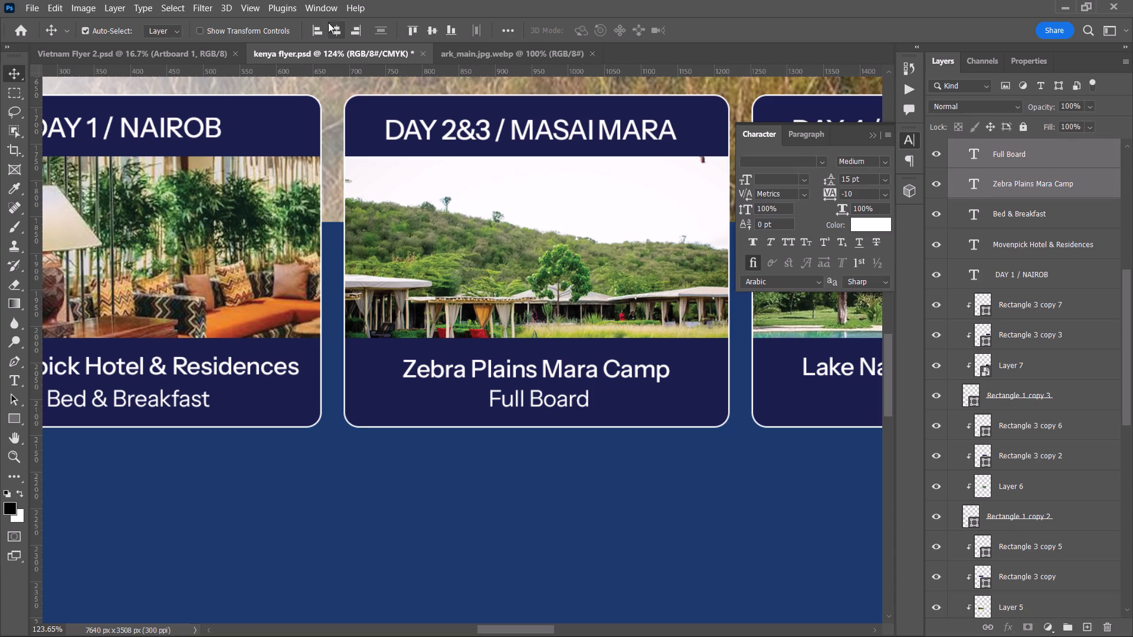
click(336, 31)
Align the Lake Naivasha Simba Lodge and Full Board lines to the horizontal centre of the Day 4 card's lower bar.
key(space)
key(space)
key(space)
key(space)
key(space)
key(space)
key(space)
key(space)
key(space)
key(space)
key(space)
key(space)
key(space)
key(space)
drag(651, 433, 374, 423)
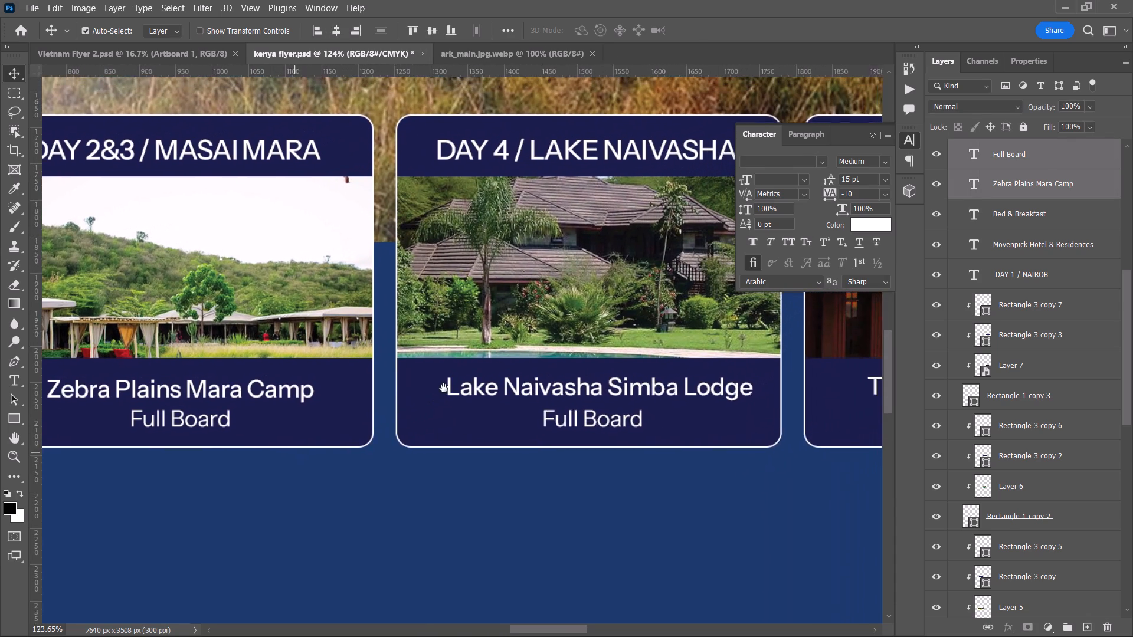
click(413, 385)
shift+click(447, 396)
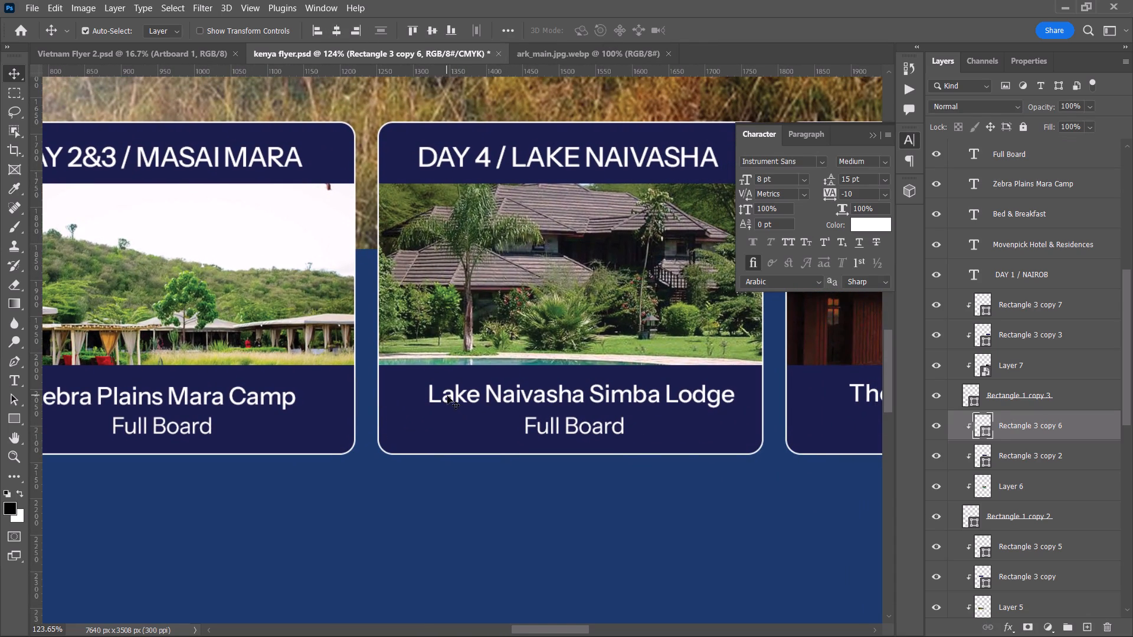
click(328, 32)
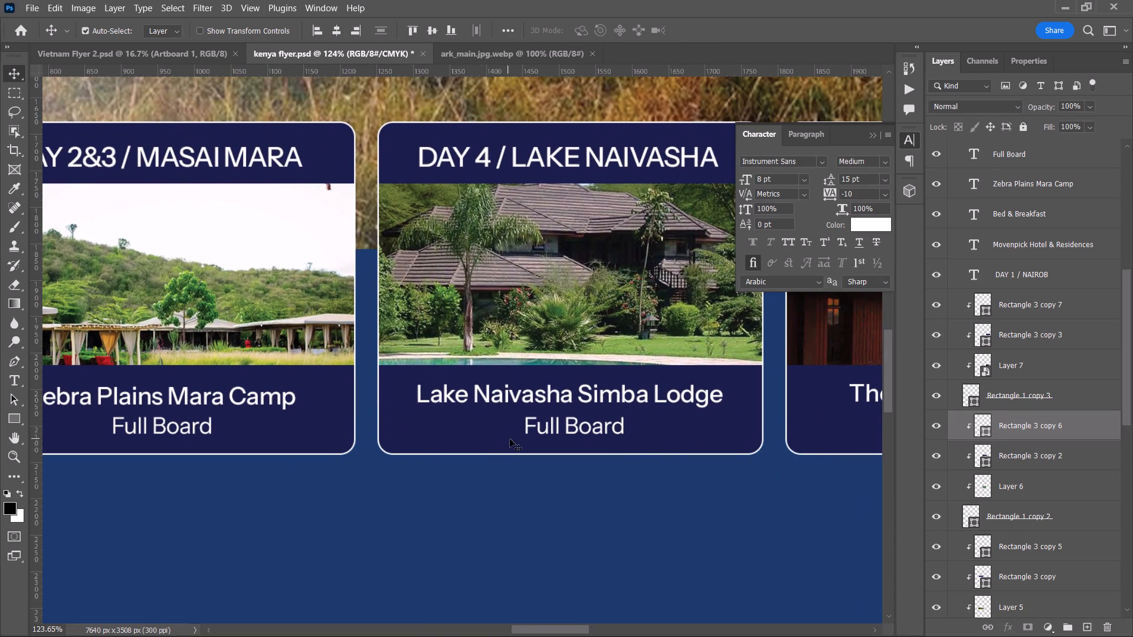
click(498, 396)
shift+click(535, 426)
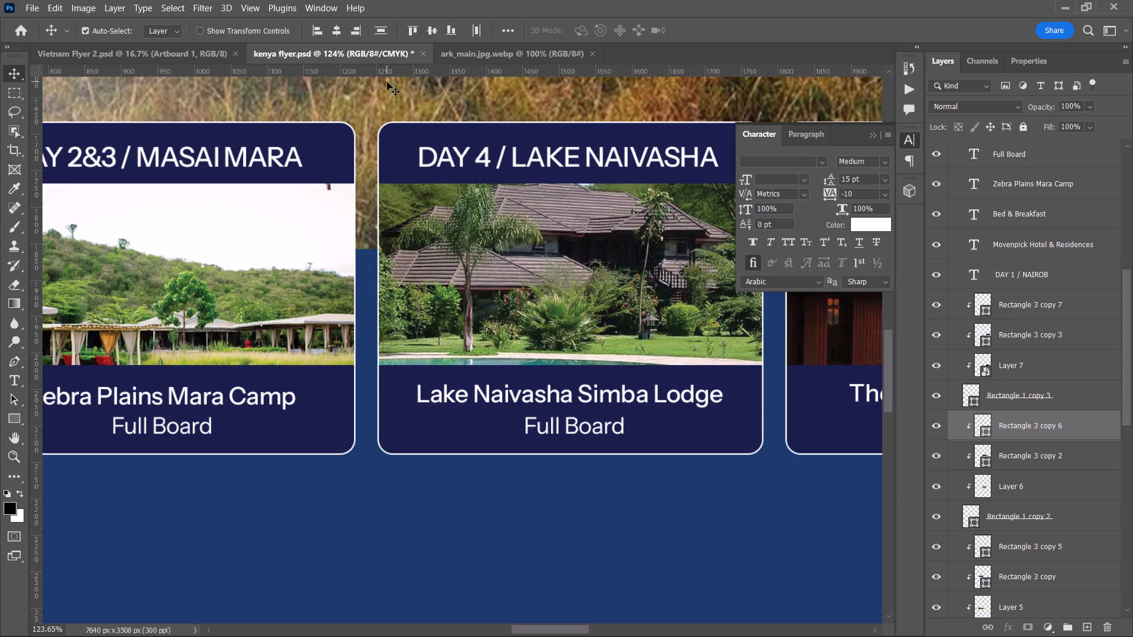
click(340, 29)
Align the The Ark Tree Lodge and Full Board lines to the horizontal centre of the Day 5 card's lower bar.
key(space)
key(space)
key(space)
key(space)
key(space)
key(space)
key(space)
key(space)
key(space)
key(space)
key(space)
key(space)
key(space)
key(space)
drag(606, 336, 340, 334)
drag(342, 334, 337, 334)
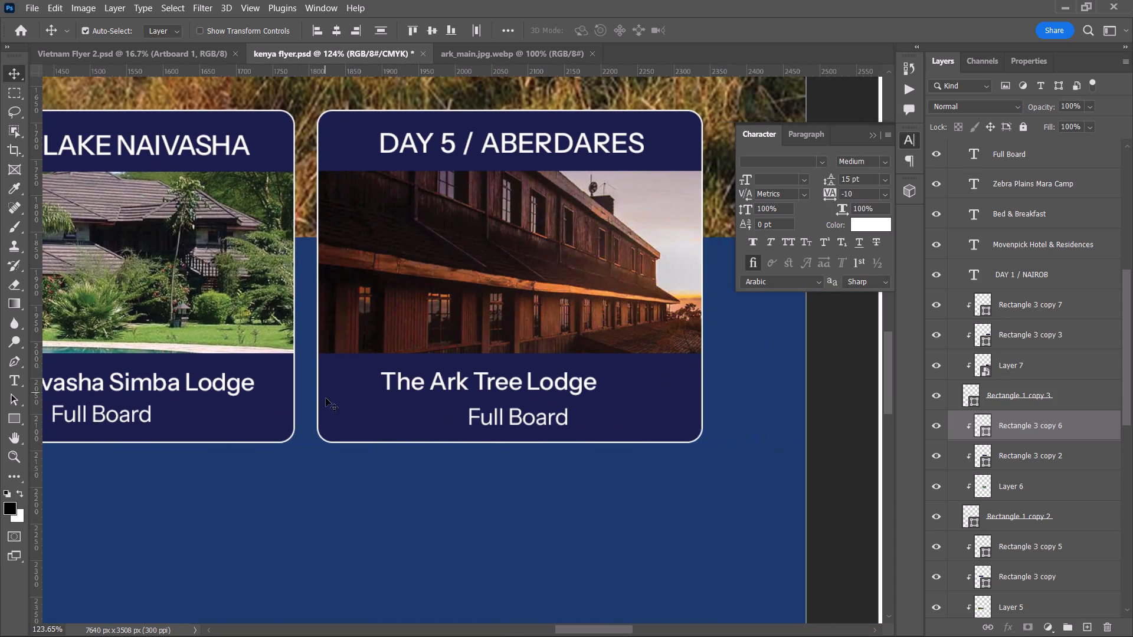
click(330, 364)
shift+click(408, 383)
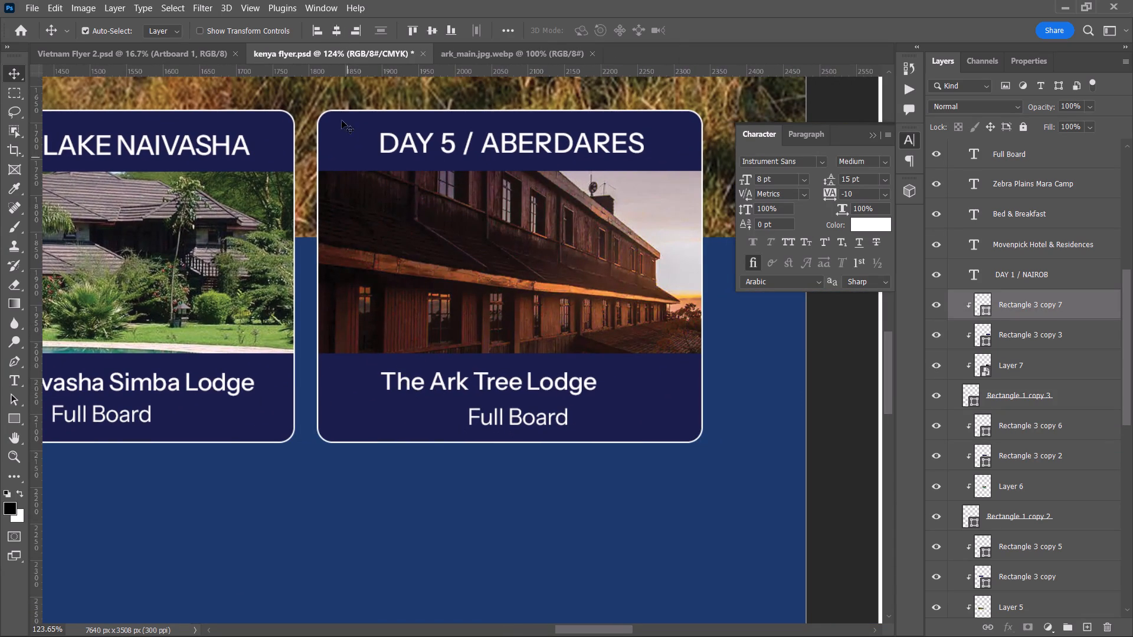
click(334, 31)
click(438, 385)
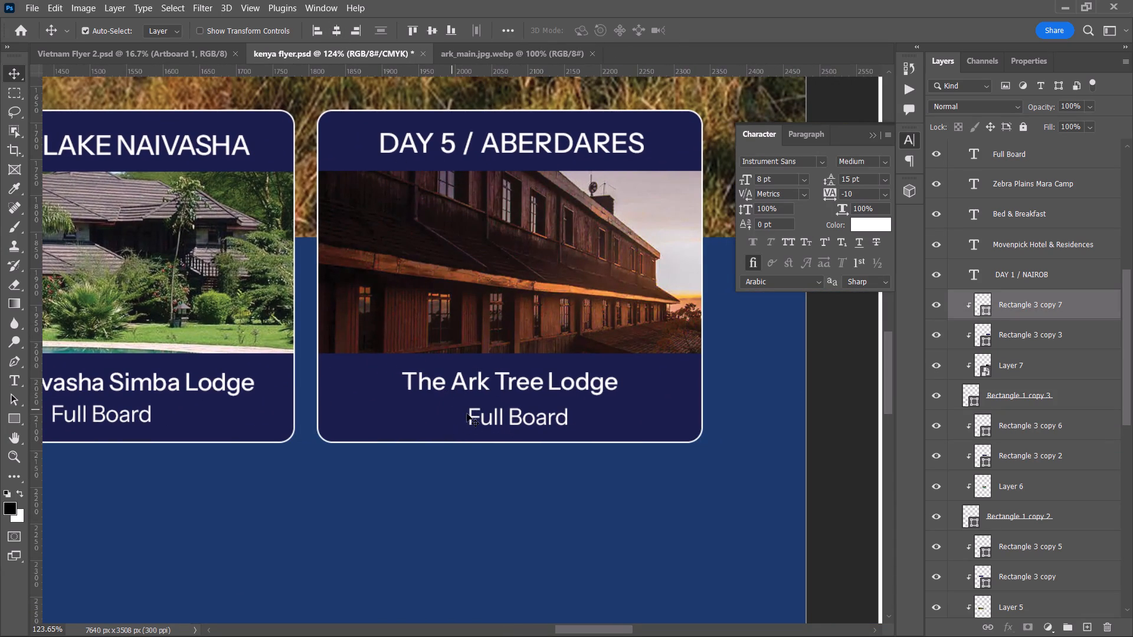
shift+click(504, 420)
click(336, 32)
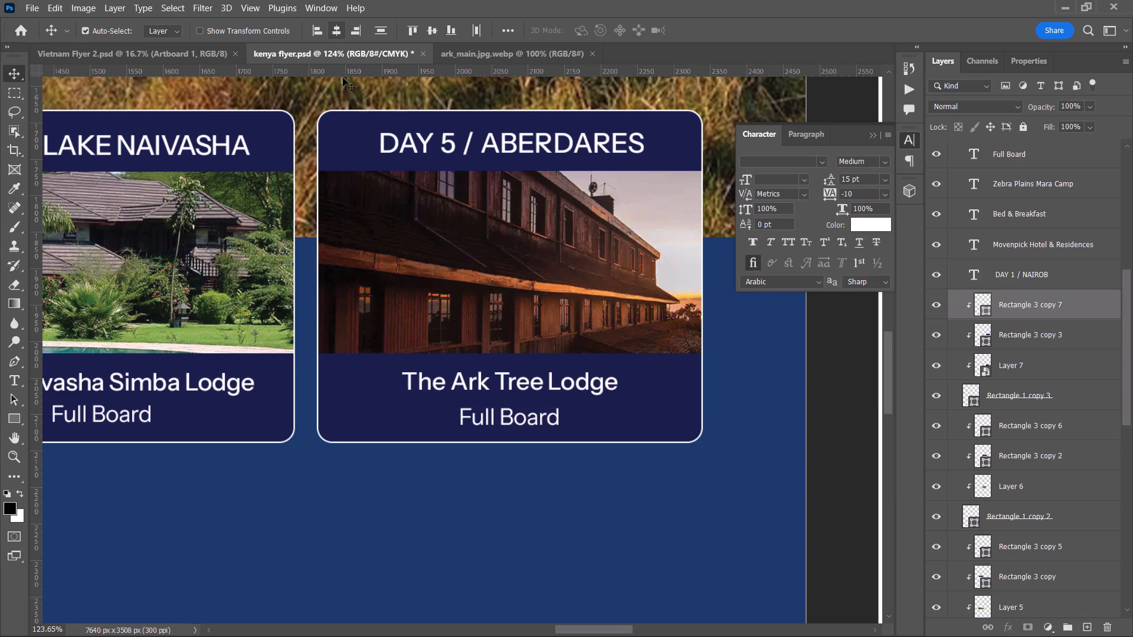
click(417, 461)
Duplicate the STAY DETAILS heading onto the blue area just below the hotel cards, lined up with the original heading.
alt+scroll(430, 471, down, 15)
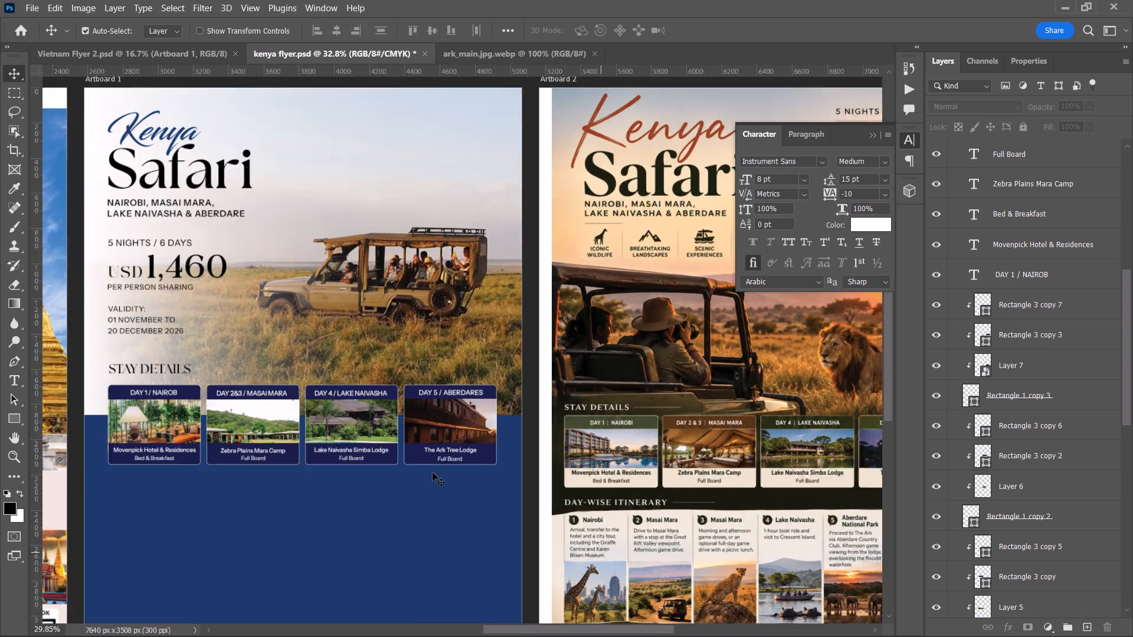
alt+scroll(433, 472, down, 1)
key(space)
key(space)
key(space)
key(space)
key(space)
key(space)
key(space)
key(space)
key(space)
key(space)
key(space)
key(space)
key(space)
key(space)
key(space)
key(space)
key(space)
key(space)
key(space)
key(space)
drag(439, 496, 617, 442)
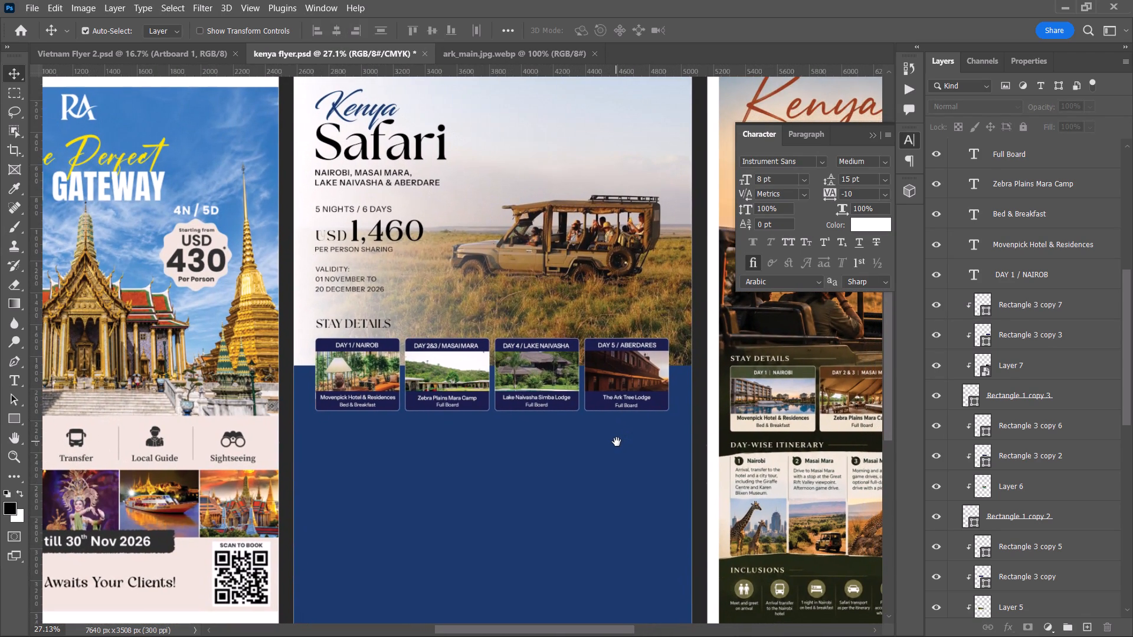
drag(617, 442, 611, 425)
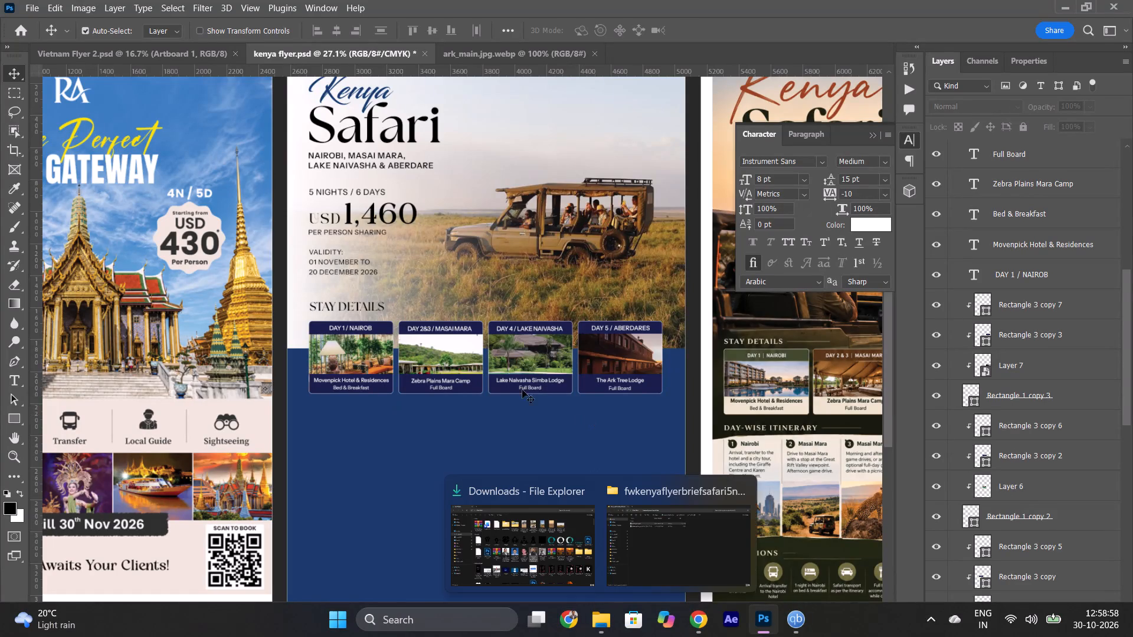
key(space)
key(space)
key(space)
key(space)
key(space)
key(space)
key(space)
key(space)
key(space)
key(space)
key(space)
key(space)
drag(364, 459, 202, 414)
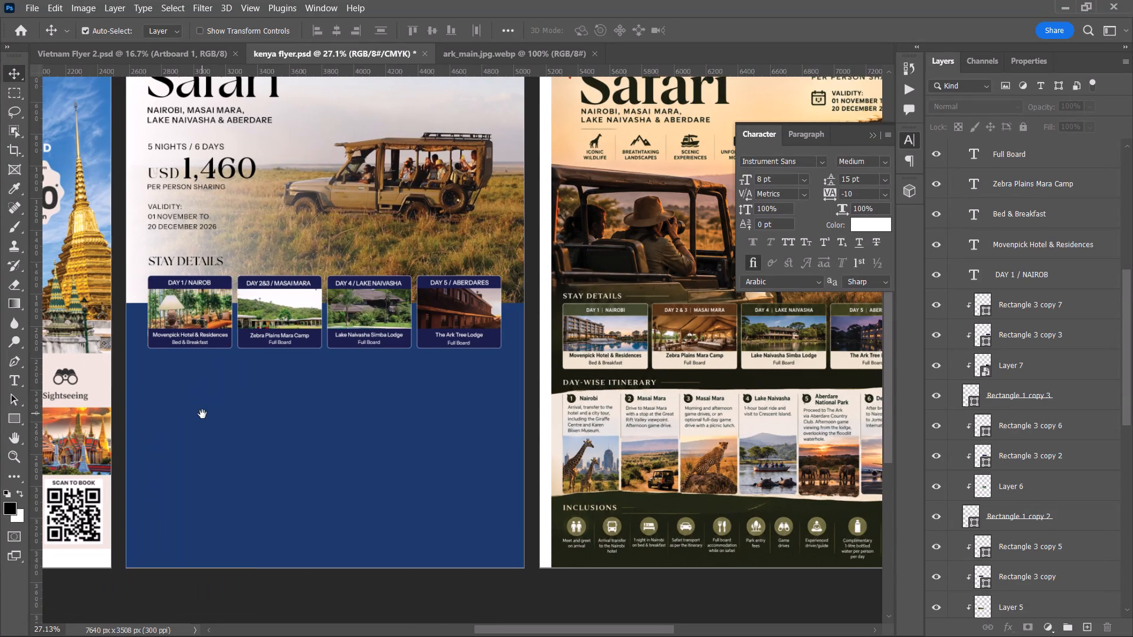
drag(202, 414, 200, 414)
key(space)
drag(663, 401, 603, 402)
key(space)
drag(103, 309, 278, 299)
alt+drag(246, 251, 246, 372)
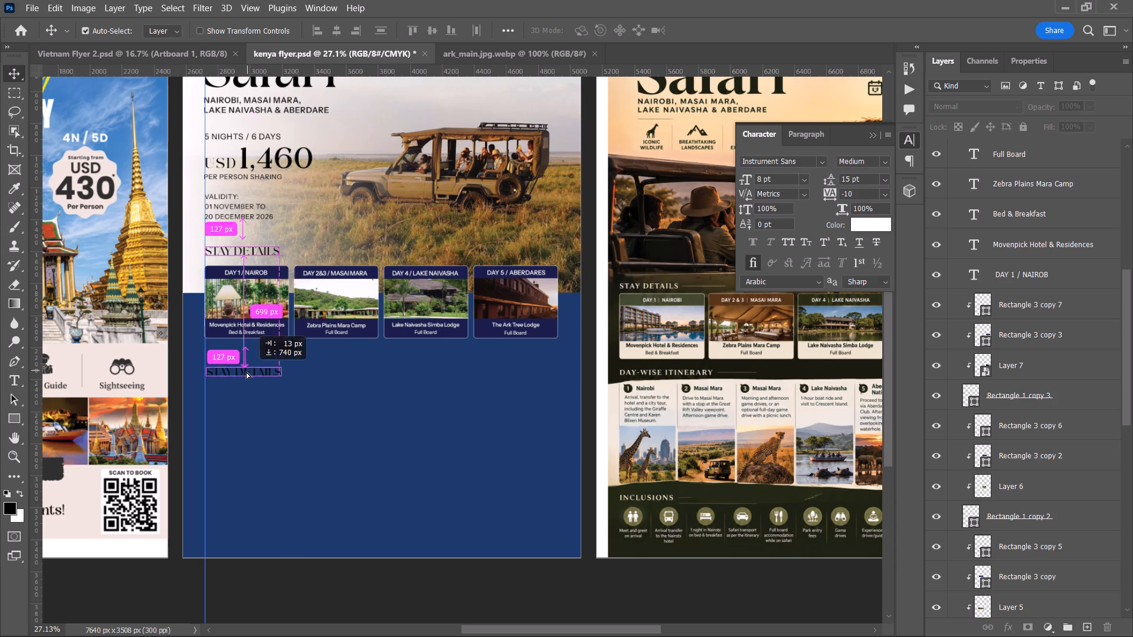
alt+drag(246, 372, 246, 360)
click(330, 425)
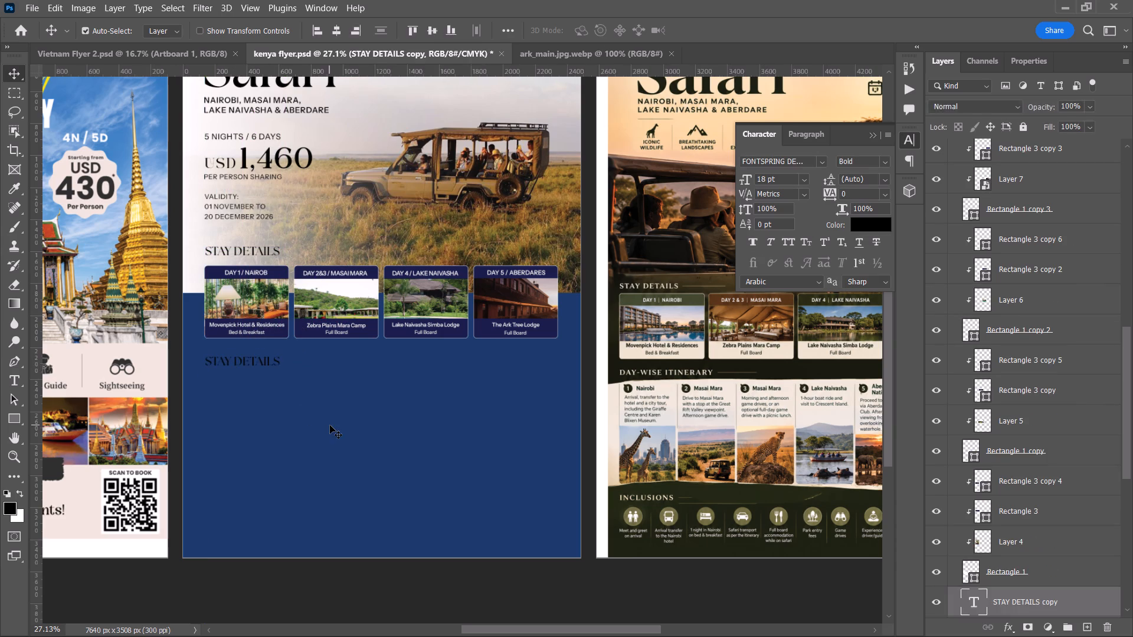
Capture the DAY-WISE ITINERARY heading text from the reference flyer with the screen text extractor.
key(space)
drag(404, 423, 287, 434)
alt+scroll(529, 405, up, 10)
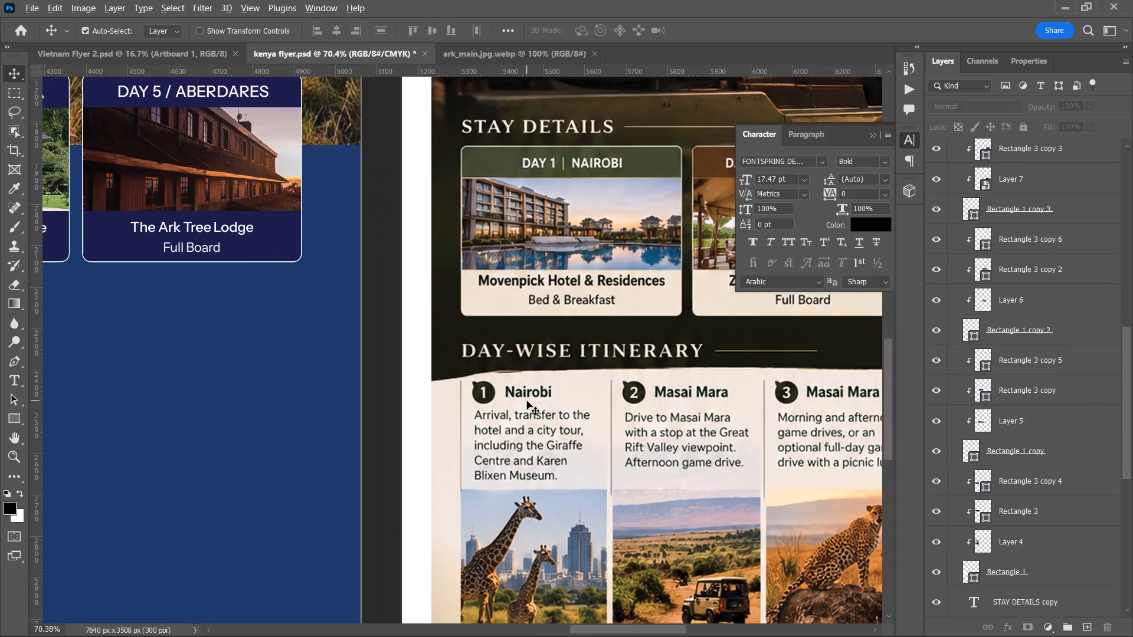
key(alt+t)
drag(450, 330, 711, 367)
Replace the duplicated heading's text with DAY-WISE ITINERARY and shift it to start at the hotel cards' left edge.
alt+scroll(704, 367, down, 6)
key(space)
drag(120, 446, 267, 418)
triple_click(163, 313)
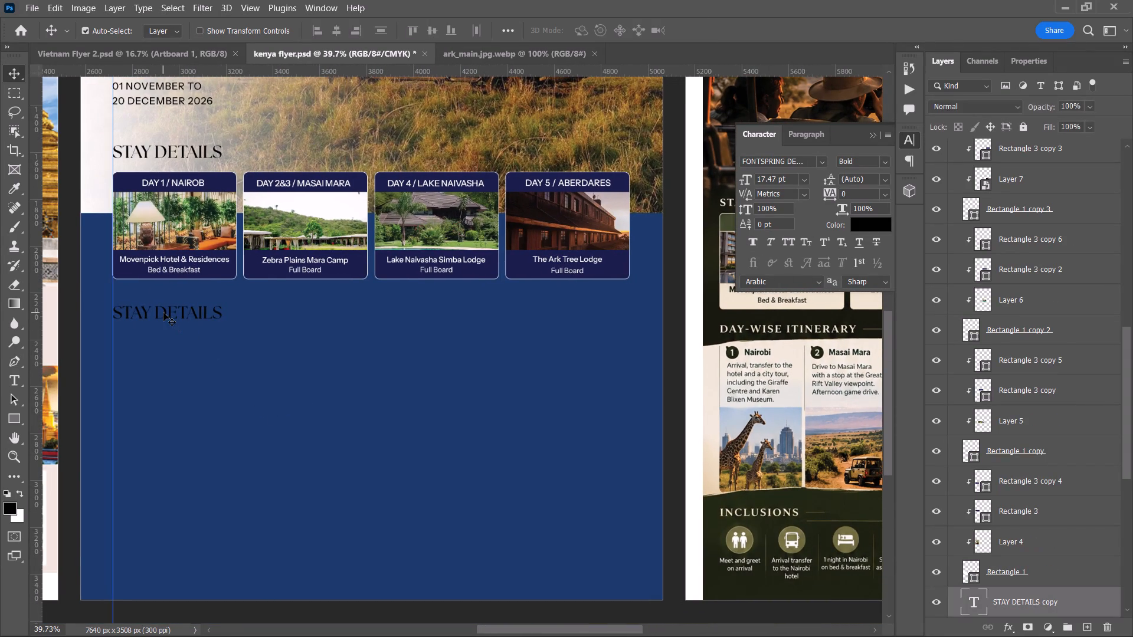
double_click(163, 313)
key(ctrl+v)
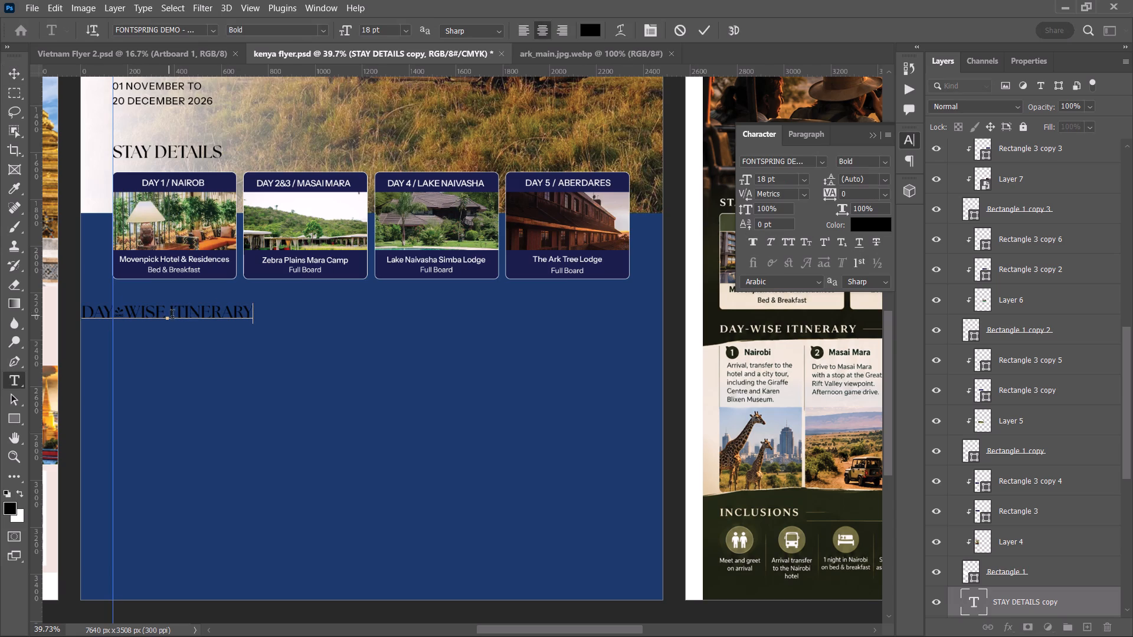
drag(230, 348, 264, 346)
click(692, 31)
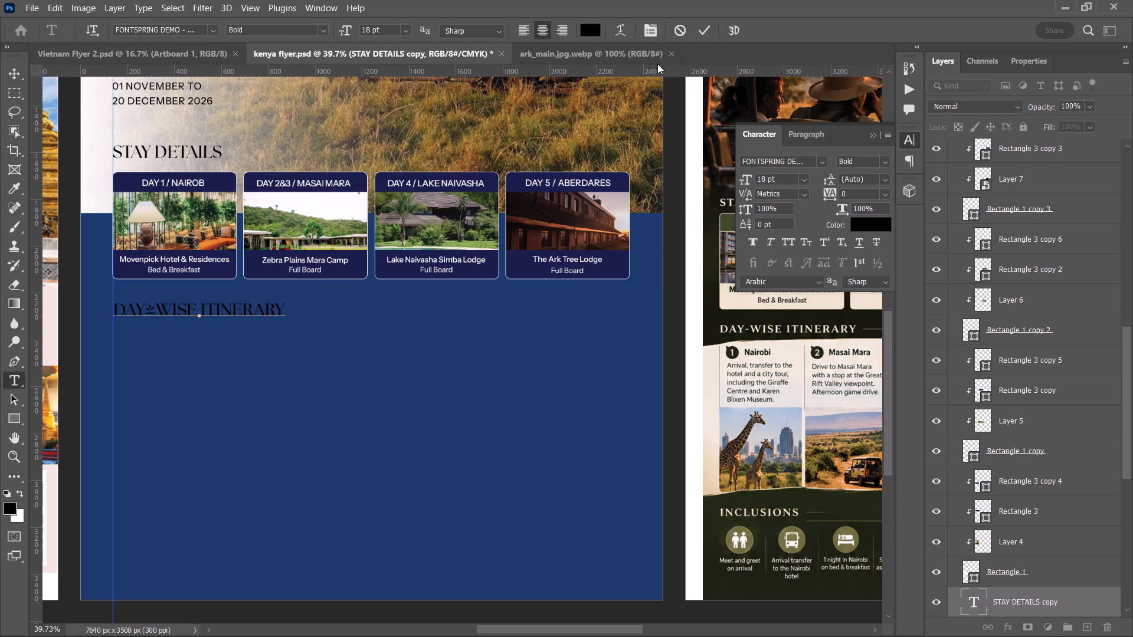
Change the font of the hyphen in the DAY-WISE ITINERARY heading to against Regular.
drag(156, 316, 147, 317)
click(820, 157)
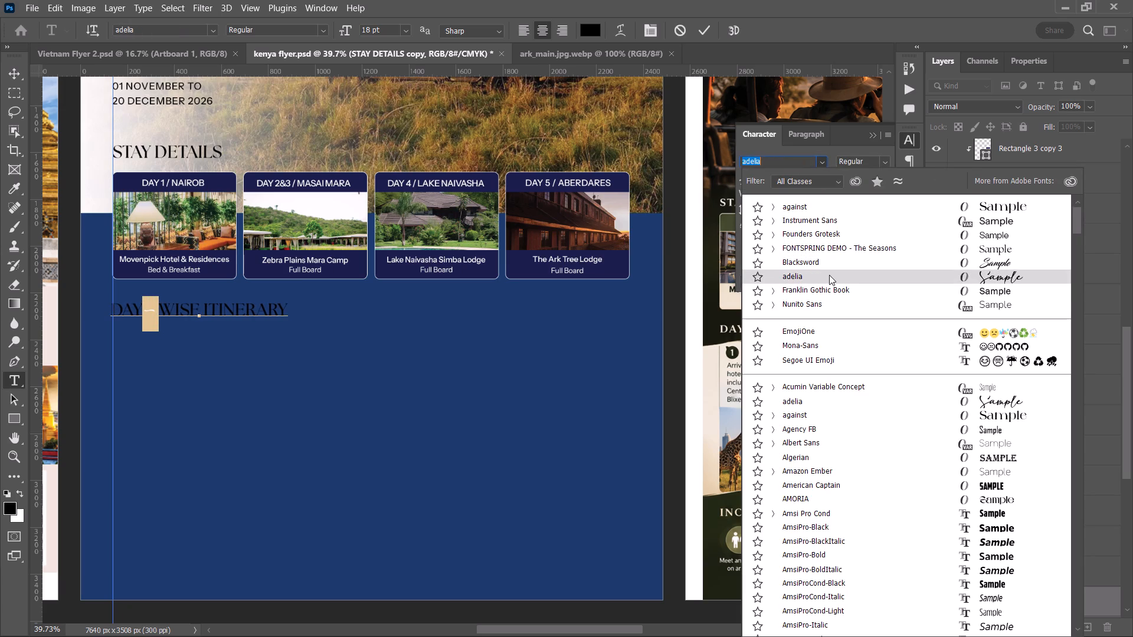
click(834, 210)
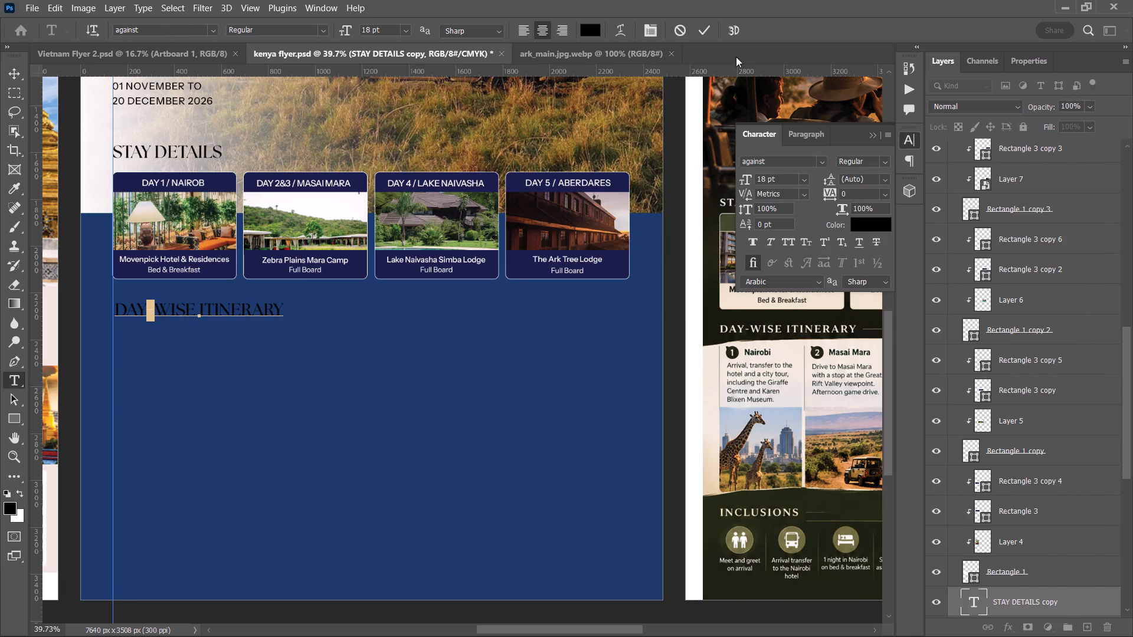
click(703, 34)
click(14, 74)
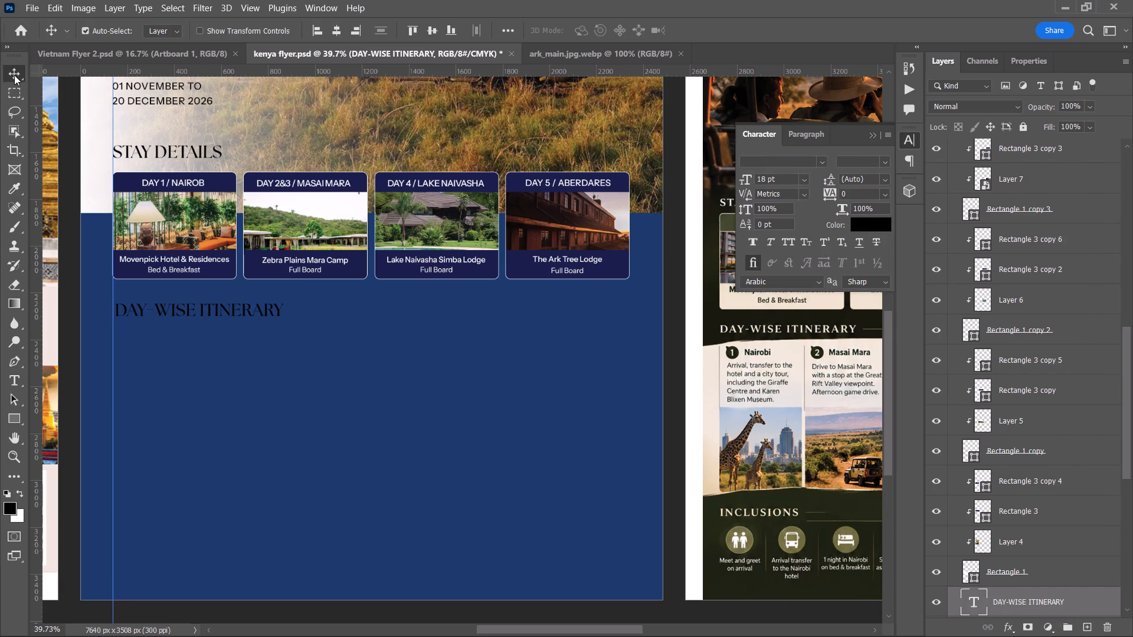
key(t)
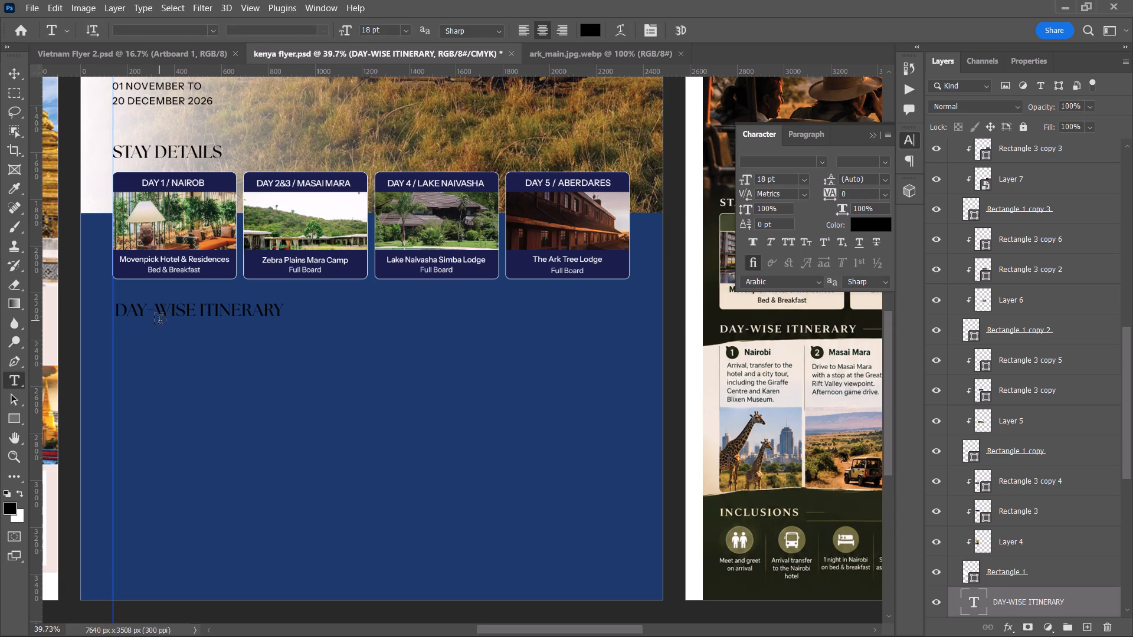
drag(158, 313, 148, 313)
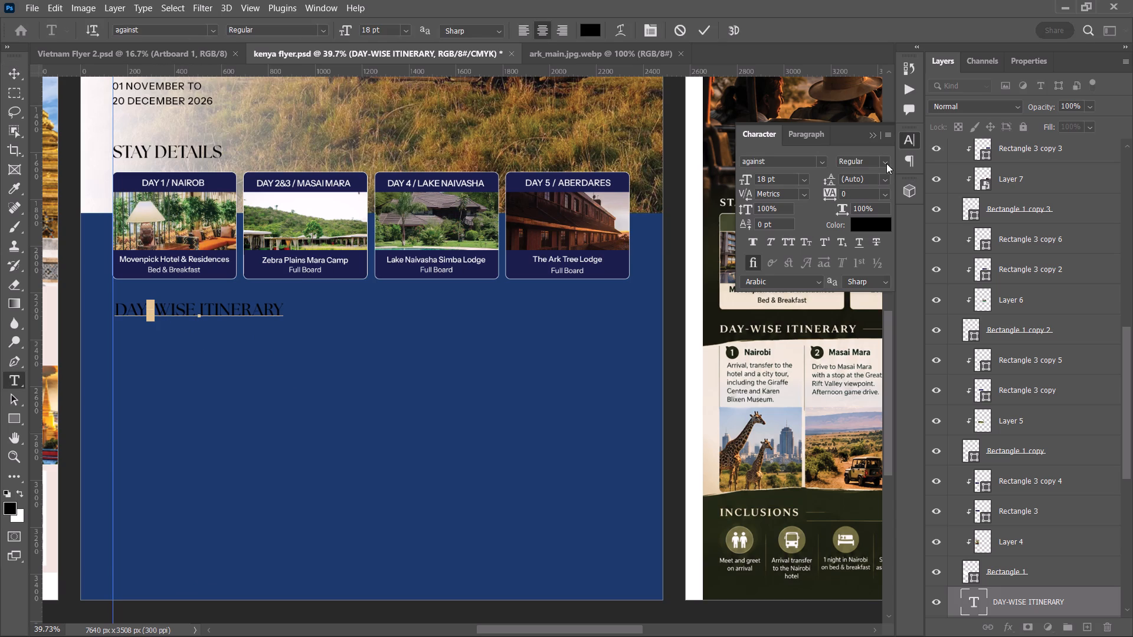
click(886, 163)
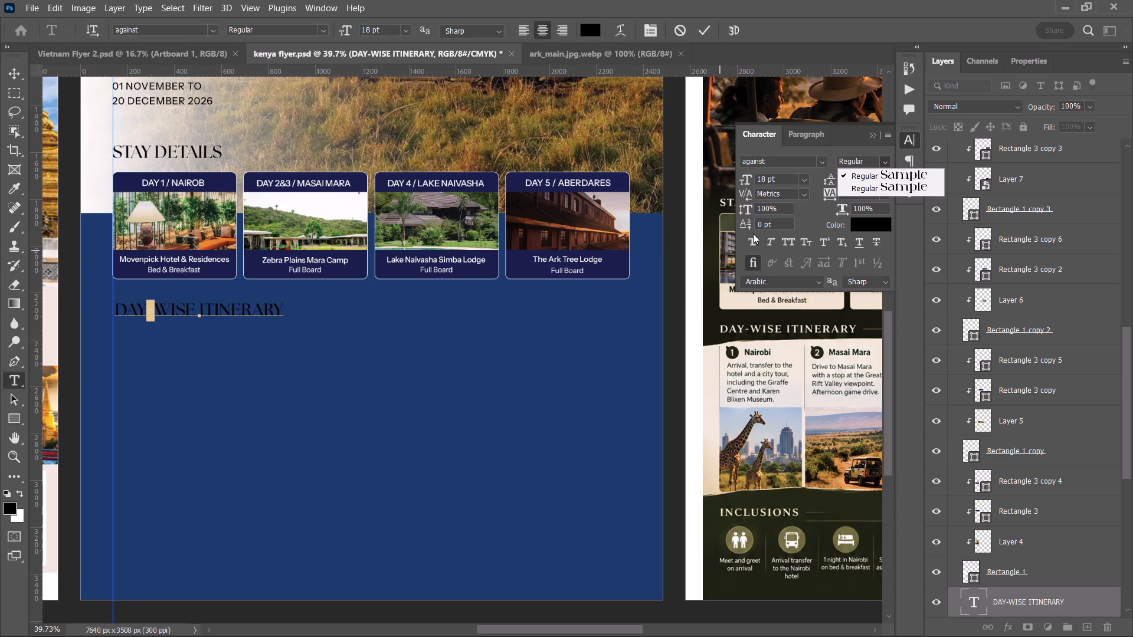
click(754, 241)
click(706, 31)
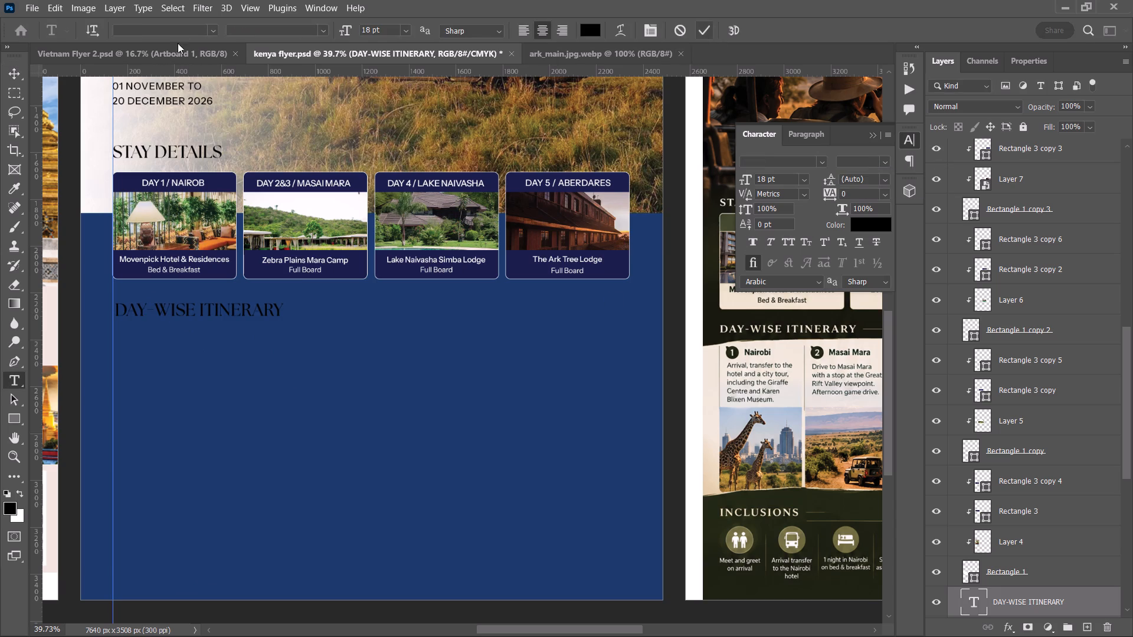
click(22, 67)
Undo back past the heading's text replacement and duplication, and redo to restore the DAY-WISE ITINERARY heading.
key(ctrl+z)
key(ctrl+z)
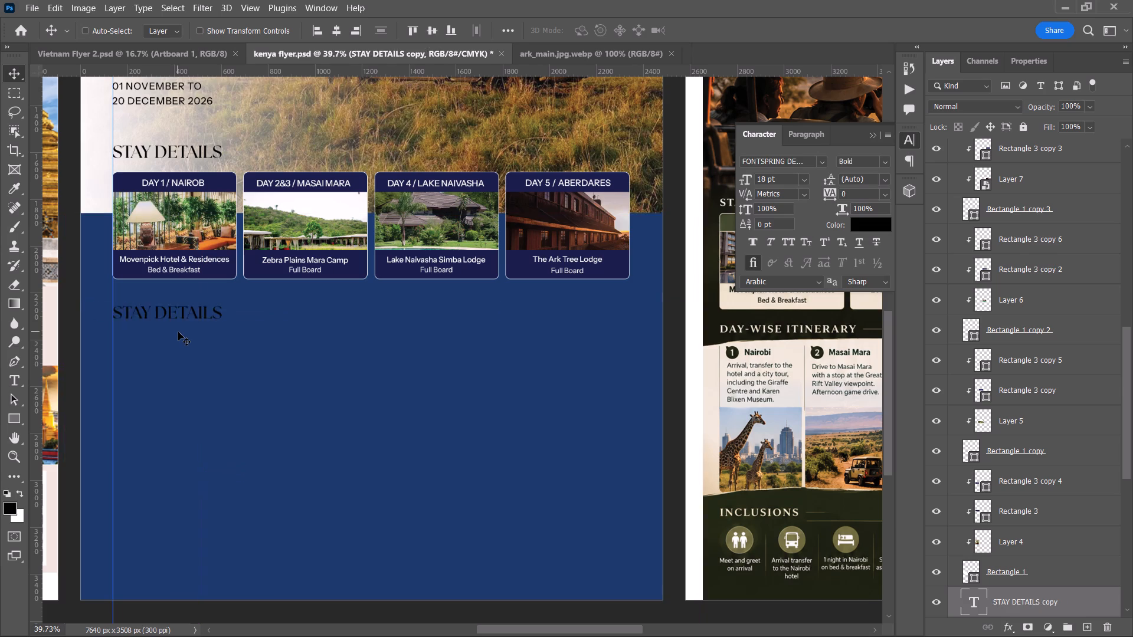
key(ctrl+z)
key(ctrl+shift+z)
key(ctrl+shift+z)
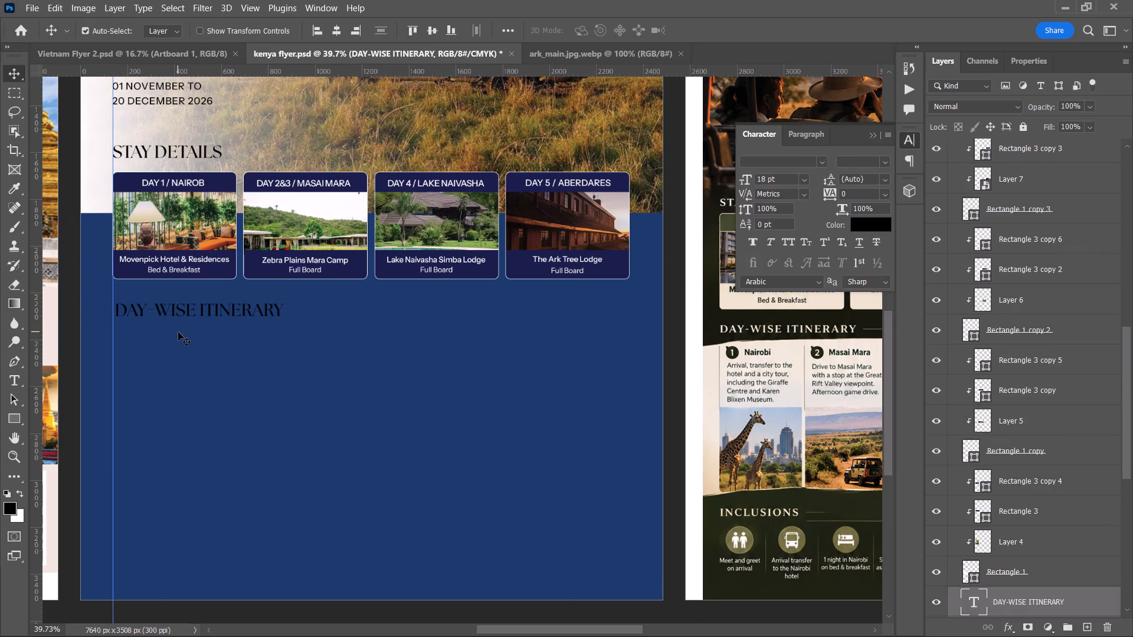
Set the font of the hyphen in the DAY-WISE ITINERARY heading to Acumin Variable Concept Regular.
key(t)
drag(156, 315, 147, 315)
click(827, 162)
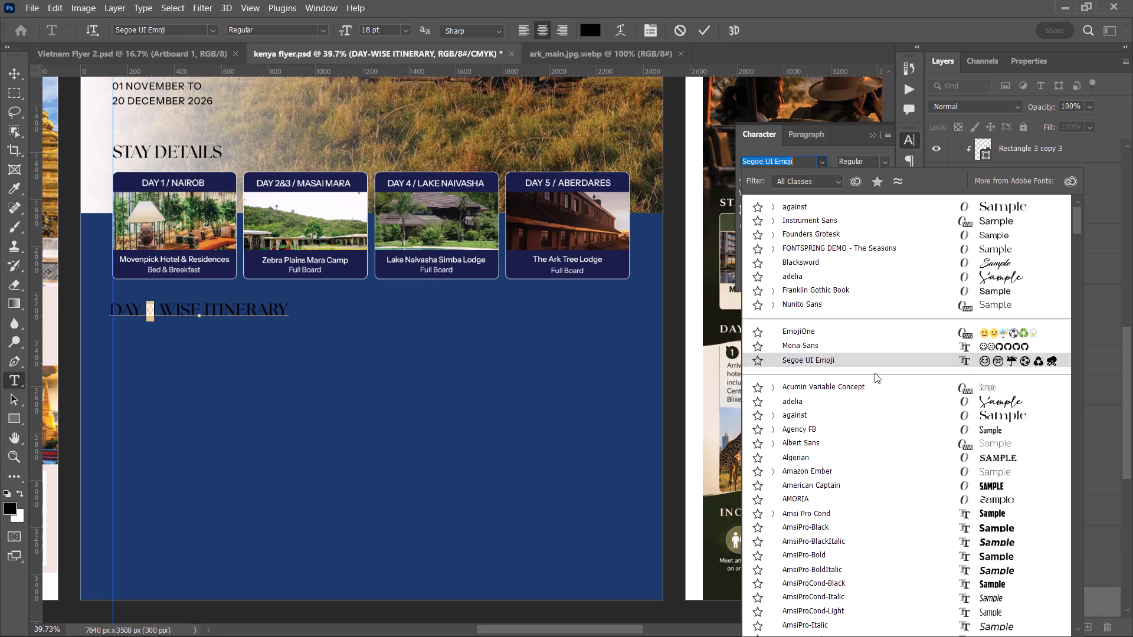
click(876, 393)
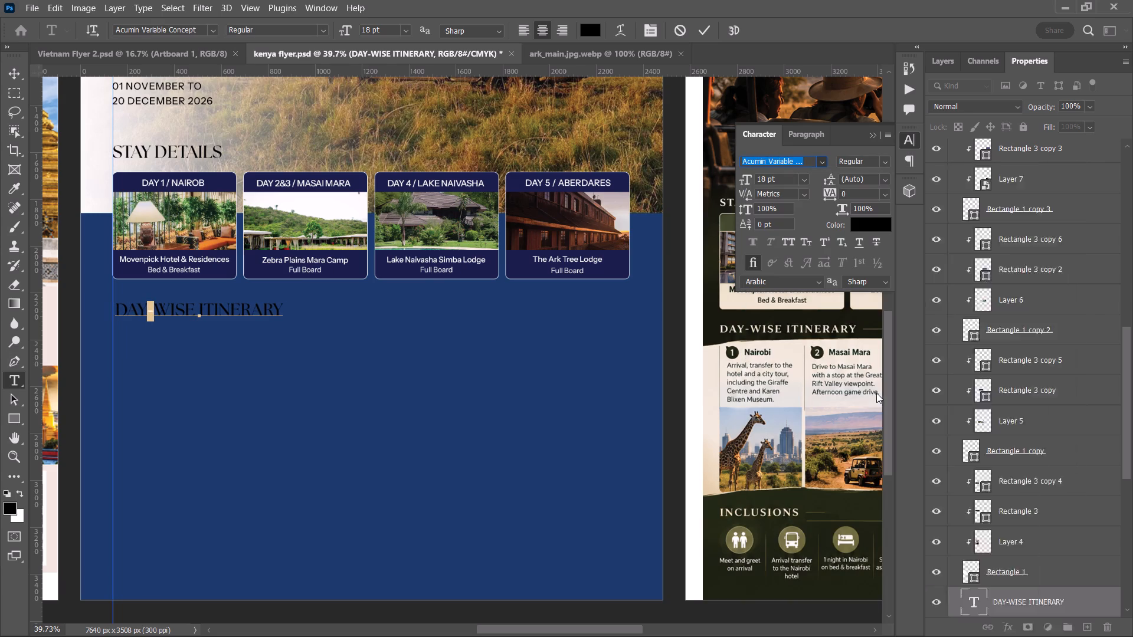
click(706, 29)
click(16, 71)
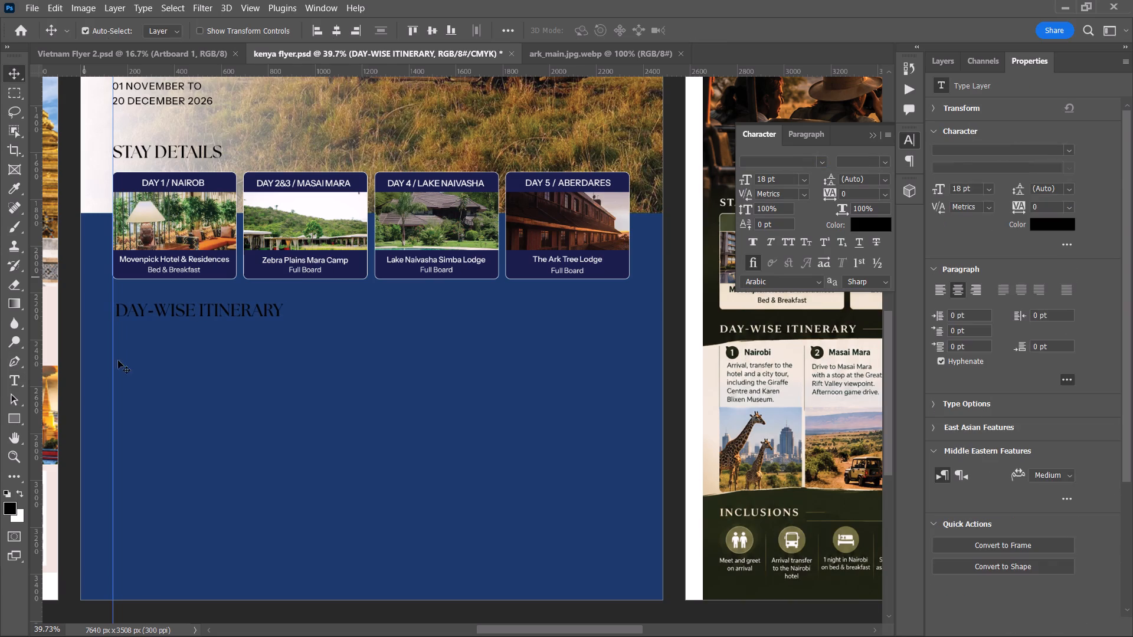
click(163, 432)
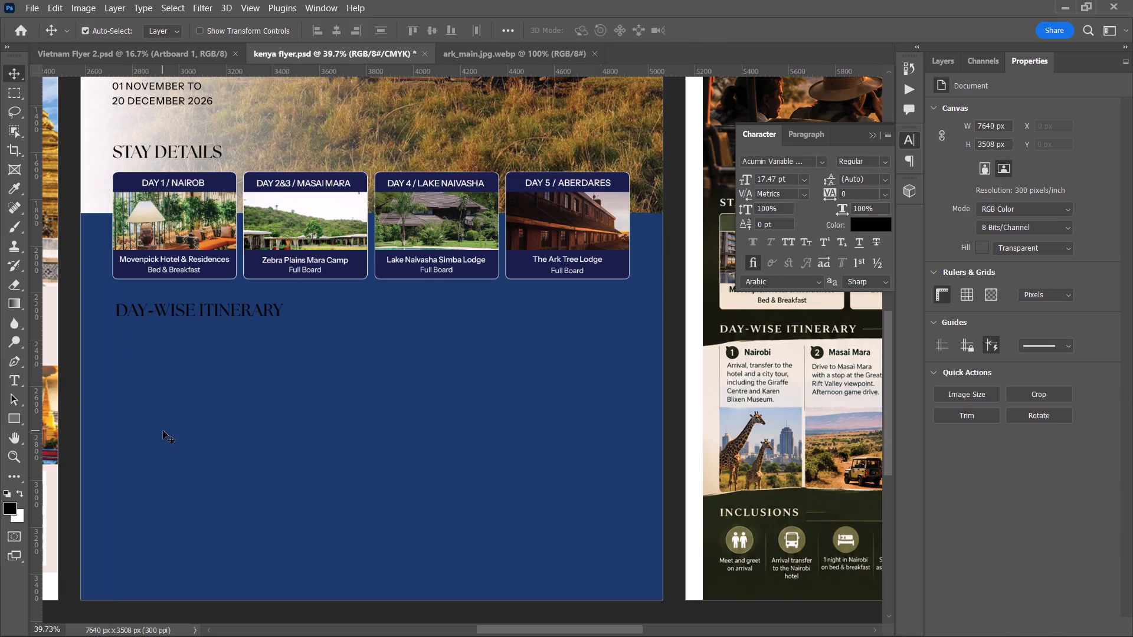
Move the DAY-WISE ITINERARY heading about 16 px left to line up with the STAY DETAILS heading, and save the flyer.
click(221, 313)
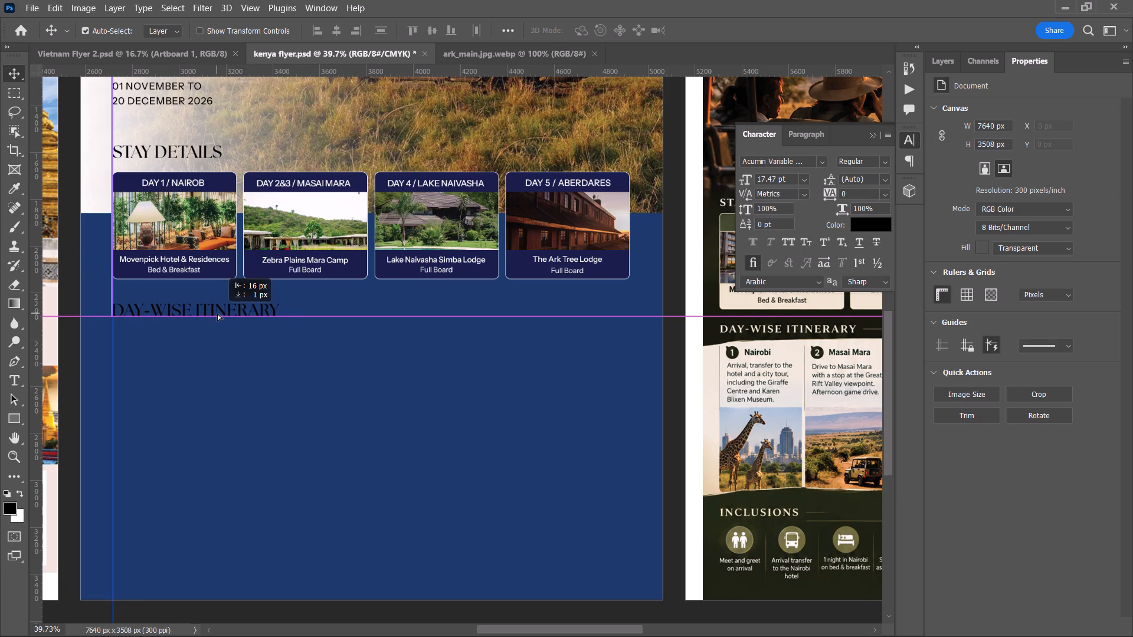
click(251, 428)
key(ctrl+s)
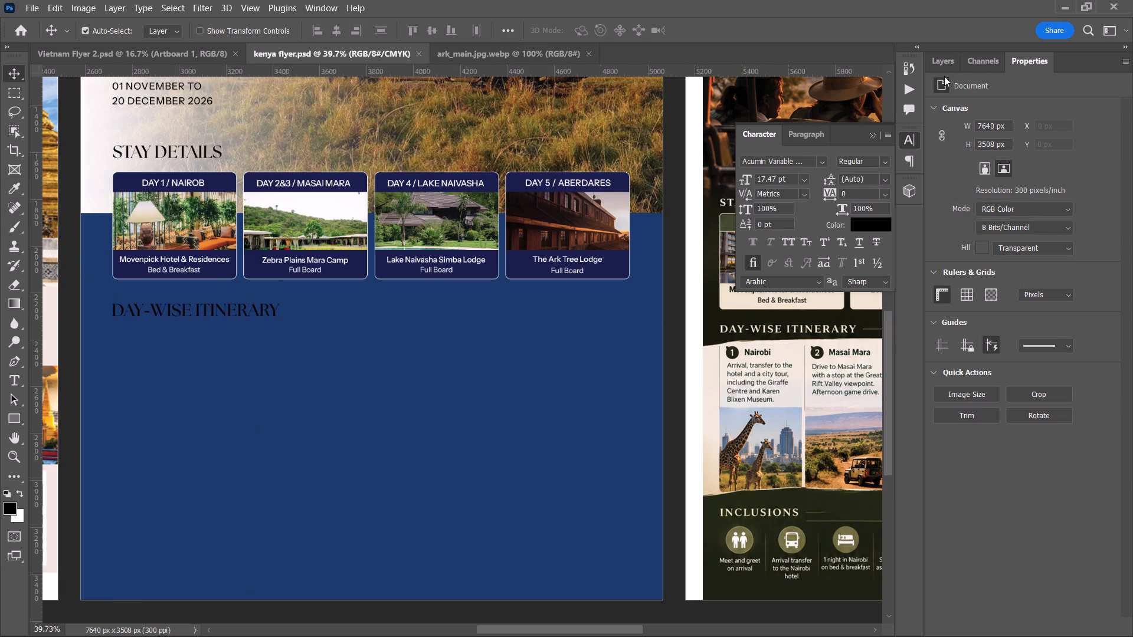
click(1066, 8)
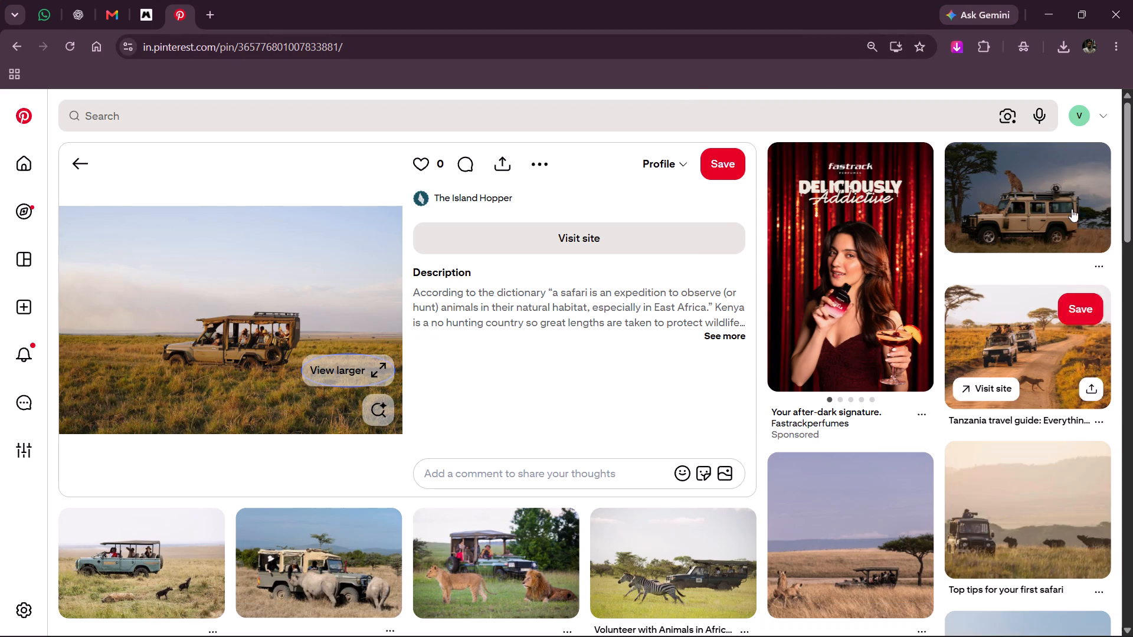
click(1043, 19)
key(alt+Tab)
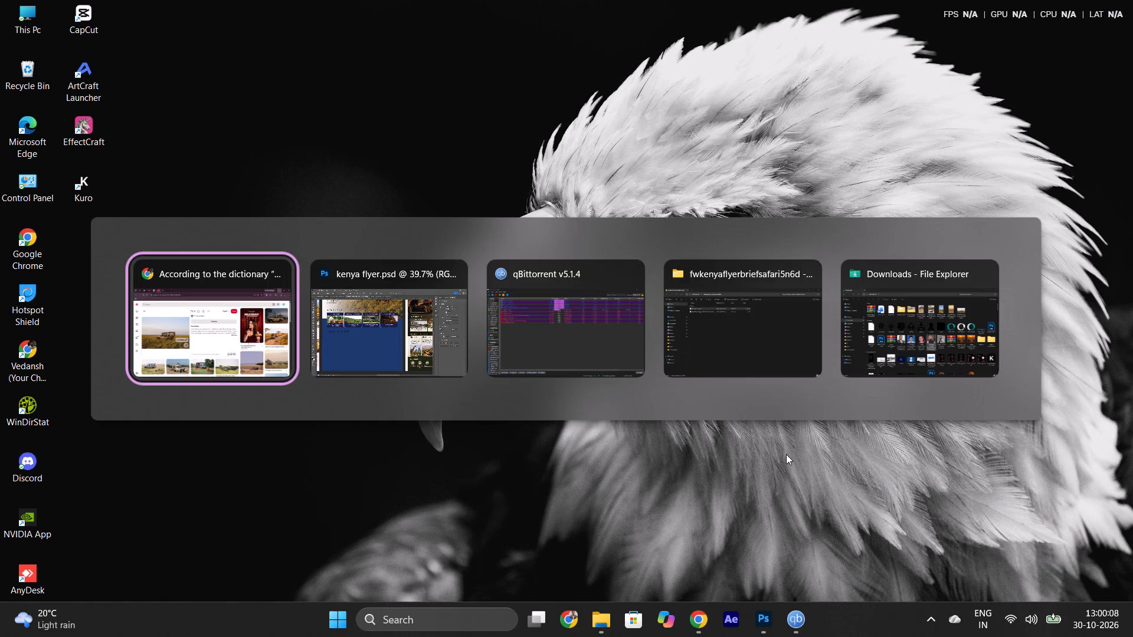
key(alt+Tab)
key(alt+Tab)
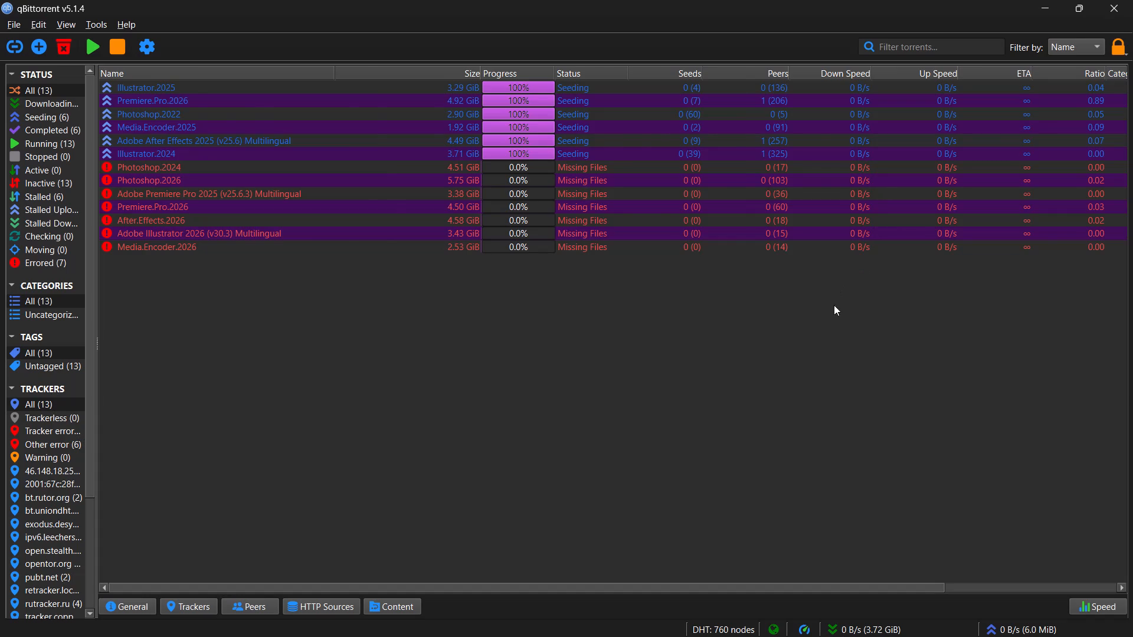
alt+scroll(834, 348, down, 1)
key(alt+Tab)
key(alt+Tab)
Draw a white rectangle about 345 by 632 px over the Nairobi column of the reference flyer's day-wise itinerary.
alt+scroll(761, 365, down, 5)
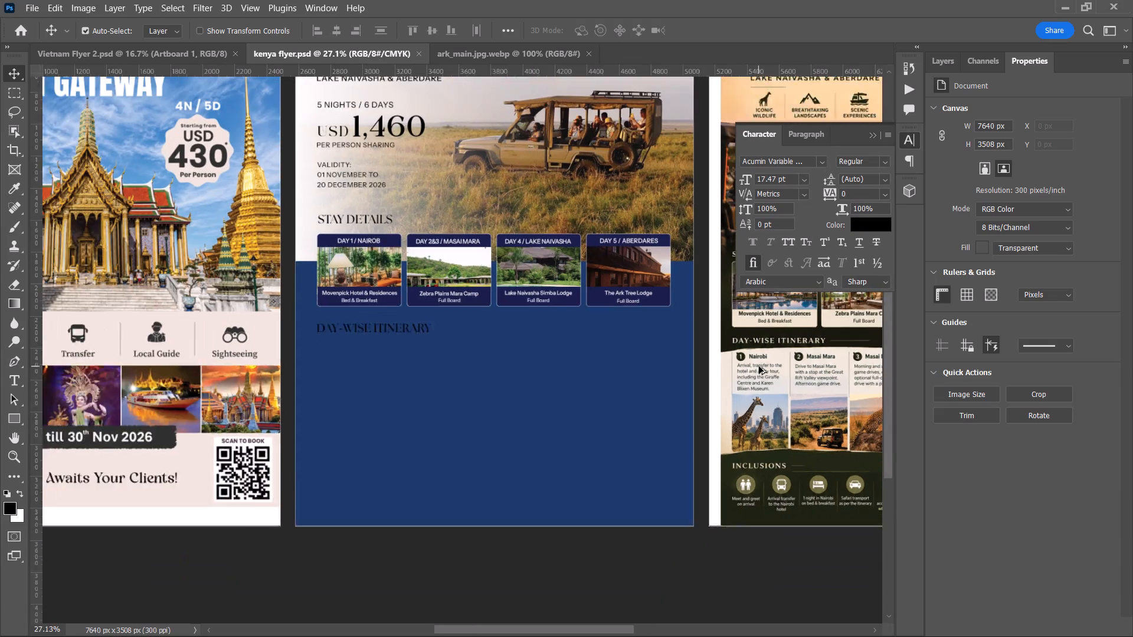
key(space)
key(space)
key(space)
drag(729, 370, 587, 391)
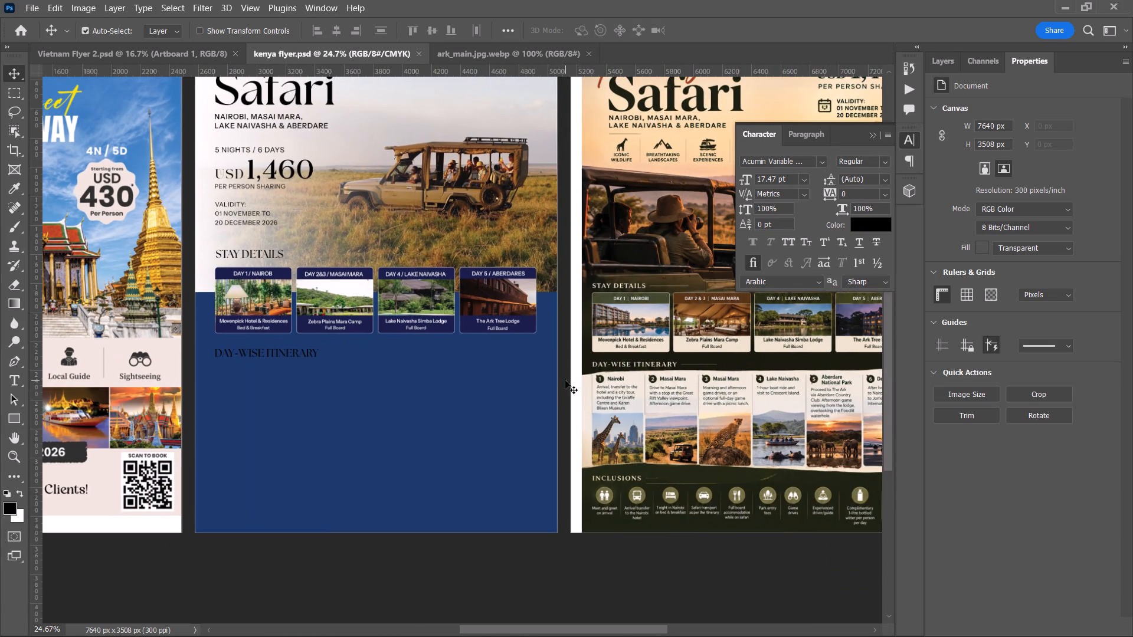
key(space)
key(space)
key(space)
key(space)
key(space)
key(space)
key(space)
key(space)
key(space)
key(space)
drag(555, 380, 522, 376)
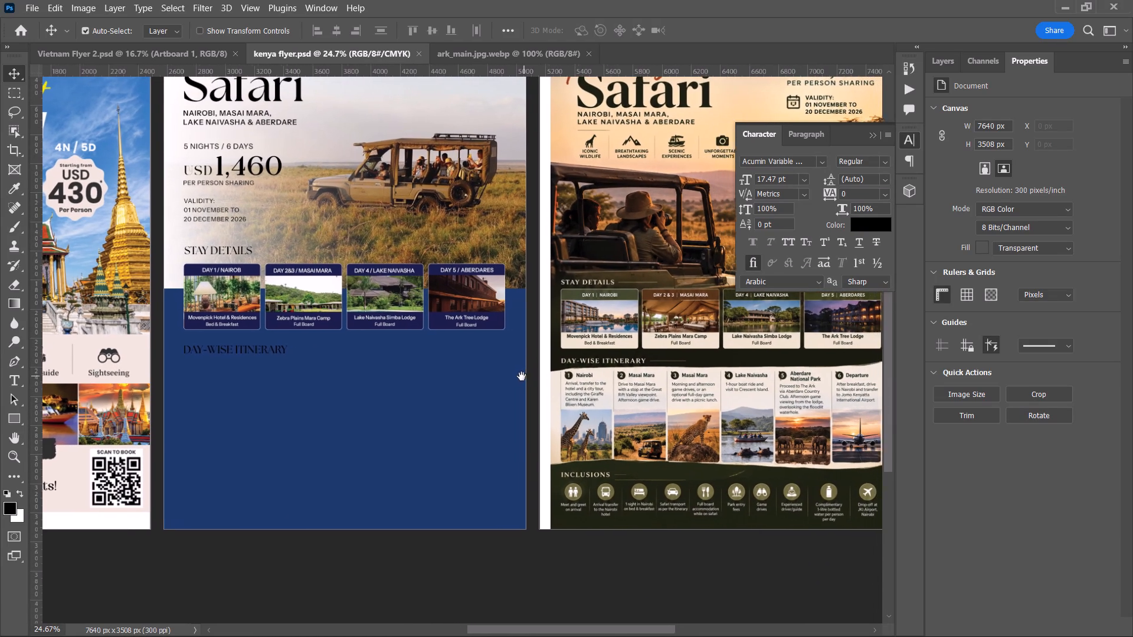
drag(522, 376, 519, 376)
key(space)
key(space)
key(space)
key(space)
key(space)
key(space)
key(space)
key(space)
key(space)
key(space)
key(space)
key(space)
key(space)
key(space)
key(space)
key(space)
key(space)
drag(530, 407, 451, 409)
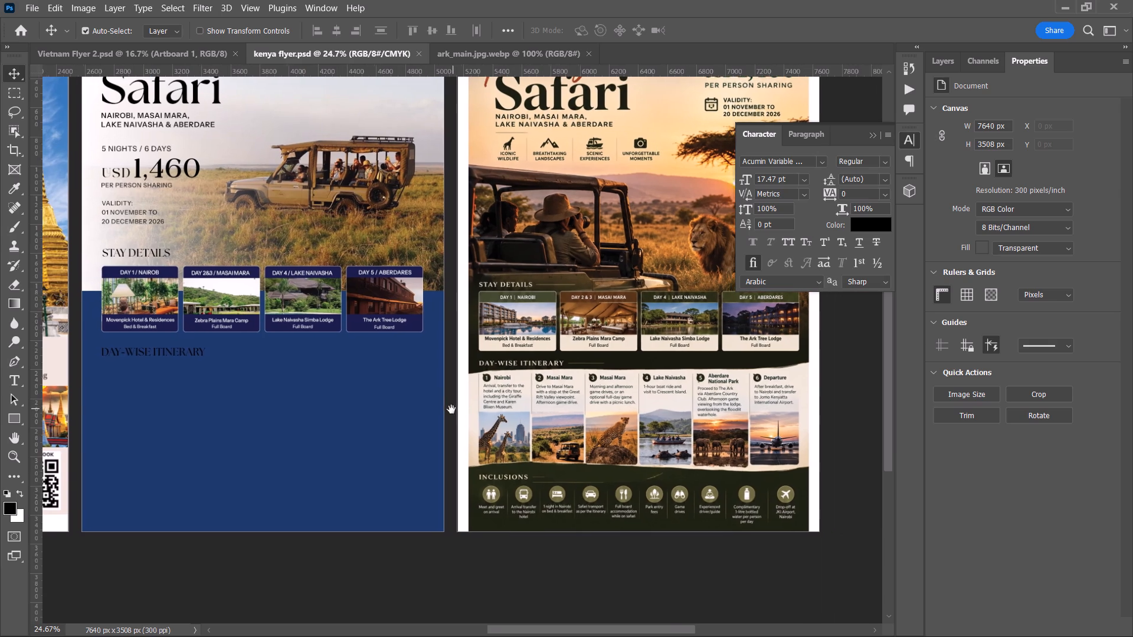
drag(451, 409, 440, 409)
alt+scroll(526, 426, up, 7)
key(space)
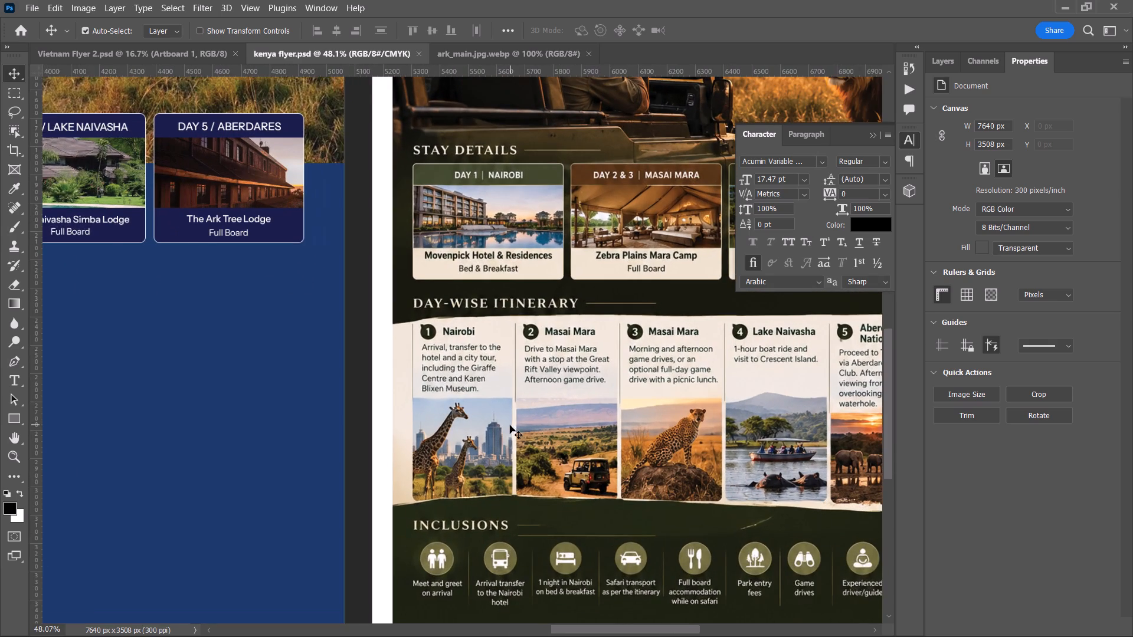
drag(510, 426, 483, 425)
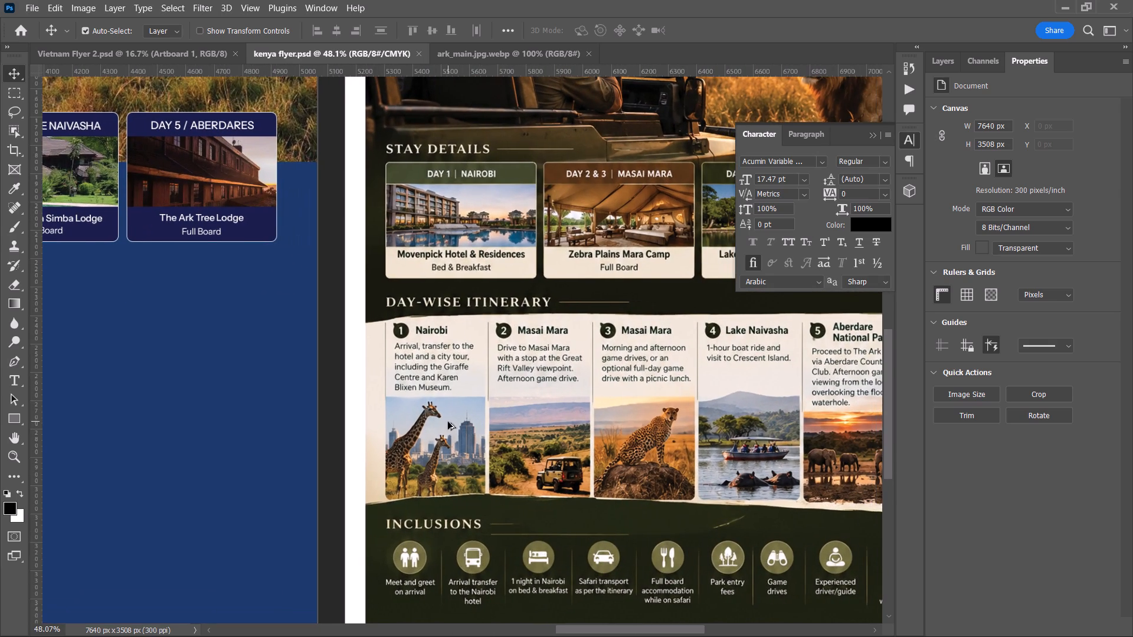
alt+scroll(448, 422, up, 2)
key(space)
key(space)
drag(453, 422, 425, 412)
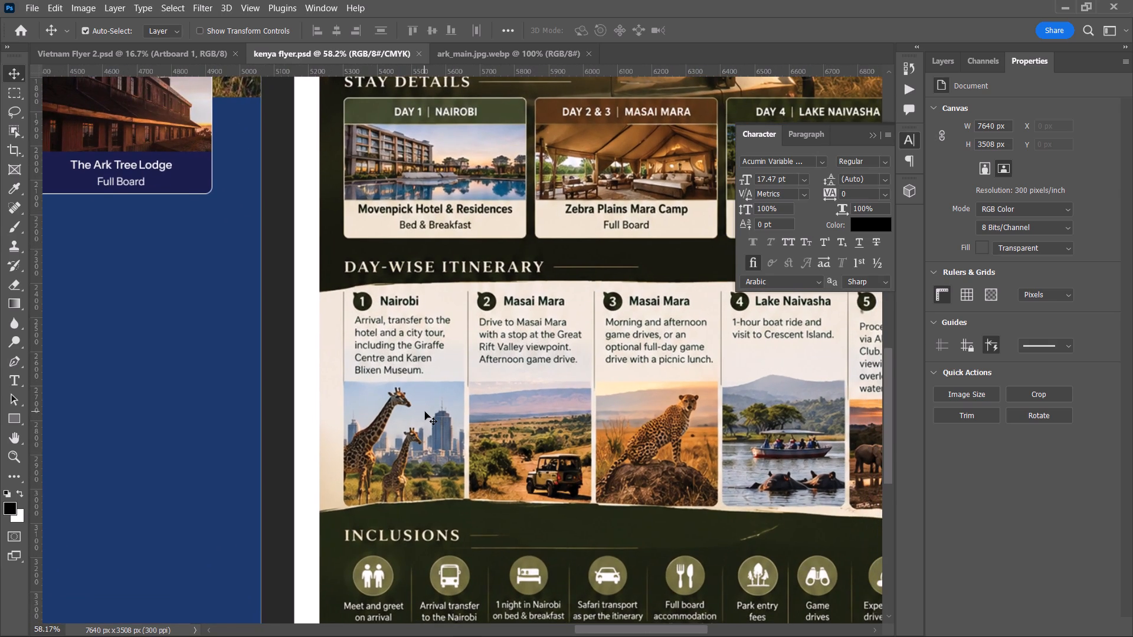
alt+scroll(425, 412, up, 2)
key(u)
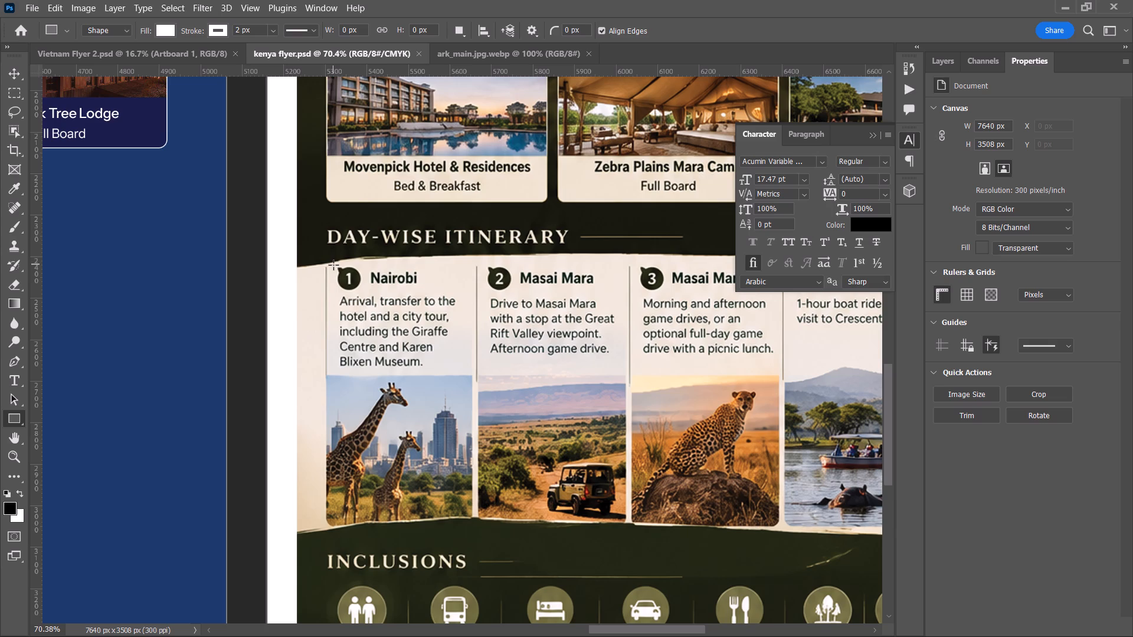
drag(330, 264, 472, 526)
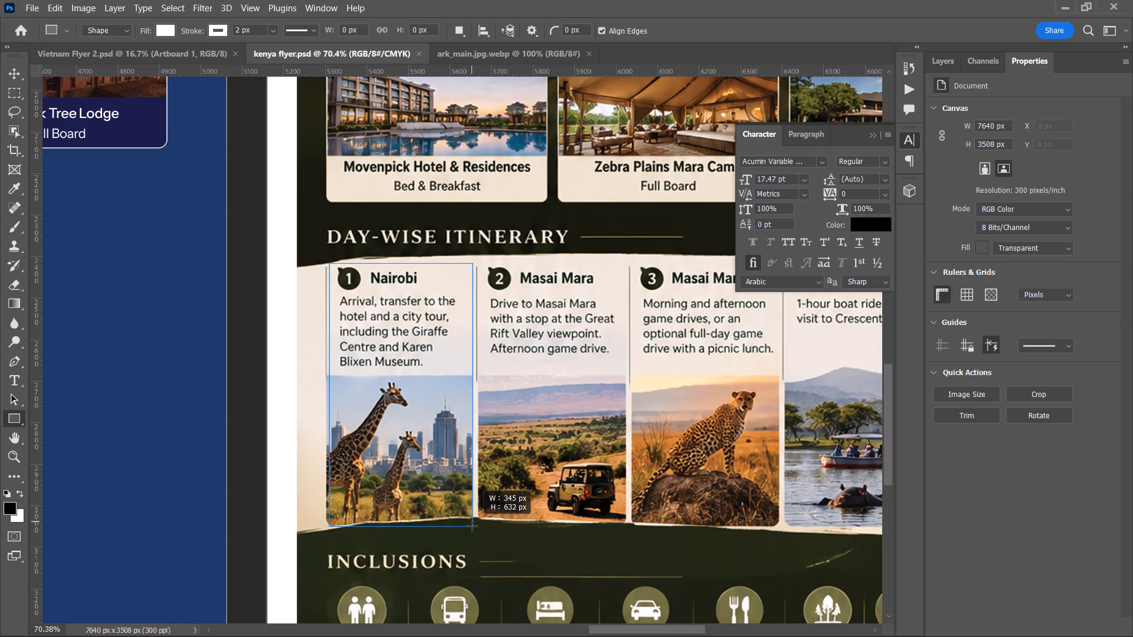
drag(472, 526, 472, 525)
Move the white rectangle onto the Kenya flyer, just below the DAY-WISE ITINERARY heading and aligned with the heading's left edge.
alt+scroll(460, 521, down, 6)
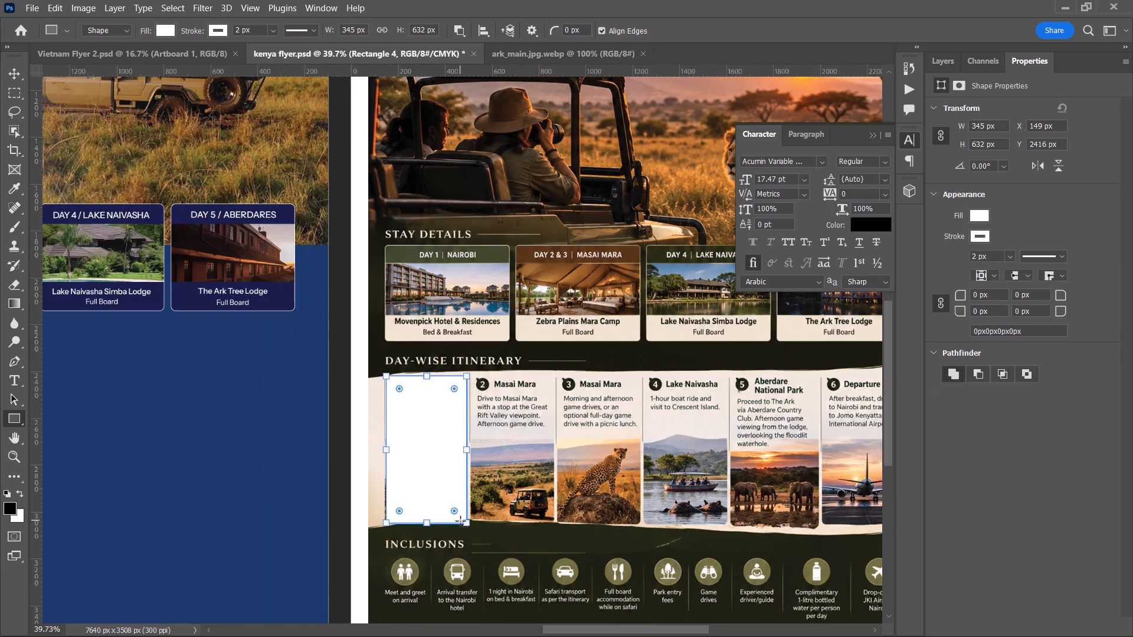
alt+scroll(447, 516, down, 3)
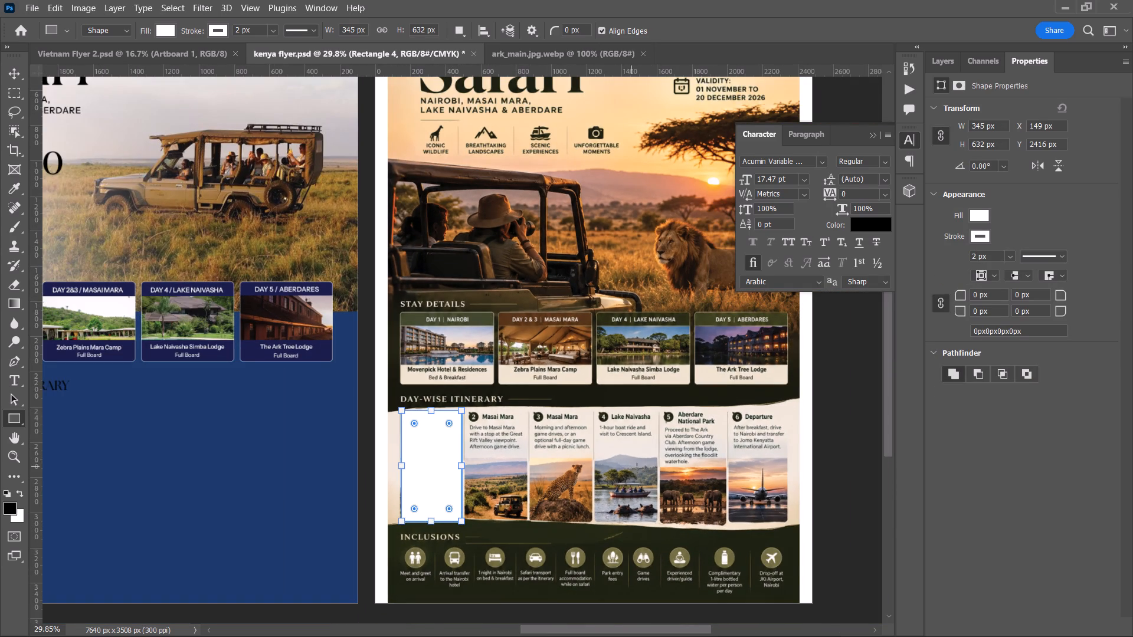
key(space)
key(space)
key(space)
key(space)
key(space)
key(space)
key(space)
drag(573, 477, 756, 456)
key(v)
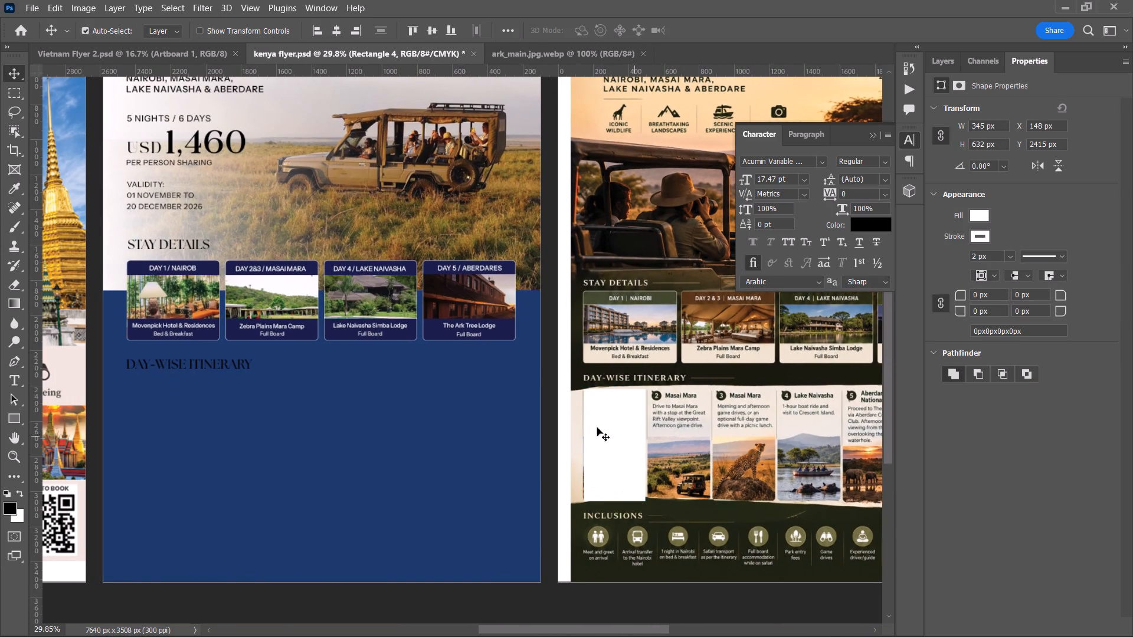
drag(610, 449, 153, 438)
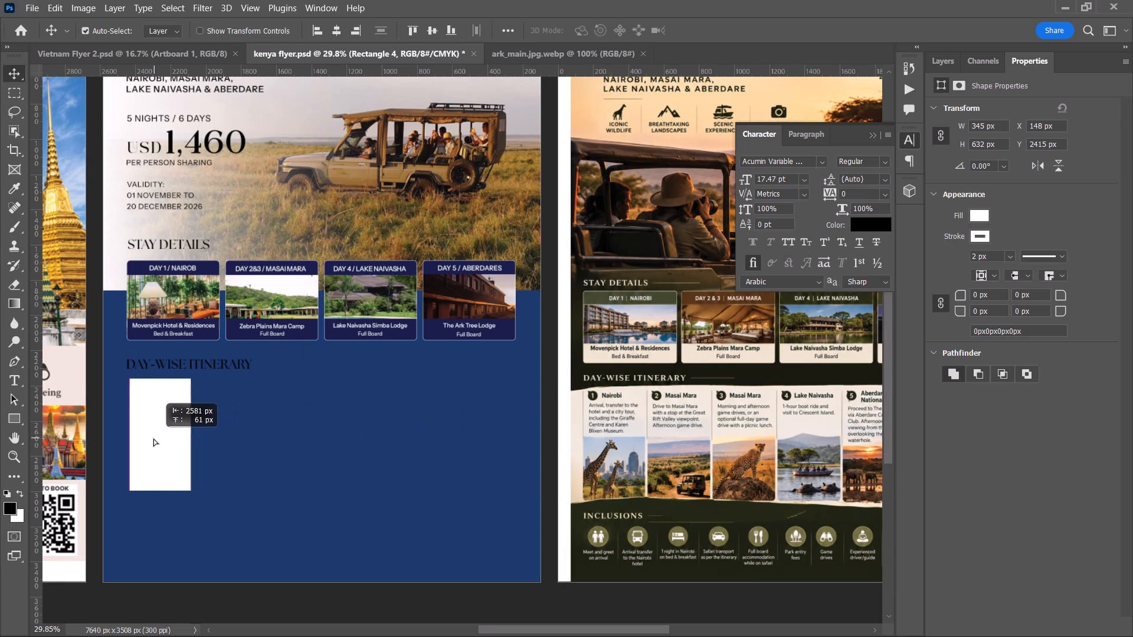
drag(153, 438, 153, 438)
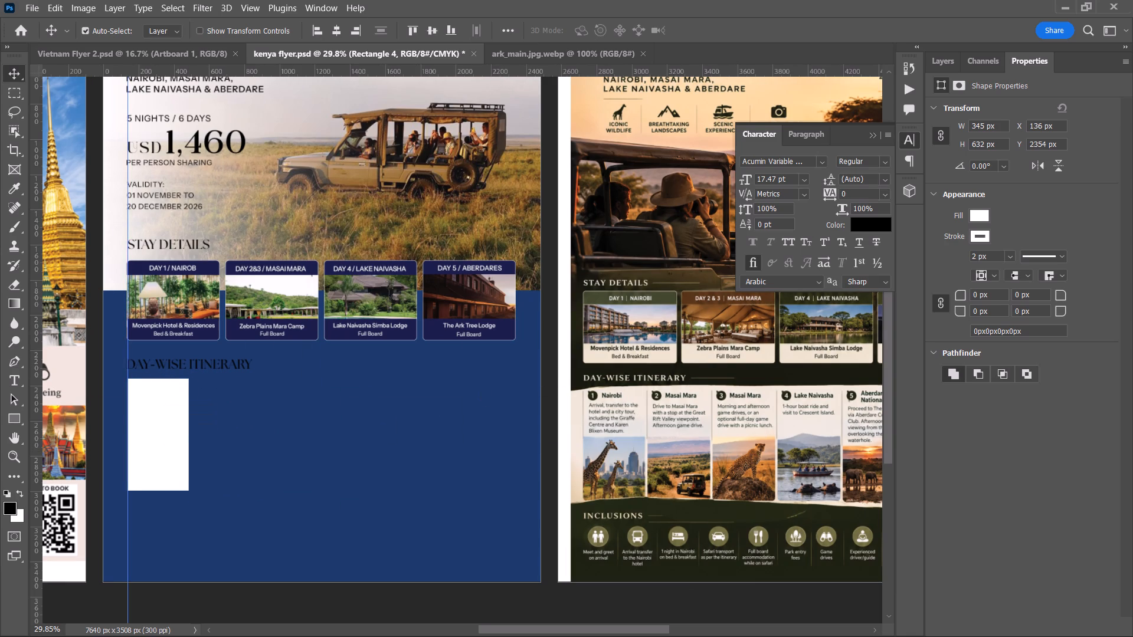
Round all four corners of the white itinerary card to a 20 px radius.
double_click(977, 298)
text(20)
key(Return)
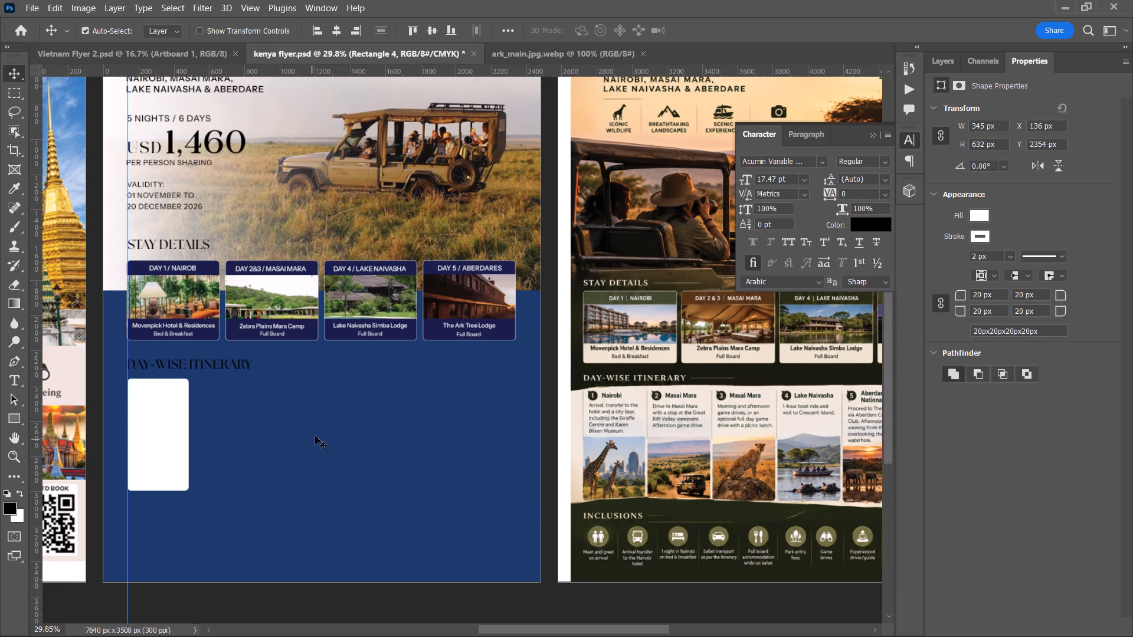
click(315, 435)
Duplicate the itinerary card twice along the row, leaving 24 px gaps between the three cards.
alt+scroll(168, 435, up, 4)
alt+drag(157, 425, 201, 426)
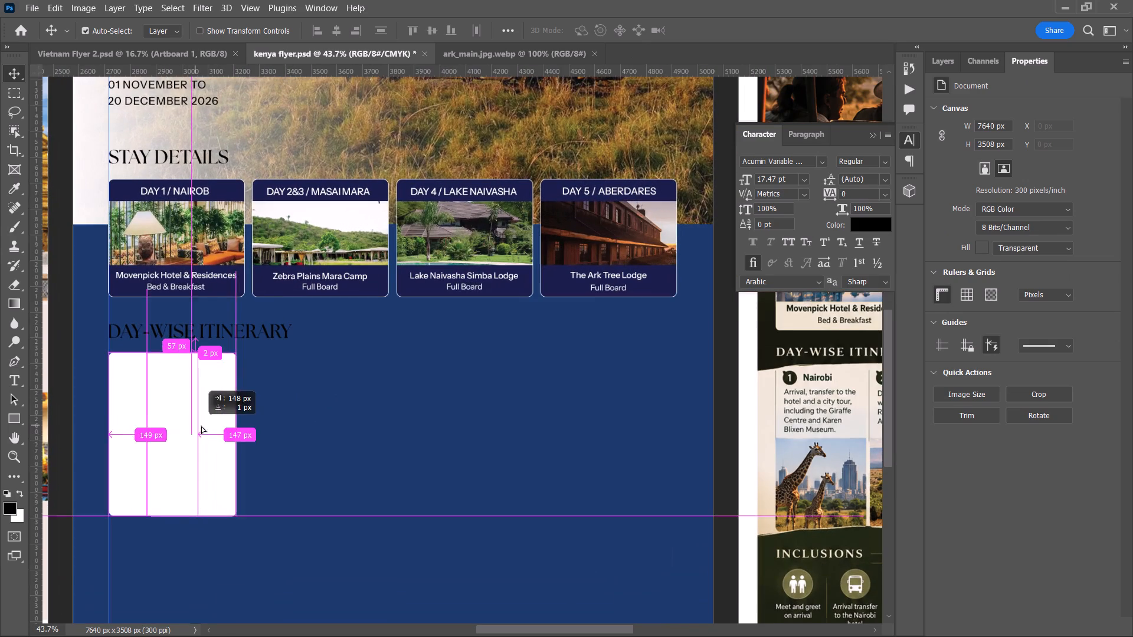
alt+drag(201, 426, 252, 426)
alt+drag(248, 426, 343, 421)
click(342, 431)
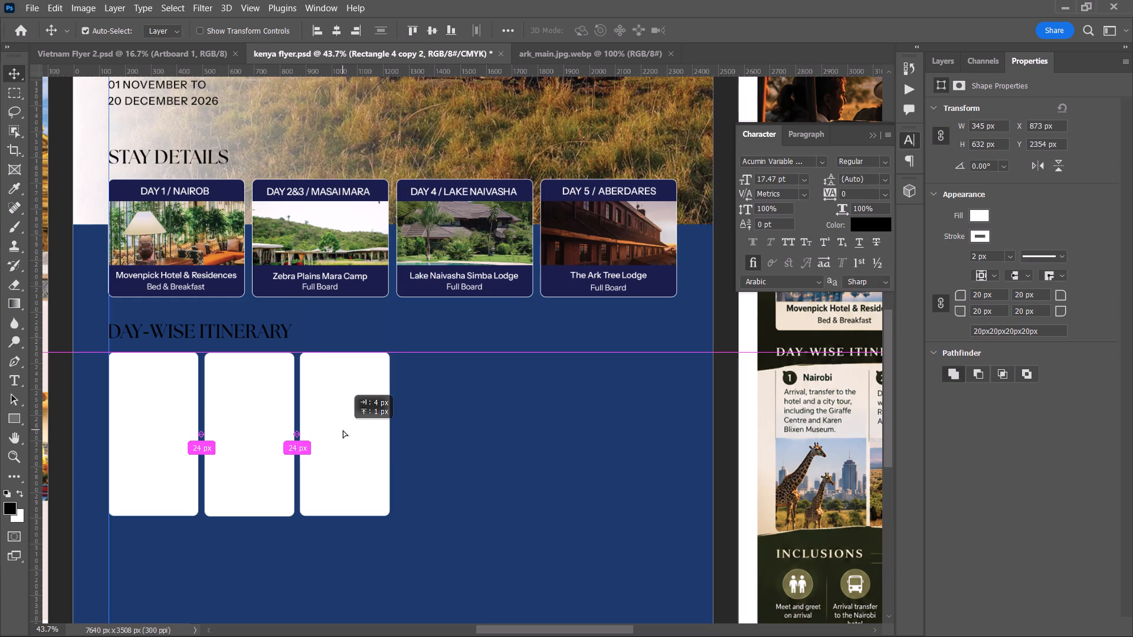
Duplicate the three itinerary cards together to the right, completing a row of six that ends at the Stay Details cards' right edge.
click(147, 420)
shift+click(263, 429)
shift+click(326, 429)
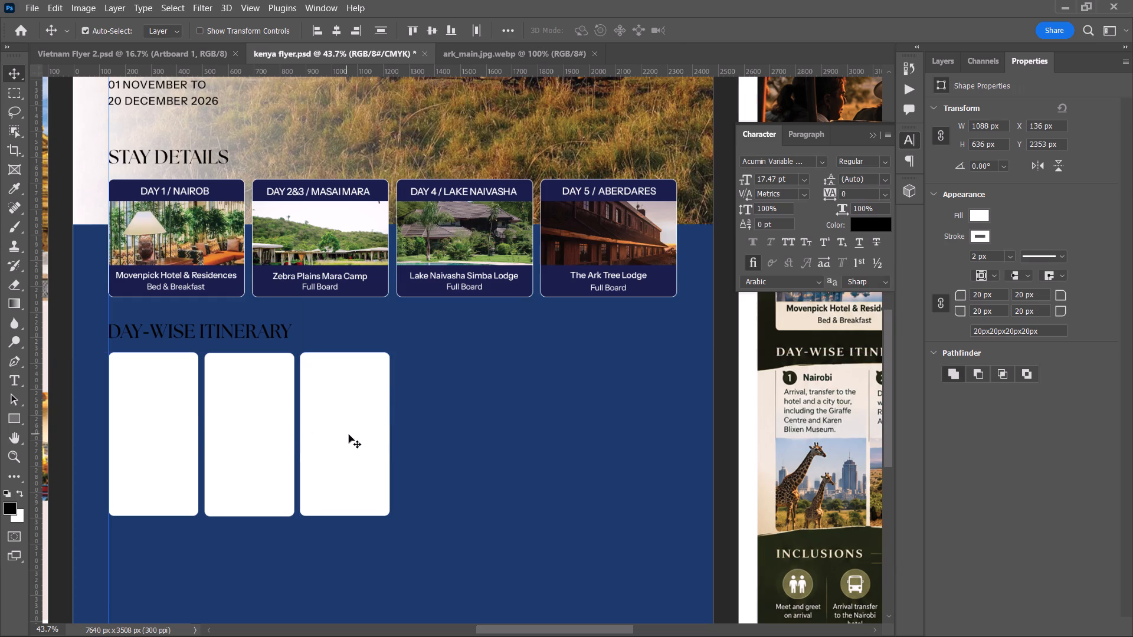
alt+drag(348, 435, 639, 434)
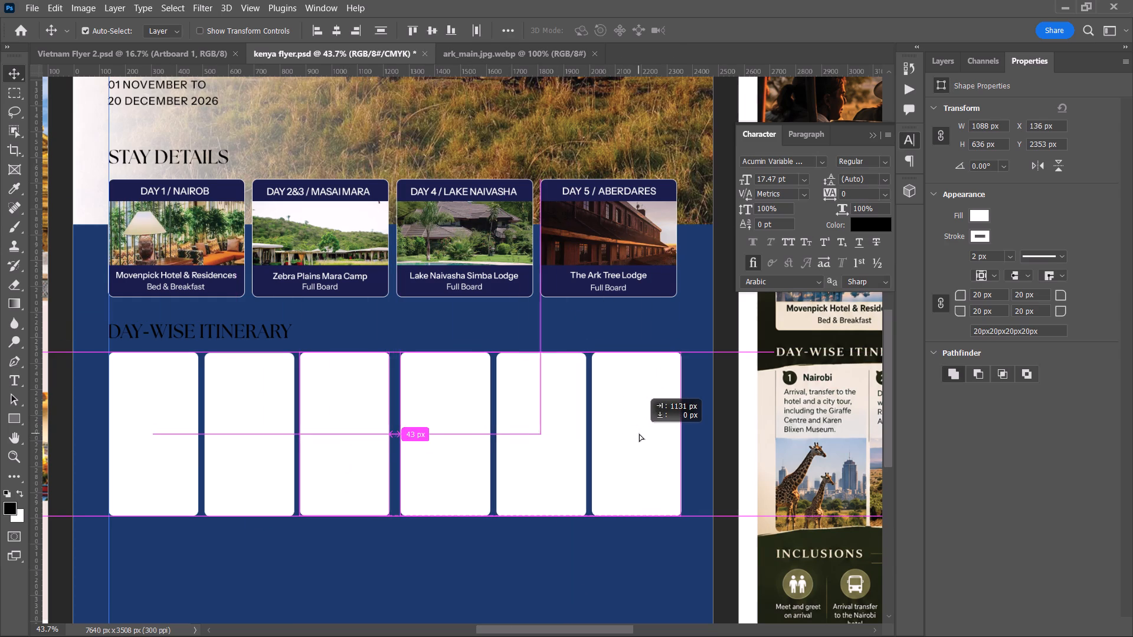
alt+drag(639, 434, 636, 434)
click(307, 543)
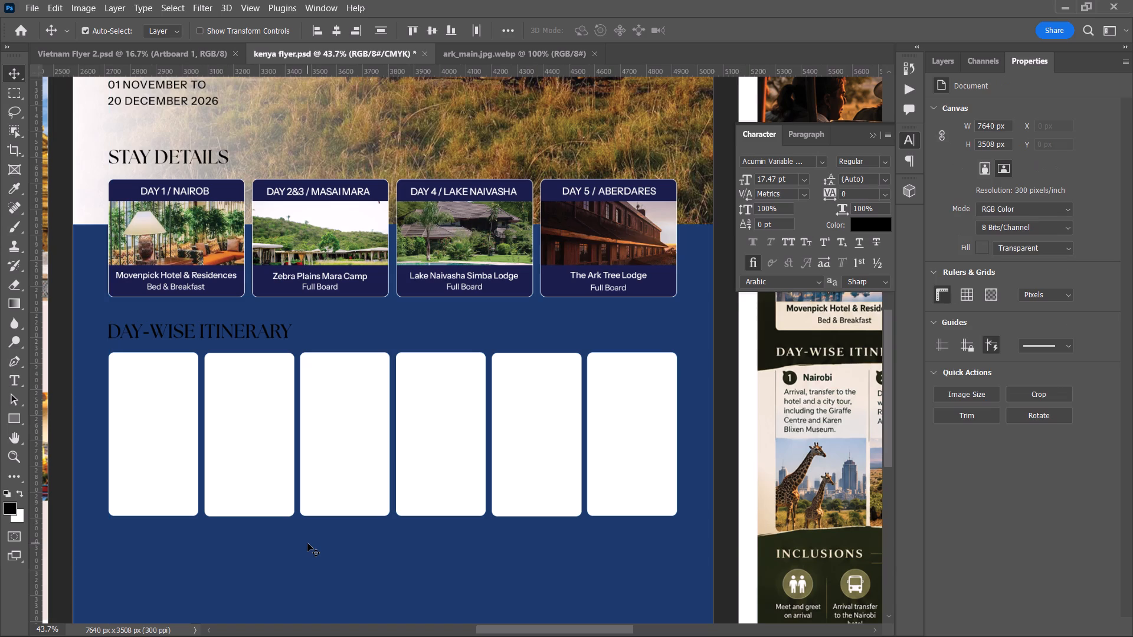
Align the six itinerary cards on their vertical centres and distribute them evenly across the row.
click(167, 422)
shift+click(286, 439)
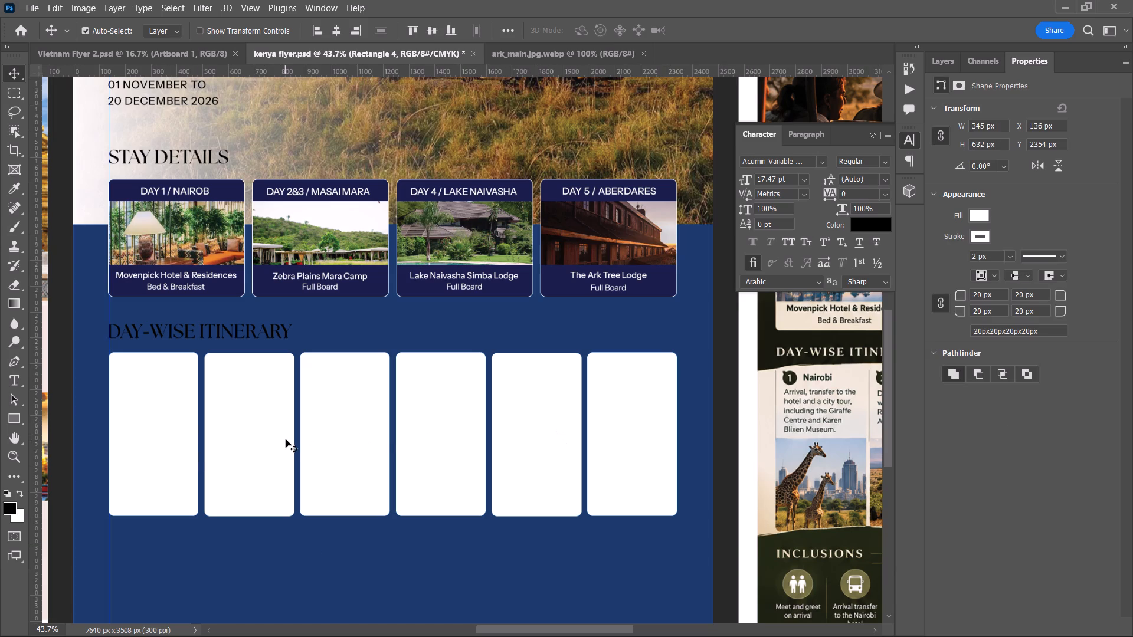
shift+click(367, 429)
shift+click(435, 432)
shift+click(542, 431)
shift+click(635, 425)
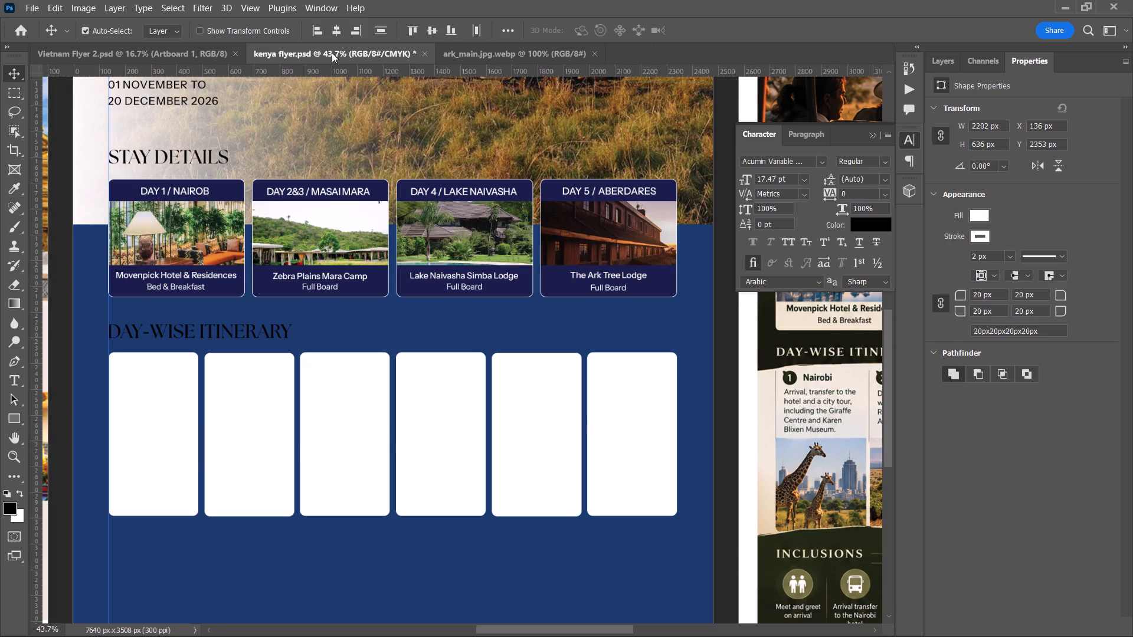
click(382, 31)
click(432, 31)
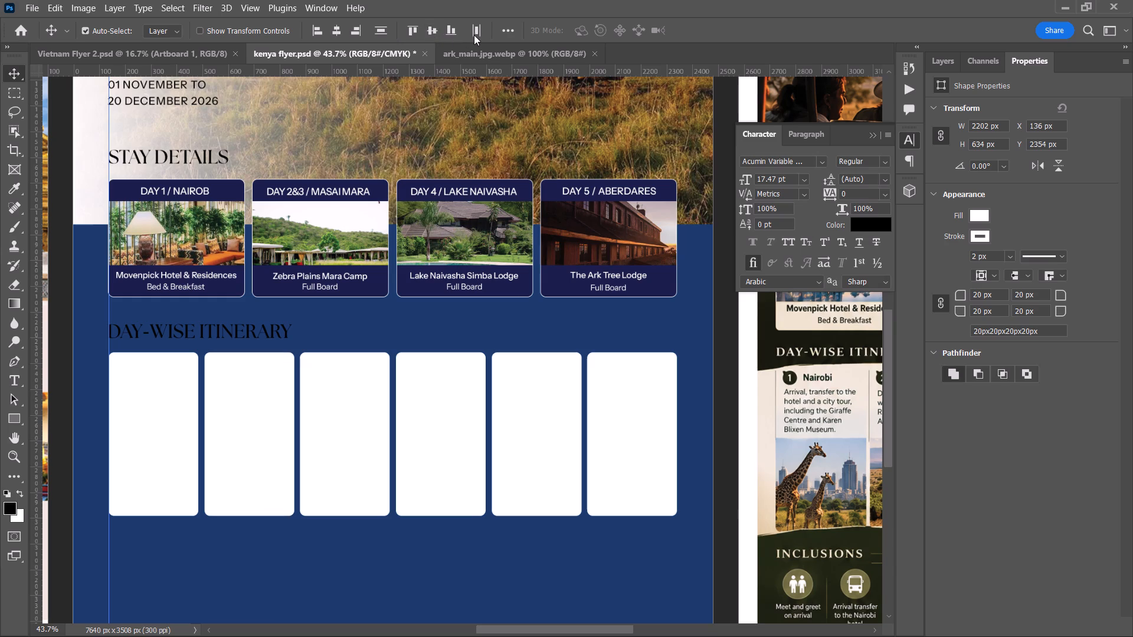
click(480, 35)
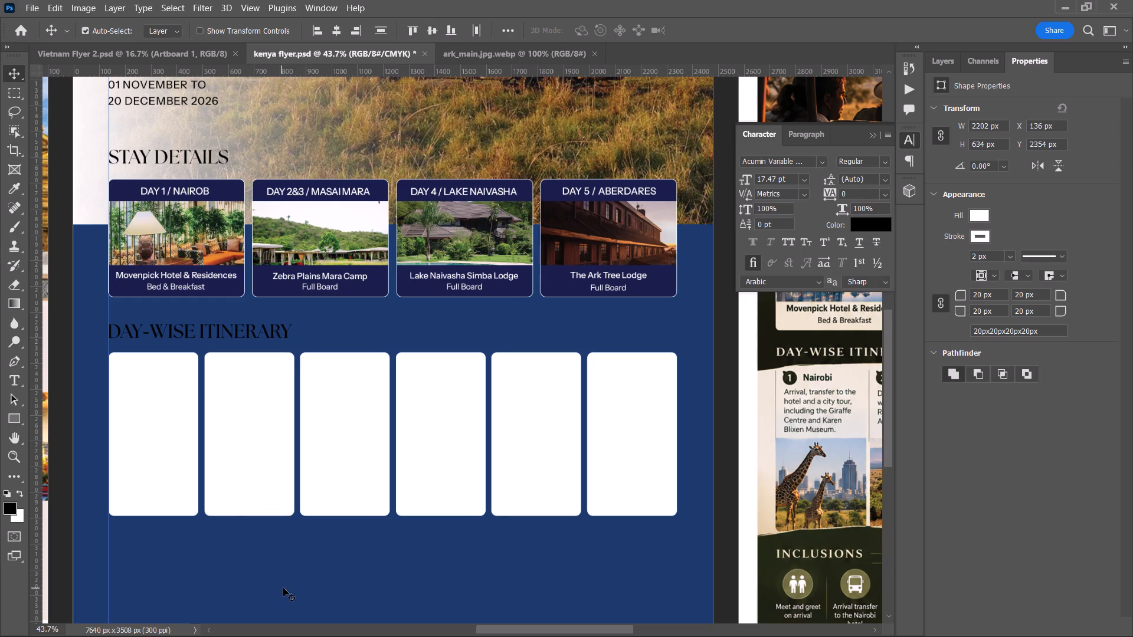
click(284, 587)
Recolour the first Day-Wise Itinerary card cream #eee4ce, sampling the colour from the reference flyer's Stay Details cards.
alt+scroll(292, 582, down, 5)
key(space)
key(space)
drag(335, 565, 264, 534)
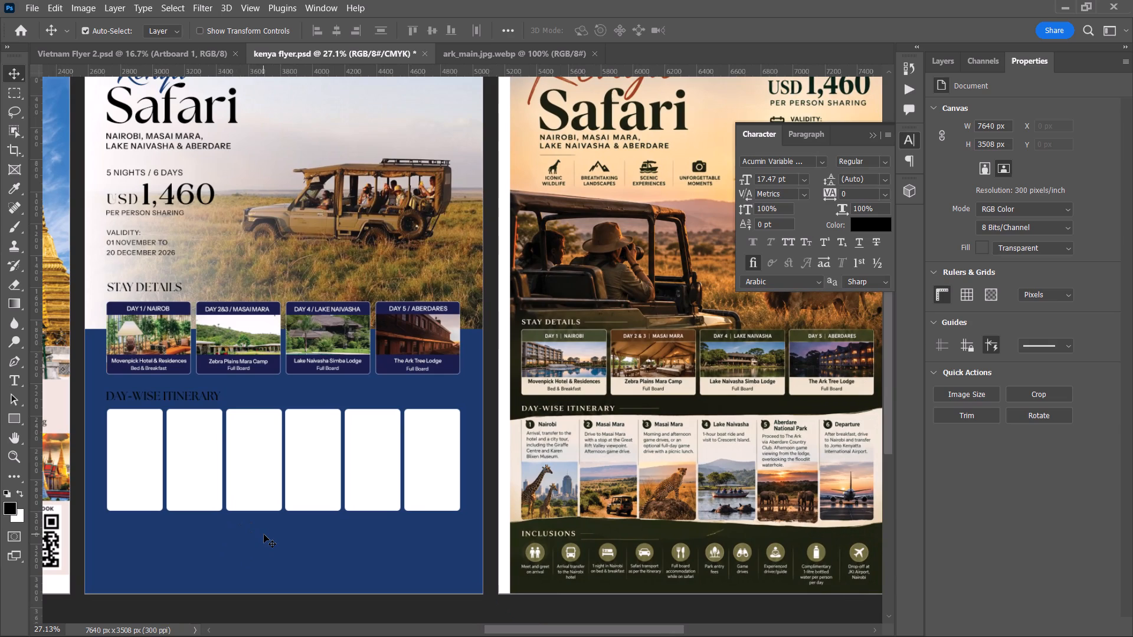
click(149, 458)
shift+click(188, 459)
shift+click(237, 466)
shift+click(336, 467)
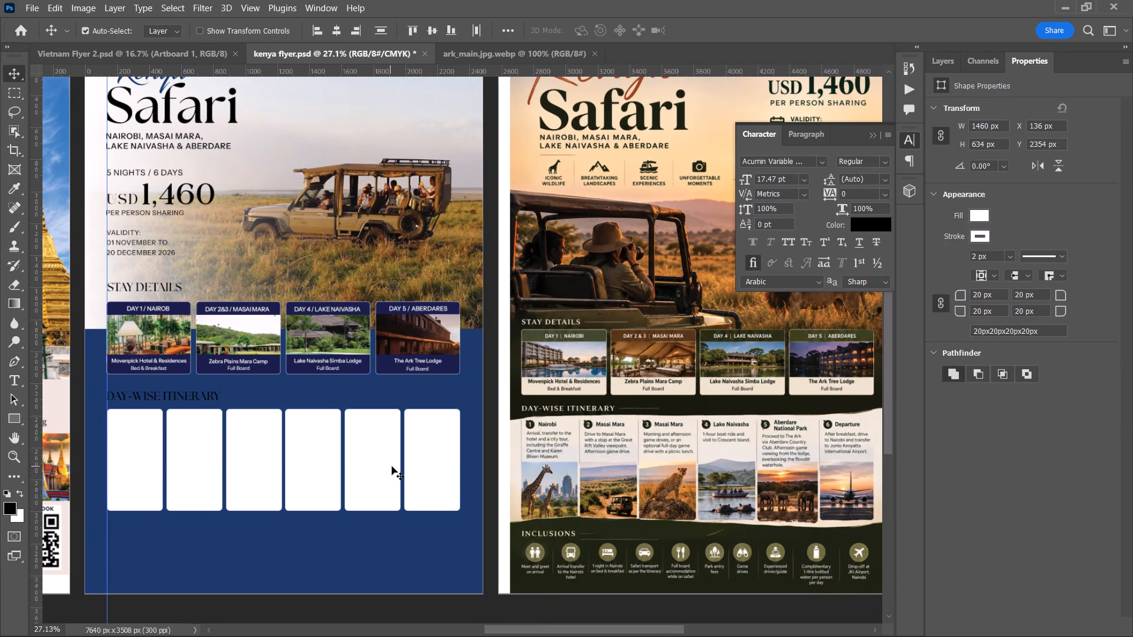
shift+click(392, 467)
shift+click(452, 469)
click(948, 65)
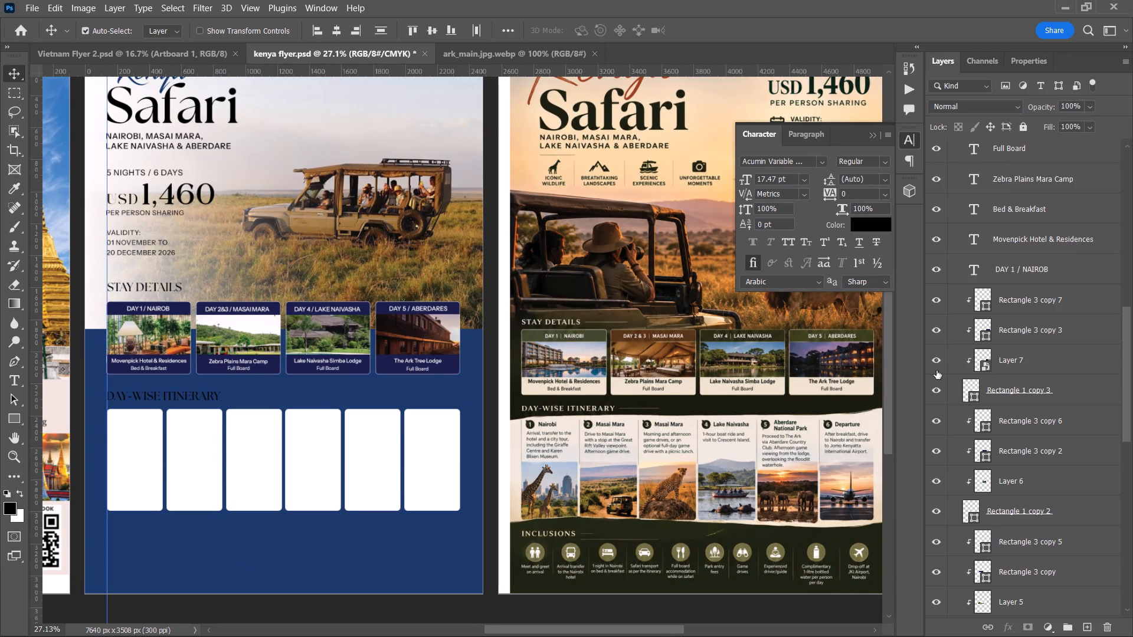
scroll(1016, 397, up, 20)
scroll(1016, 397, up, 7)
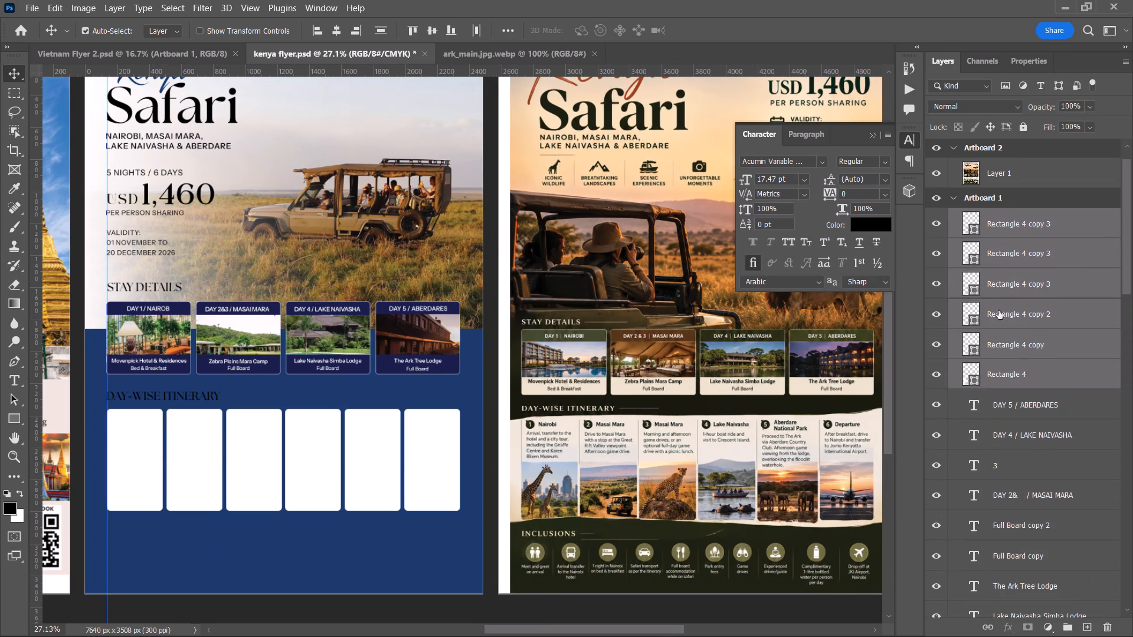
double_click(976, 416)
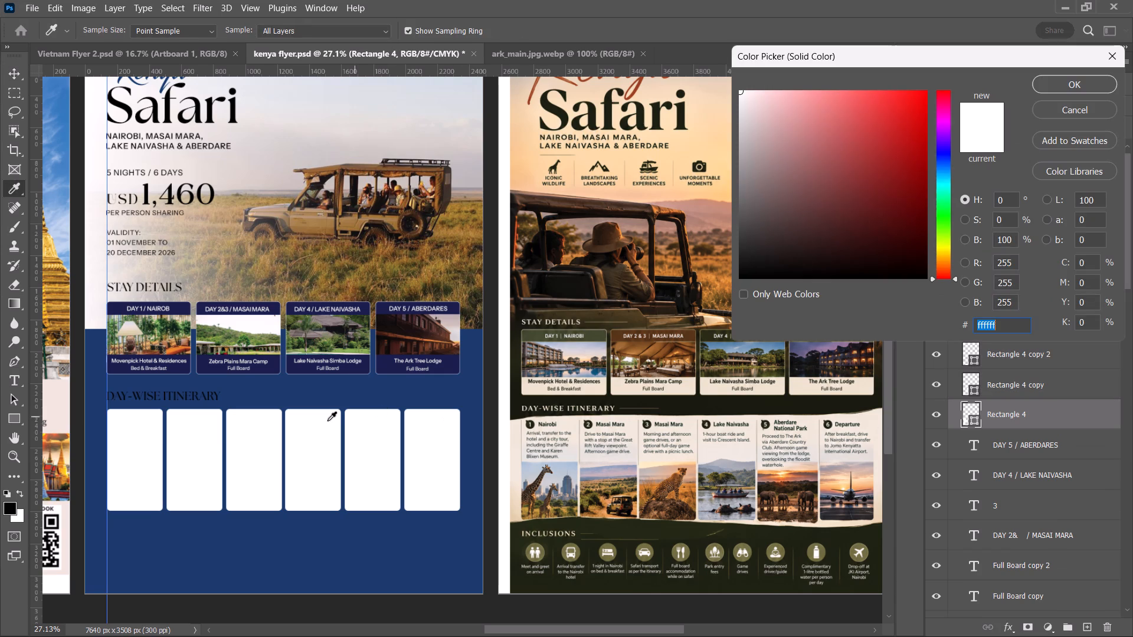
click(598, 388)
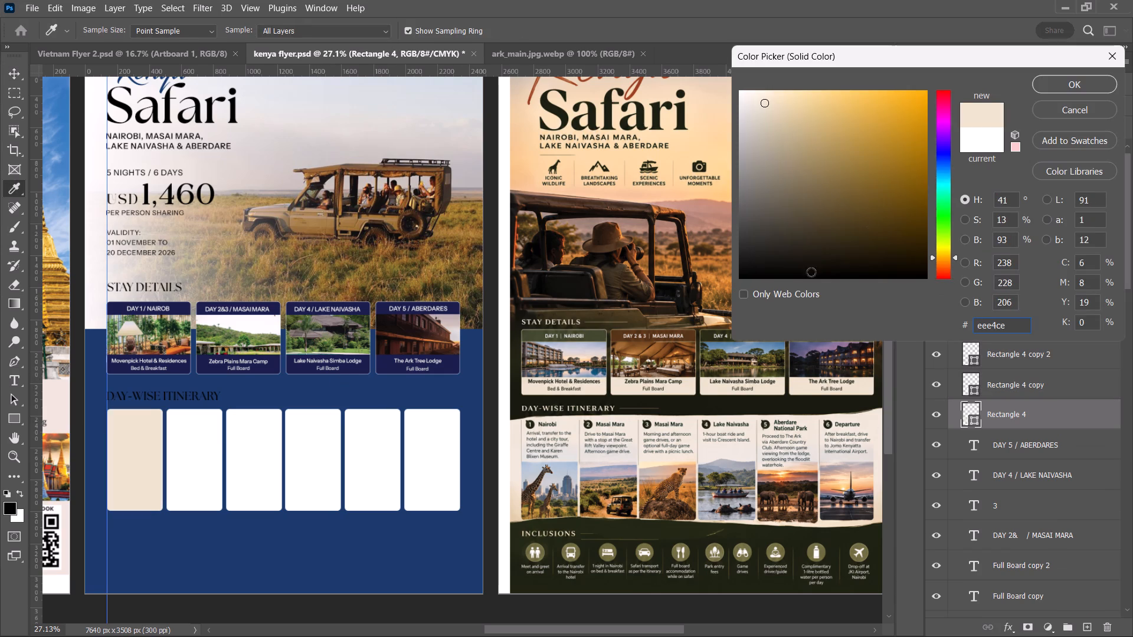
click(1047, 81)
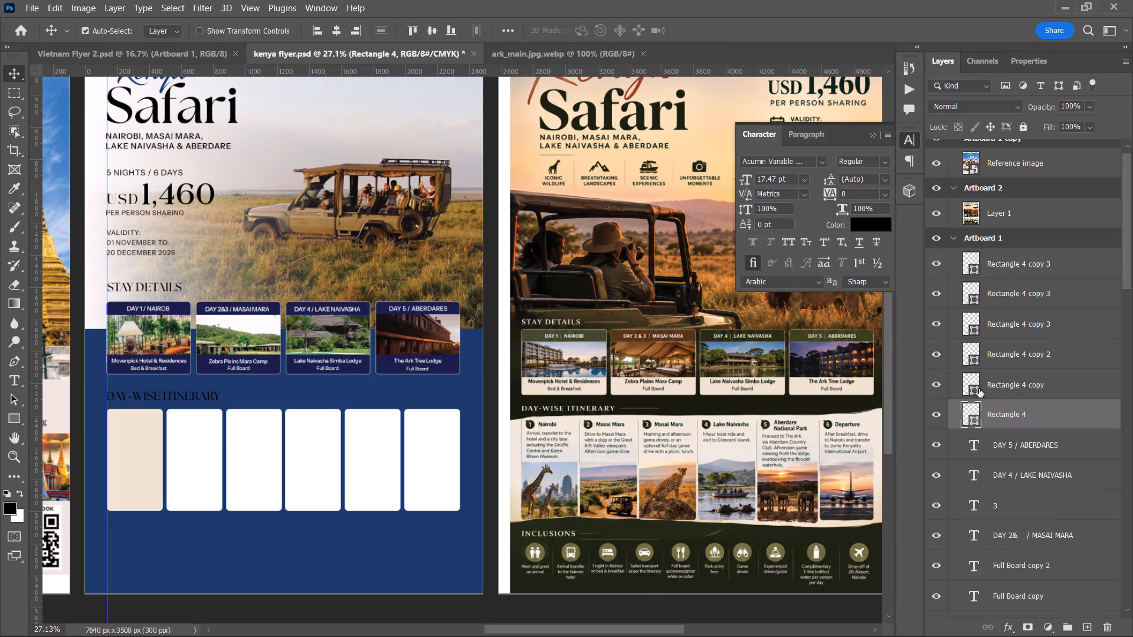
Recolour the remaining five itinerary cards to match the first card's cream fill, #eee4ce.
double_click(975, 389)
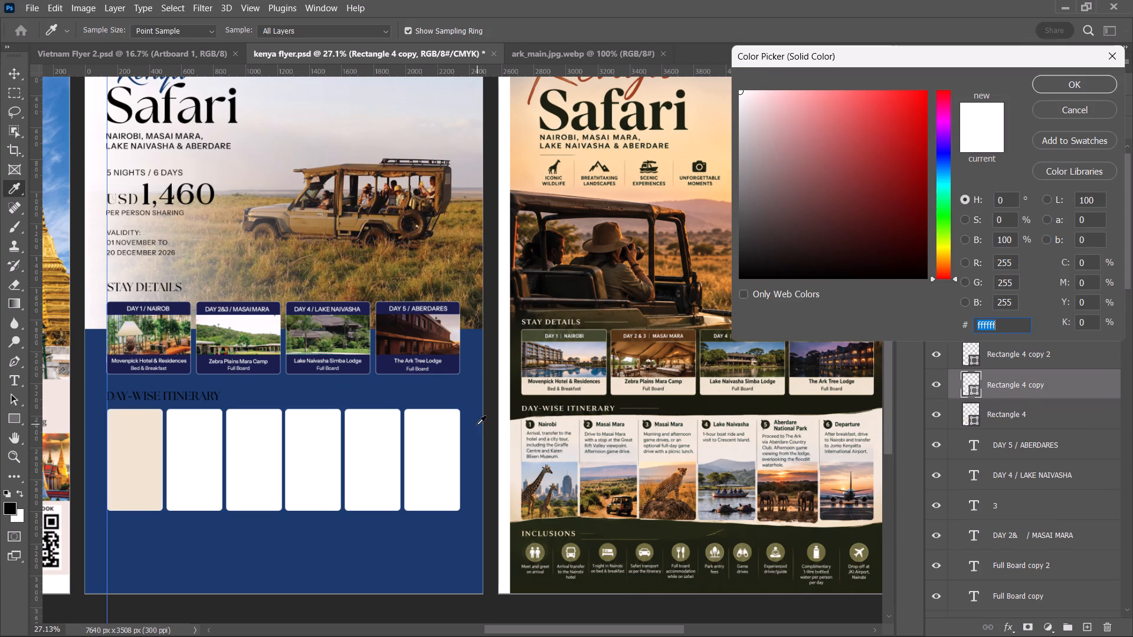
click(124, 451)
click(1053, 87)
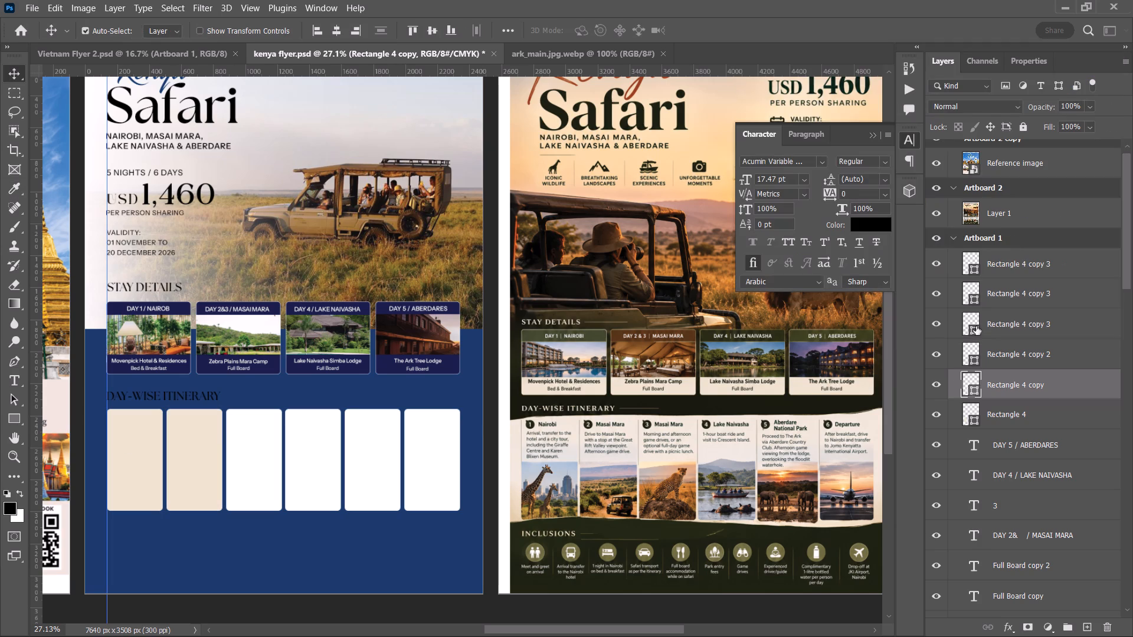
double_click(975, 357)
click(150, 439)
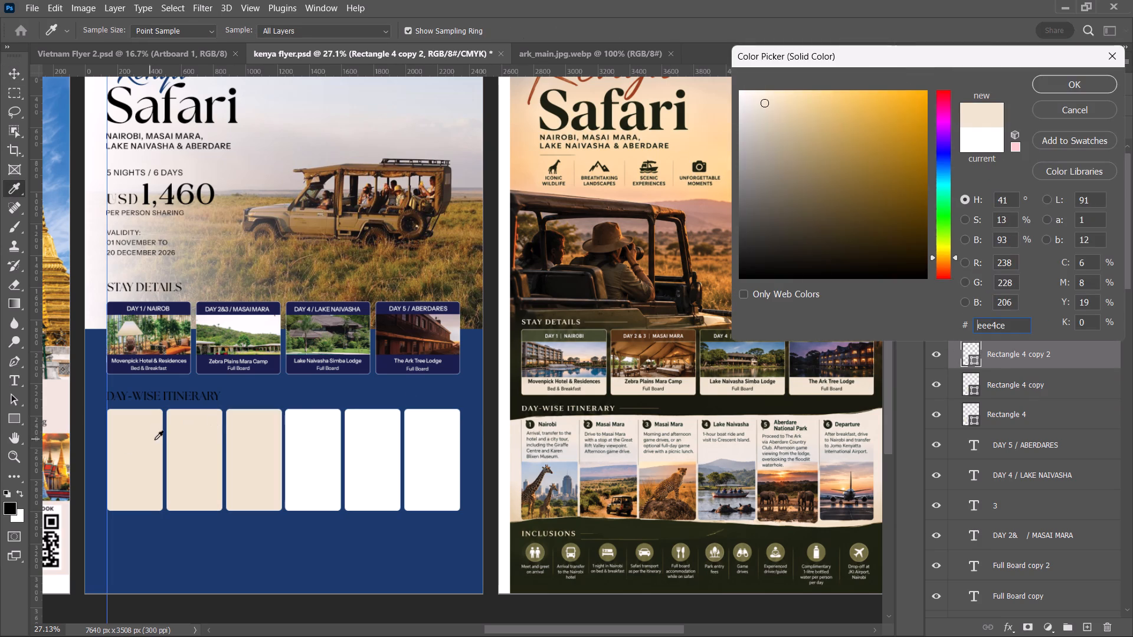
click(1078, 80)
double_click(973, 326)
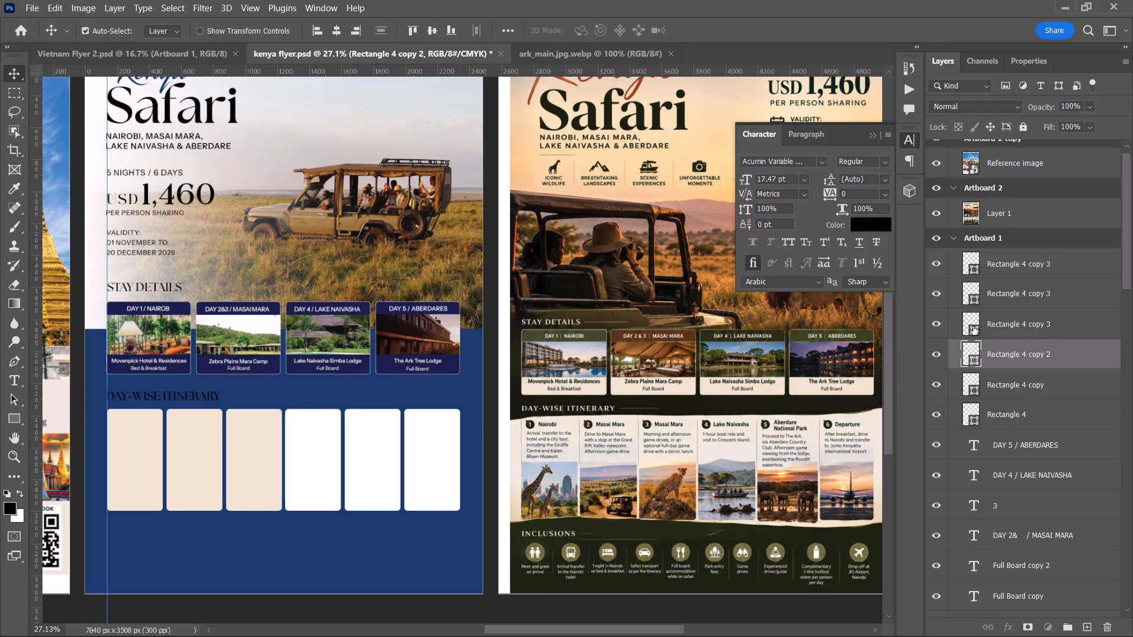
click(133, 442)
click(1067, 84)
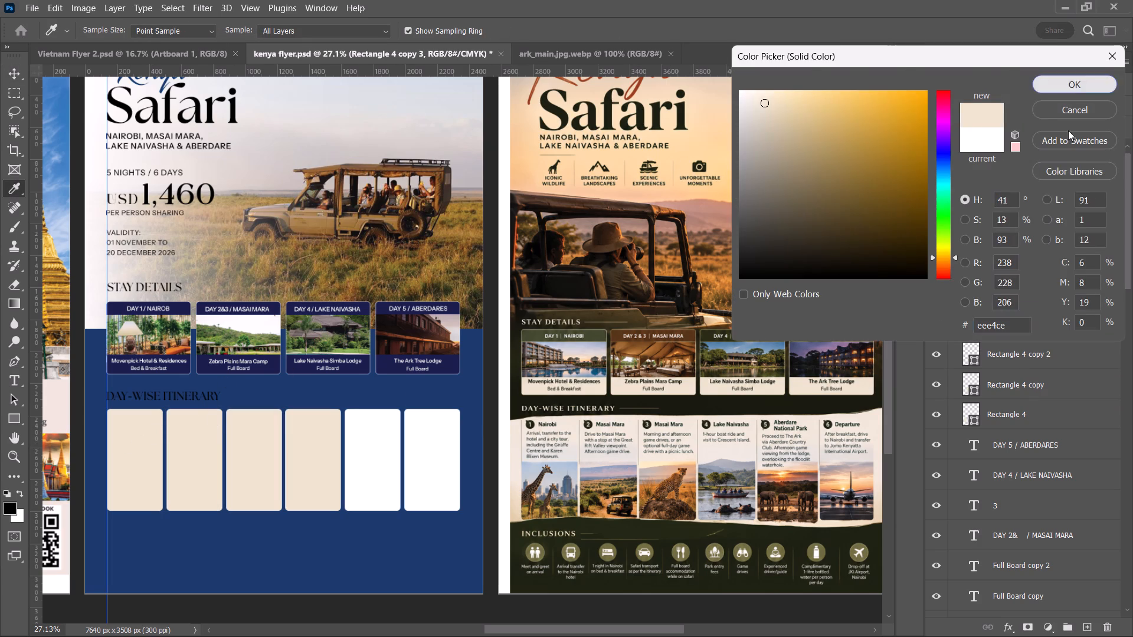
double_click(974, 294)
click(140, 461)
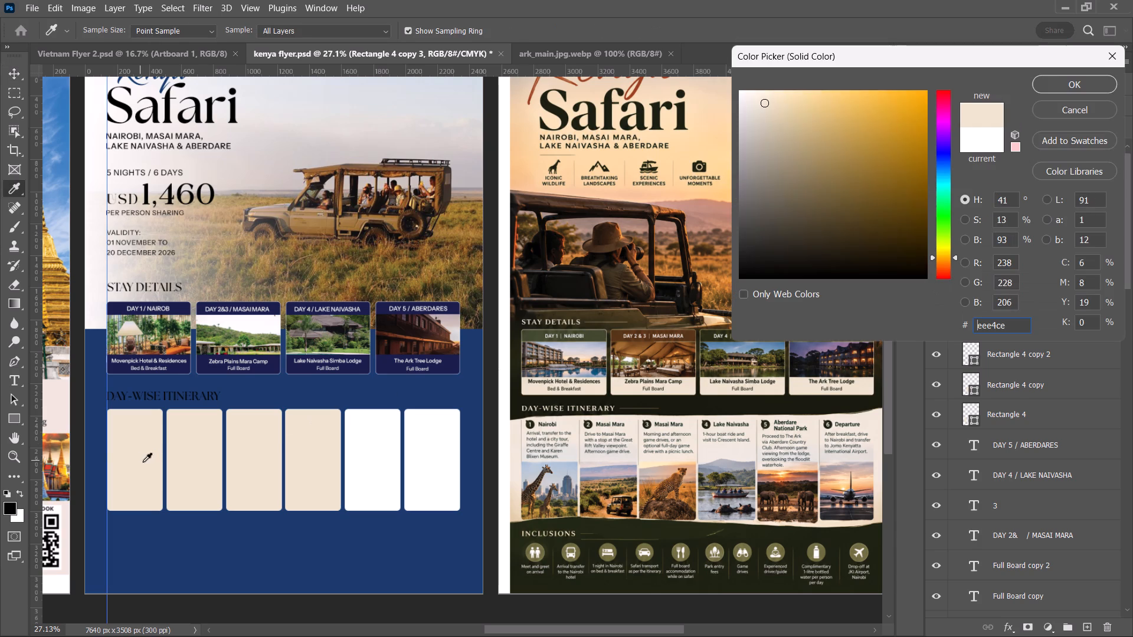
click(1084, 73)
click(1082, 81)
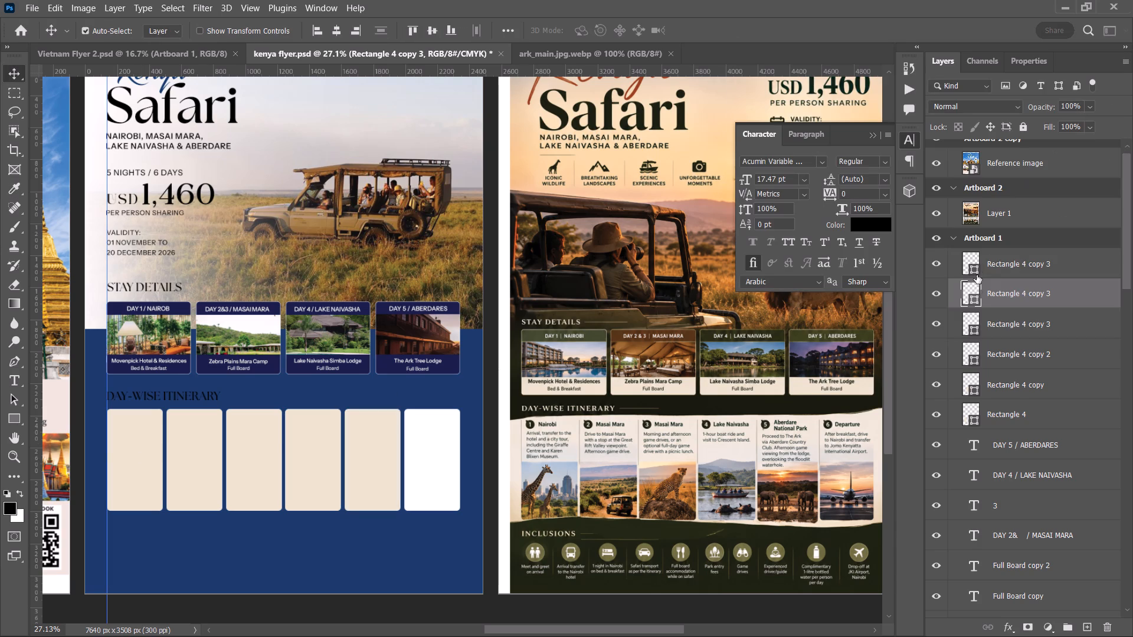
double_click(977, 268)
click(125, 455)
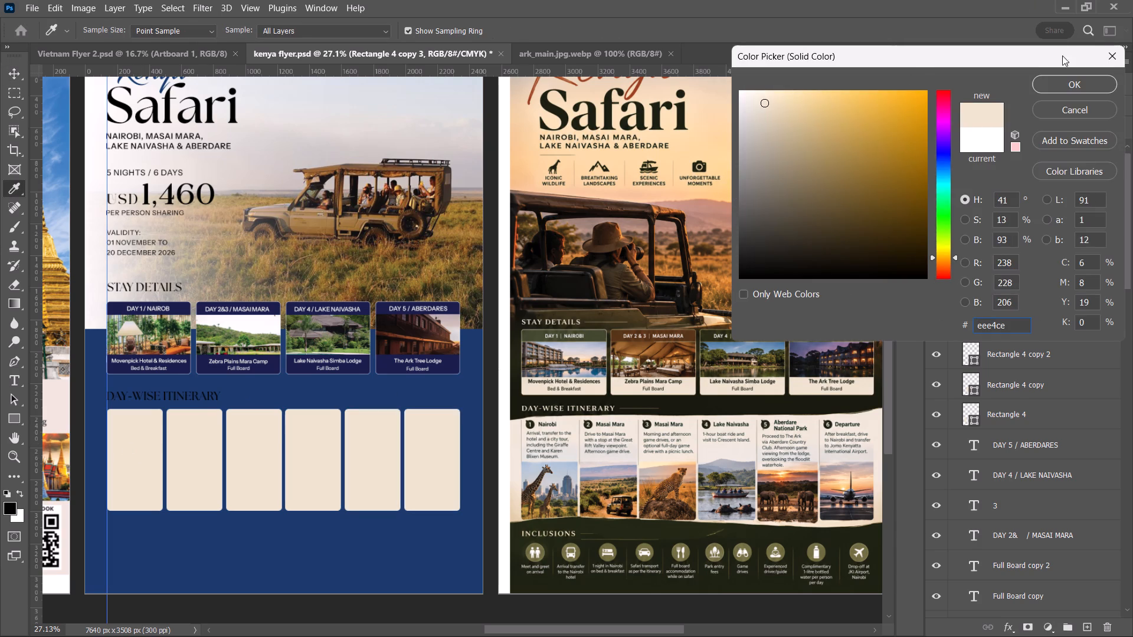
click(1073, 78)
Select all six cream itinerary cards and duplicate them in place.
scroll(482, 513, down, 4)
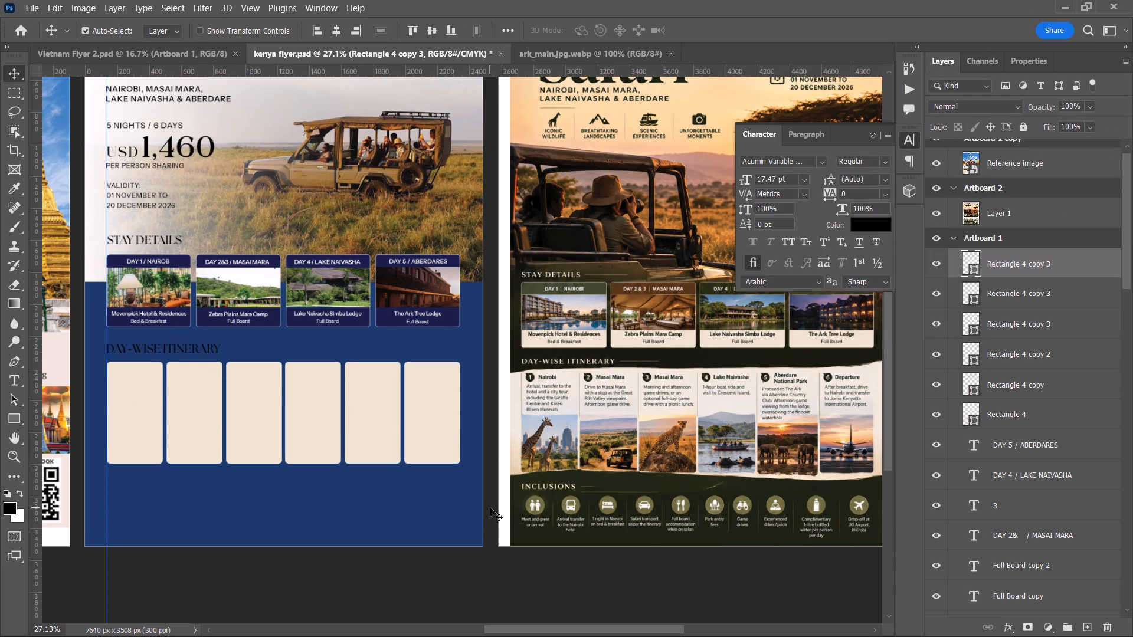
click(130, 432)
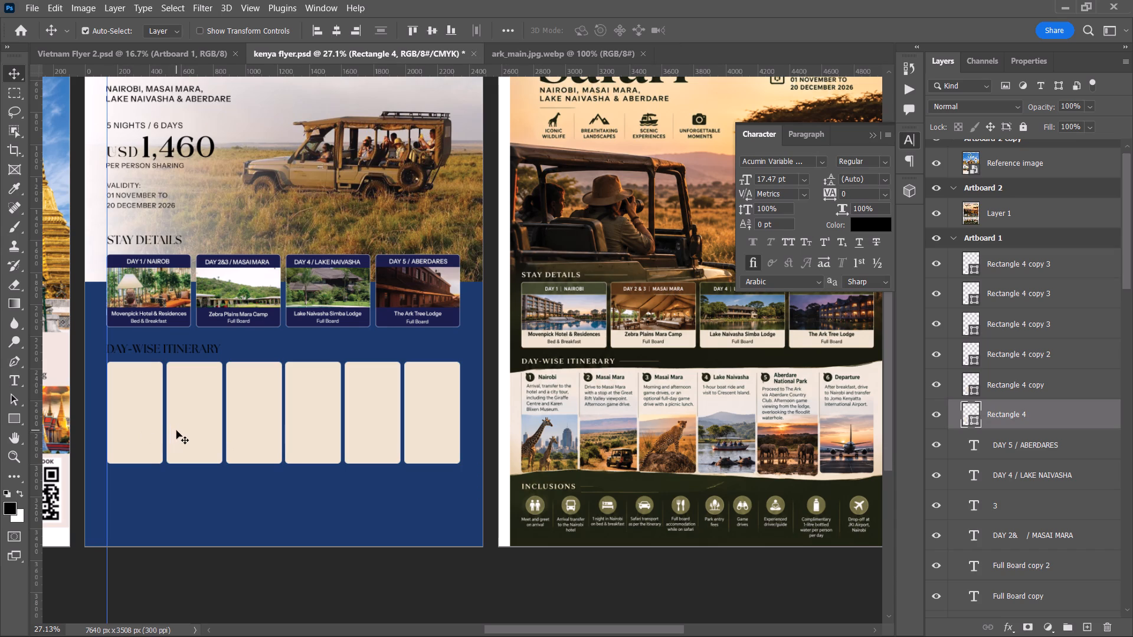
shift+click(197, 431)
shift+click(251, 427)
shift+click(312, 433)
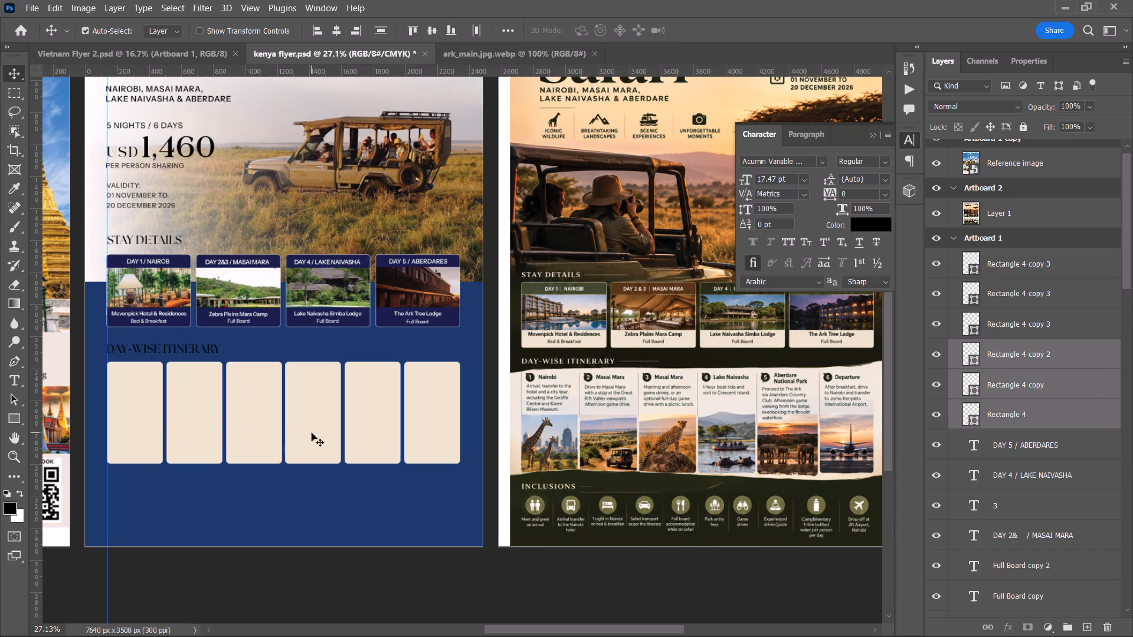
shift+click(384, 432)
shift+click(425, 432)
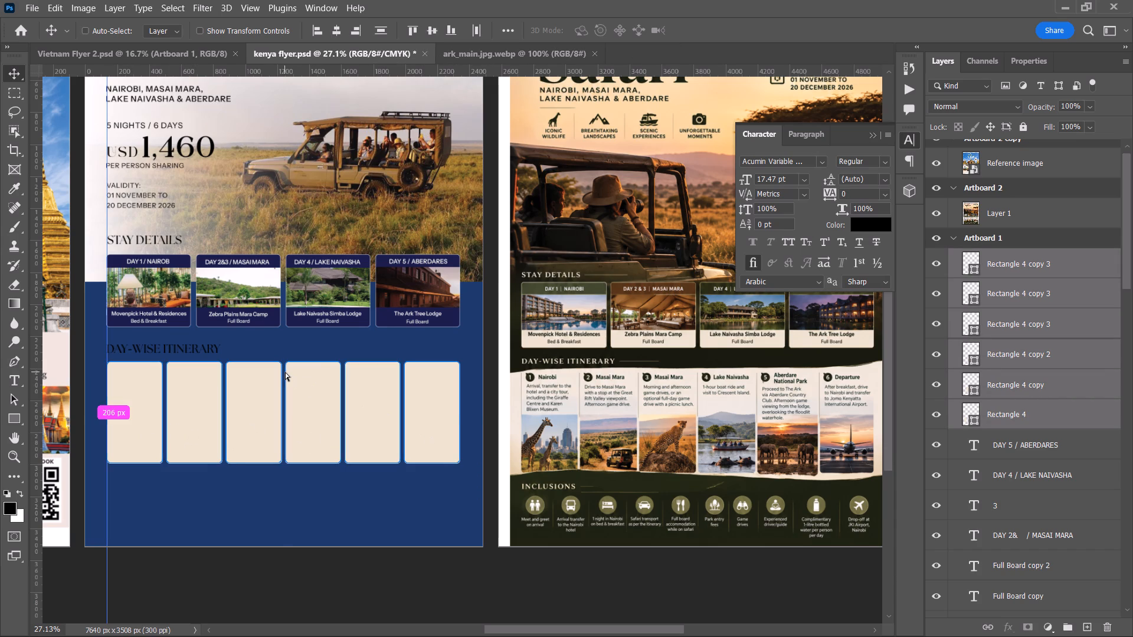
key(ctrl+j)
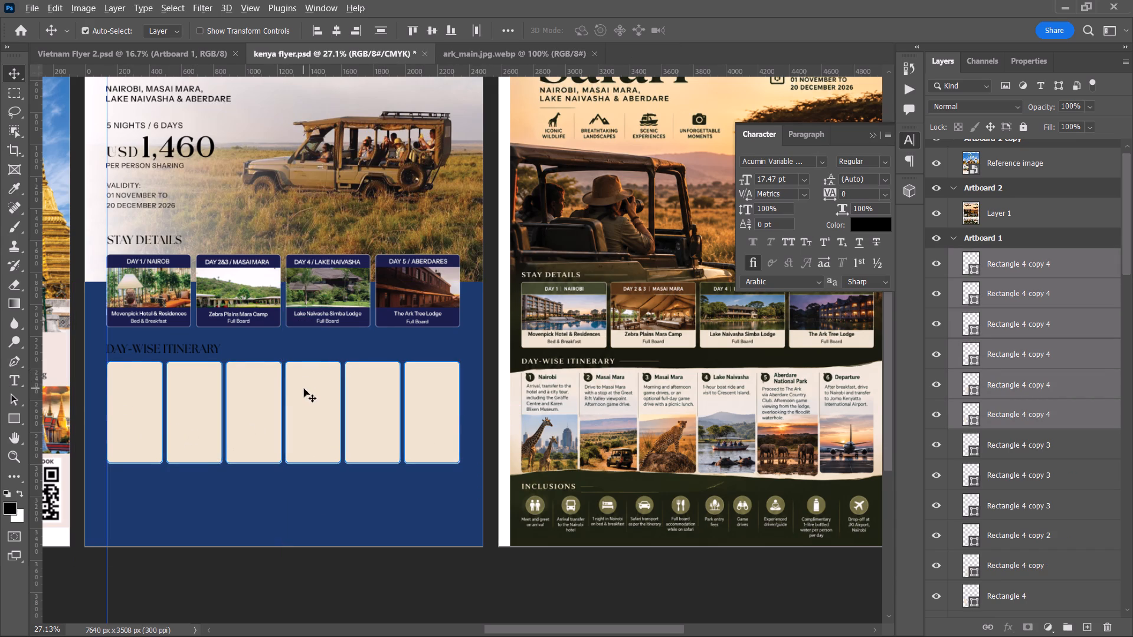
Shorten the six duplicated cards from their top edges to about half height, so they cover the lower half of the original cards.
alt+scroll(304, 389, up, 5)
key(space)
drag(306, 389, 409, 386)
key(ctrl+t)
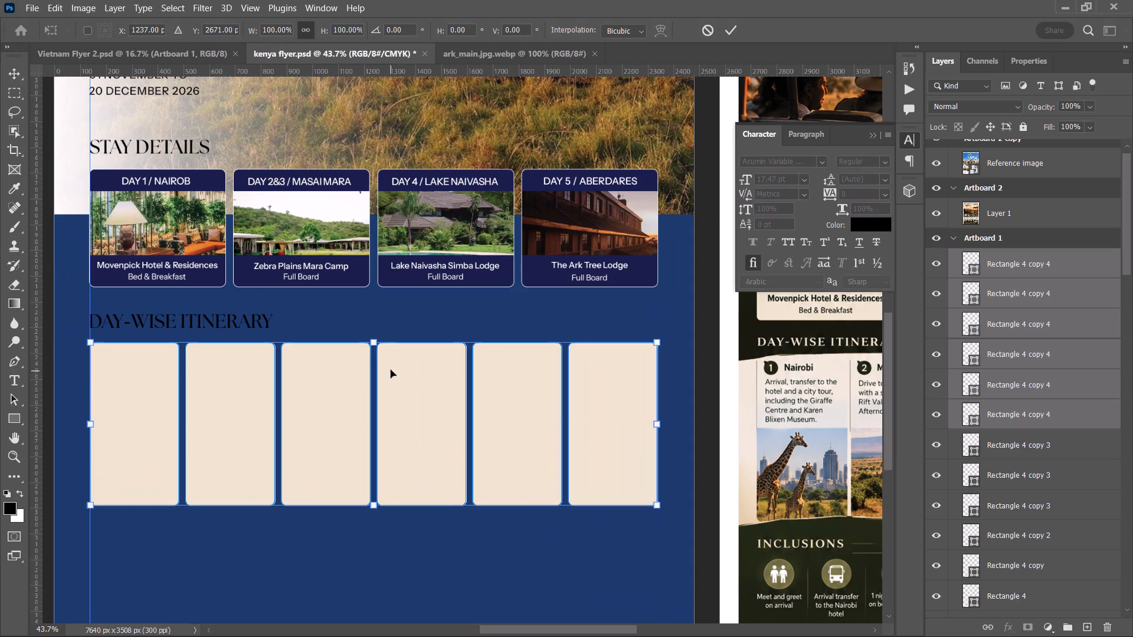
shift+drag(373, 341, 374, 437)
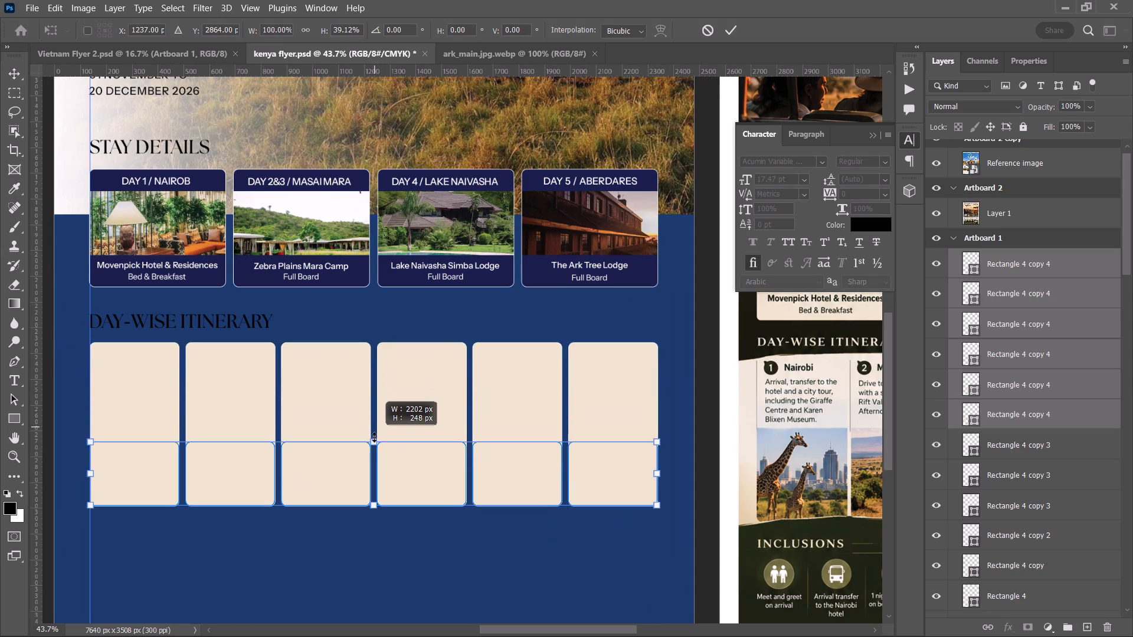
shift+drag(374, 437, 374, 428)
click(733, 29)
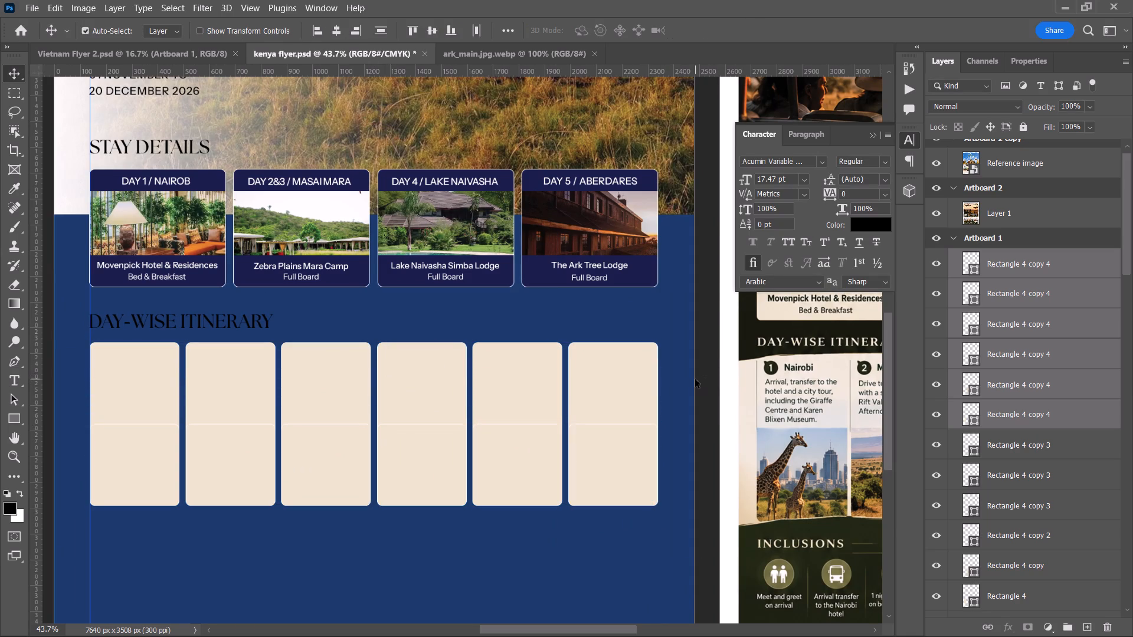
click(706, 386)
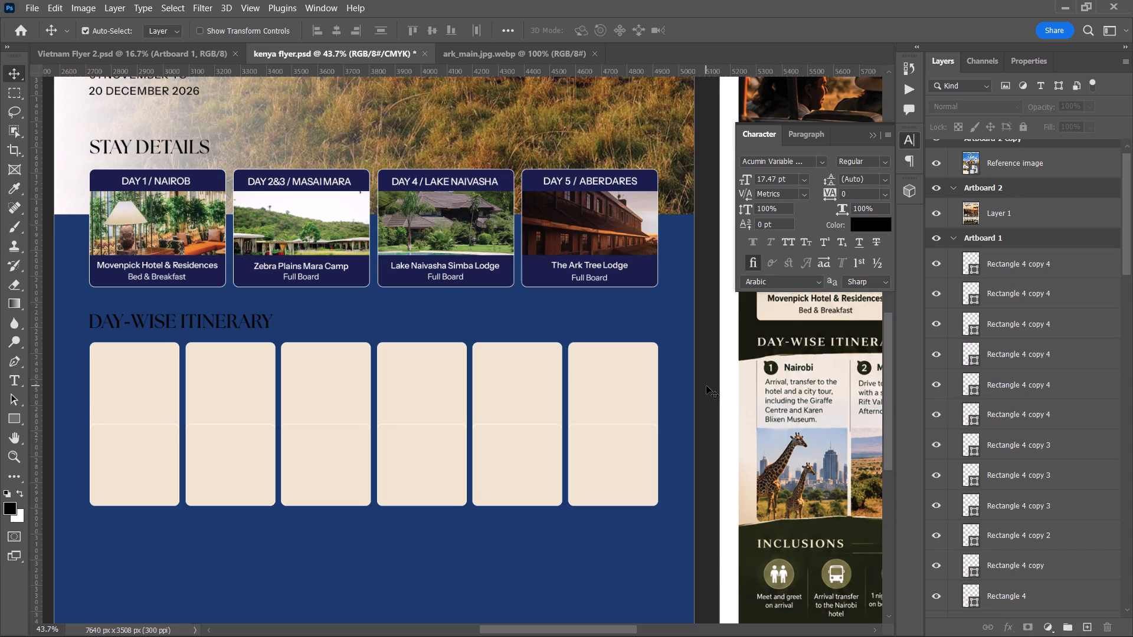
Save the Kenya flyer document.
key(ctrl+s)
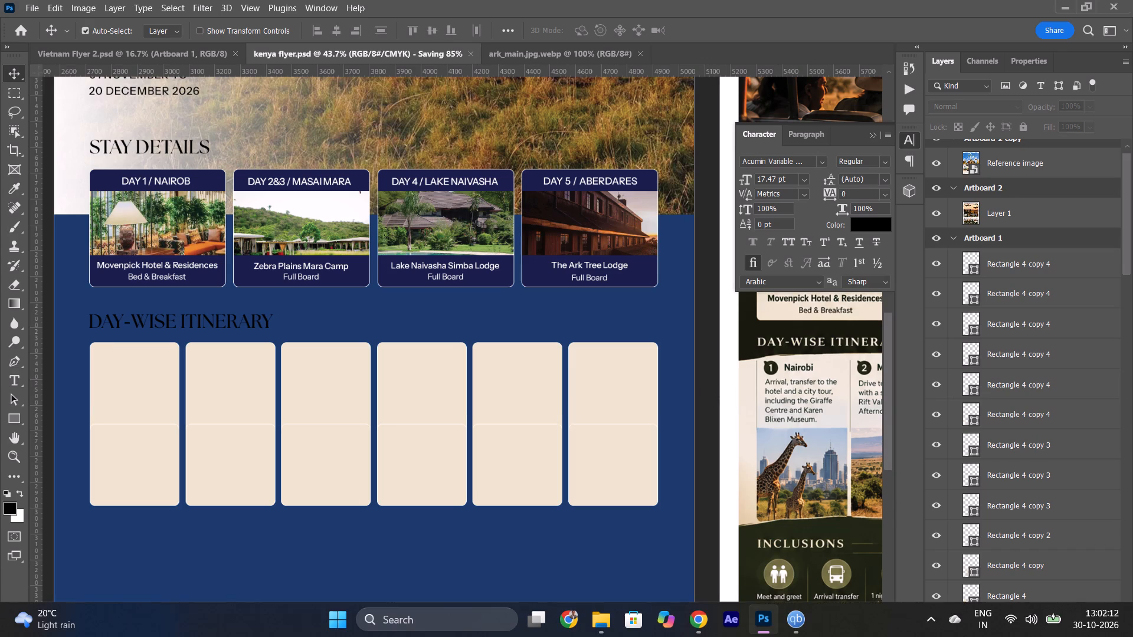